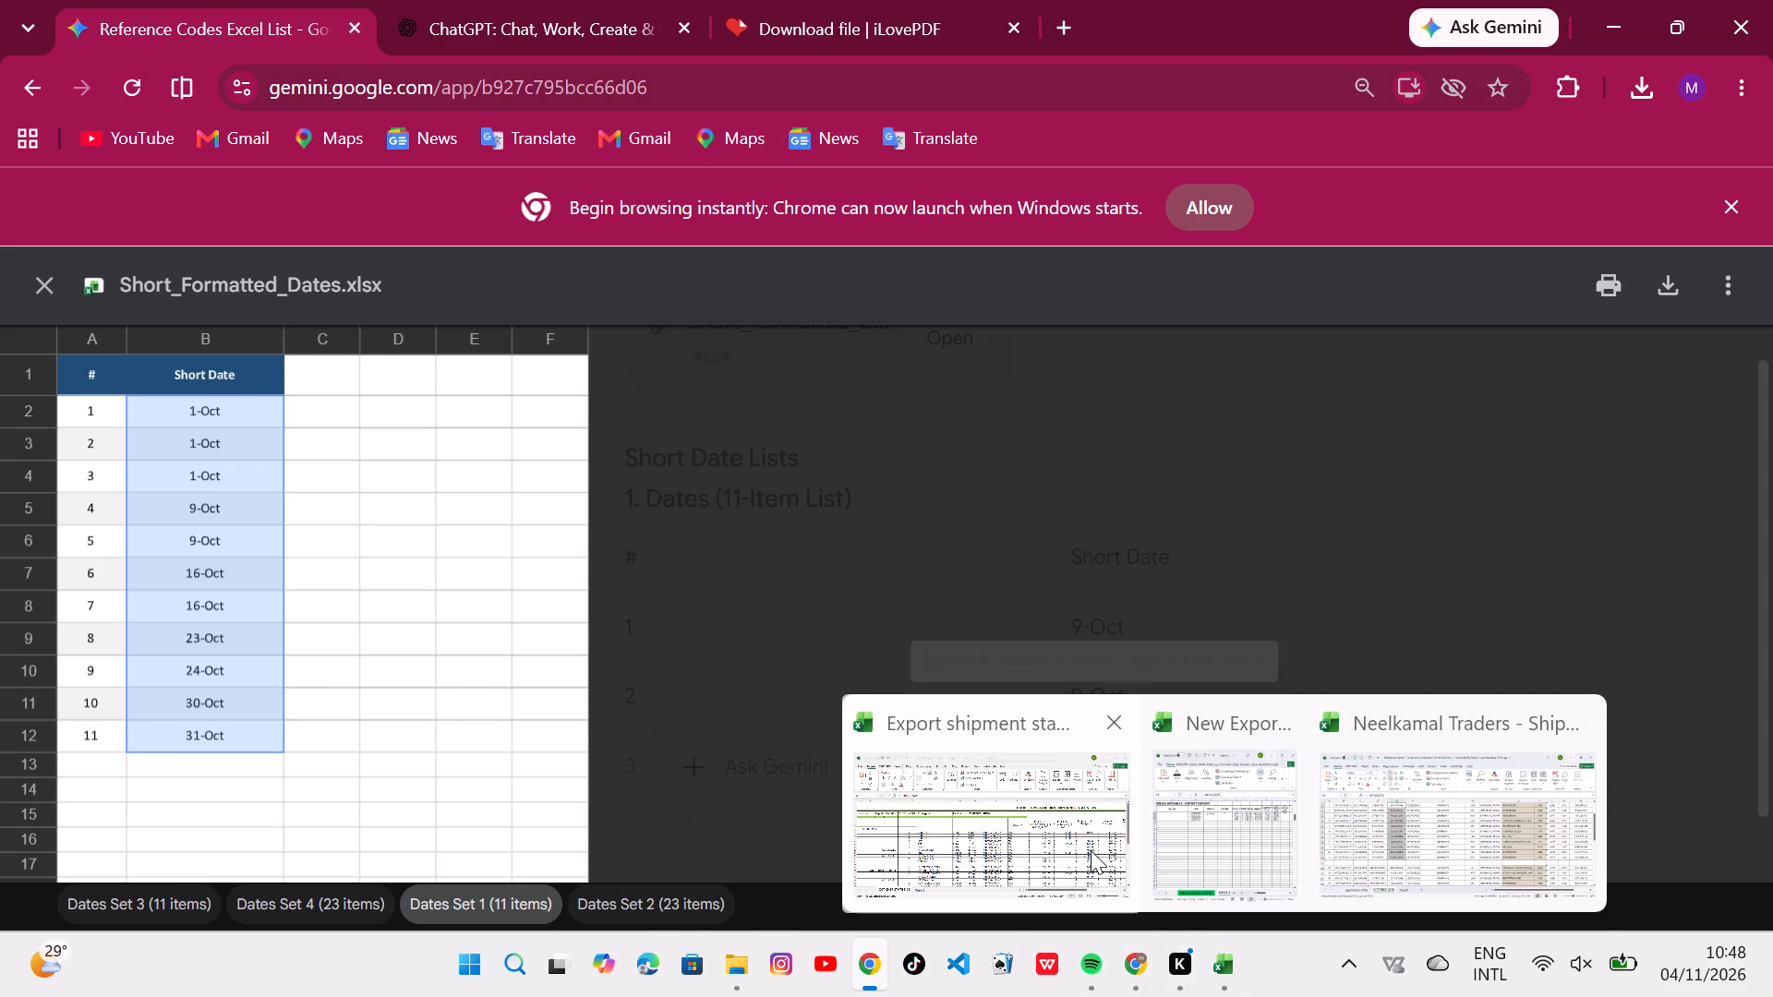
In the Export shipment statistics workbook in Excel, paste the copied dates over the EX-Fty dates in M7:M17.
click(1084, 846)
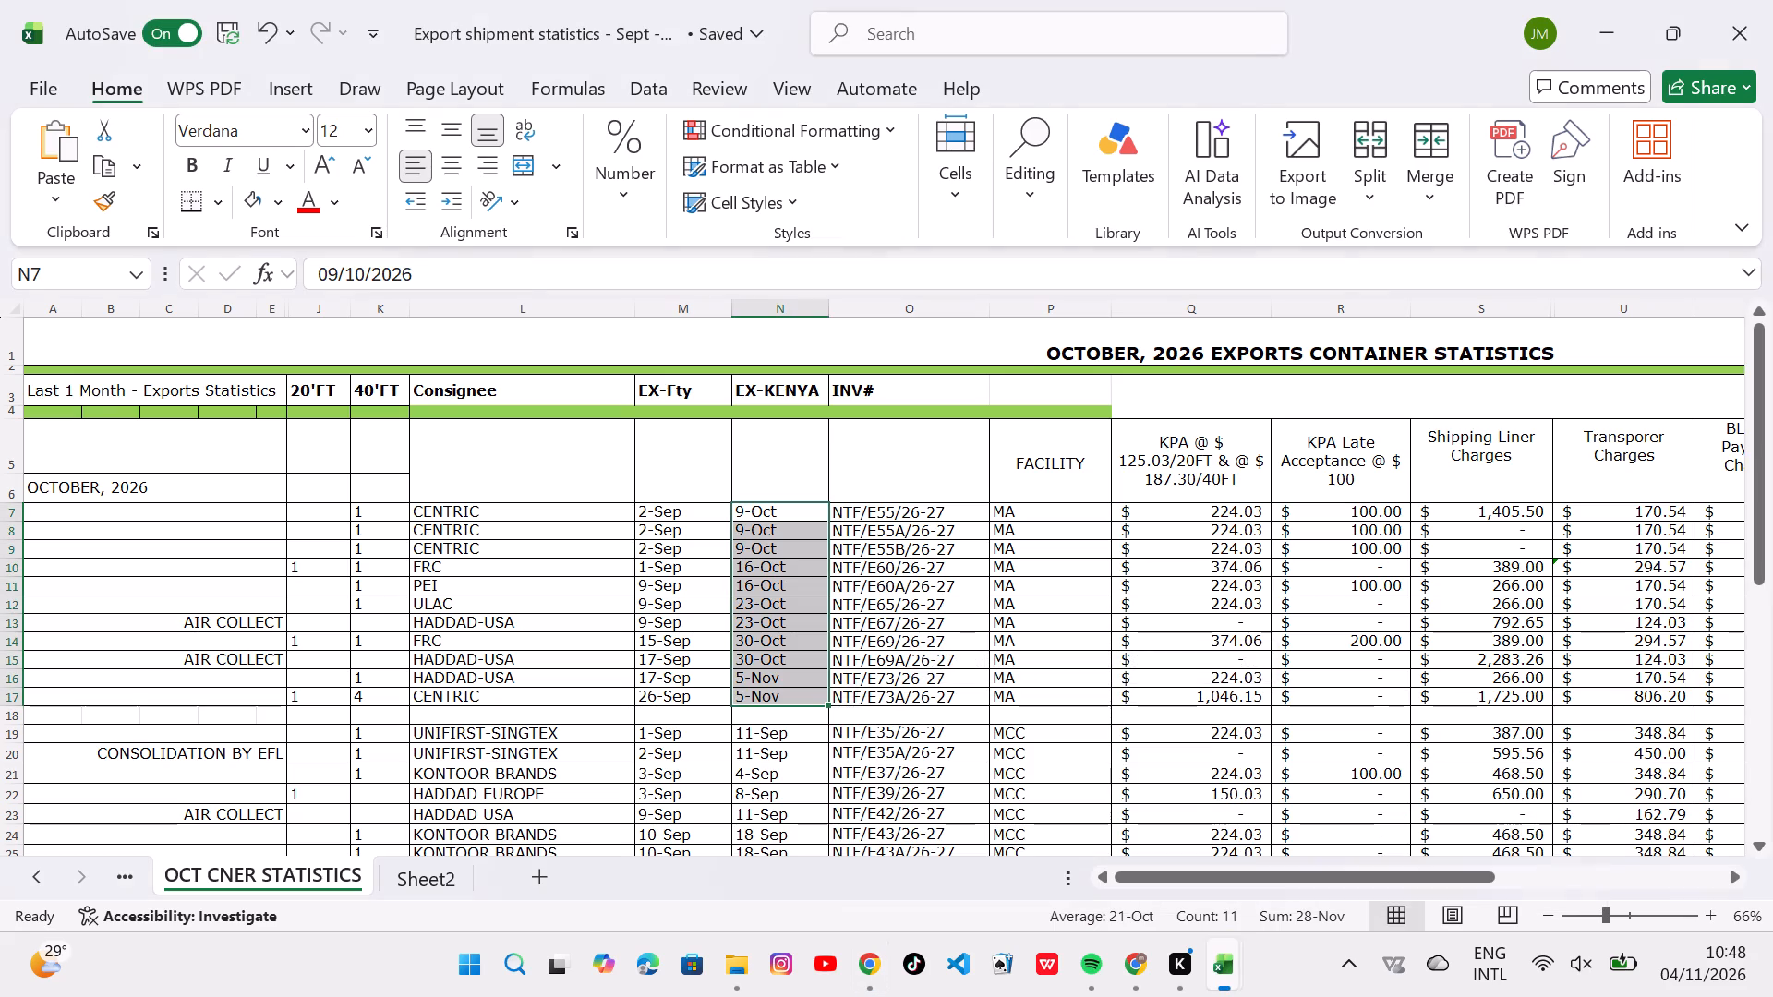
click(671, 511)
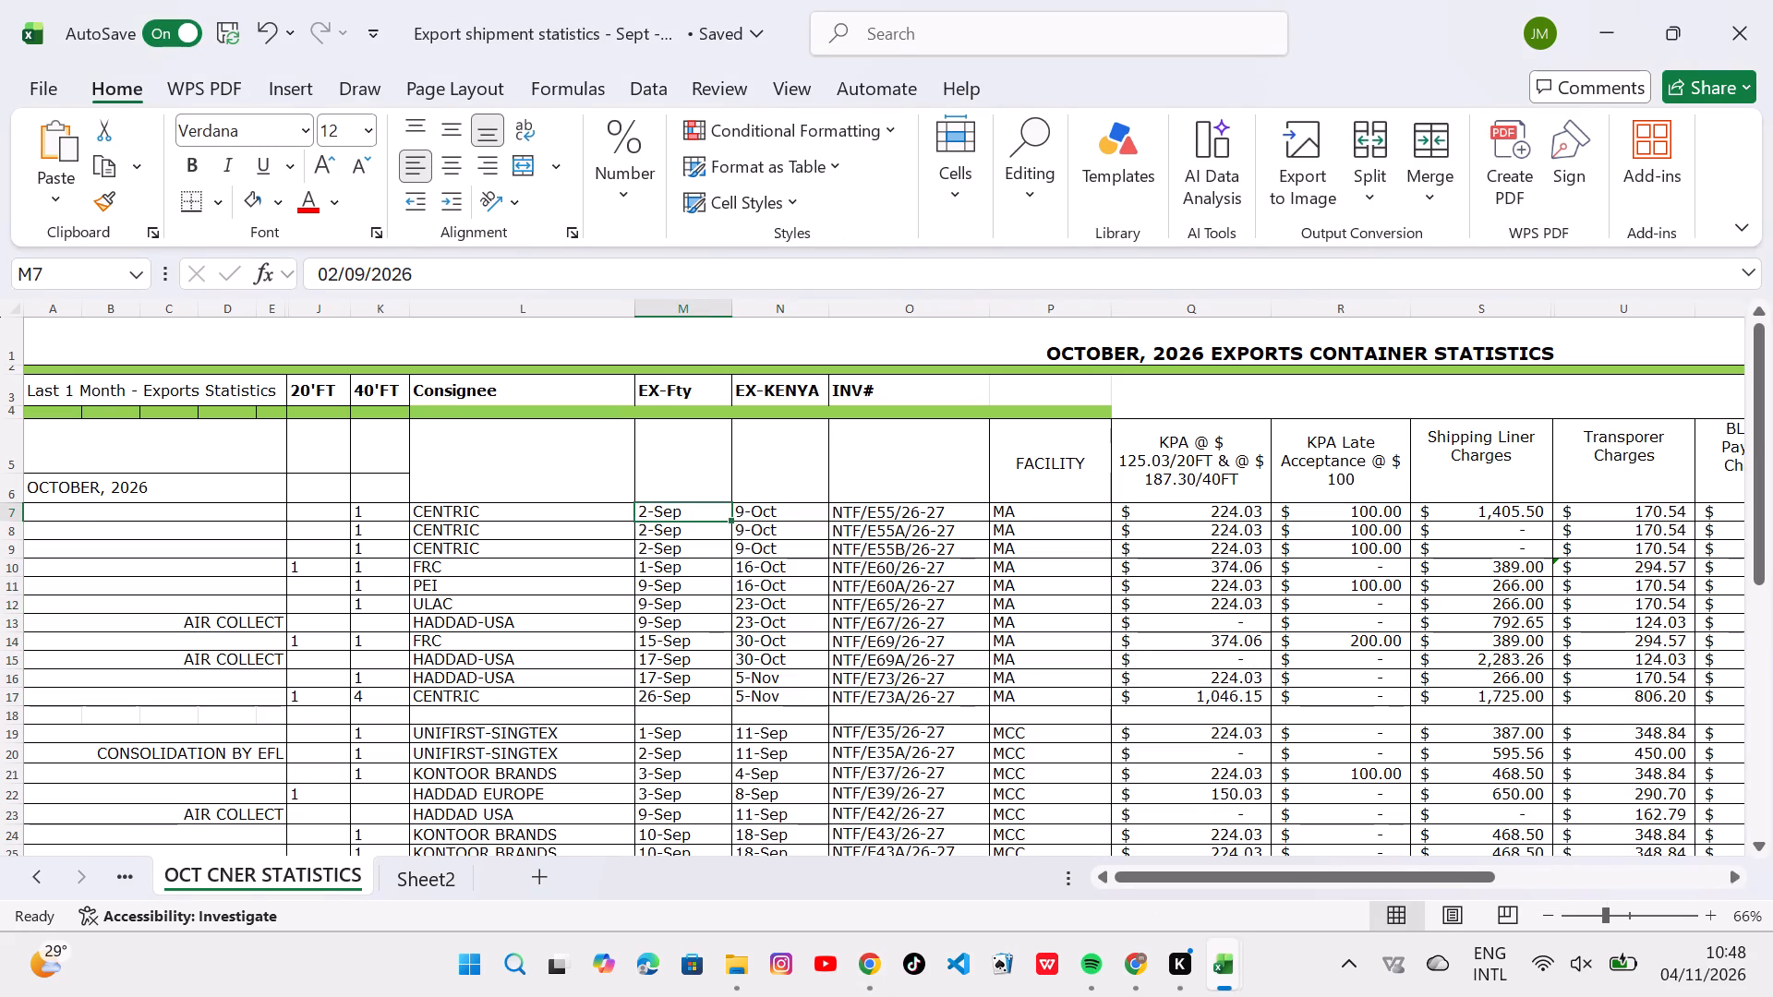
click(690, 510)
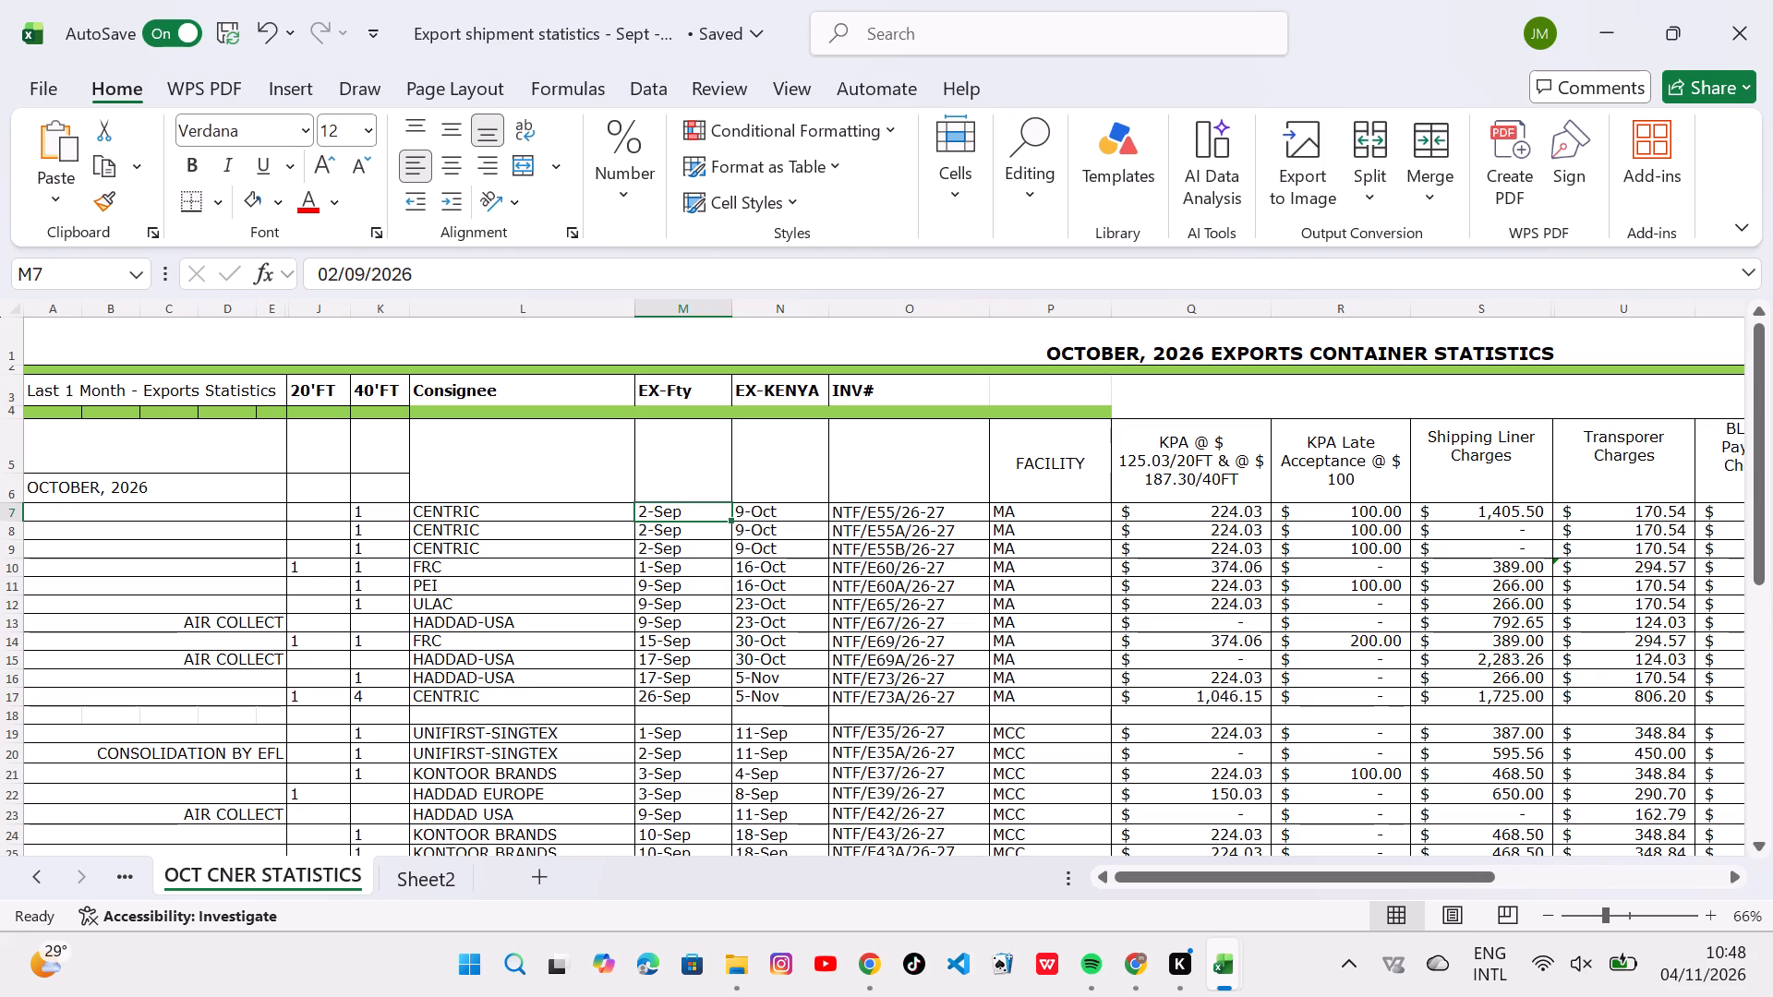
drag(690, 510, 696, 703)
key(ctrl+v)
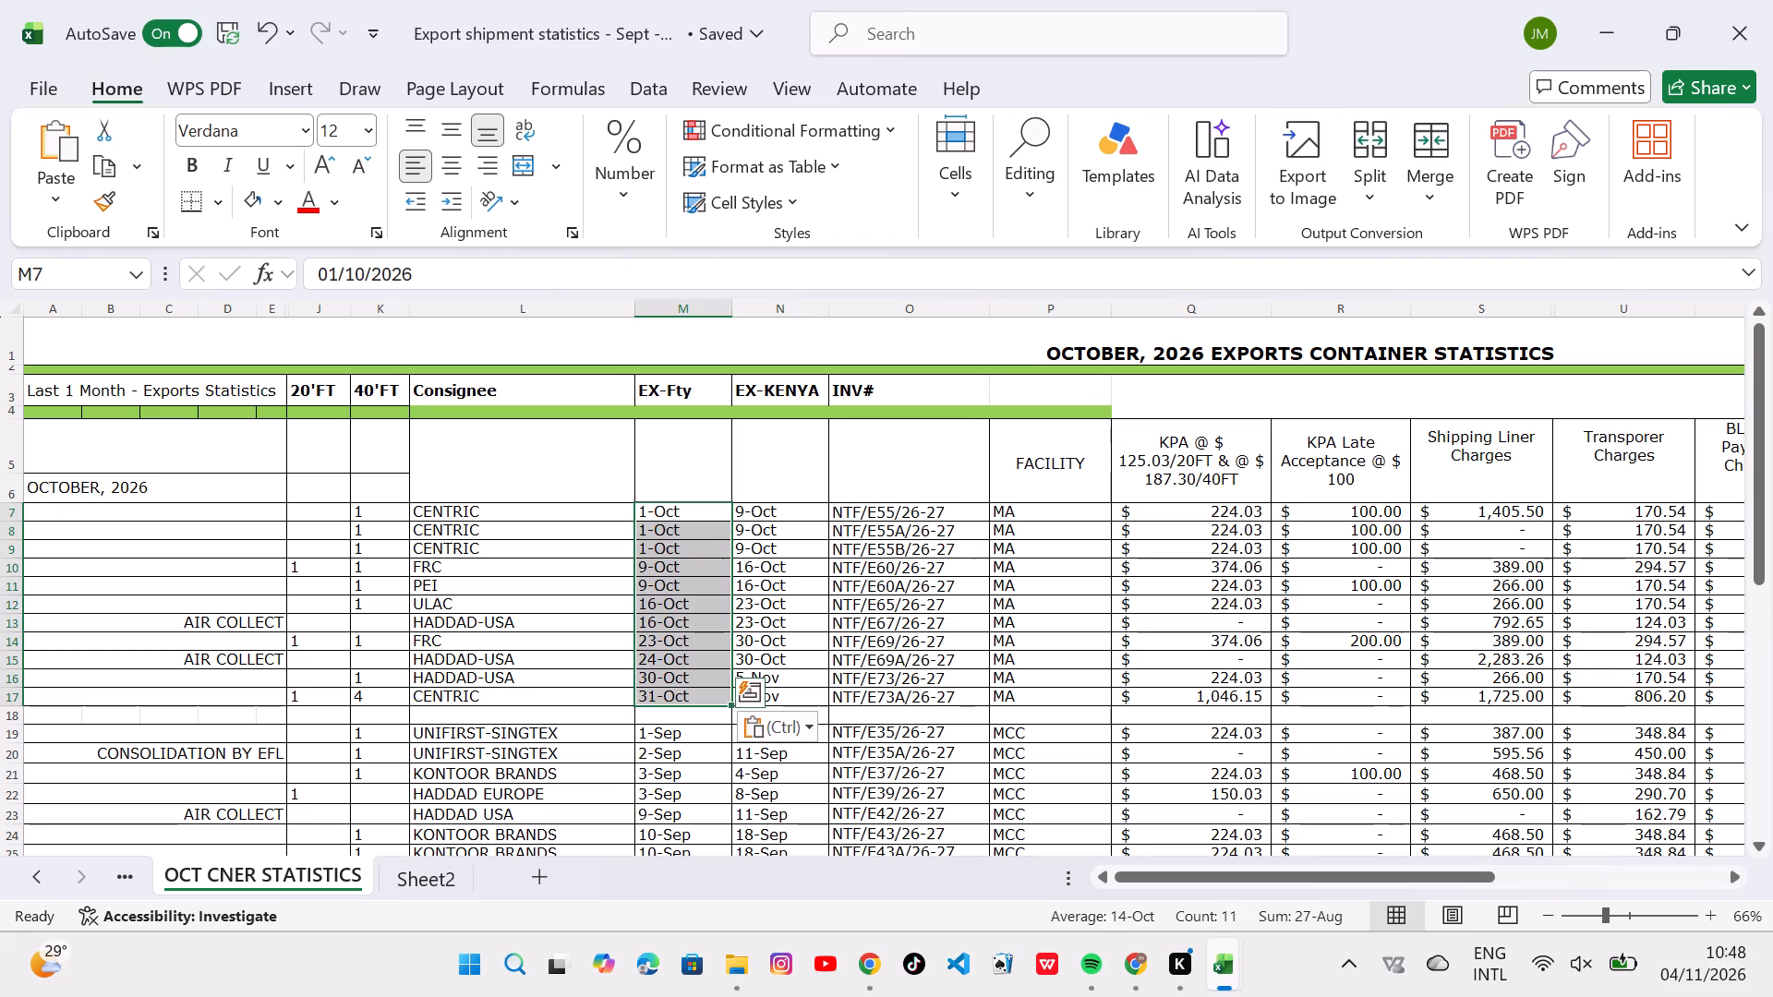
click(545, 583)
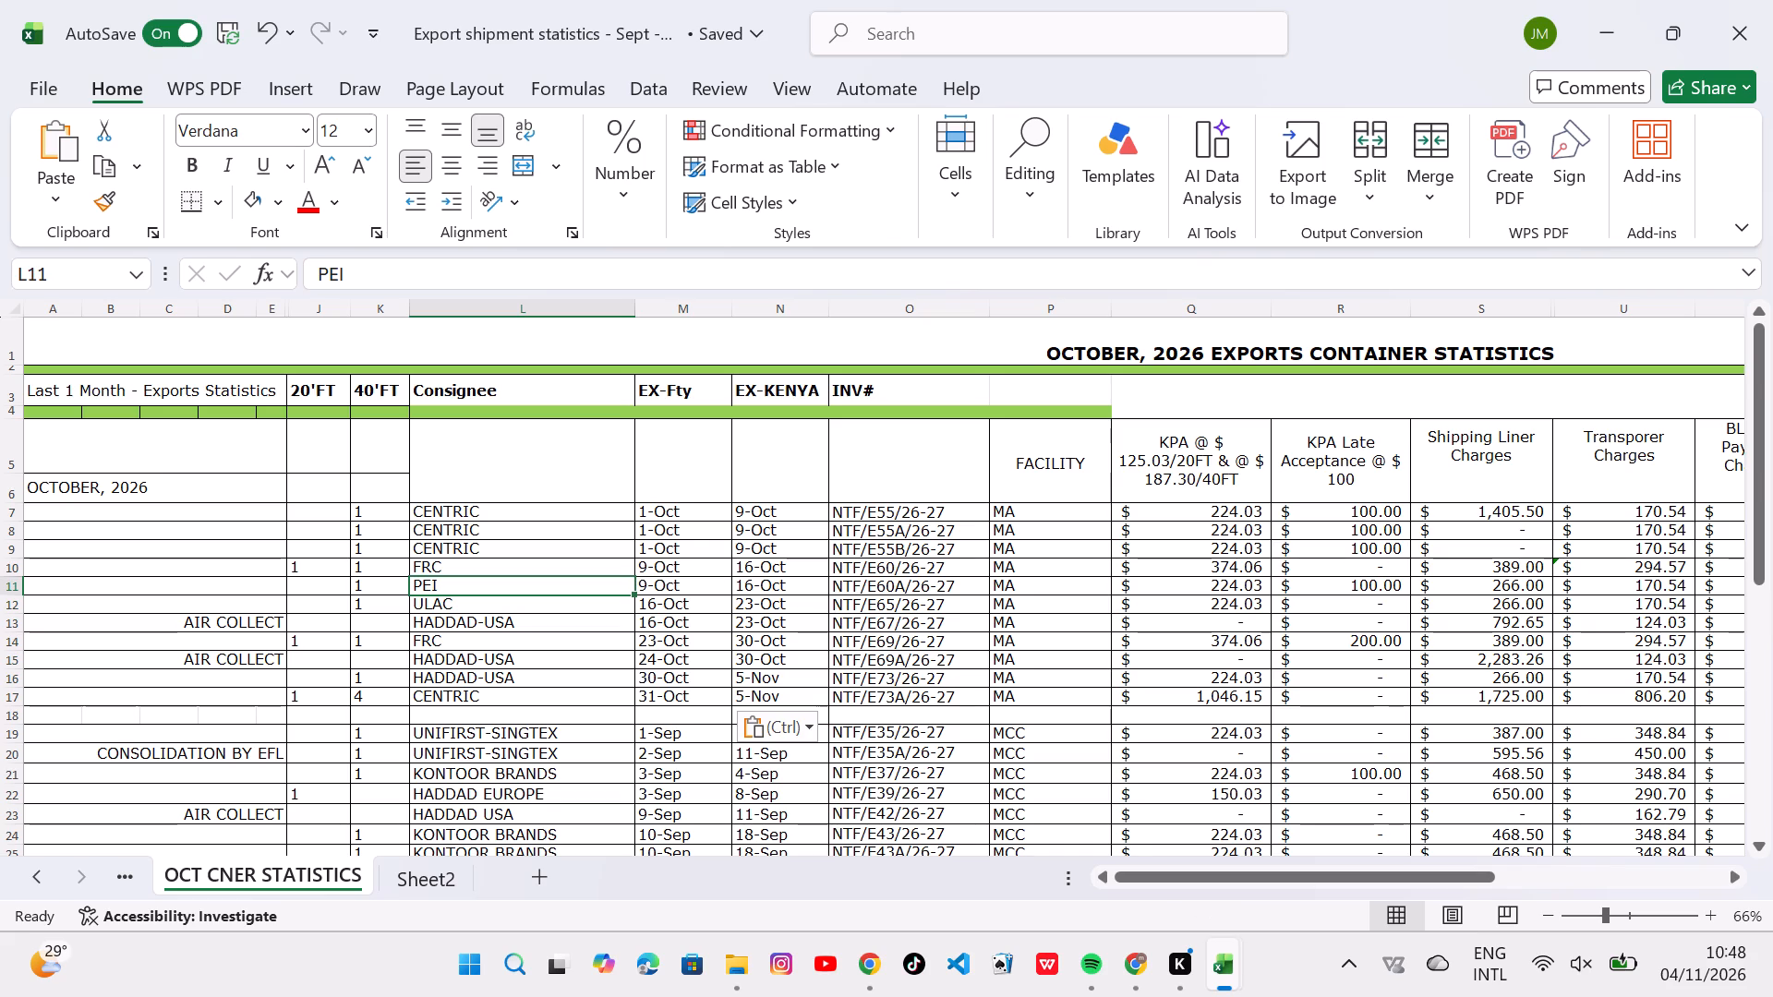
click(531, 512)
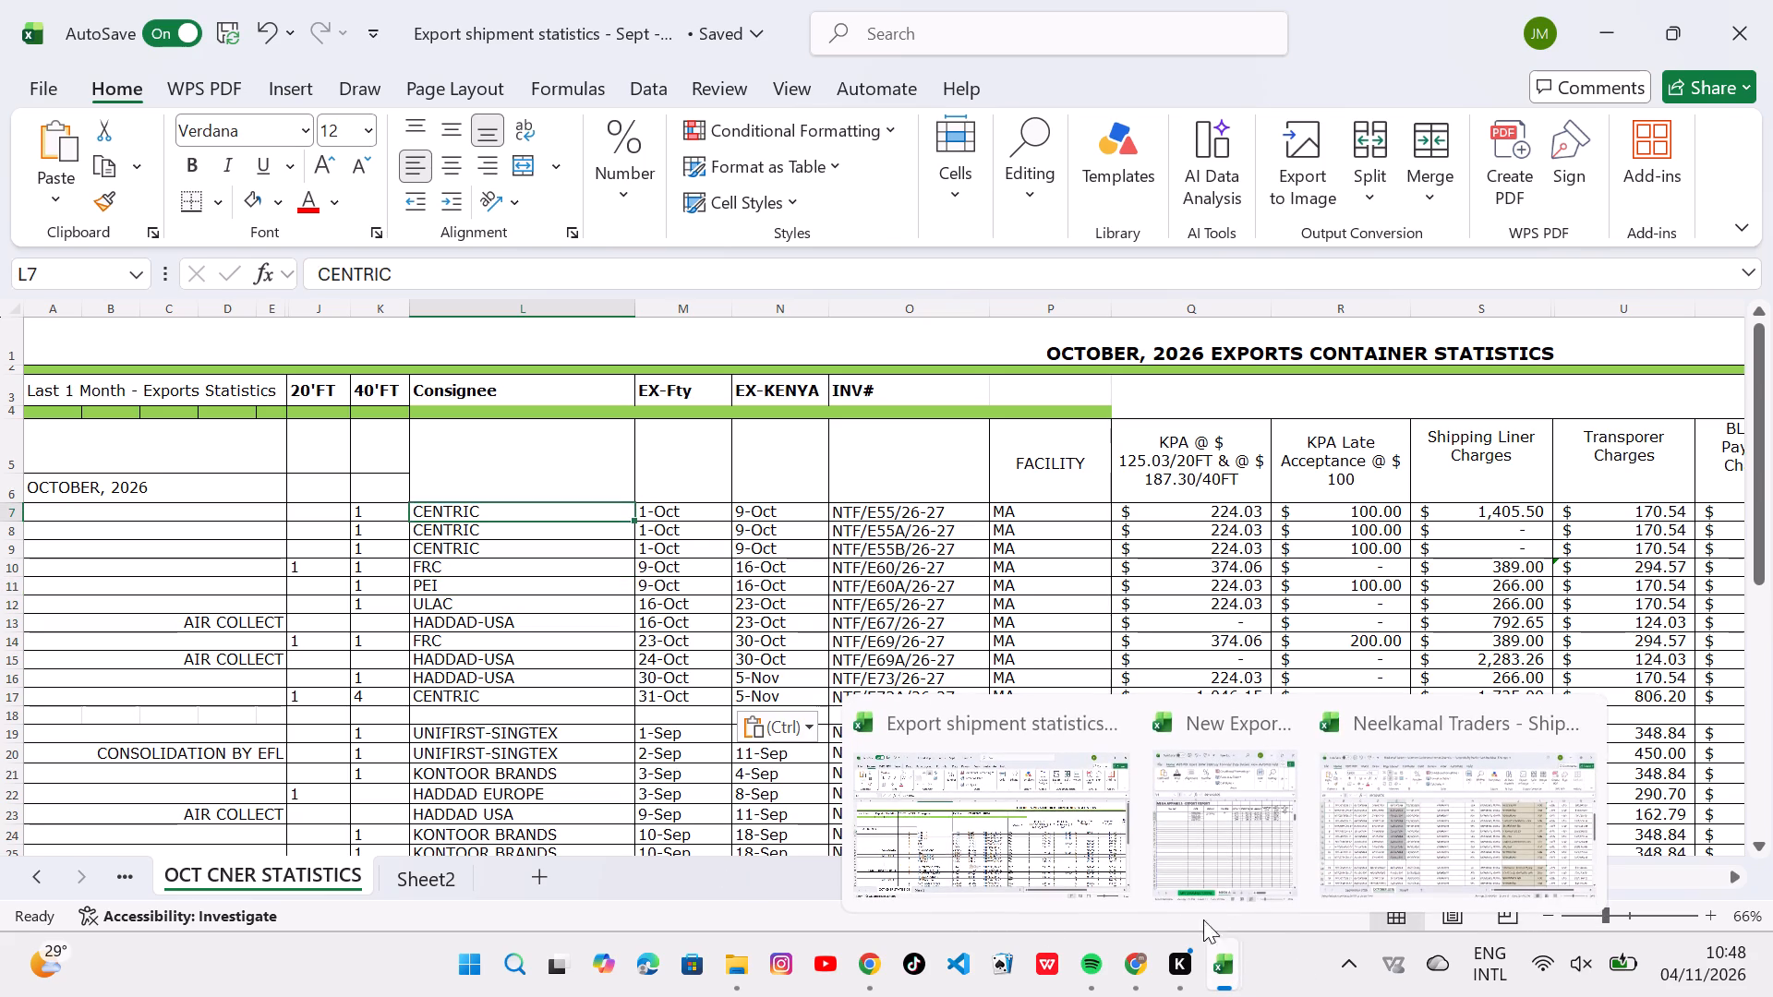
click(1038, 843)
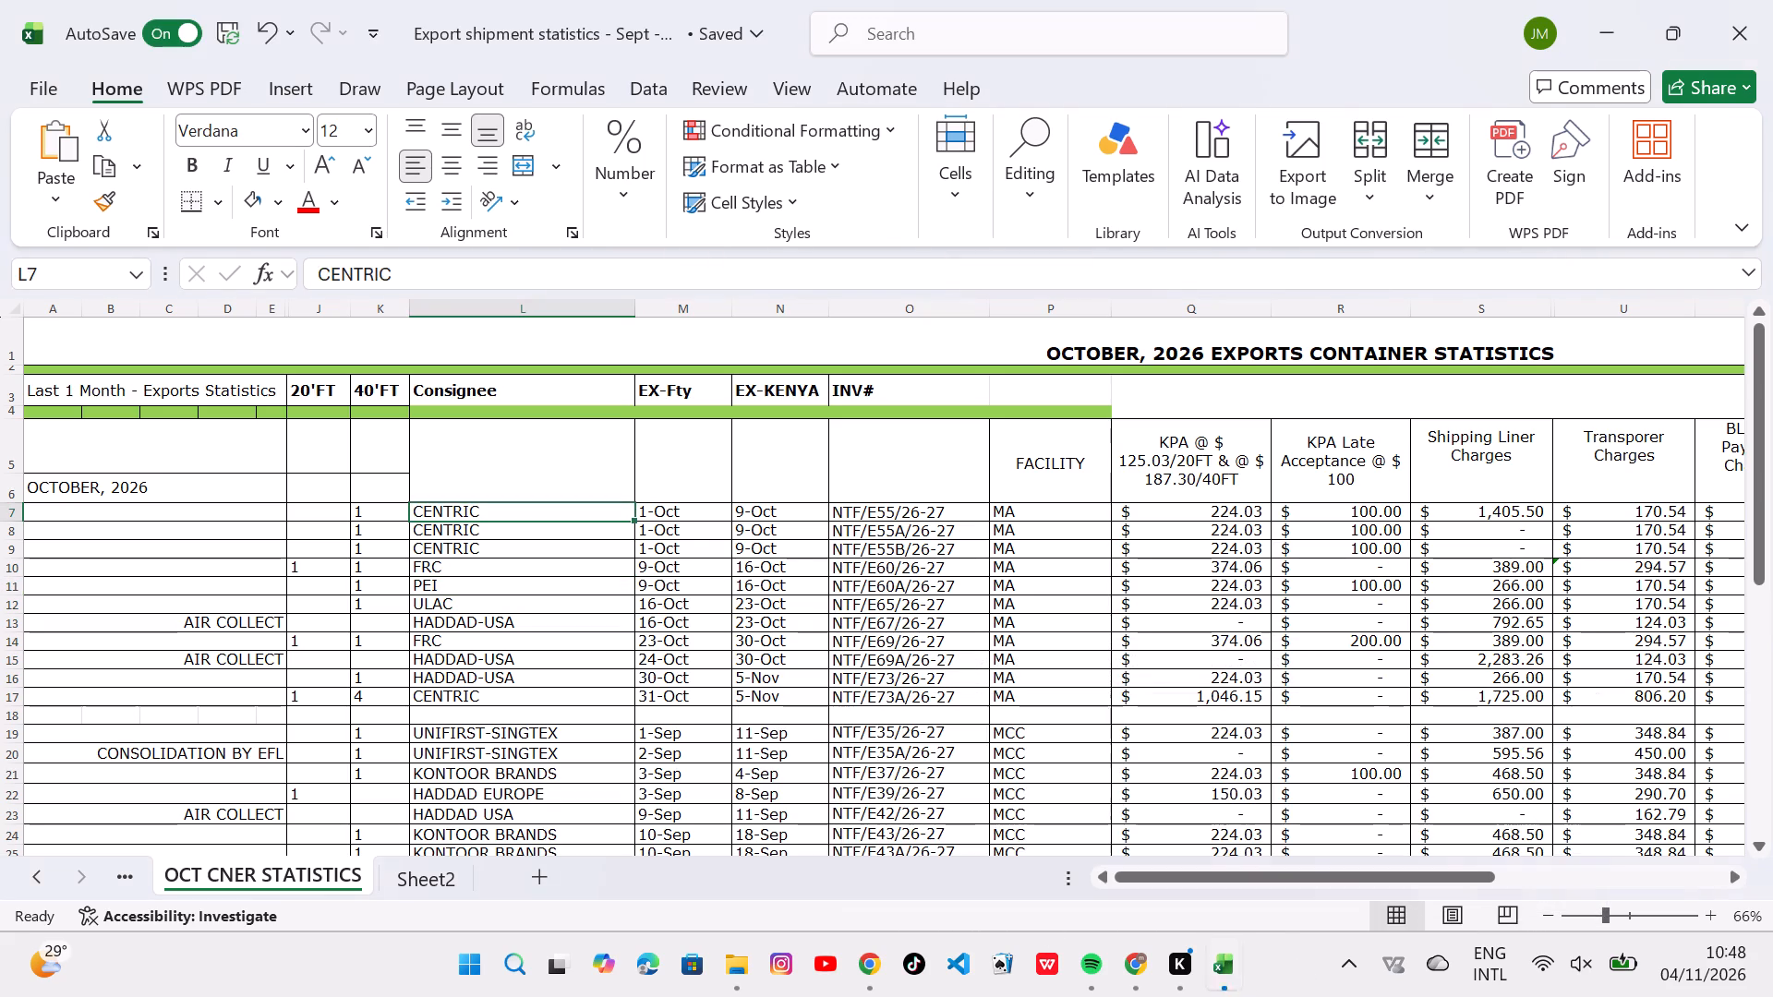
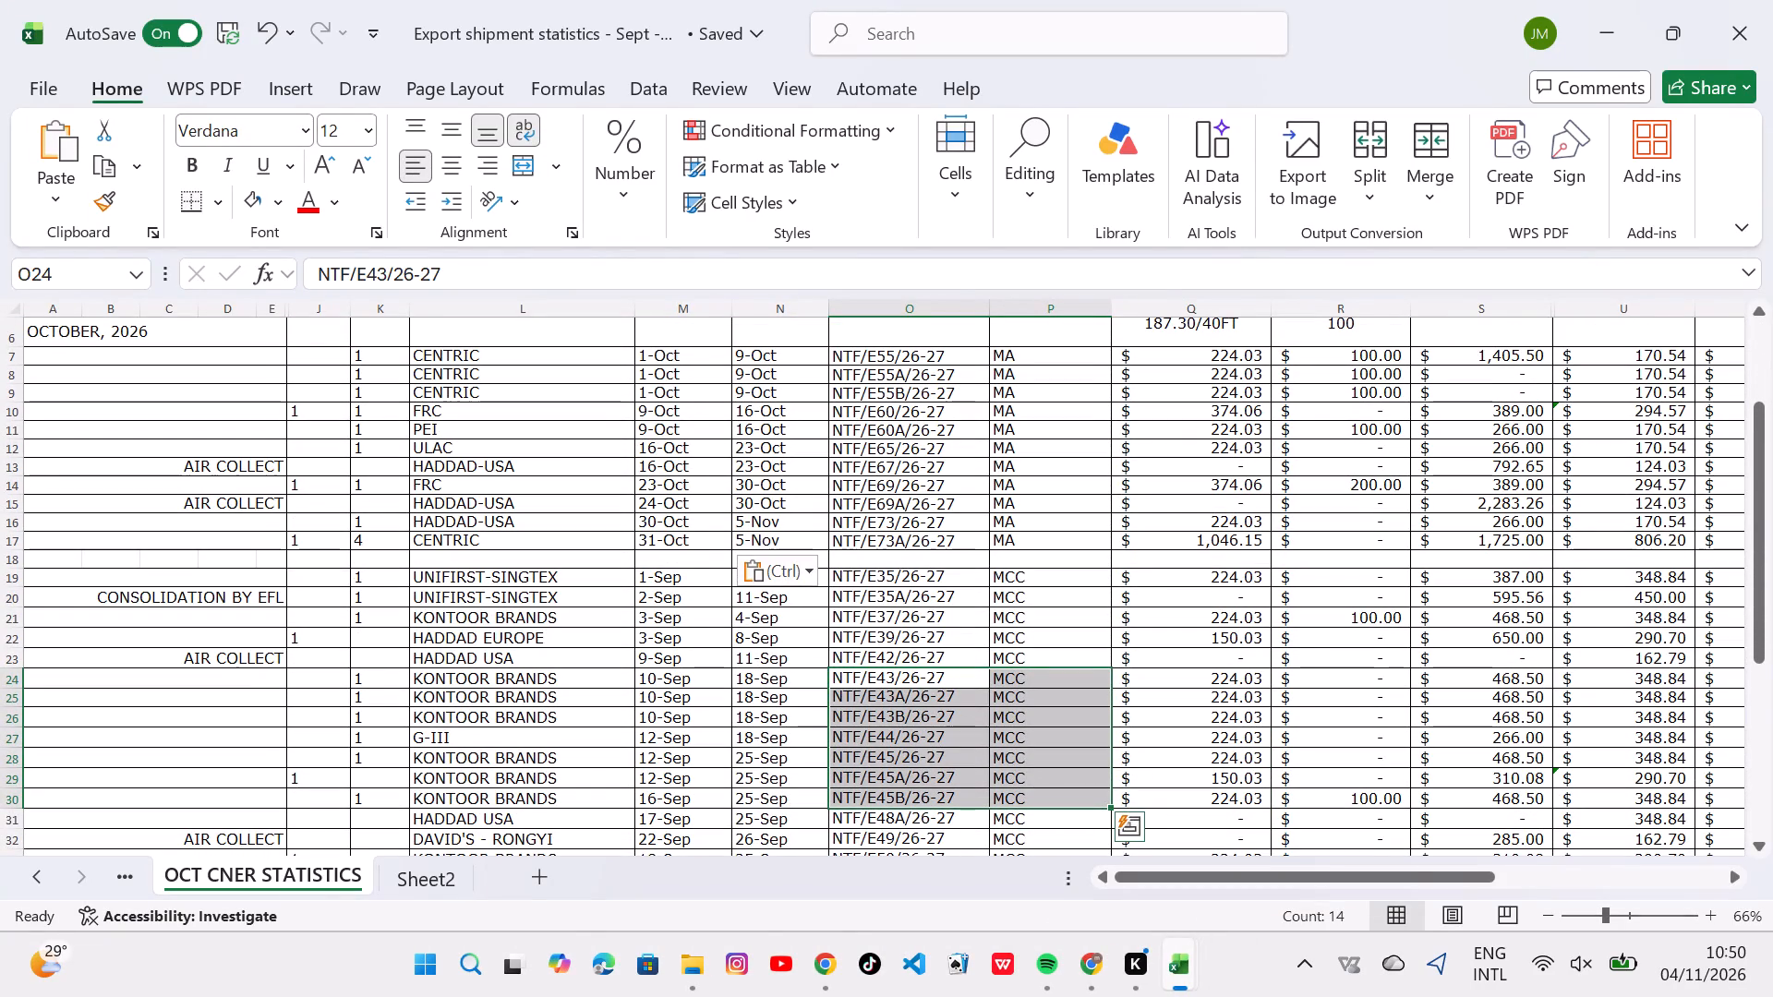
Switch to the New Export Report workbook and copy the BUYER entries in C3:C59 of the MEGA APPAREL sheet.
click(502, 412)
scroll(502, 412, up, 1)
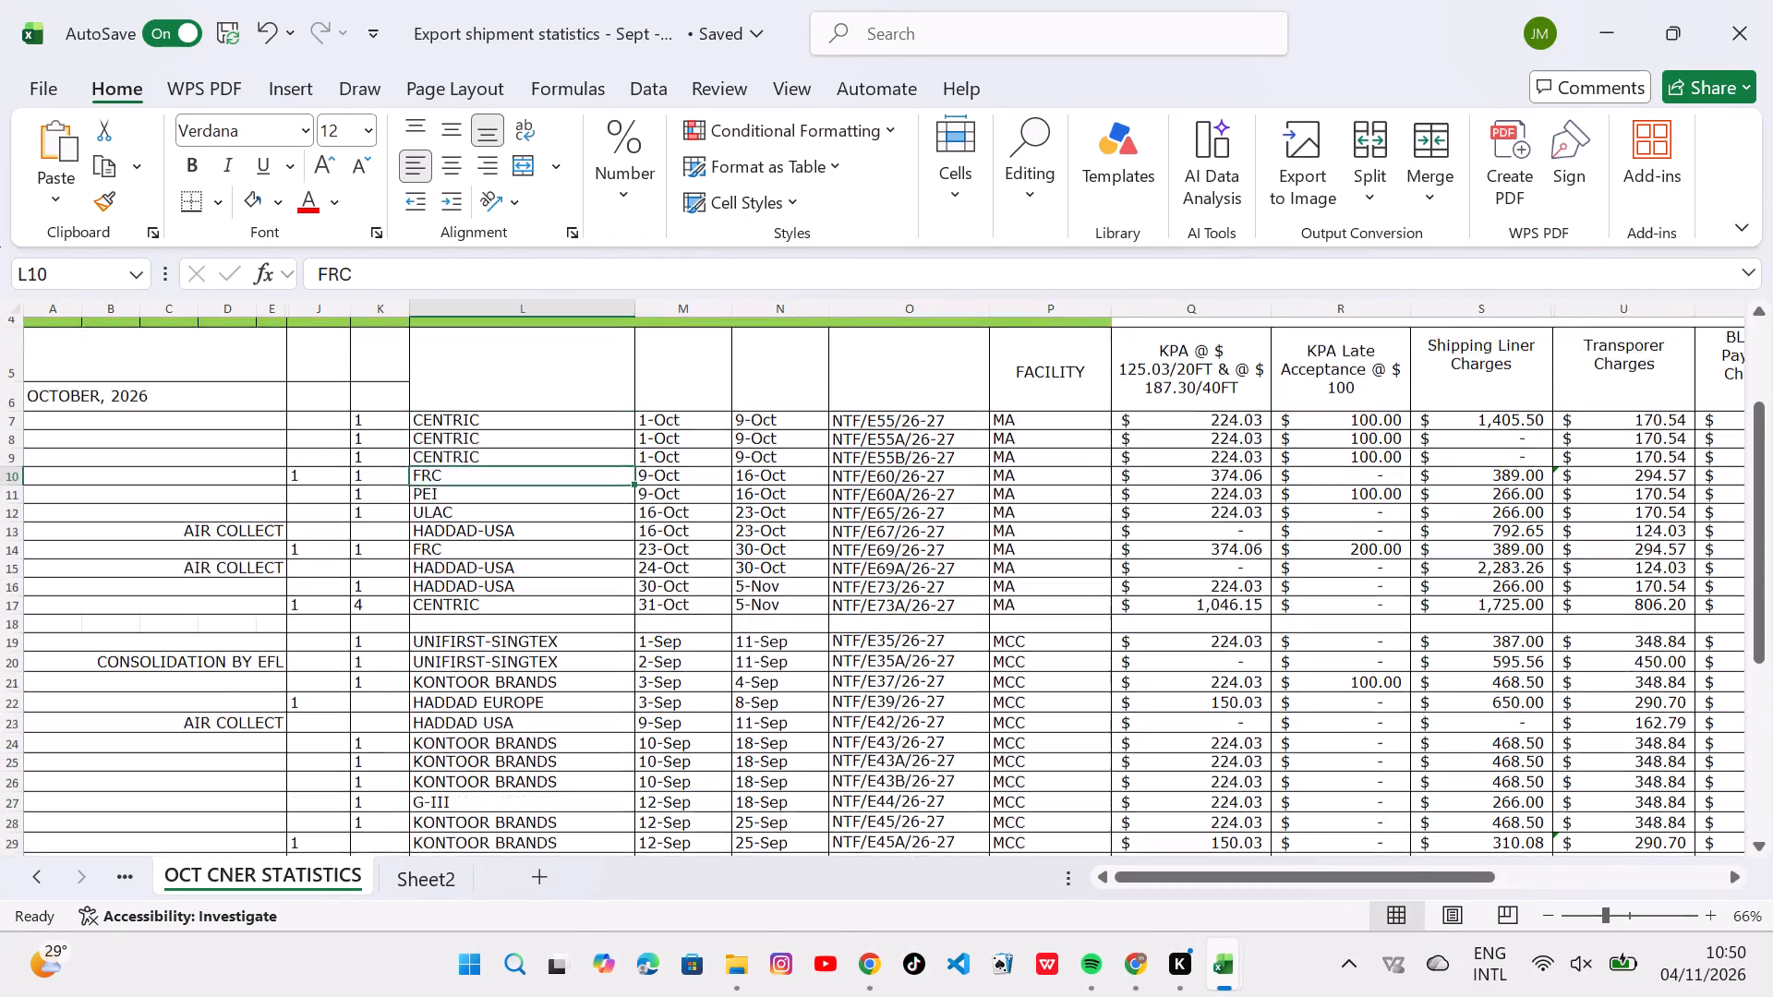
scroll(502, 412, up, 1)
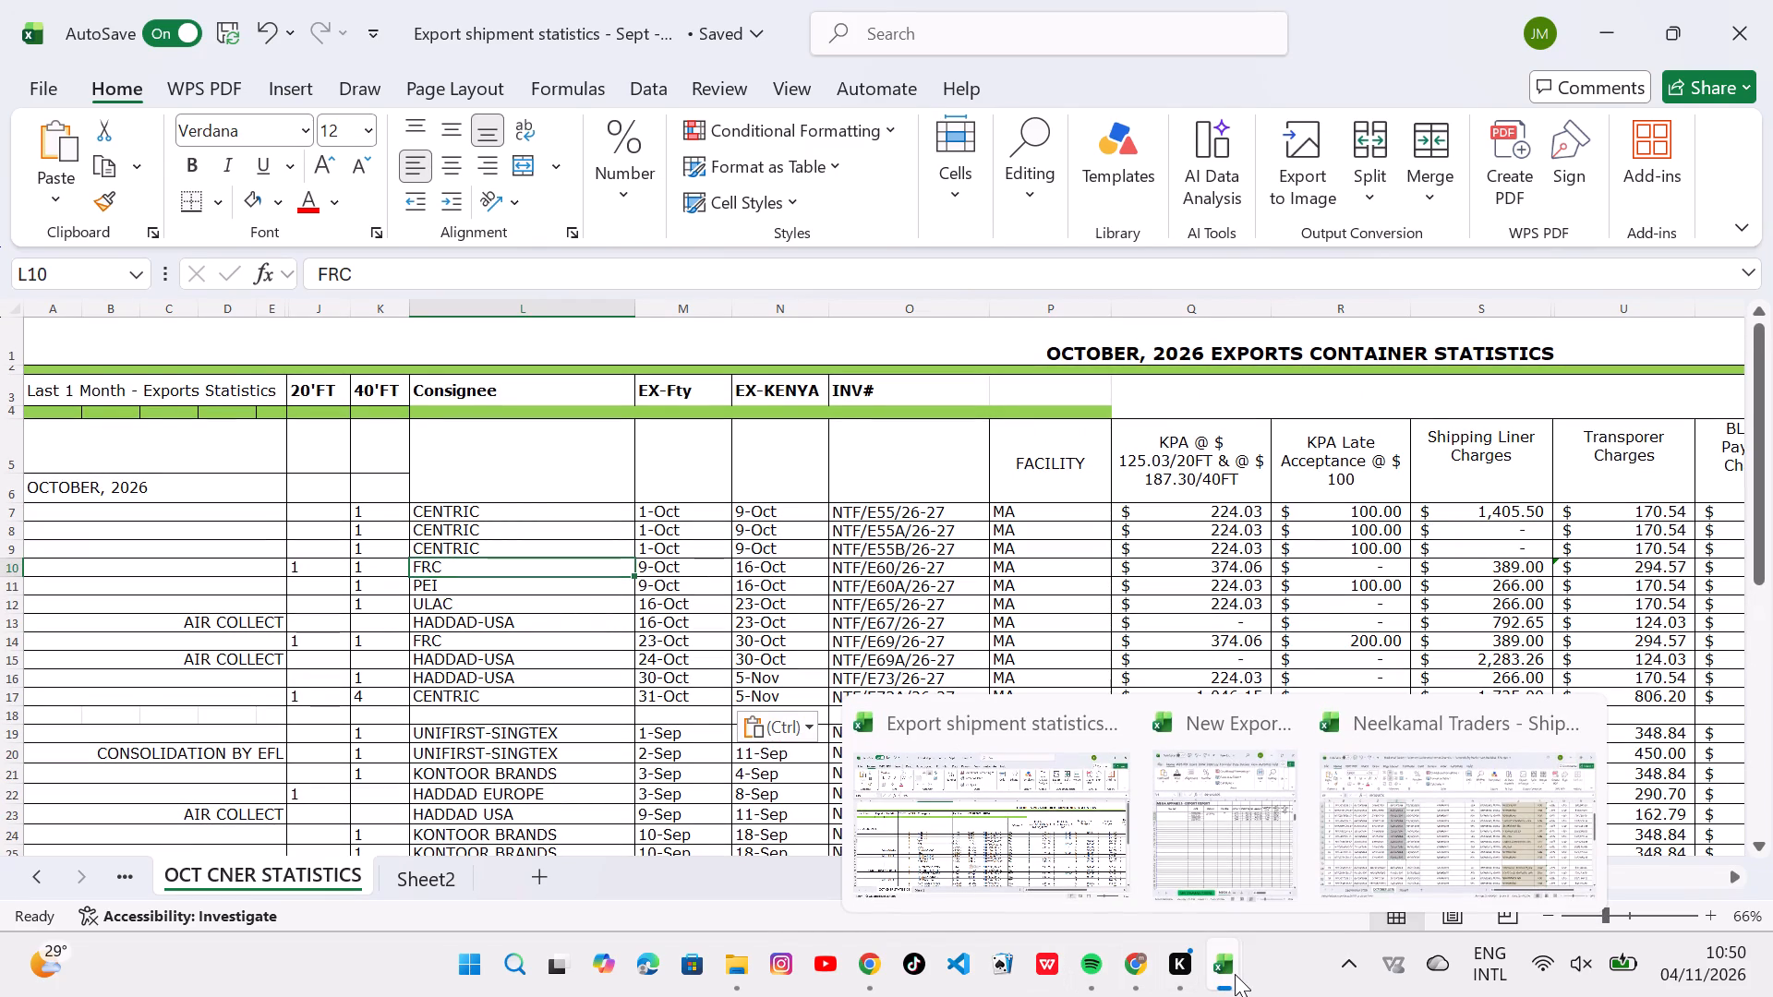
click(1014, 852)
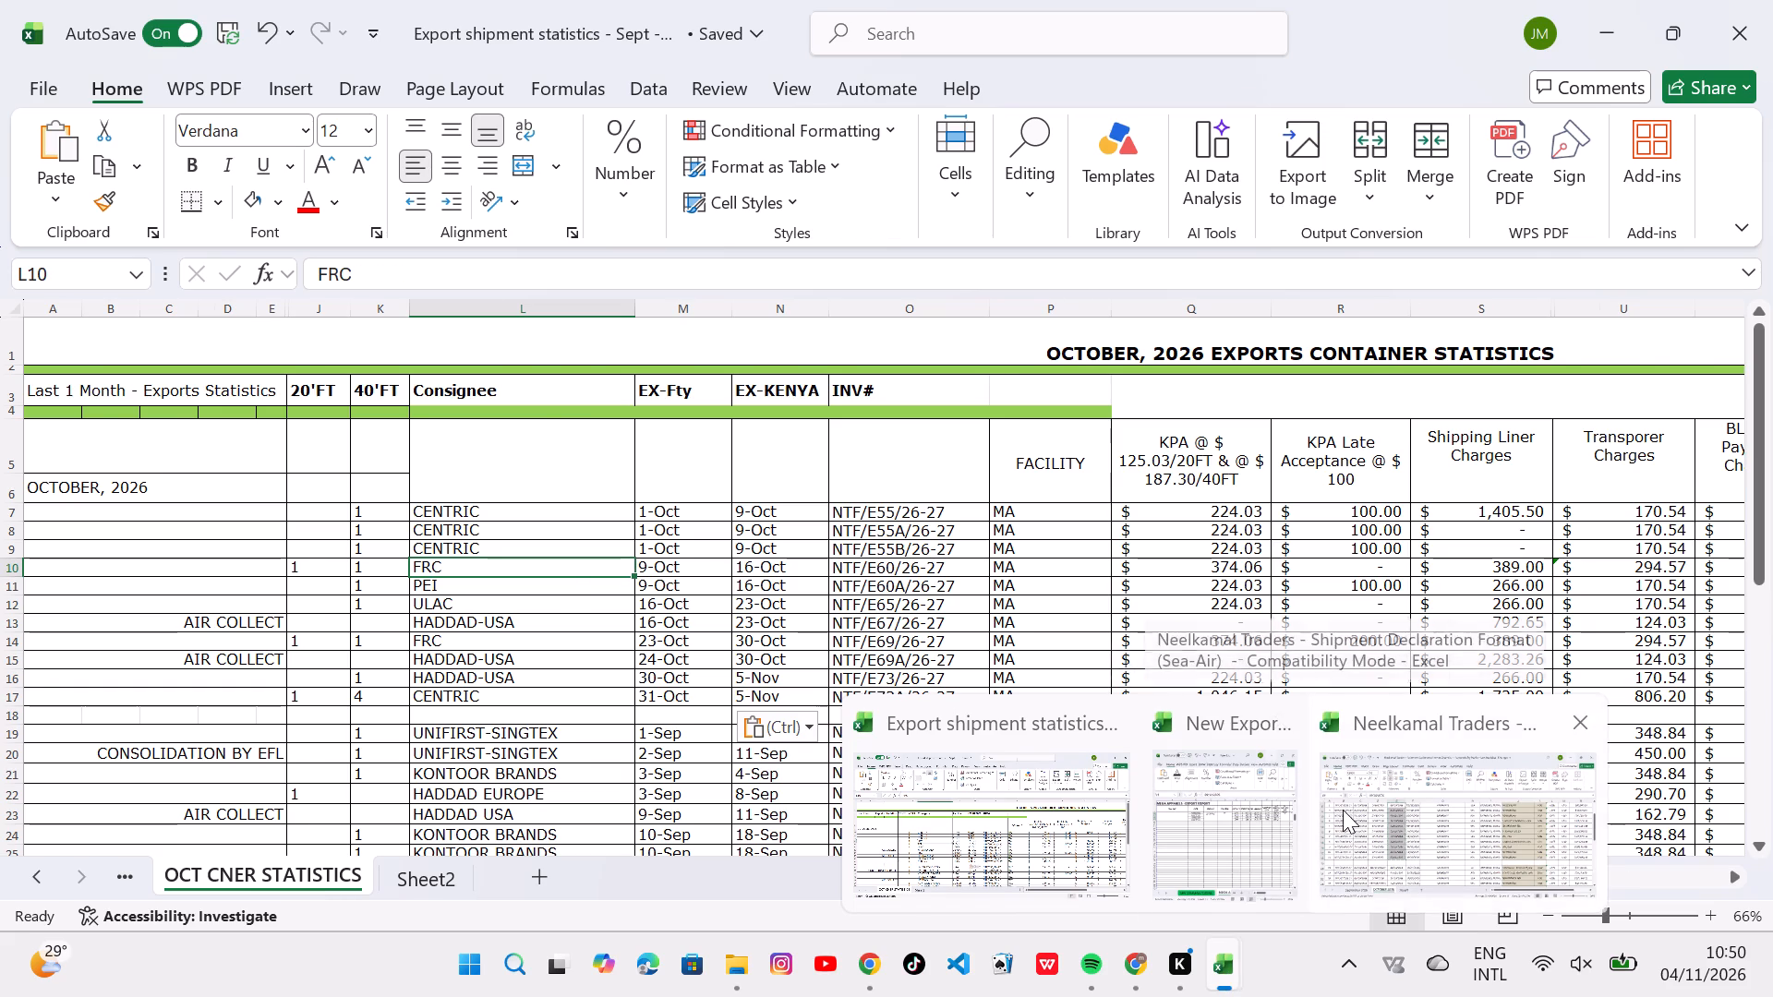
click(1255, 841)
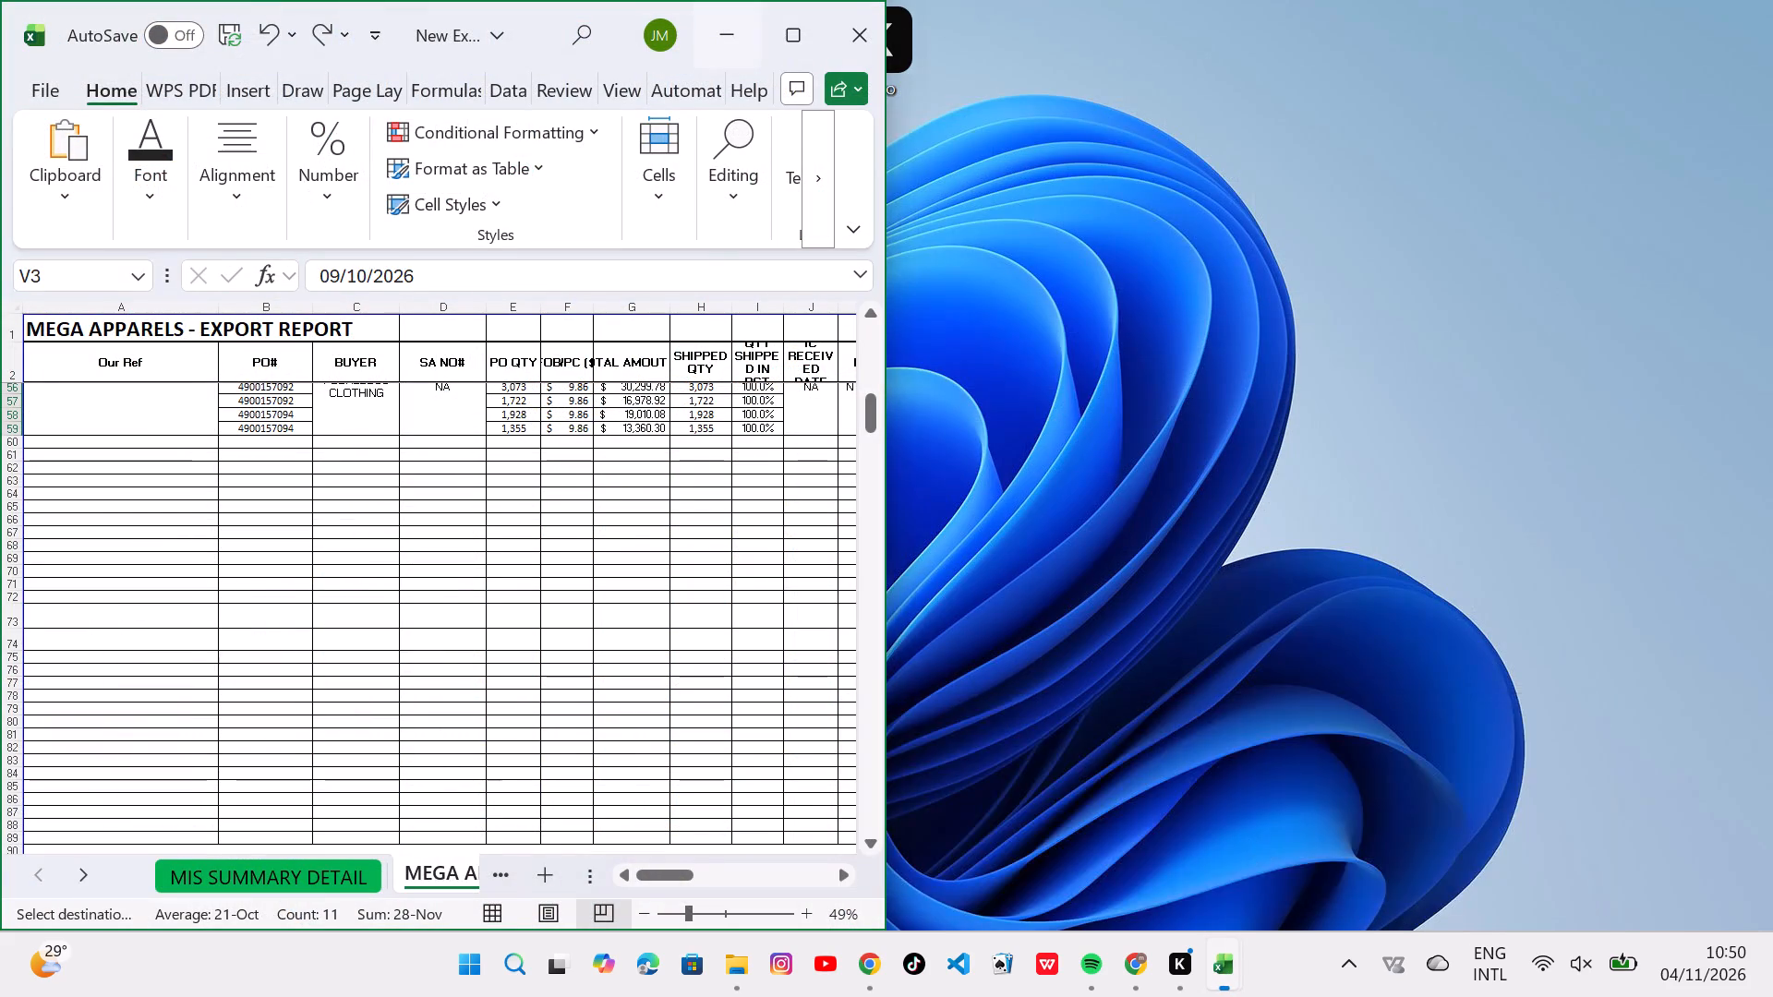
click(781, 41)
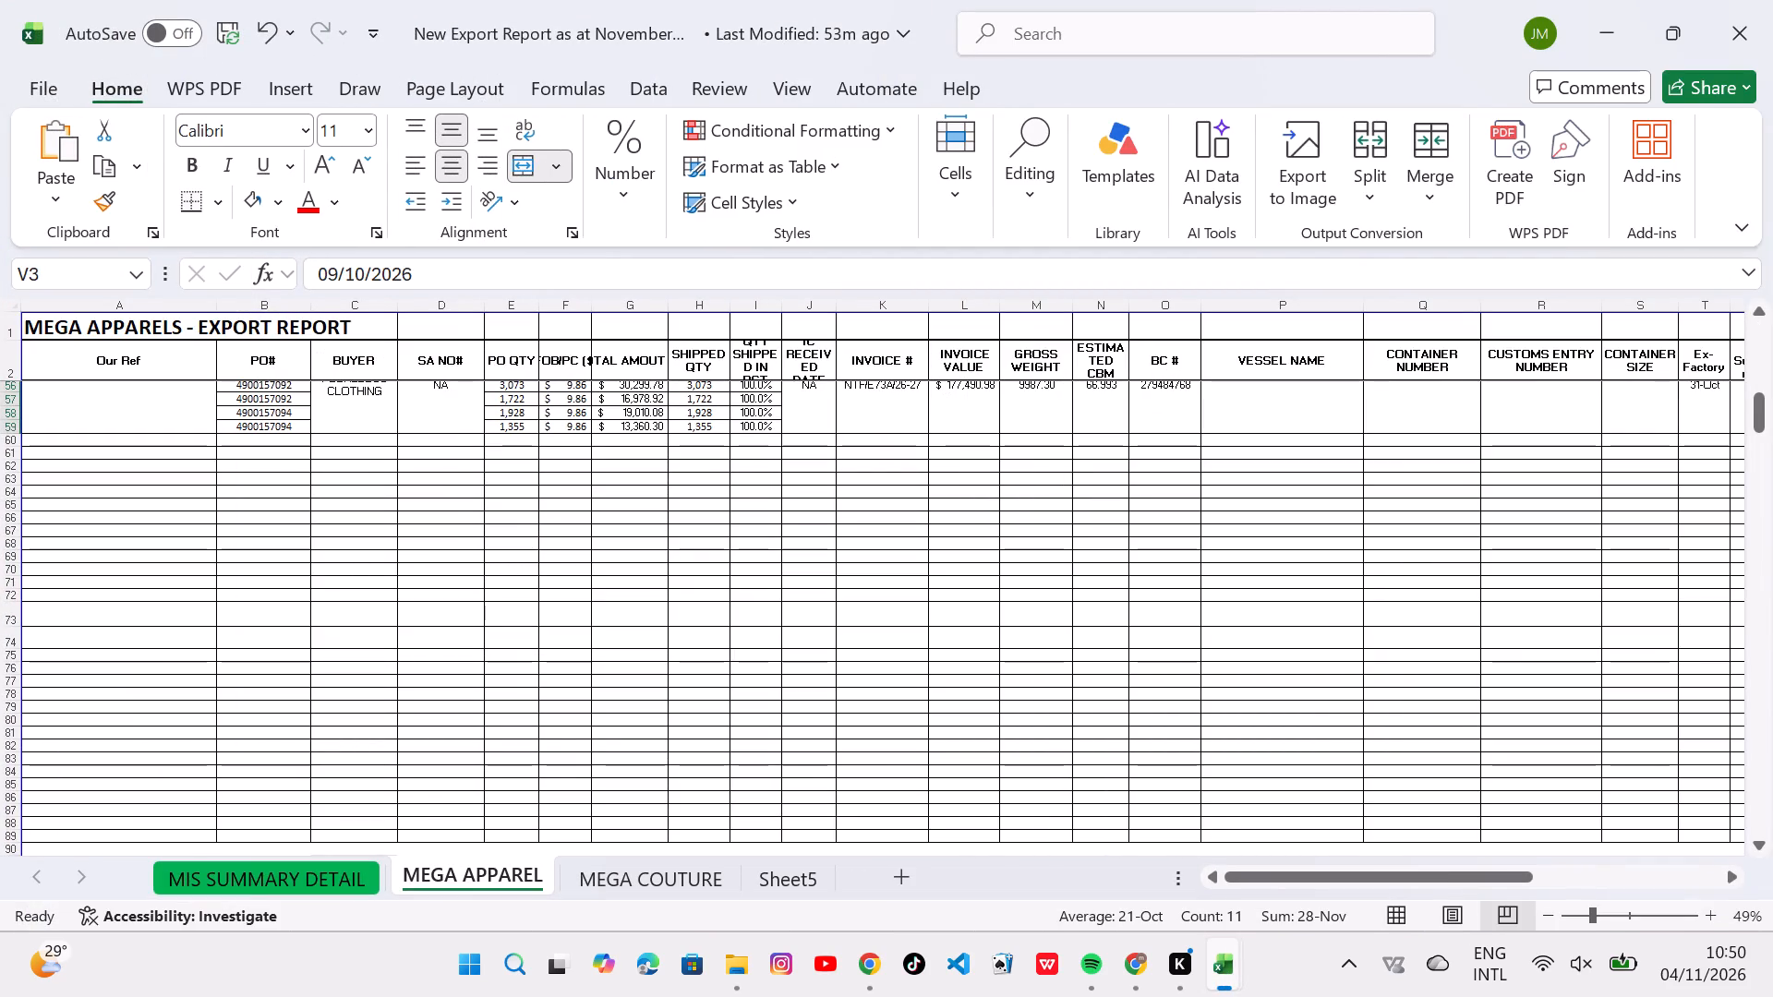
scroll(609, 644, up, 5)
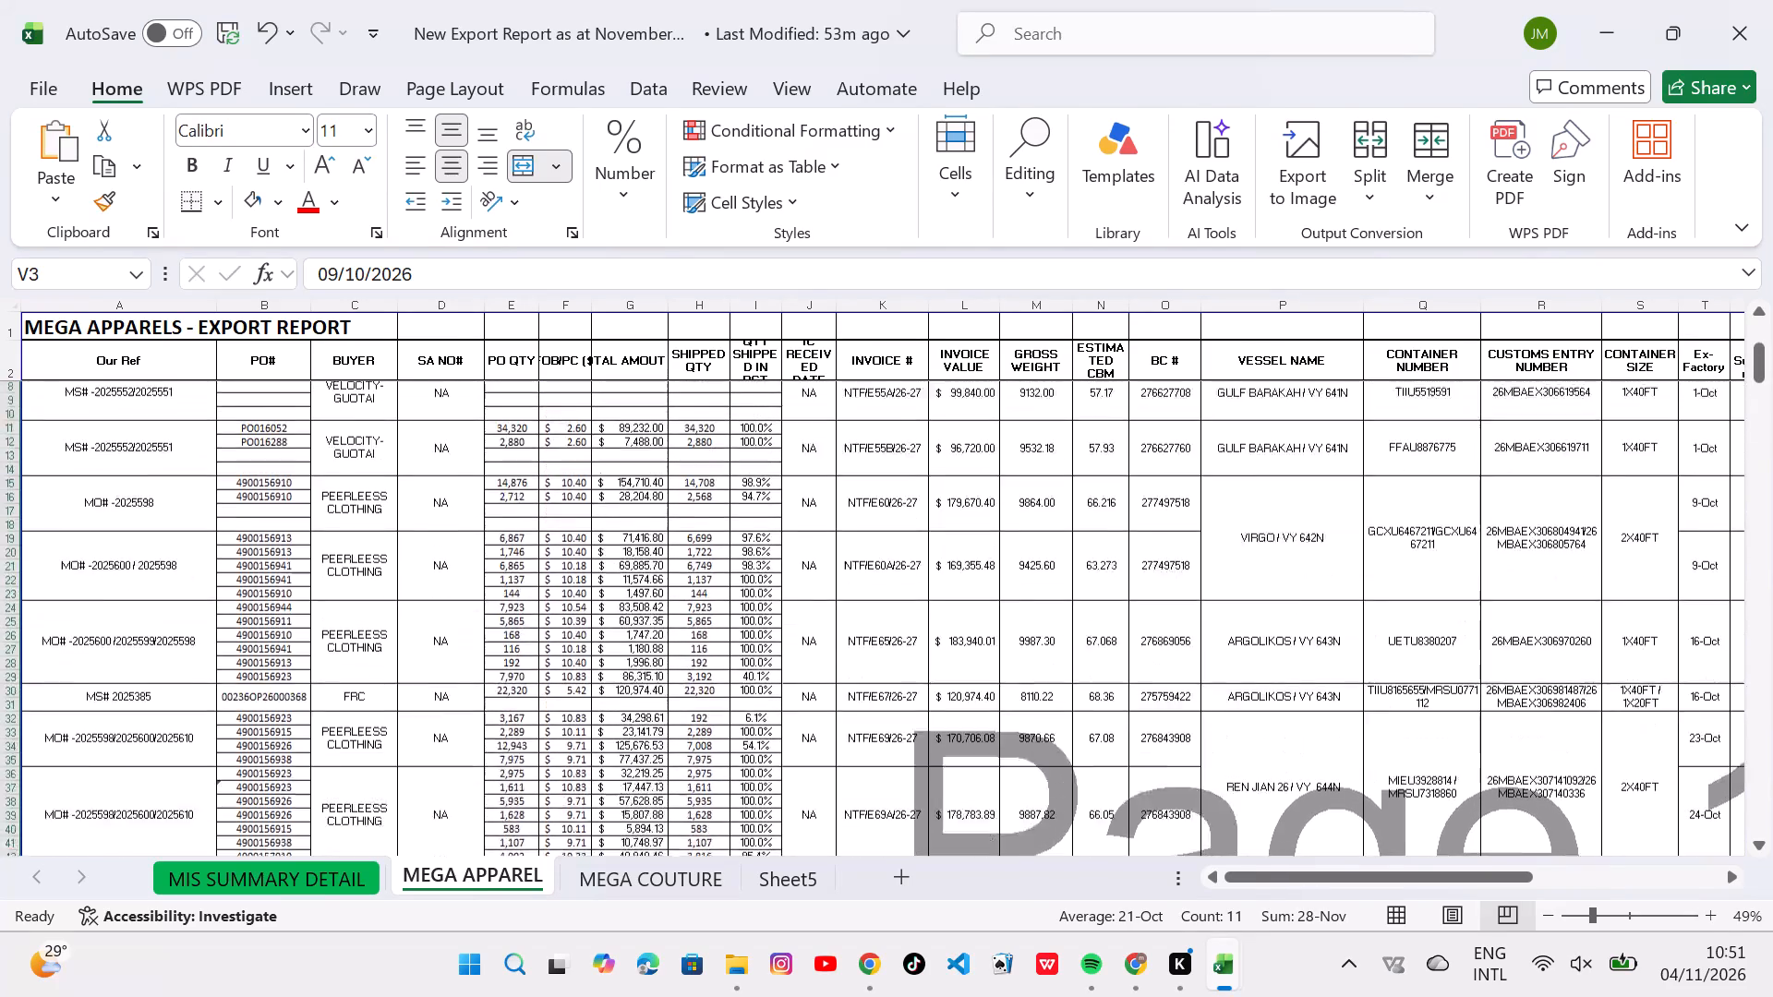
scroll(609, 644, up, 2)
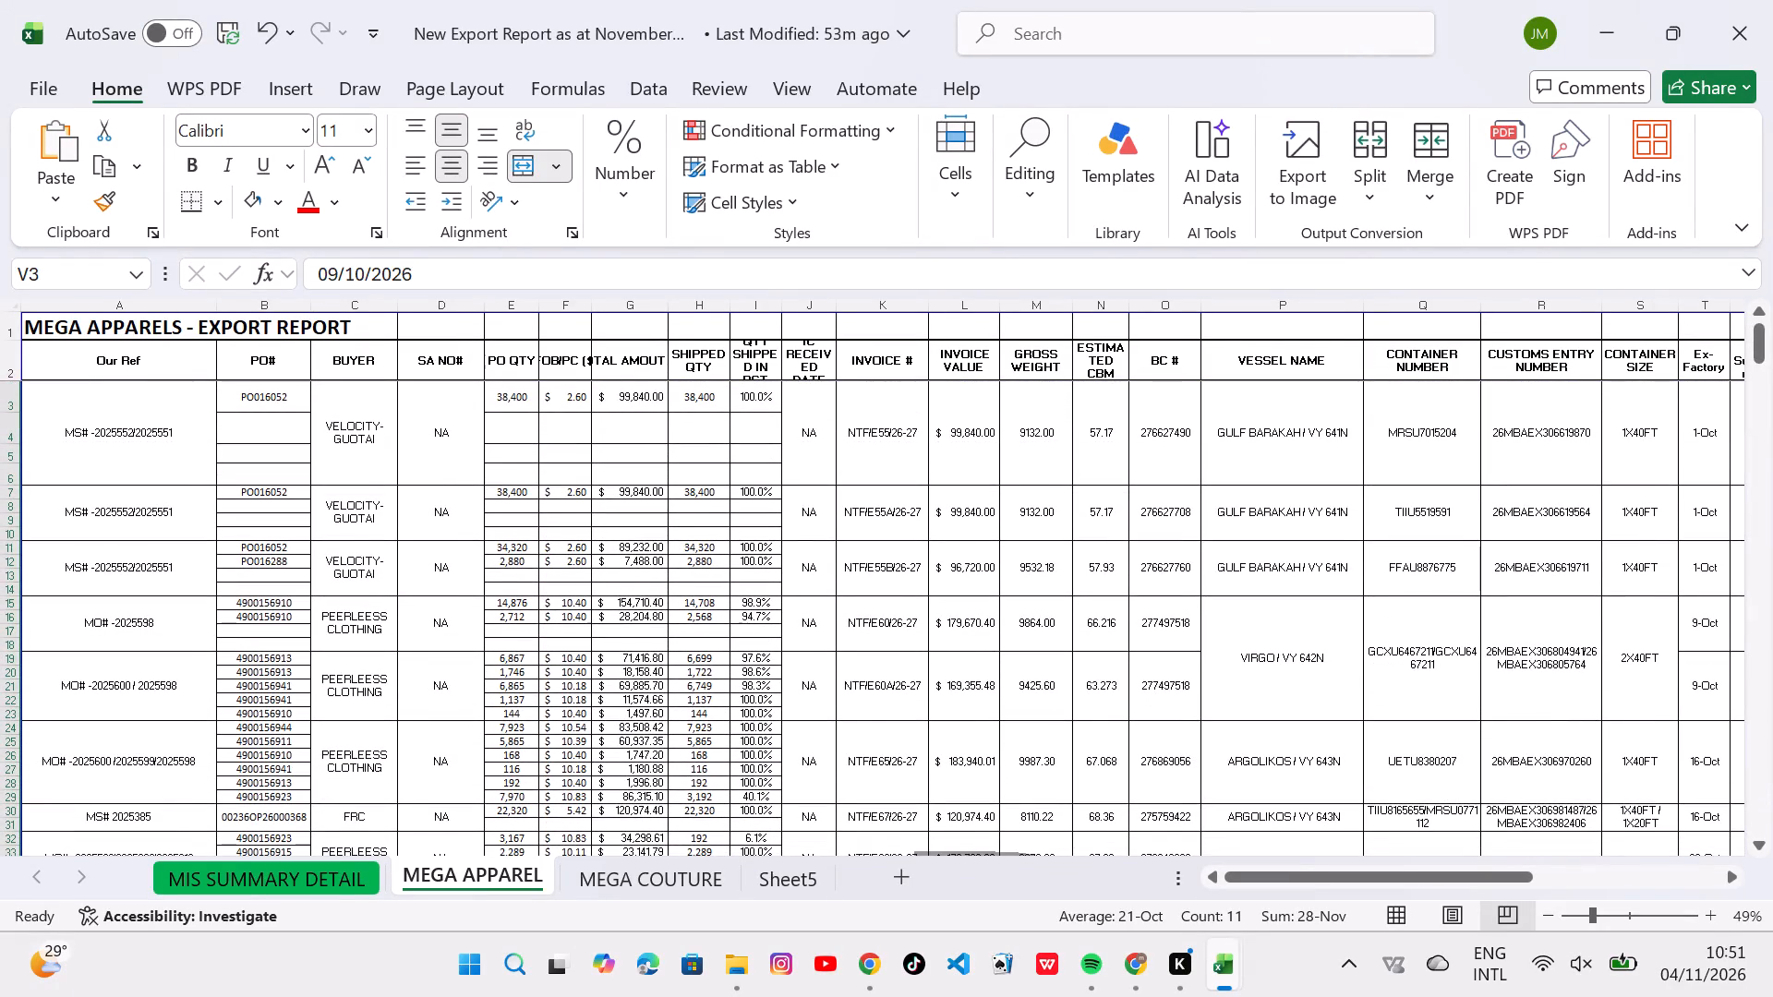
drag(382, 421, 385, 811)
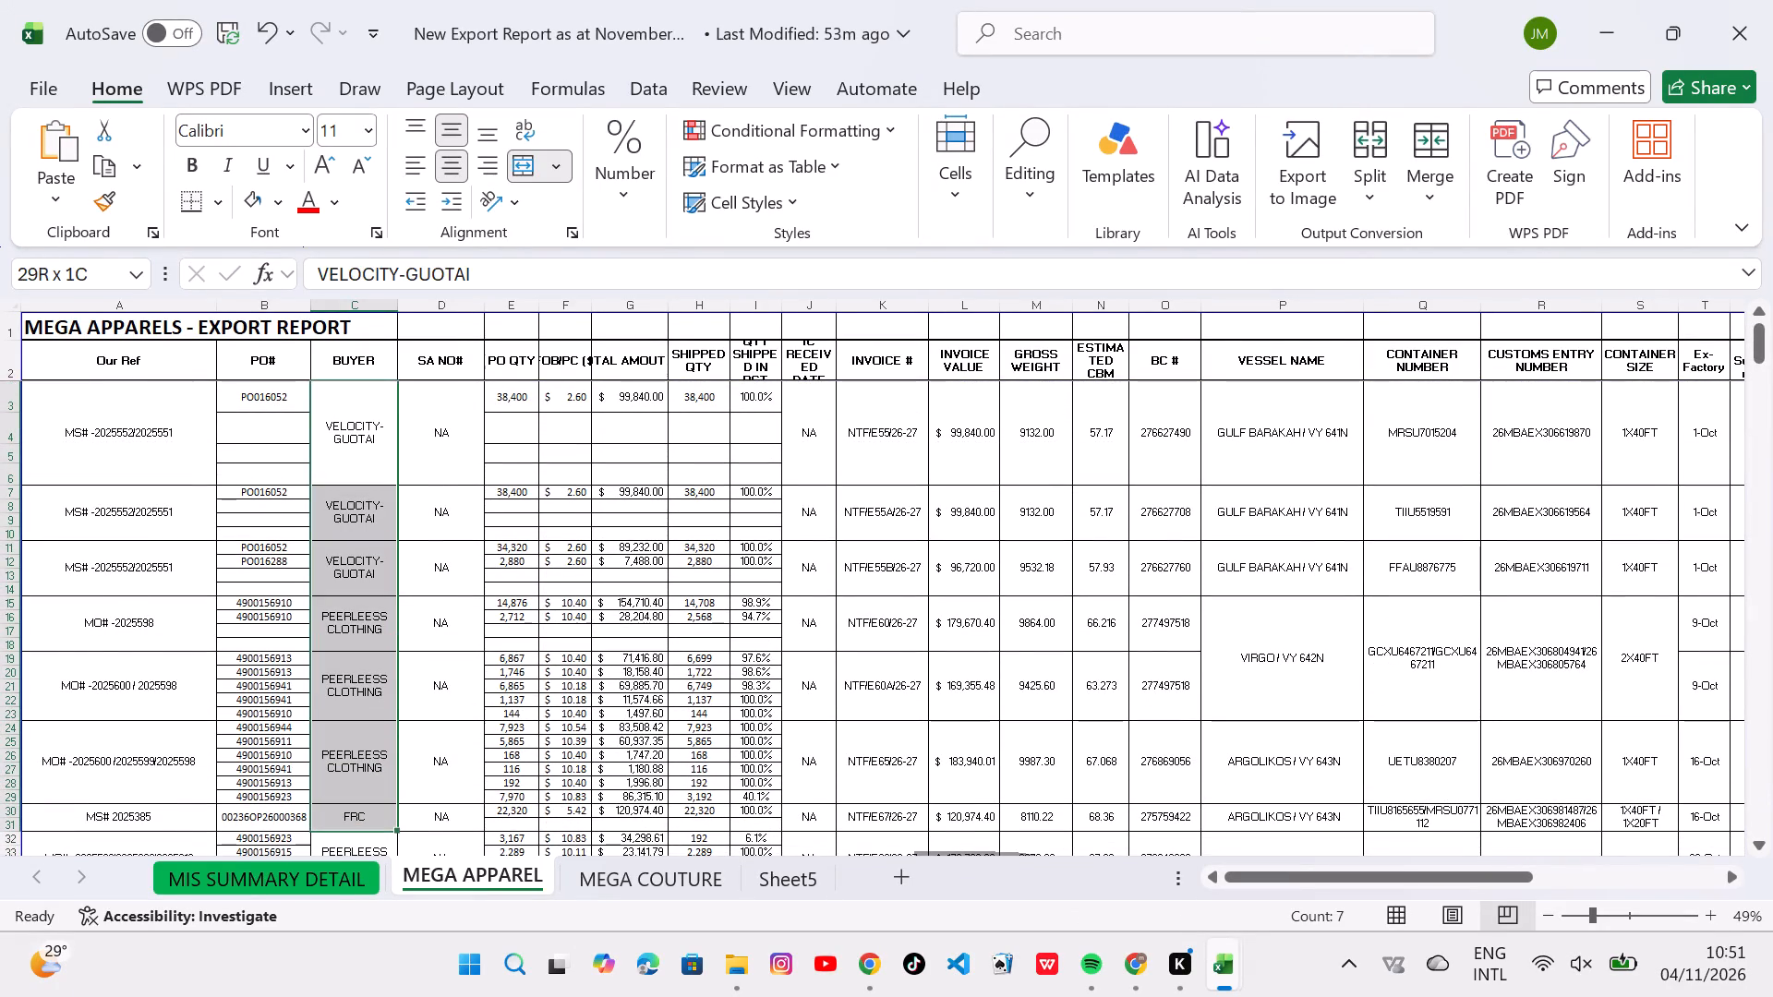
drag(385, 811, 380, 986)
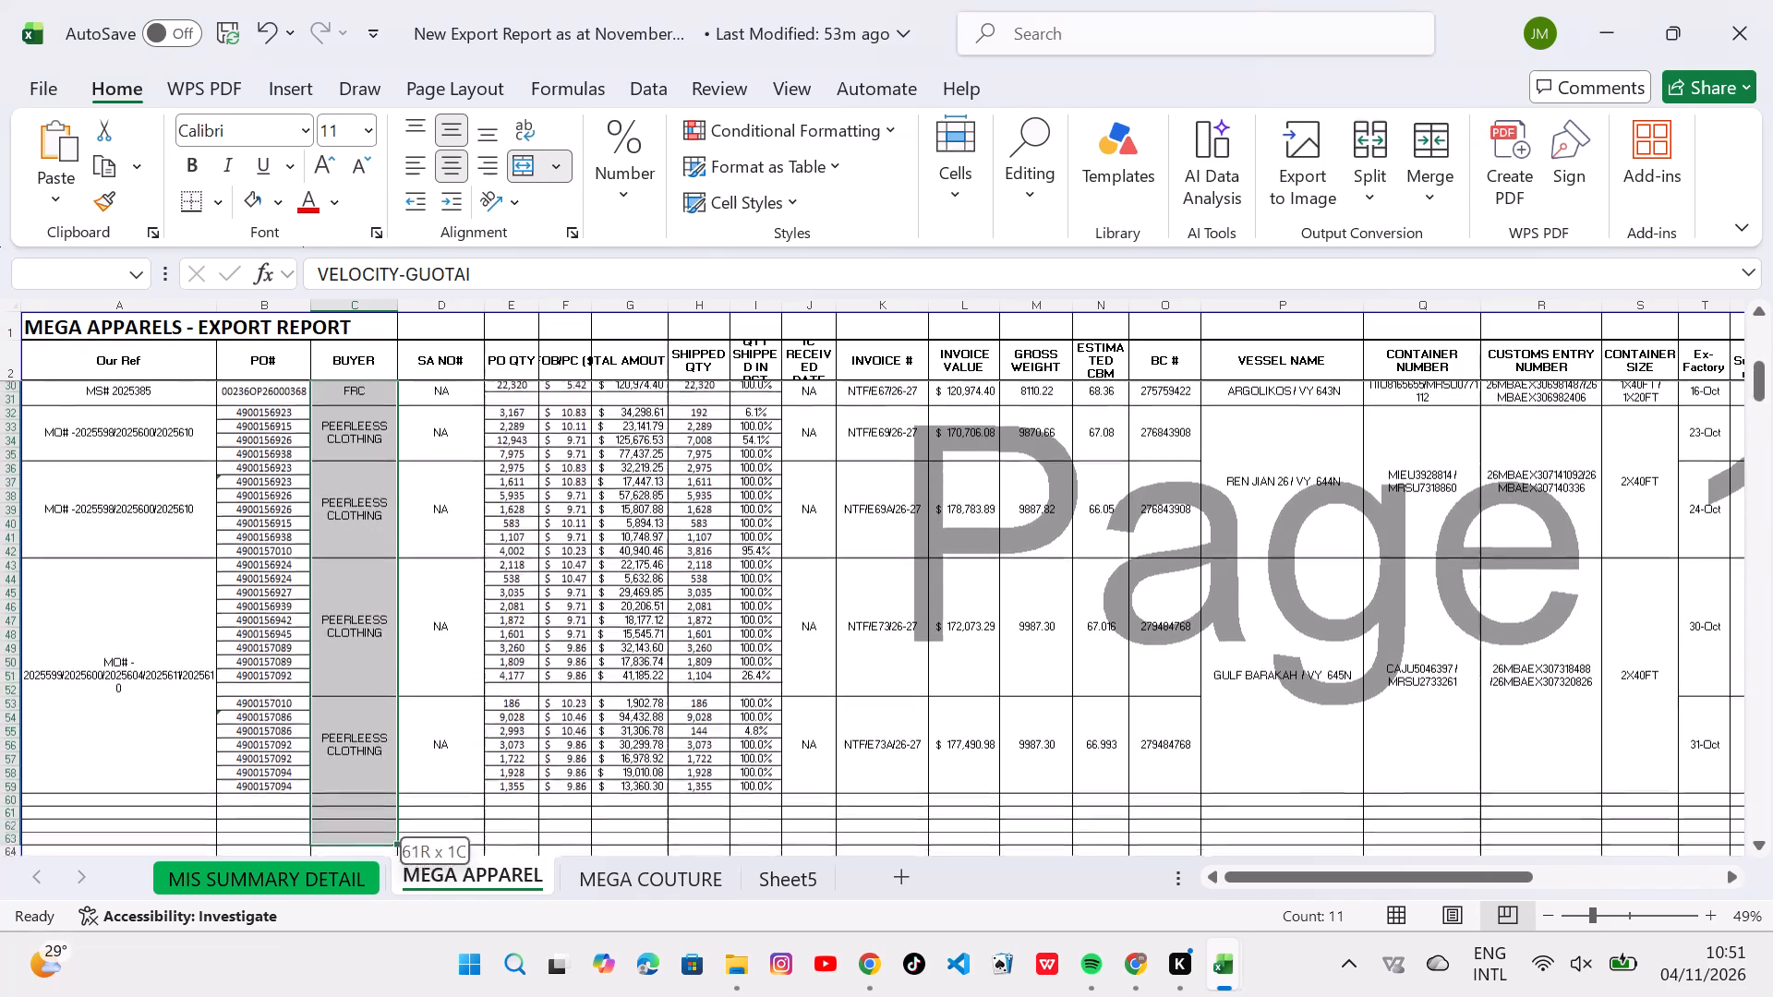
drag(380, 986, 332, 321)
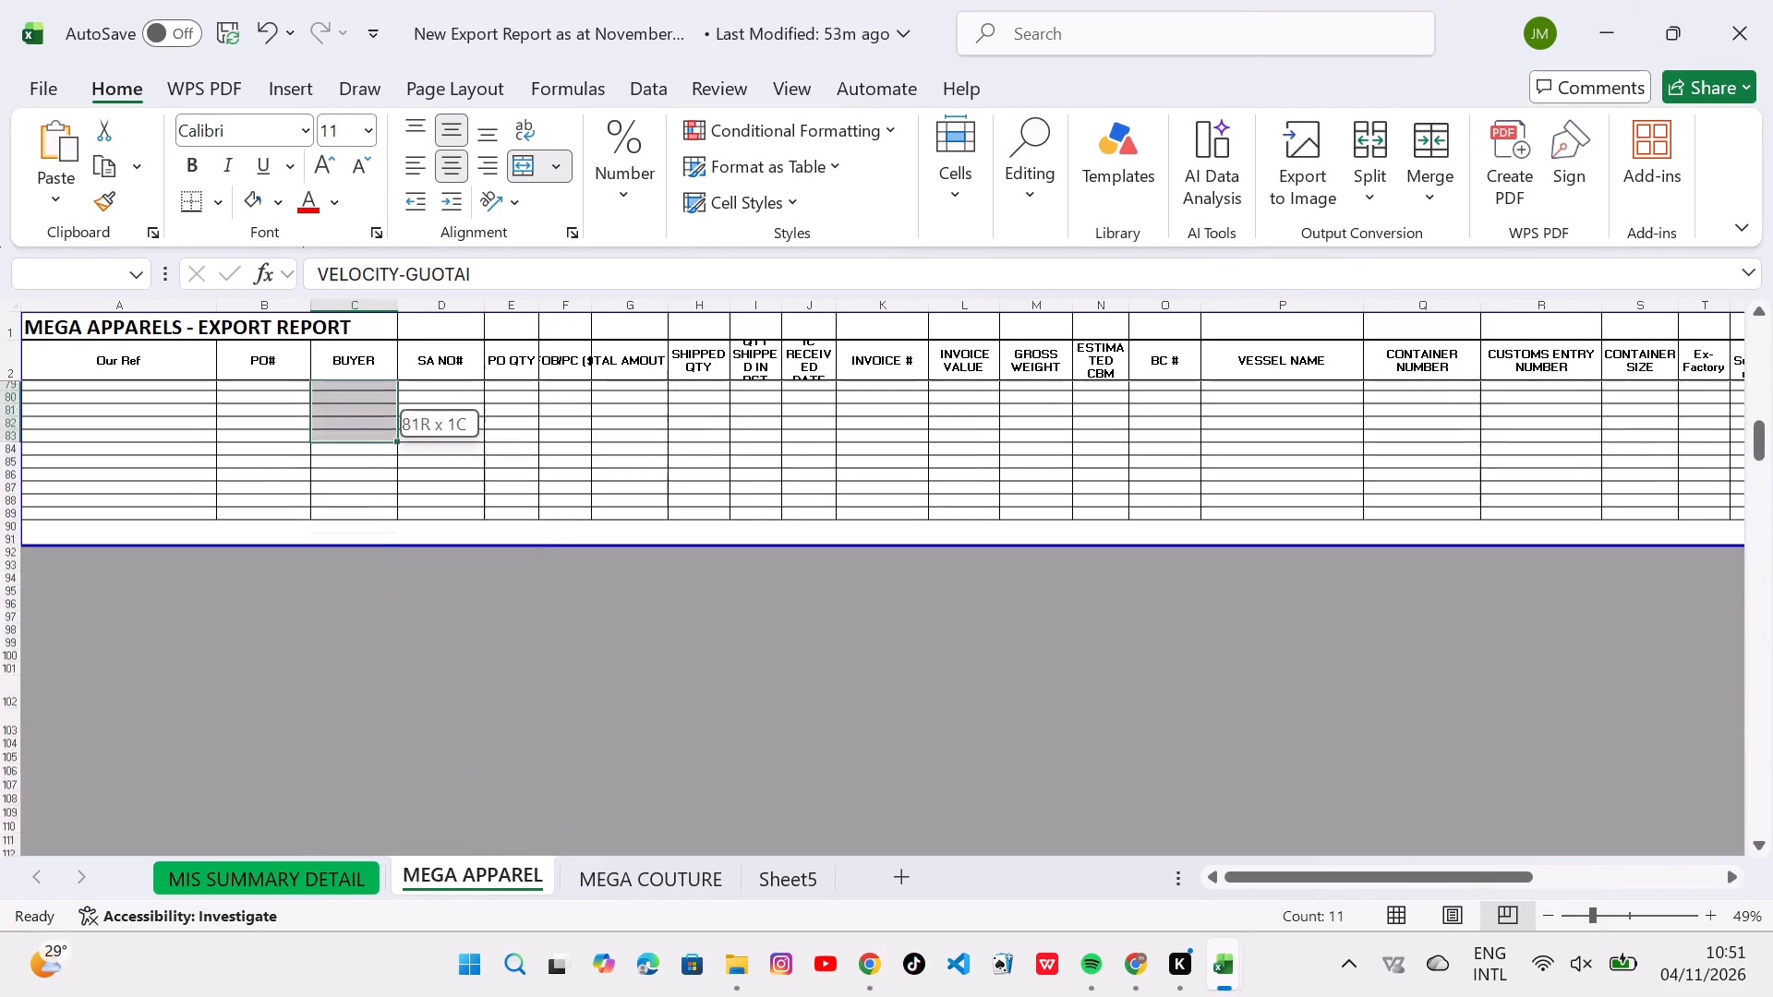
drag(332, 321, 345, 378)
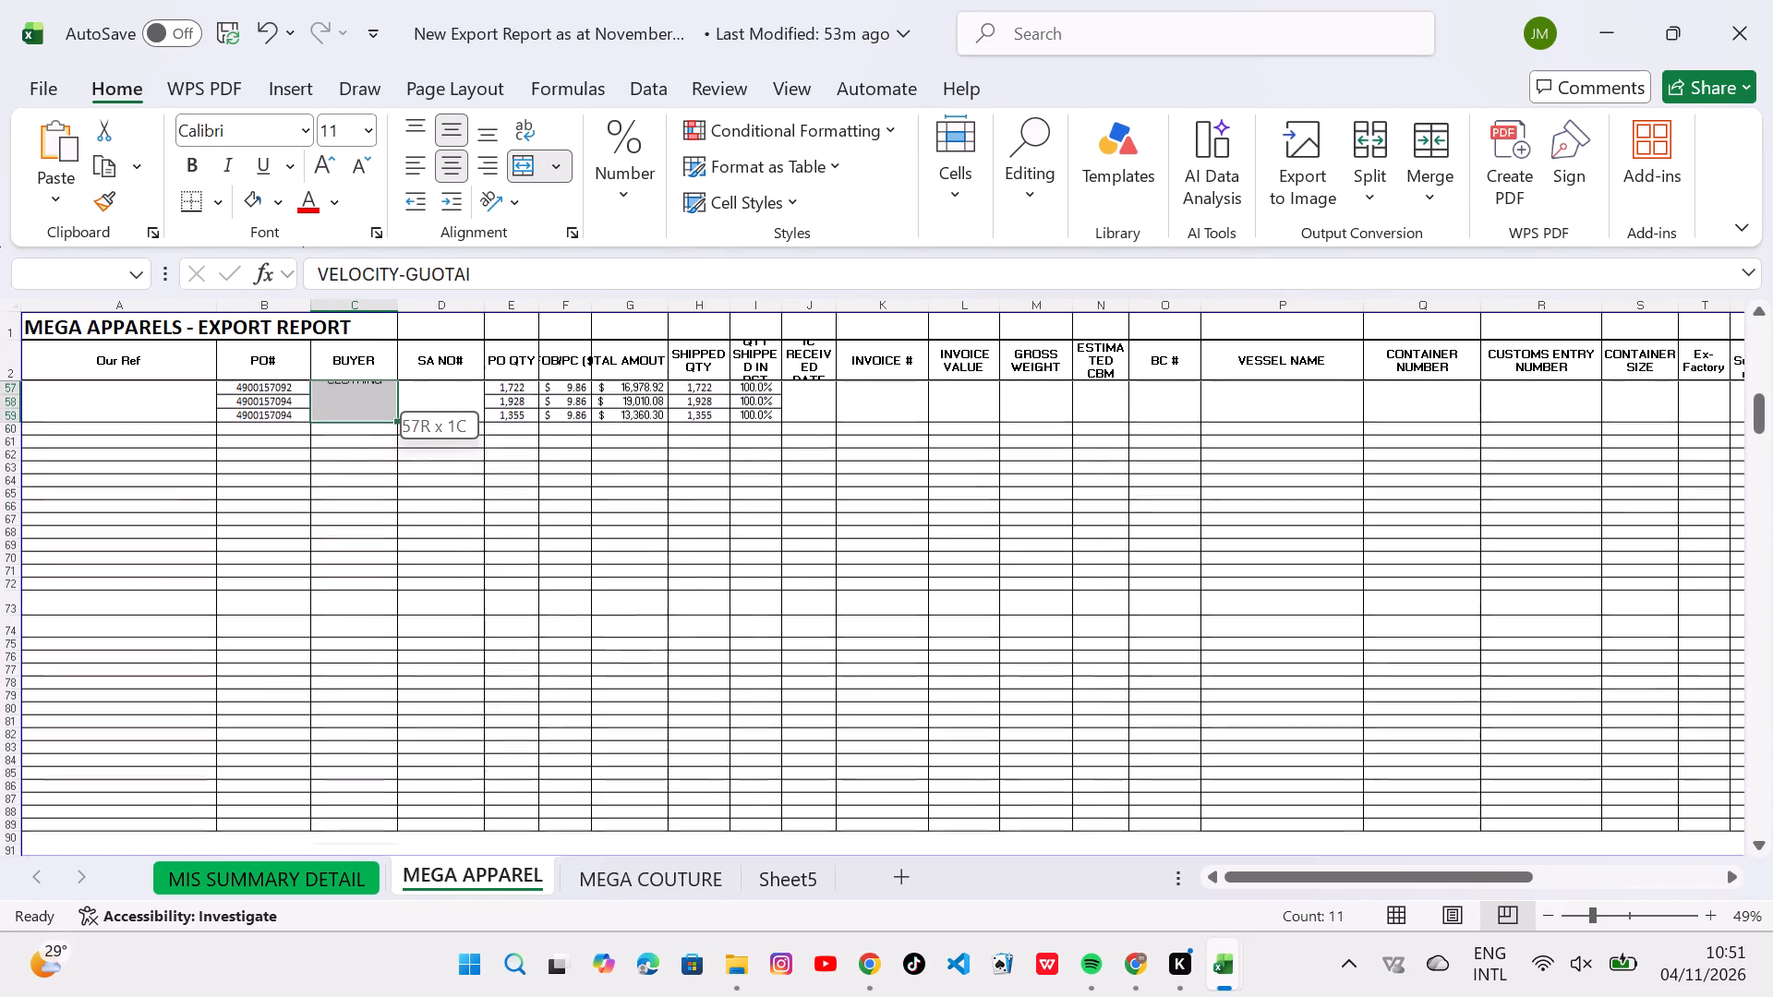
drag(345, 378, 348, 402)
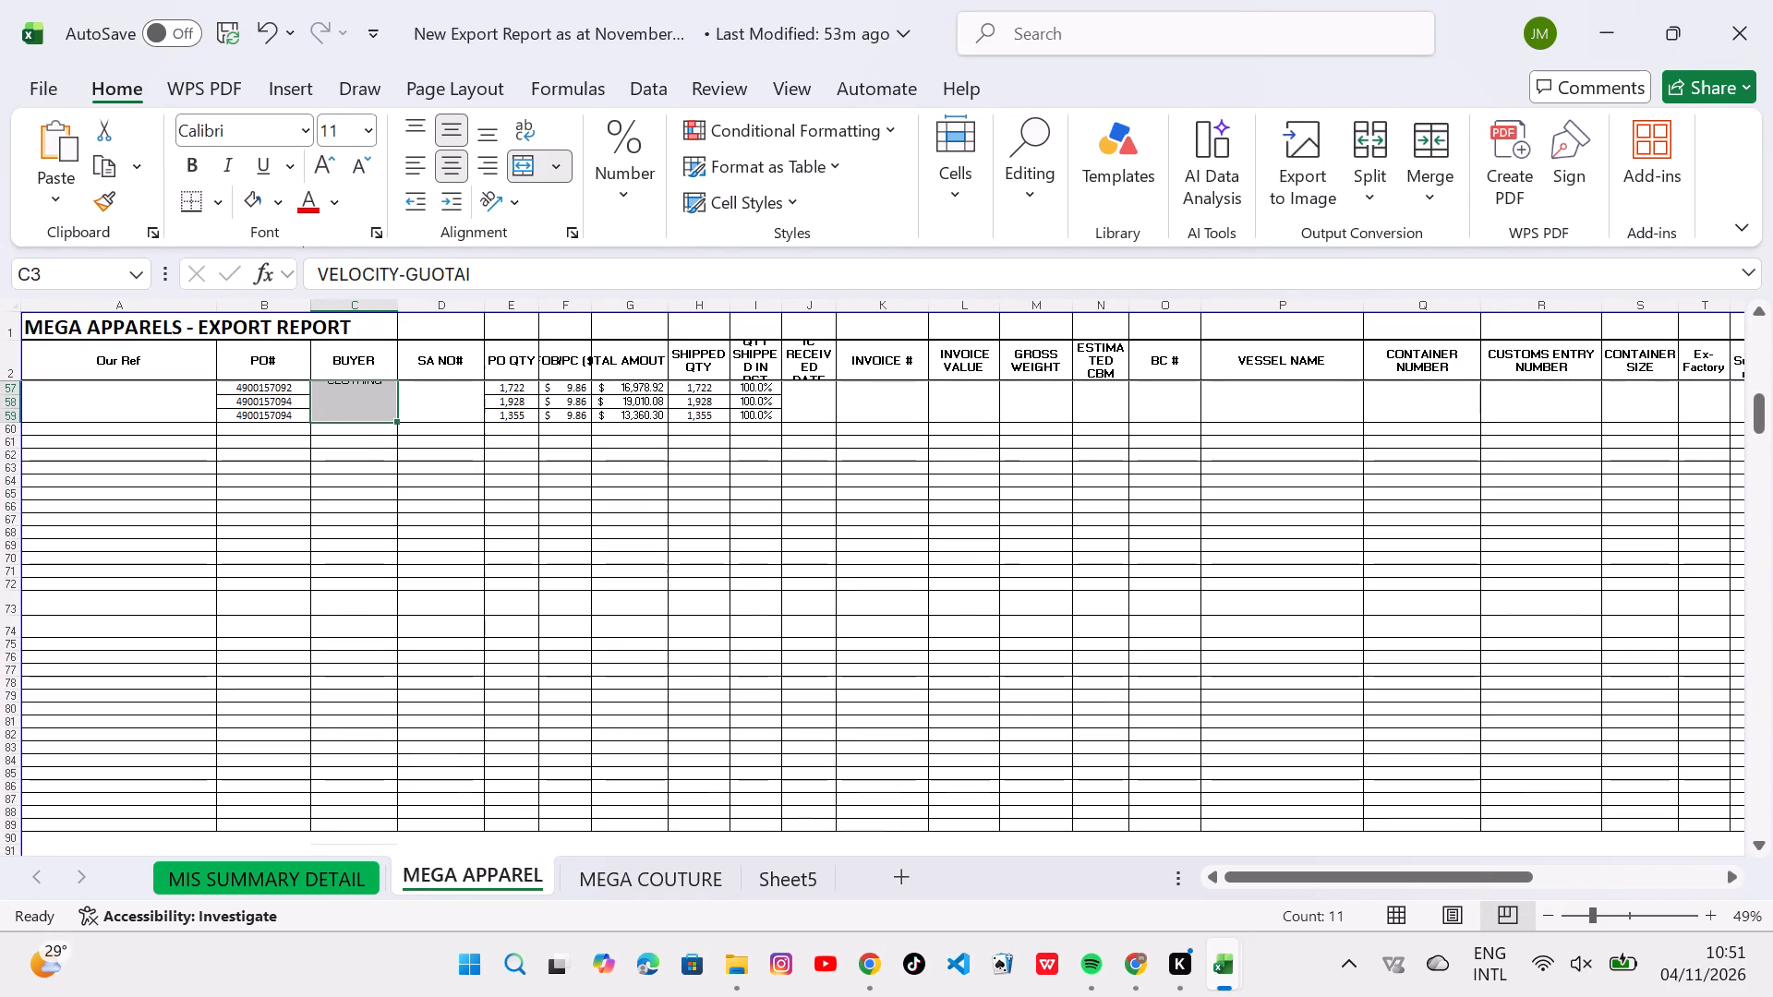
key(ctrl+c)
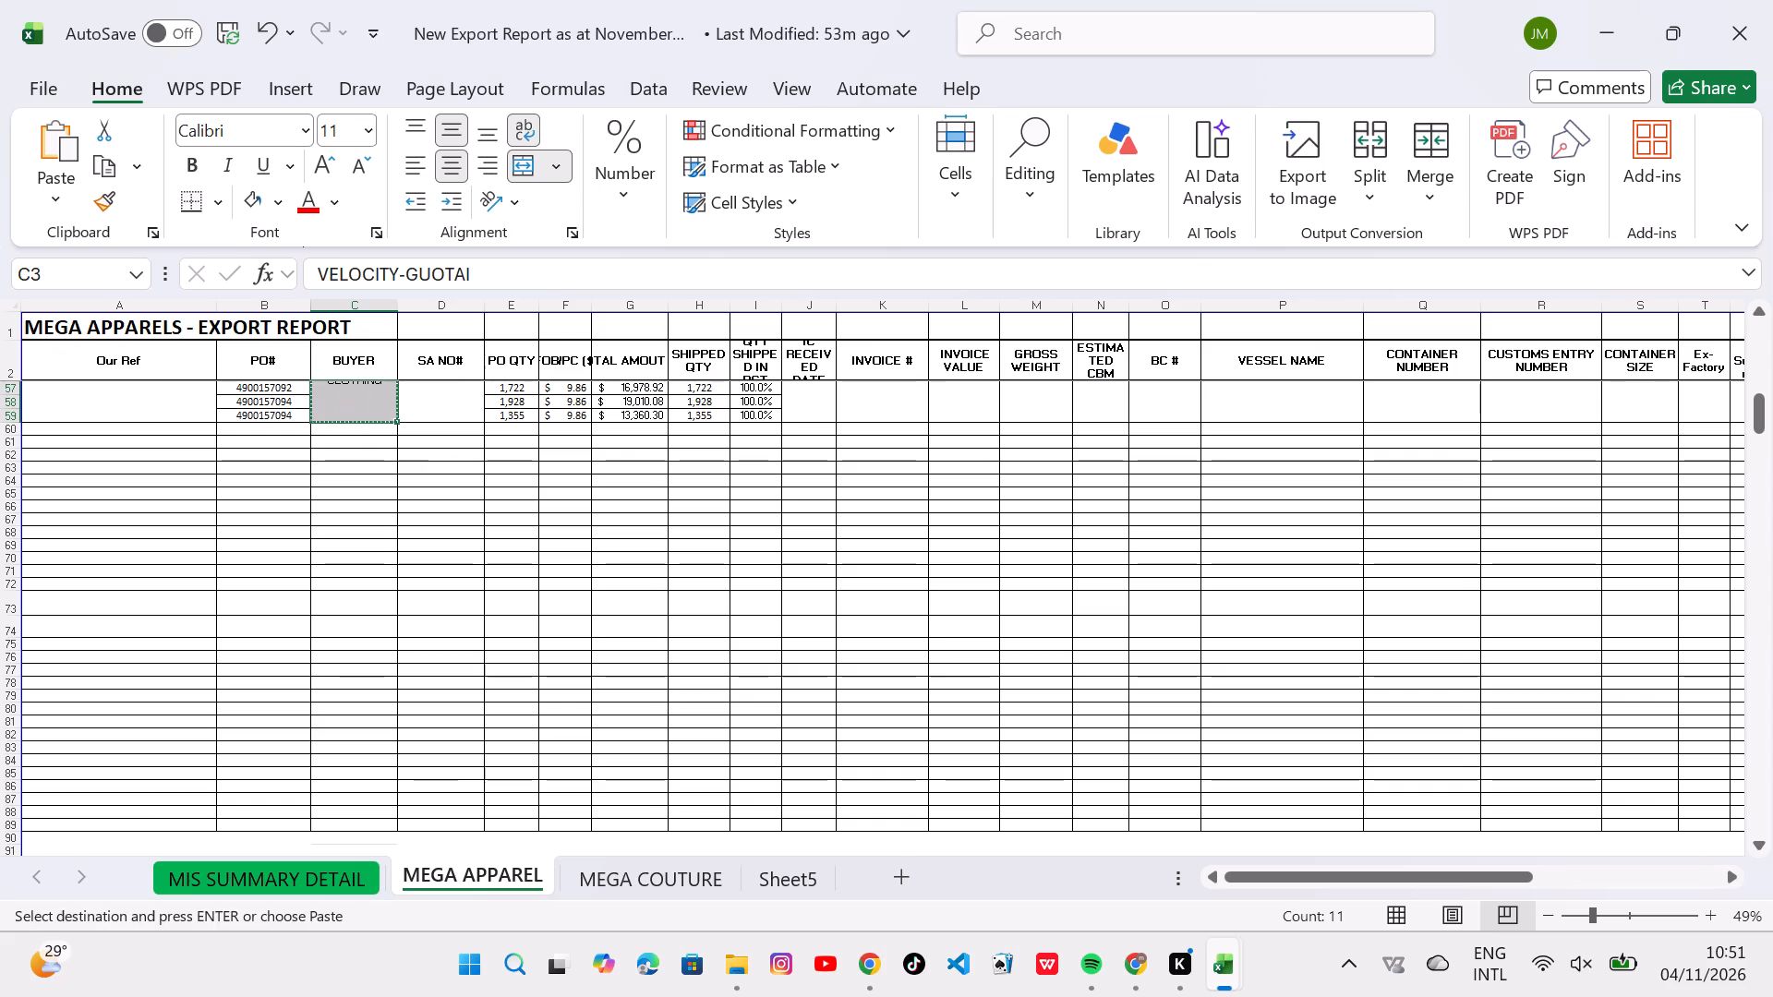
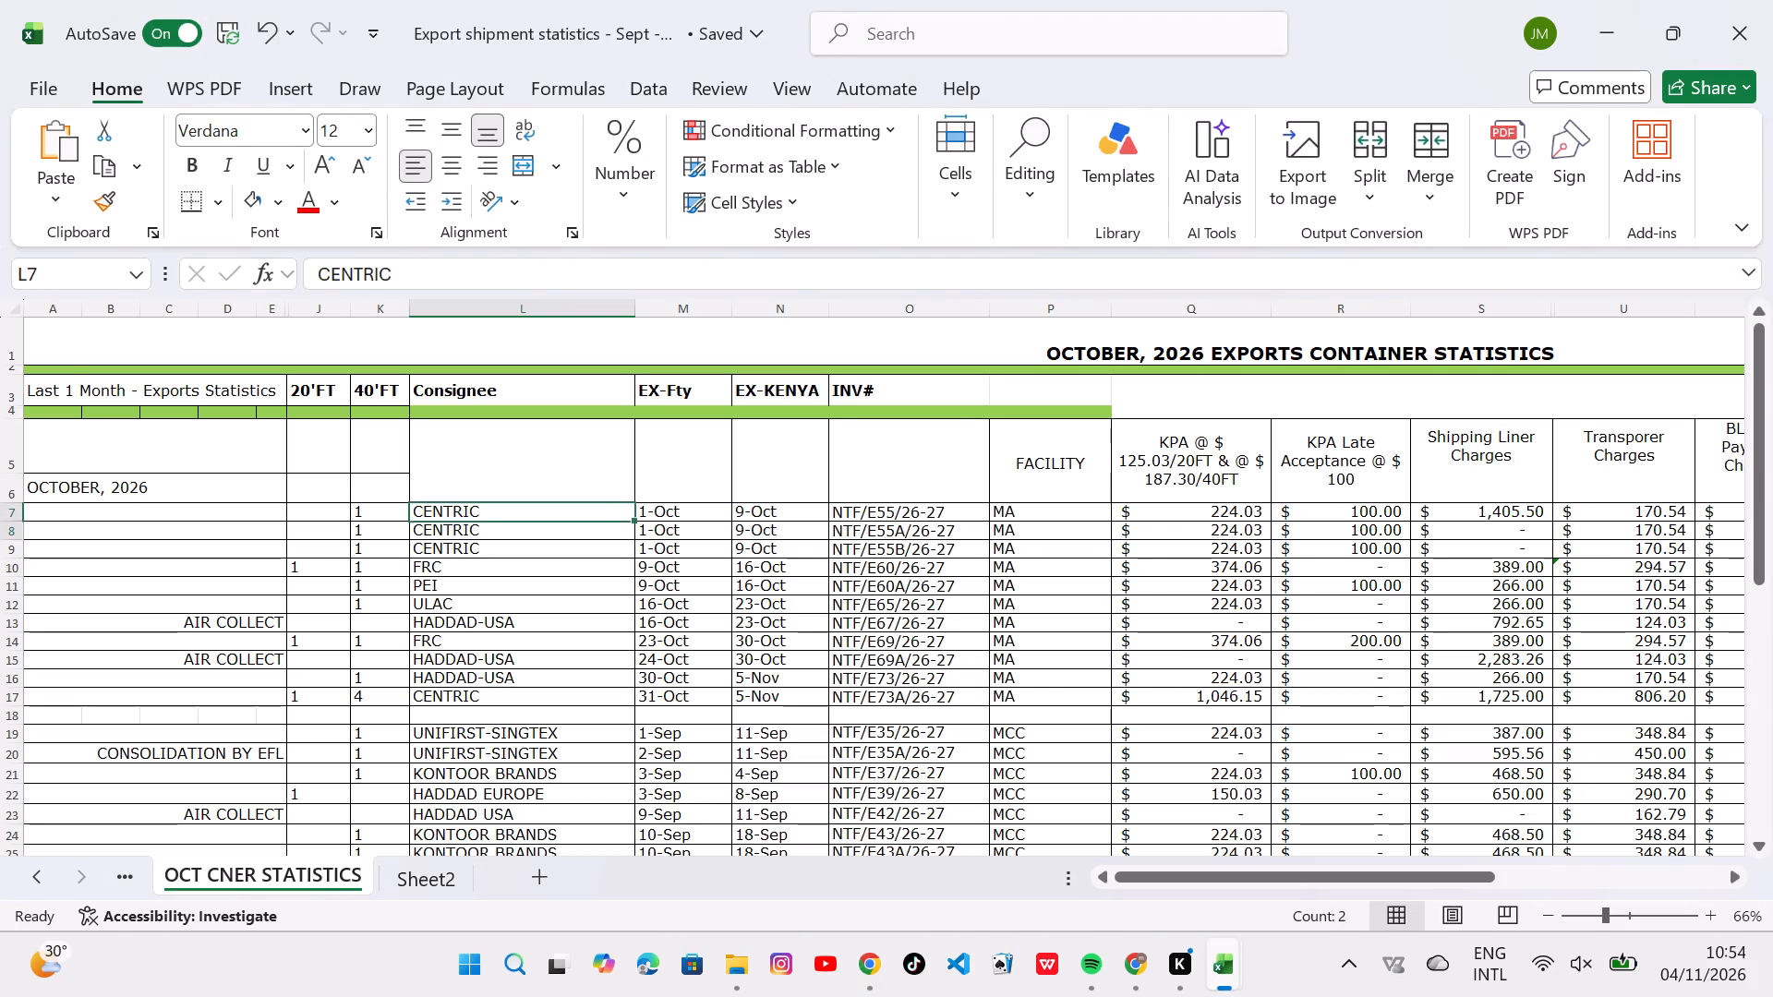
drag(473, 526, 491, 691)
key(ctrl+v)
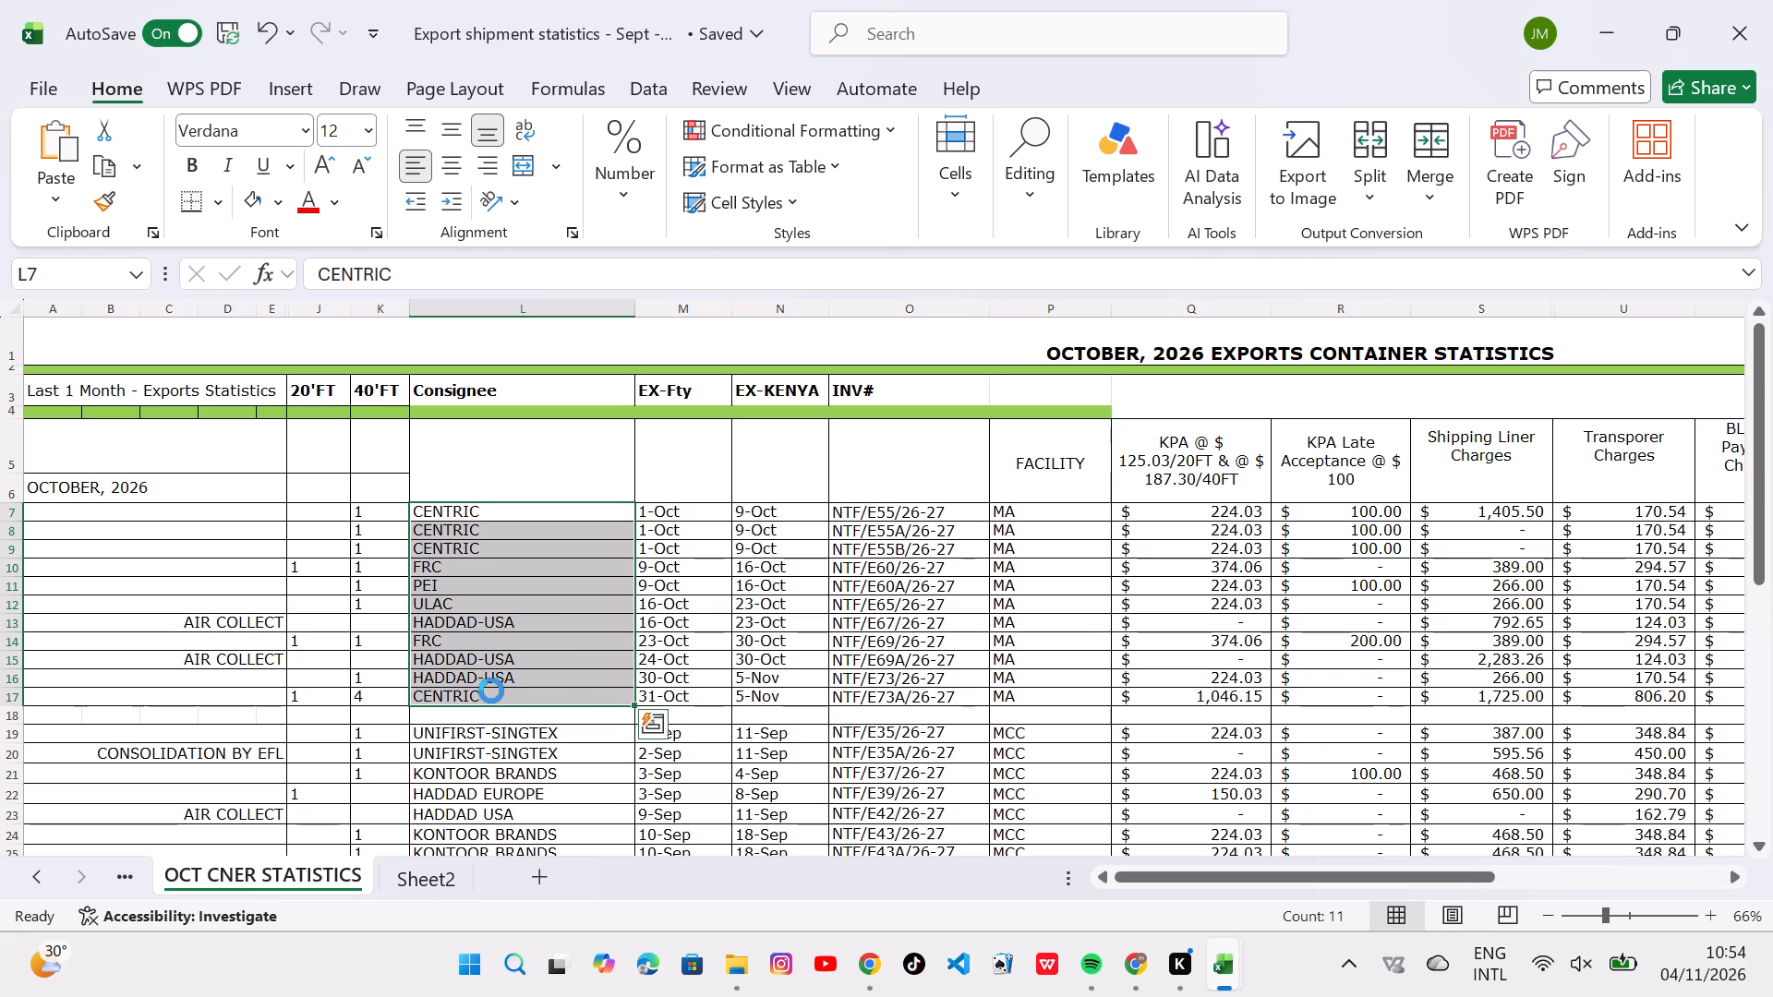
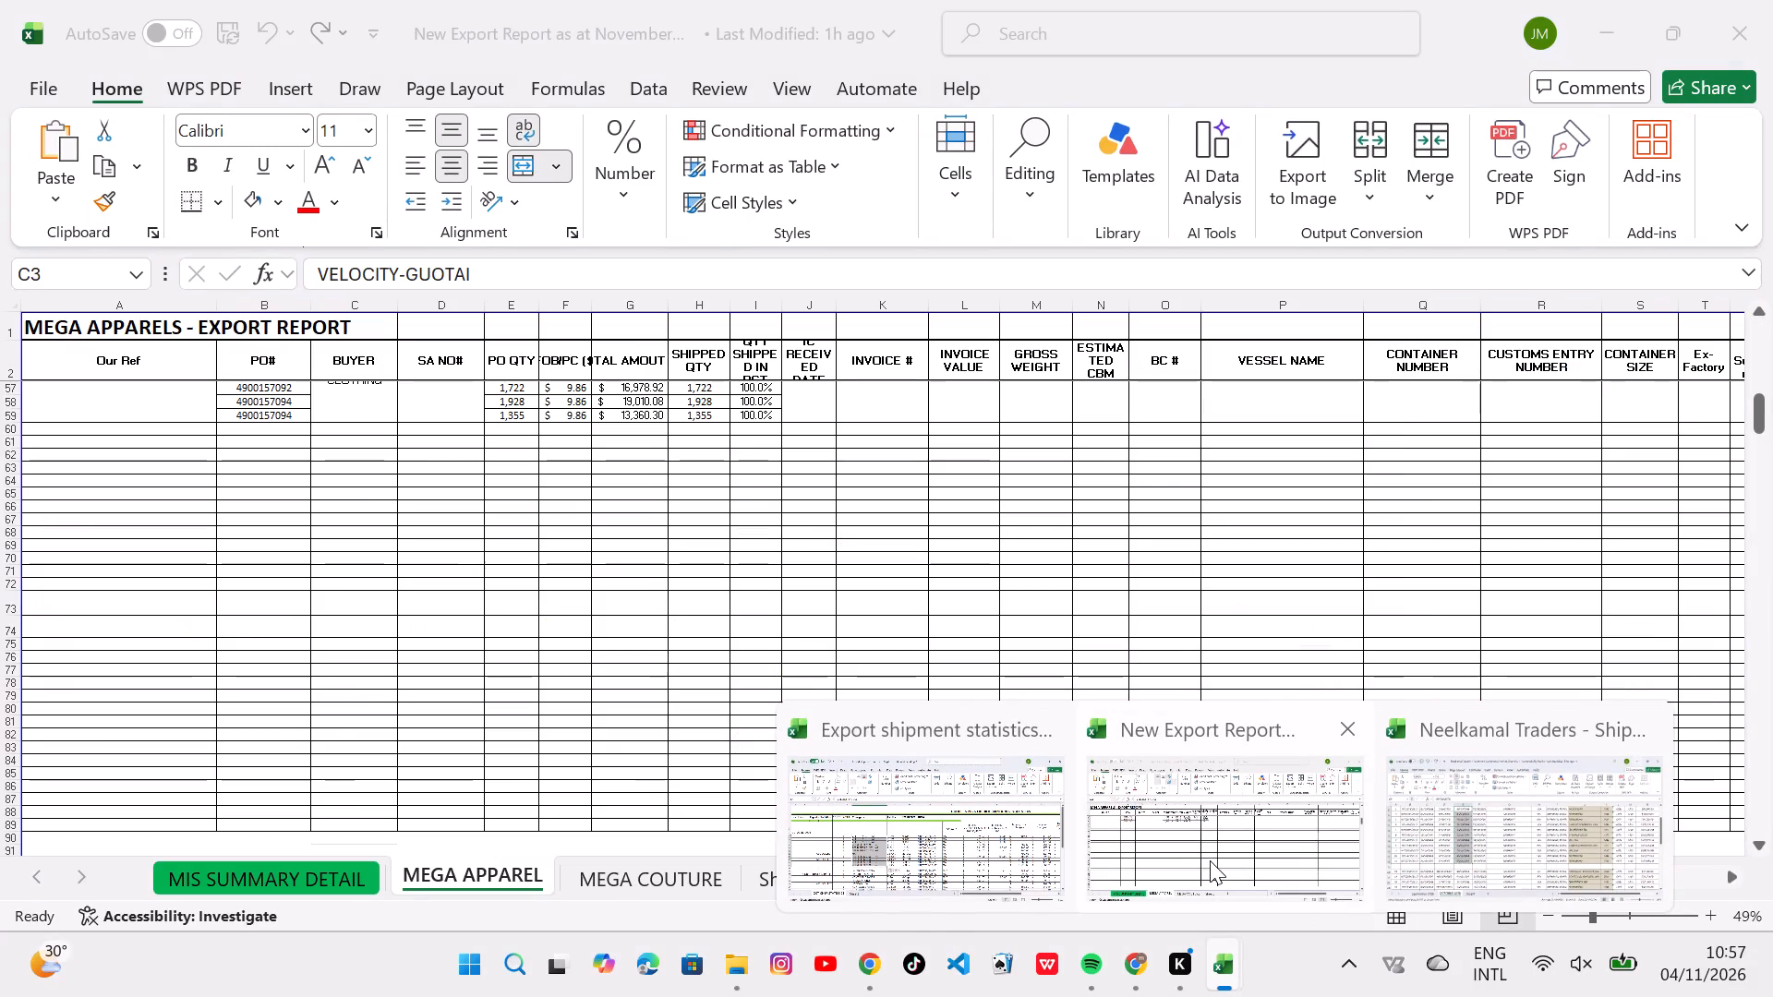
Switch to the New Export Report workbook and copy the CONTAINER SIZE cells S3:S59 on the MEGA APPAREL sheet.
click(1210, 860)
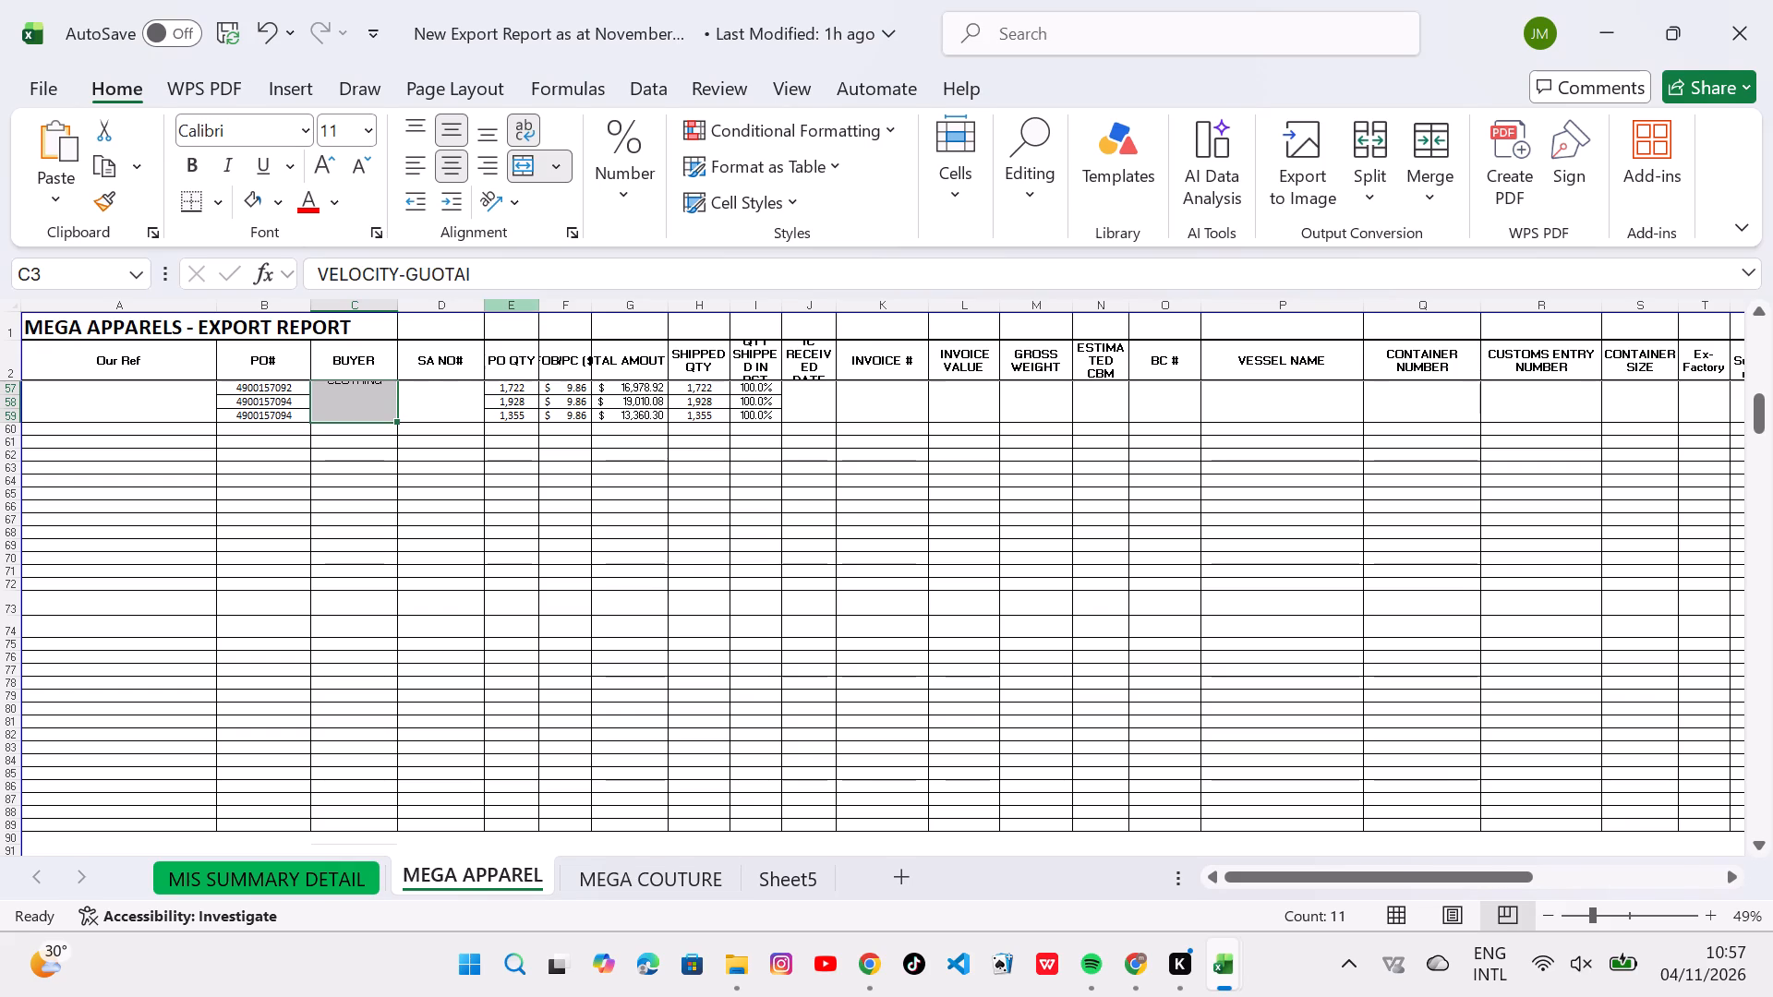
scroll(503, 619, up, 2)
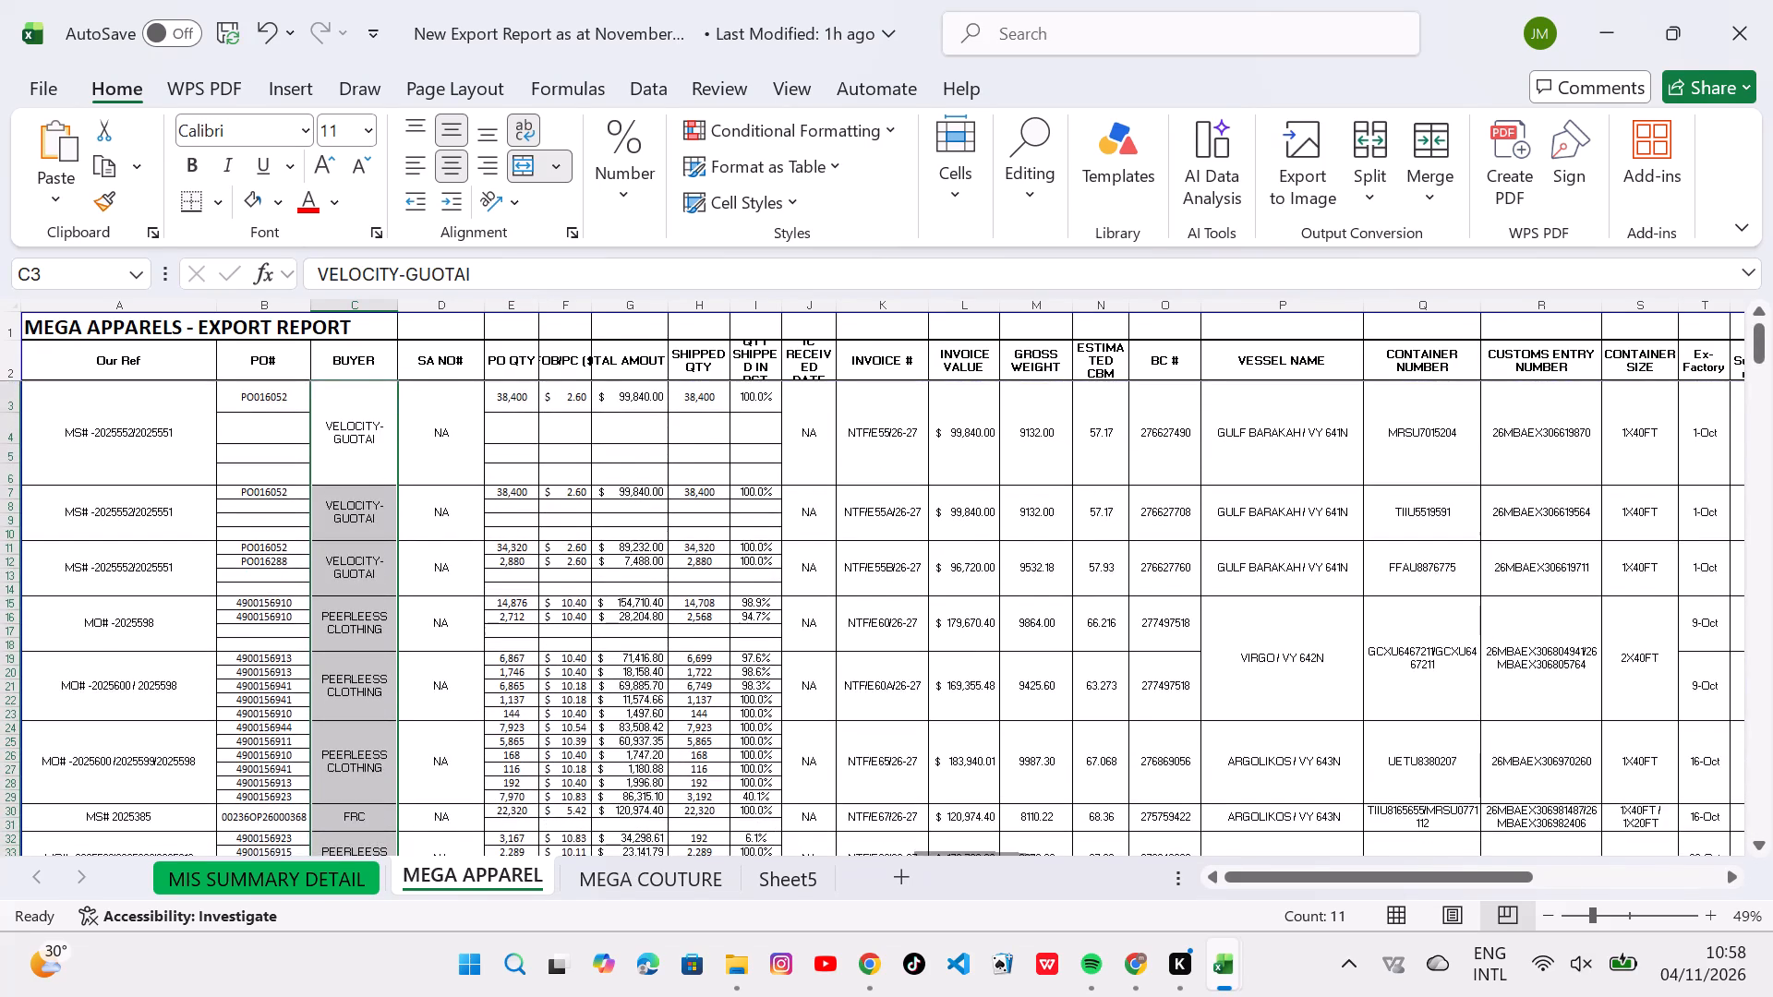
scroll(896, 648, left, 3)
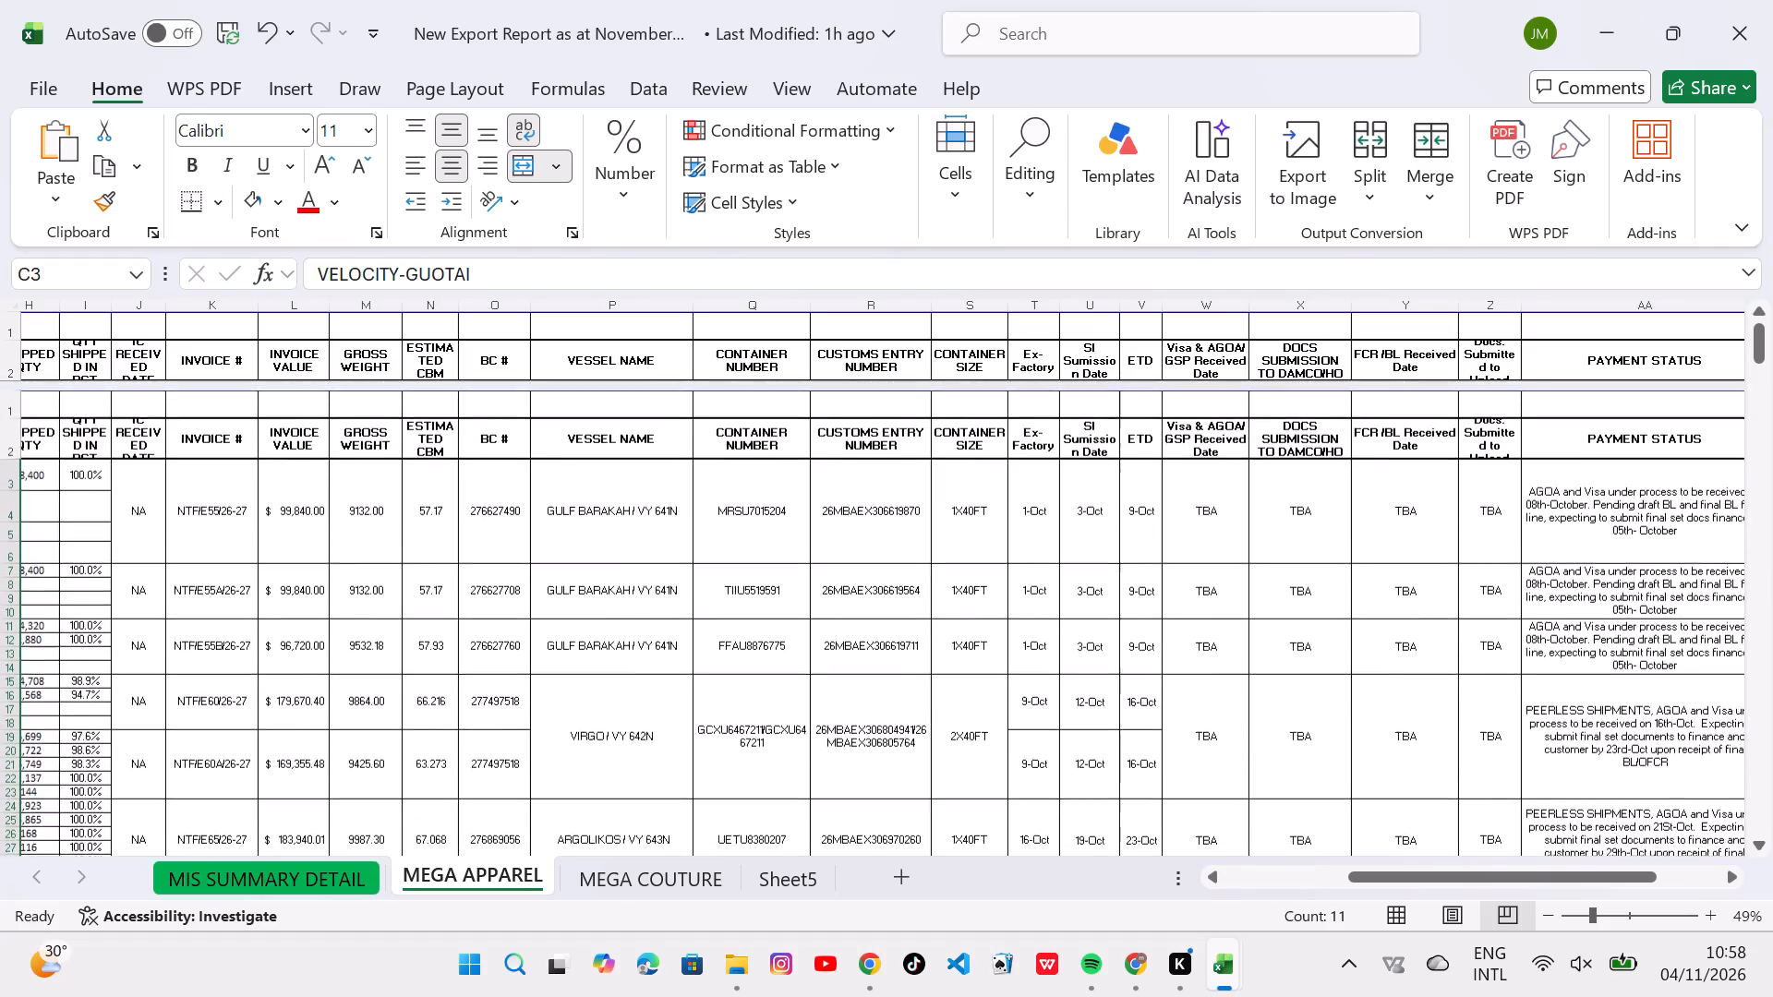
drag(974, 449, 968, 756)
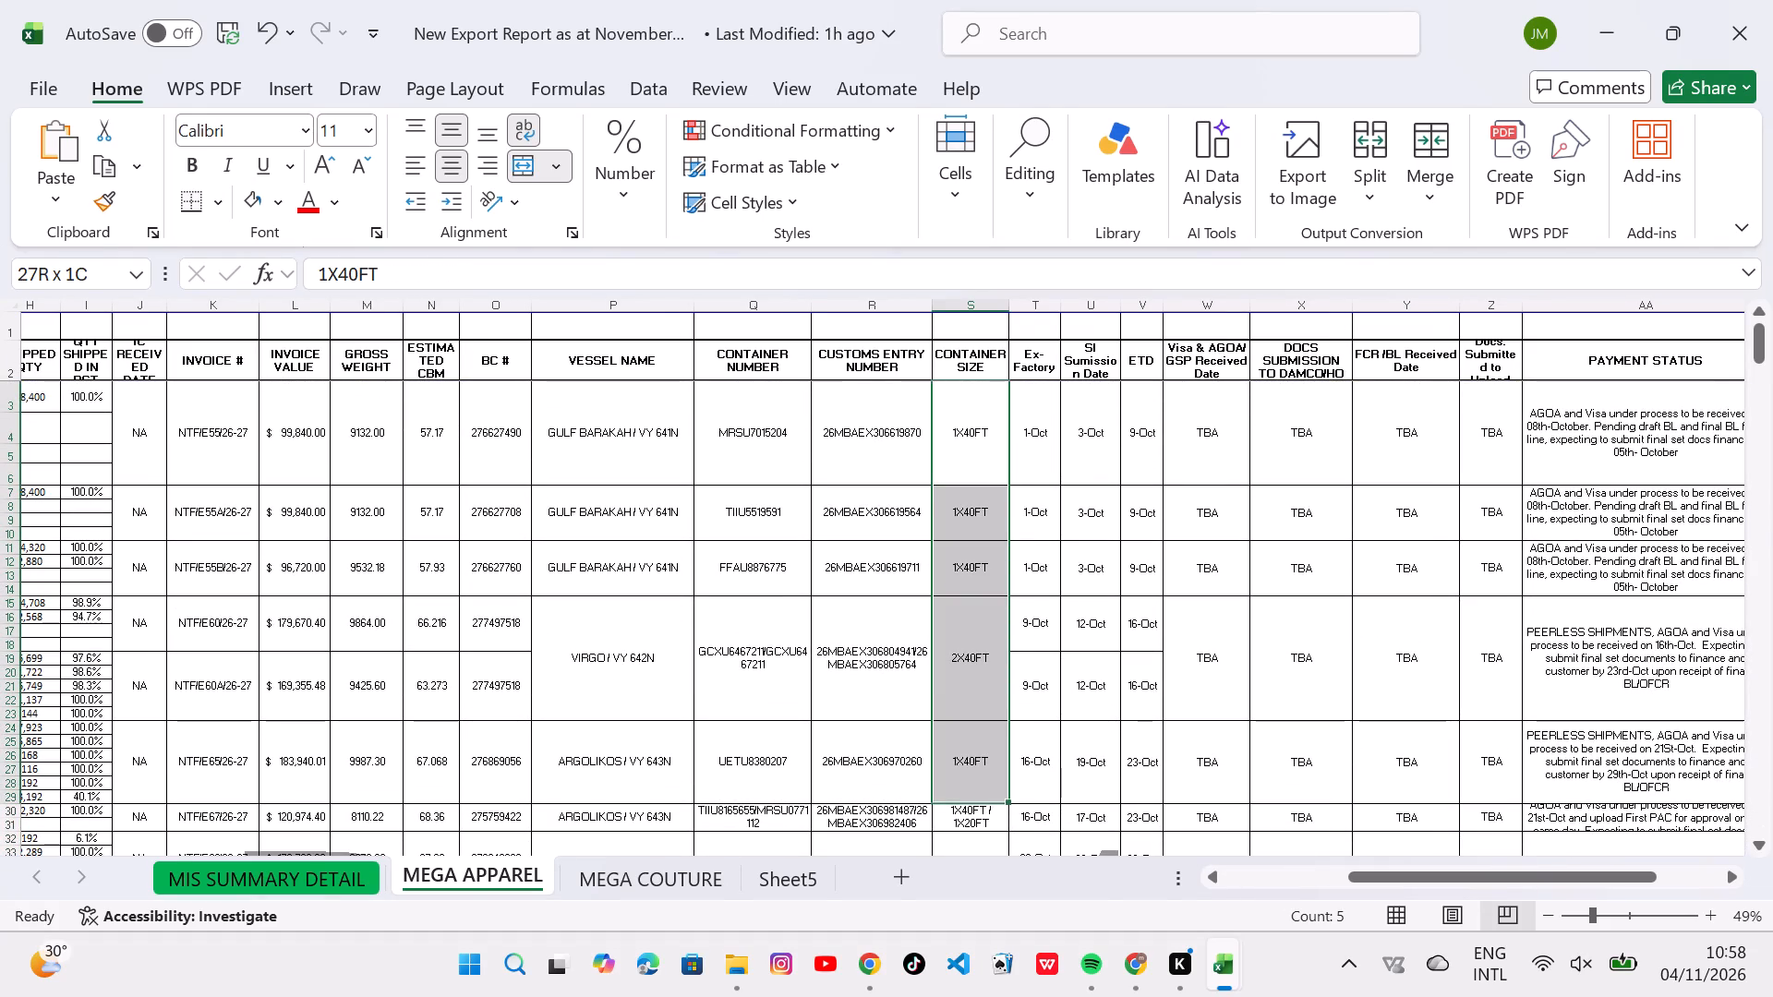
drag(968, 756, 976, 749)
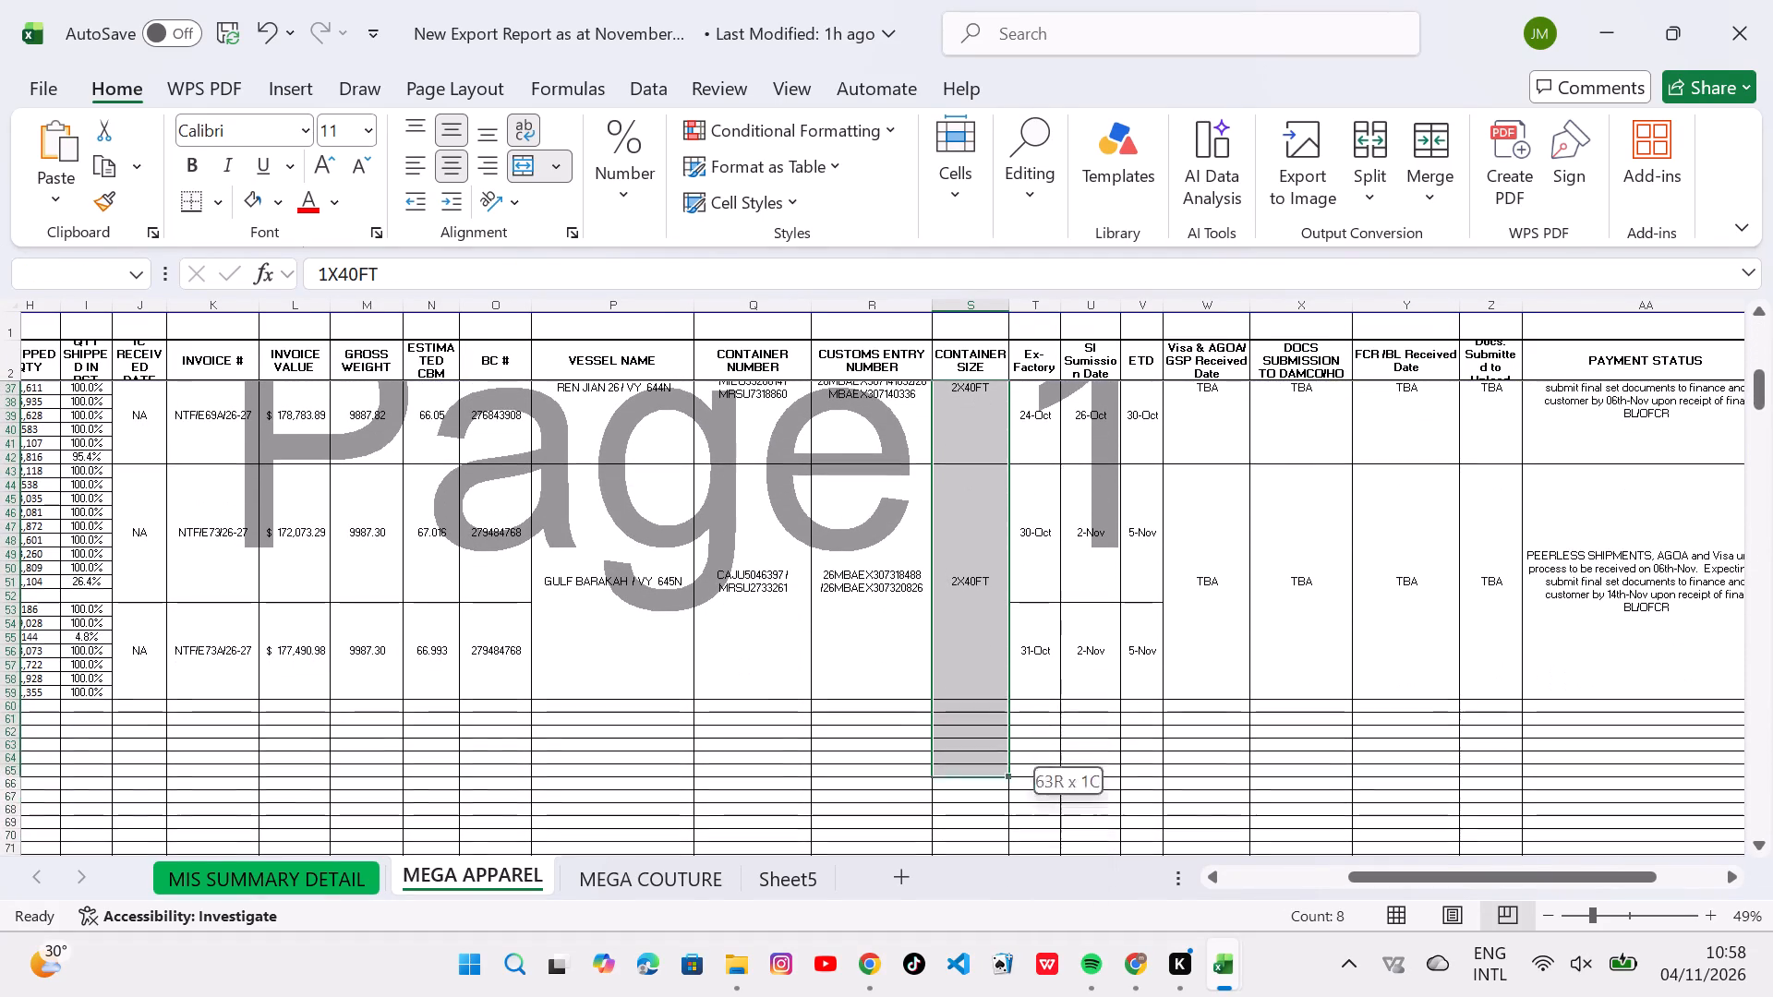
drag(976, 749, 986, 635)
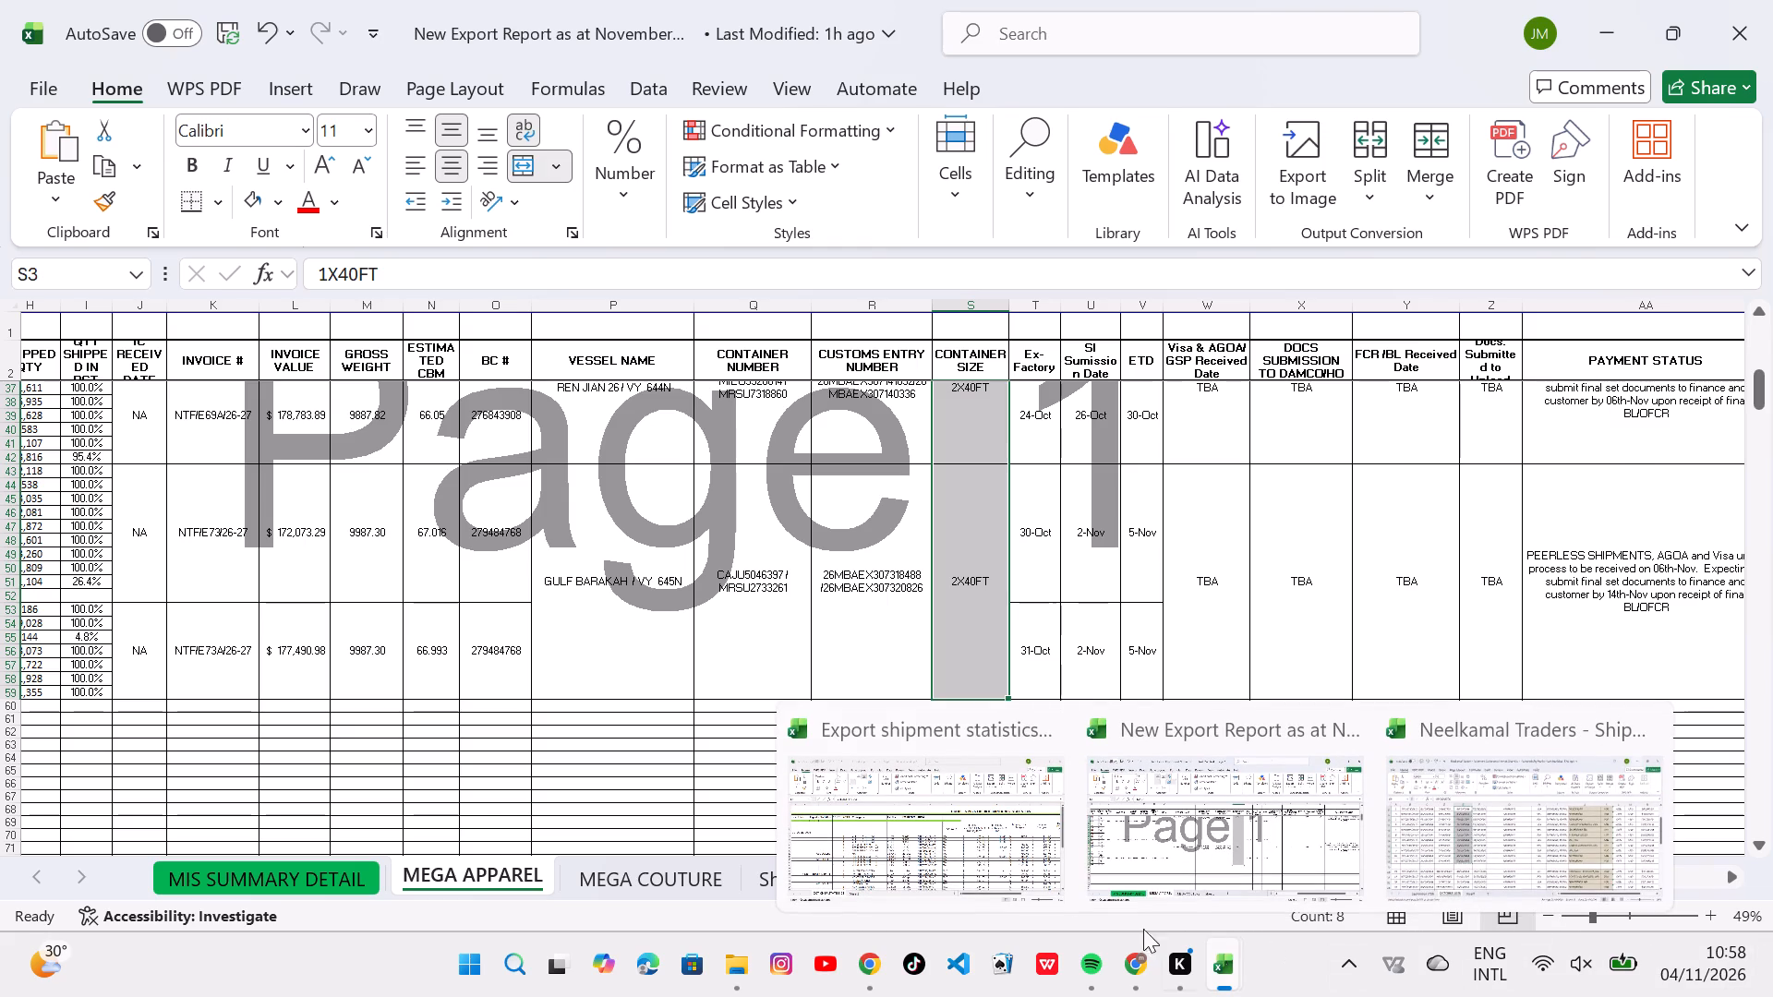
click(950, 859)
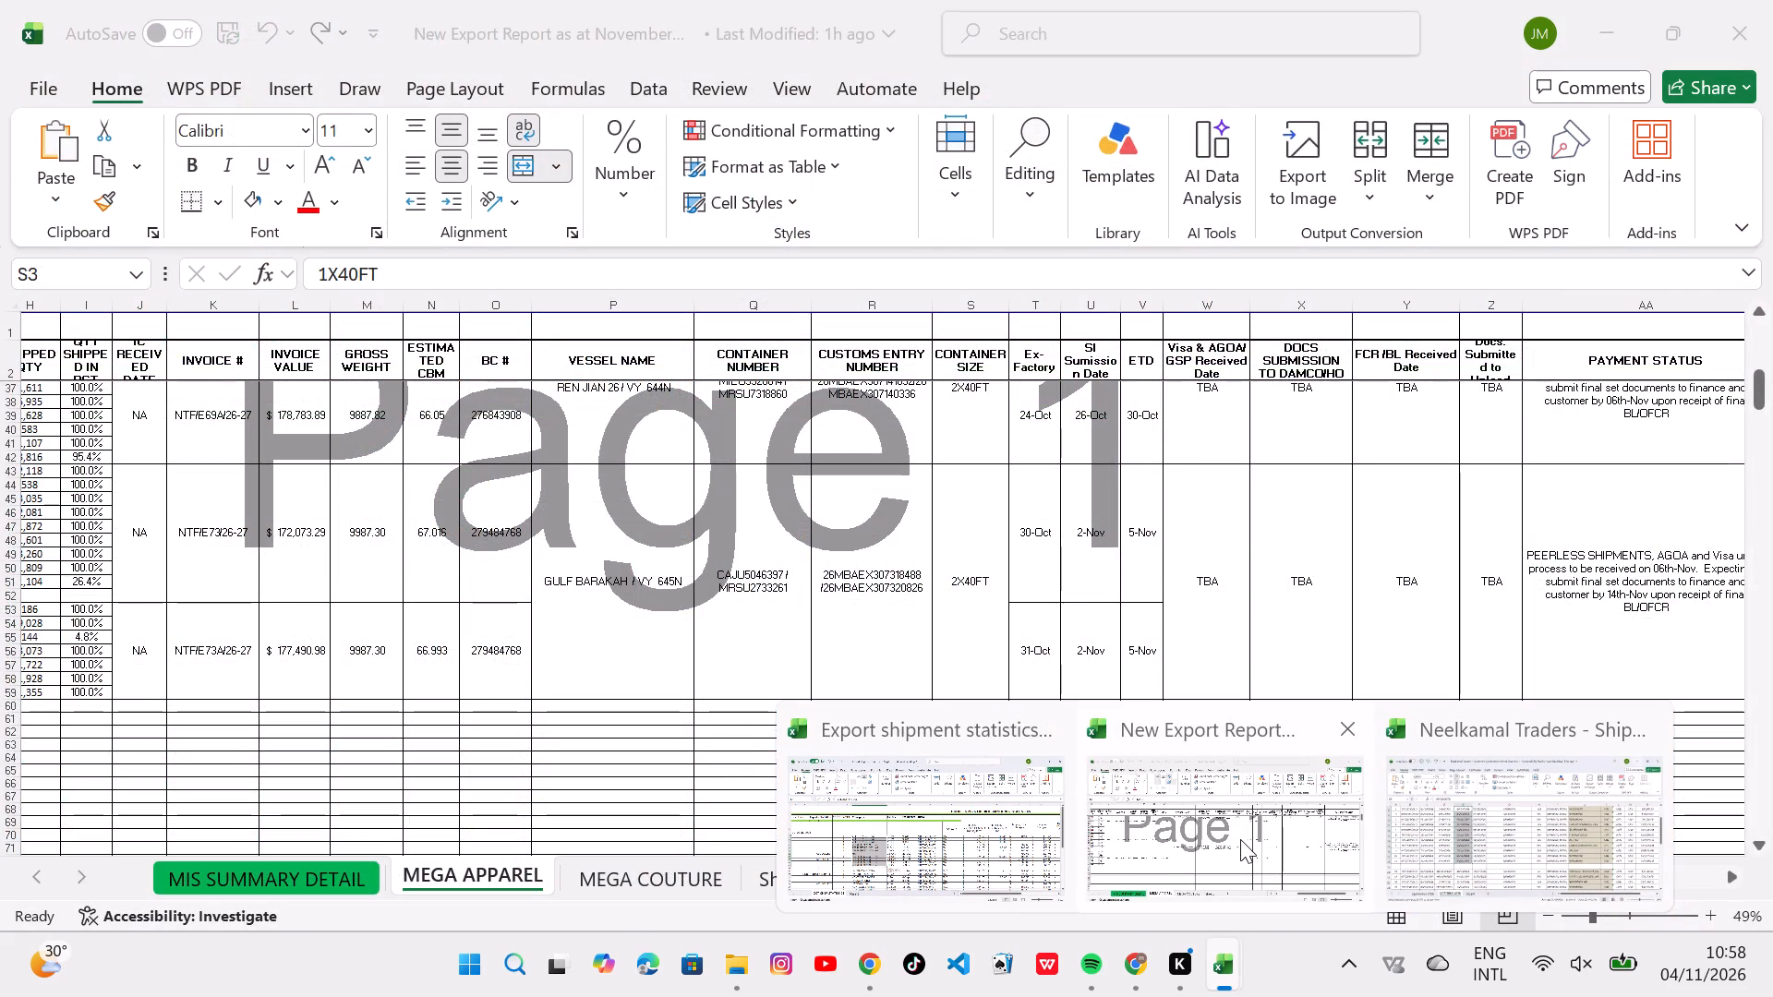
click(1240, 839)
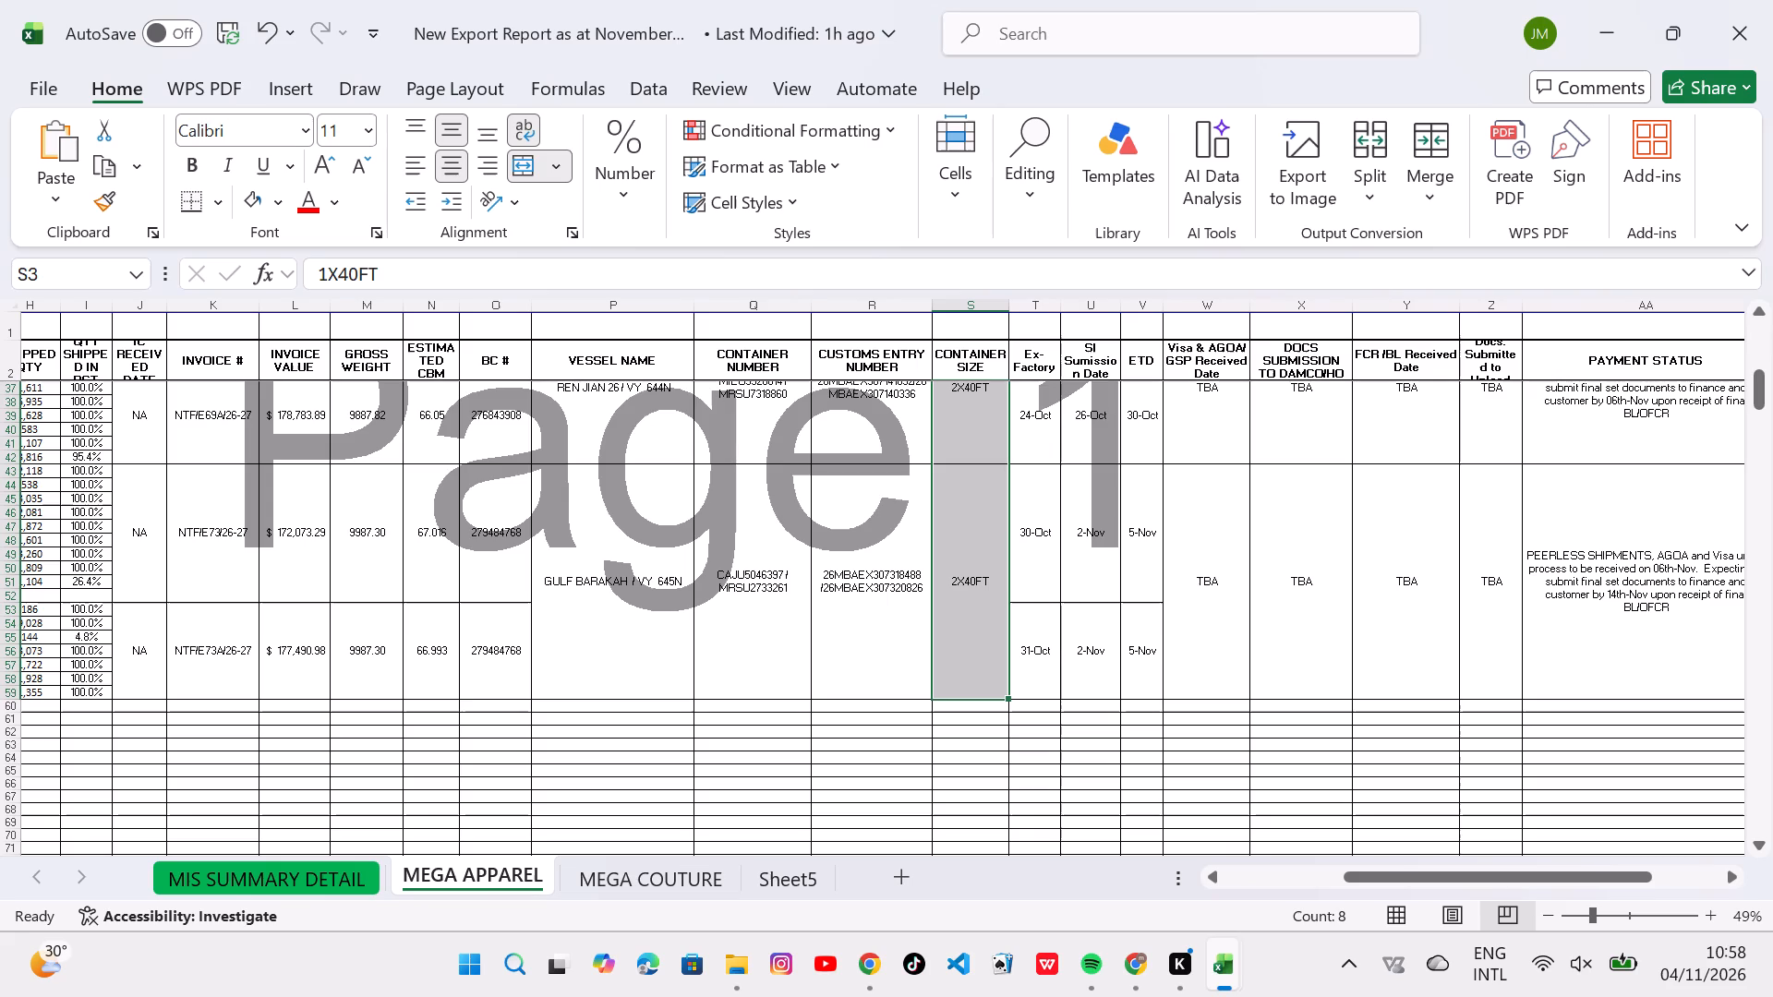
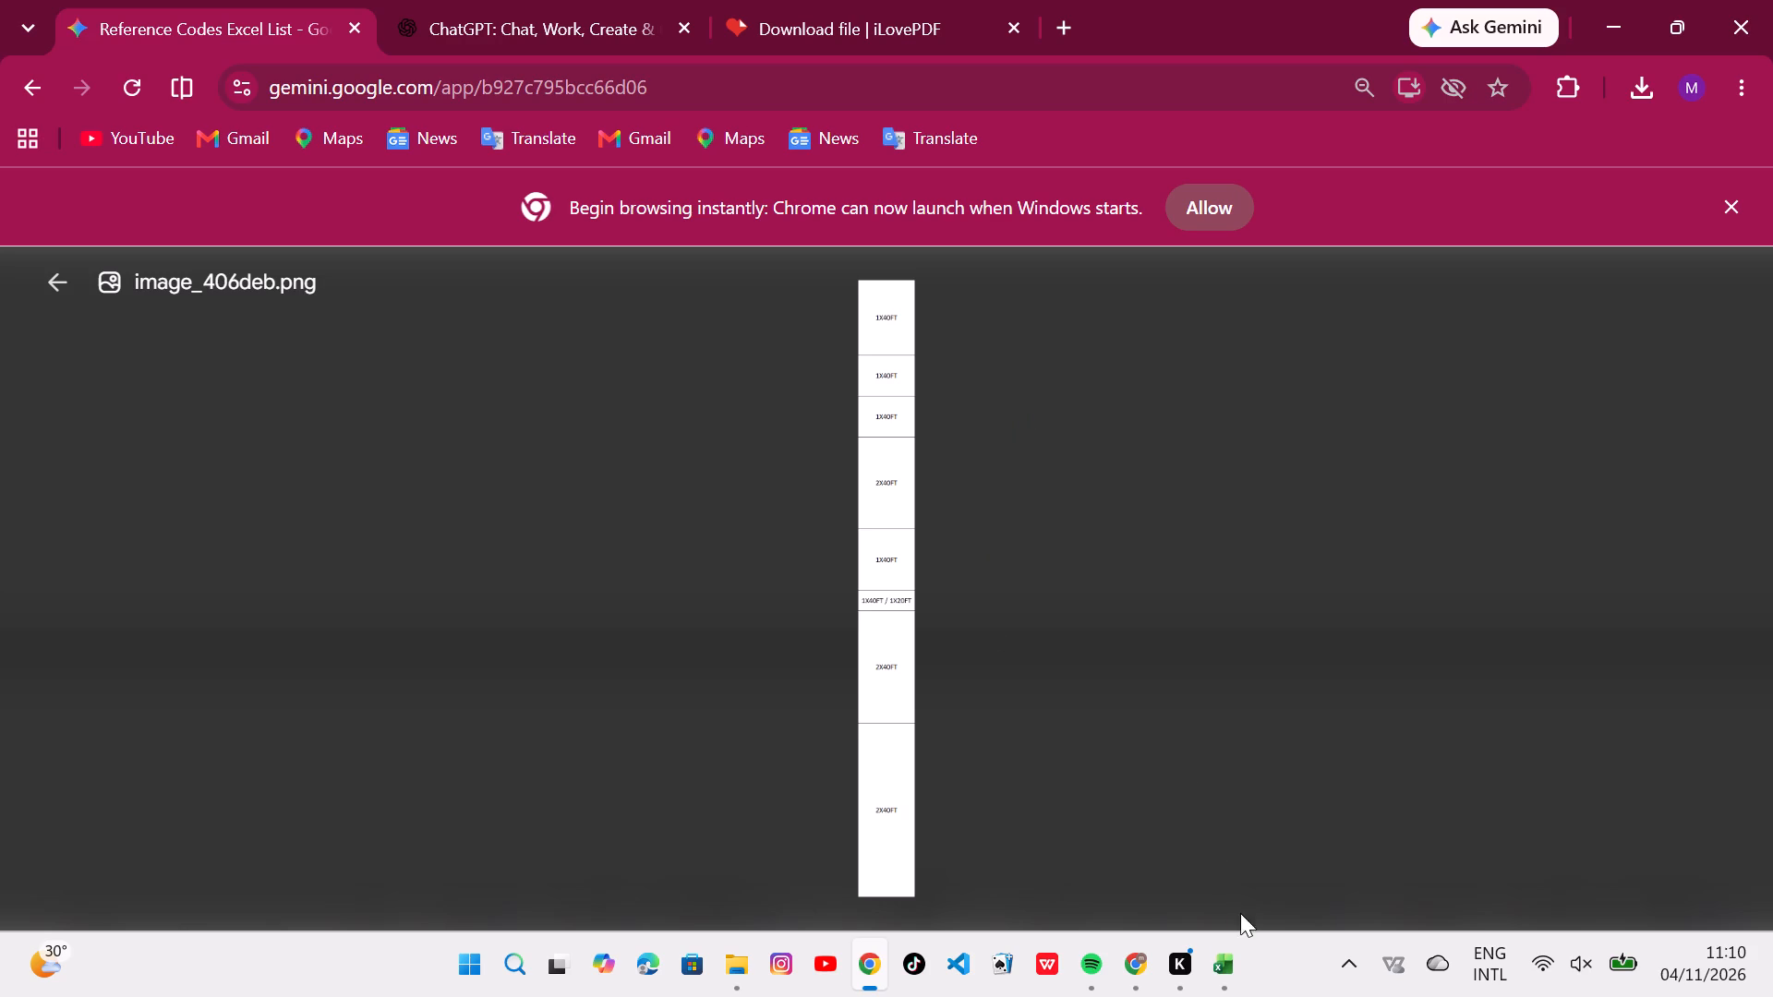
Switch to the New Export Report workbook in Excel and examine the MEGA APPAREL sheet's container sizes against their invoices and buyers.
click(1210, 957)
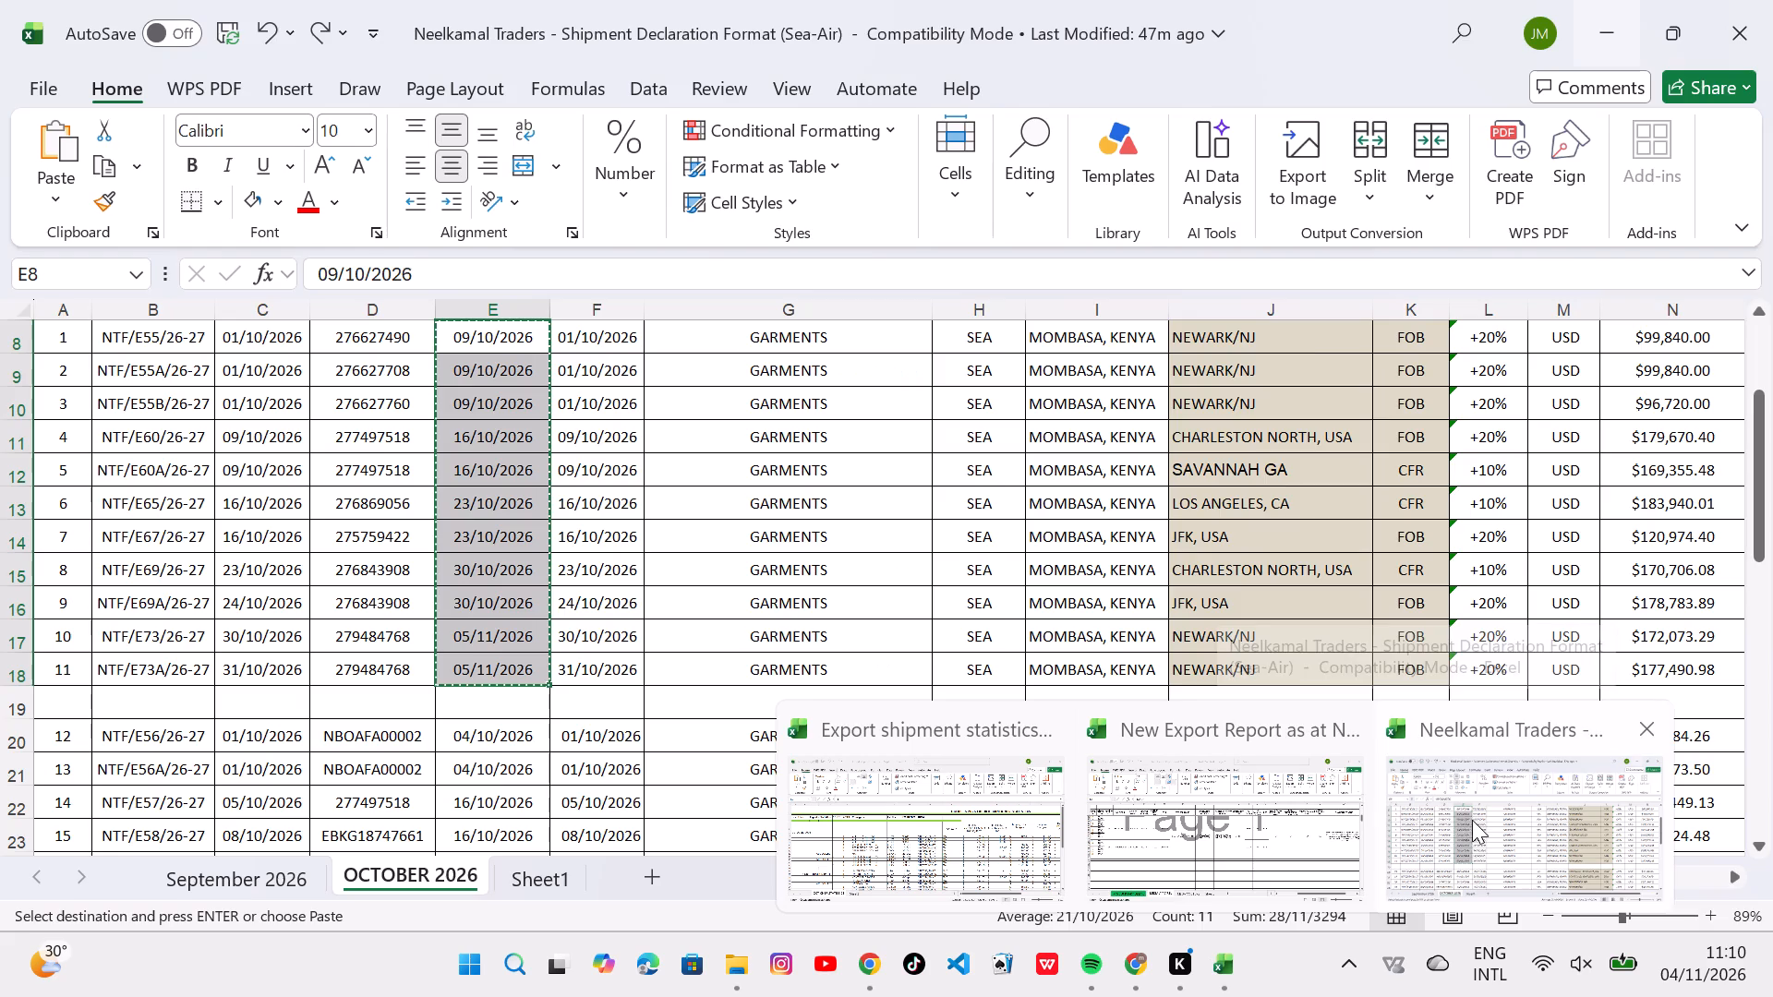
click(1275, 828)
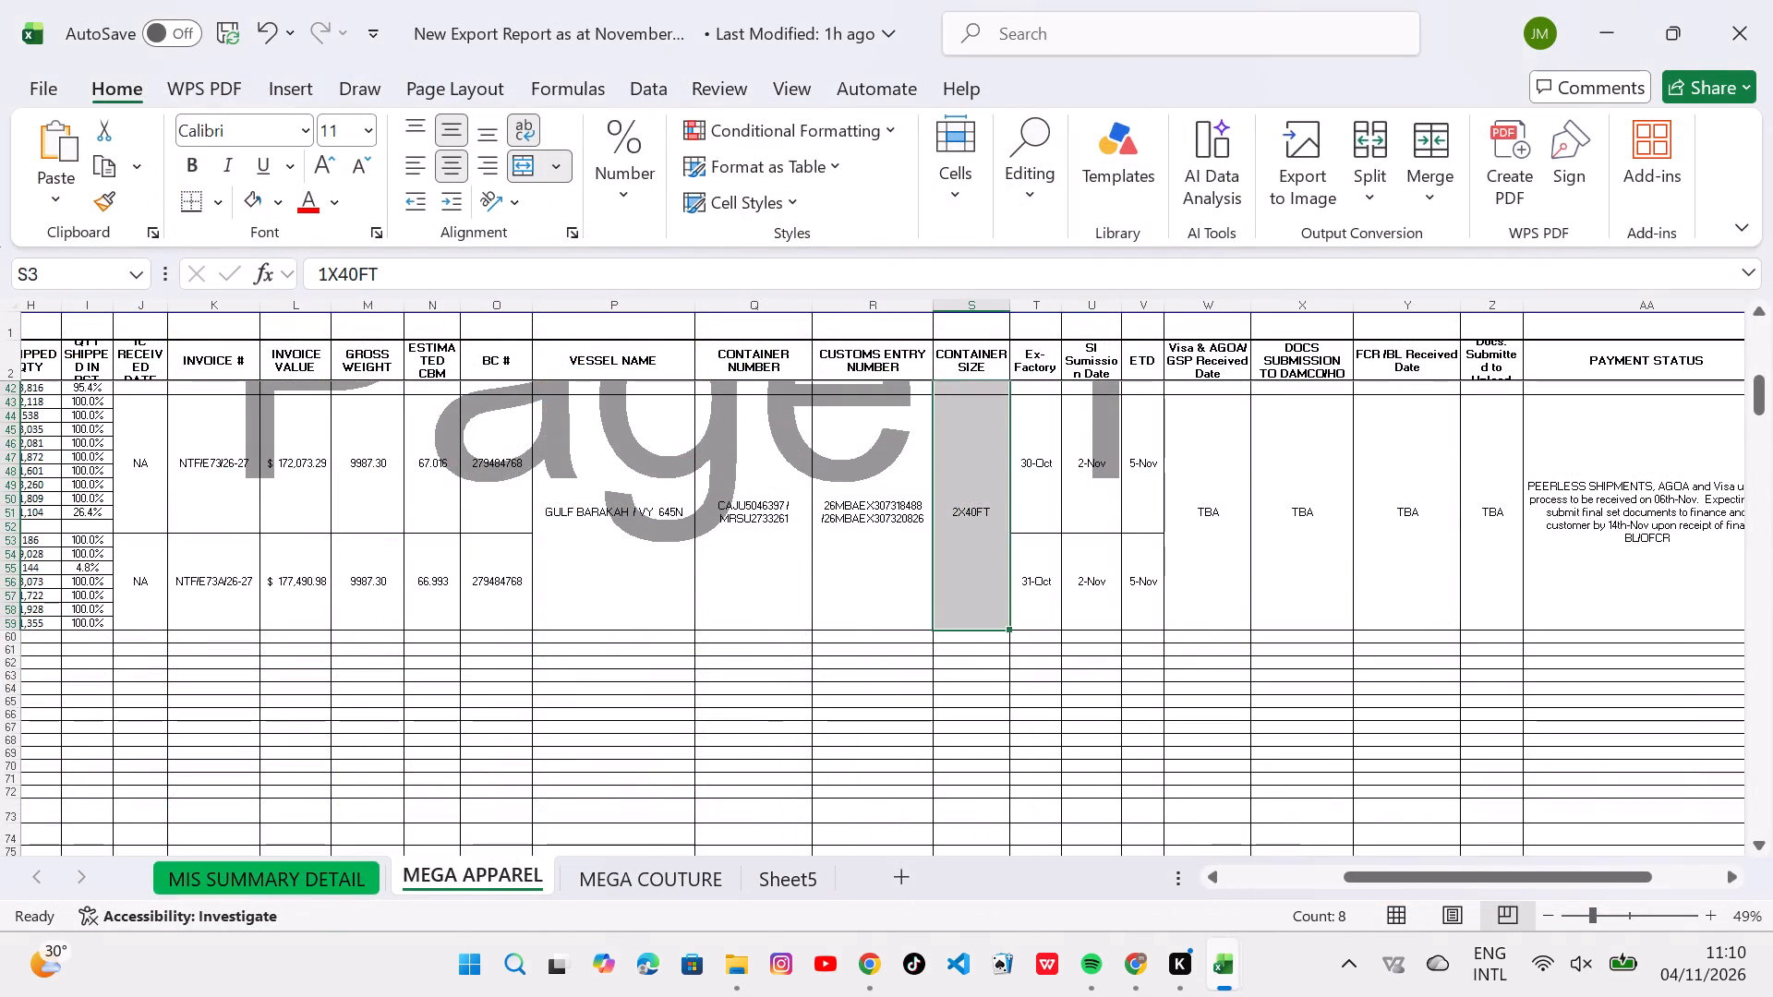
scroll(1116, 478, up, 6)
scroll(1116, 478, down, 1)
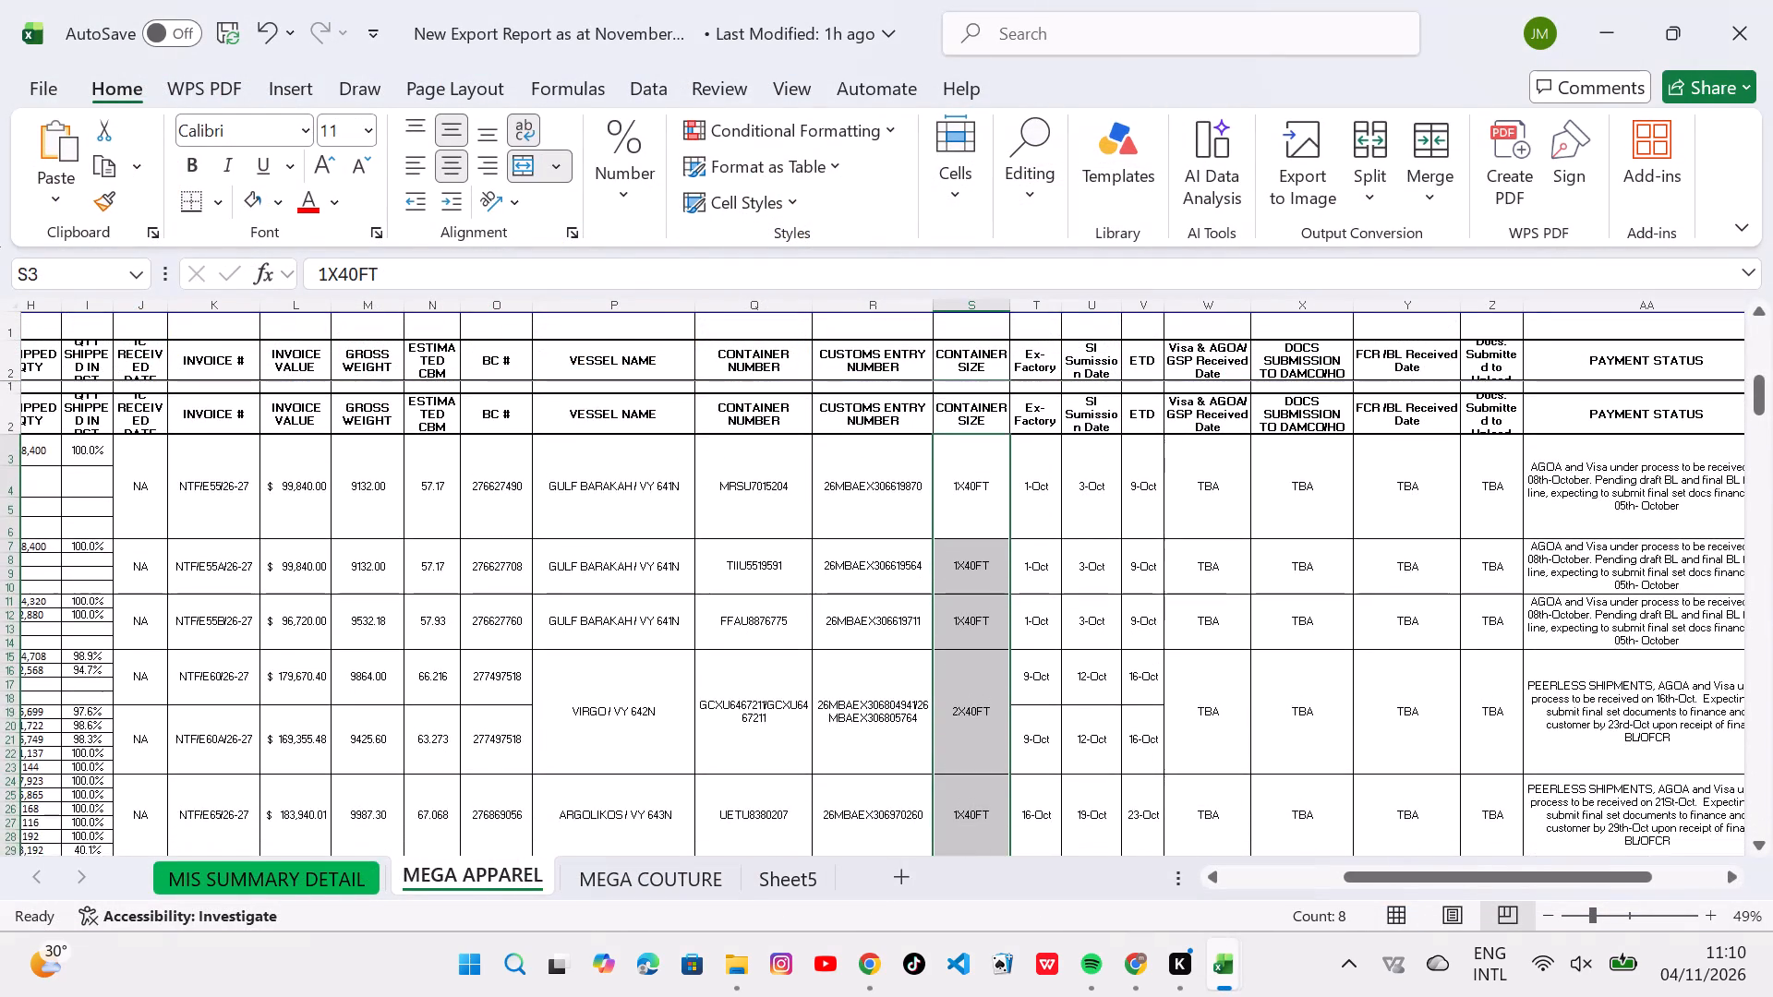
scroll(1116, 478, down, 2)
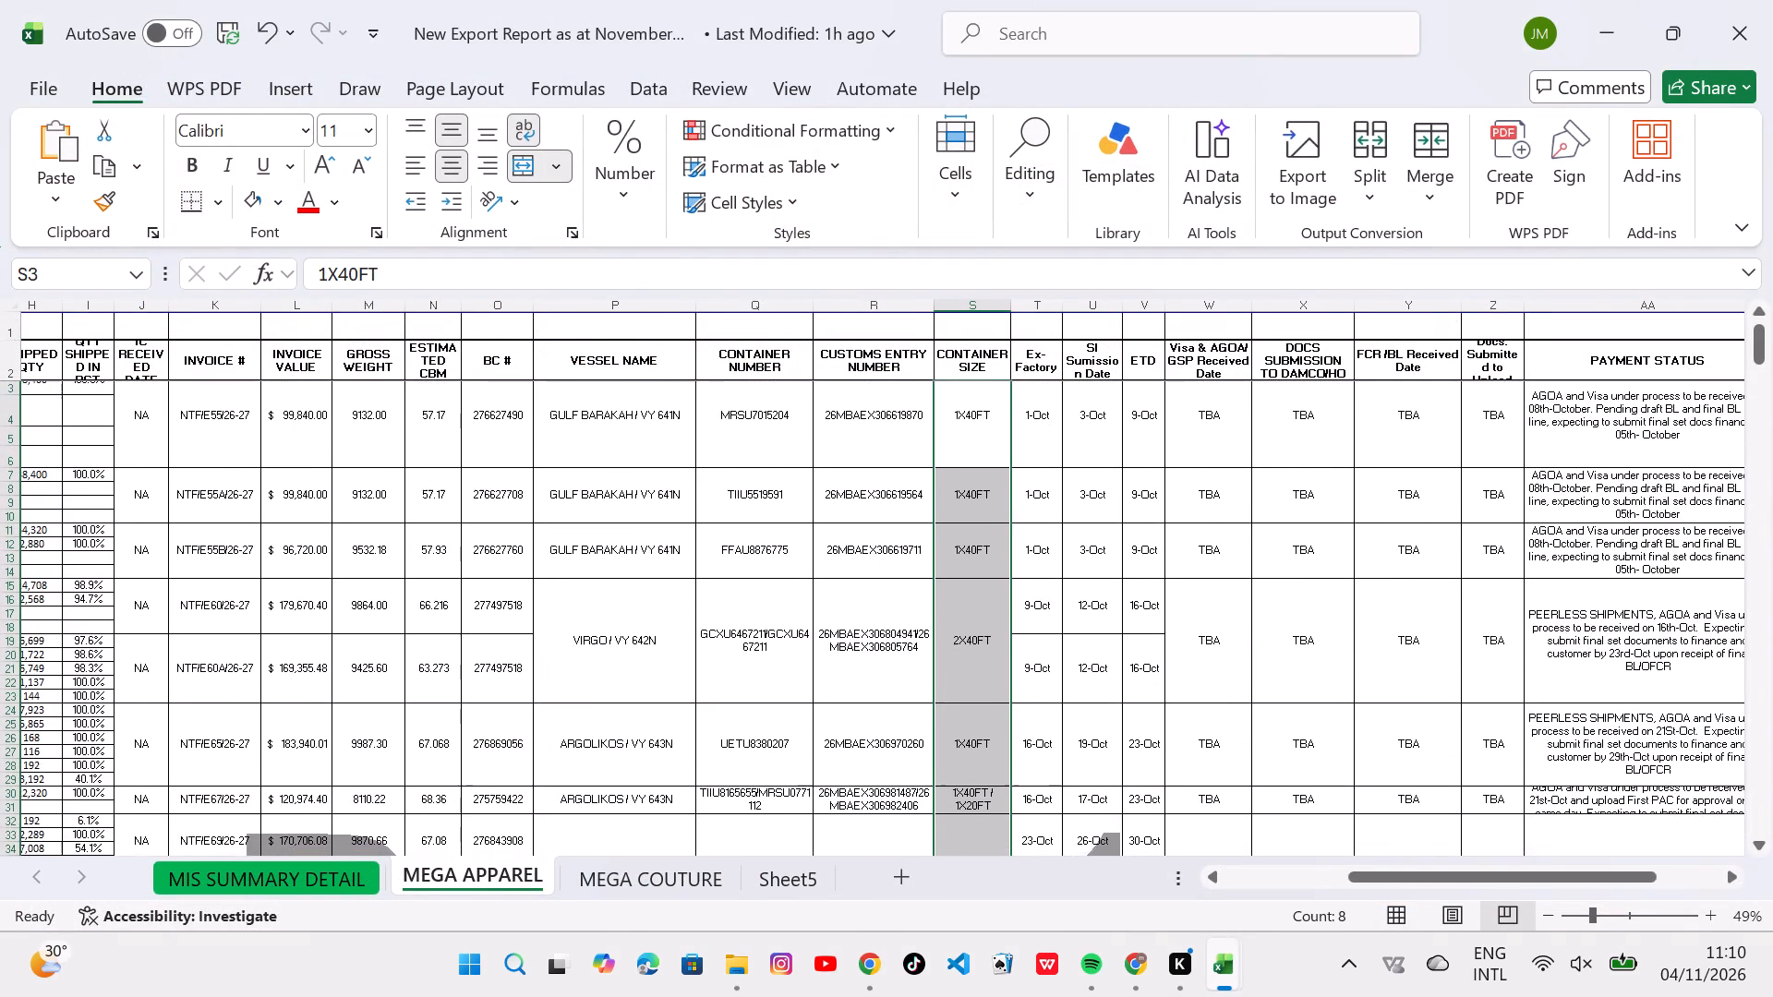
scroll(1116, 478, down, 2)
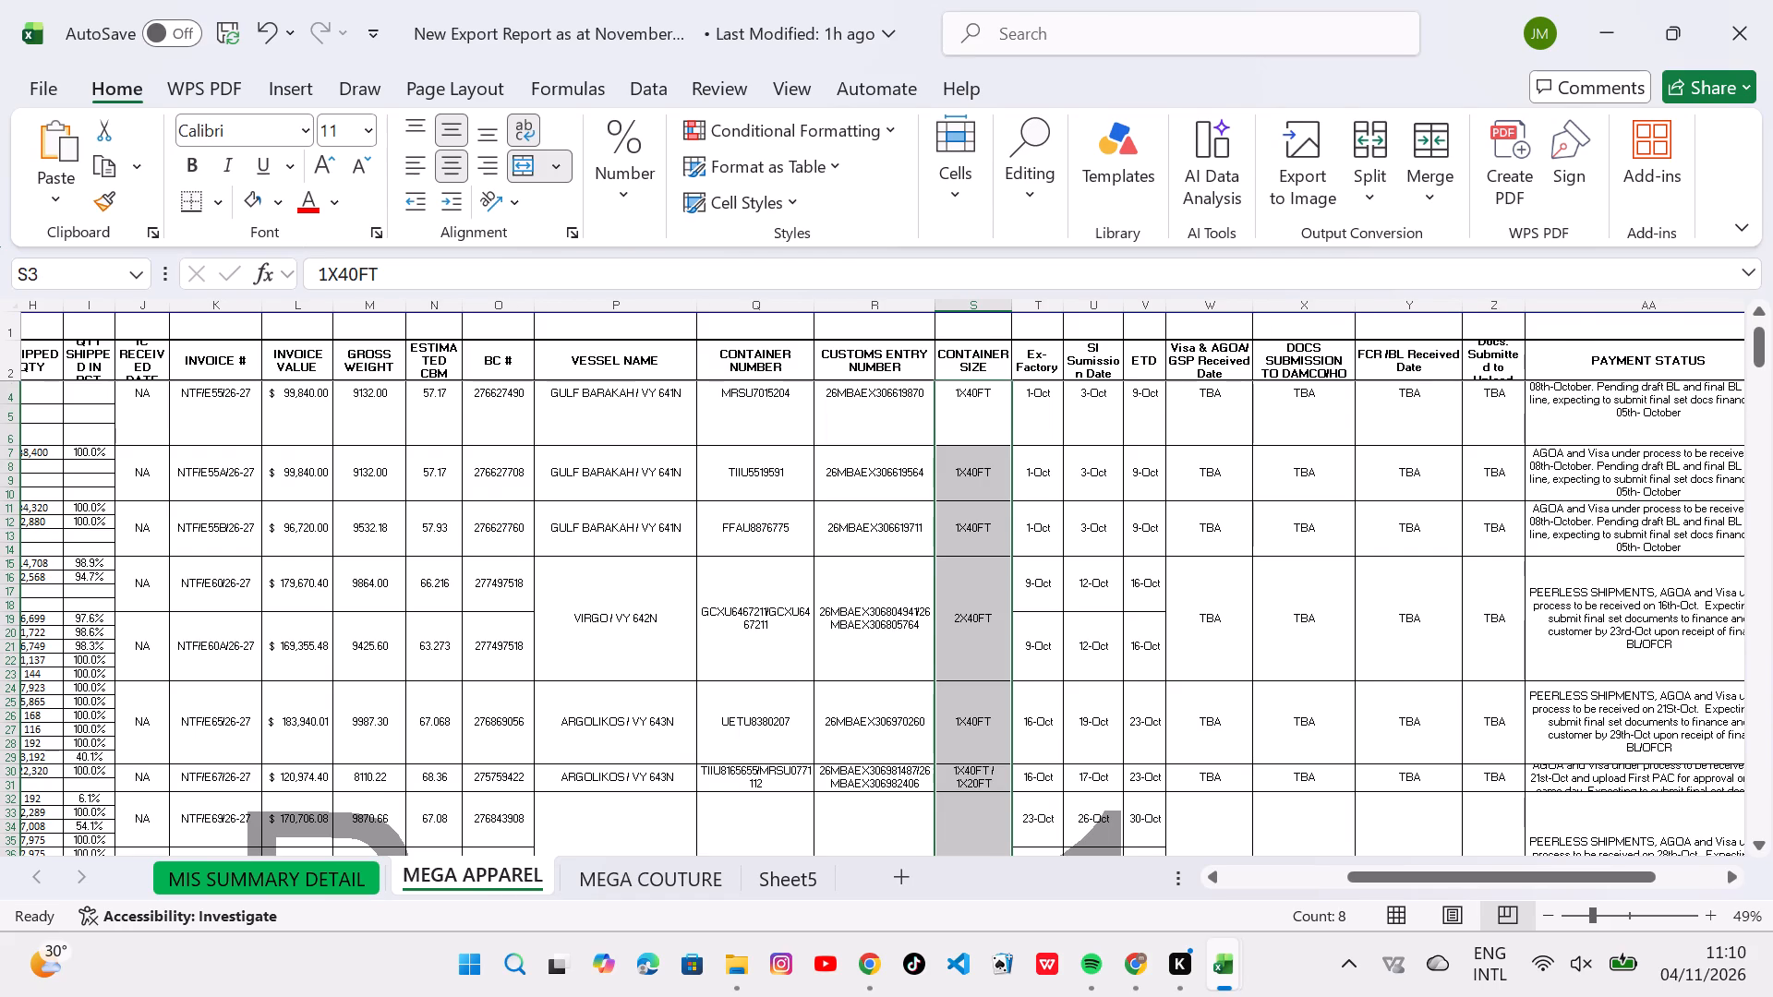
scroll(868, 625, right, 6)
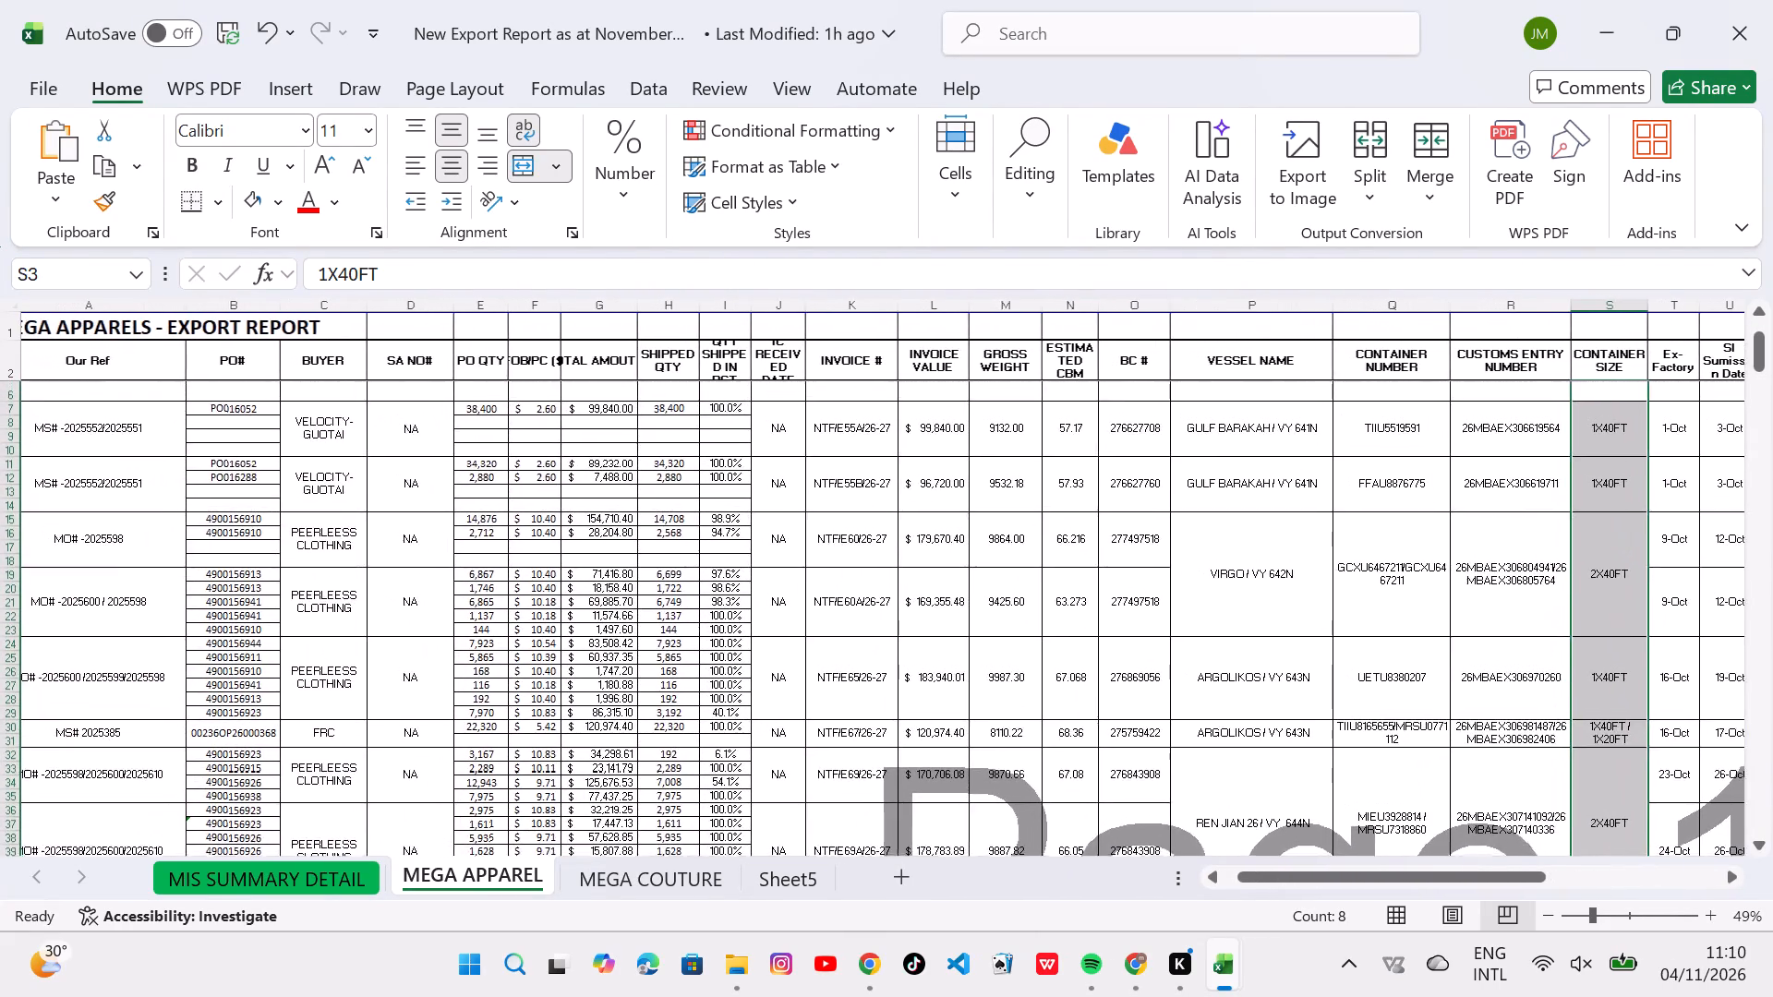
scroll(868, 625, right, 1)
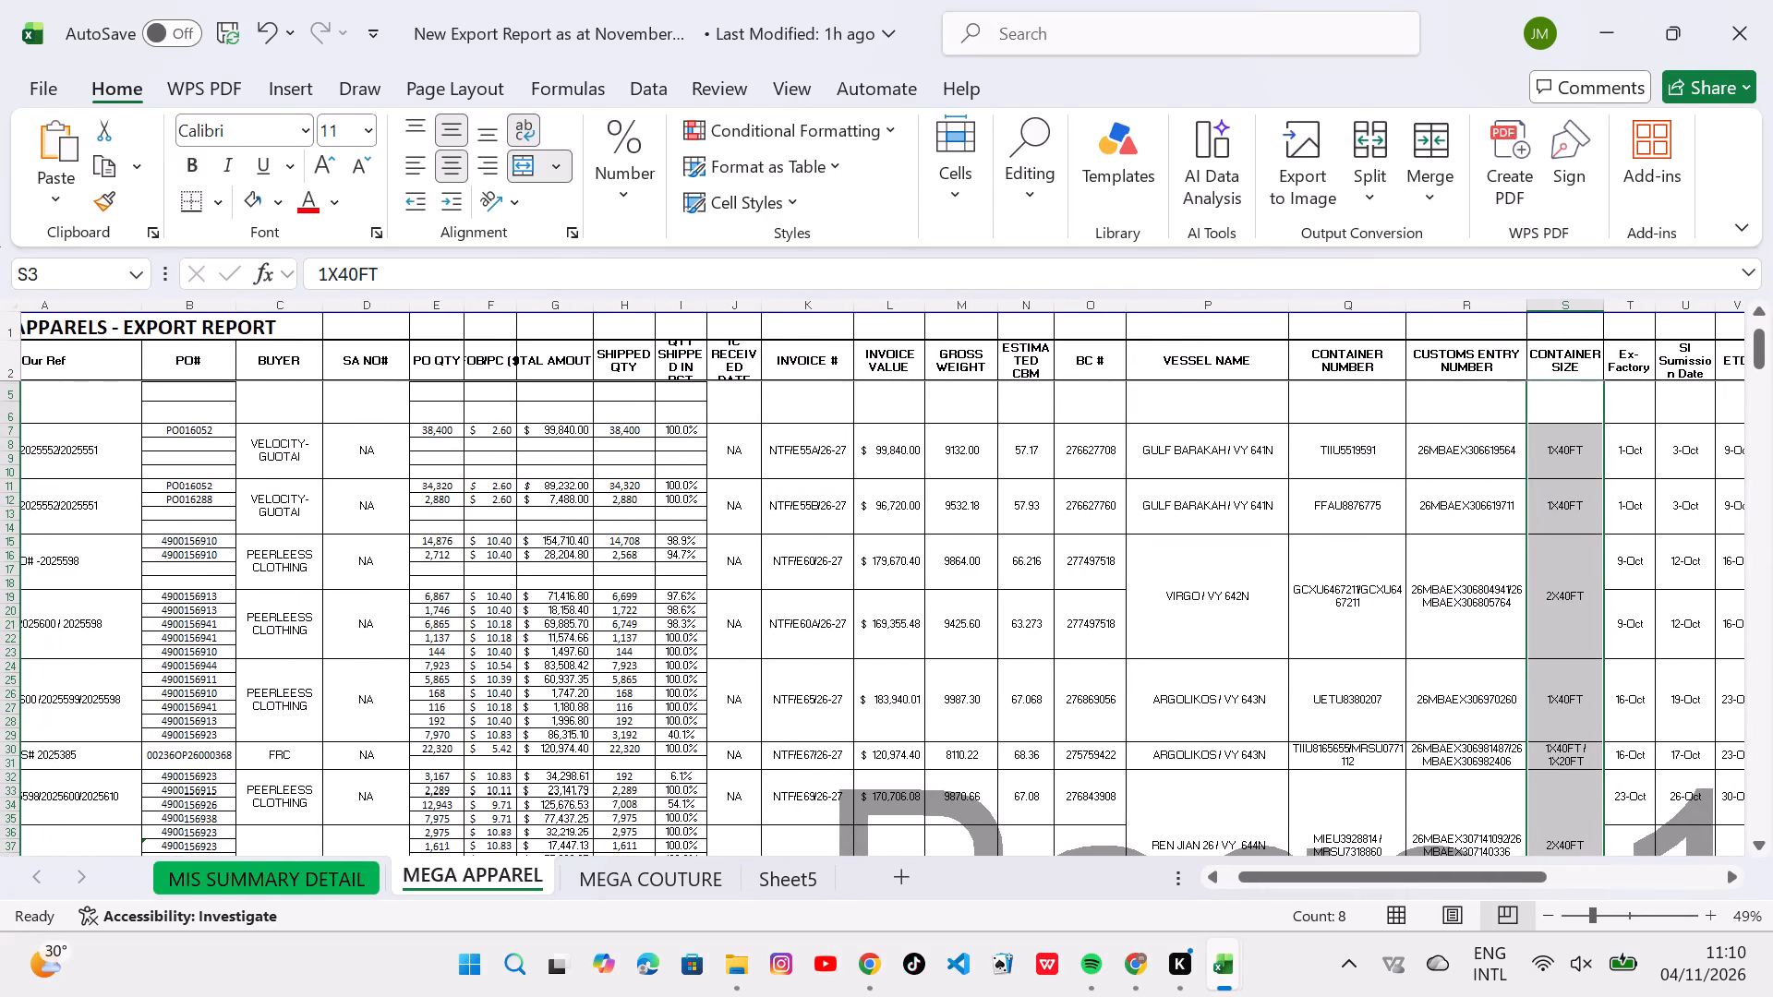
scroll(868, 625, up, 1)
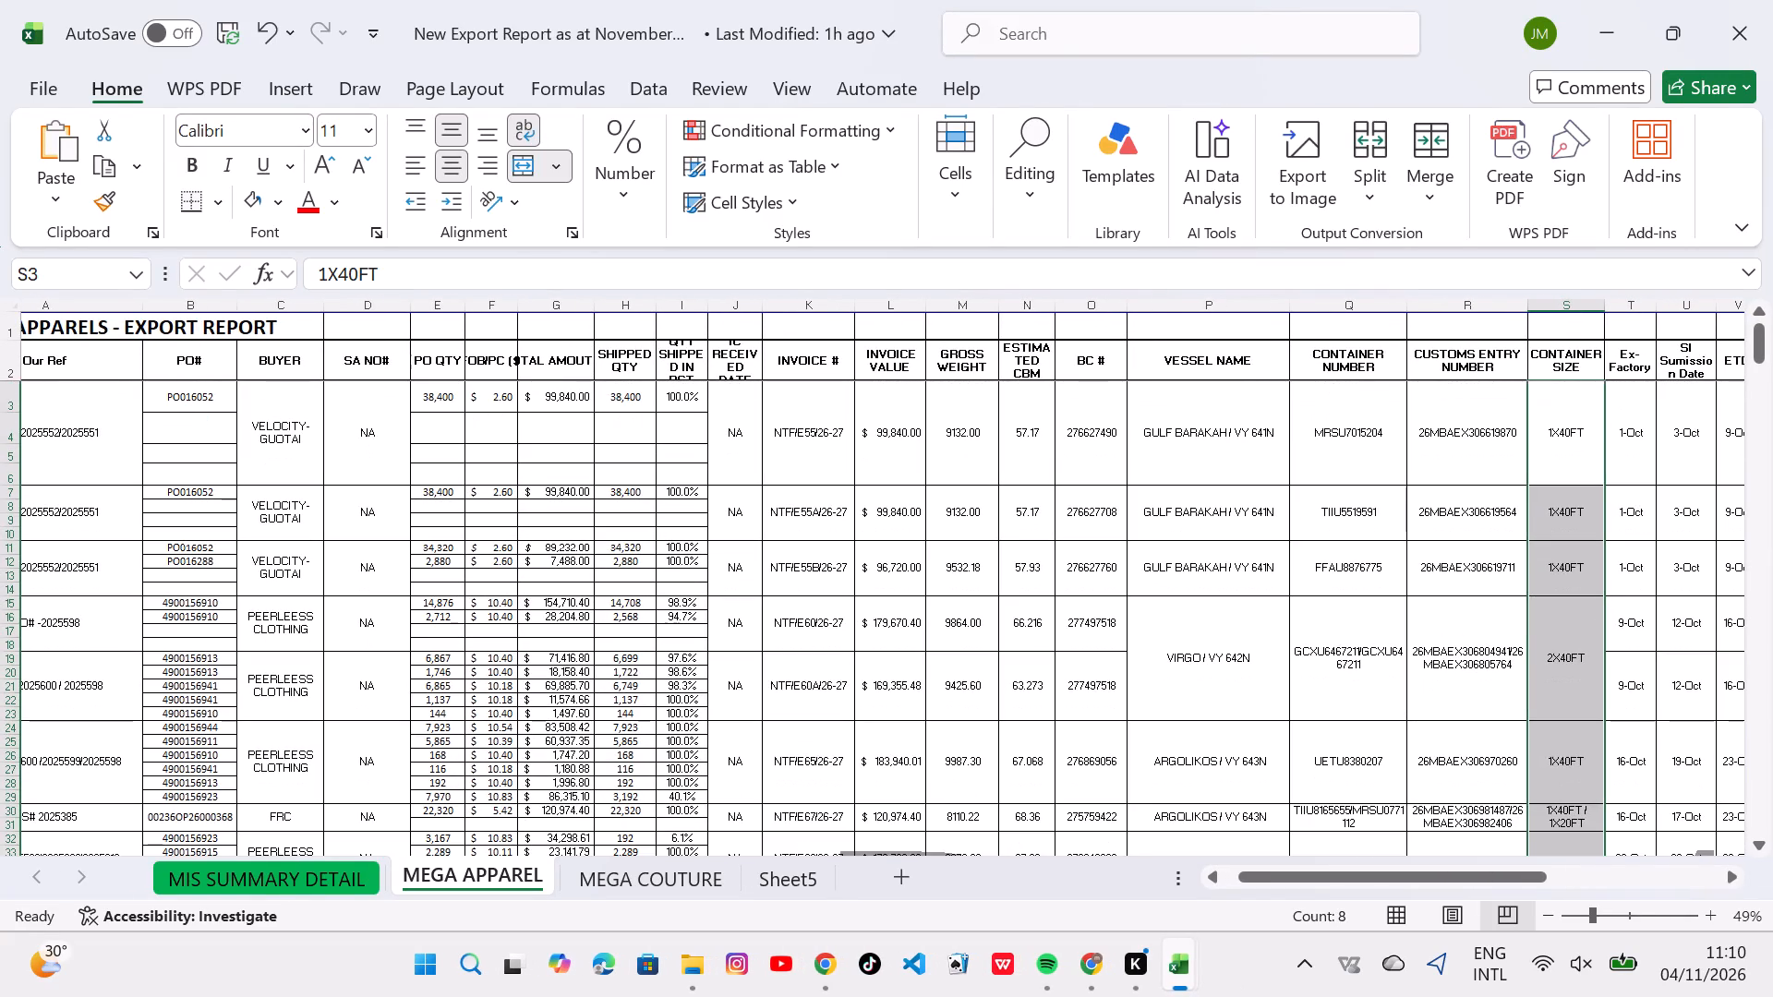
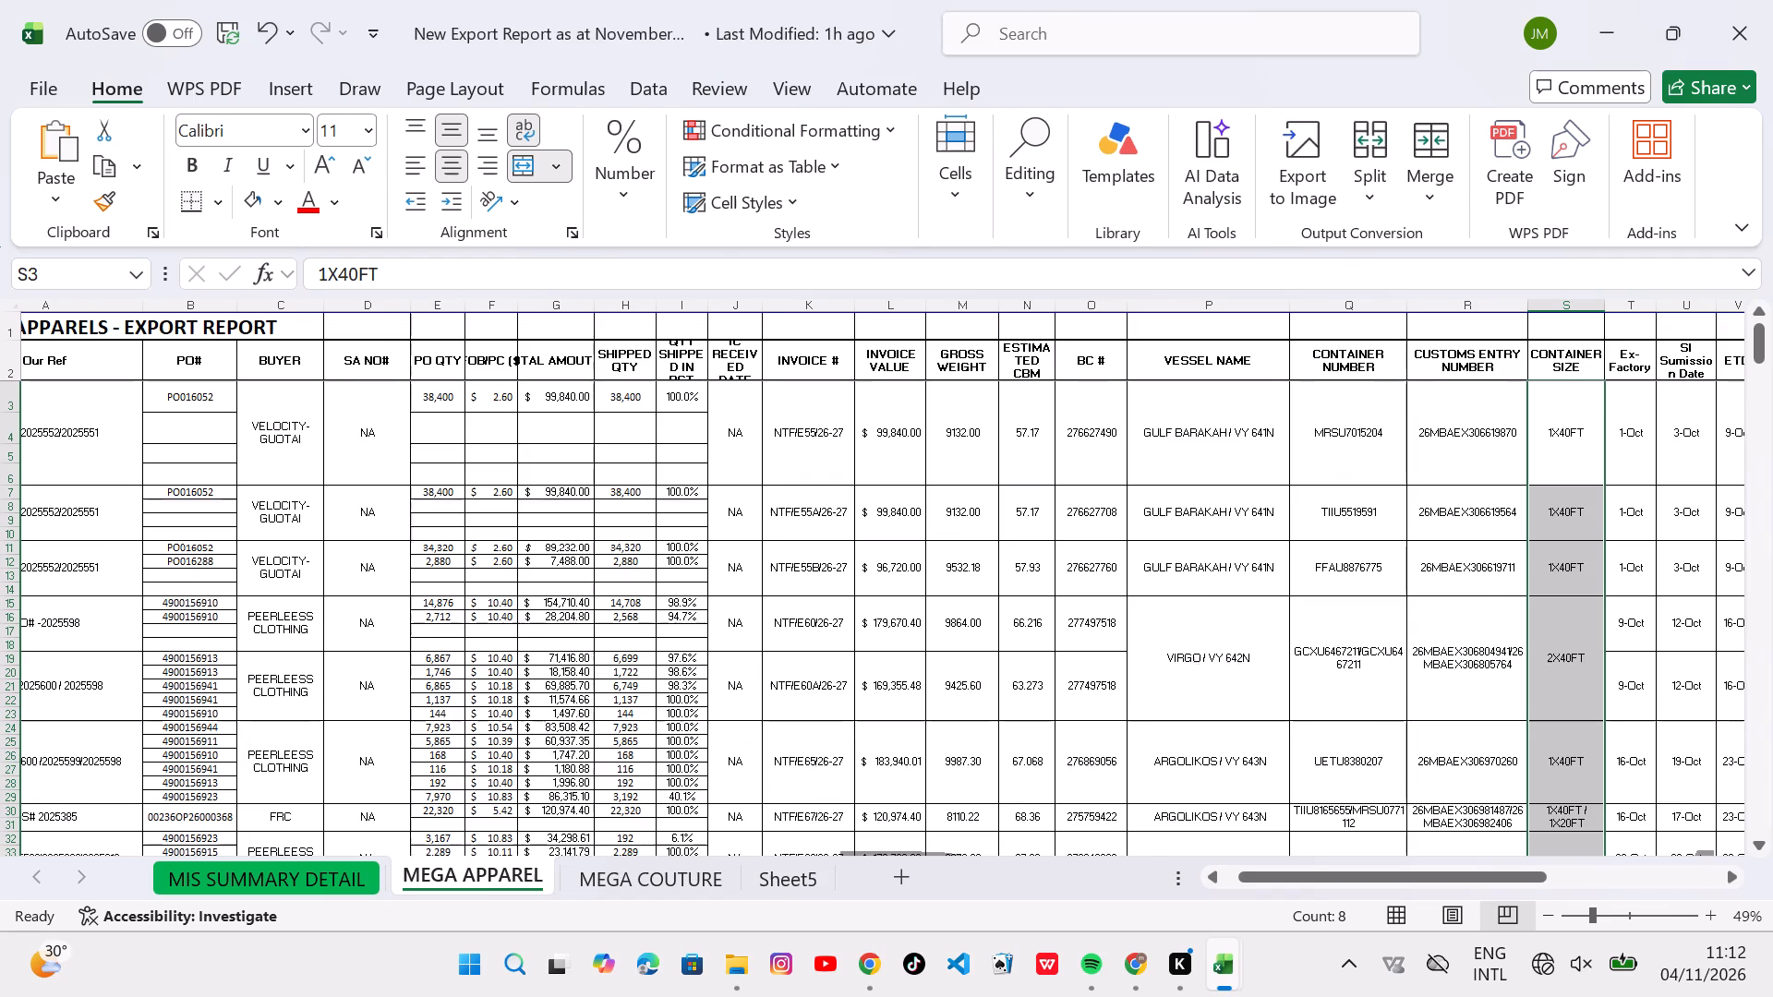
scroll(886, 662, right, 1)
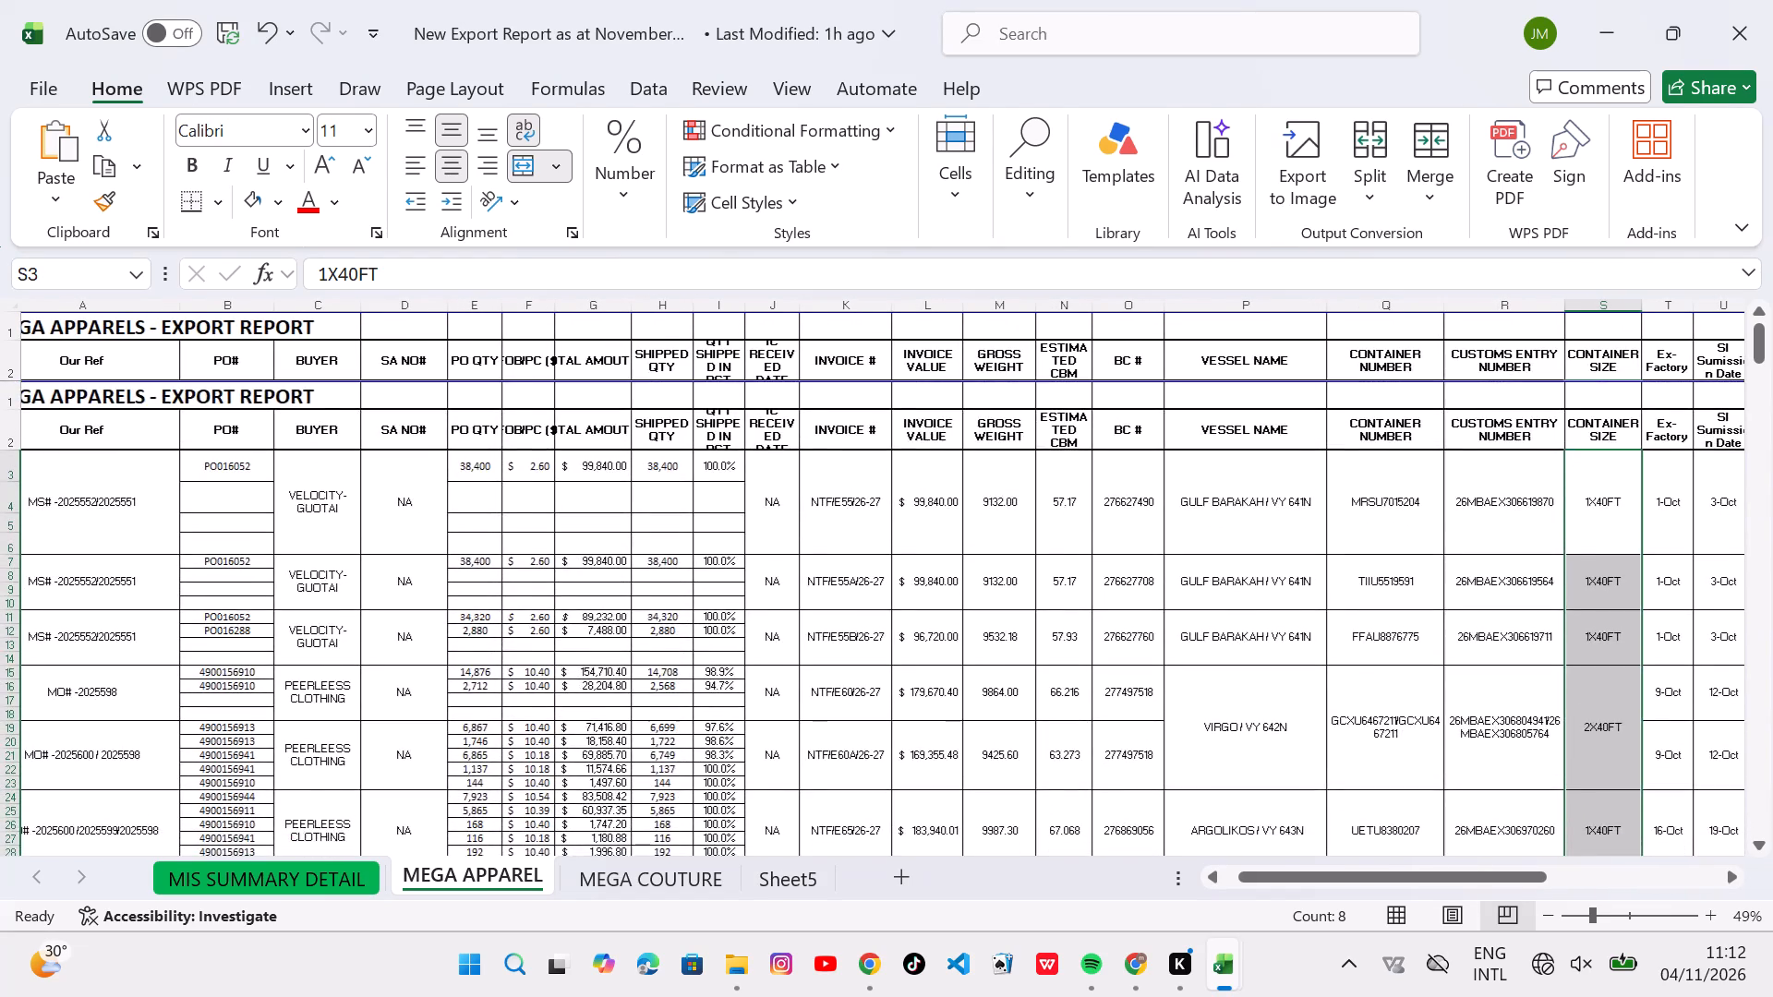
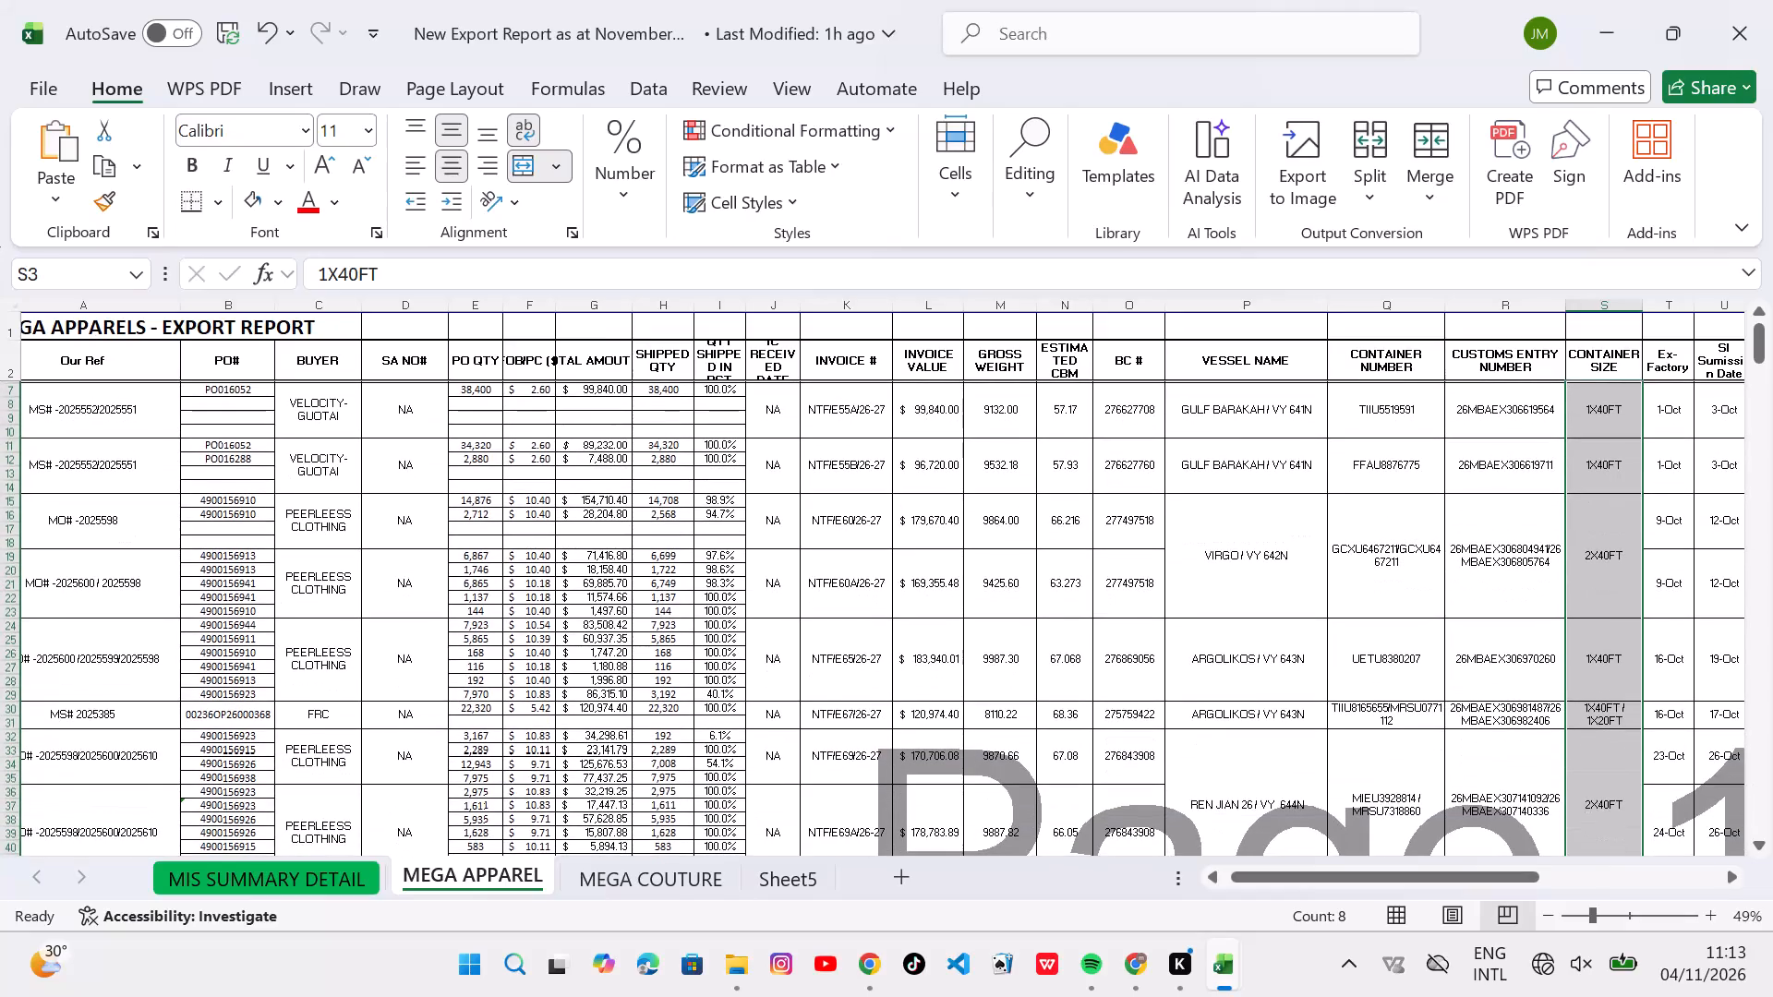
Examine the container sizes of the remaining October invoices in the MEGA APPAREL sheet, down to NTF/E73A/26-27.
scroll(886, 662, down, 1)
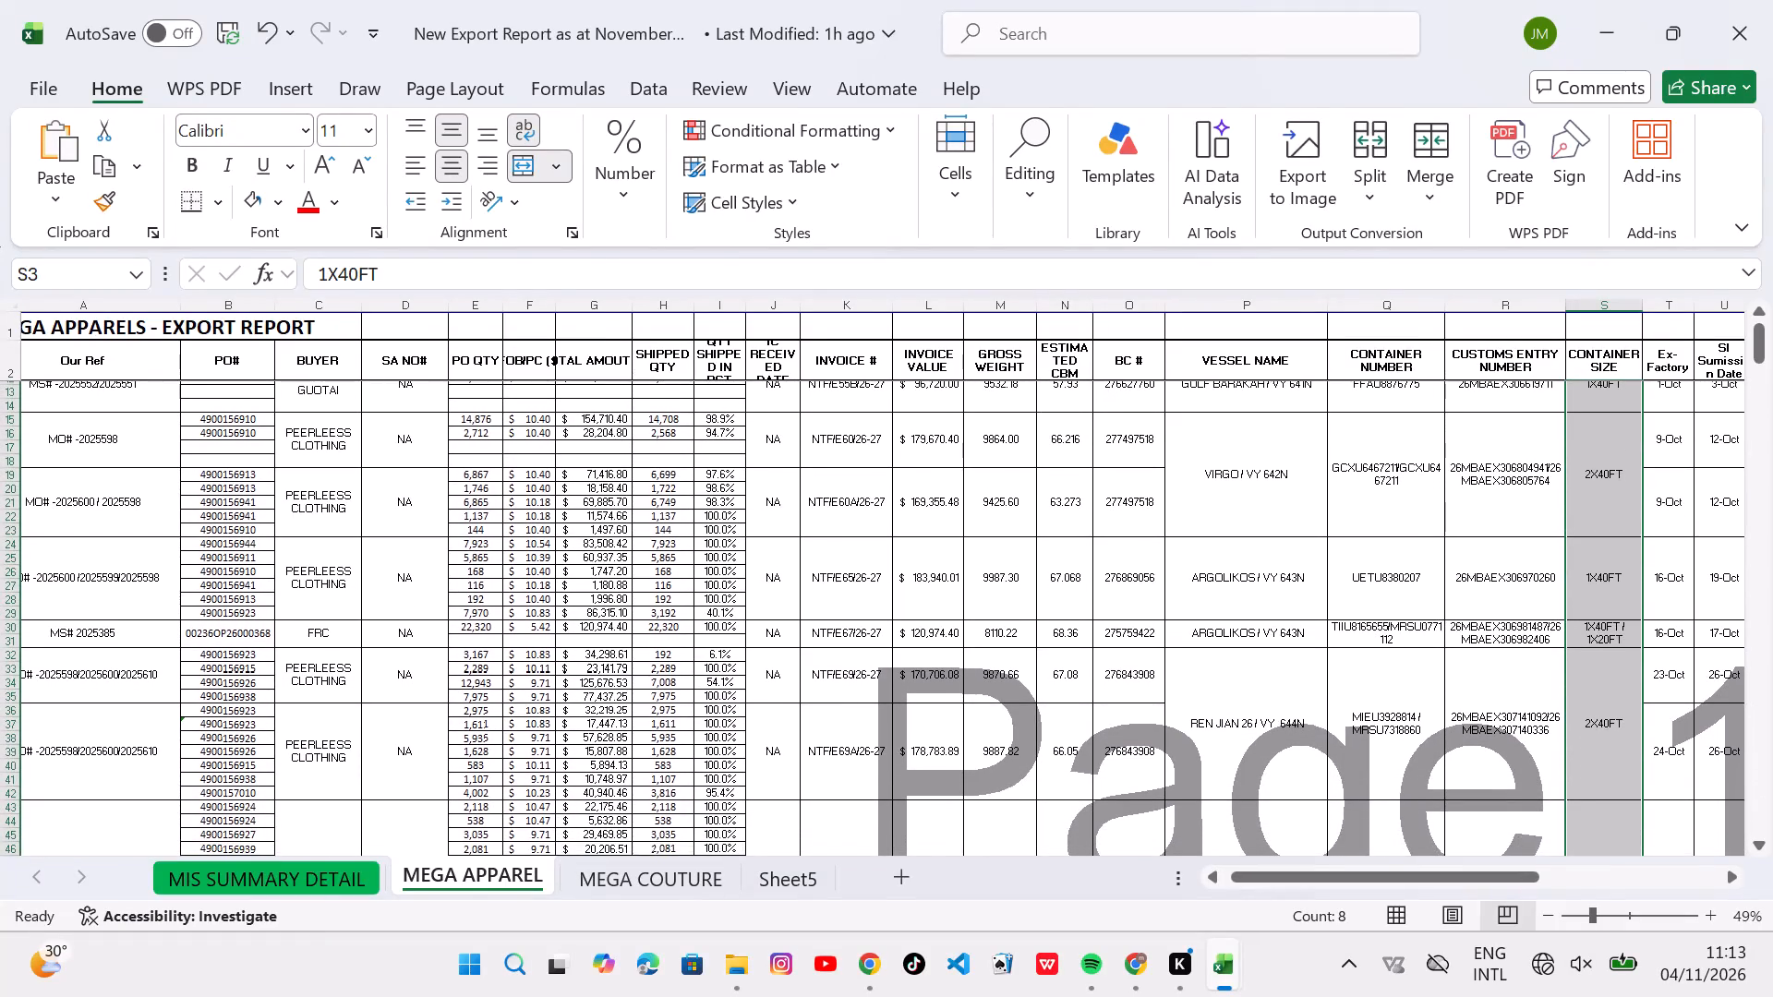
scroll(886, 662, down, 1)
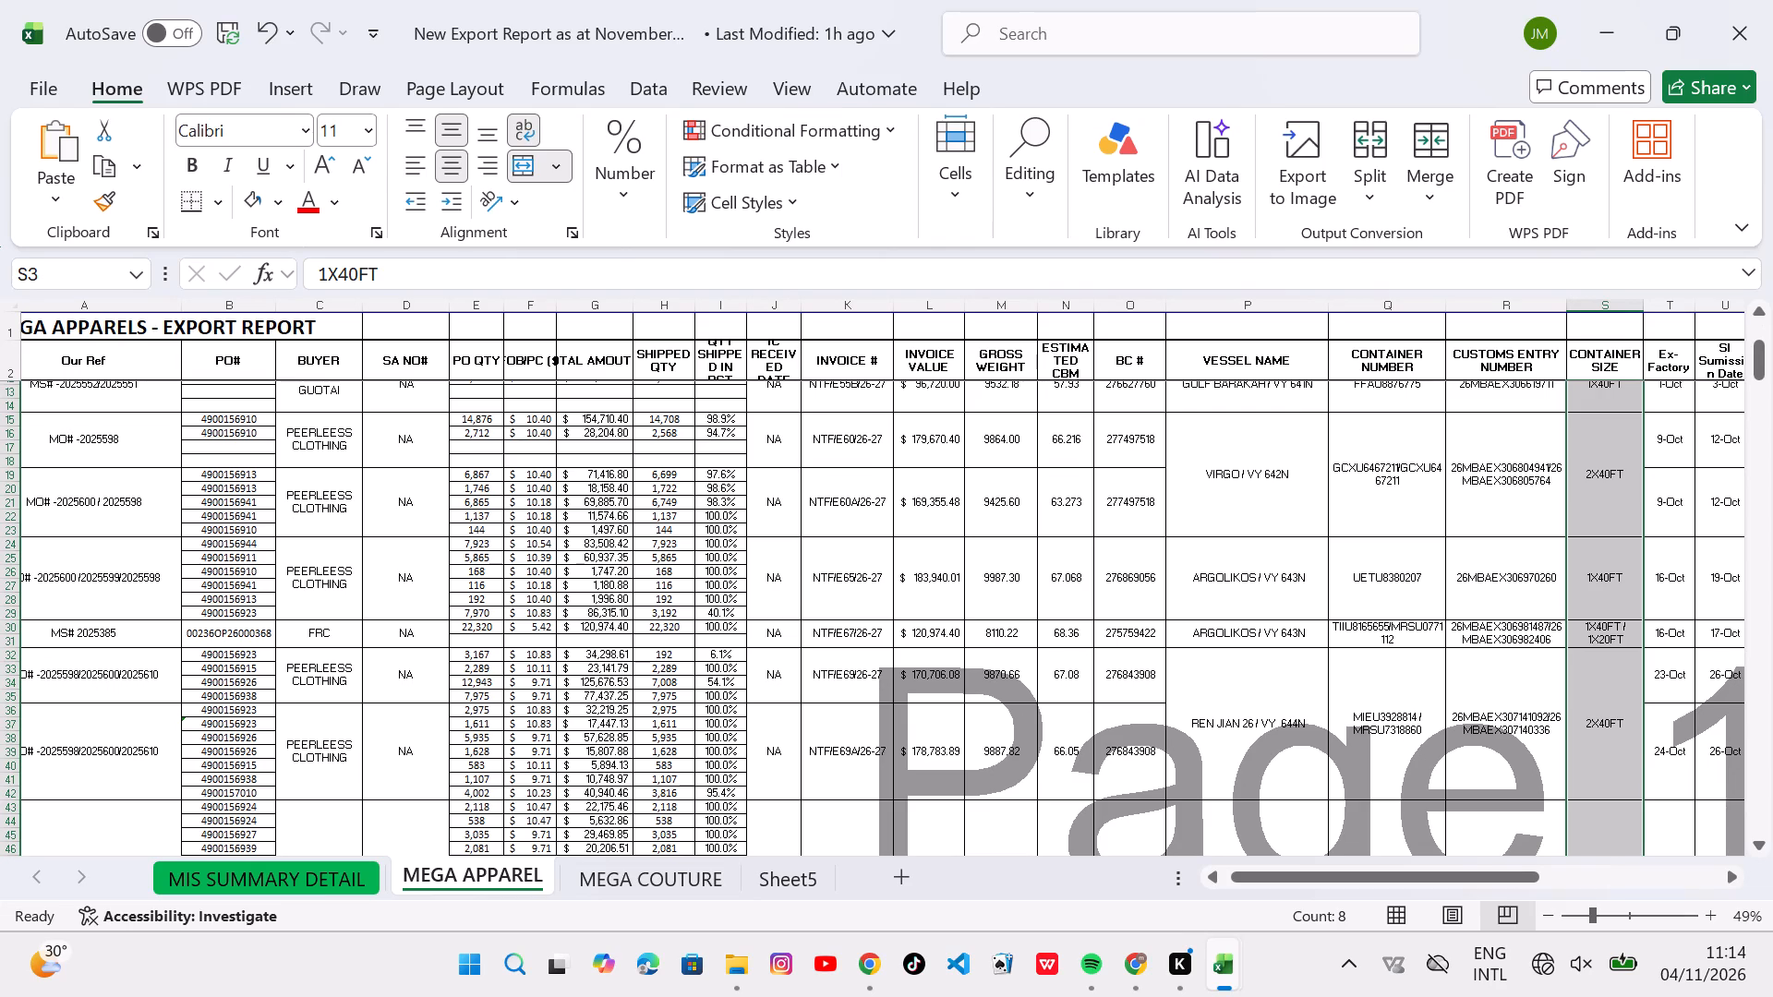
scroll(886, 662, down, 1)
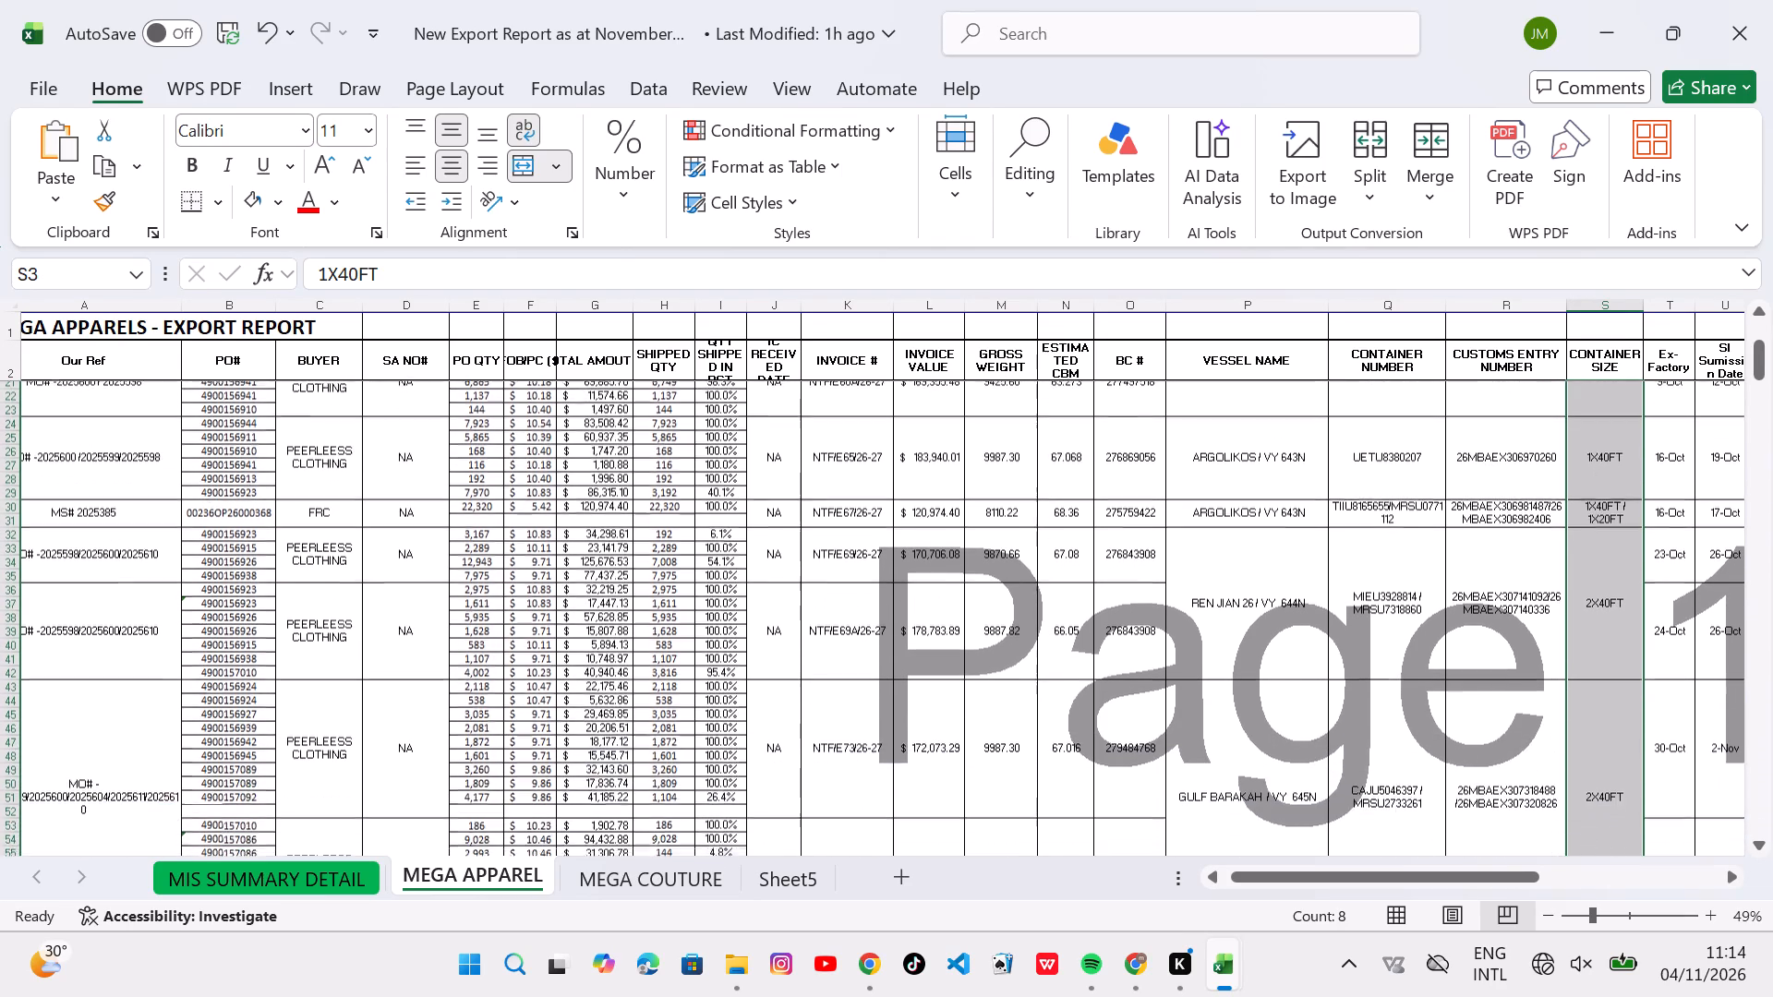
scroll(886, 662, down, 1)
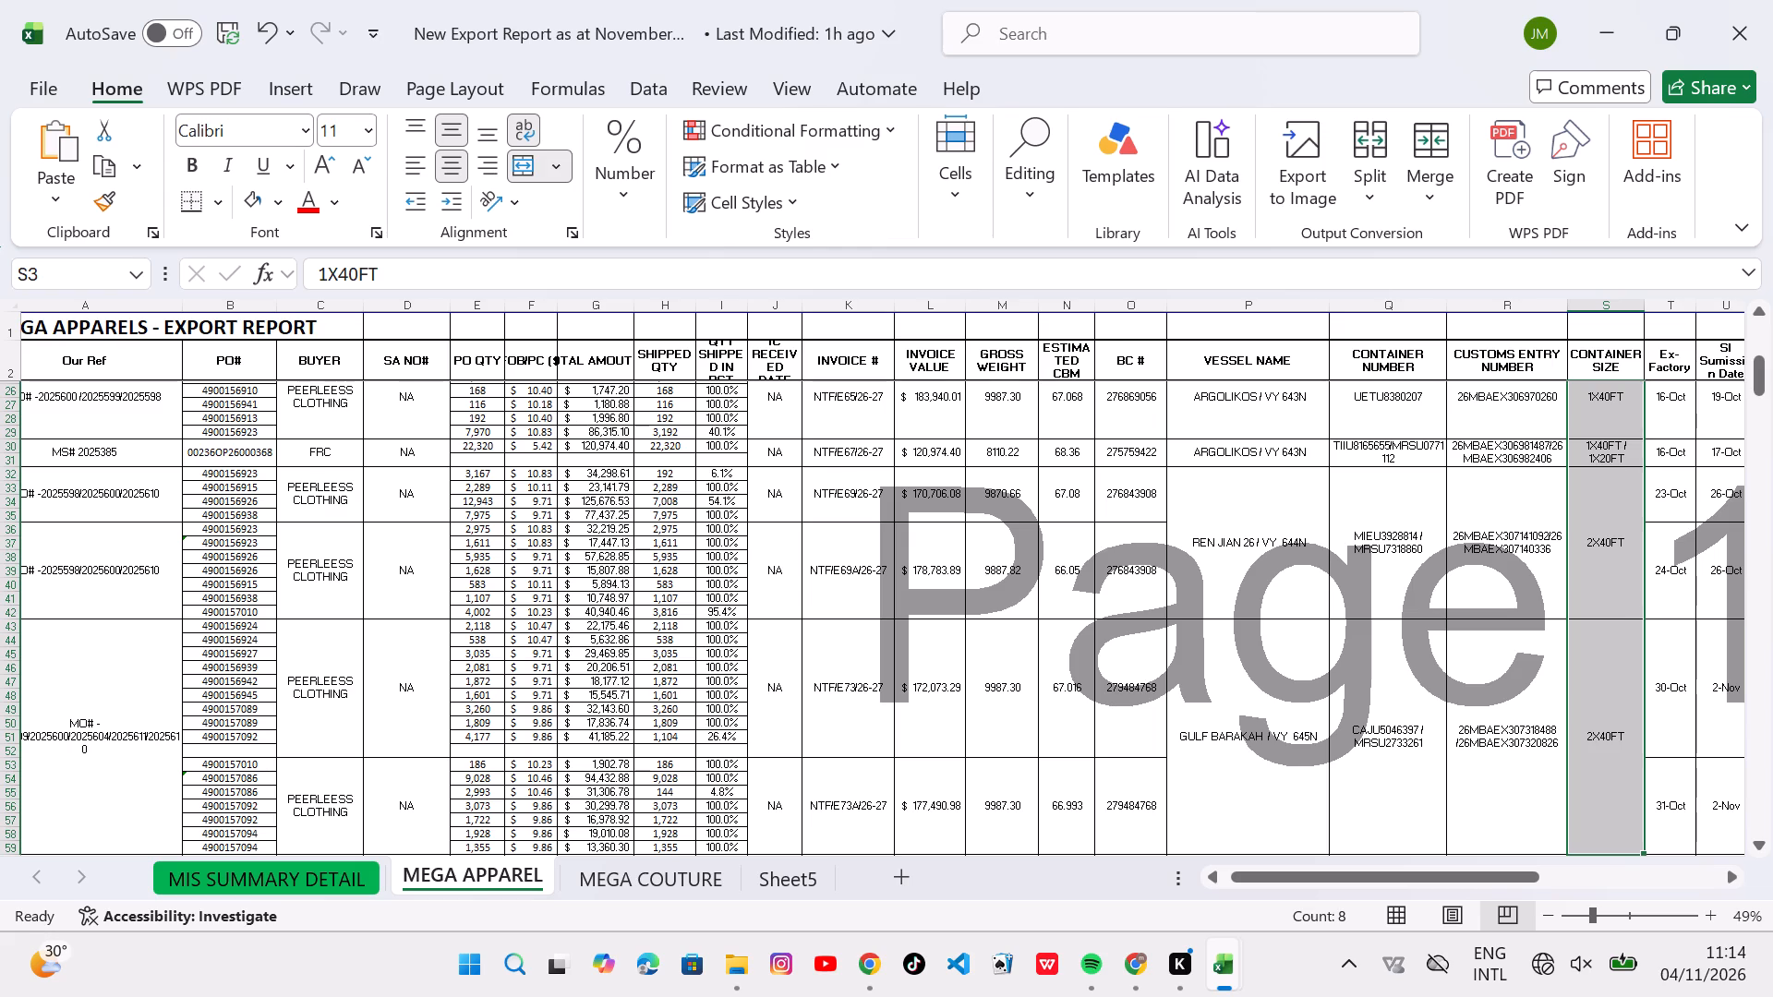
scroll(886, 662, down, 1)
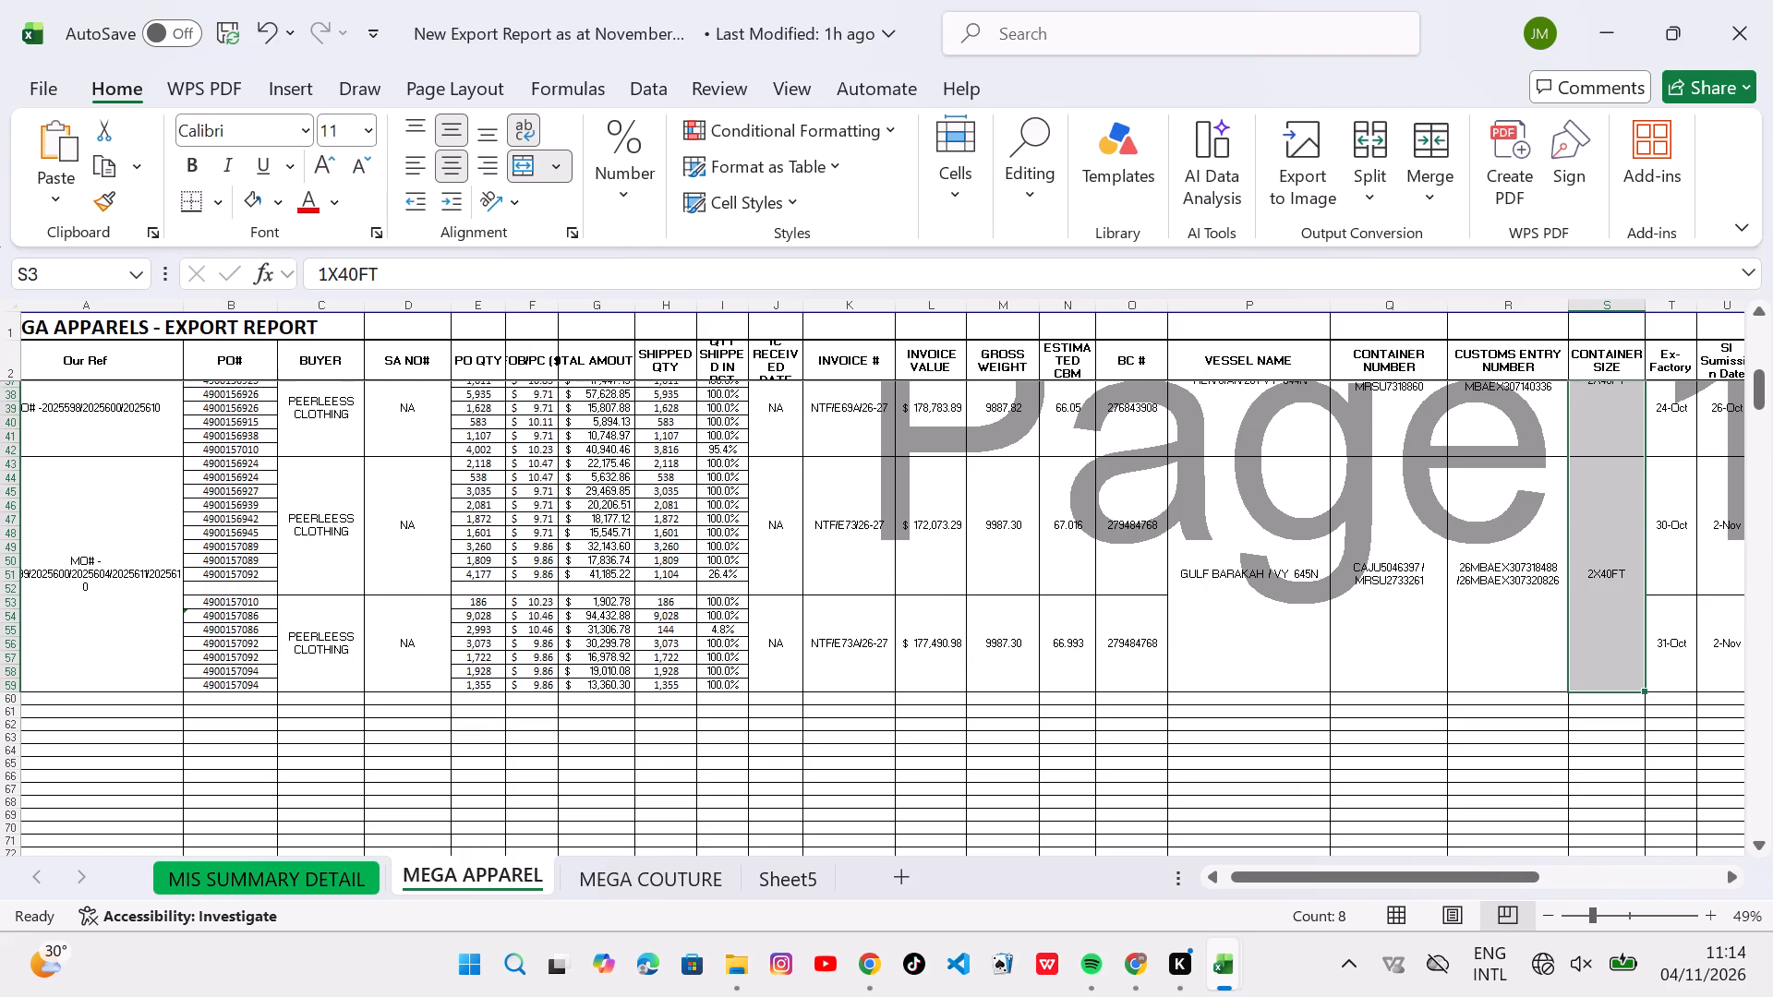
scroll(875, 691, up, 1)
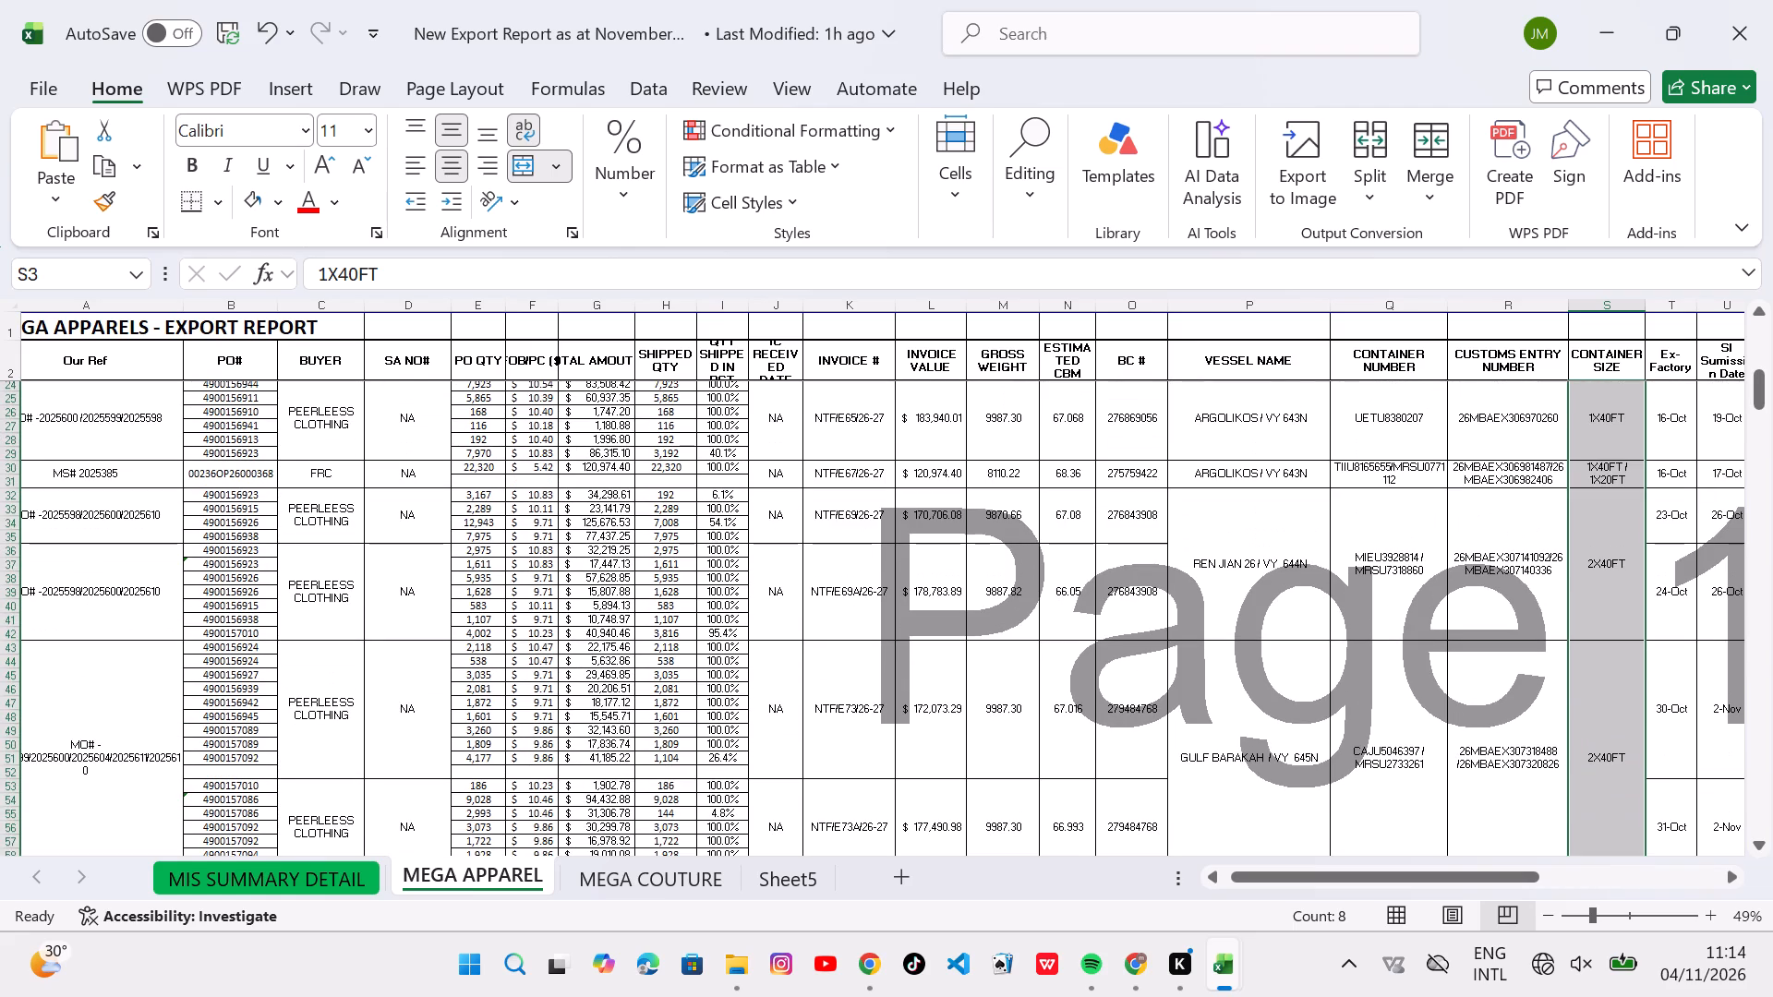
scroll(875, 691, up, 1)
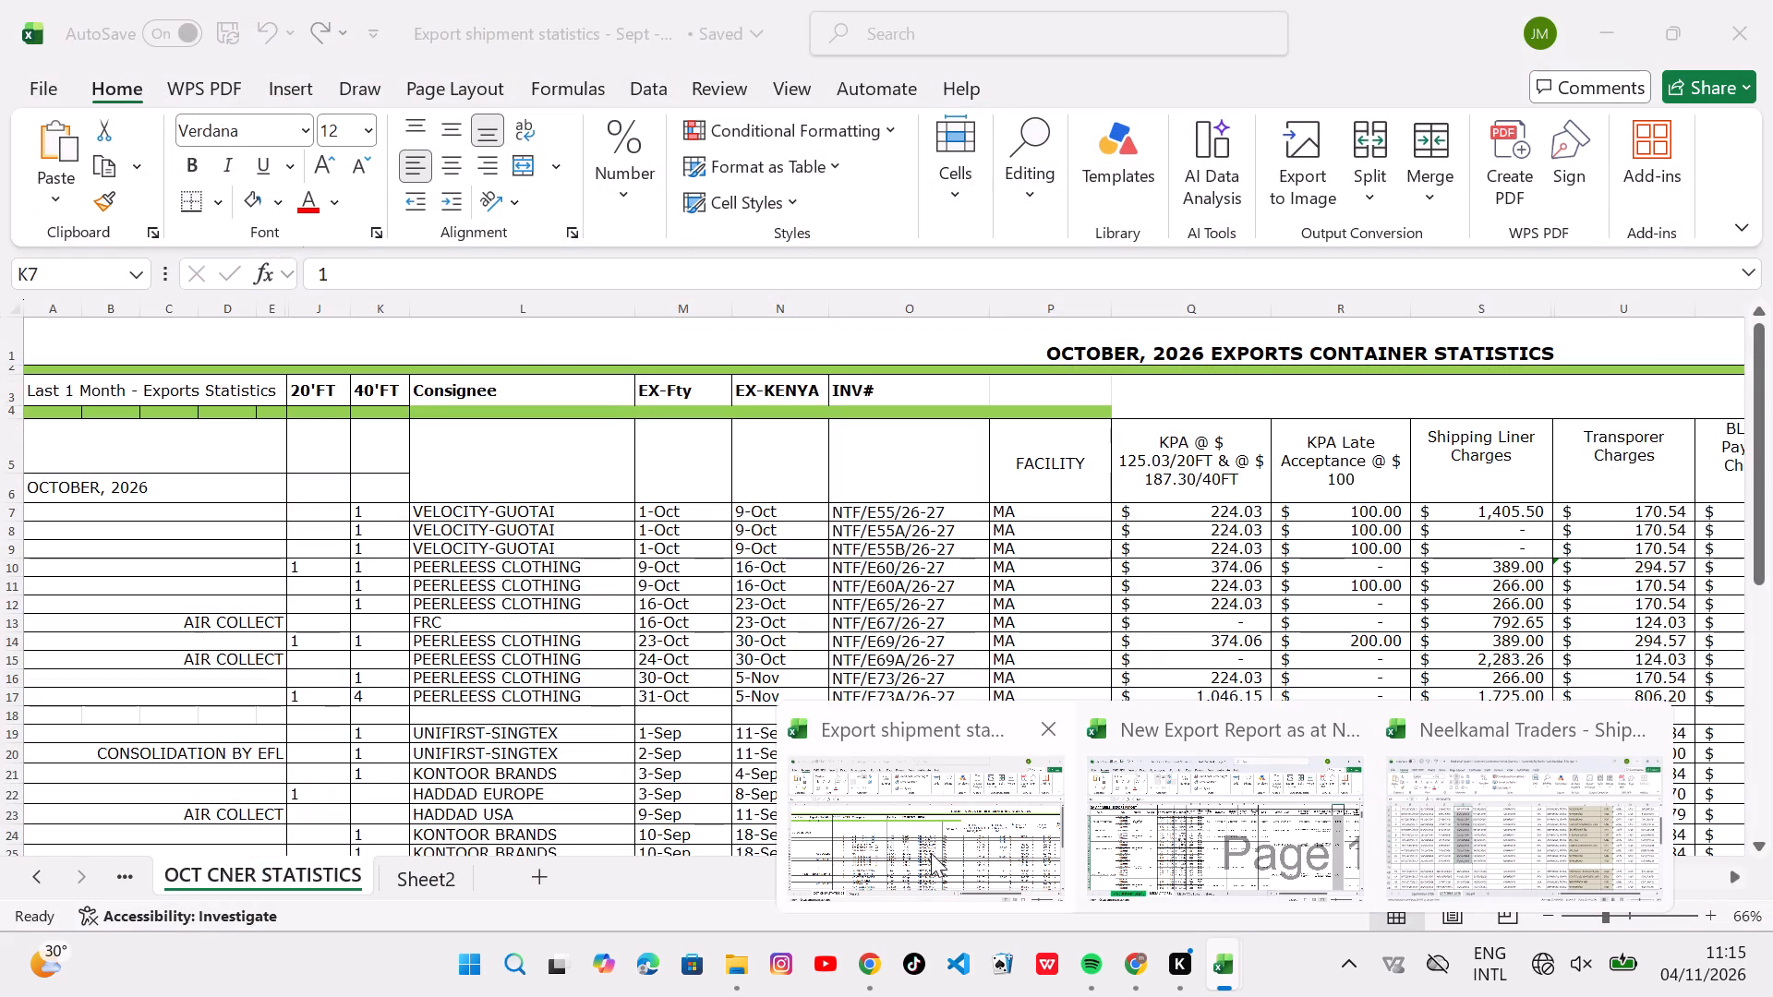
Switch to the Export shipment statistics workbook and fill the 40'FT quantity 1 from K7 down through K17.
click(934, 854)
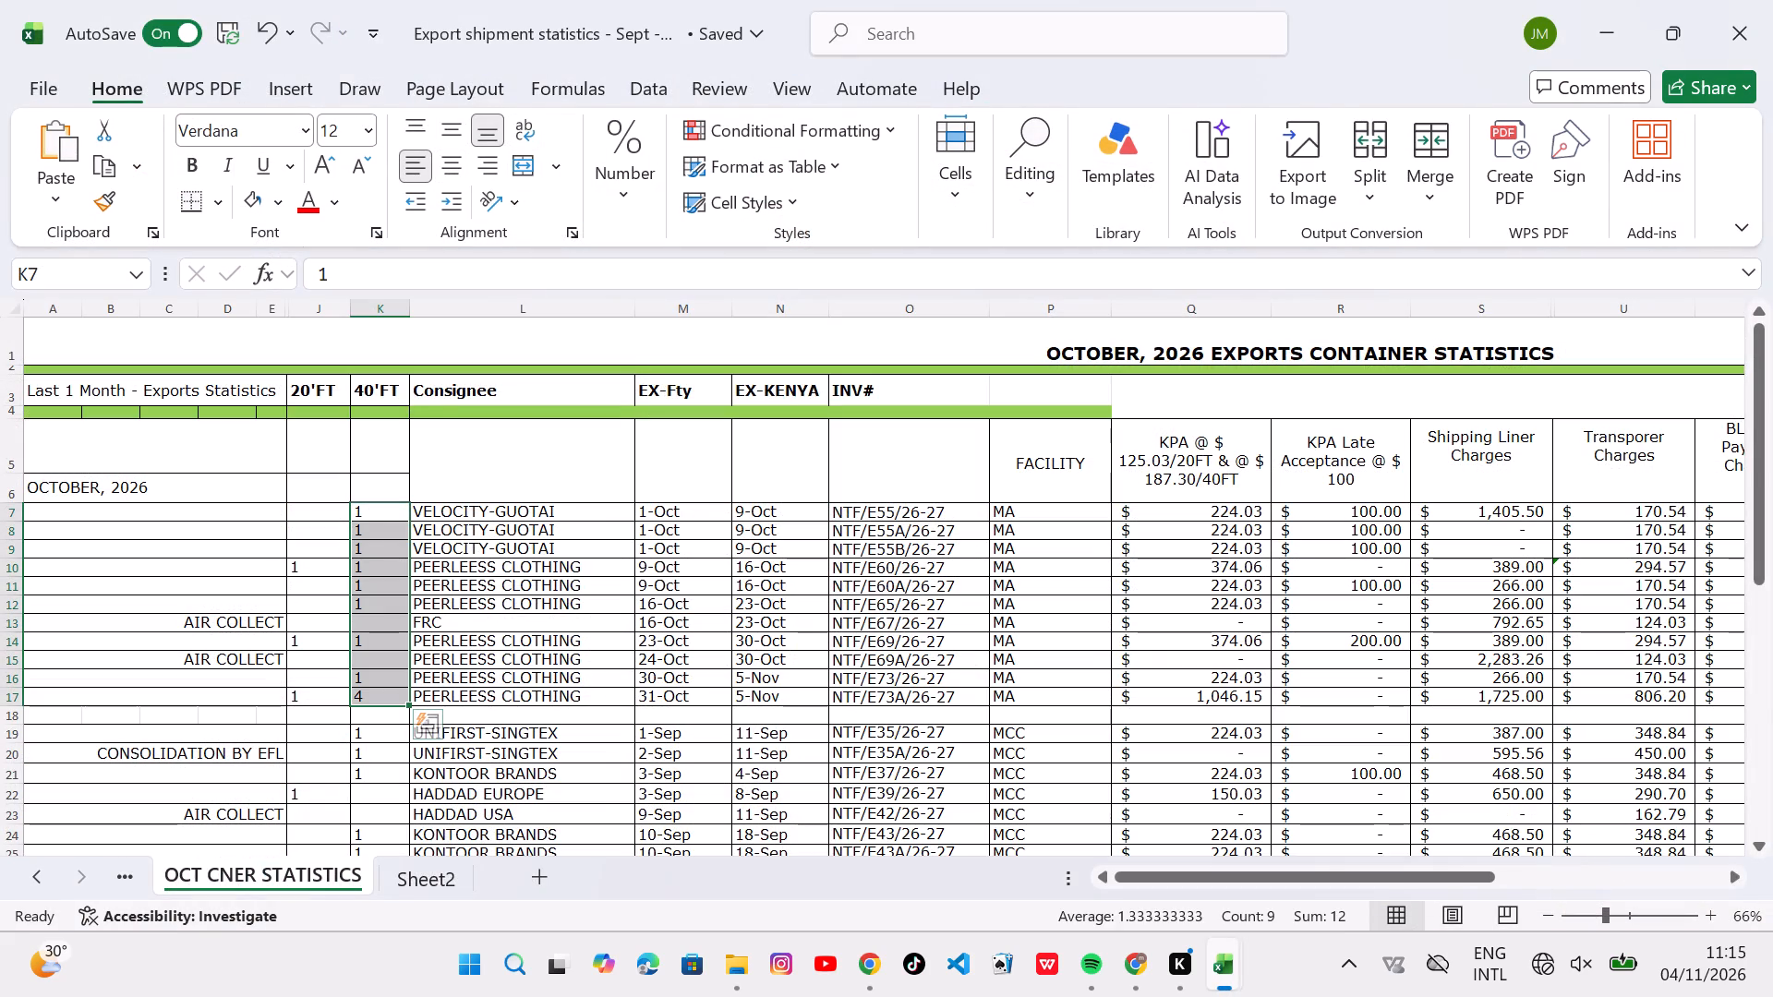
click(378, 517)
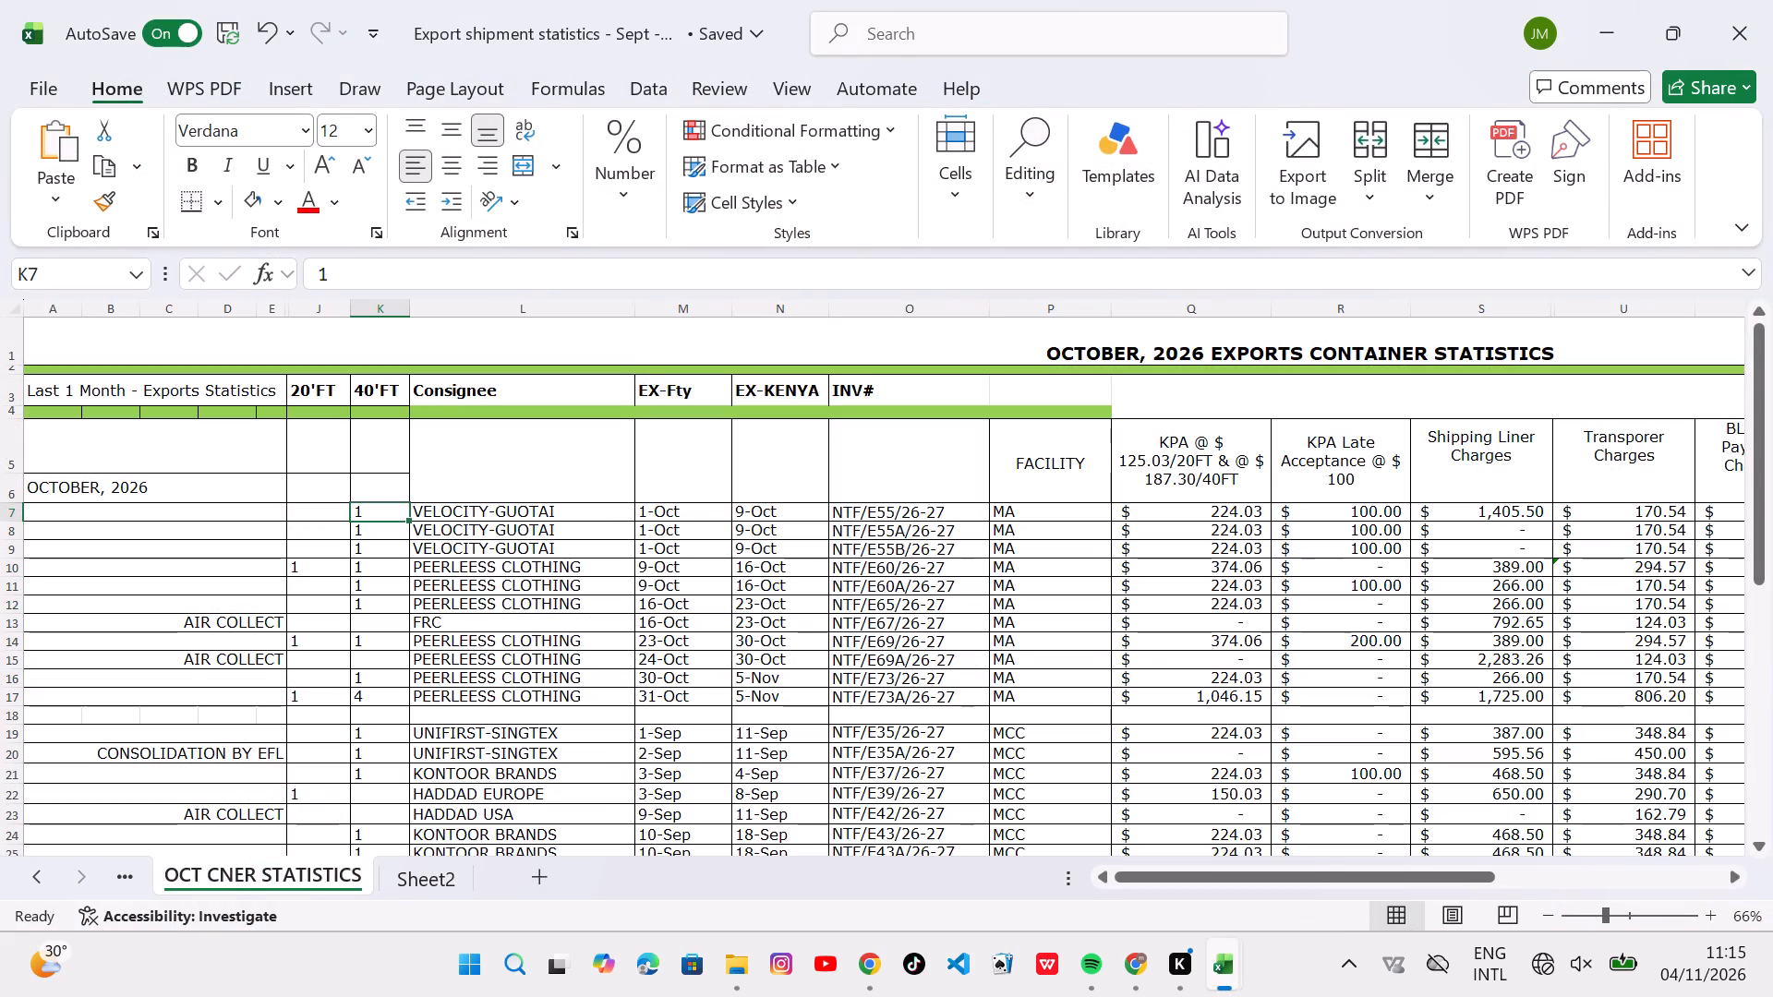
drag(404, 517, 391, 677)
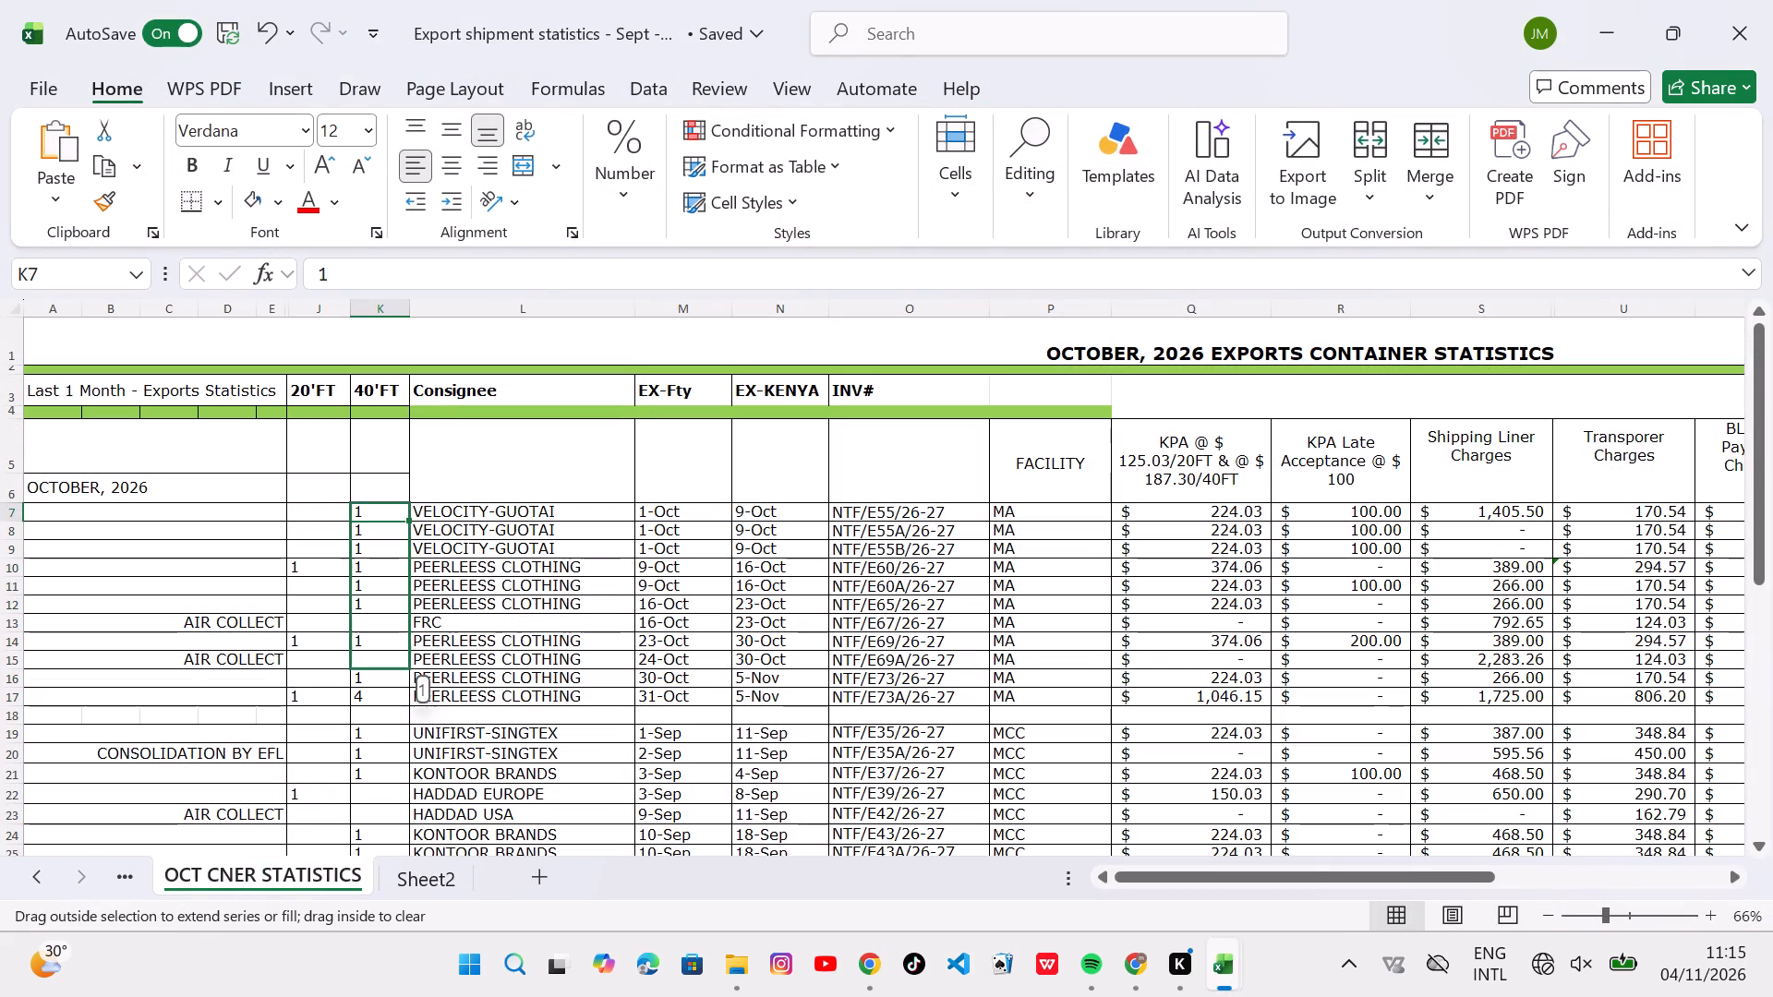
drag(391, 677, 387, 694)
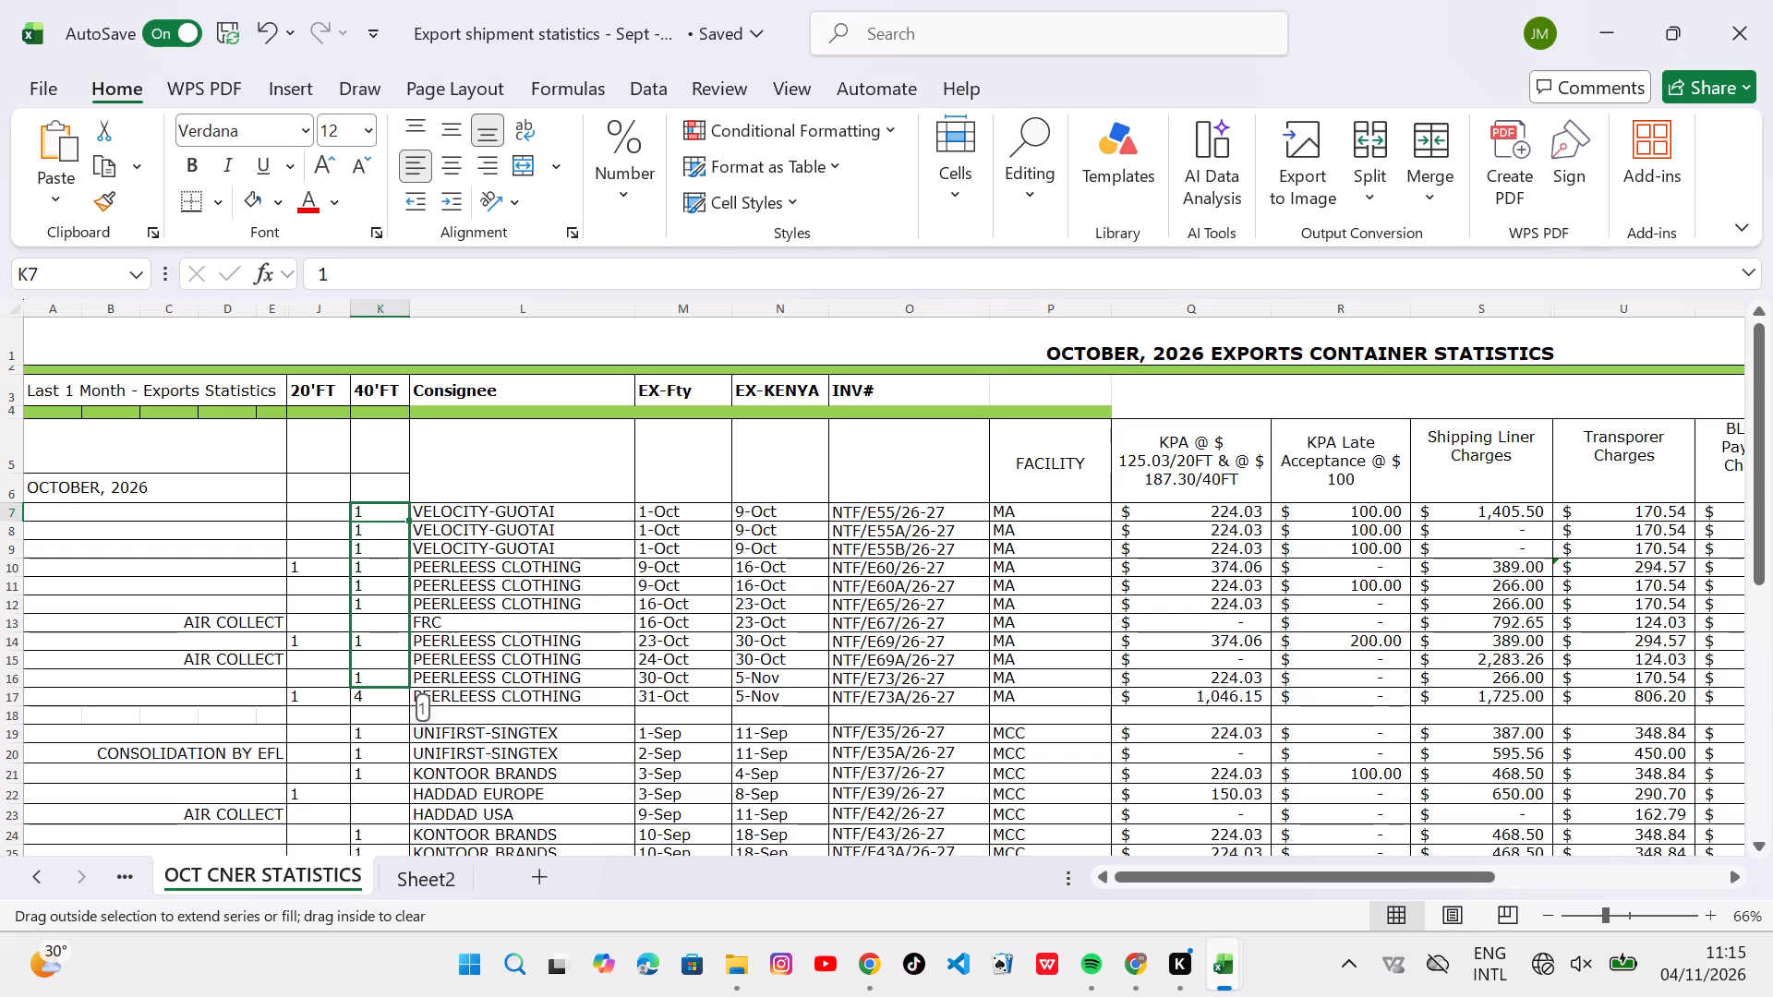
drag(387, 694, 387, 709)
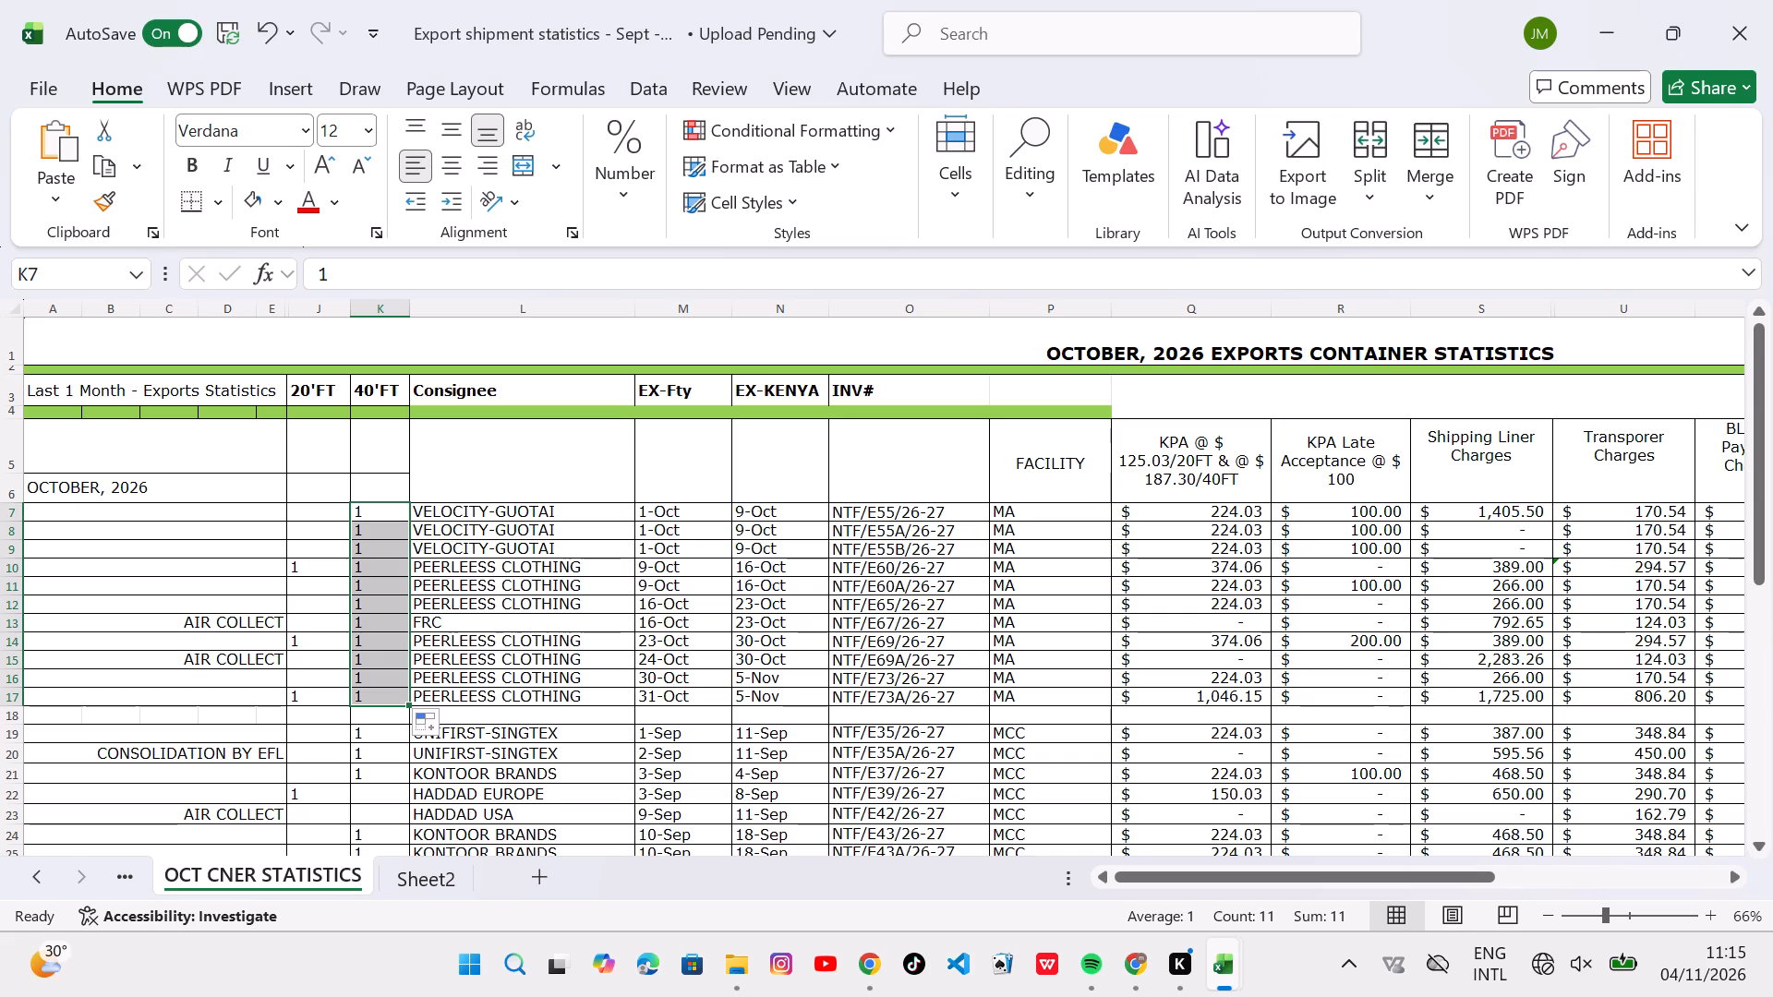
Clear the 20'FT quantities down to row 17 by filling the blank cell J9 downward.
click(320, 554)
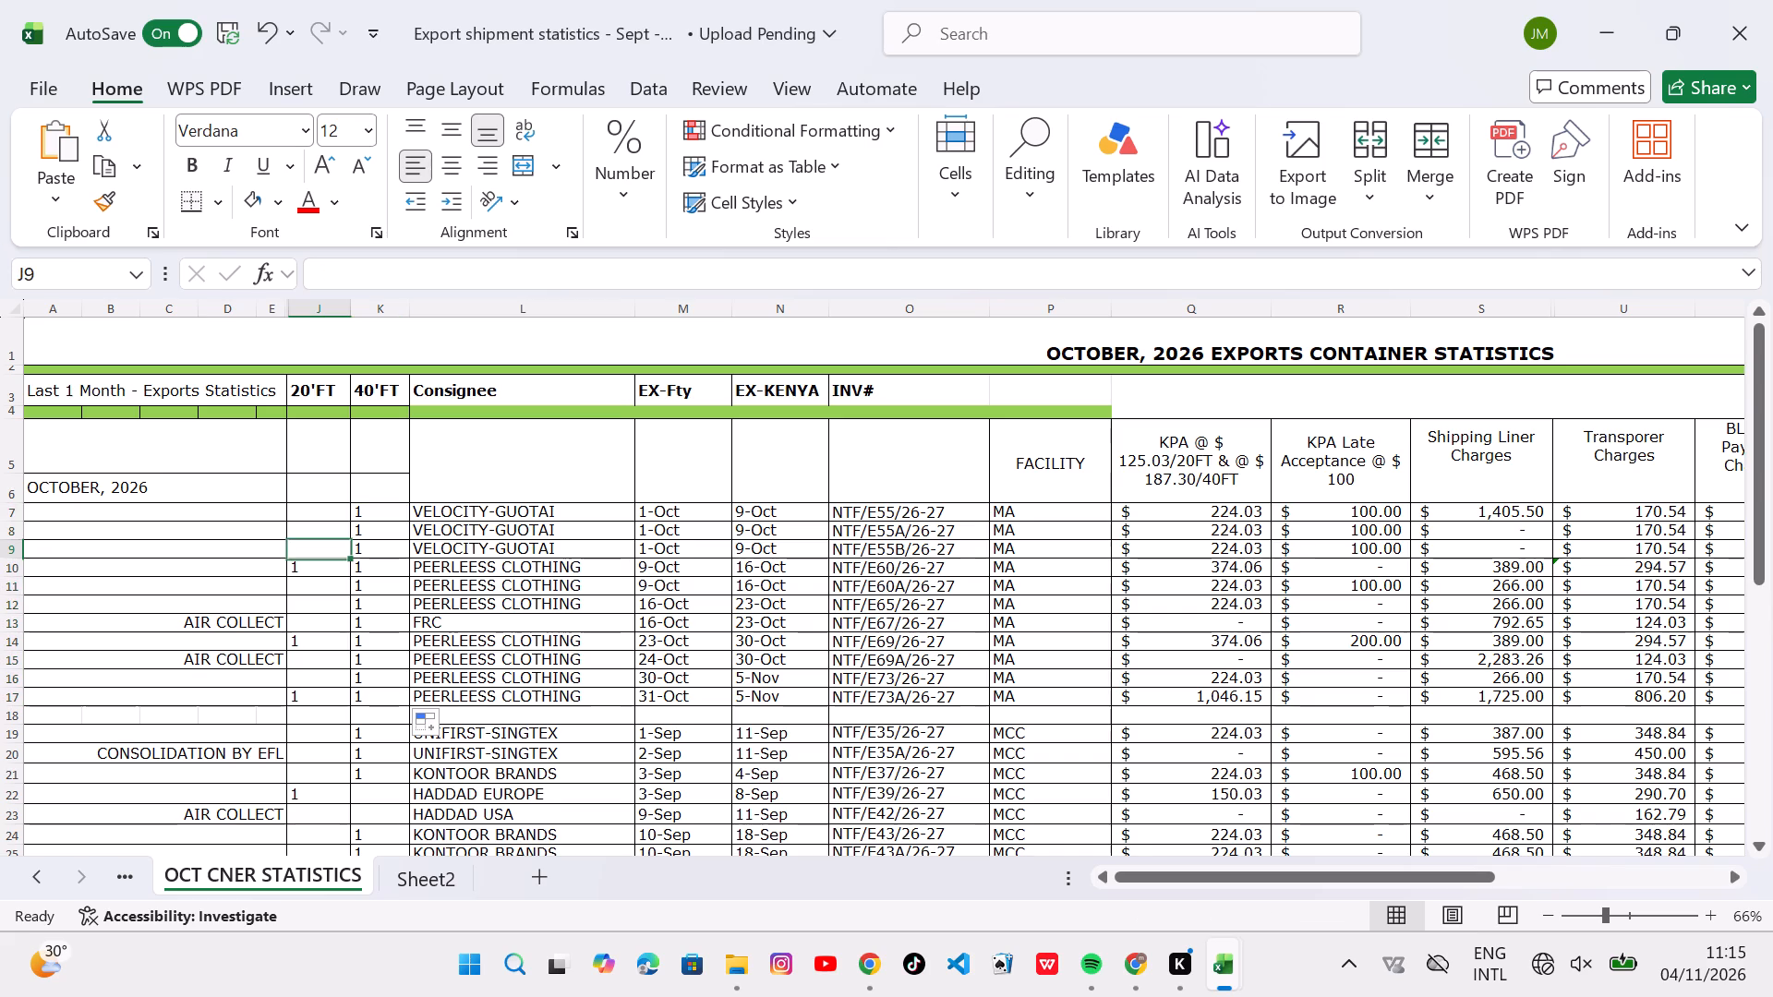
drag(348, 556, 344, 630)
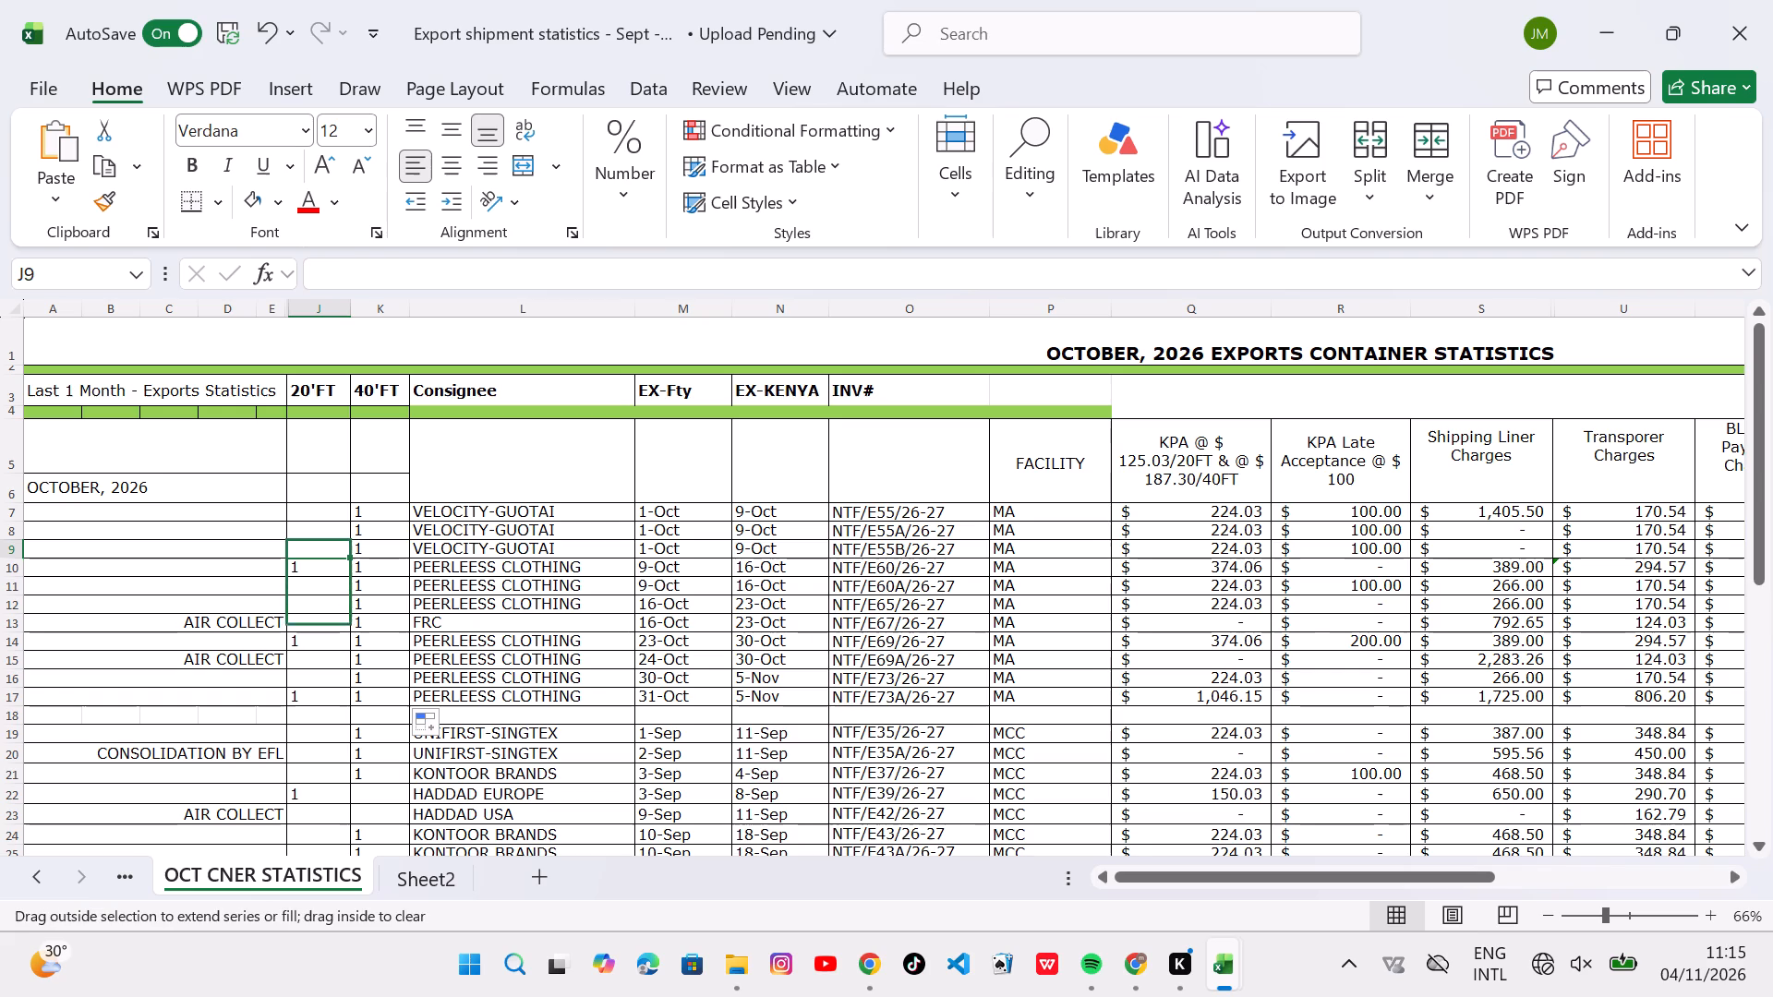
drag(344, 630, 348, 699)
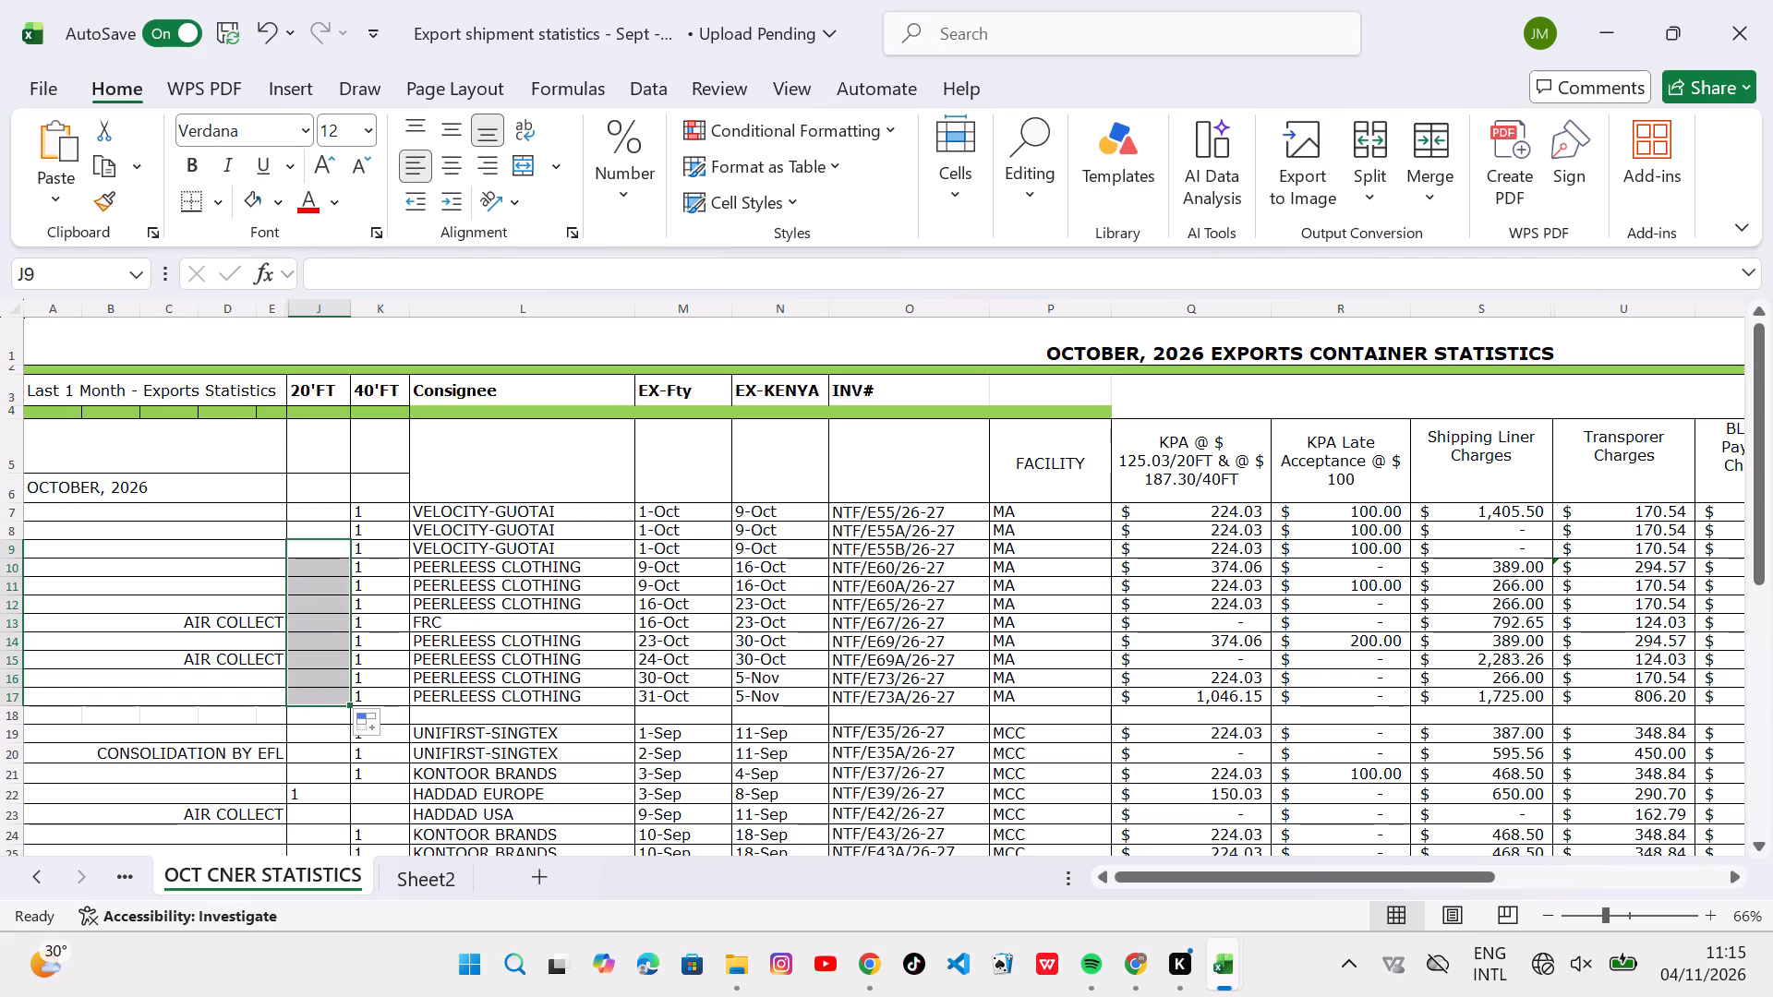
Enter 1 as the 20'FT quantity for the FRC shipment in row 13.
click(312, 621)
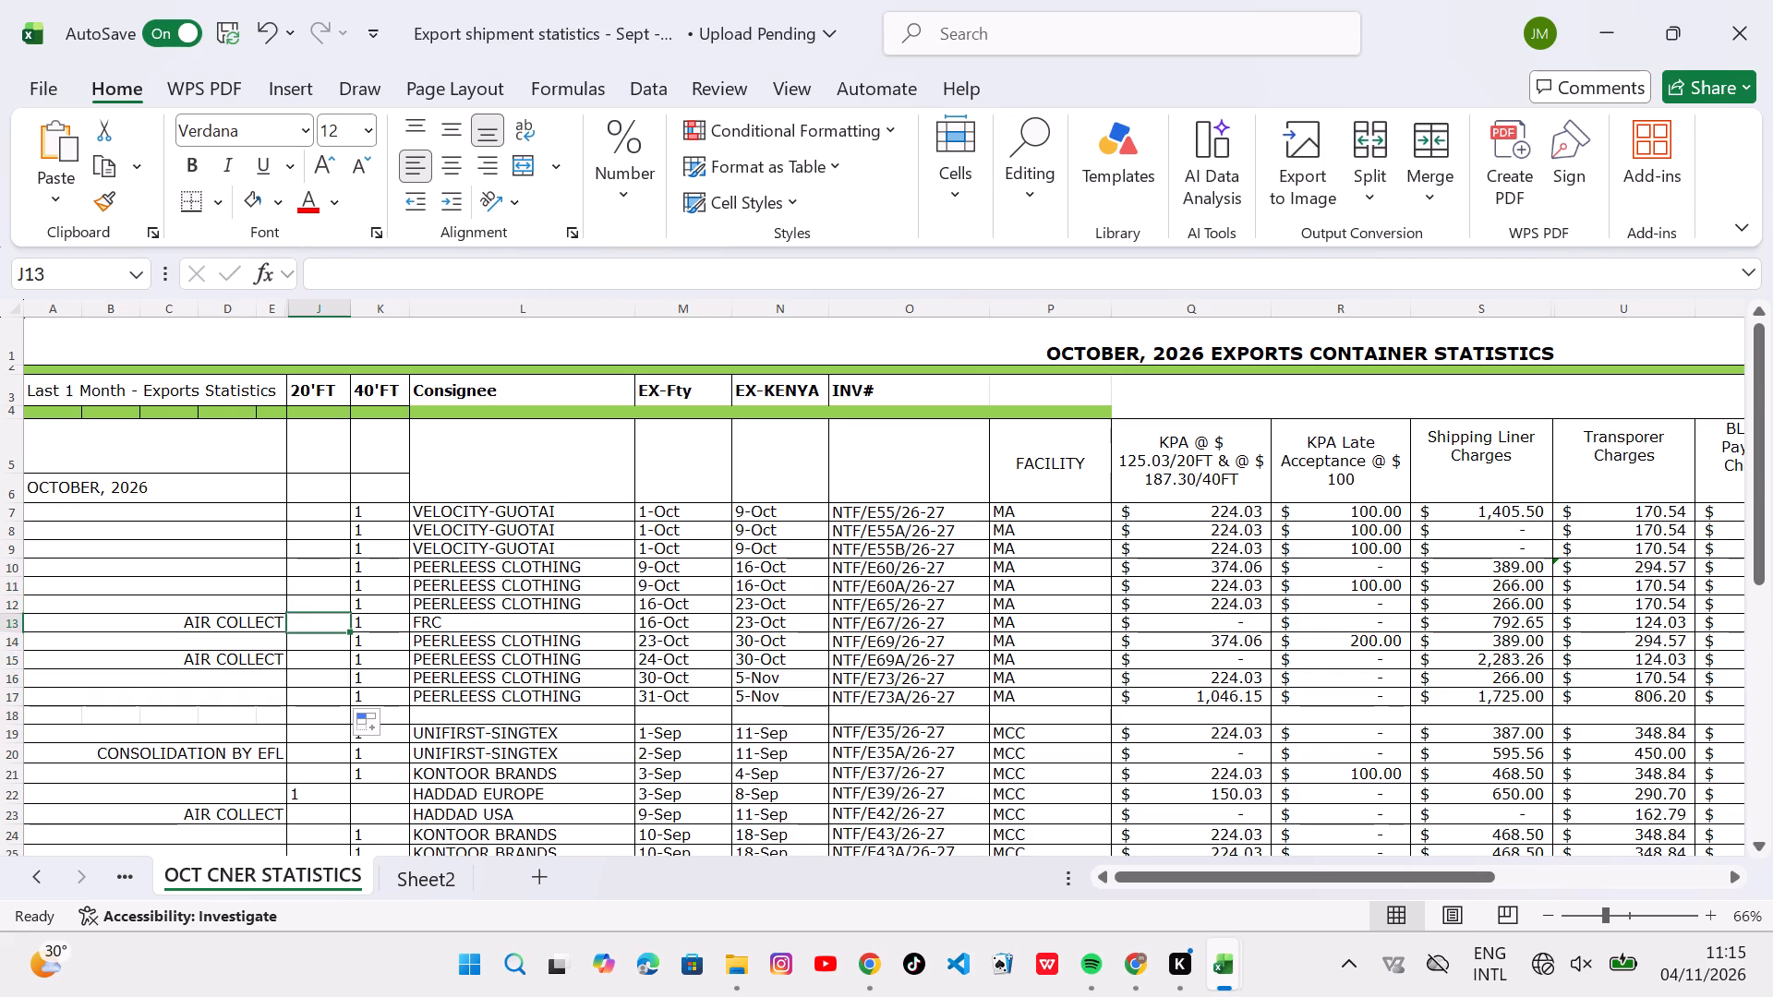
key(1)
key(Return)
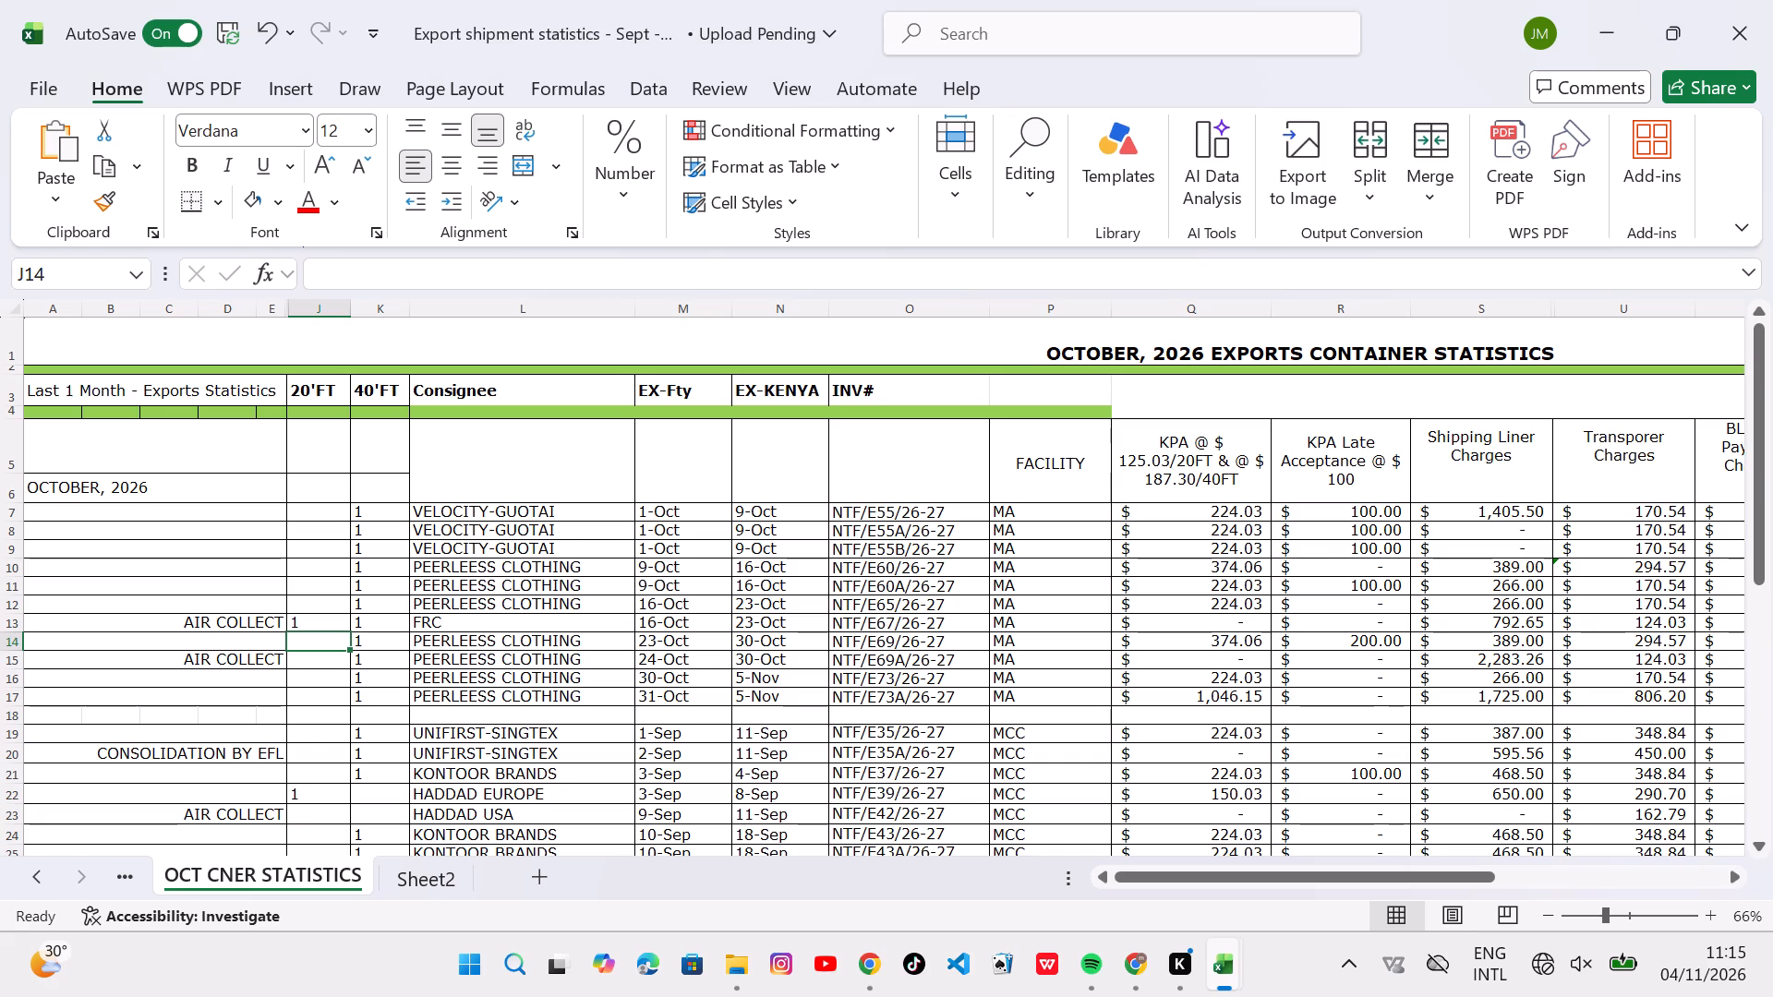
Delete the AIR COLLECT notes from the FRC row 13 and the PEERLEESS CLOTHING row 15.
drag(256, 574, 256, 576)
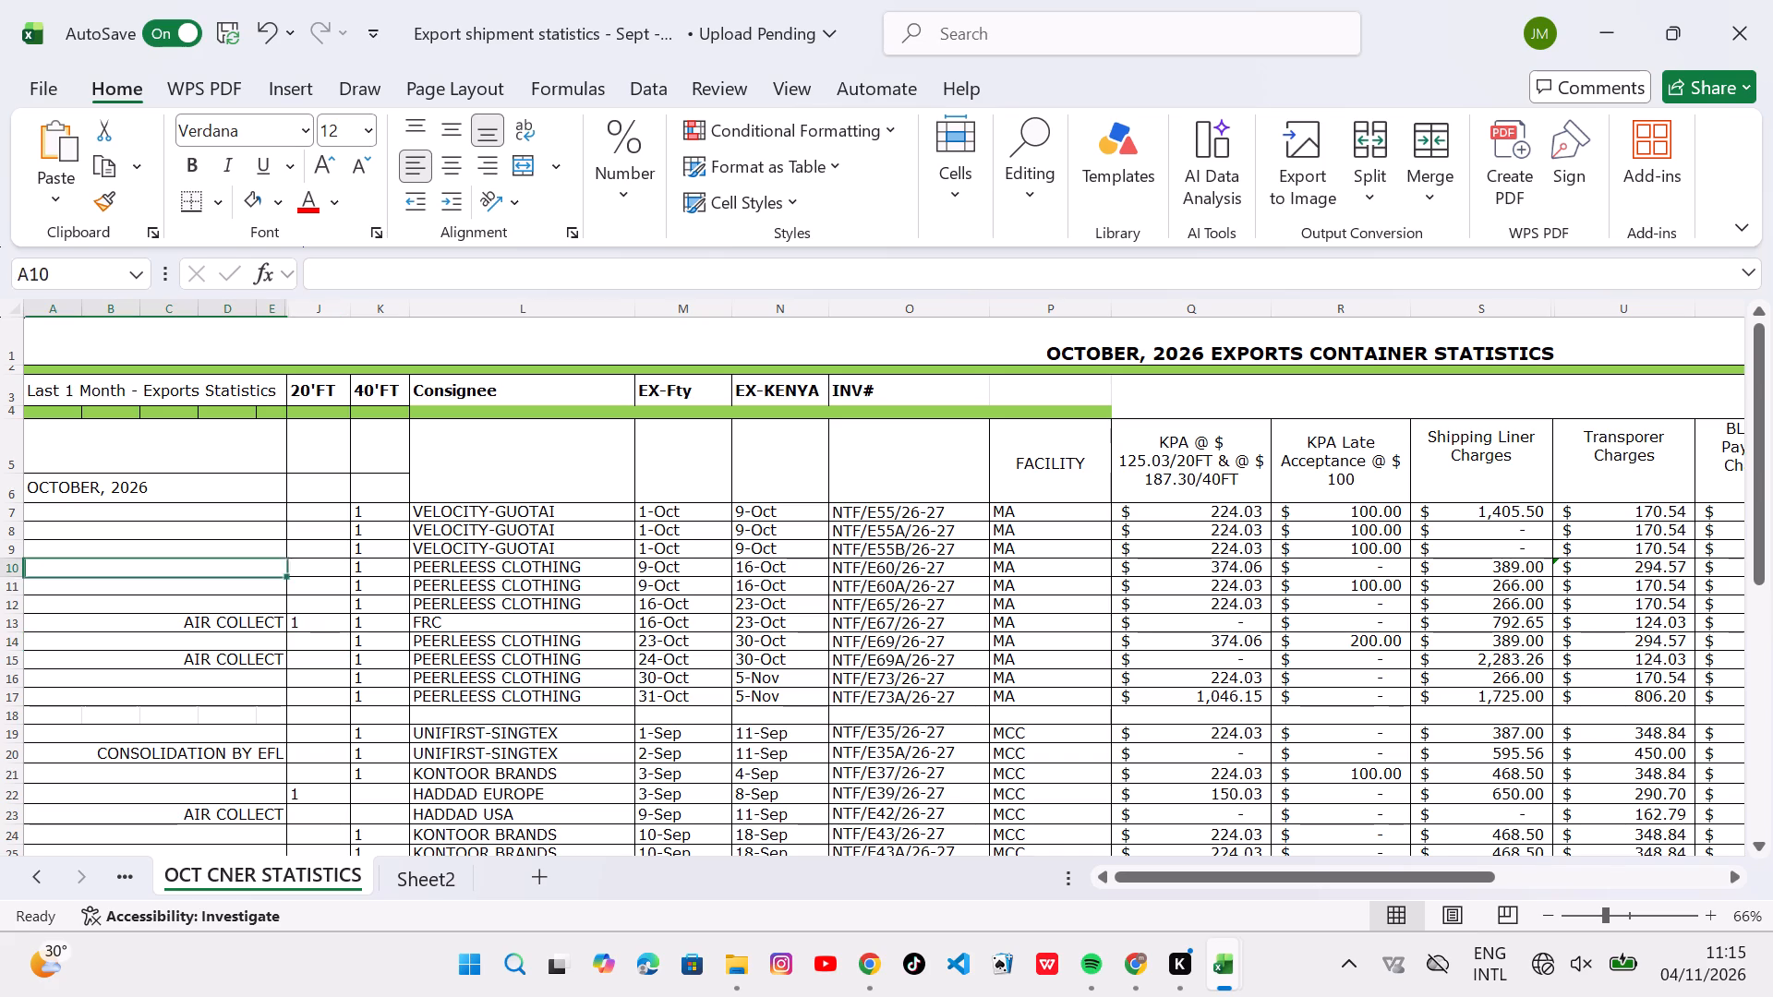
drag(256, 576, 264, 708)
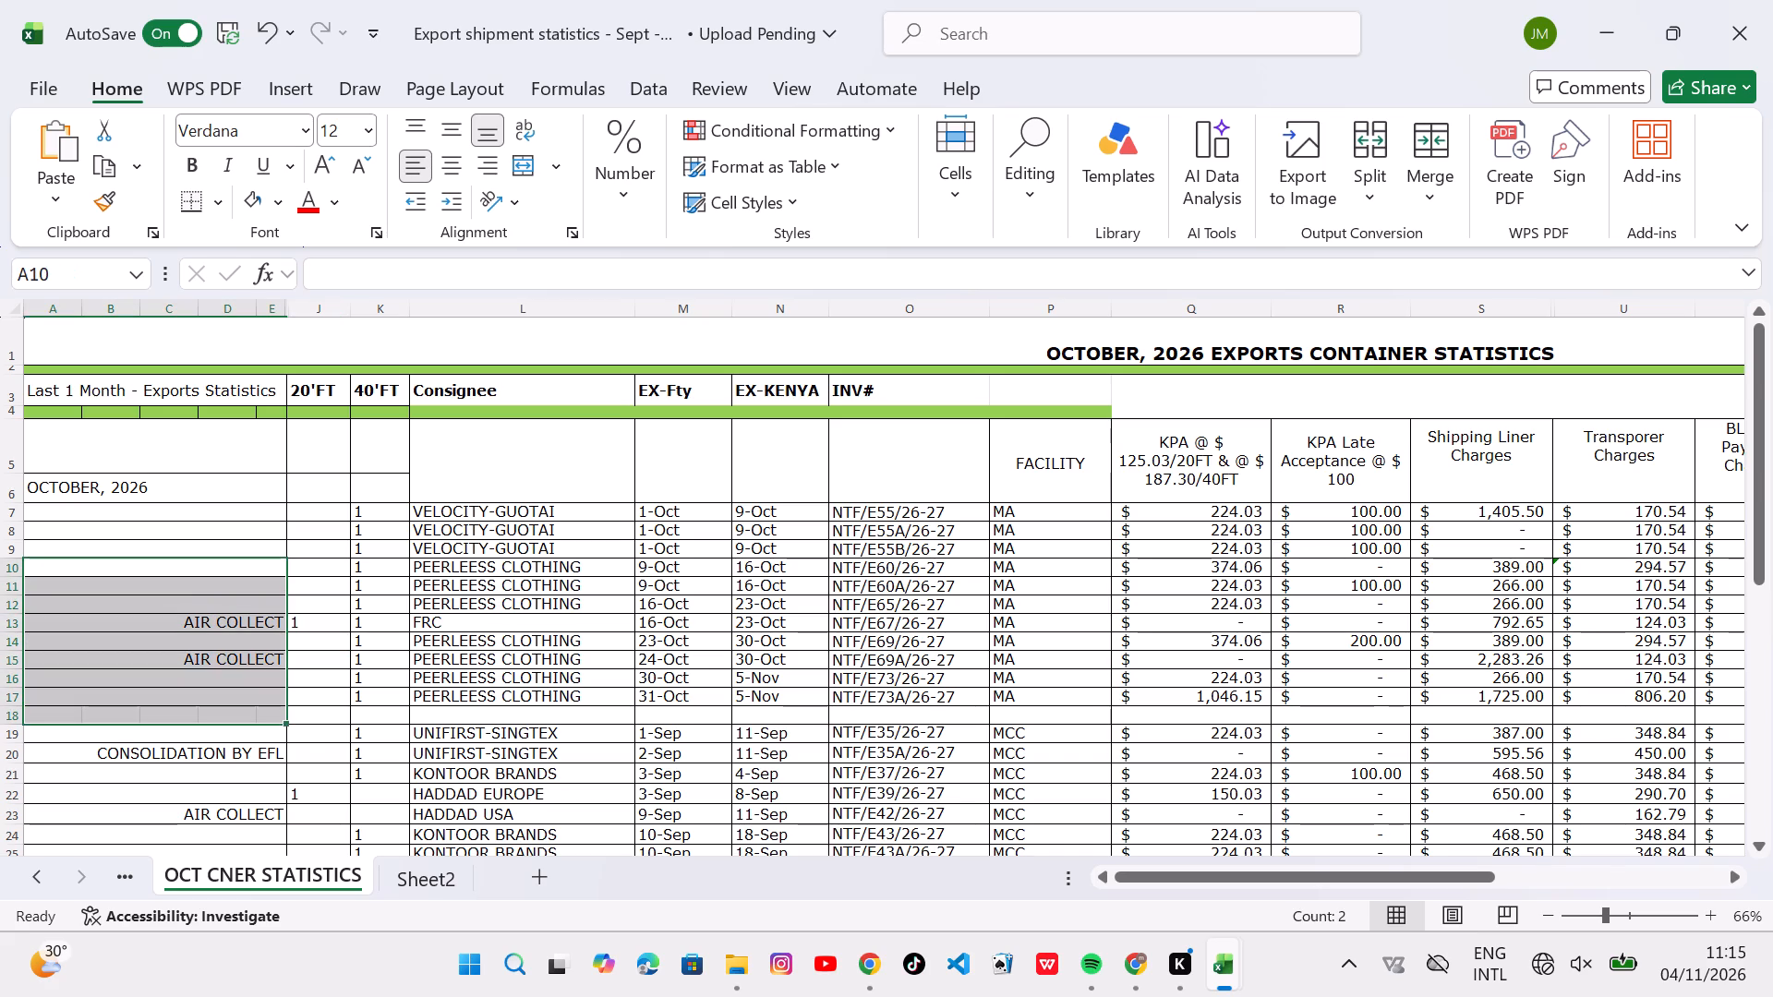
click(273, 689)
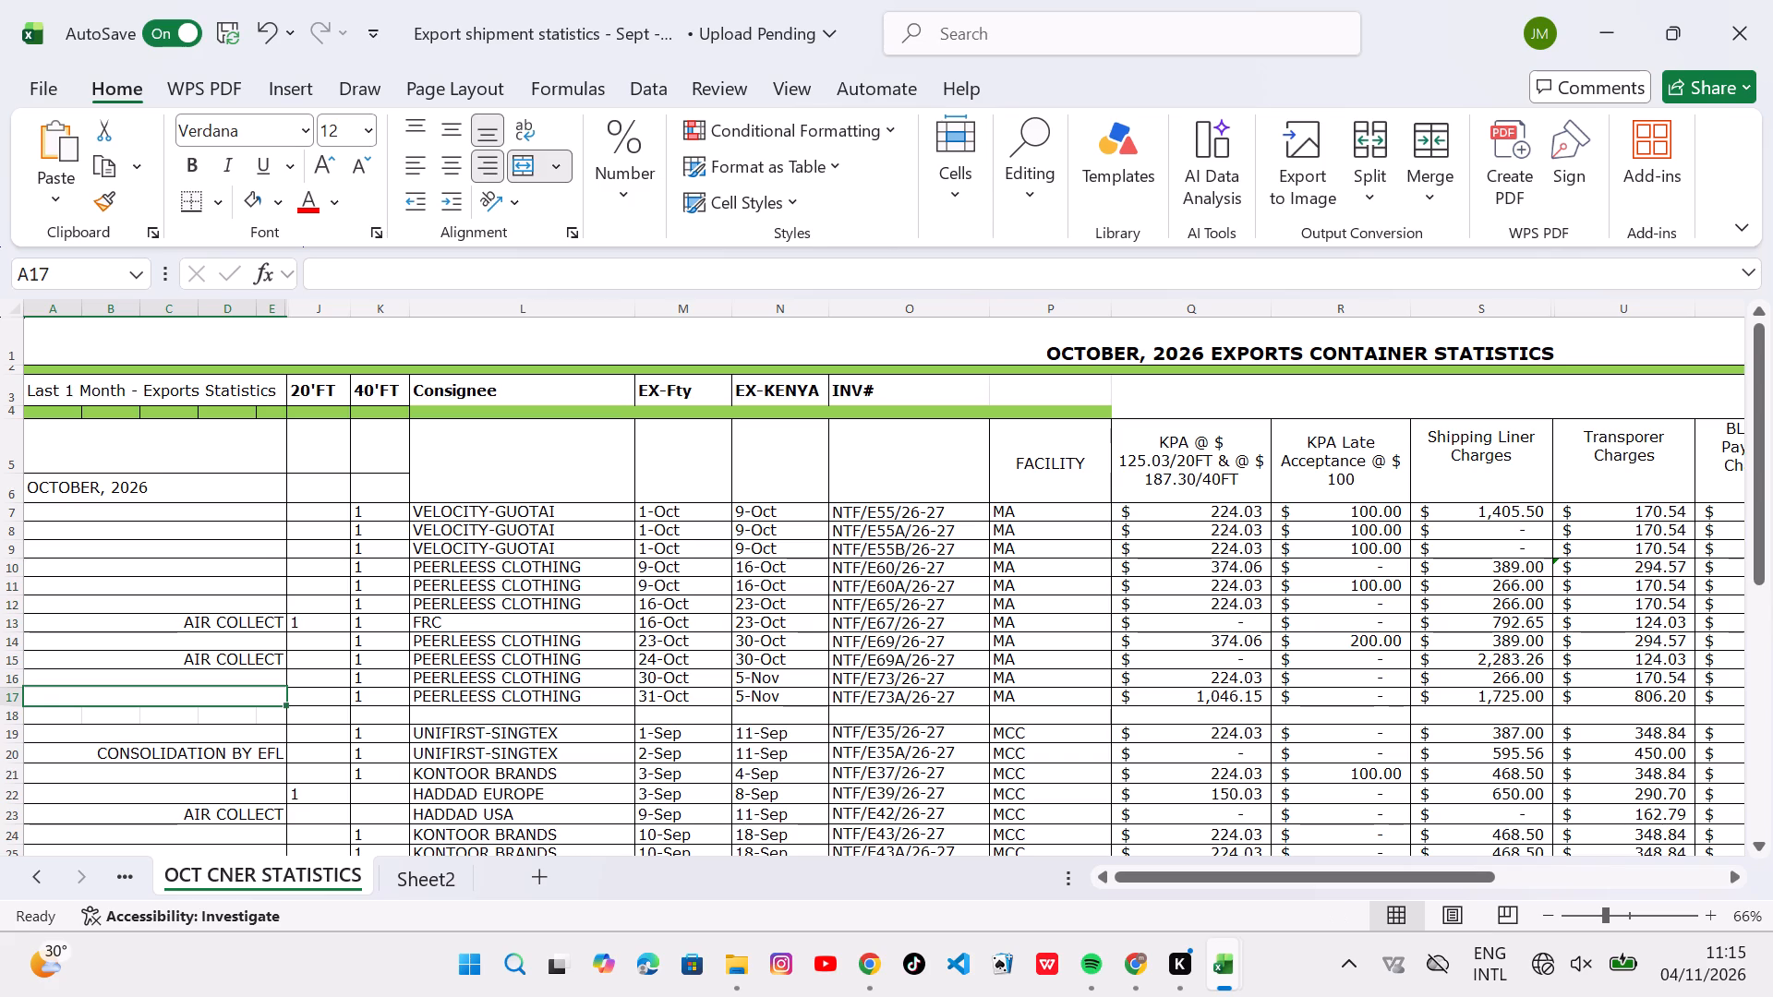
drag(264, 563, 268, 565)
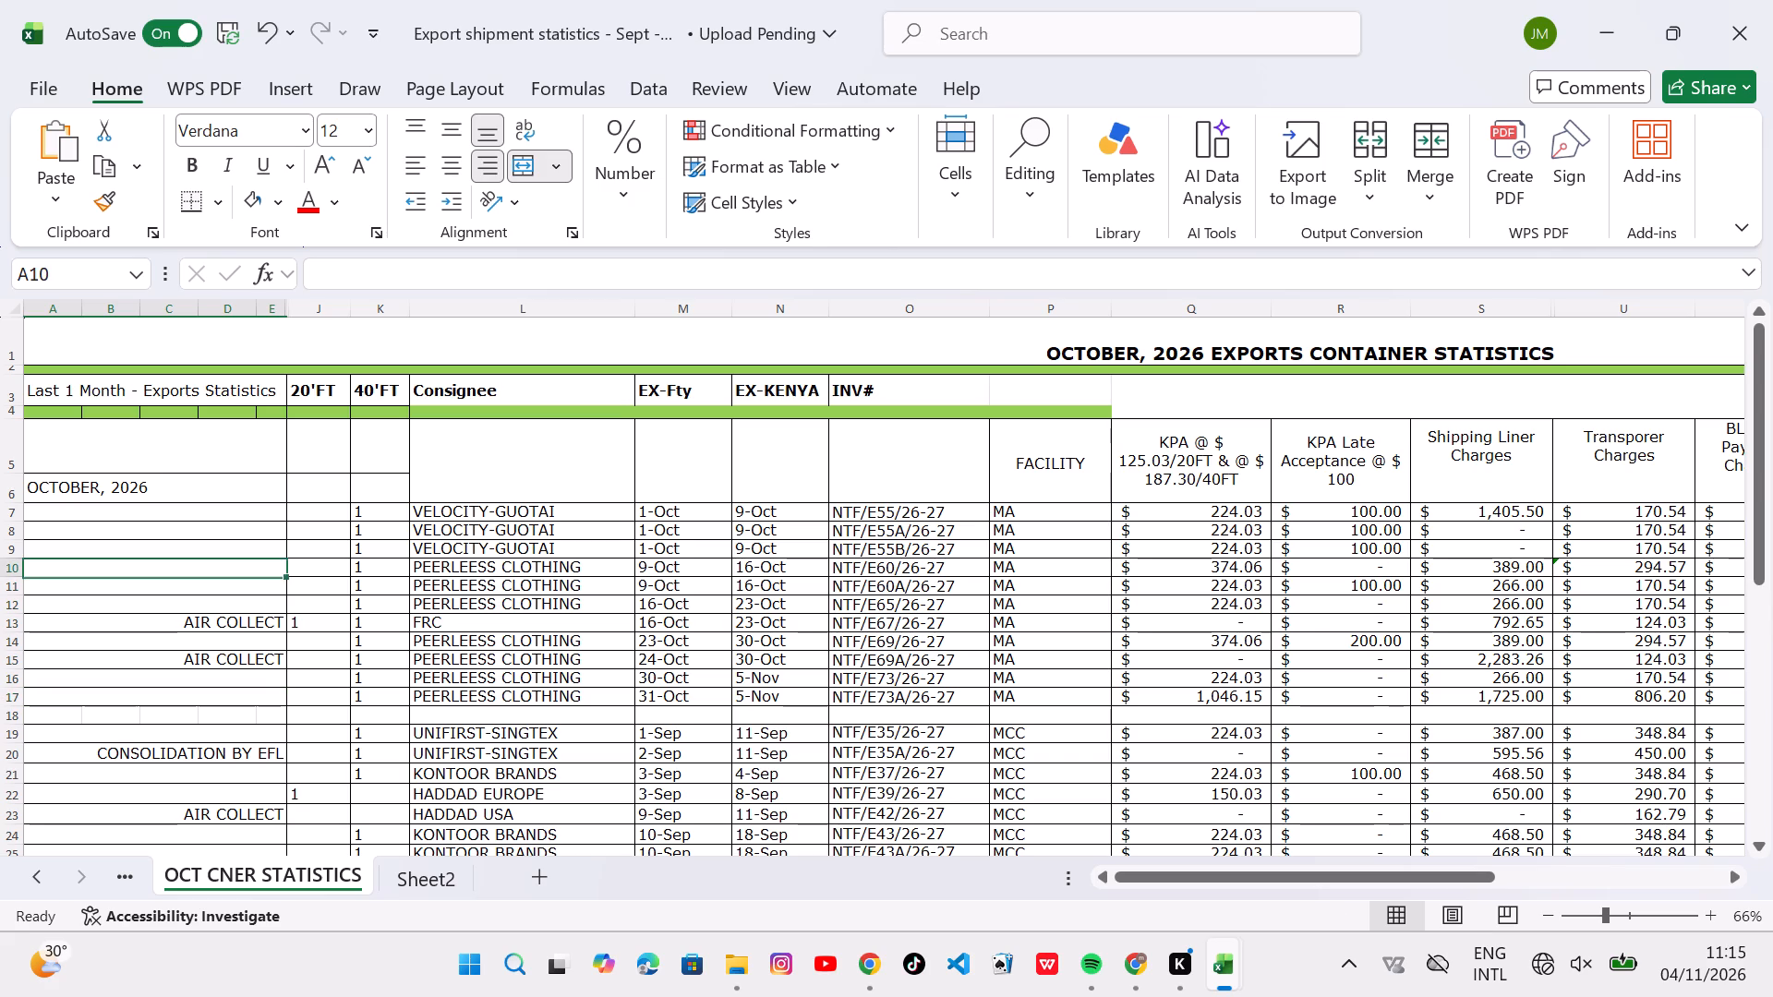
drag(268, 565, 289, 583)
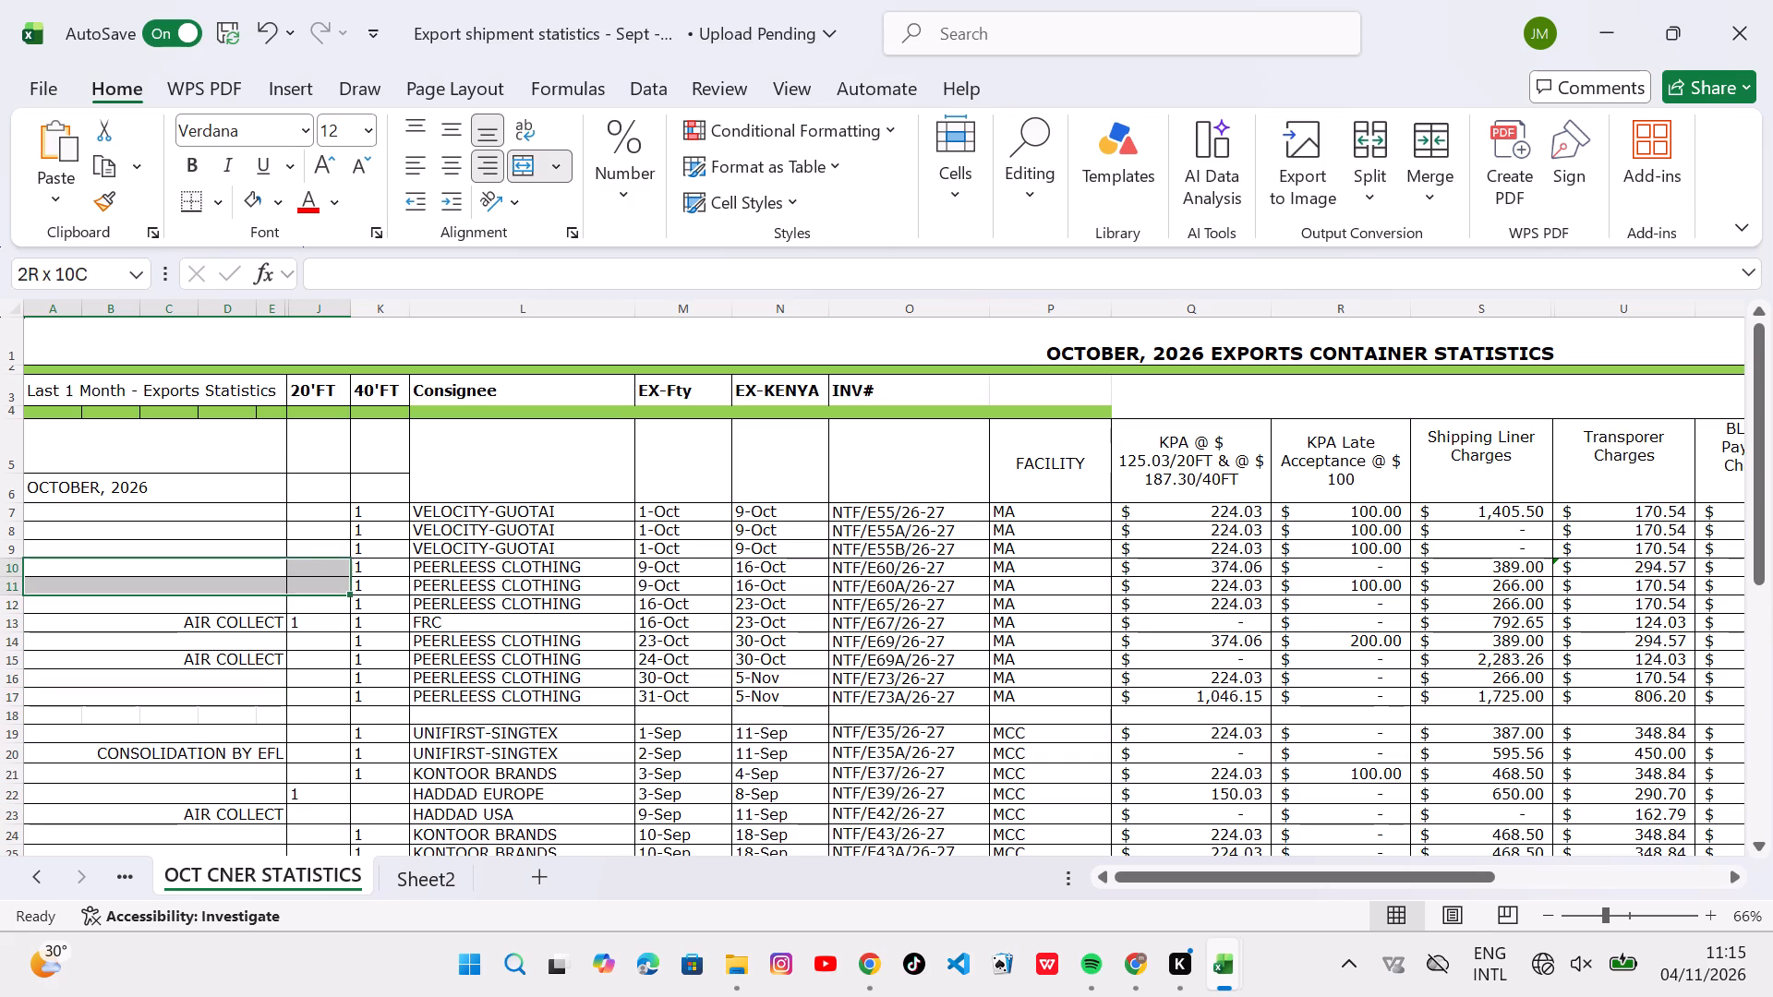
drag(289, 583, 276, 572)
click(276, 572)
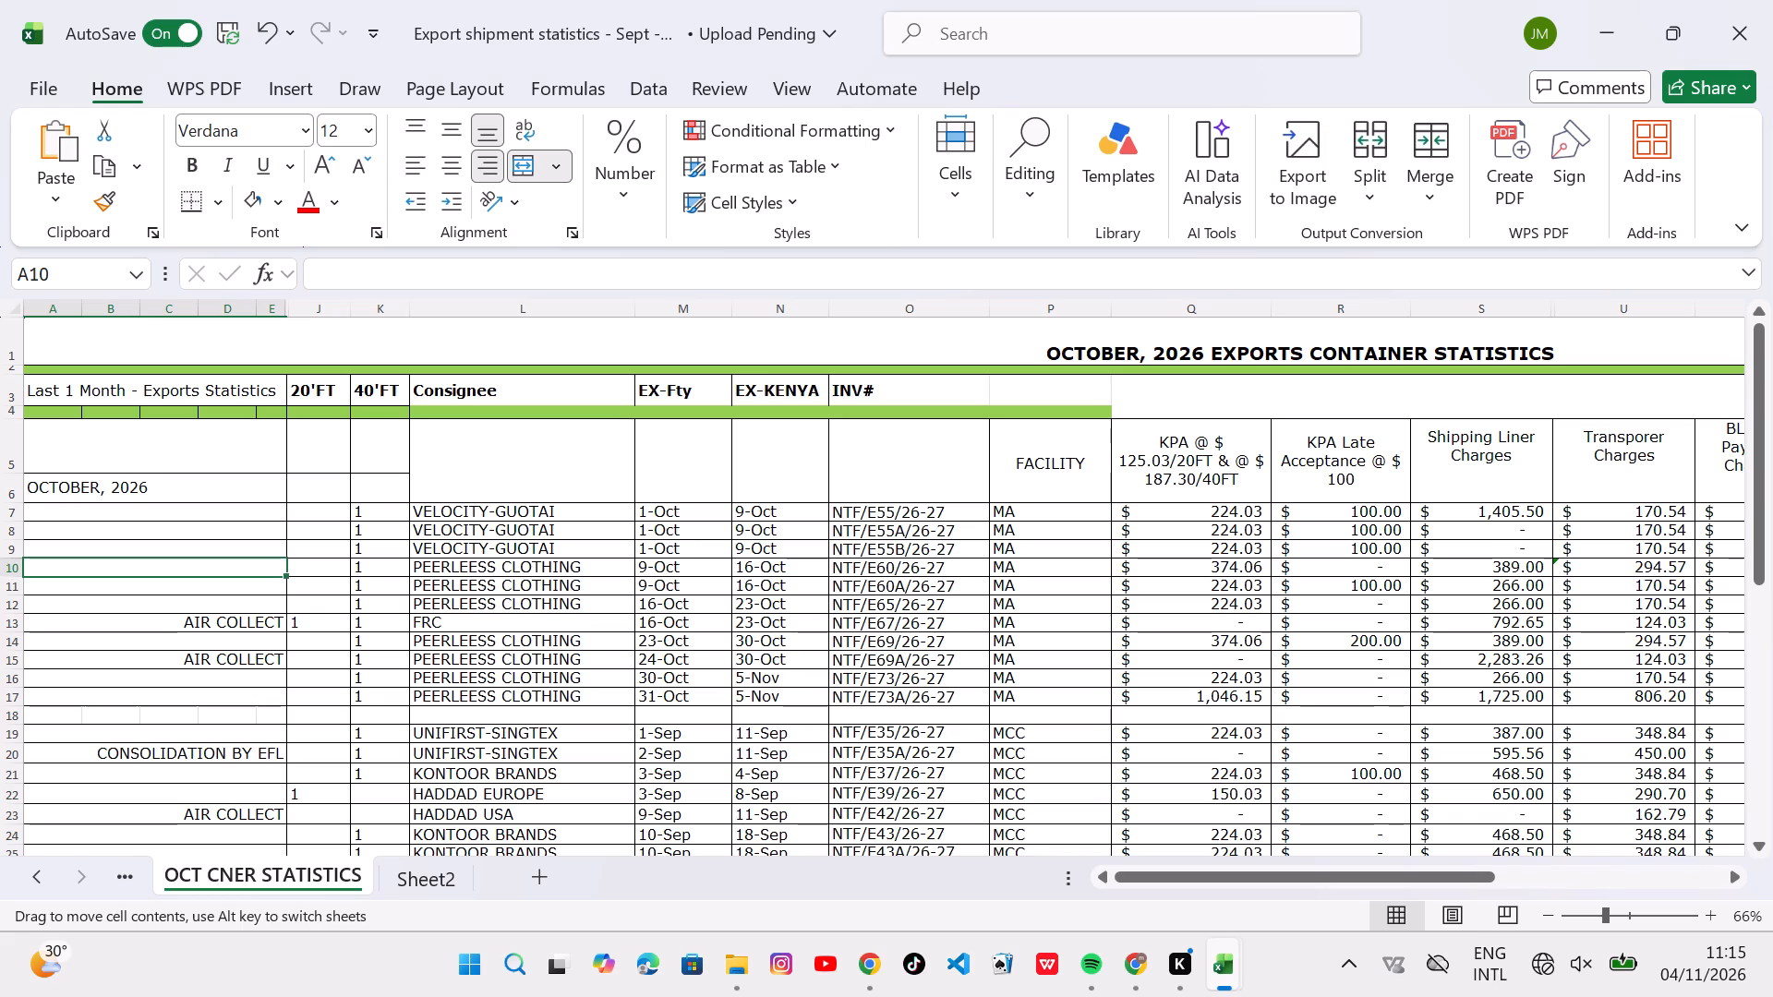
click(259, 608)
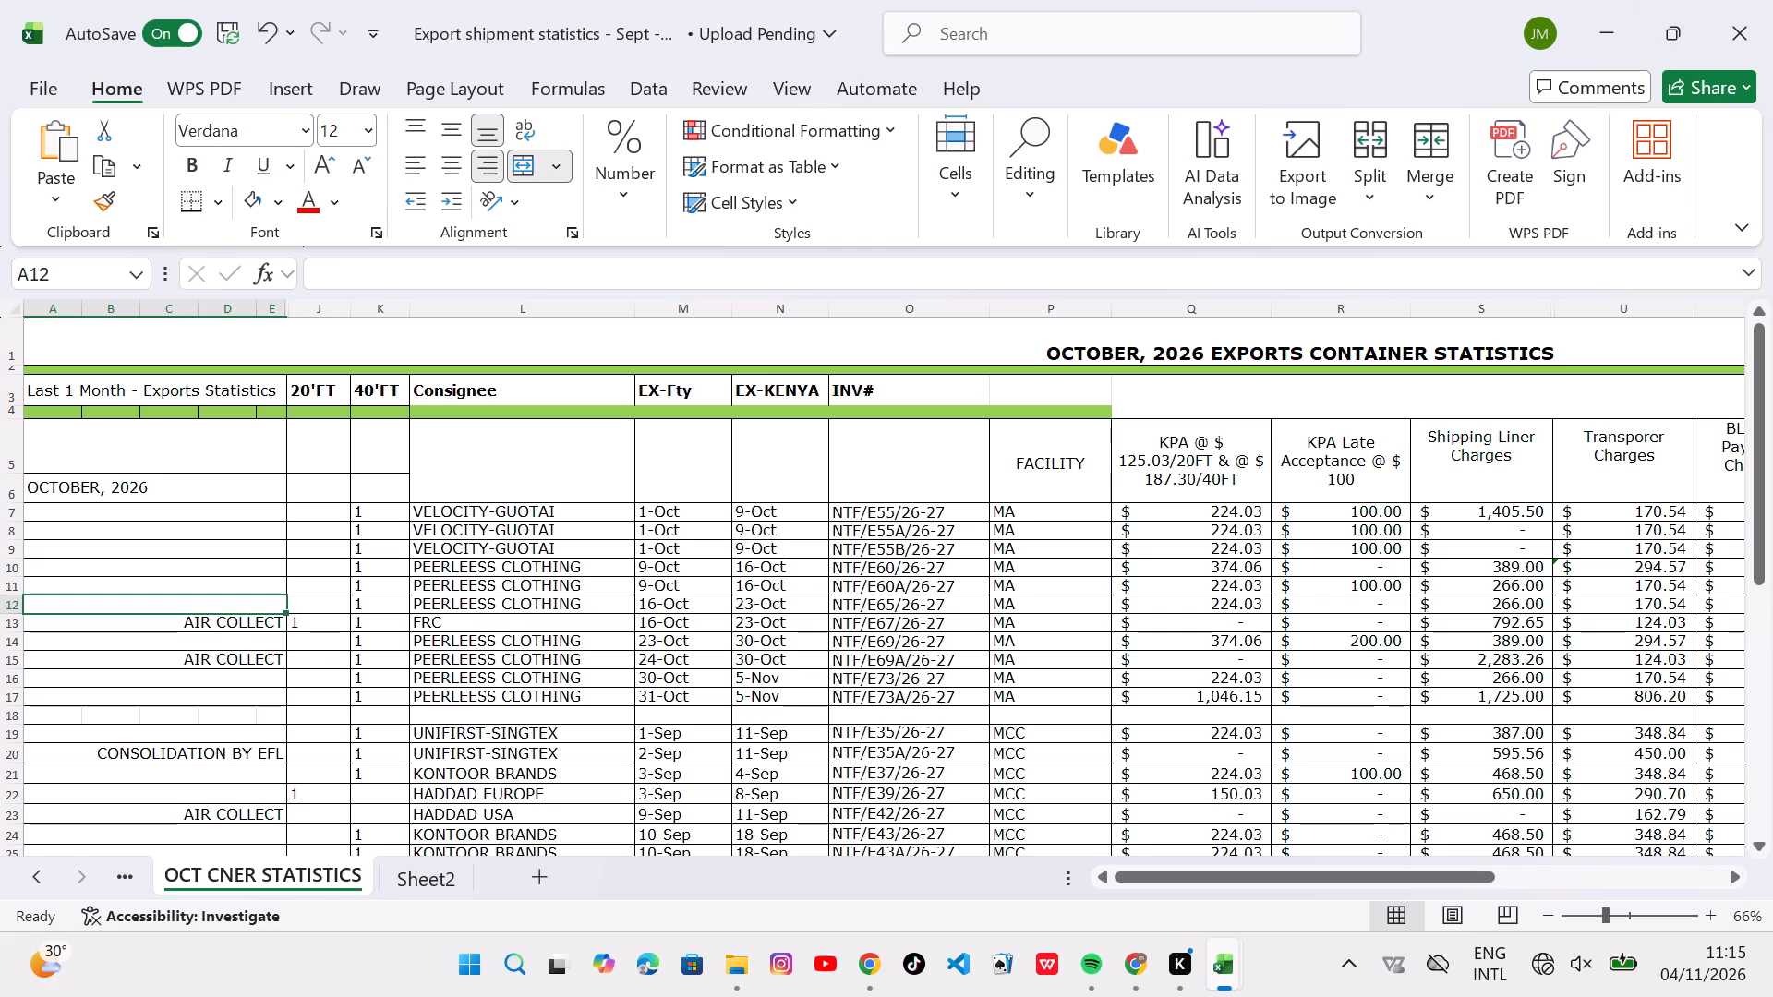
key(Down)
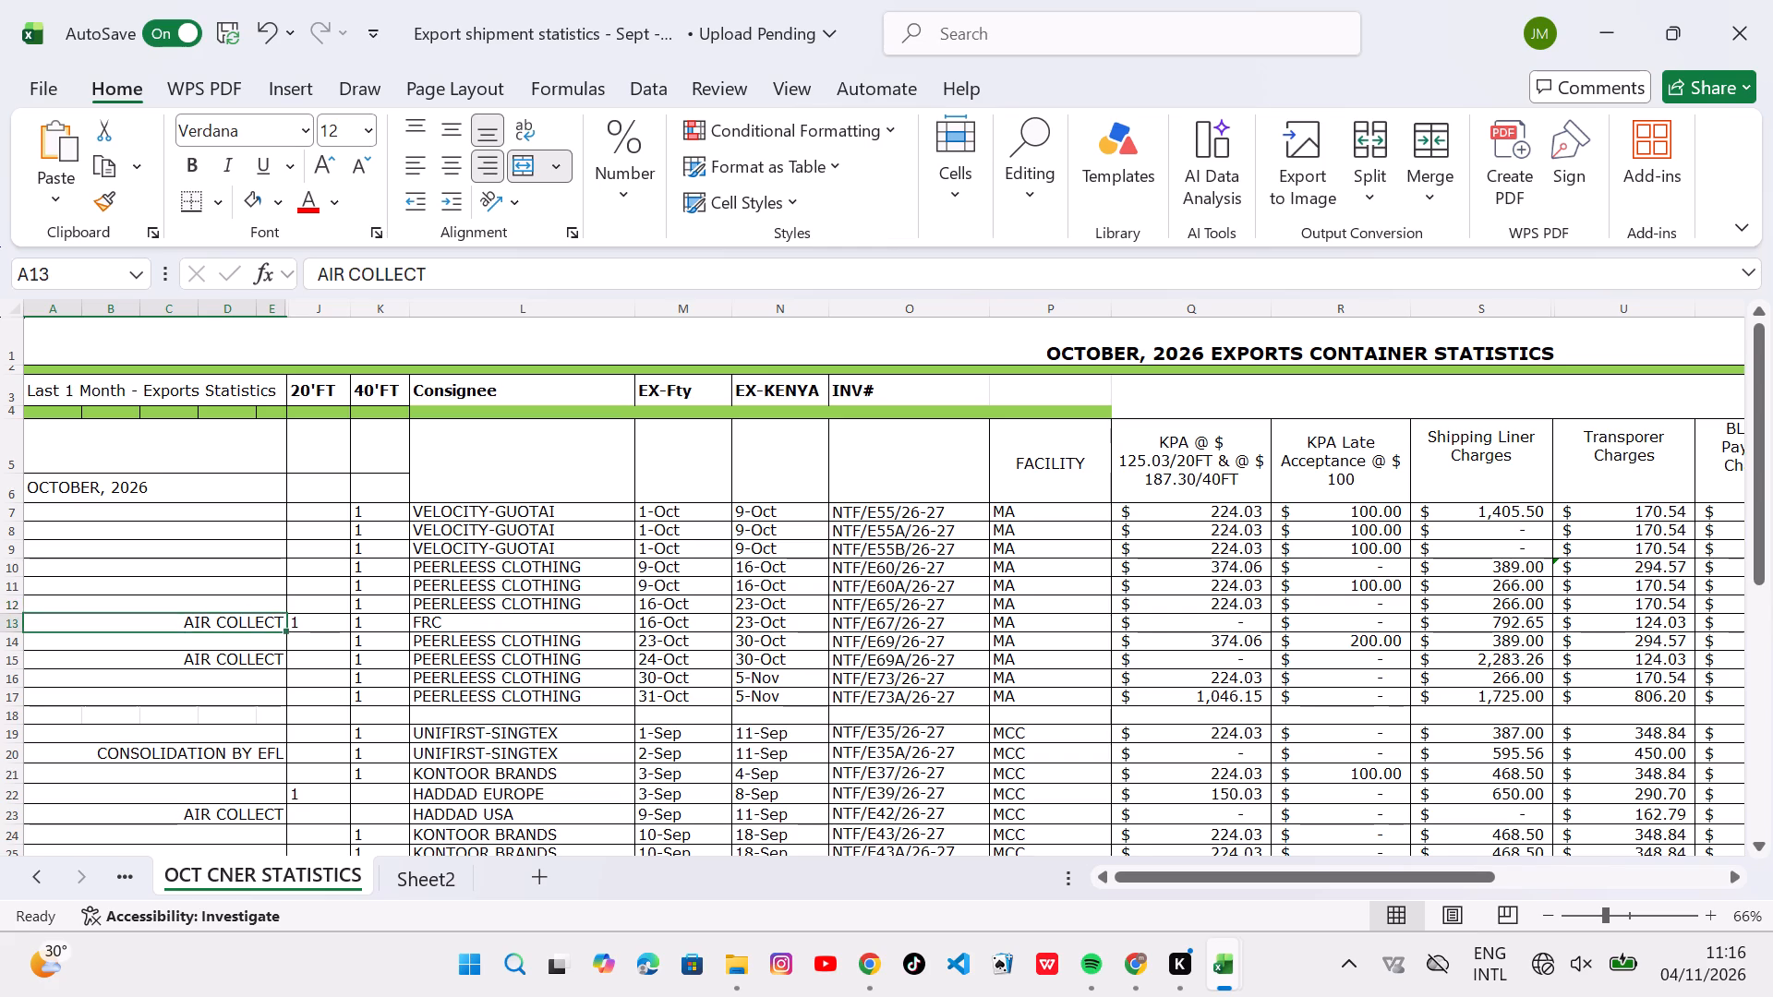
key(BackSpace)
key(Down)
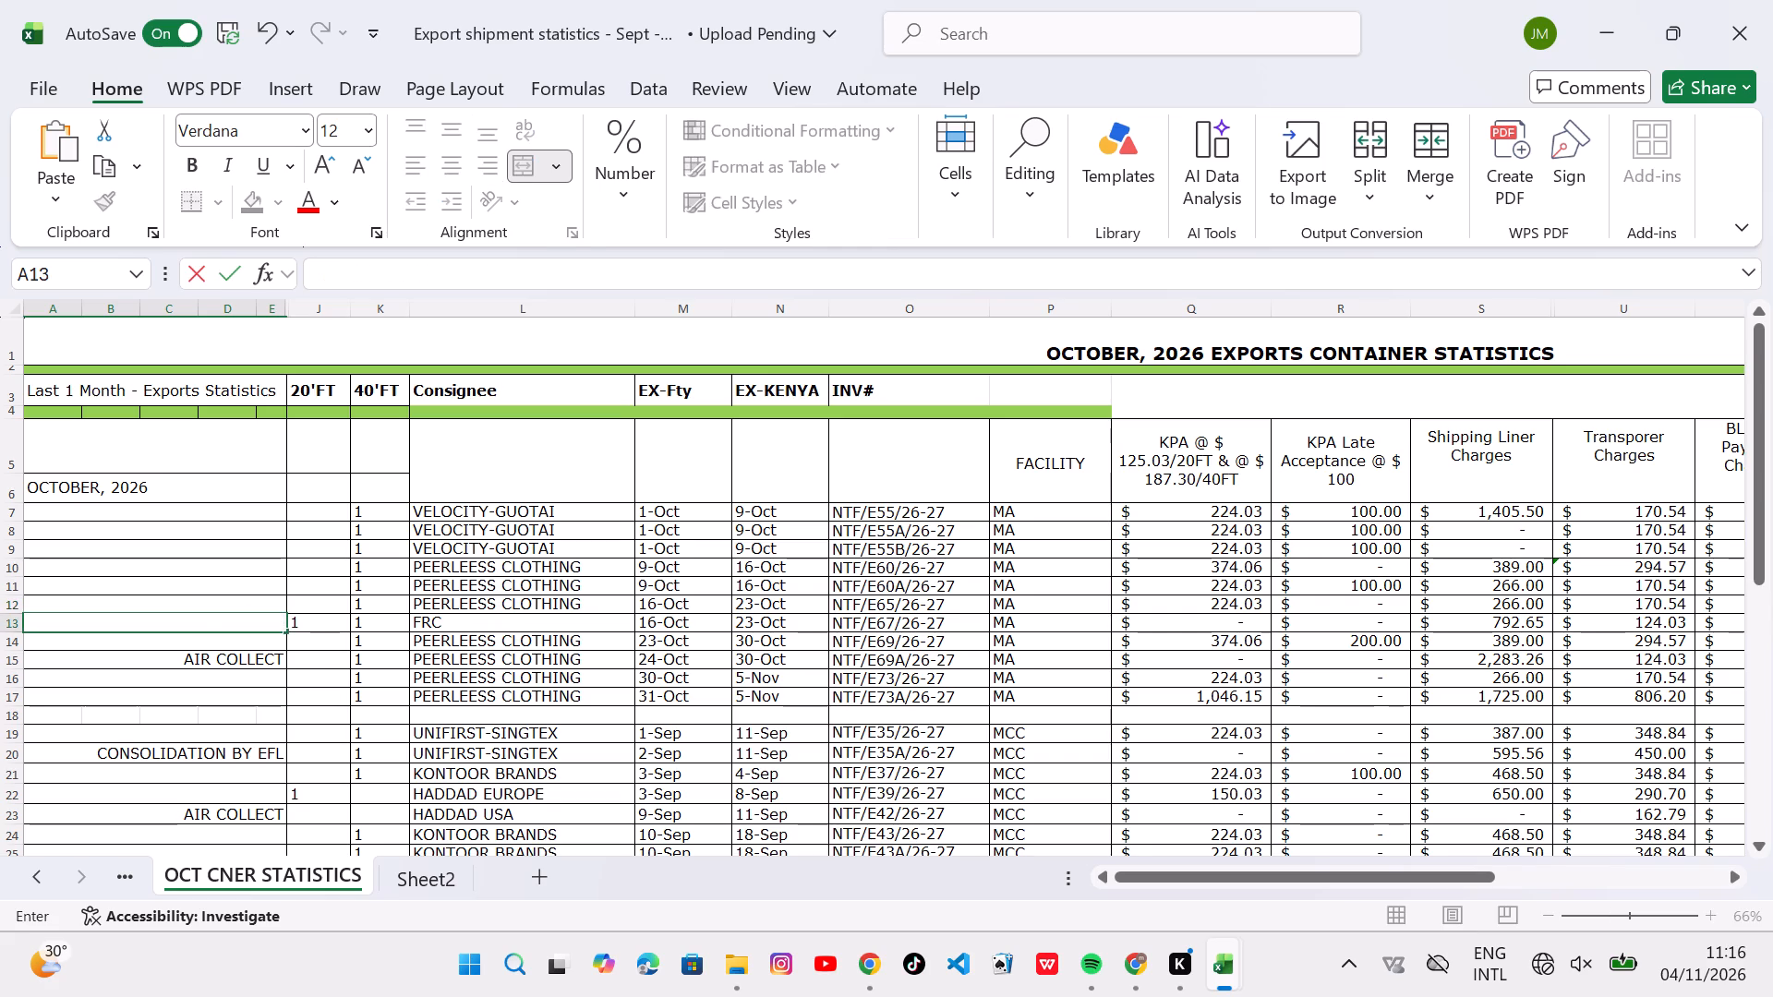
key(Down)
key(BackSpace)
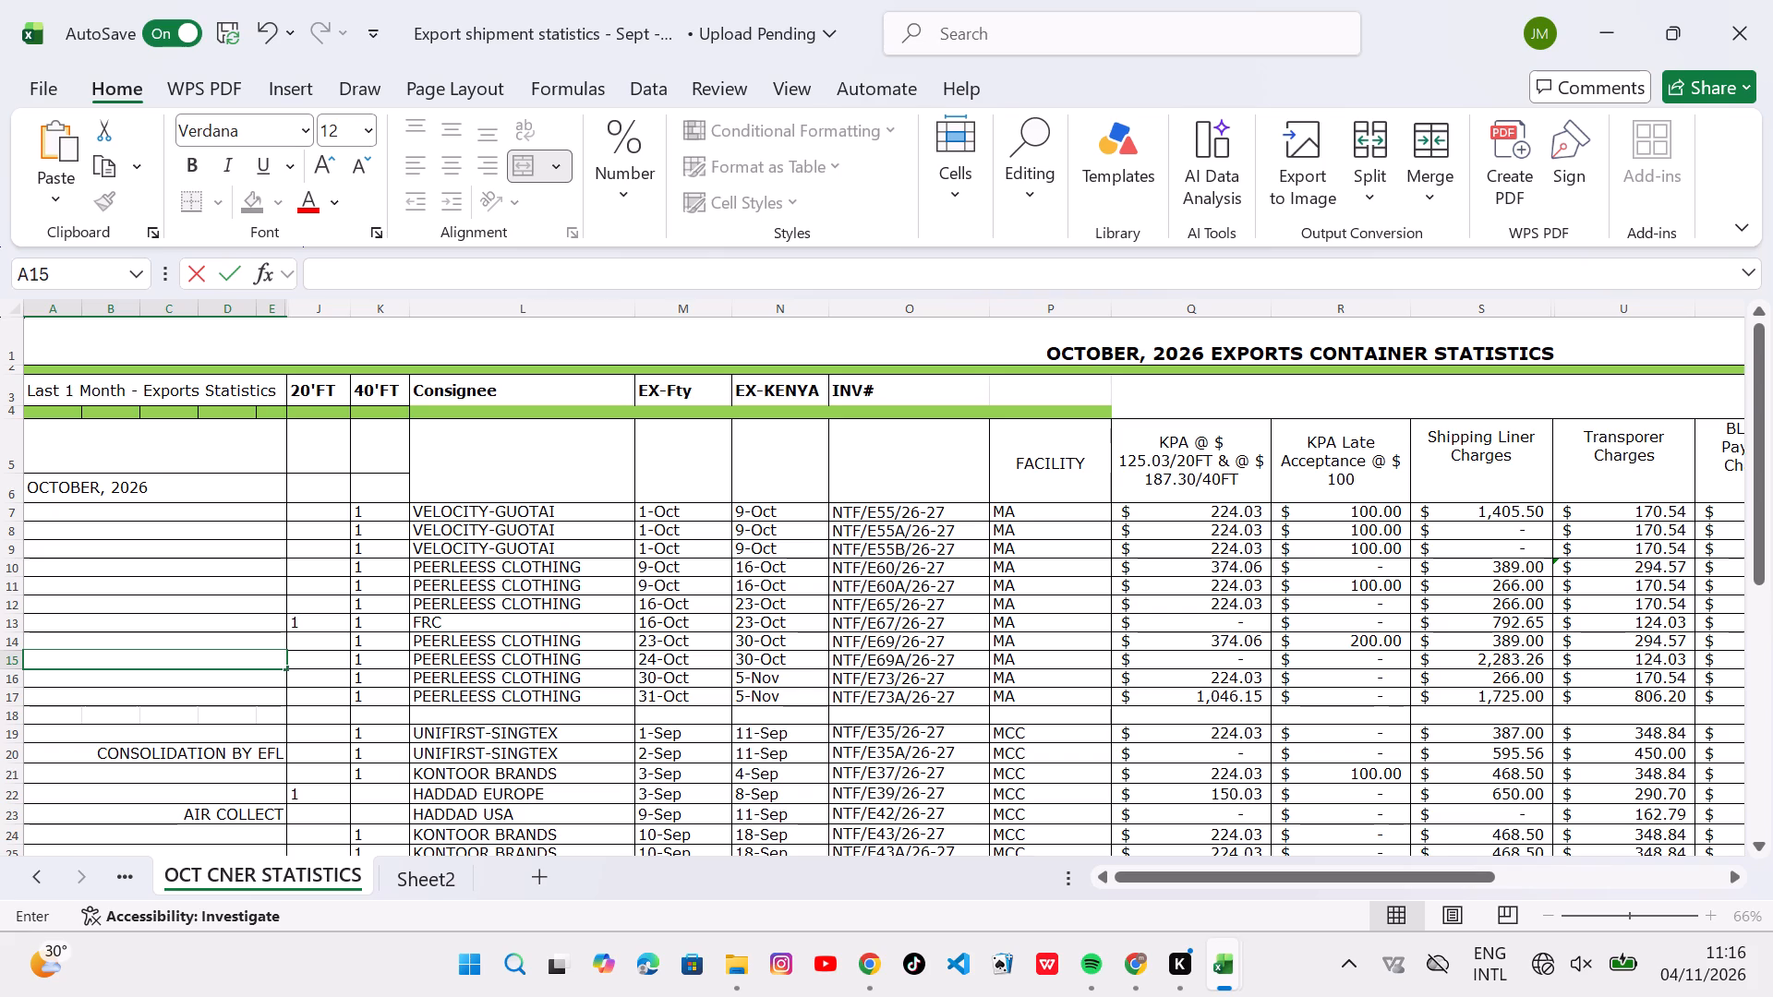
Review the October container statistics sheet across its charge columns and down through the MCC rows to the totals.
scroll(895, 570, left, 3)
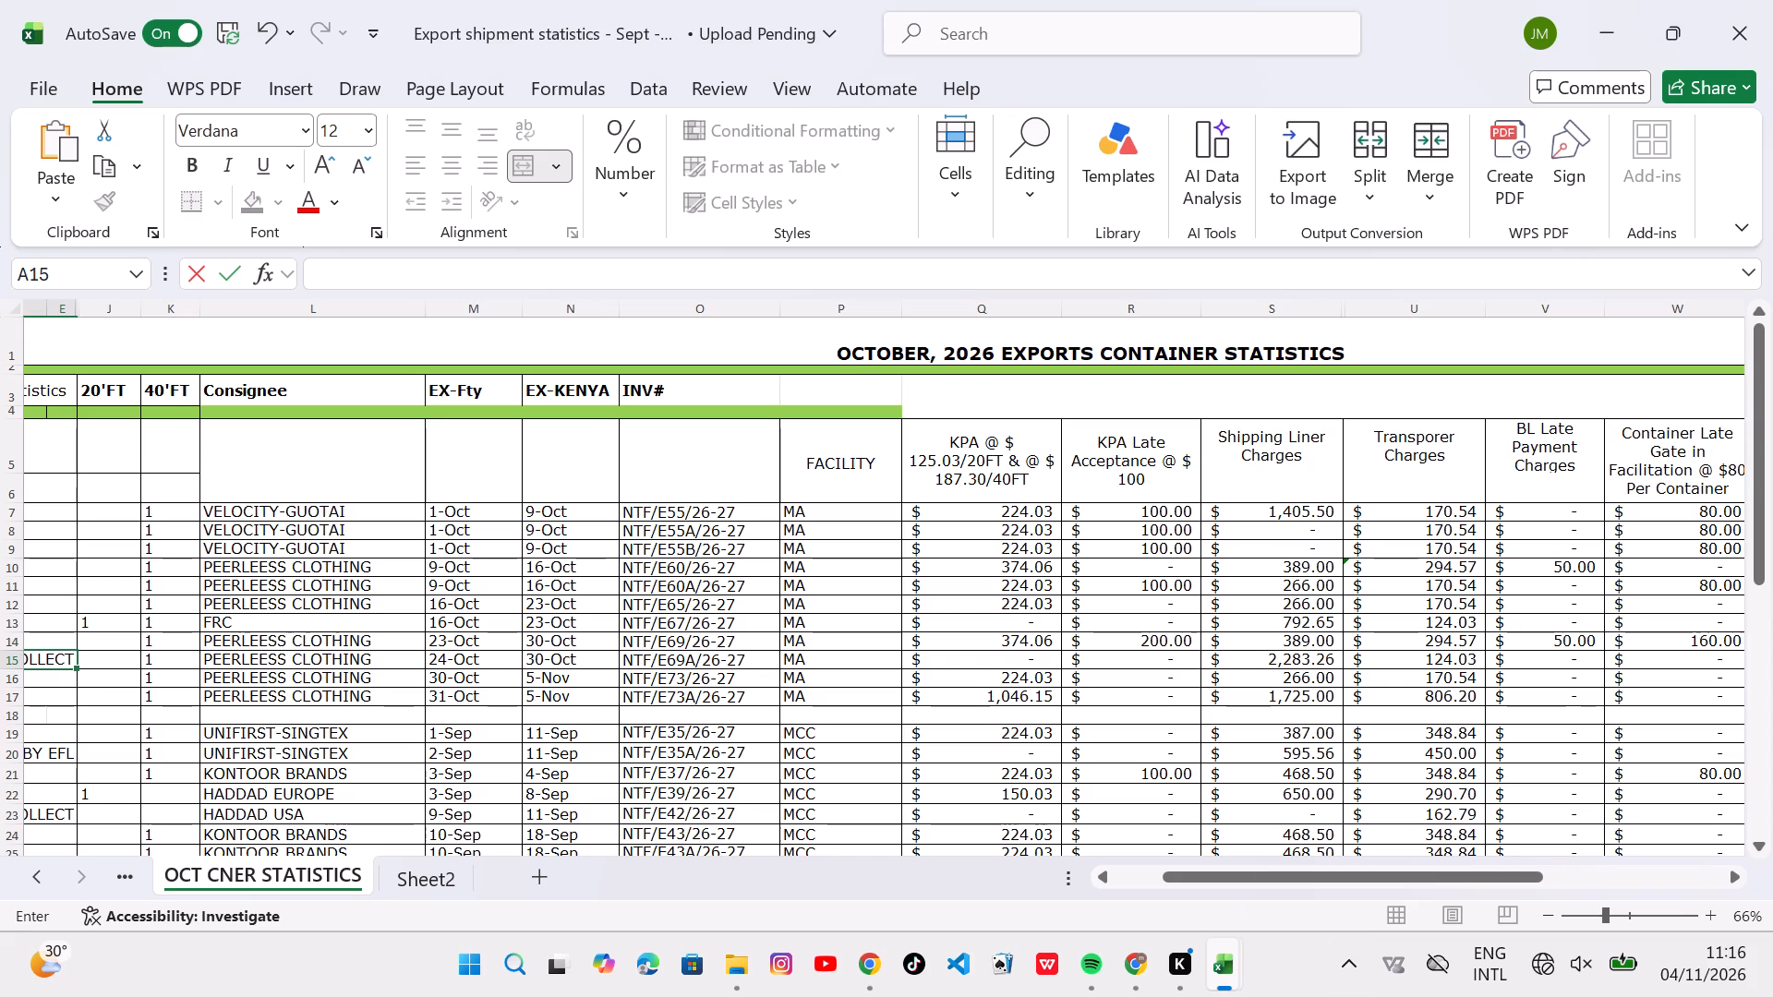
scroll(1184, 700, left, 1)
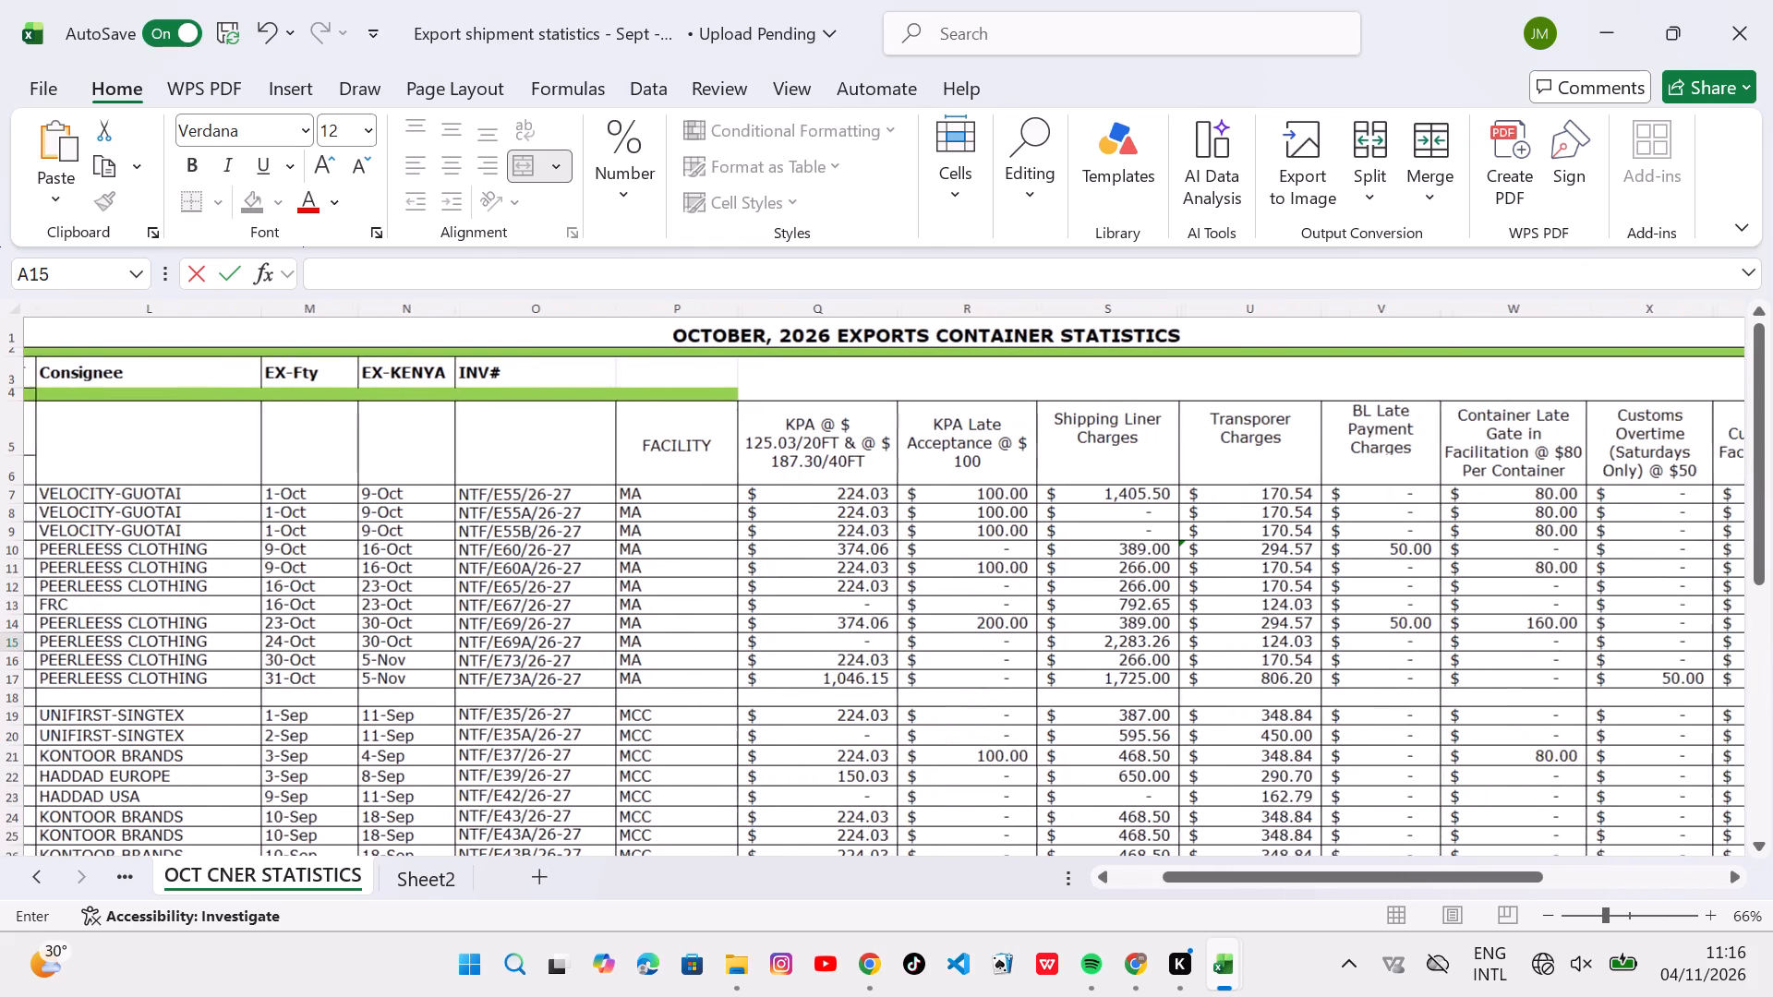
scroll(1184, 700, left, 4)
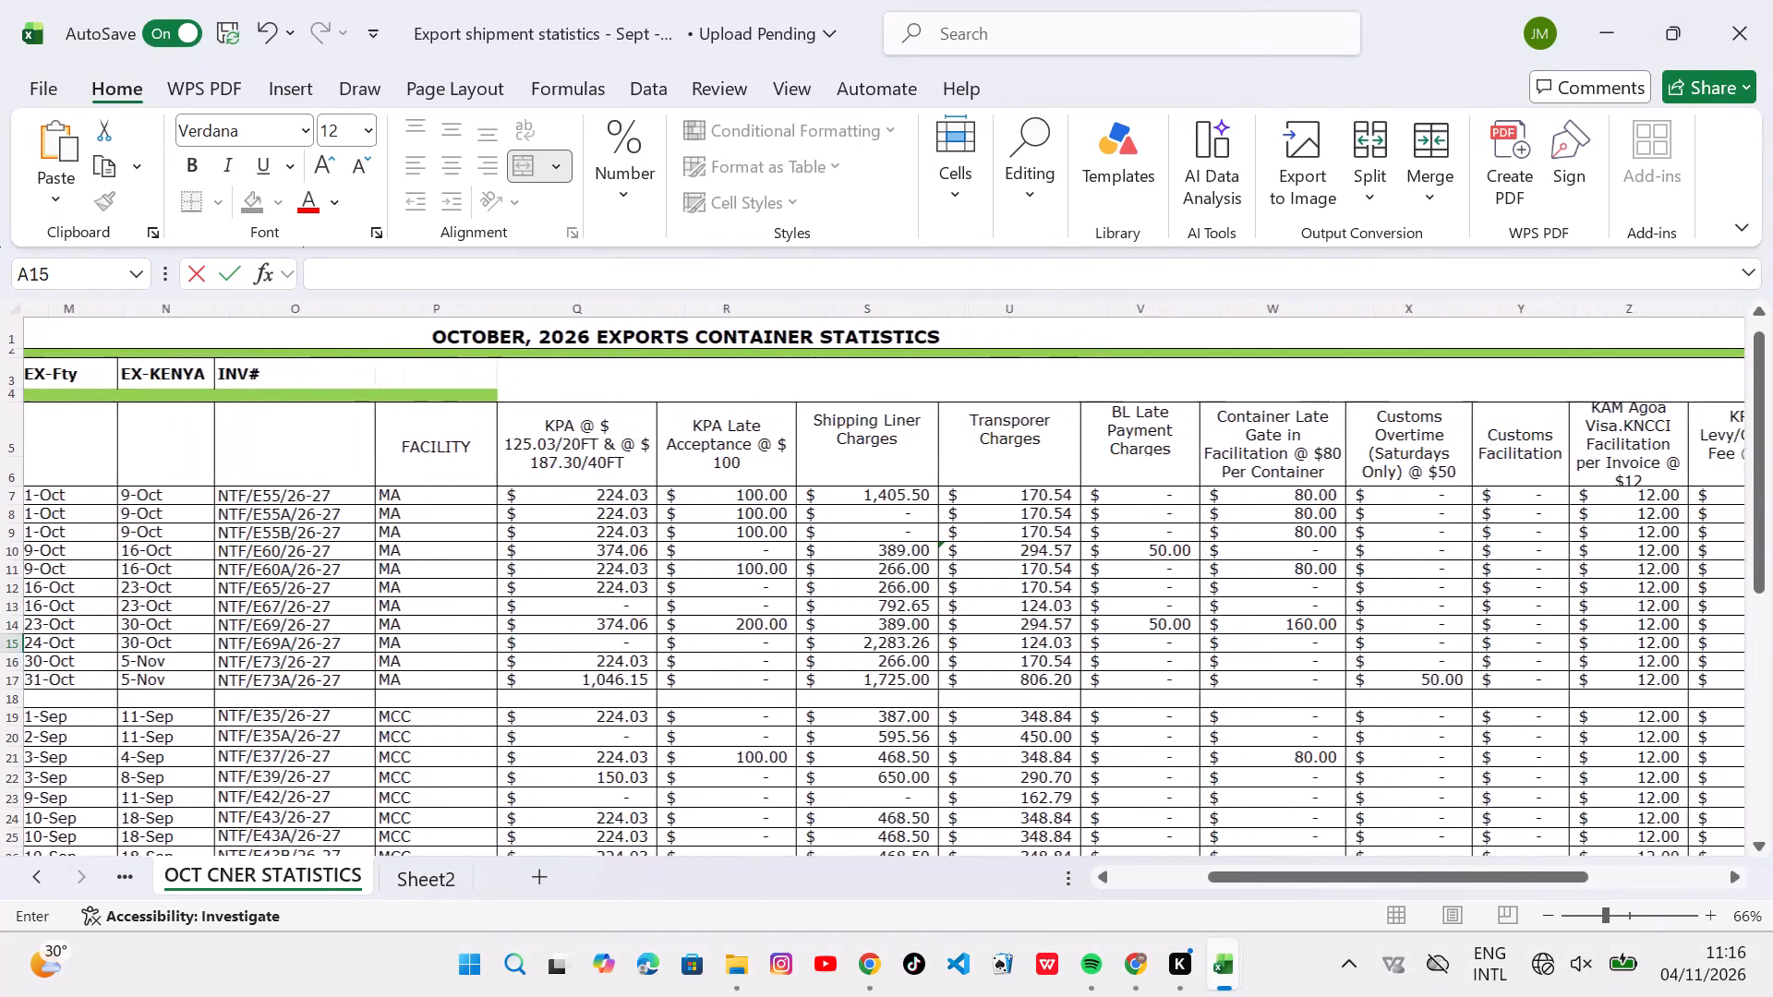
scroll(1184, 700, left, 2)
scroll(1183, 700, right, 3)
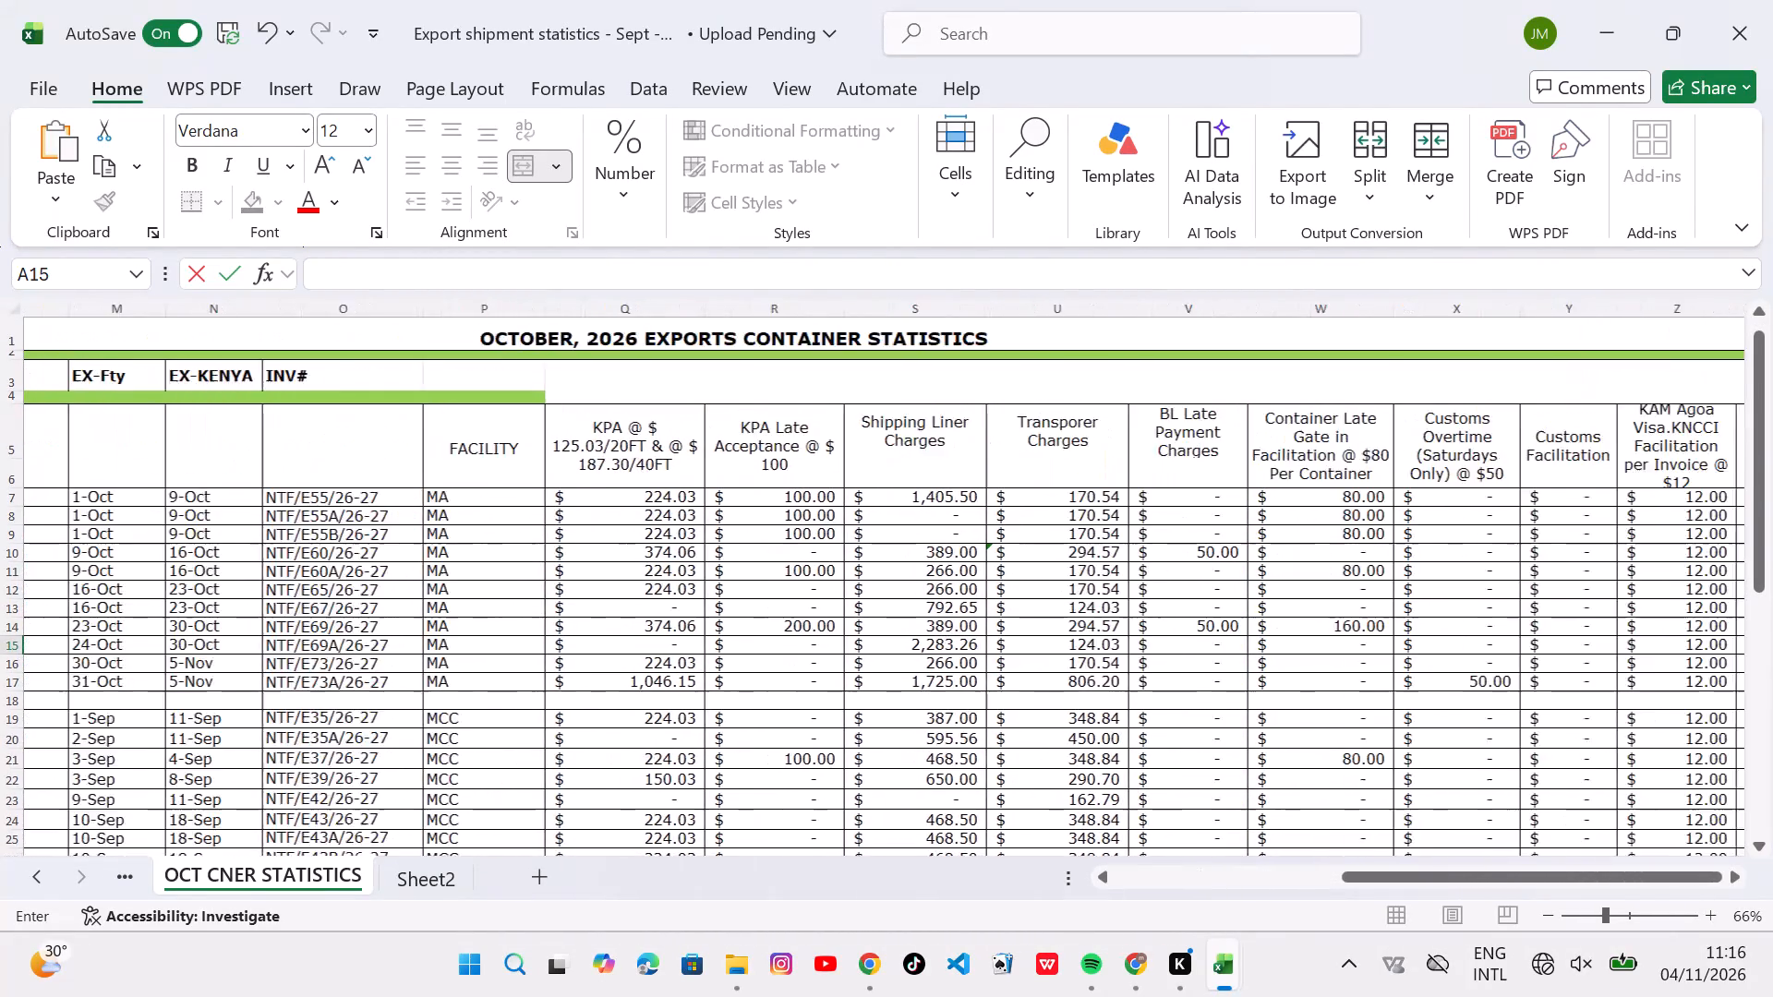
scroll(1183, 700, right, 1)
scroll(1183, 700, down, 1)
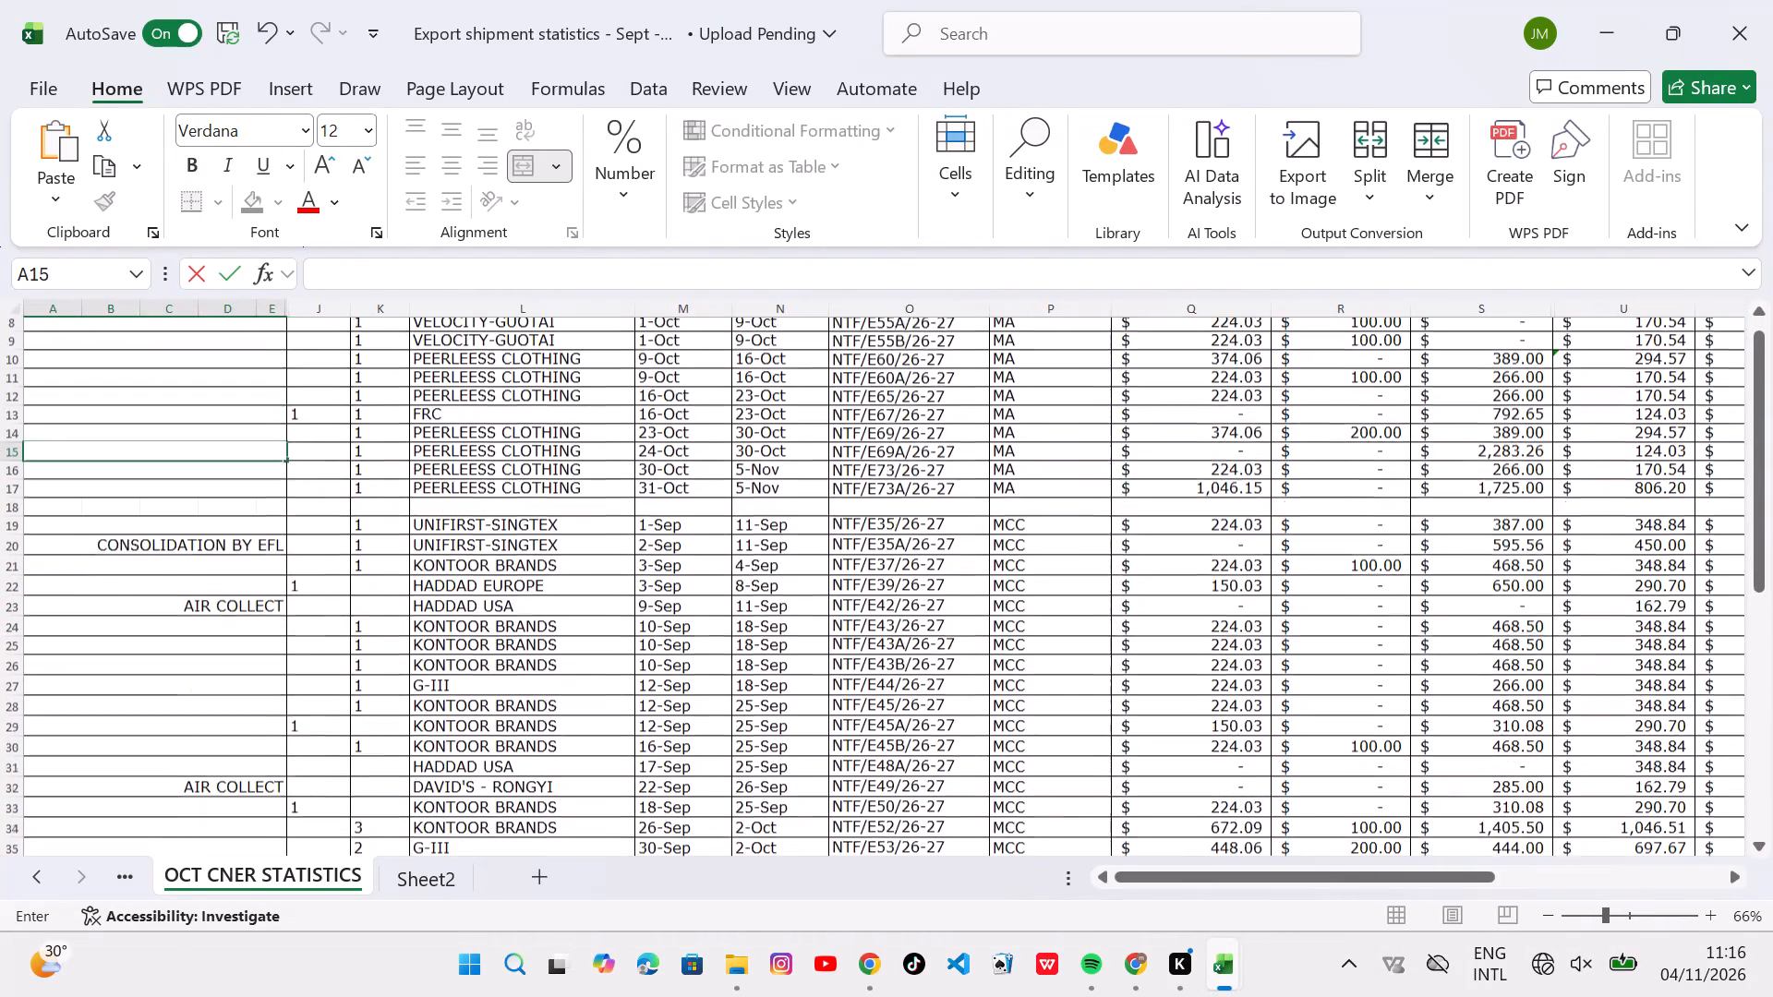
scroll(1183, 700, down, 1)
scroll(1183, 700, right, 2)
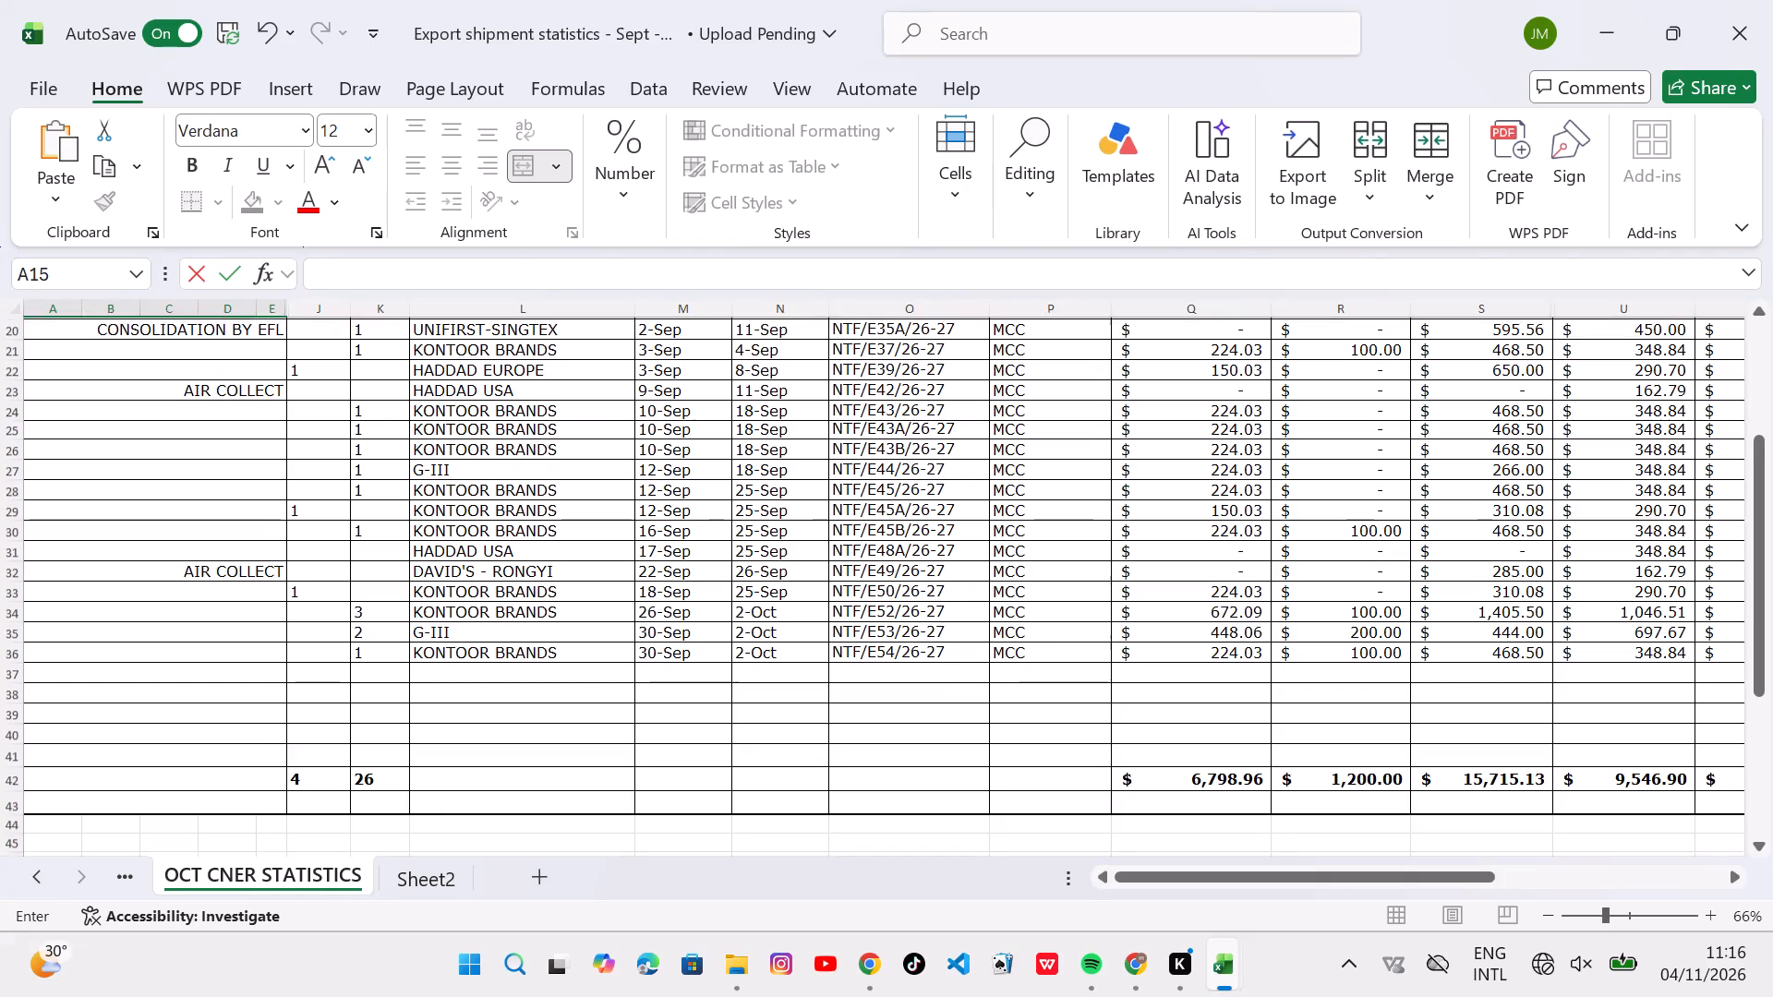
scroll(1183, 700, right, 1)
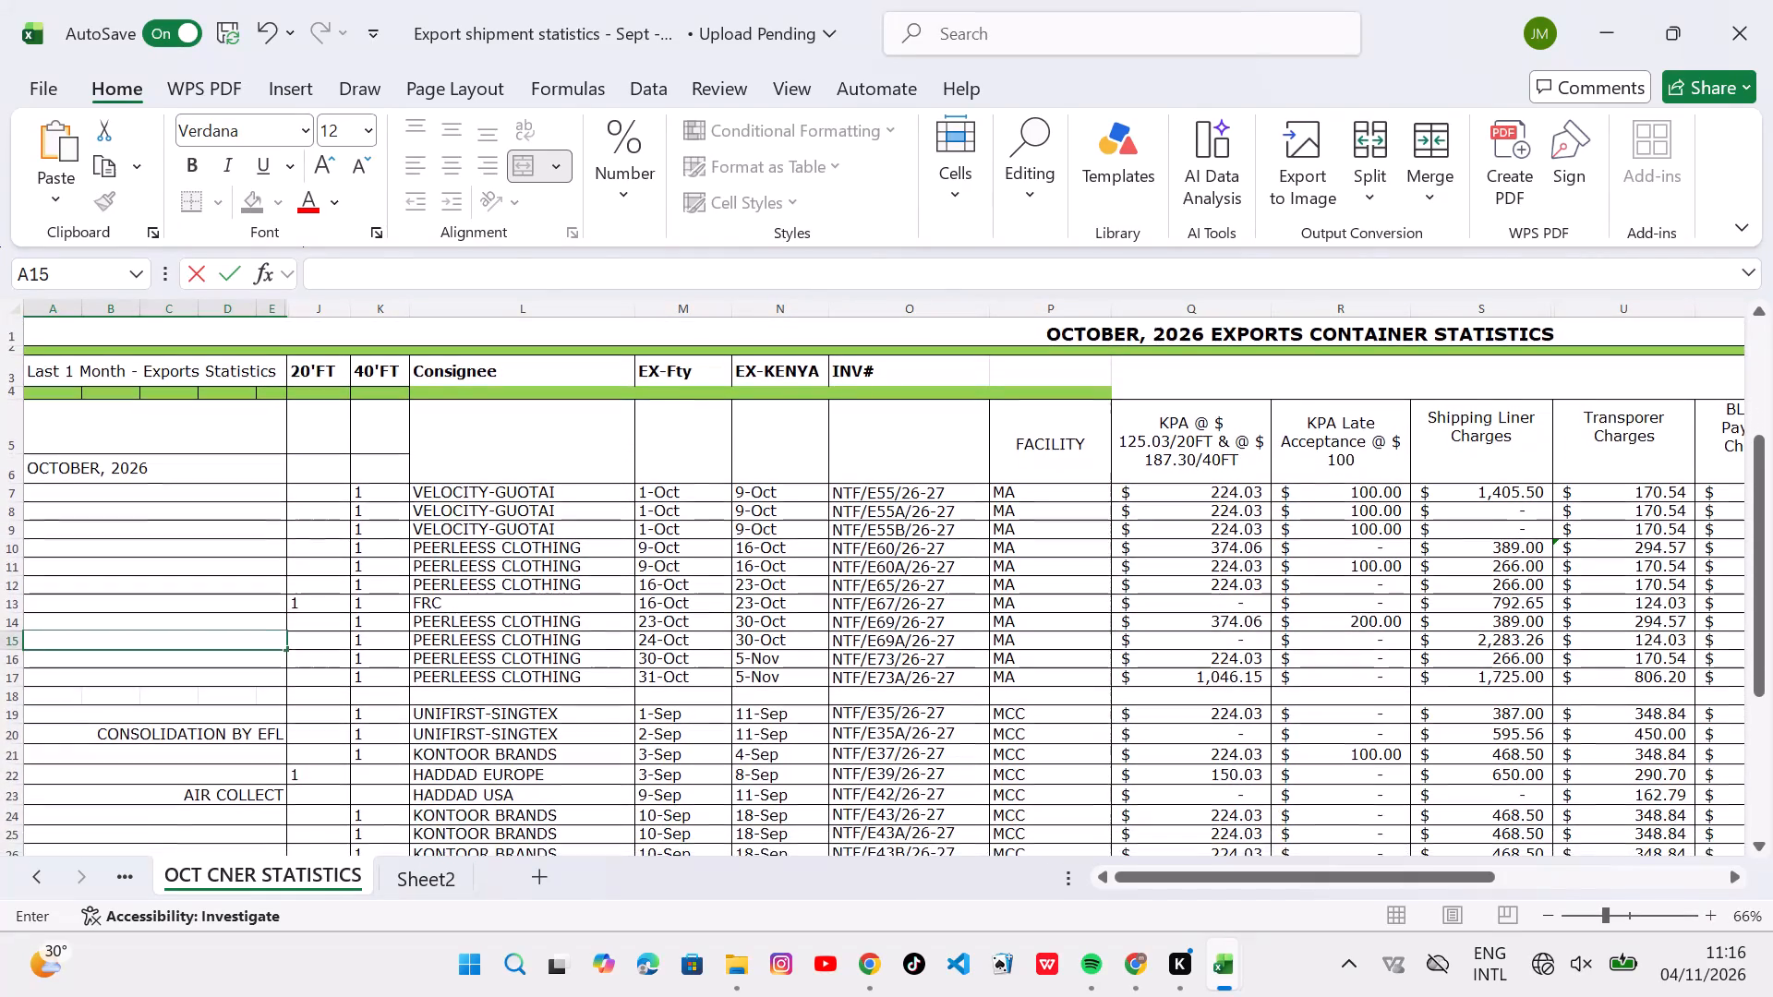
scroll(1183, 700, down, 1)
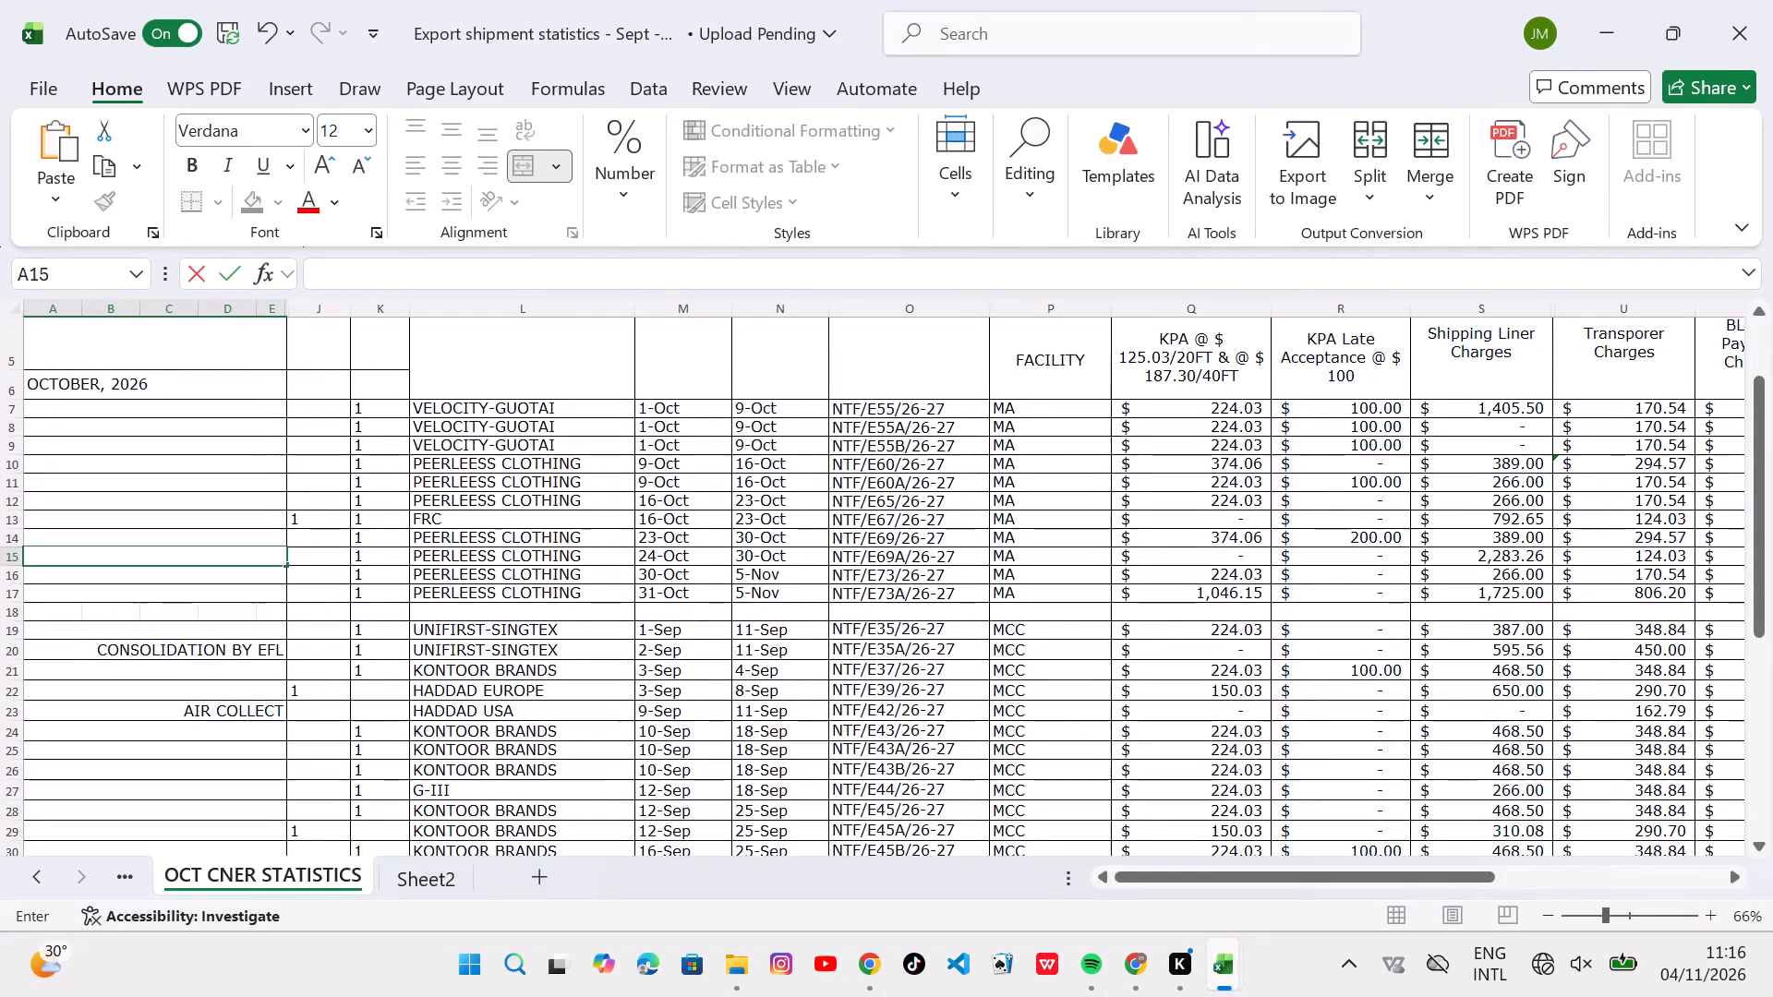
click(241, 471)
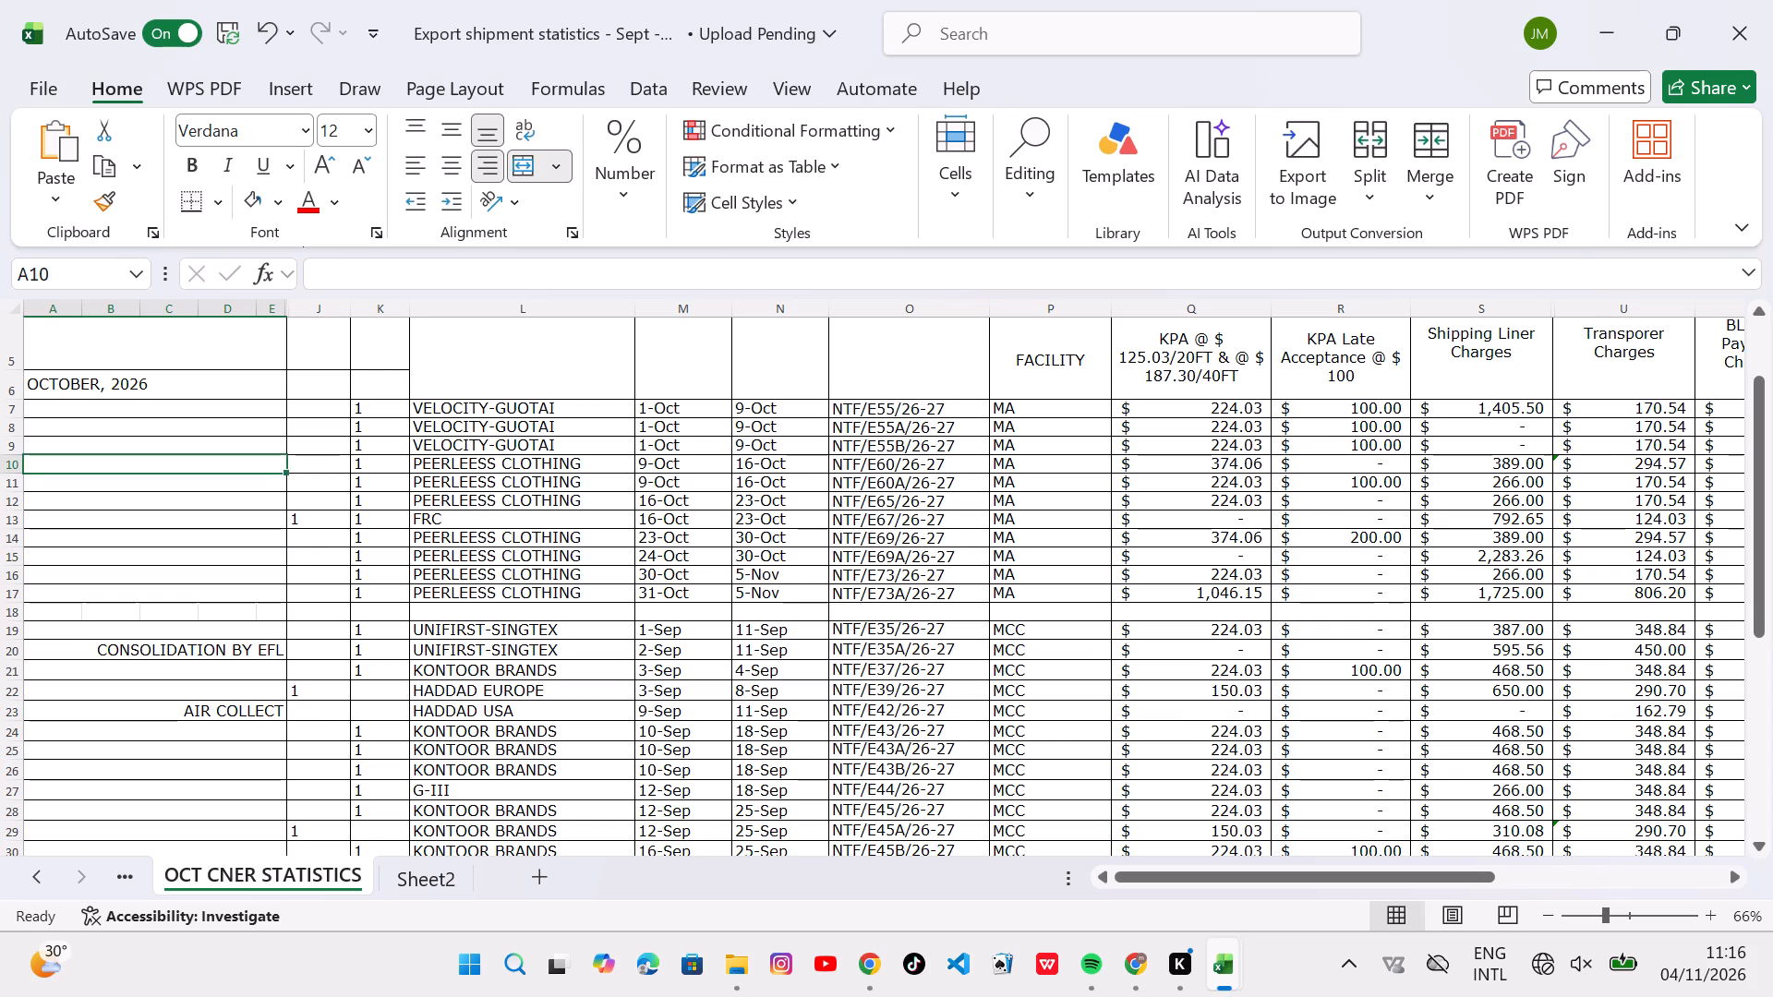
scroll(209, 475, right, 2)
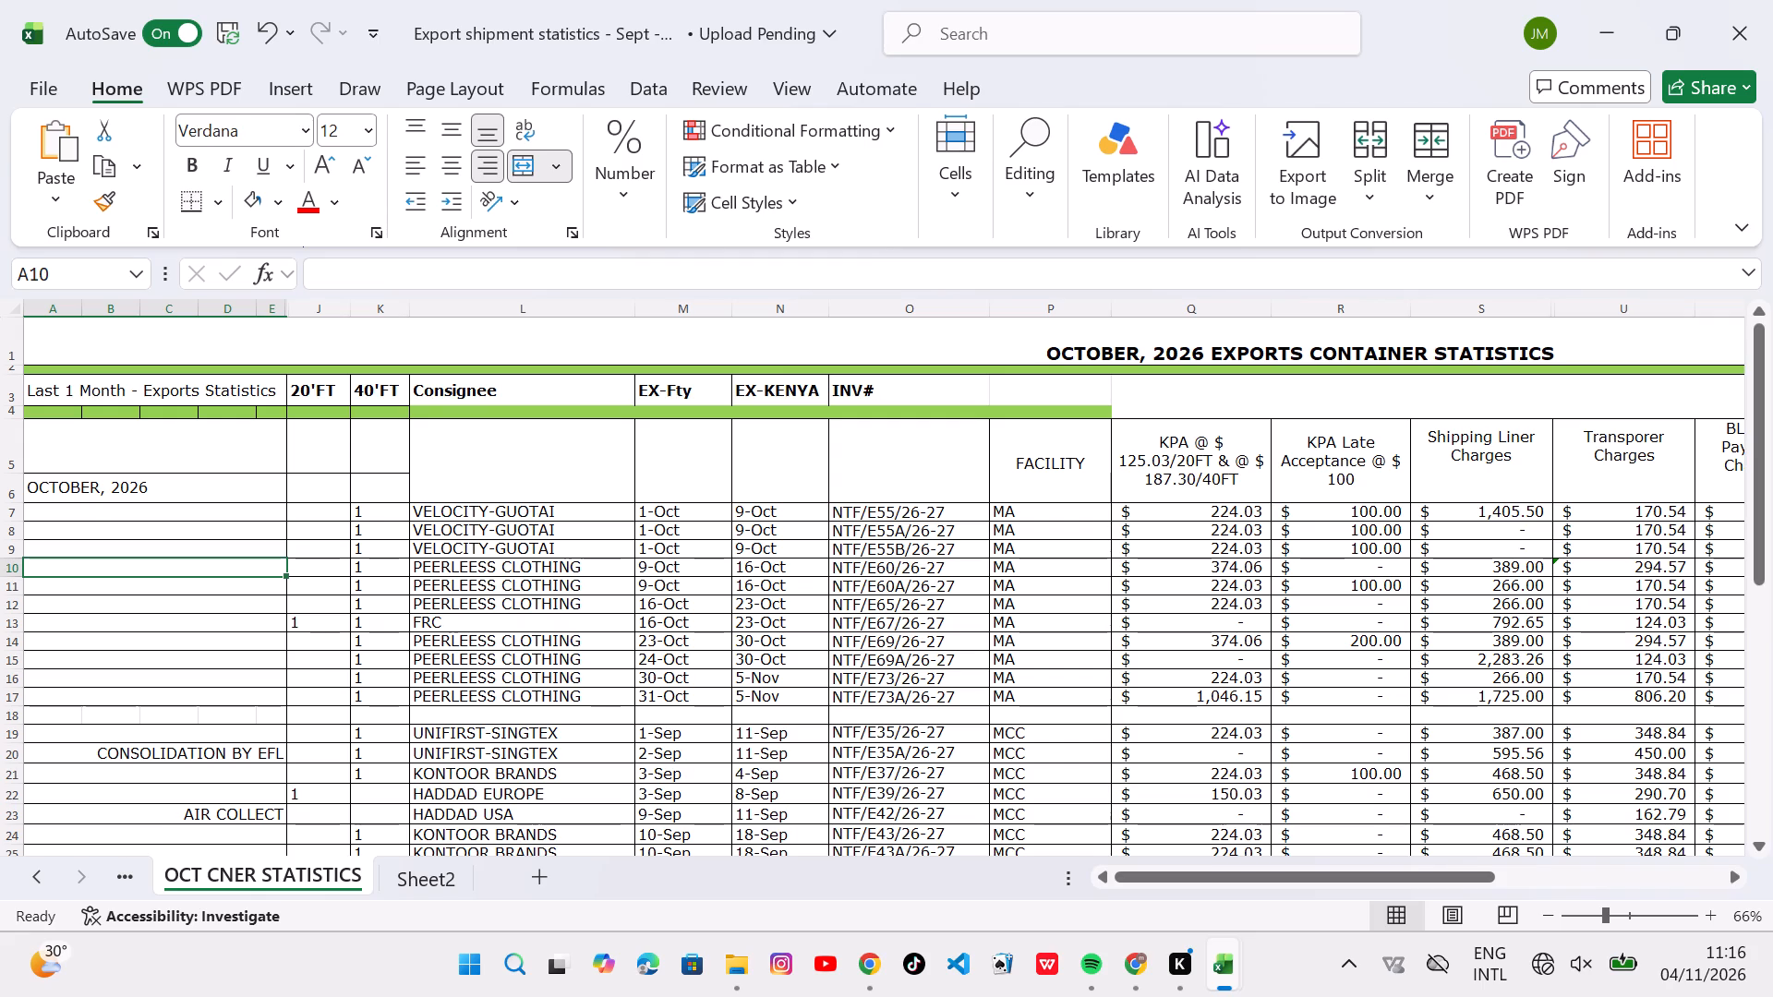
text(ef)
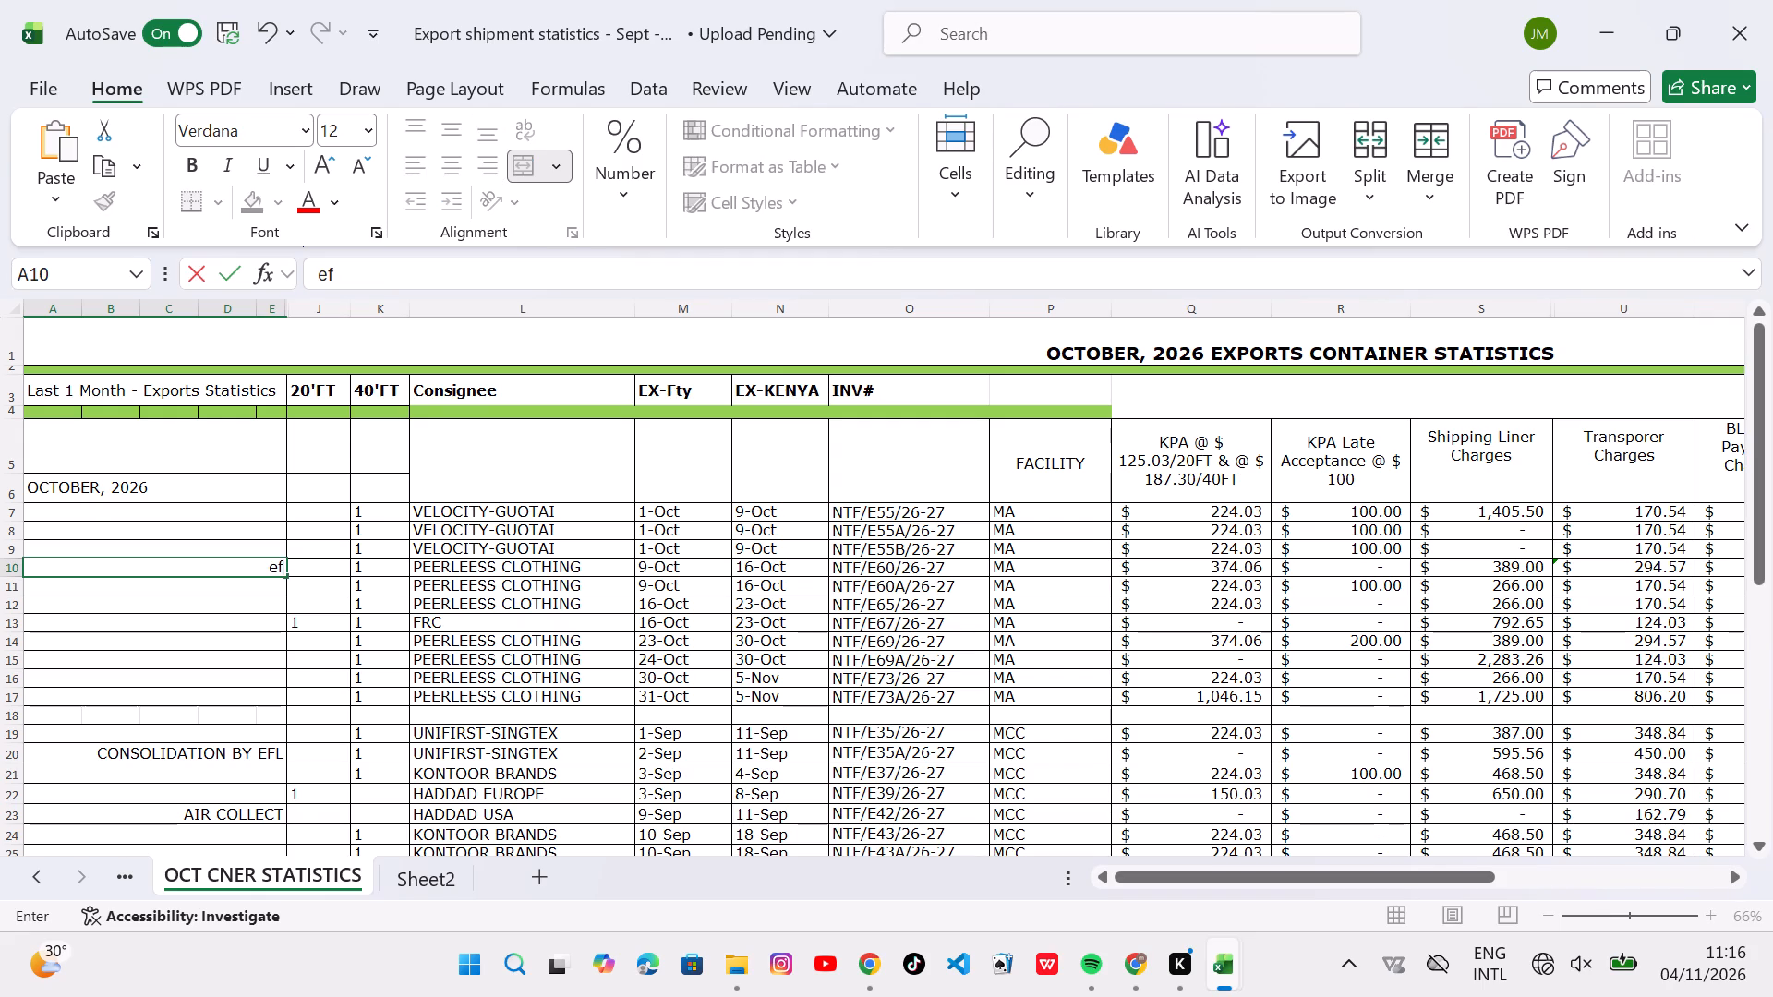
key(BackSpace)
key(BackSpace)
Review the MCC shipment rows and the totals, and inspect the KPA charge formula for the KONTOOR BRANDS shipment in row 34.
scroll(293, 715, down, 3)
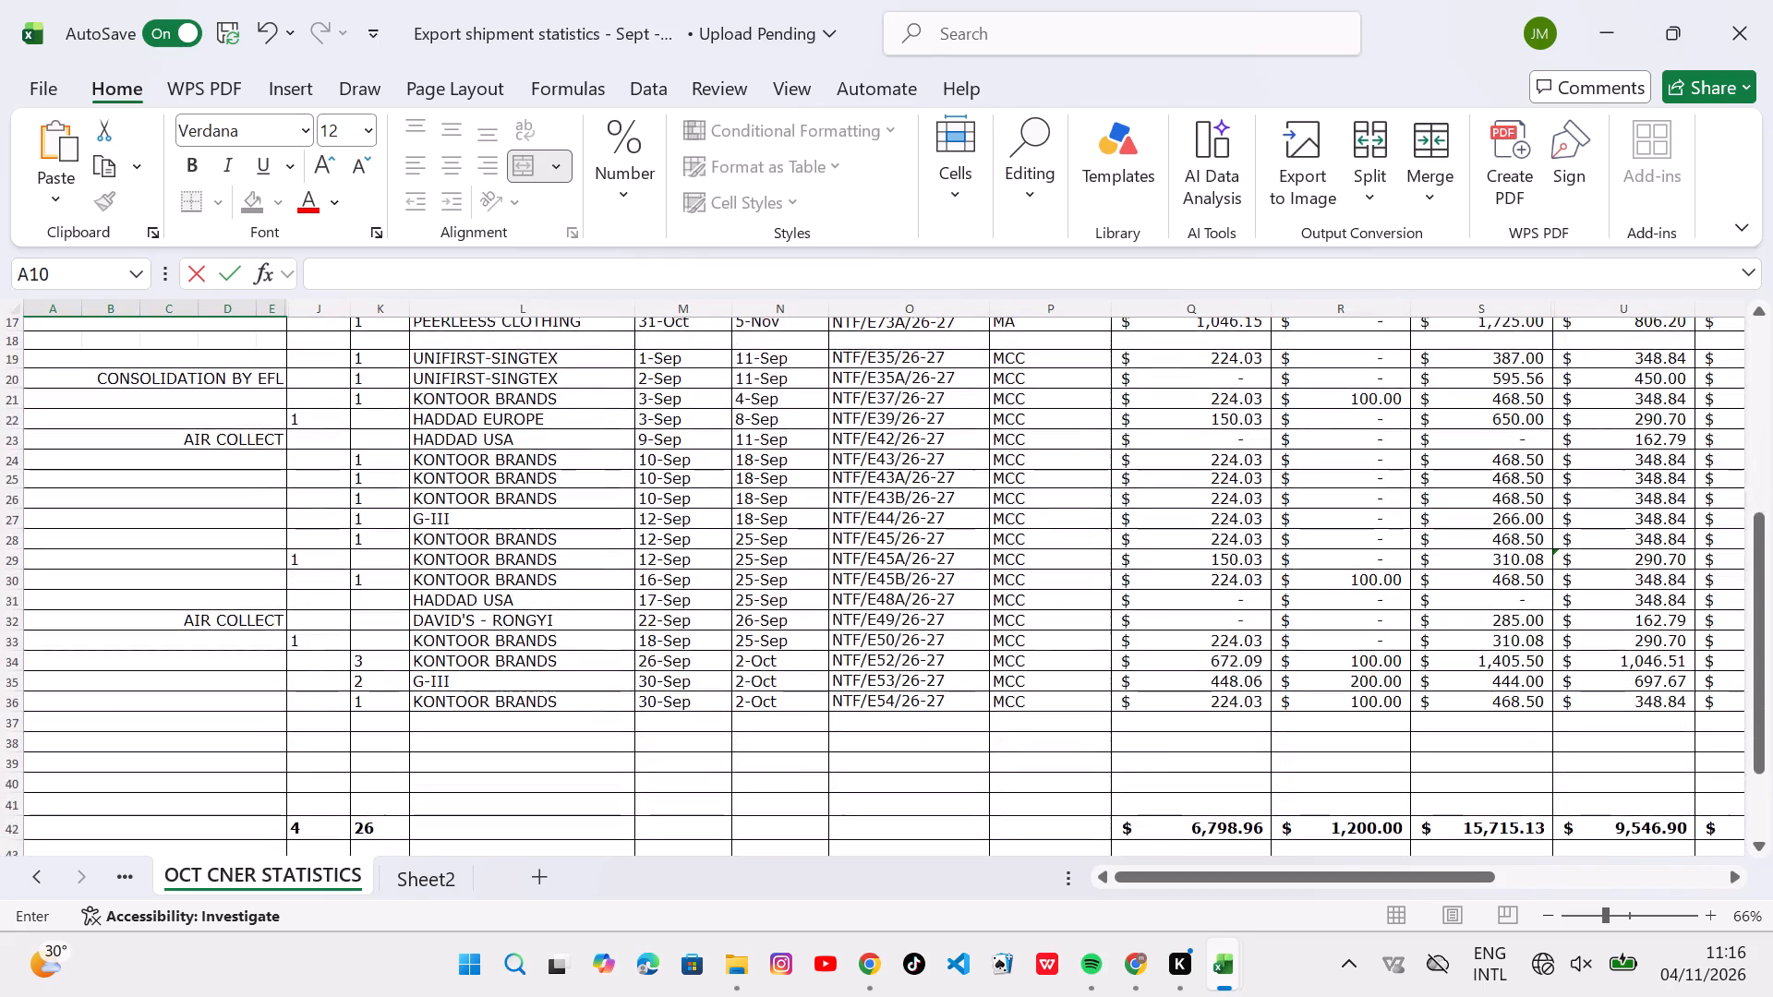
scroll(293, 715, up, 1)
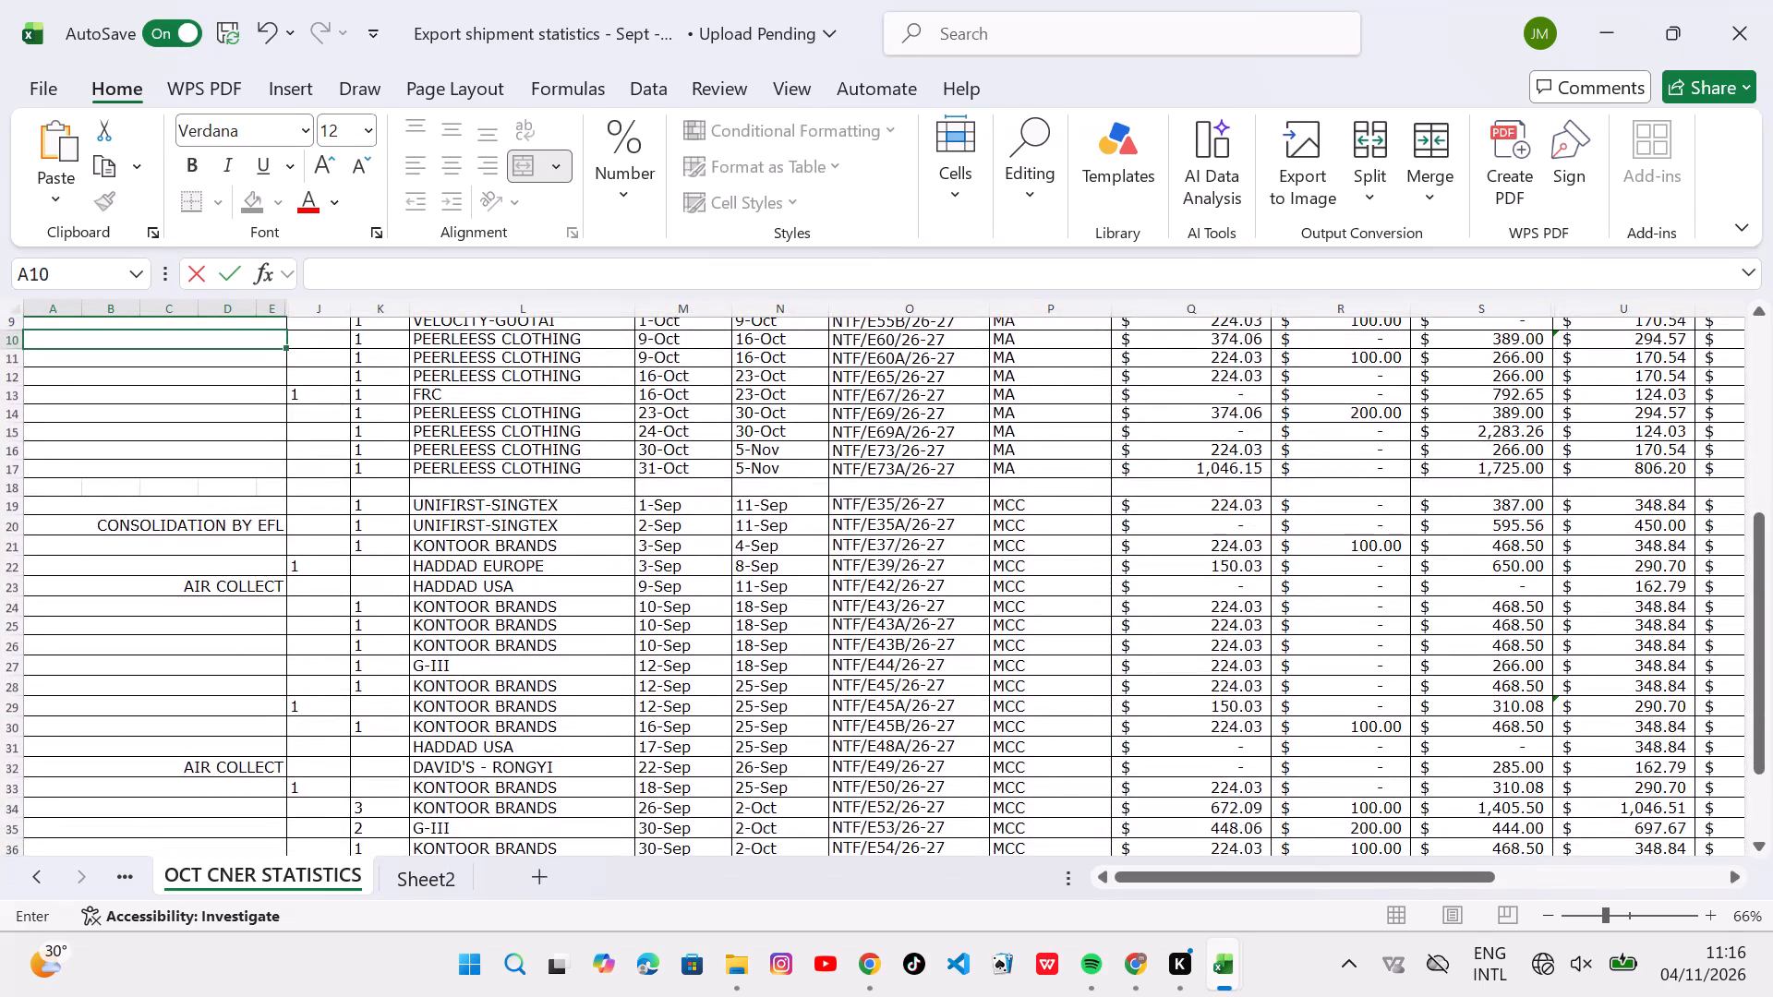
scroll(293, 715, up, 1)
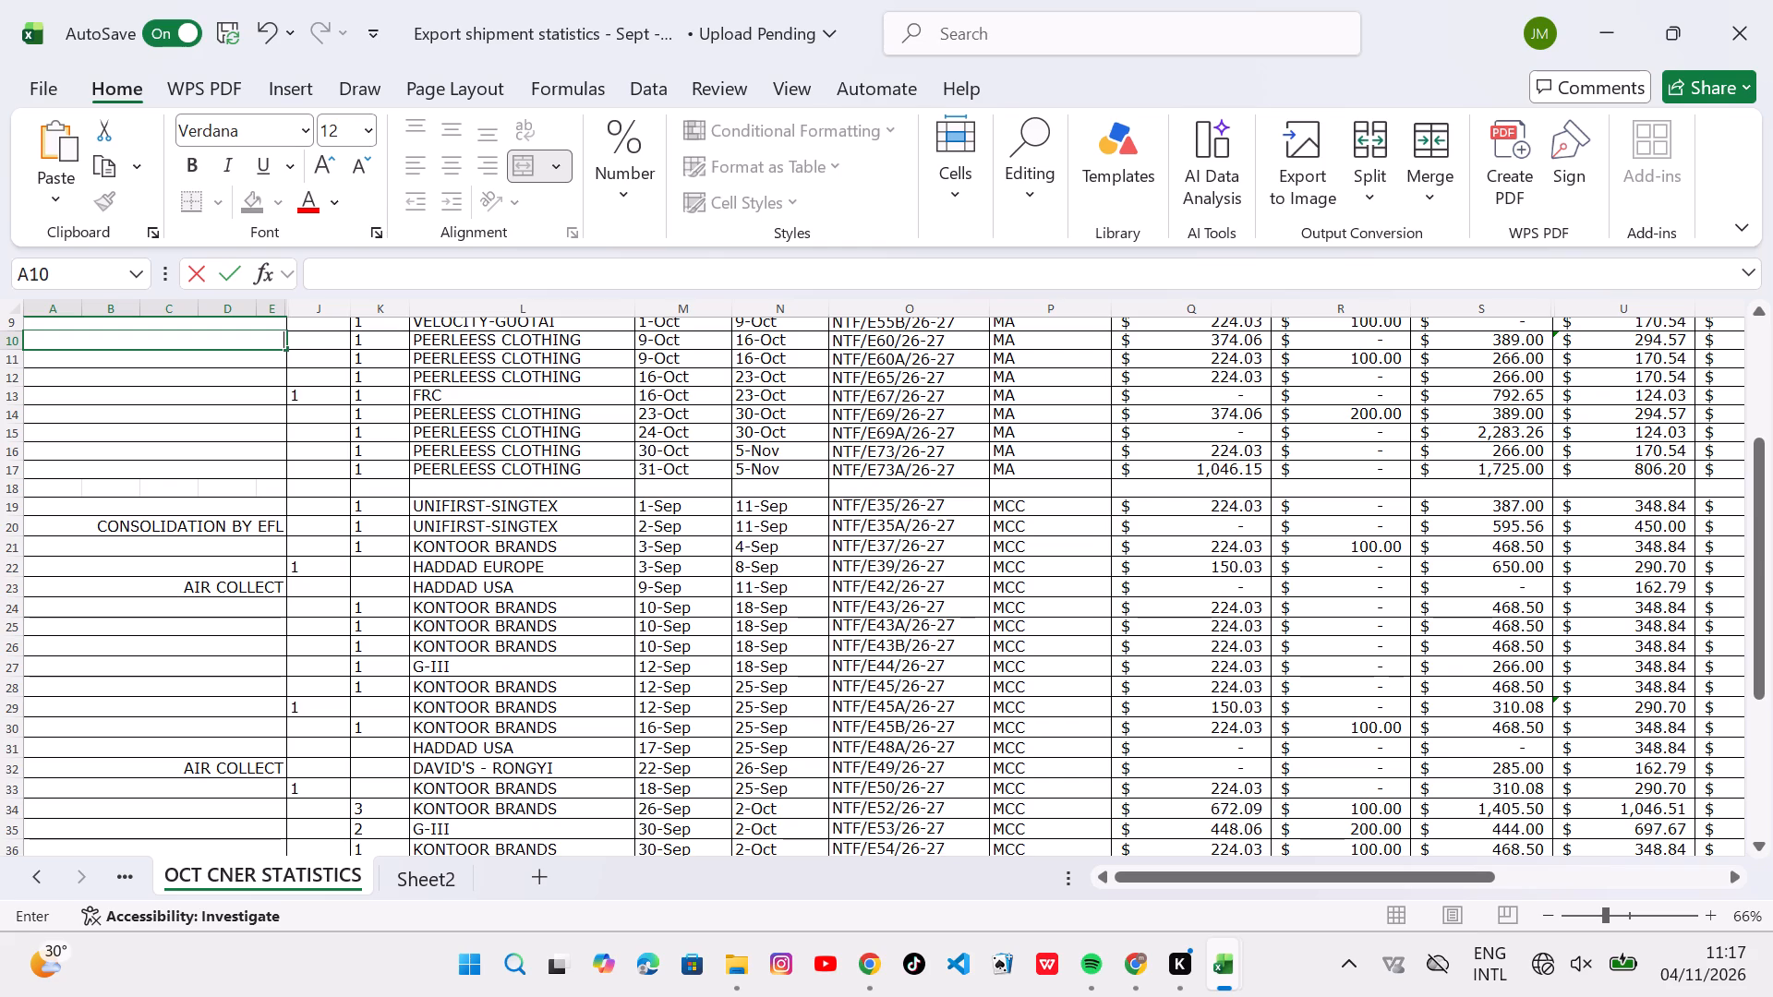
scroll(293, 715, down, 1)
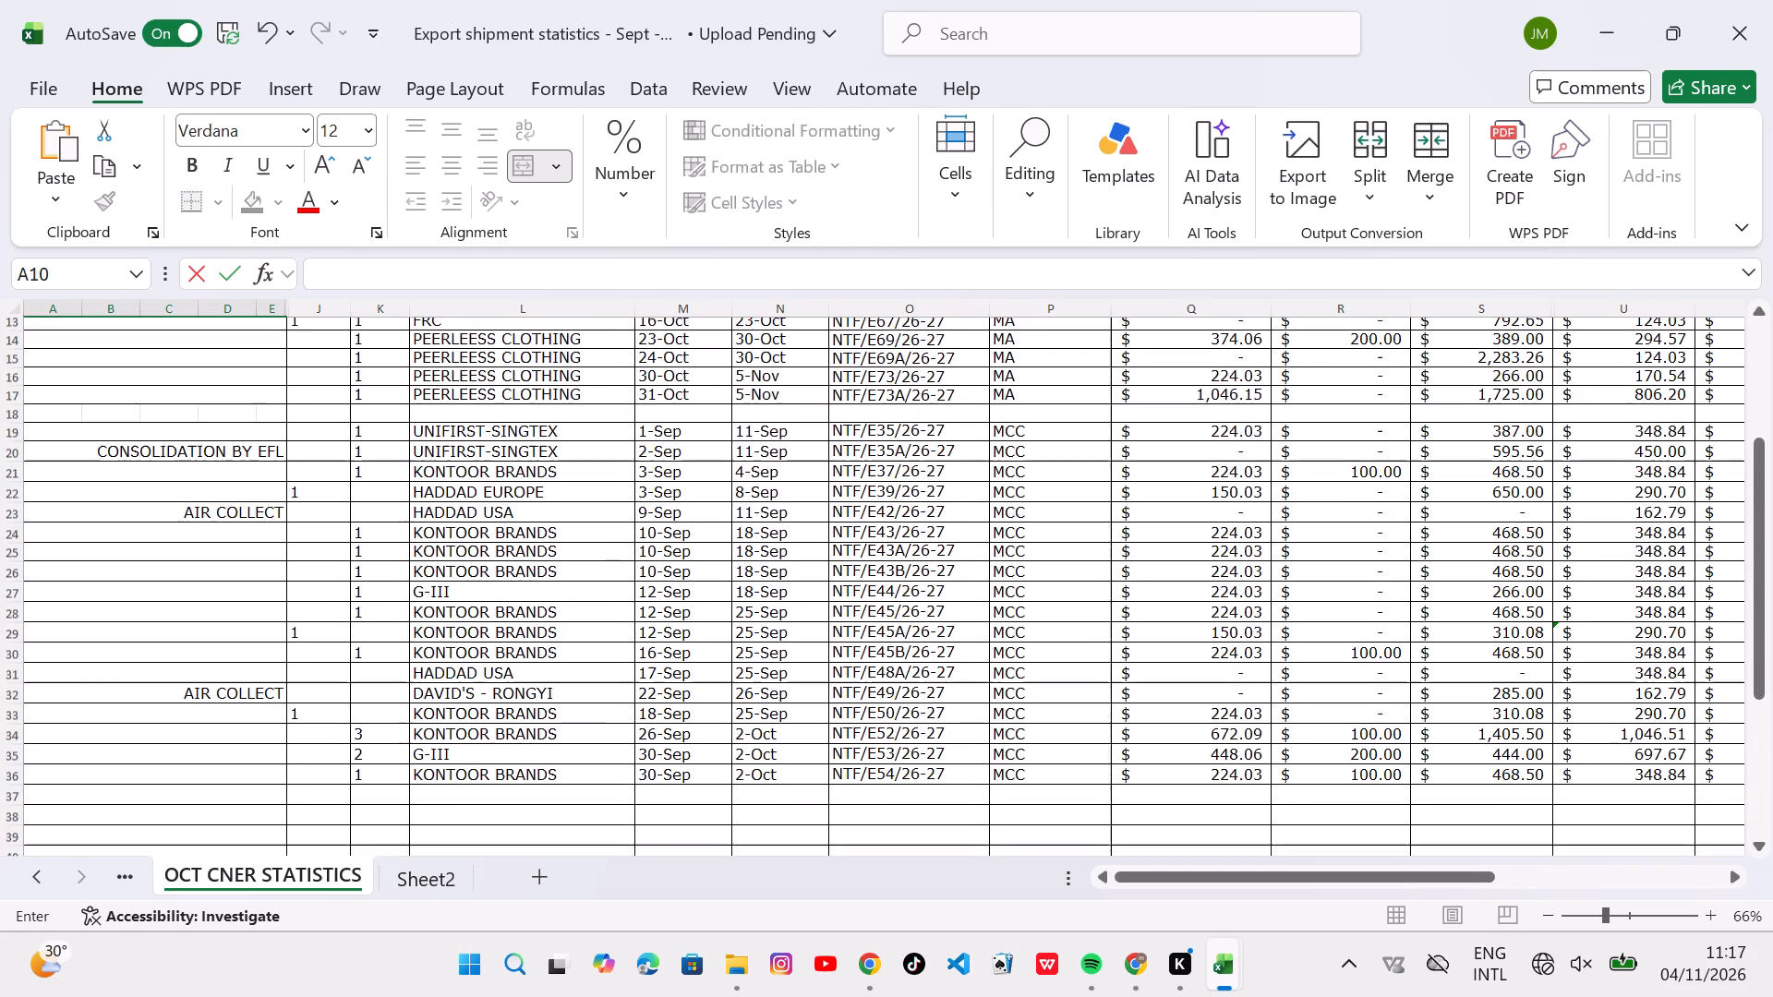
scroll(293, 715, down, 1)
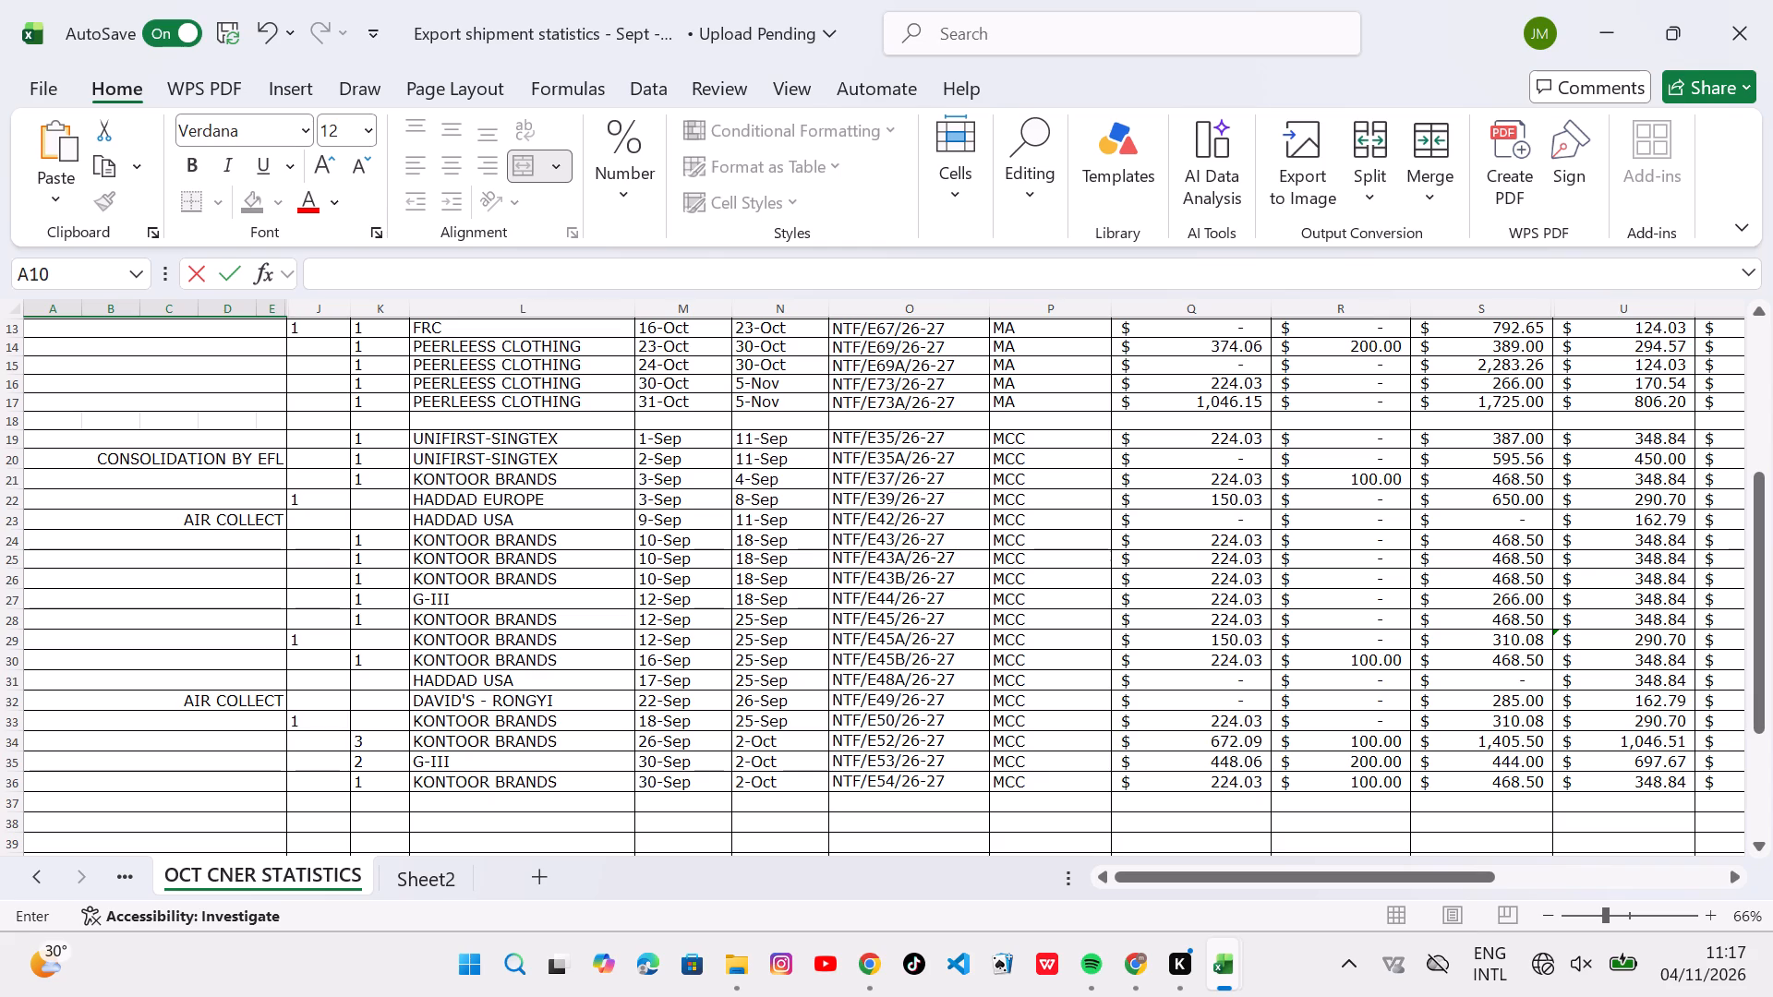
click(1200, 745)
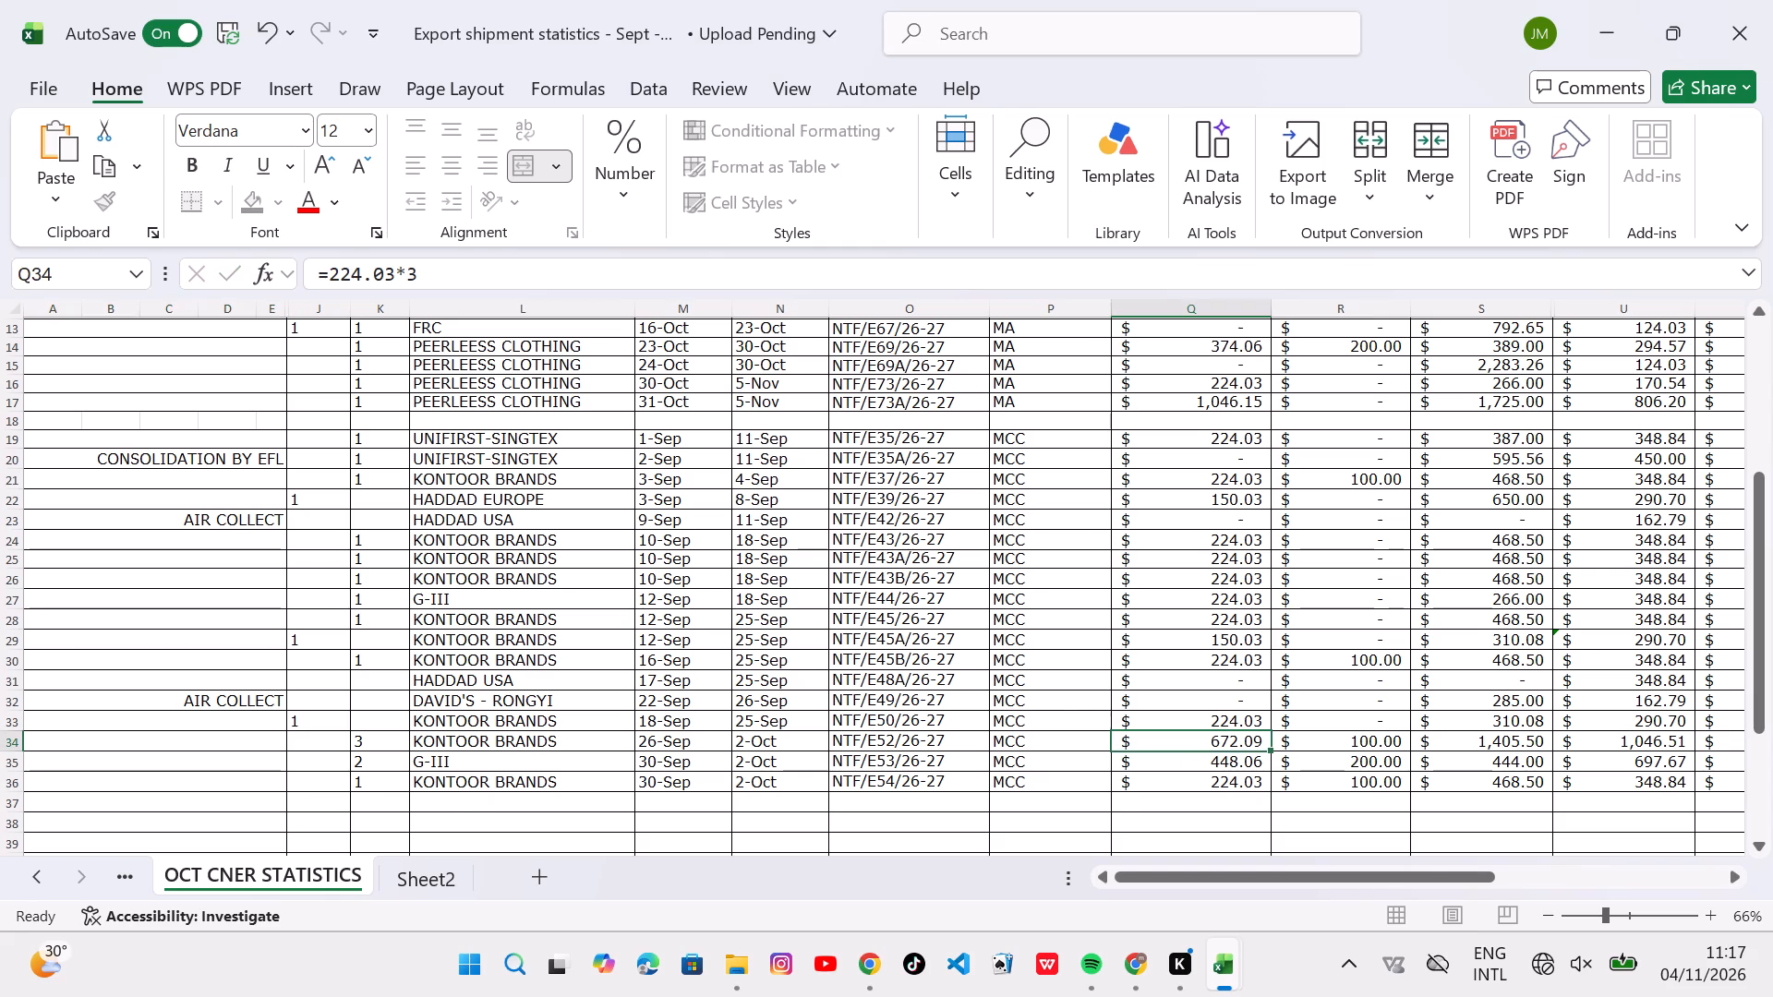
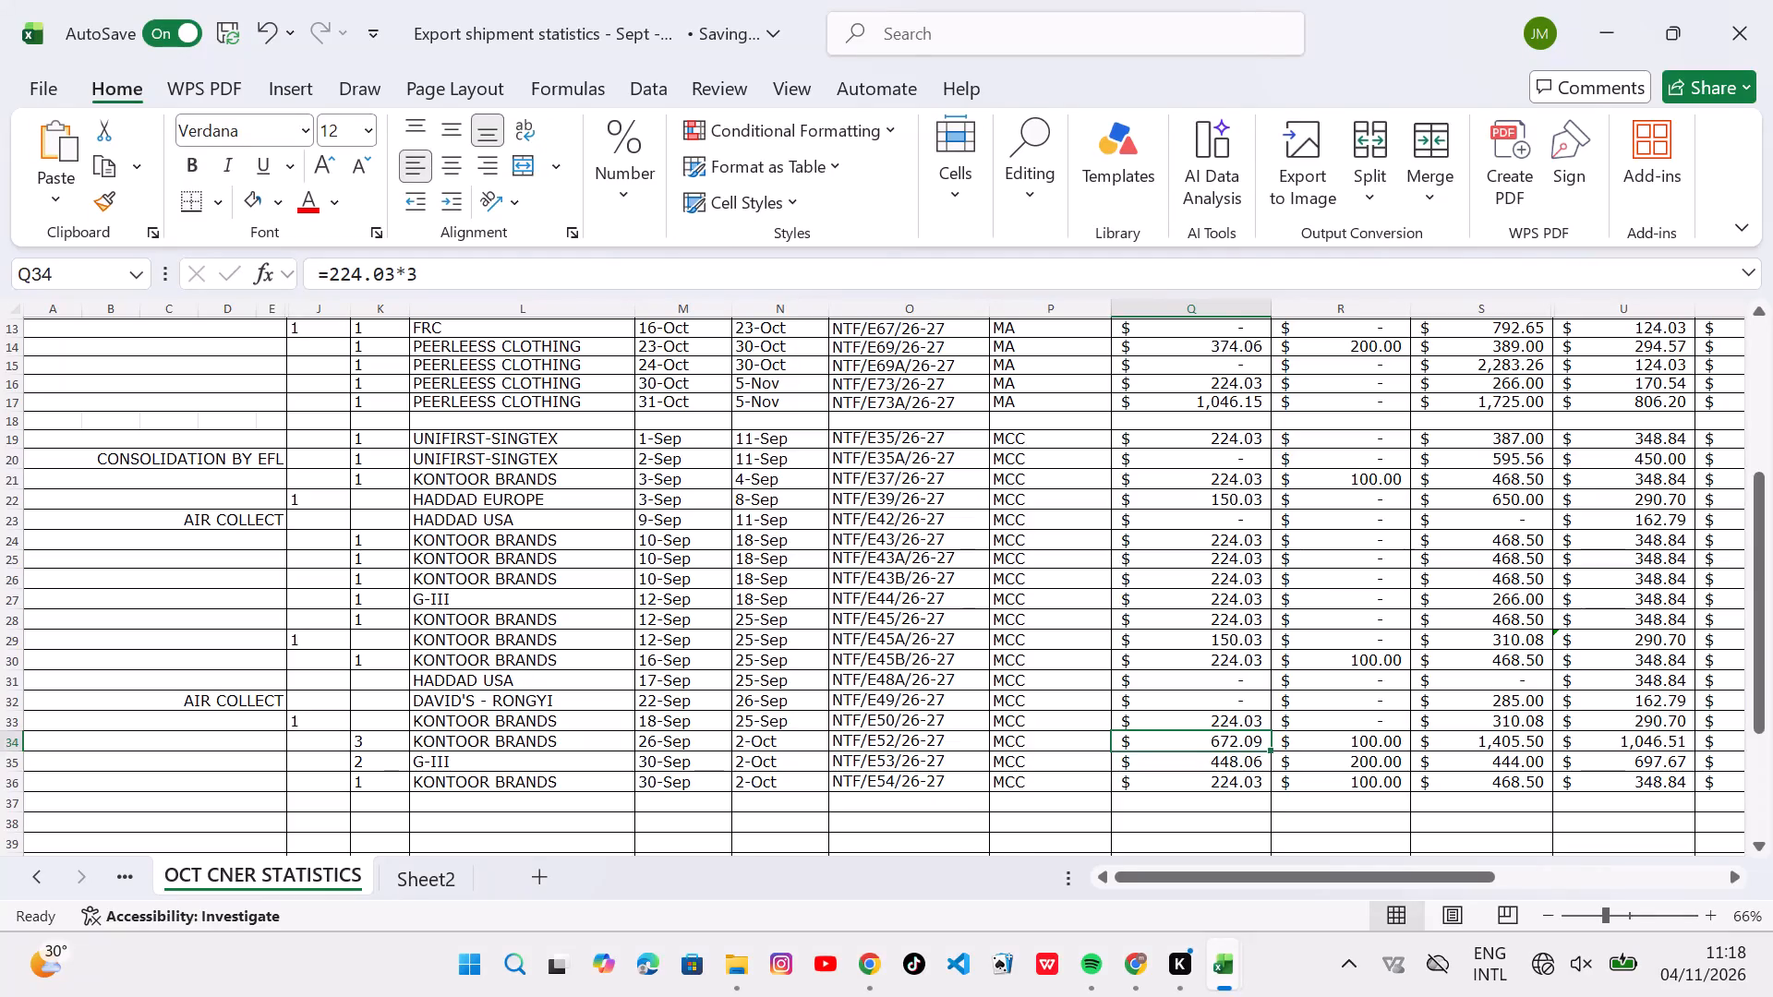
Review the October container statistics across the charge columns and MCC rows, and inspect the KPA charge for the PEERLEESS CLOTHING shipment in row 11.
scroll(938, 593, up, 1)
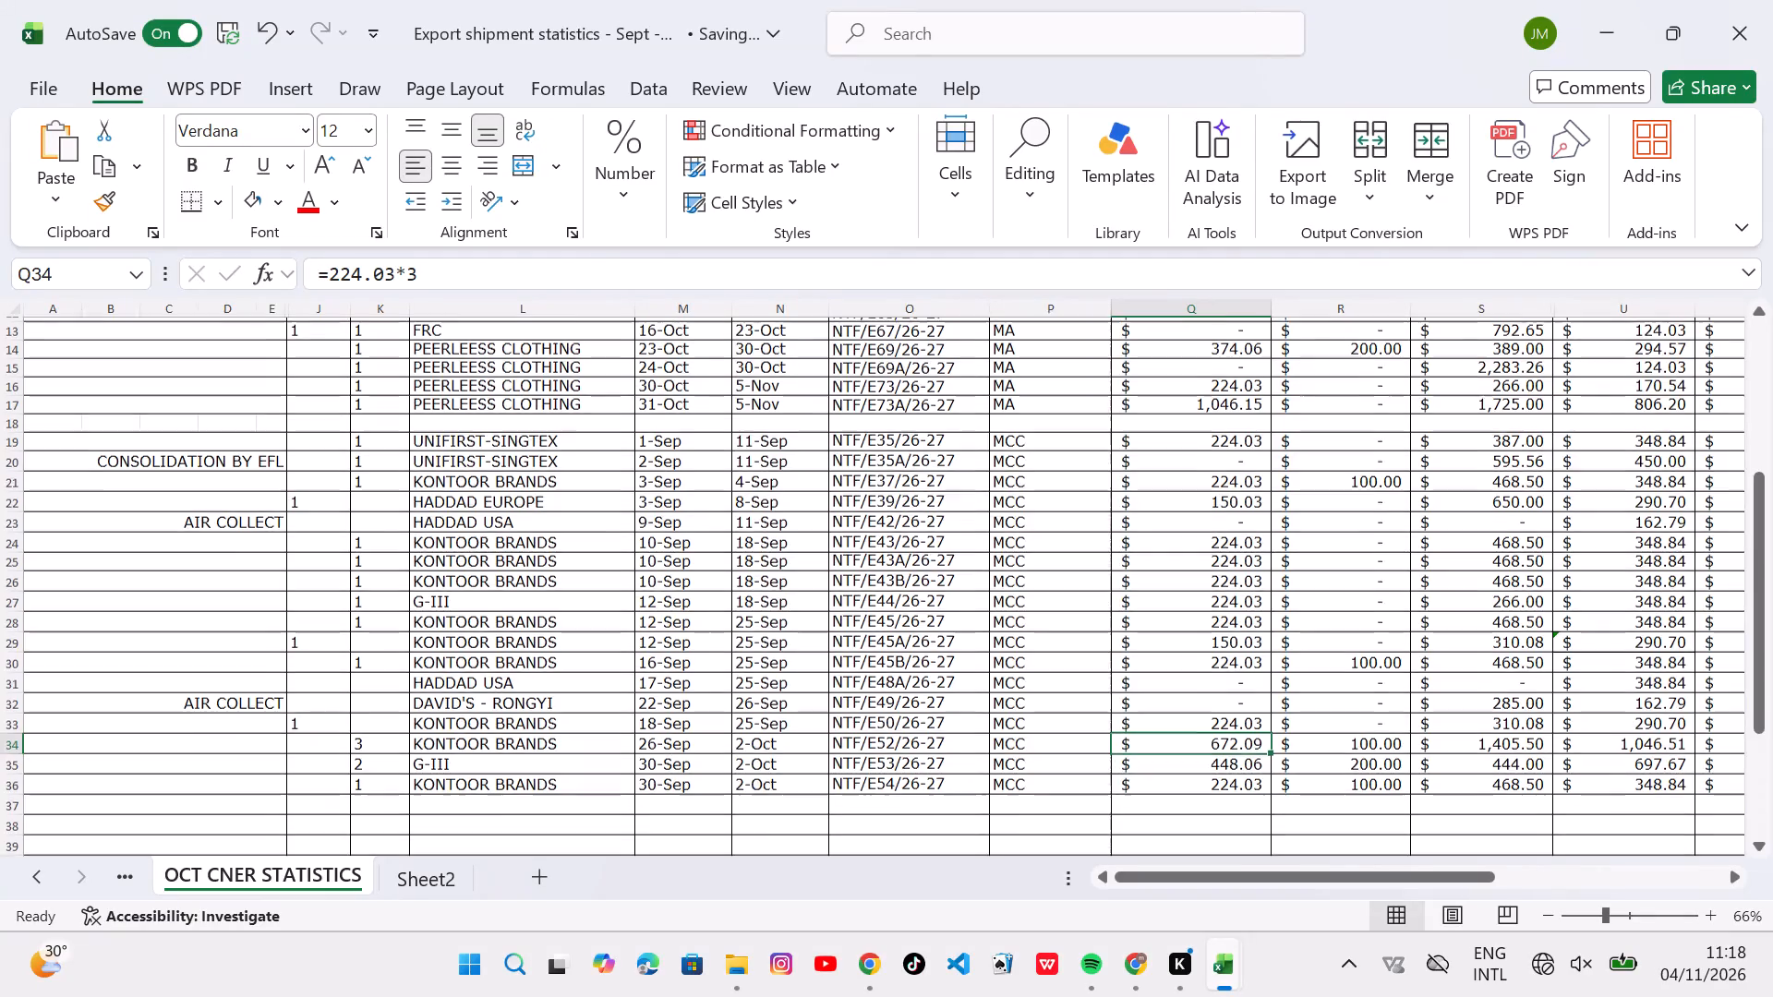
scroll(938, 593, up, 2)
scroll(938, 593, down, 2)
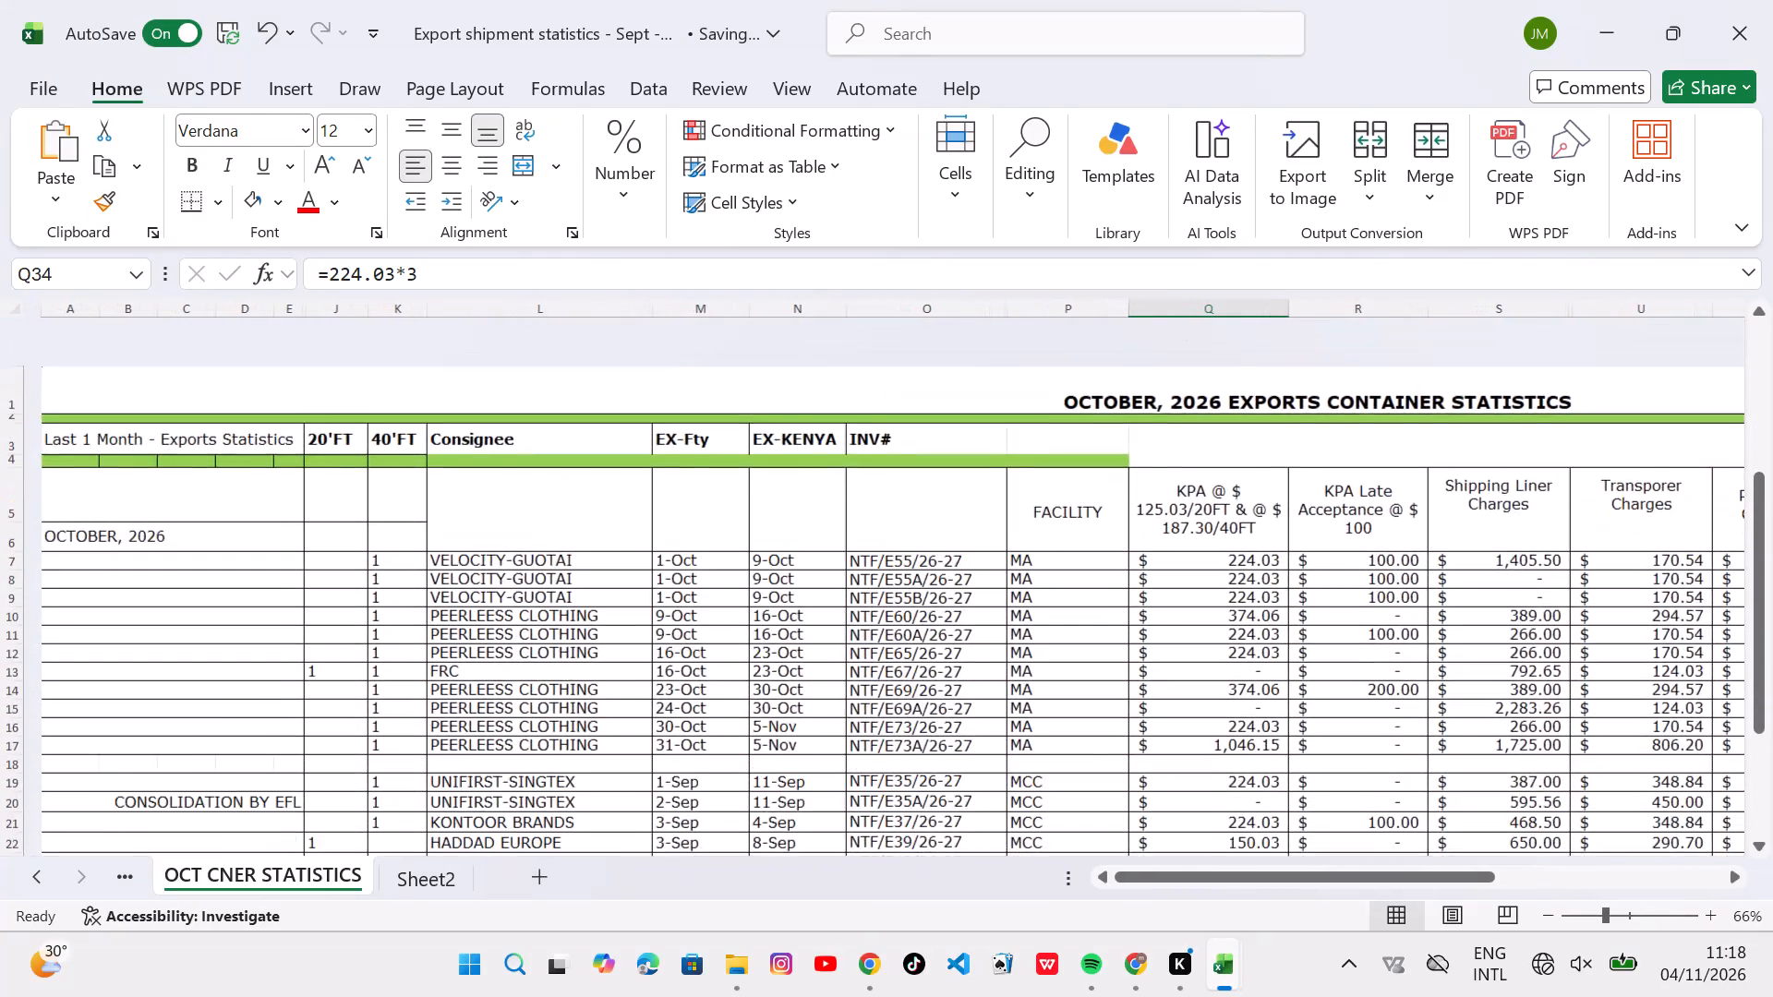
scroll(938, 593, left, 5)
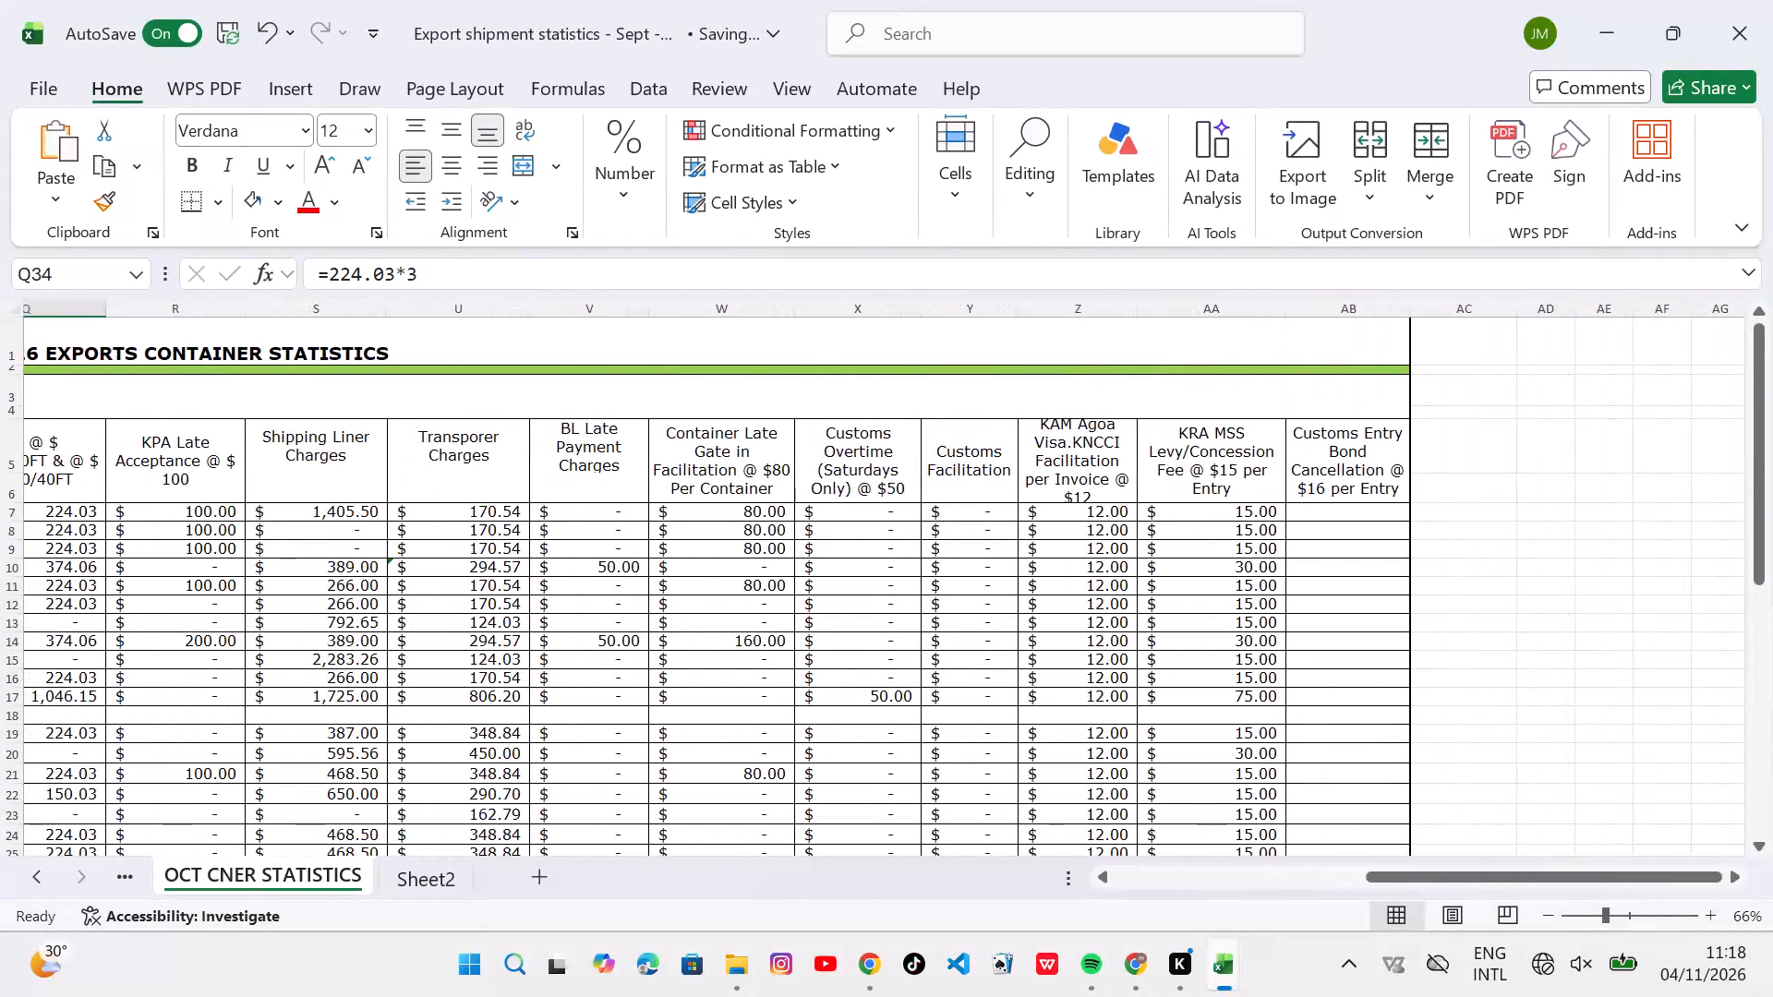
scroll(938, 593, right, 3)
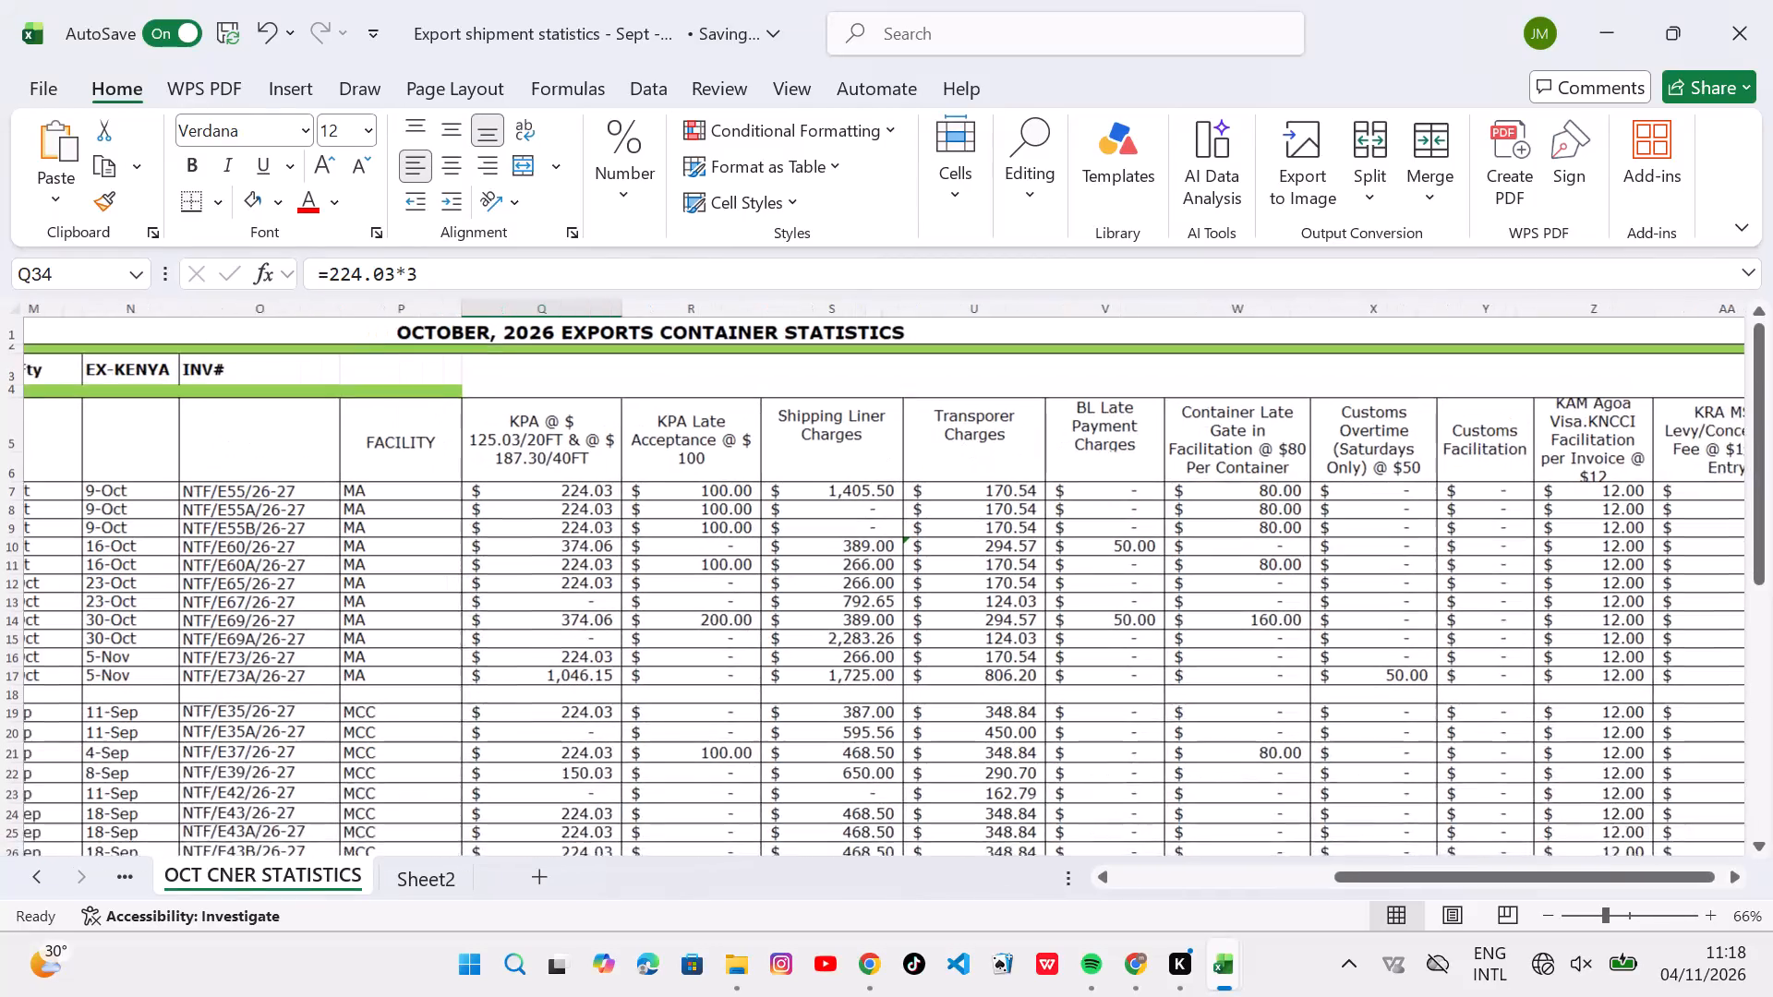
scroll(1084, 590, right, 4)
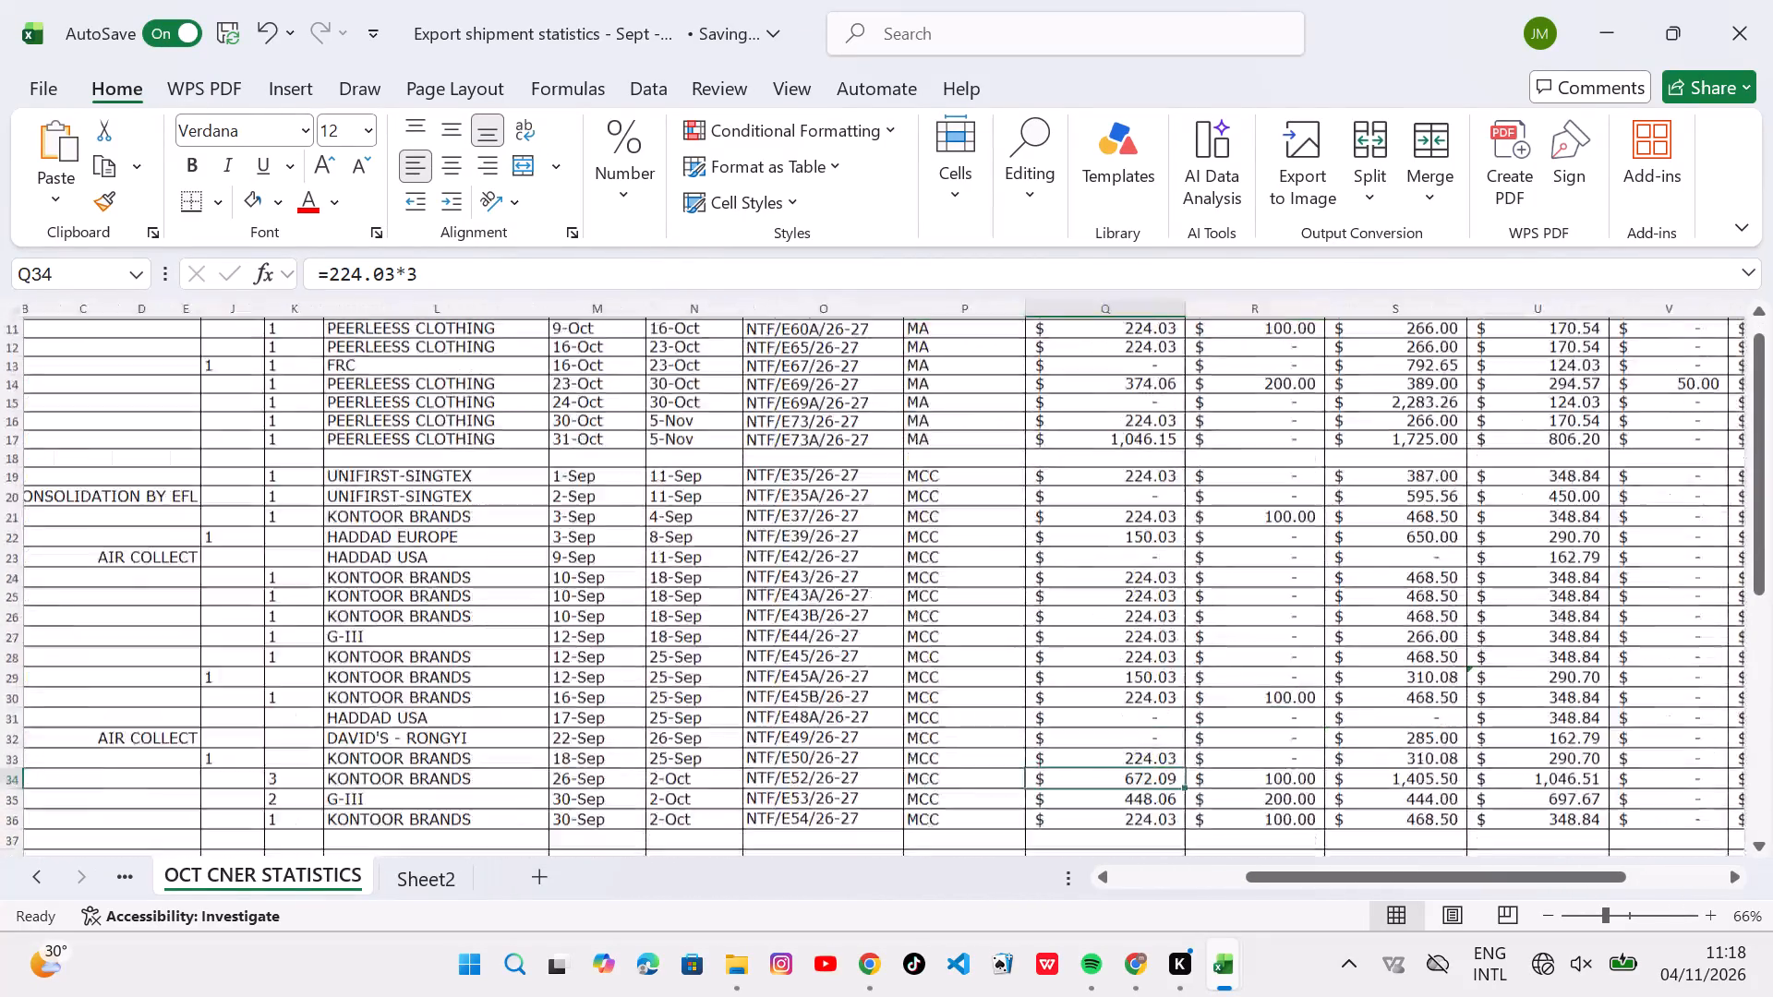
scroll(1084, 590, right, 1)
scroll(1084, 590, up, 2)
scroll(1084, 590, down, 1)
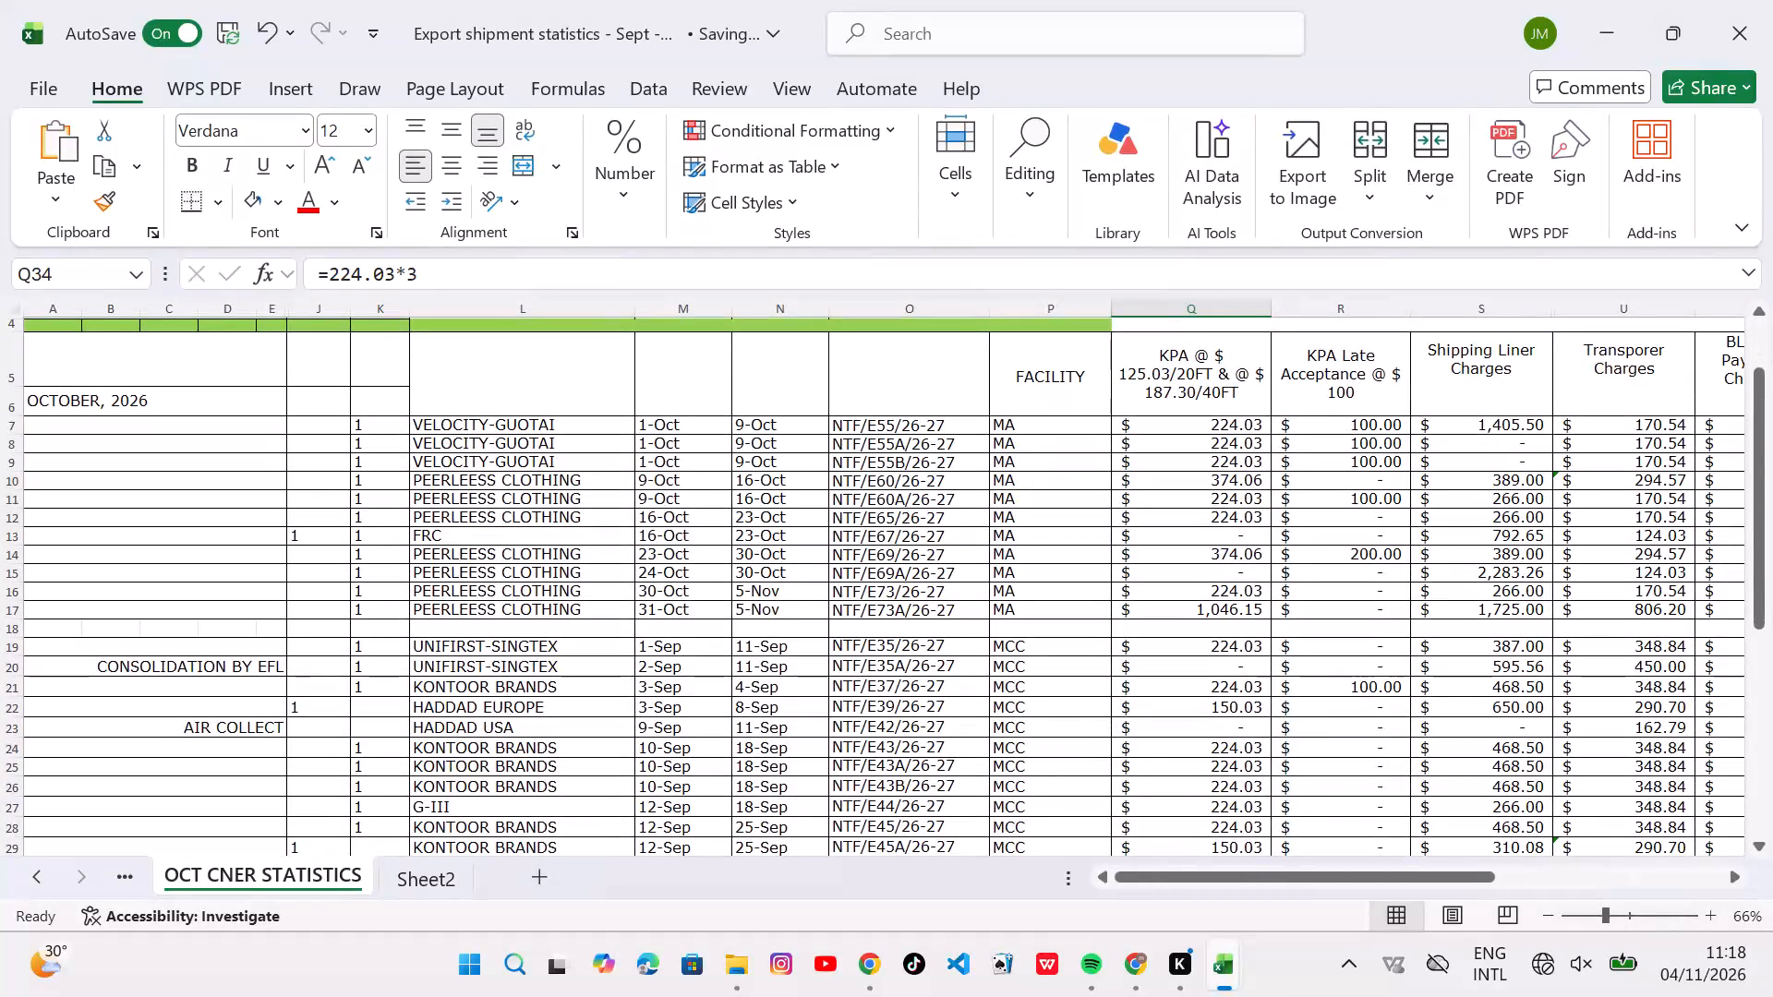
click(1139, 506)
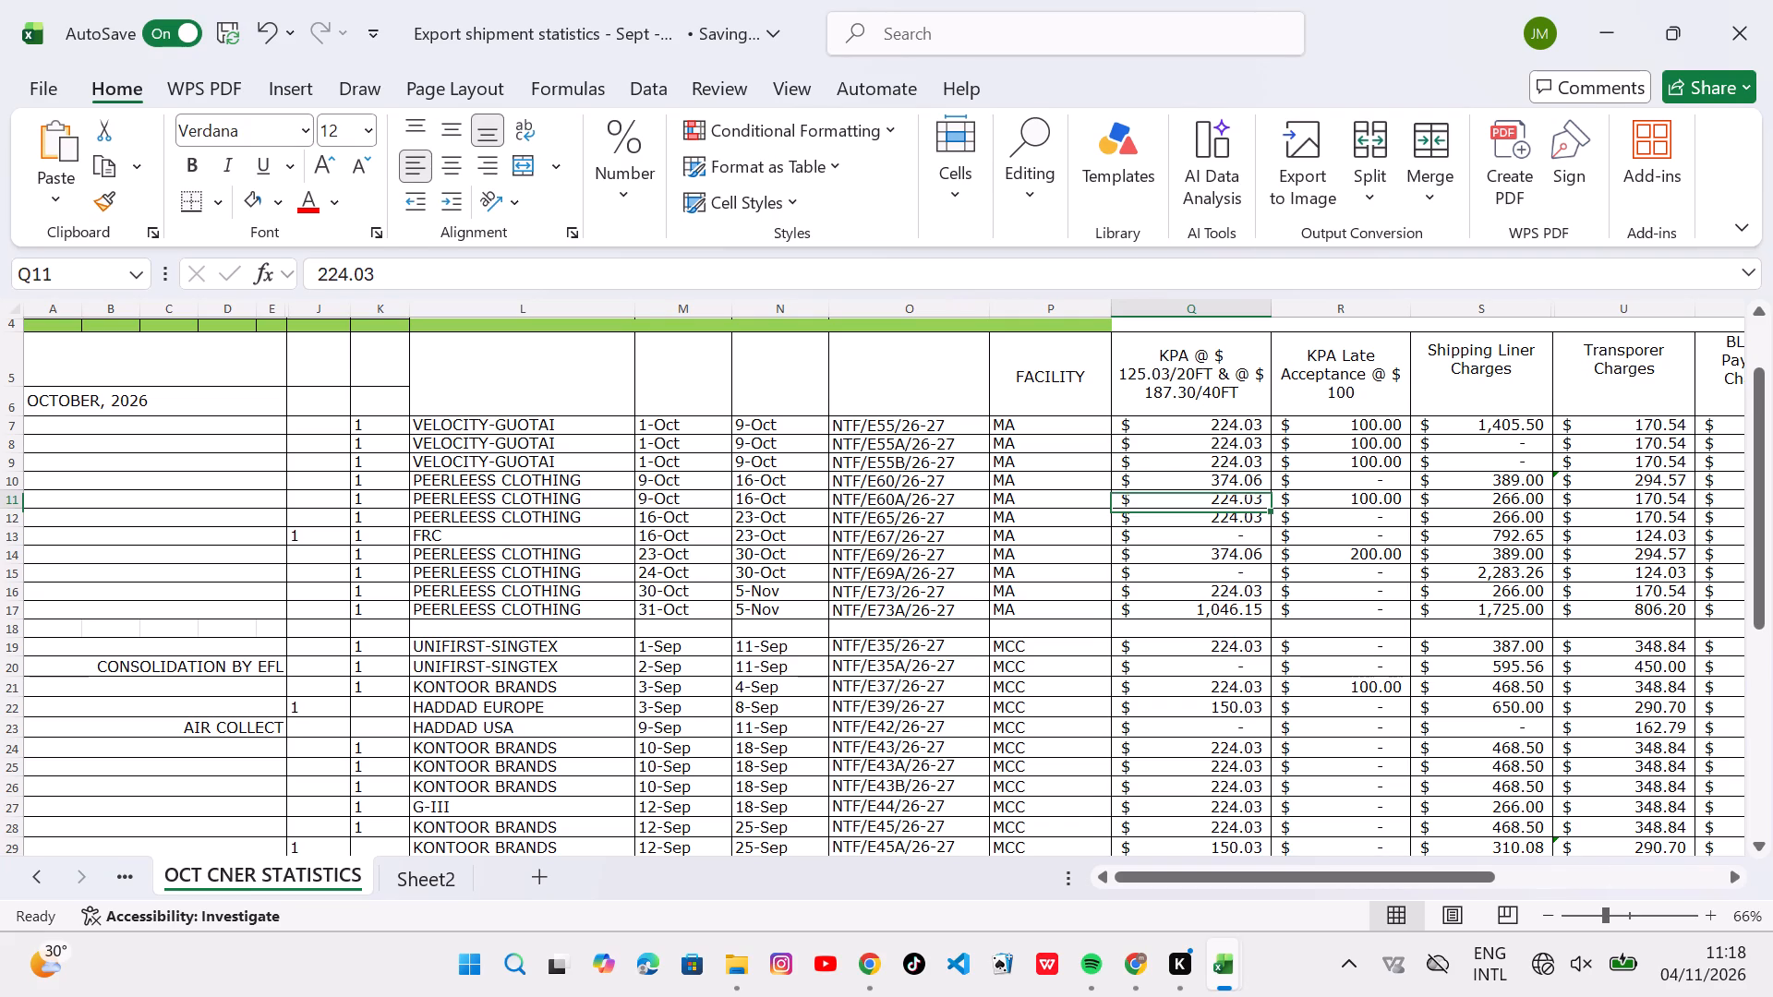
scroll(476, 641, down, 2)
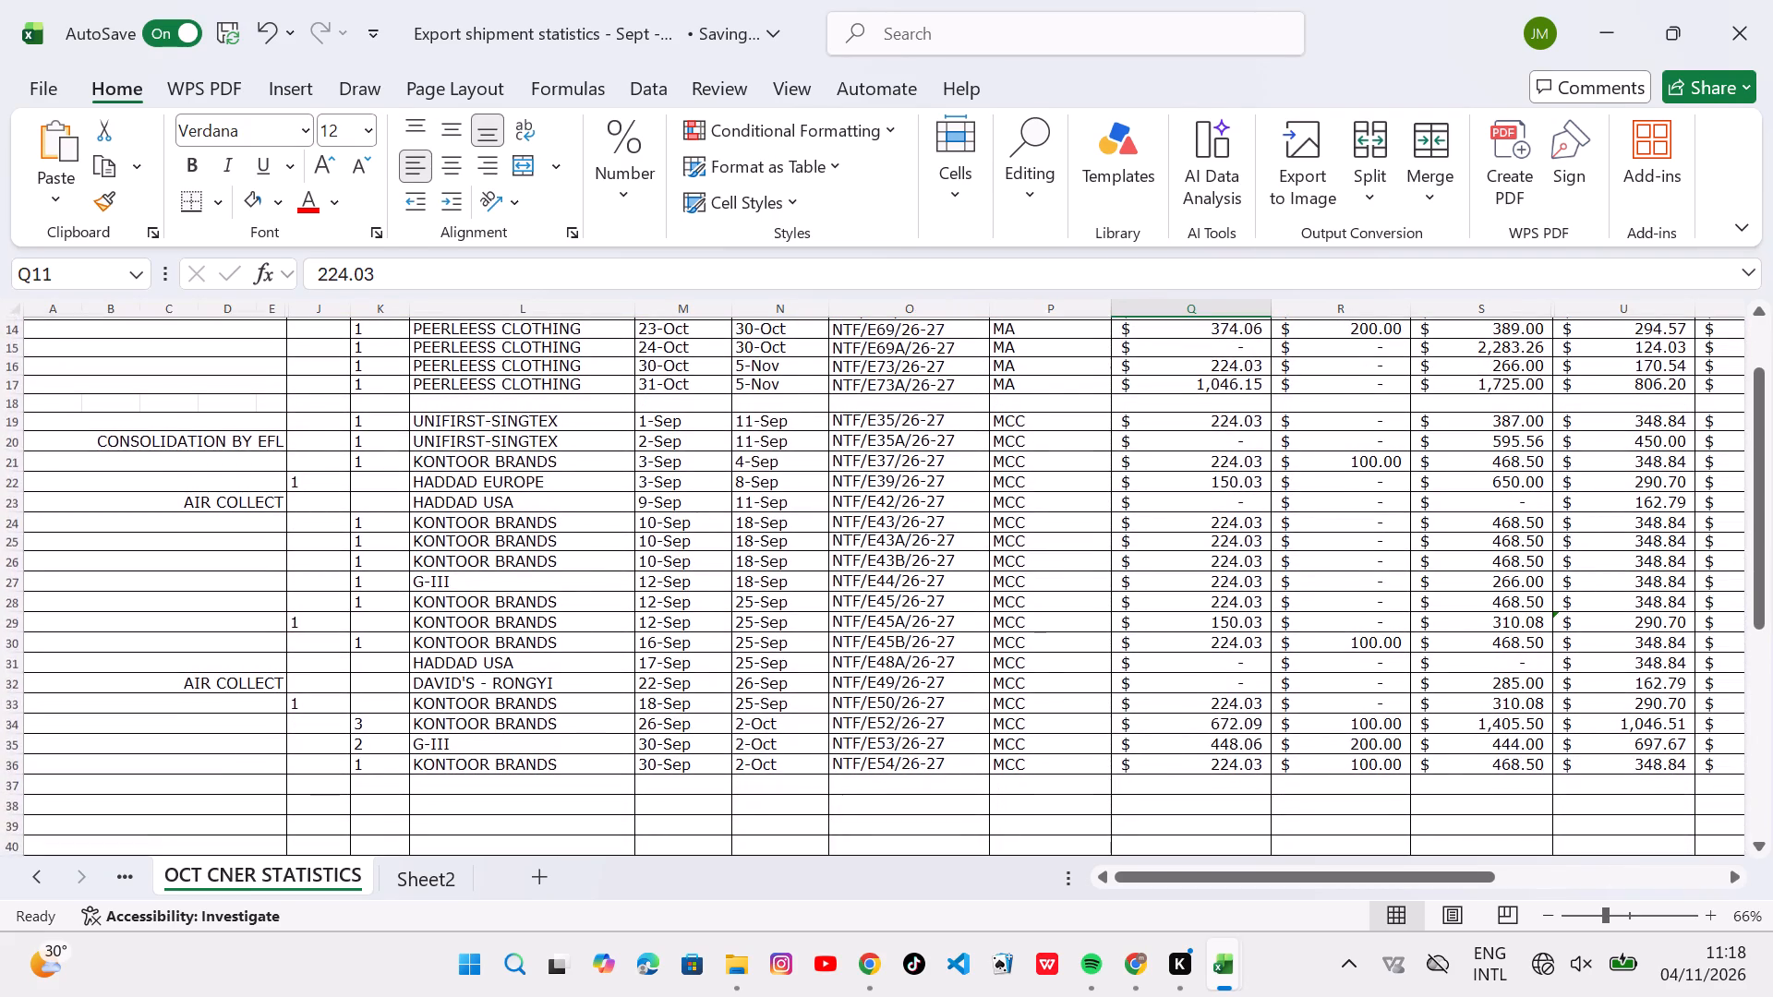
scroll(476, 641, down, 2)
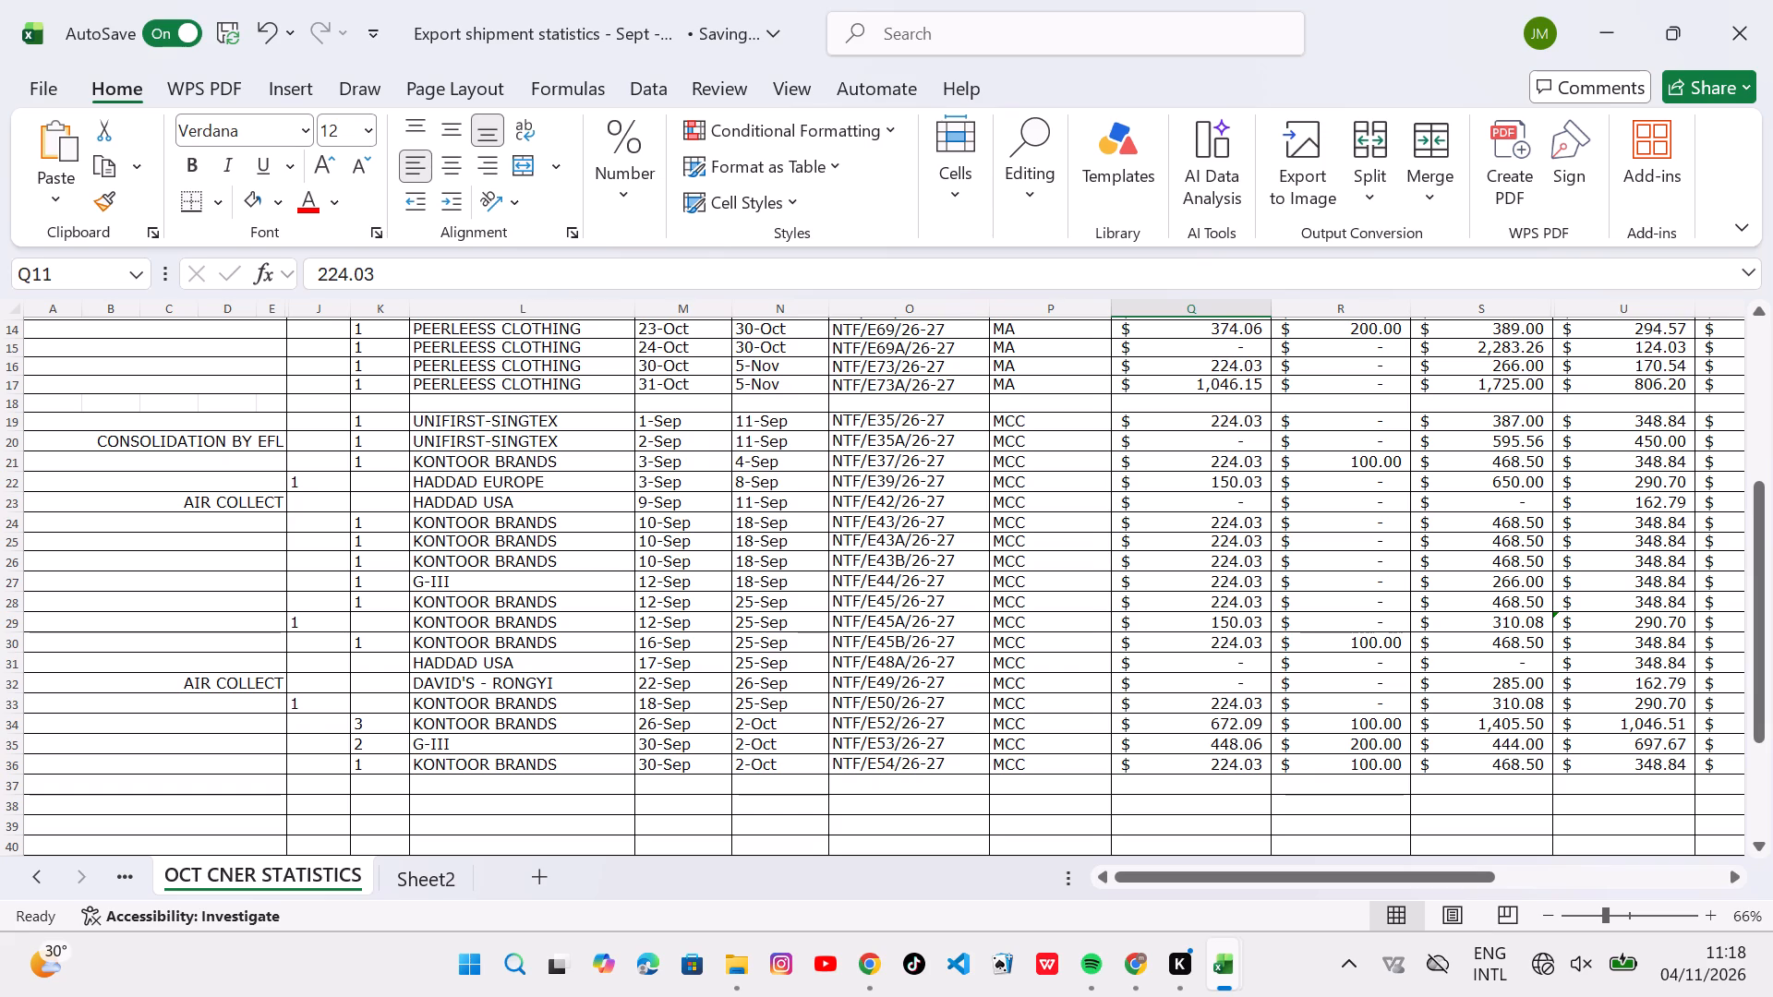
scroll(418, 652, up, 1)
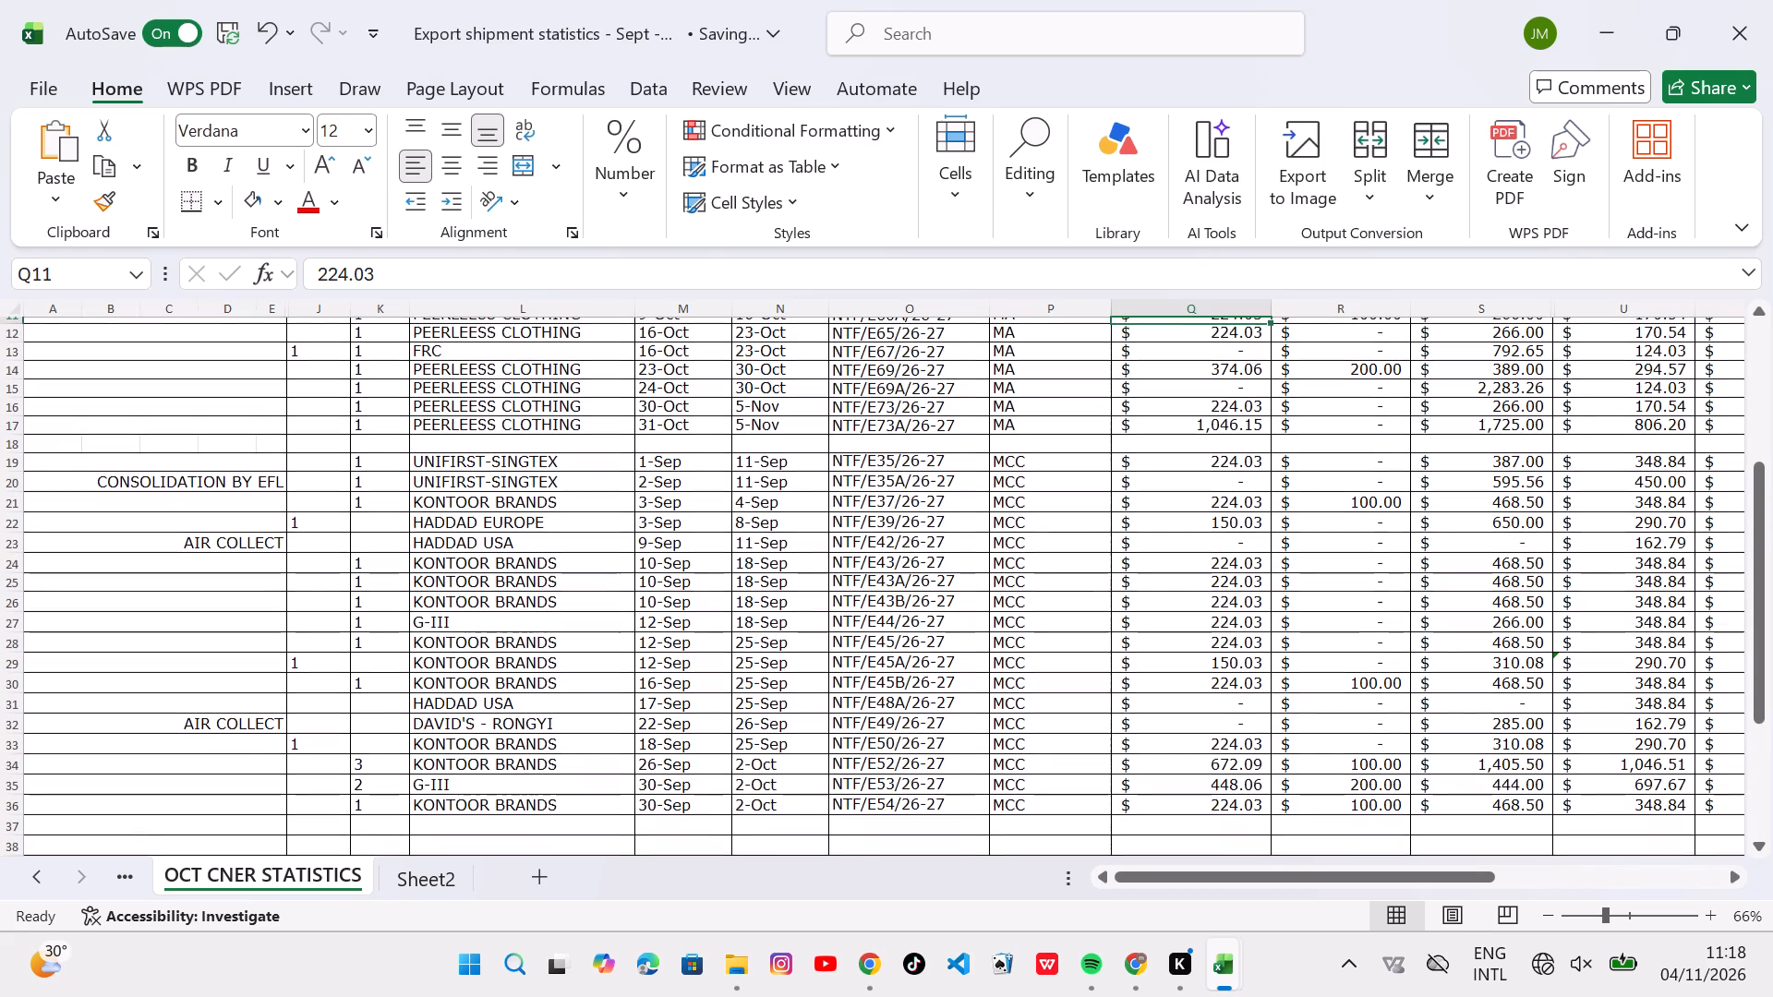
click(877, 973)
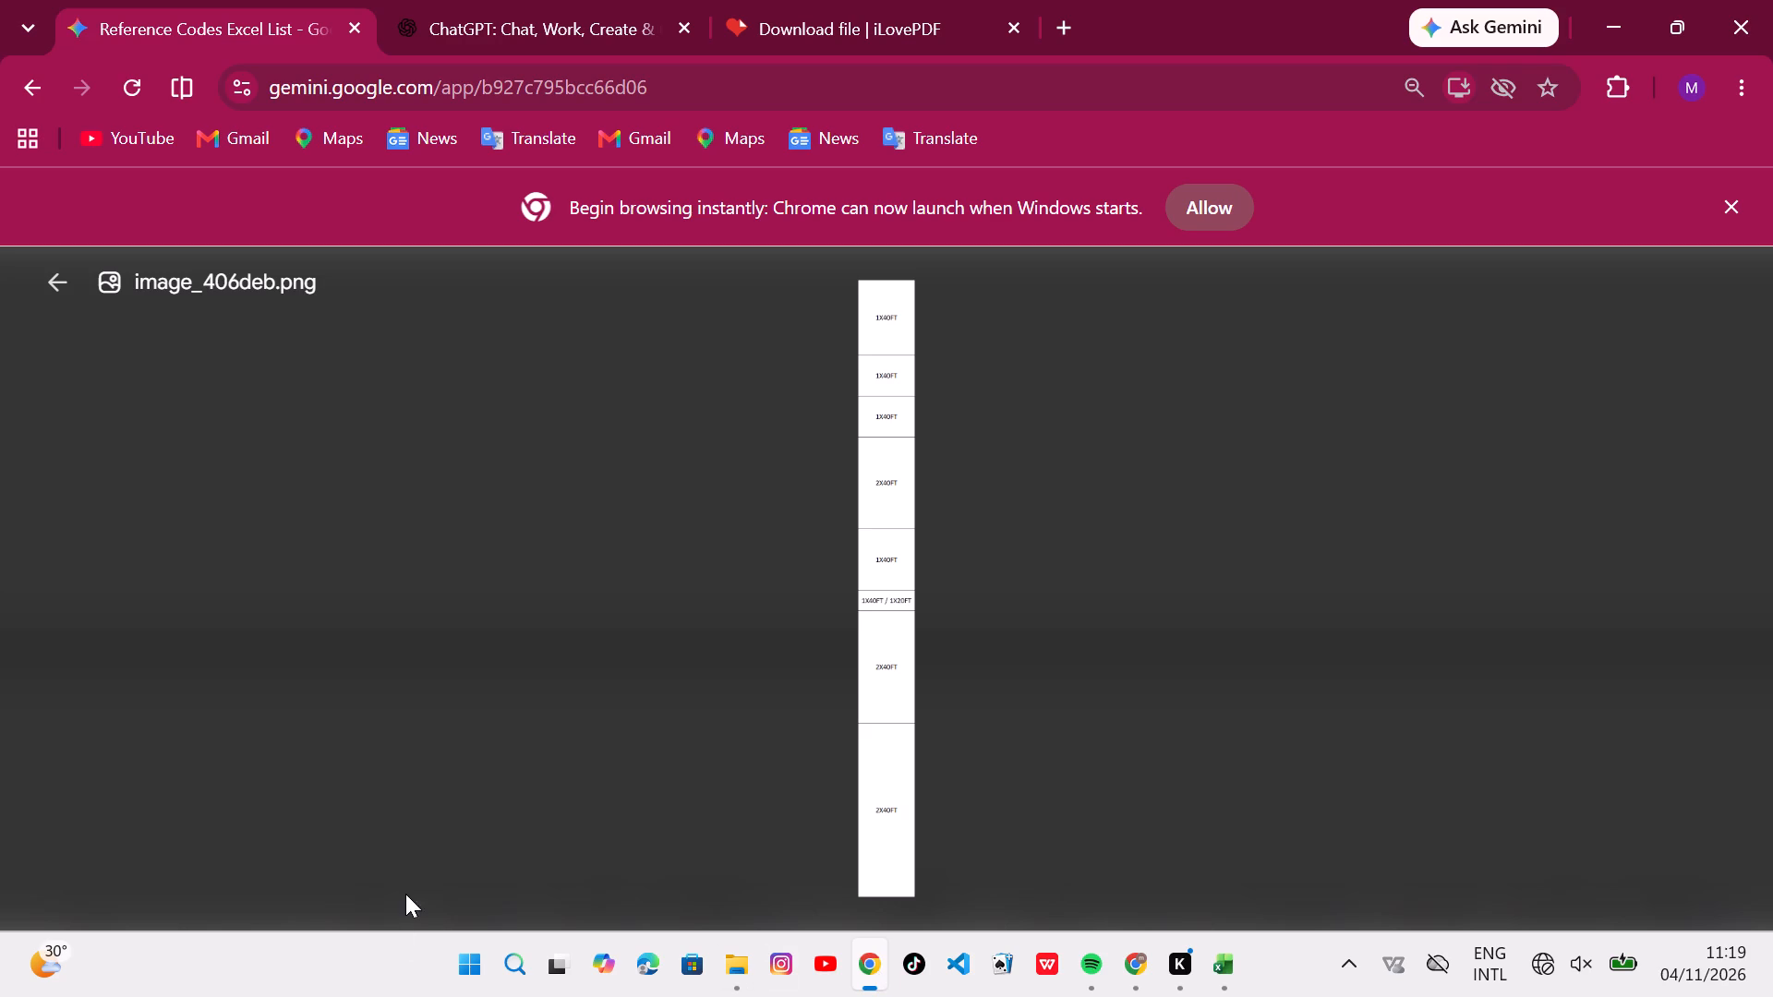
click(66, 276)
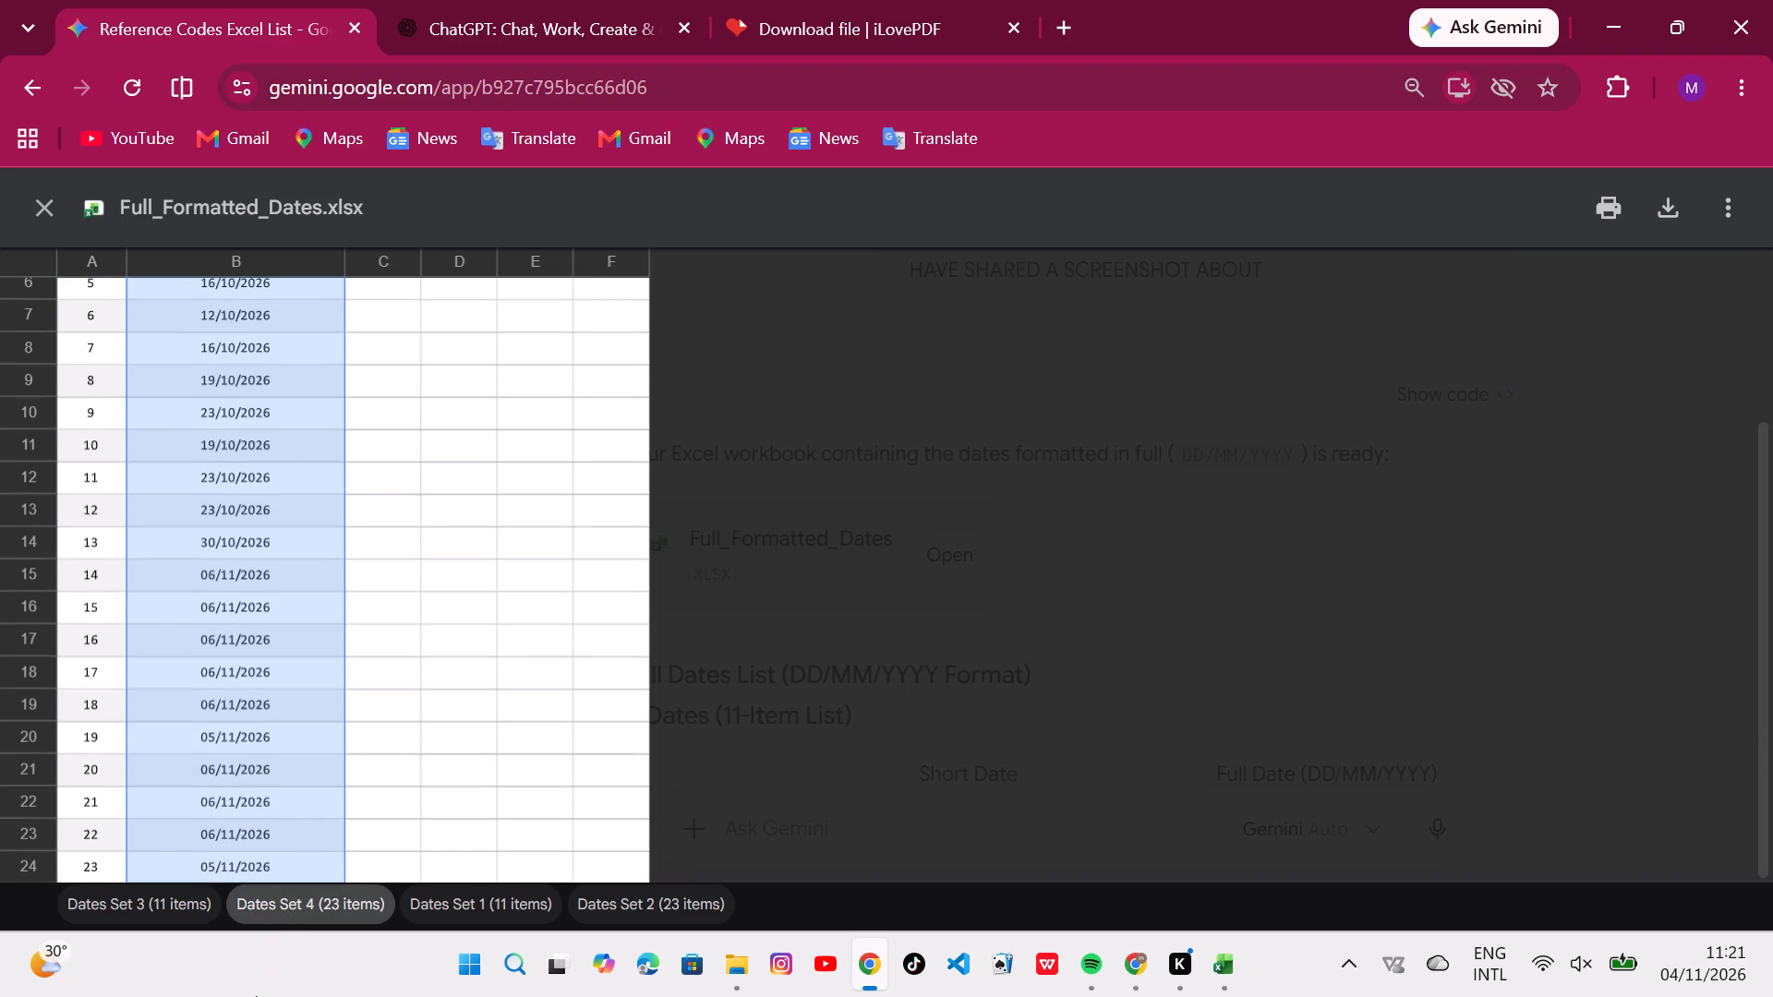
drag(256, 996, 302, 866)
drag(302, 866, 302, 865)
key(ctrl+c)
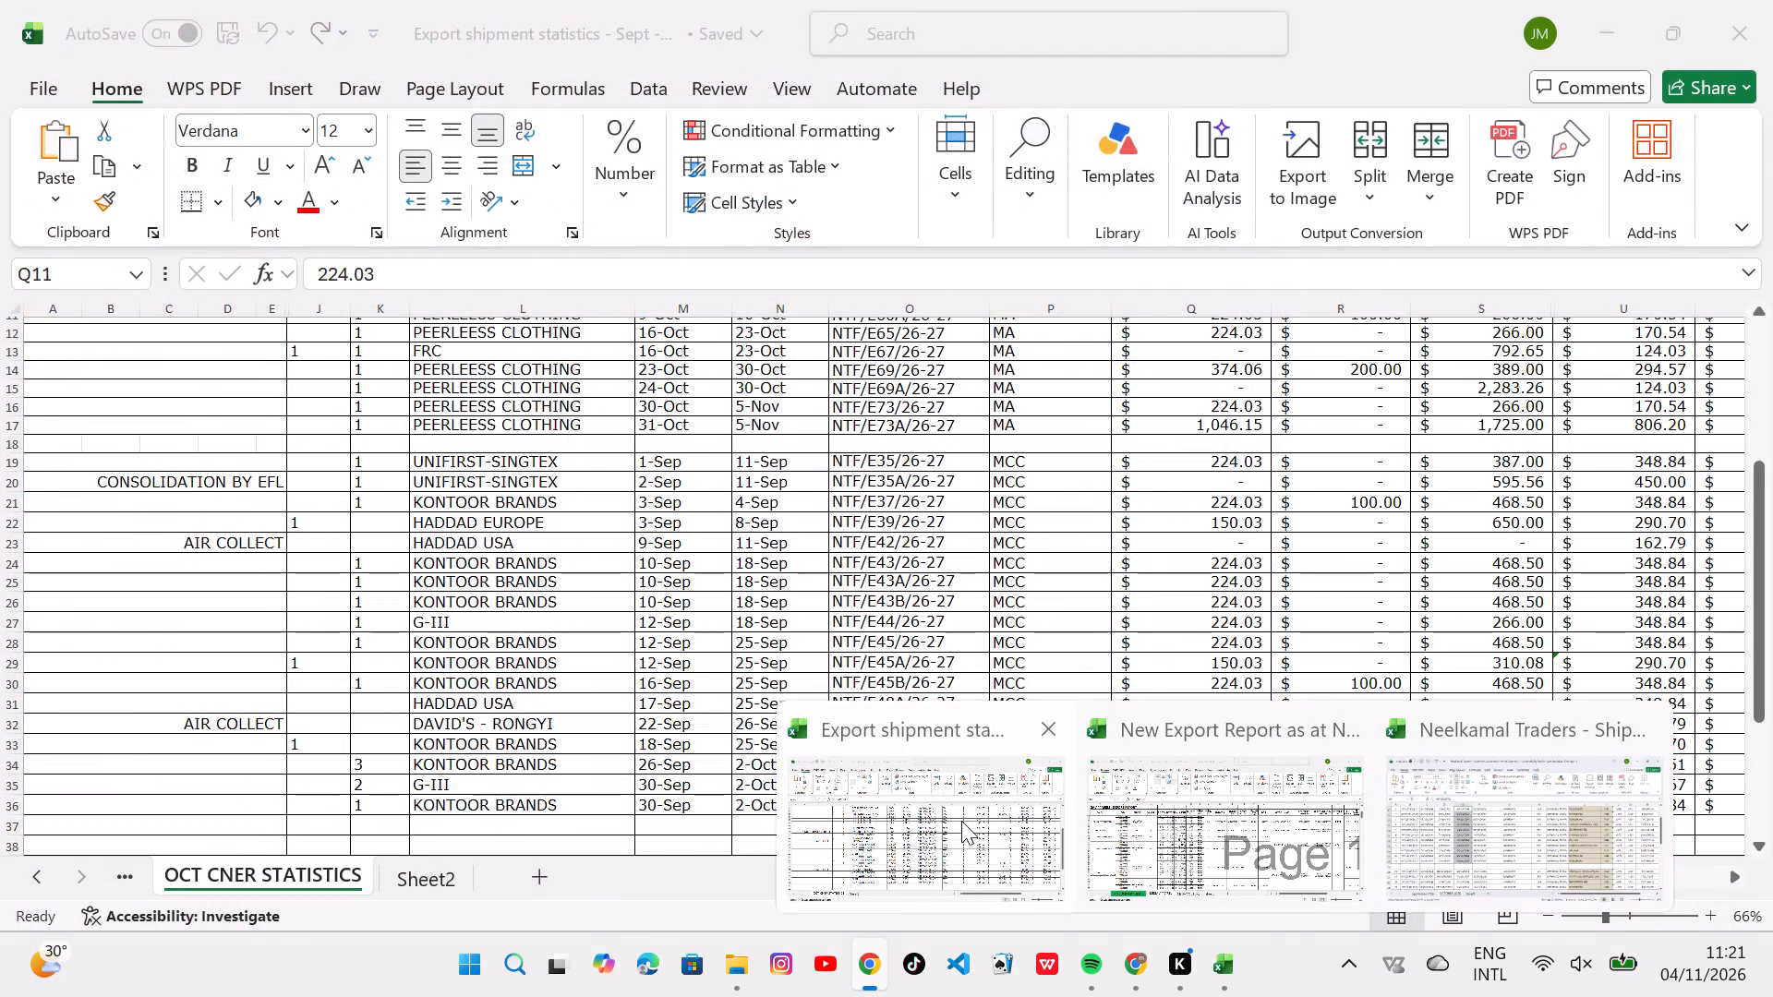
Switch to the Export shipment statistics workbook in Excel and review the MA and MCC rows of OCT CNER STATISTICS.
click(961, 821)
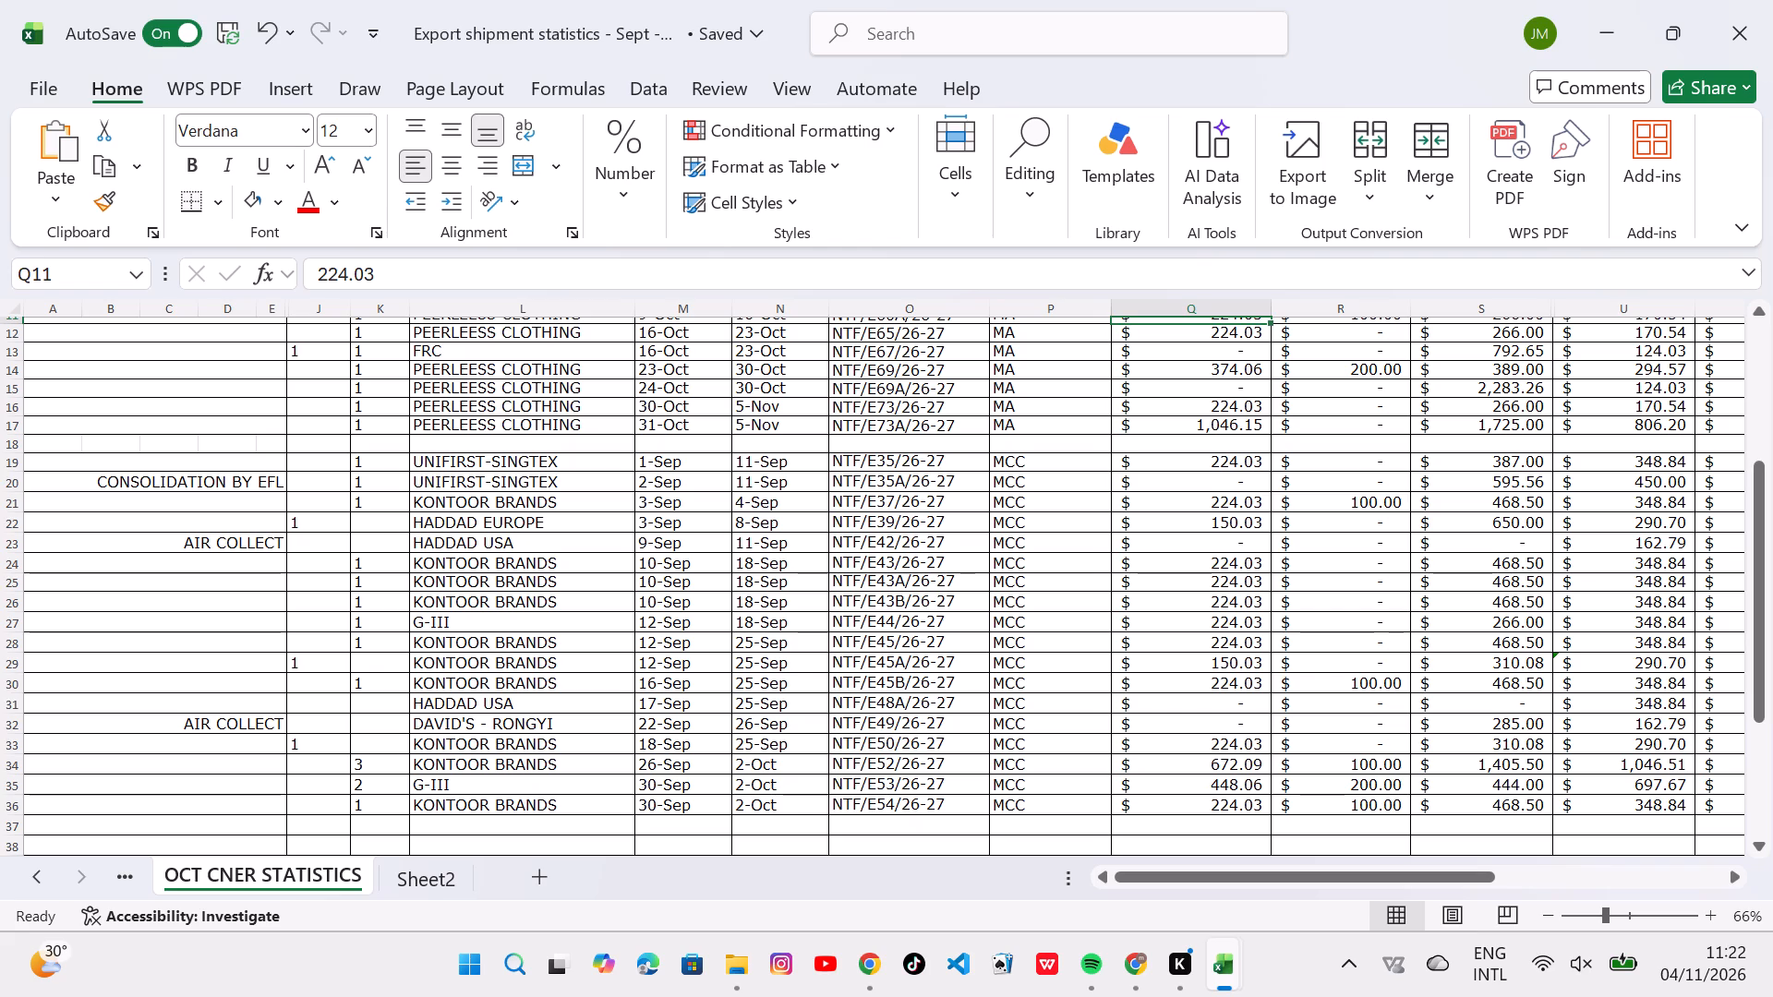
scroll(677, 455, up, 2)
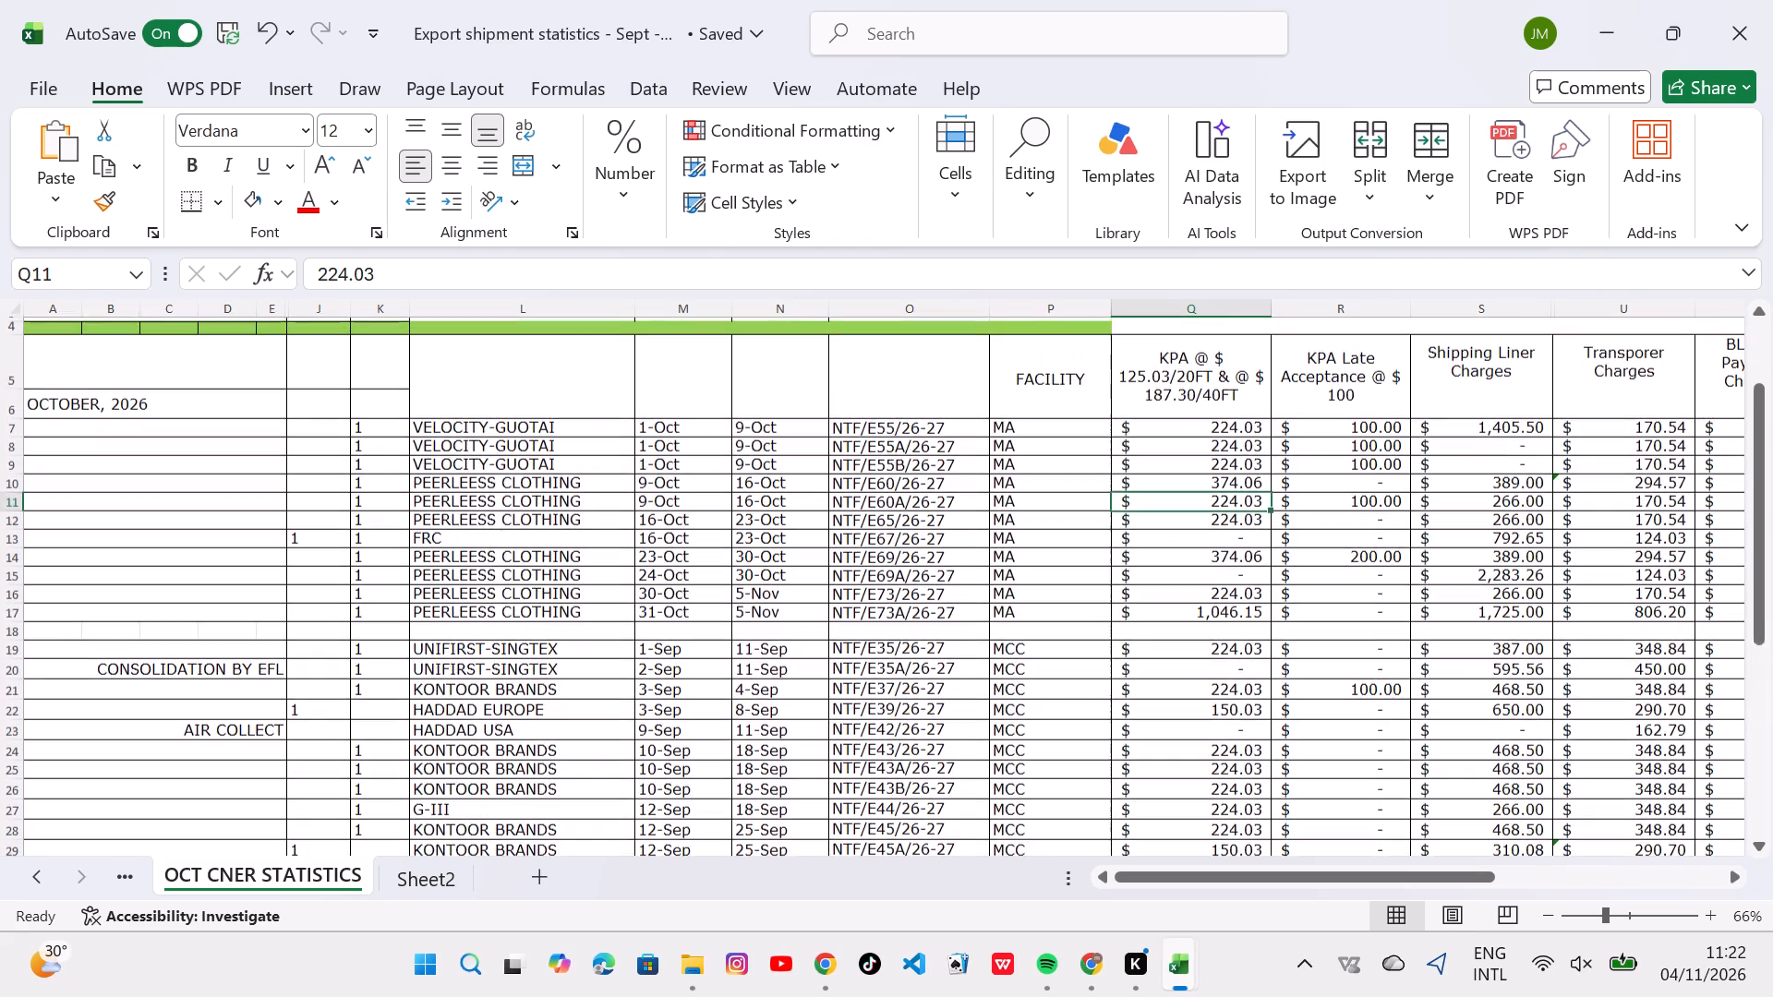
scroll(677, 455, down, 1)
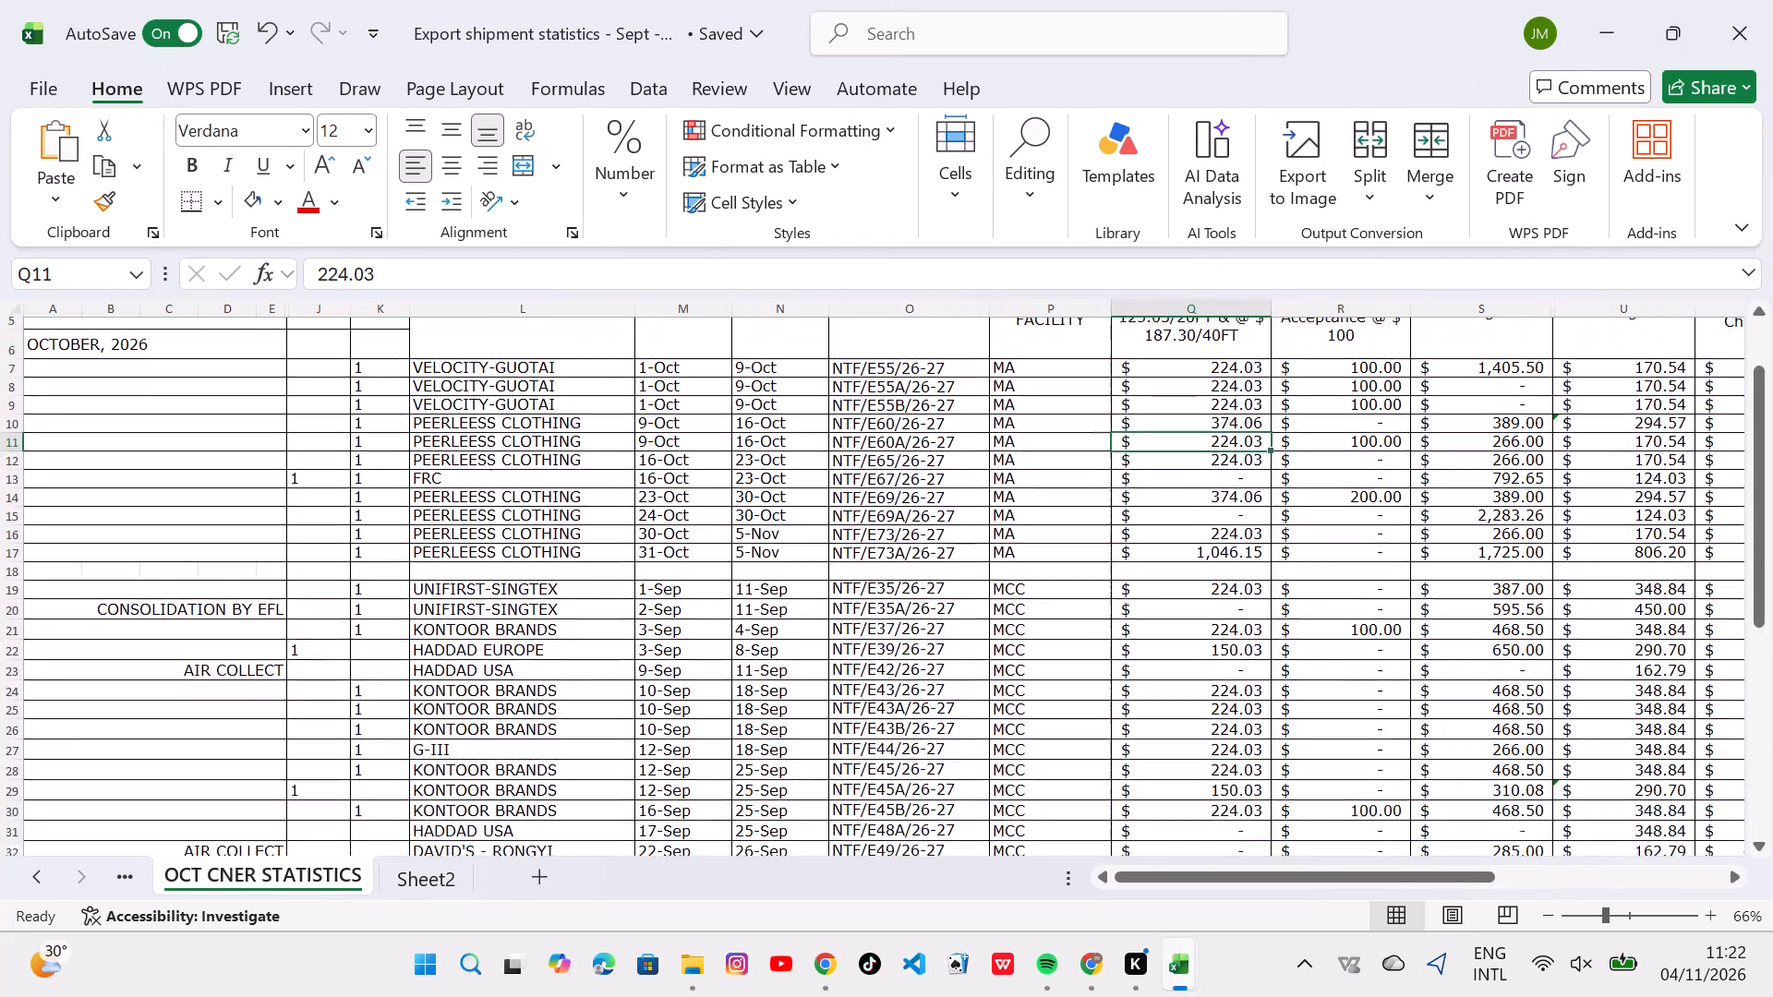
scroll(677, 455, down, 1)
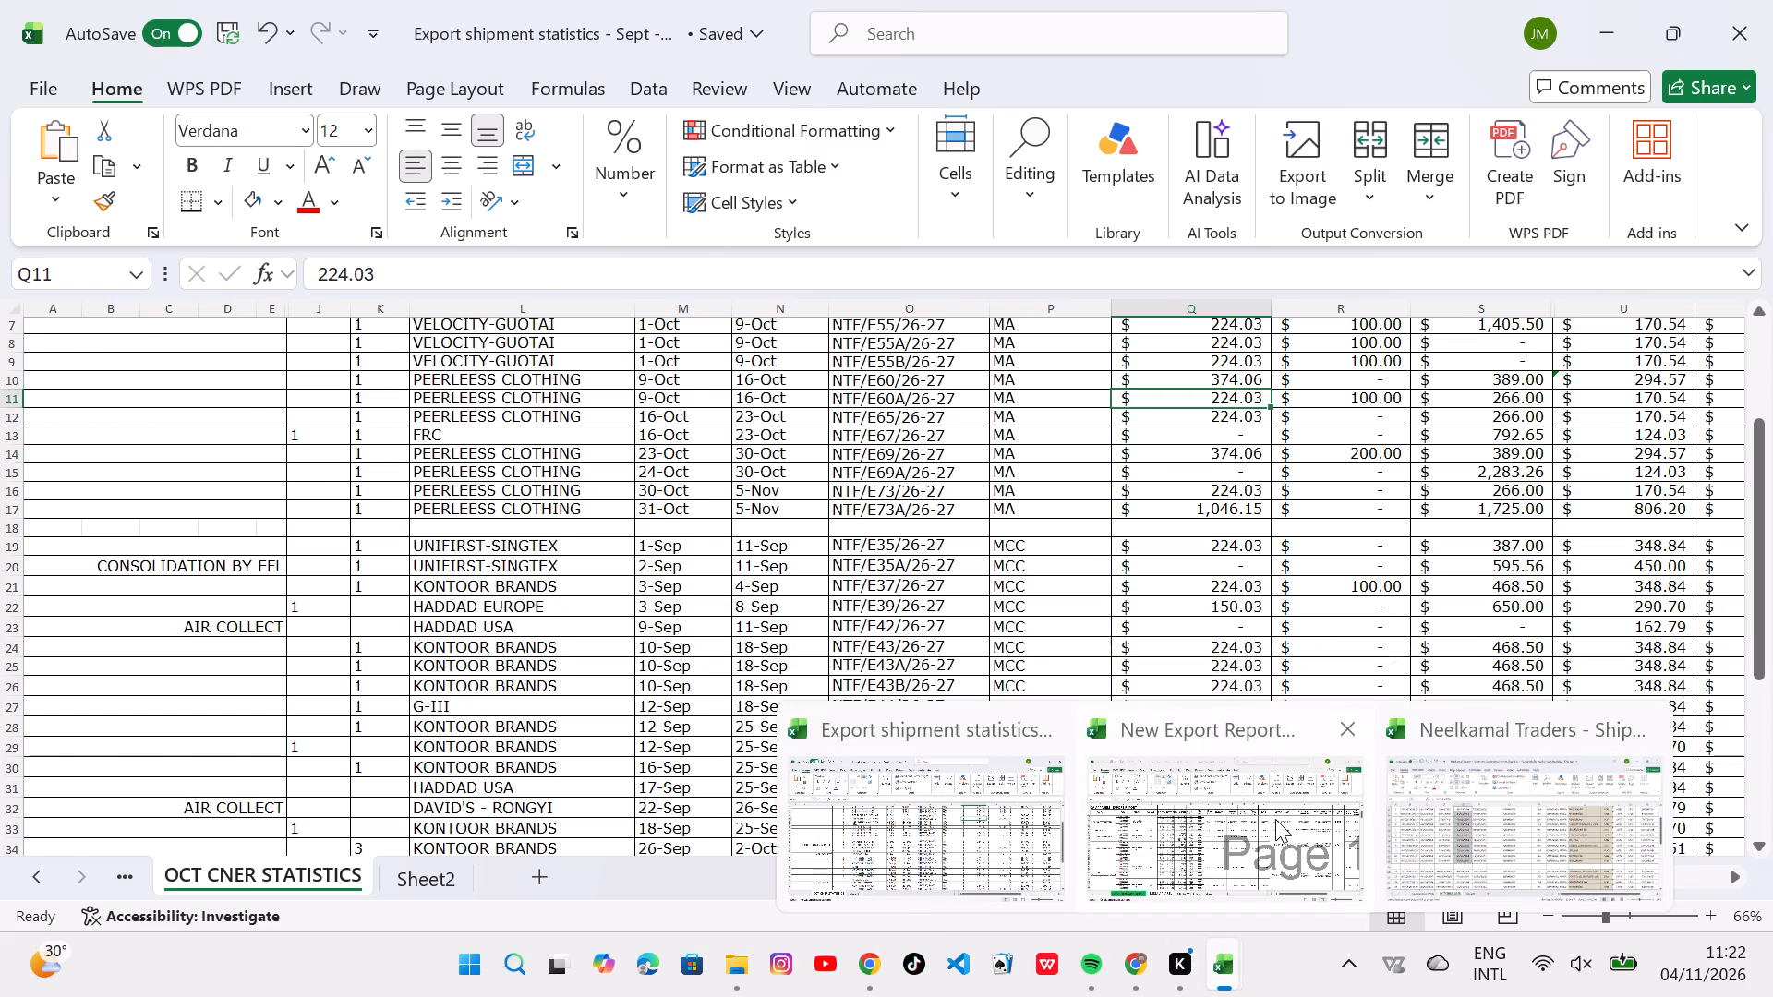
Switch to the New Export Report workbook and examine the invoice, container, ex-factory and ETD columns on the MEGA COUTURE sheet.
click(1276, 817)
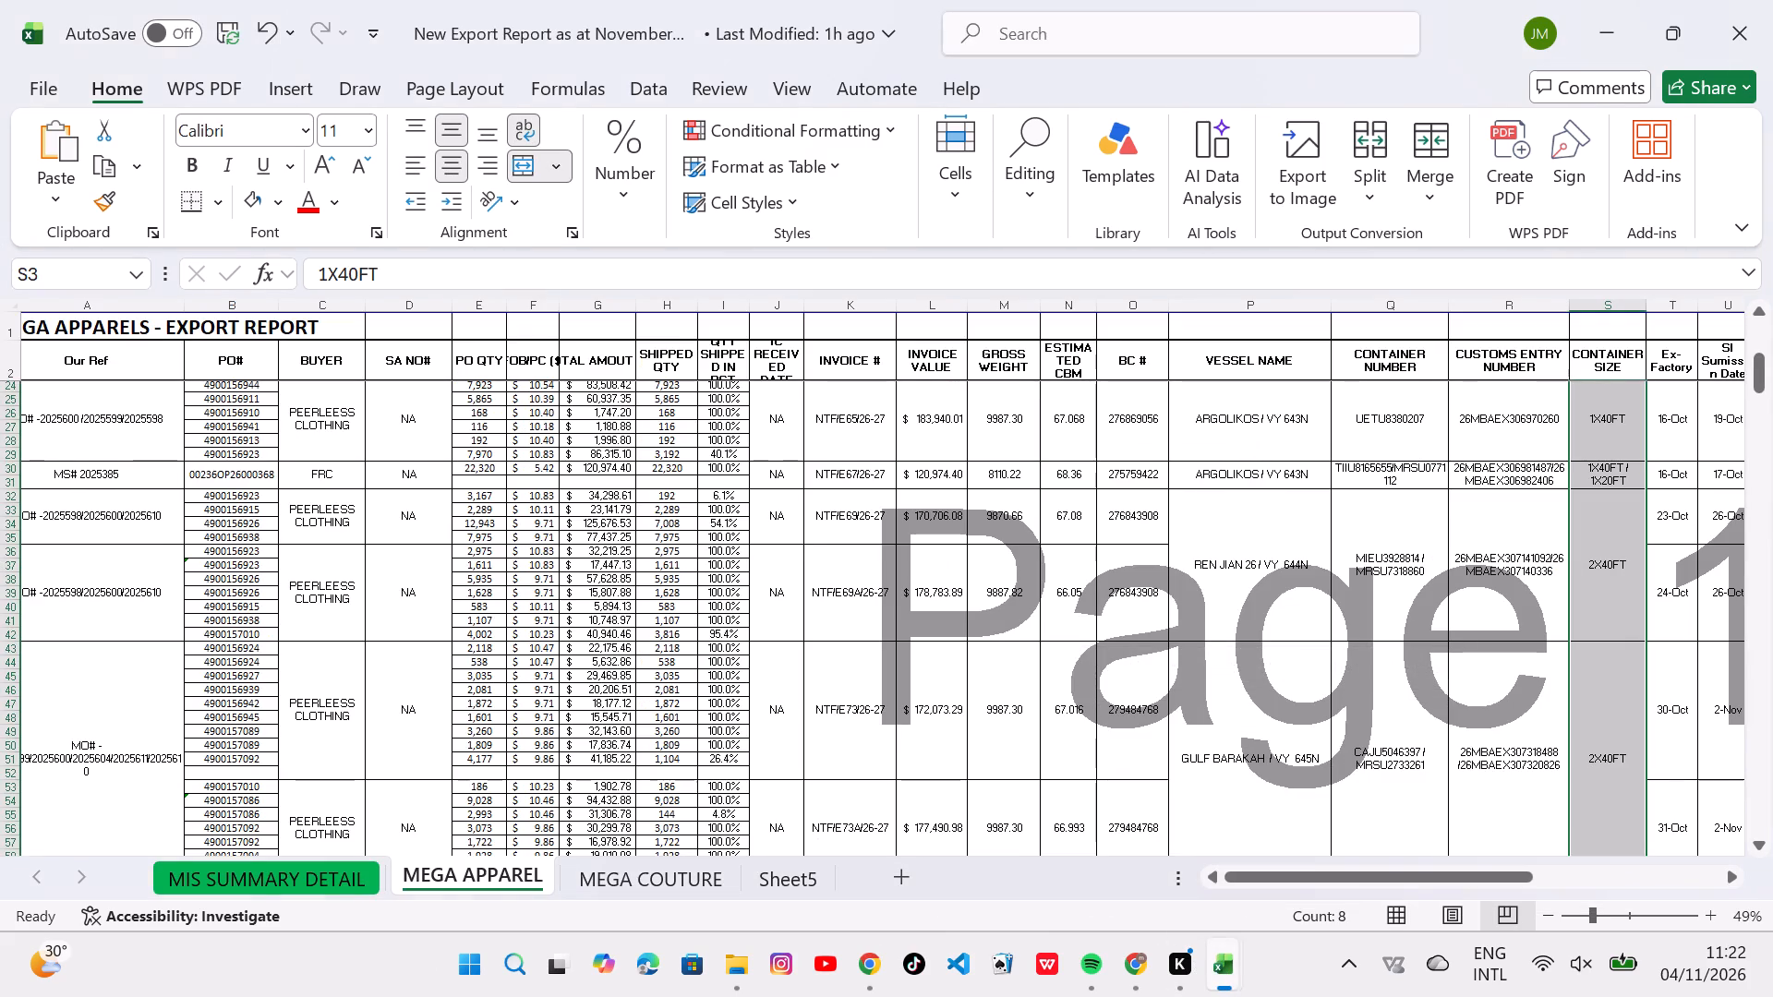
click(657, 882)
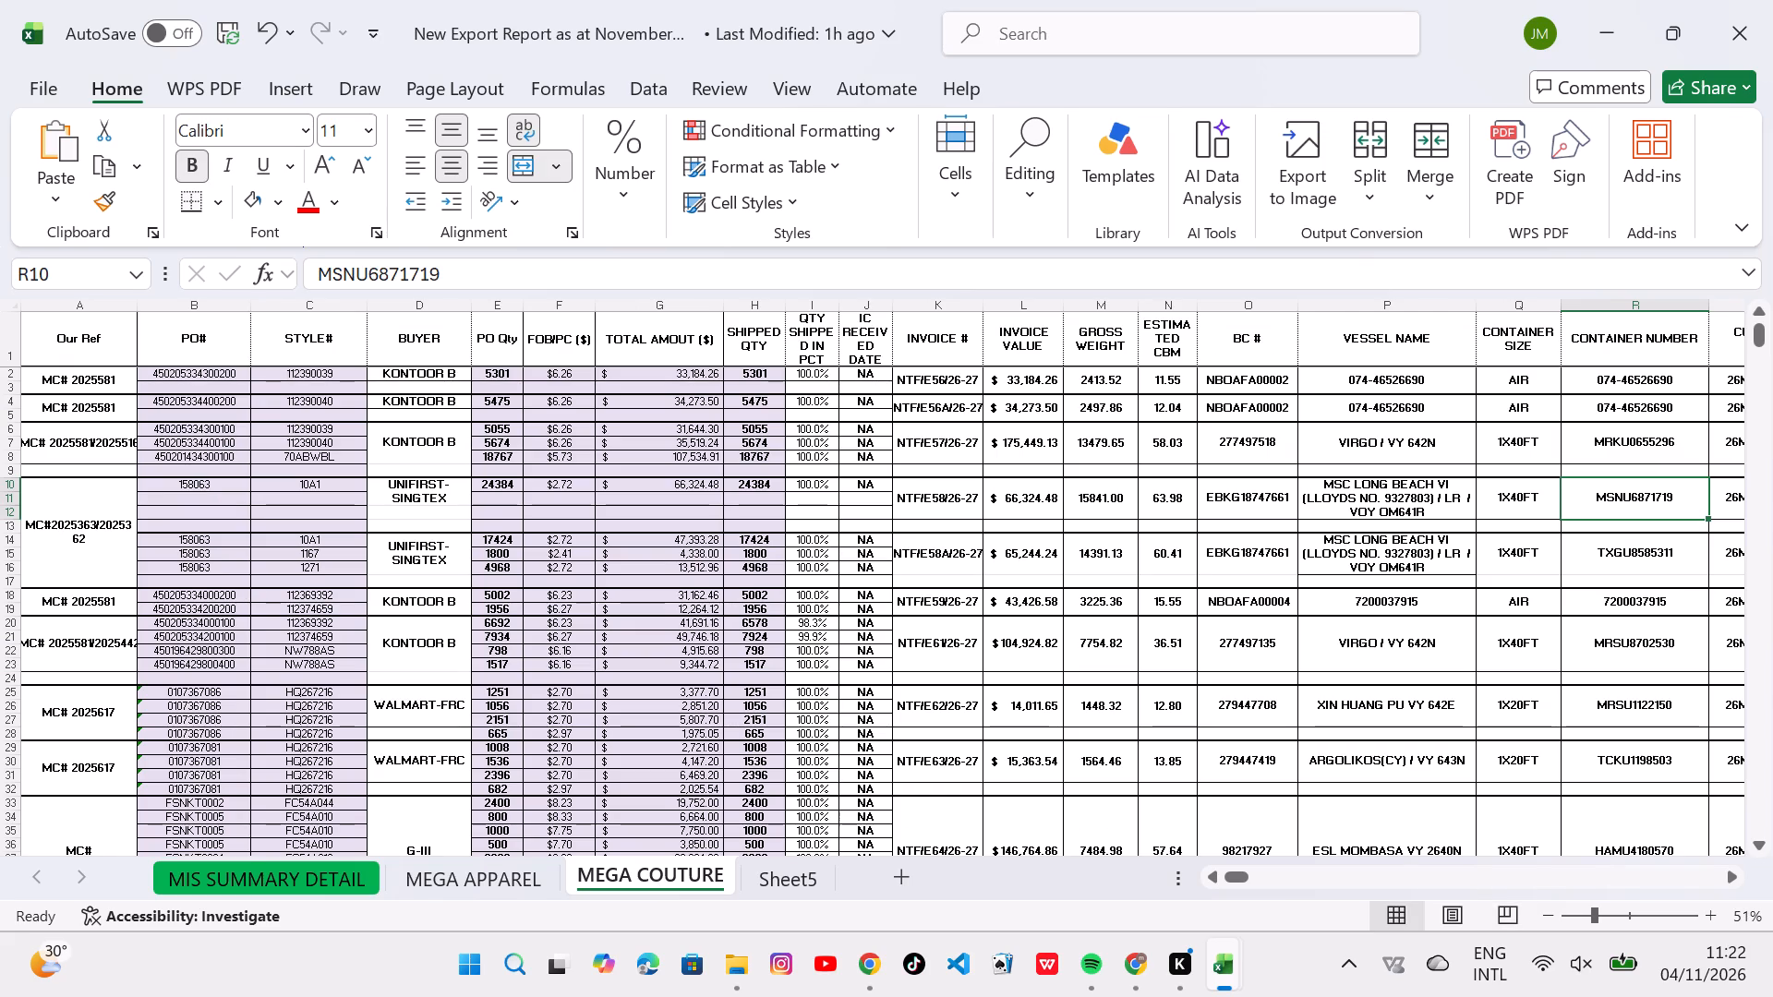
scroll(1097, 621, up, 1)
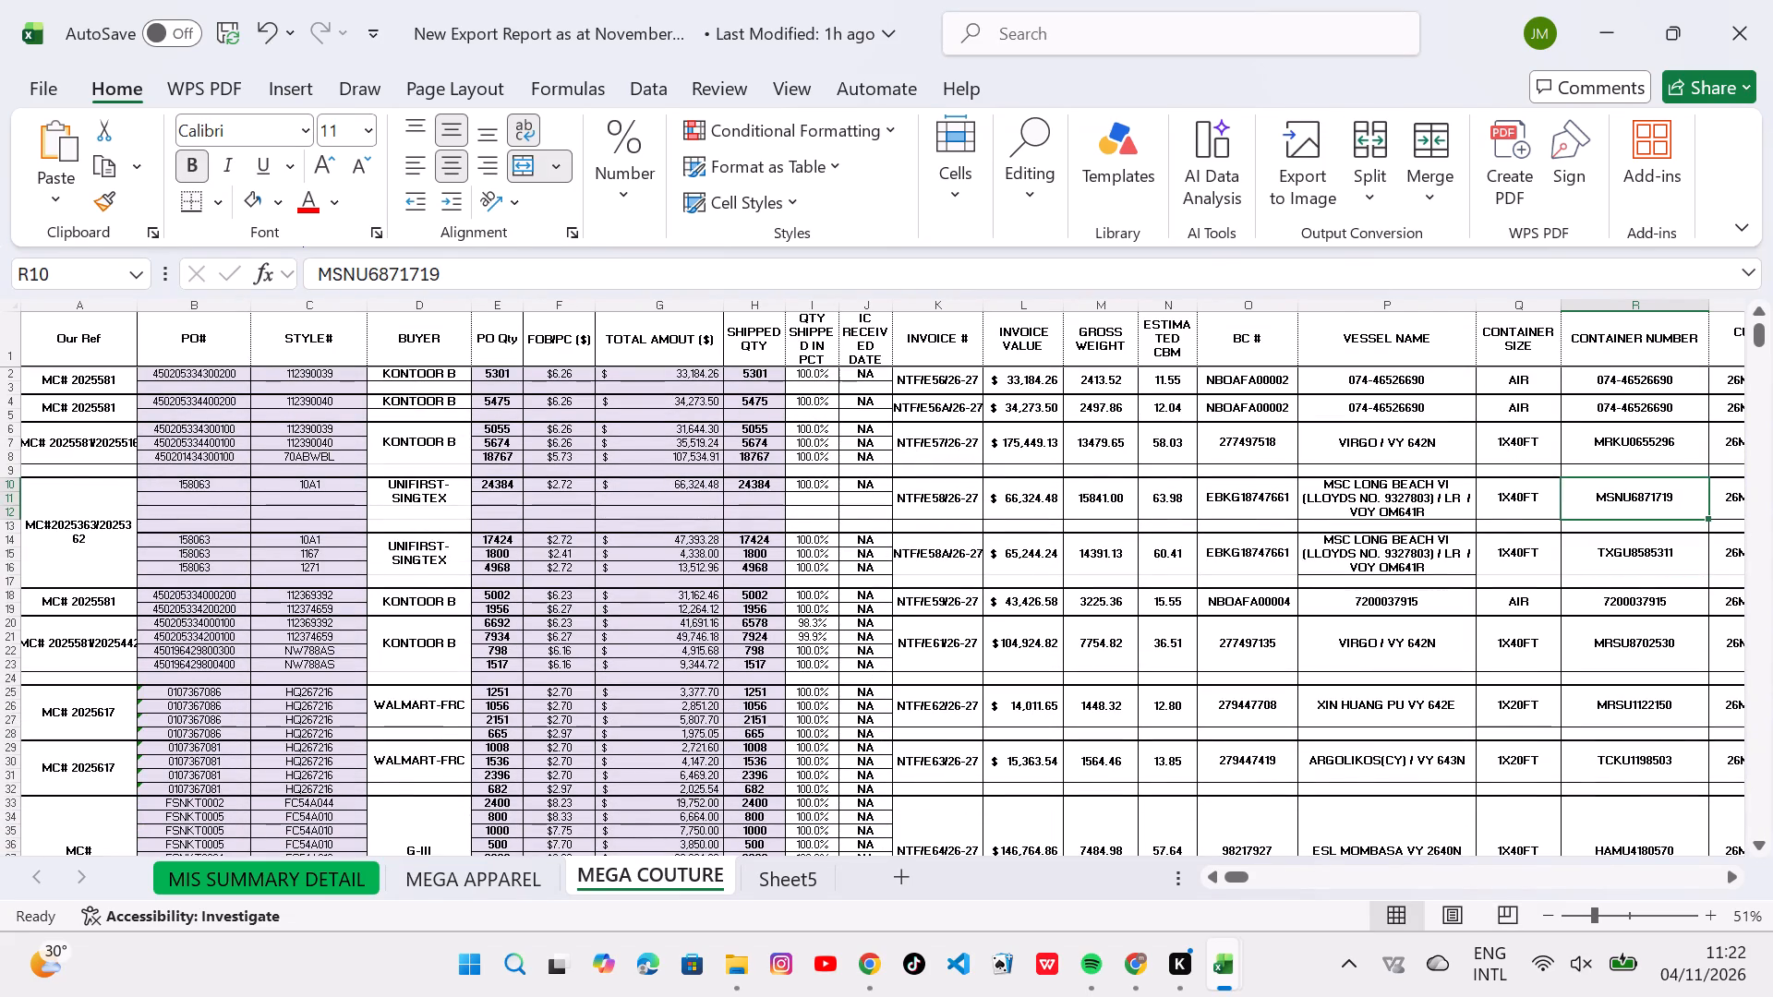
scroll(1455, 505, left, 4)
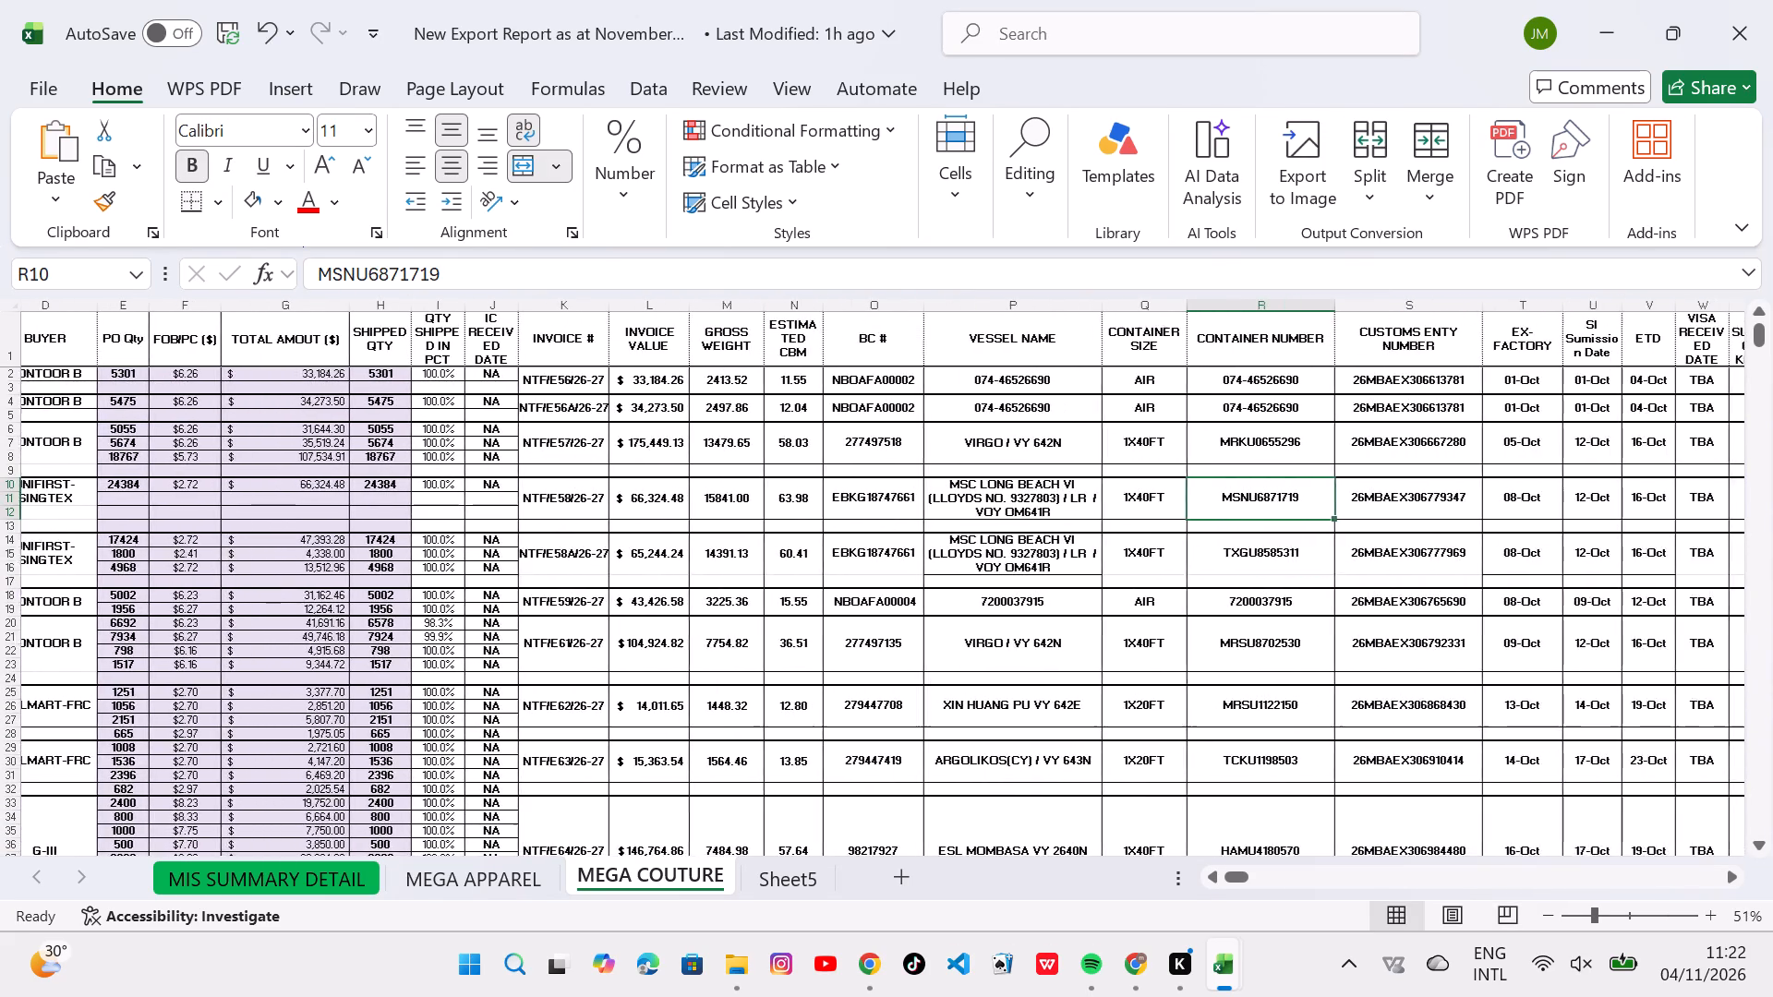
scroll(1455, 505, right, 1)
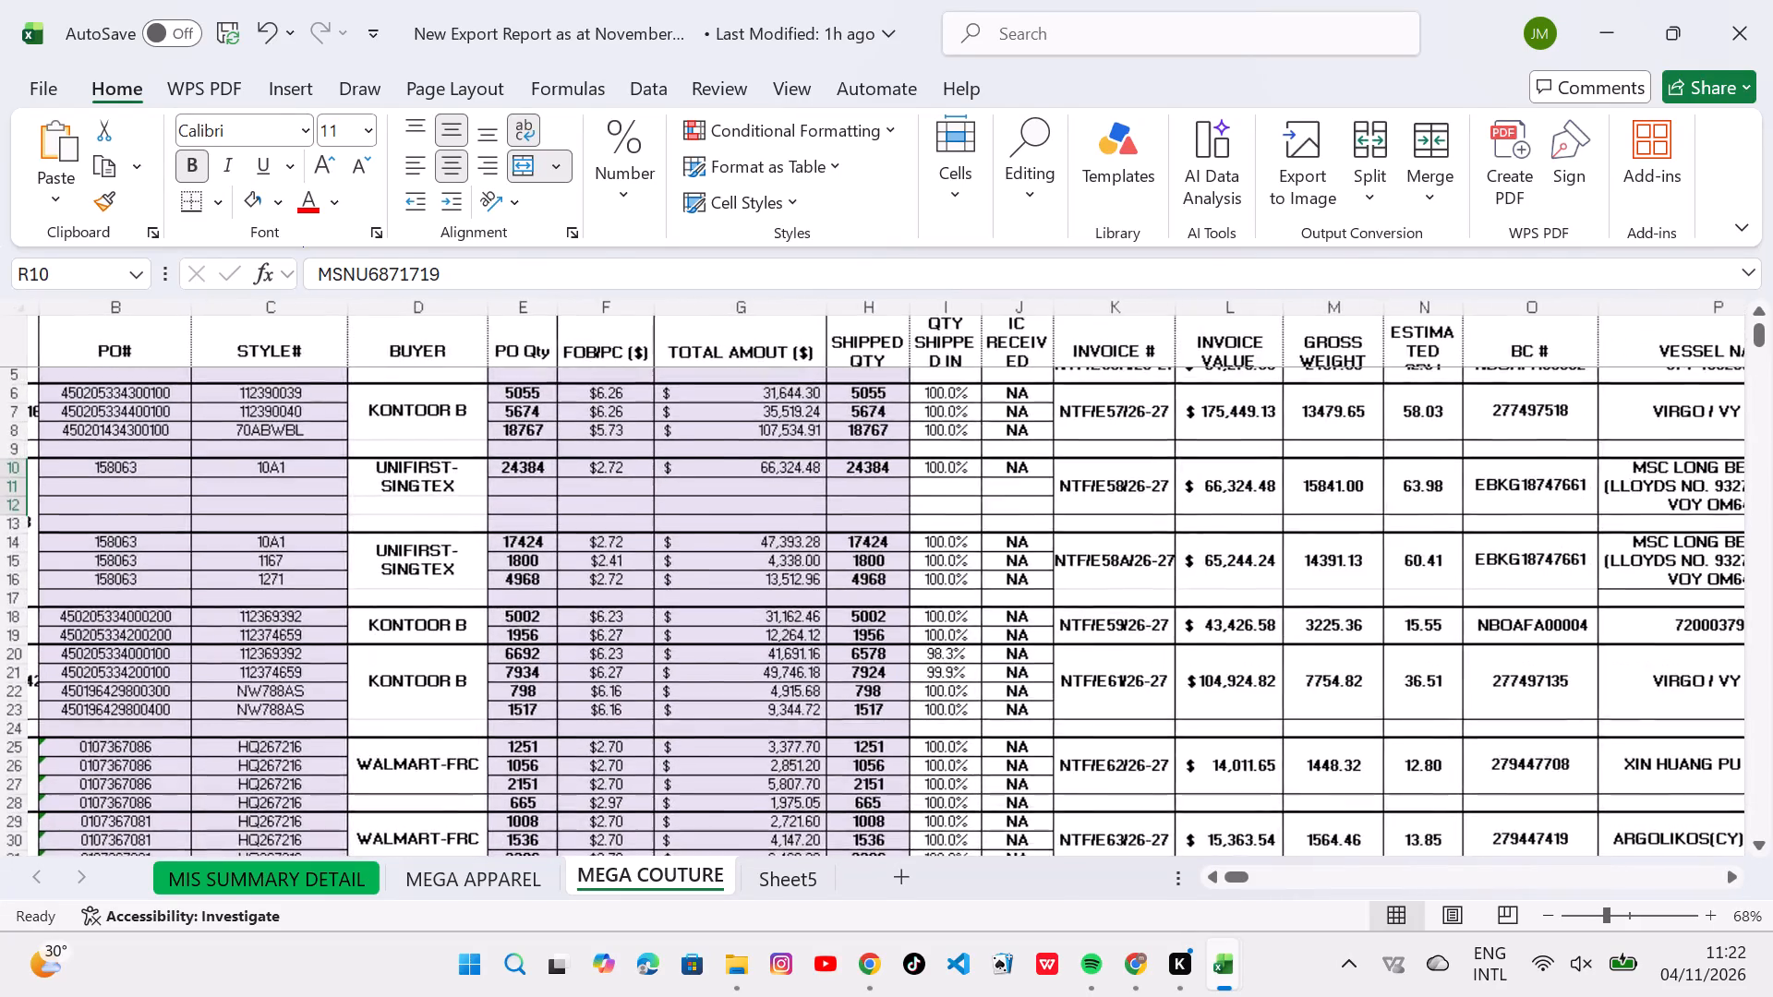
scroll(444, 533, right, 2)
scroll(444, 533, up, 3)
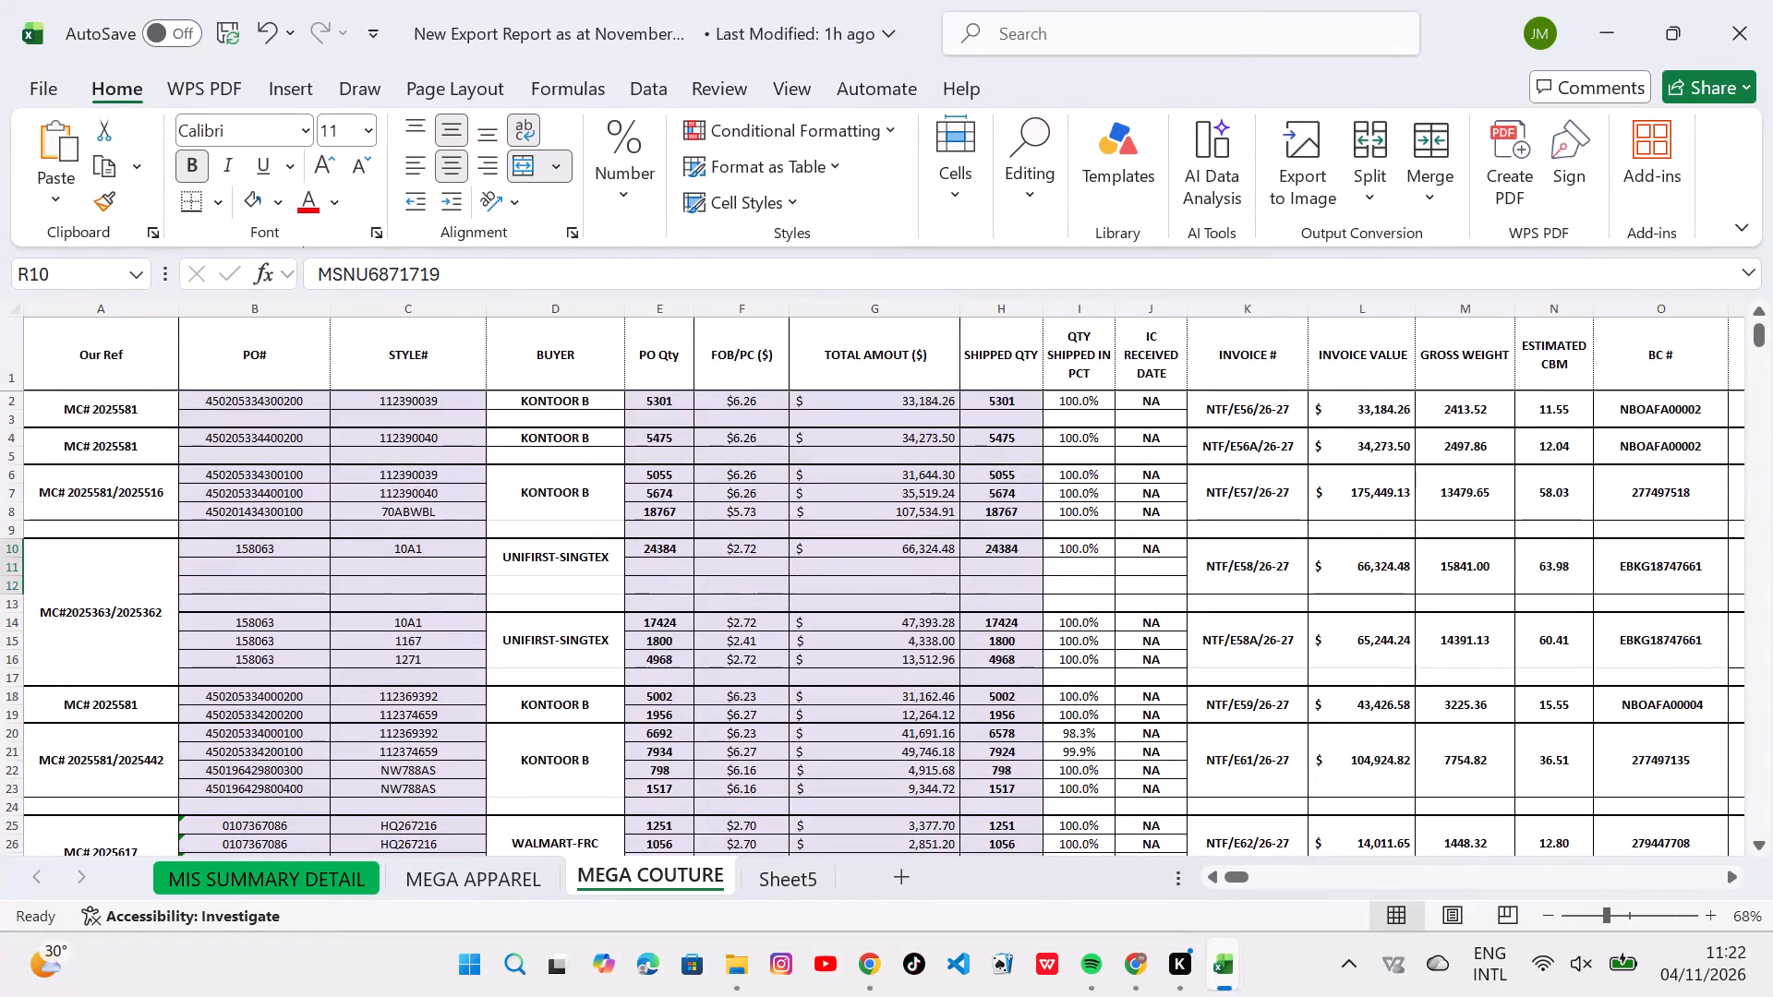
scroll(1041, 450, left, 3)
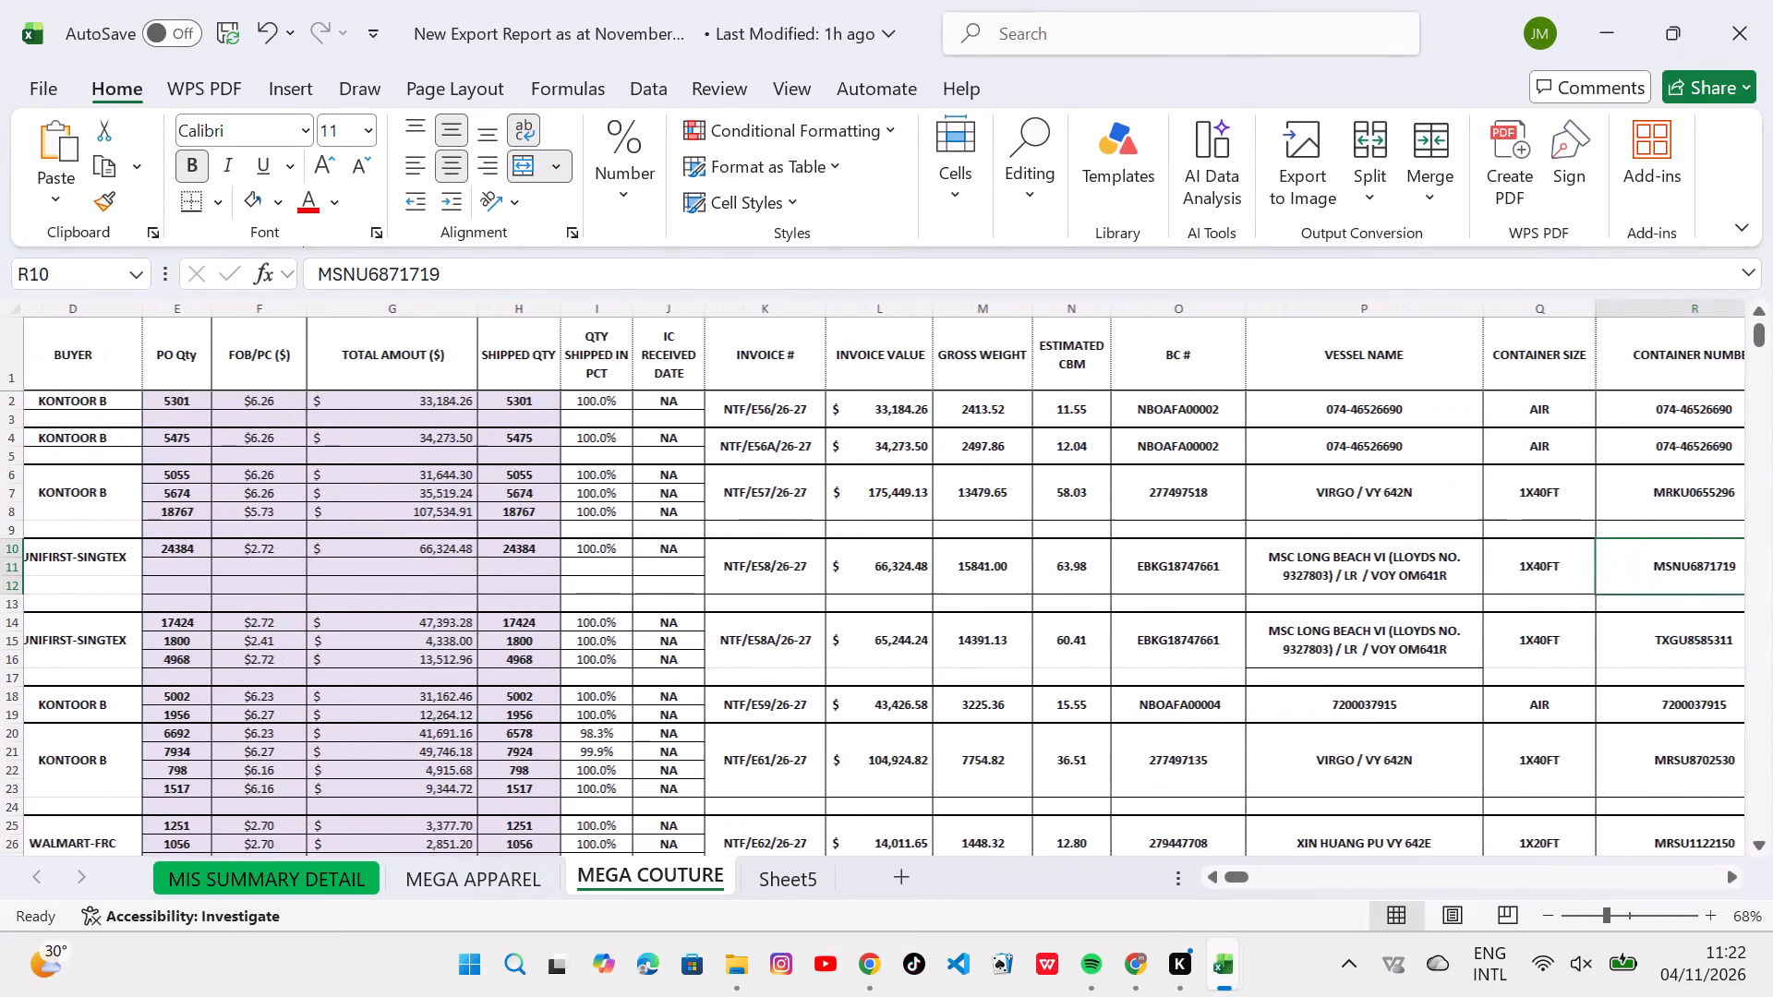
scroll(1041, 450, left, 2)
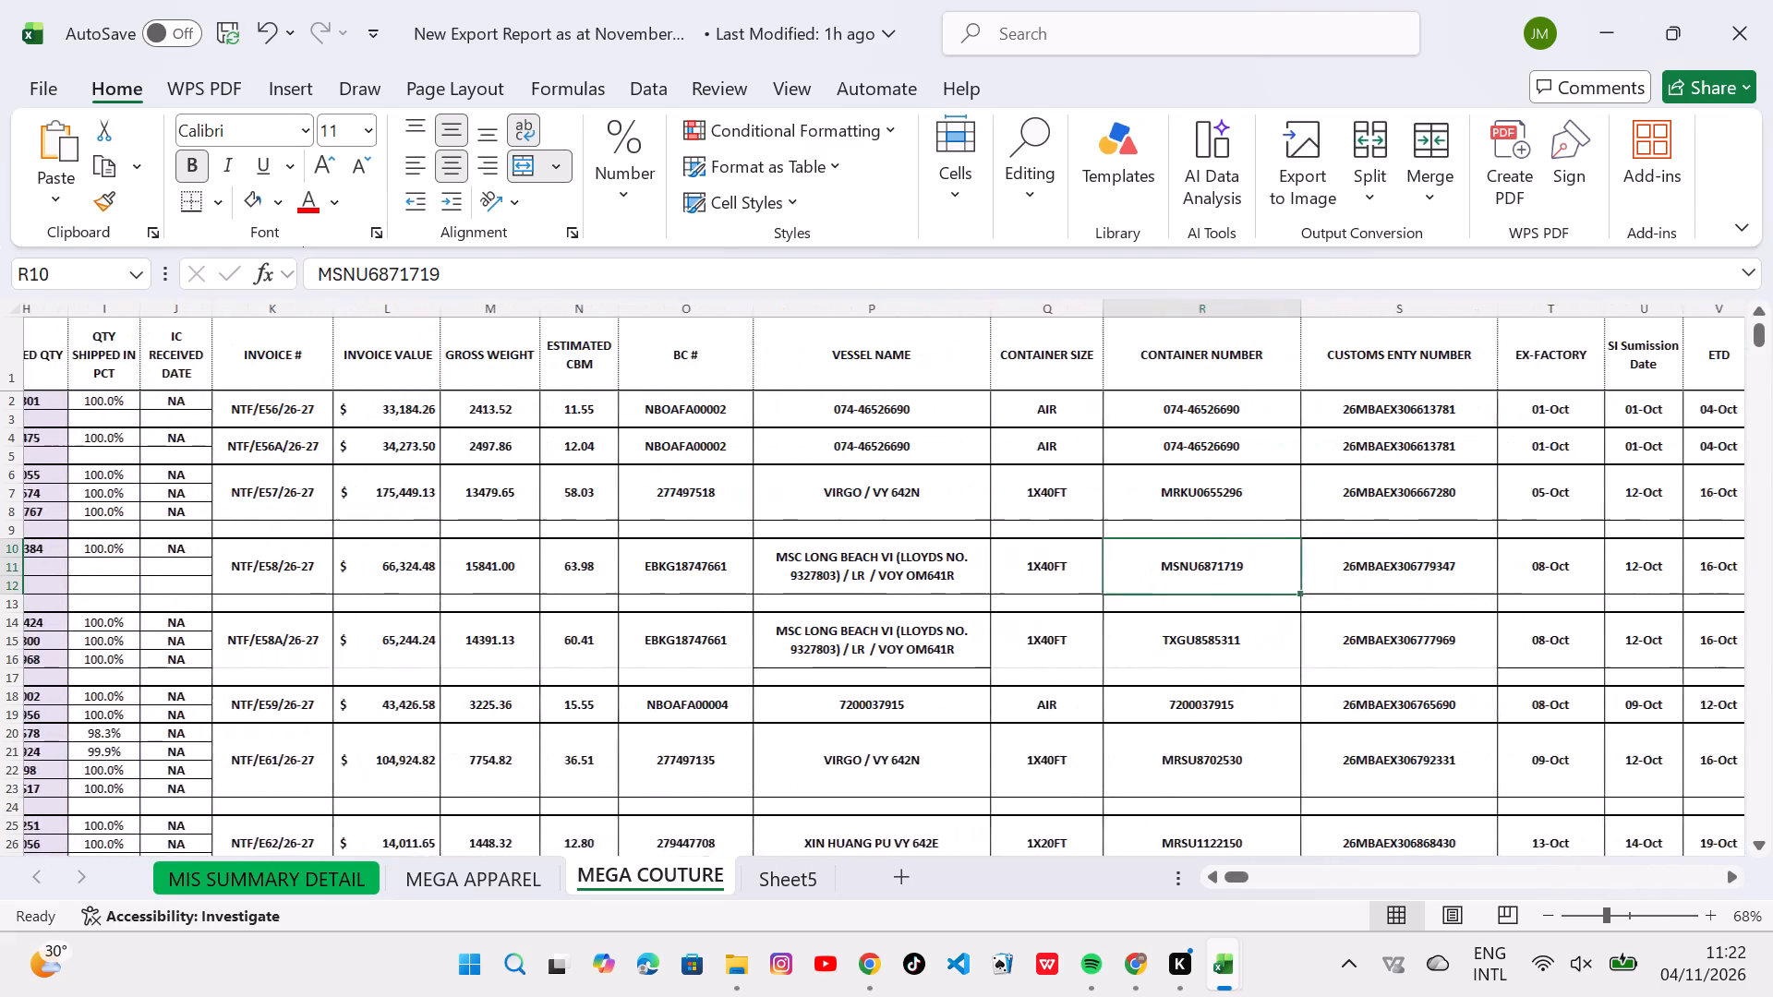
scroll(1041, 450, left, 2)
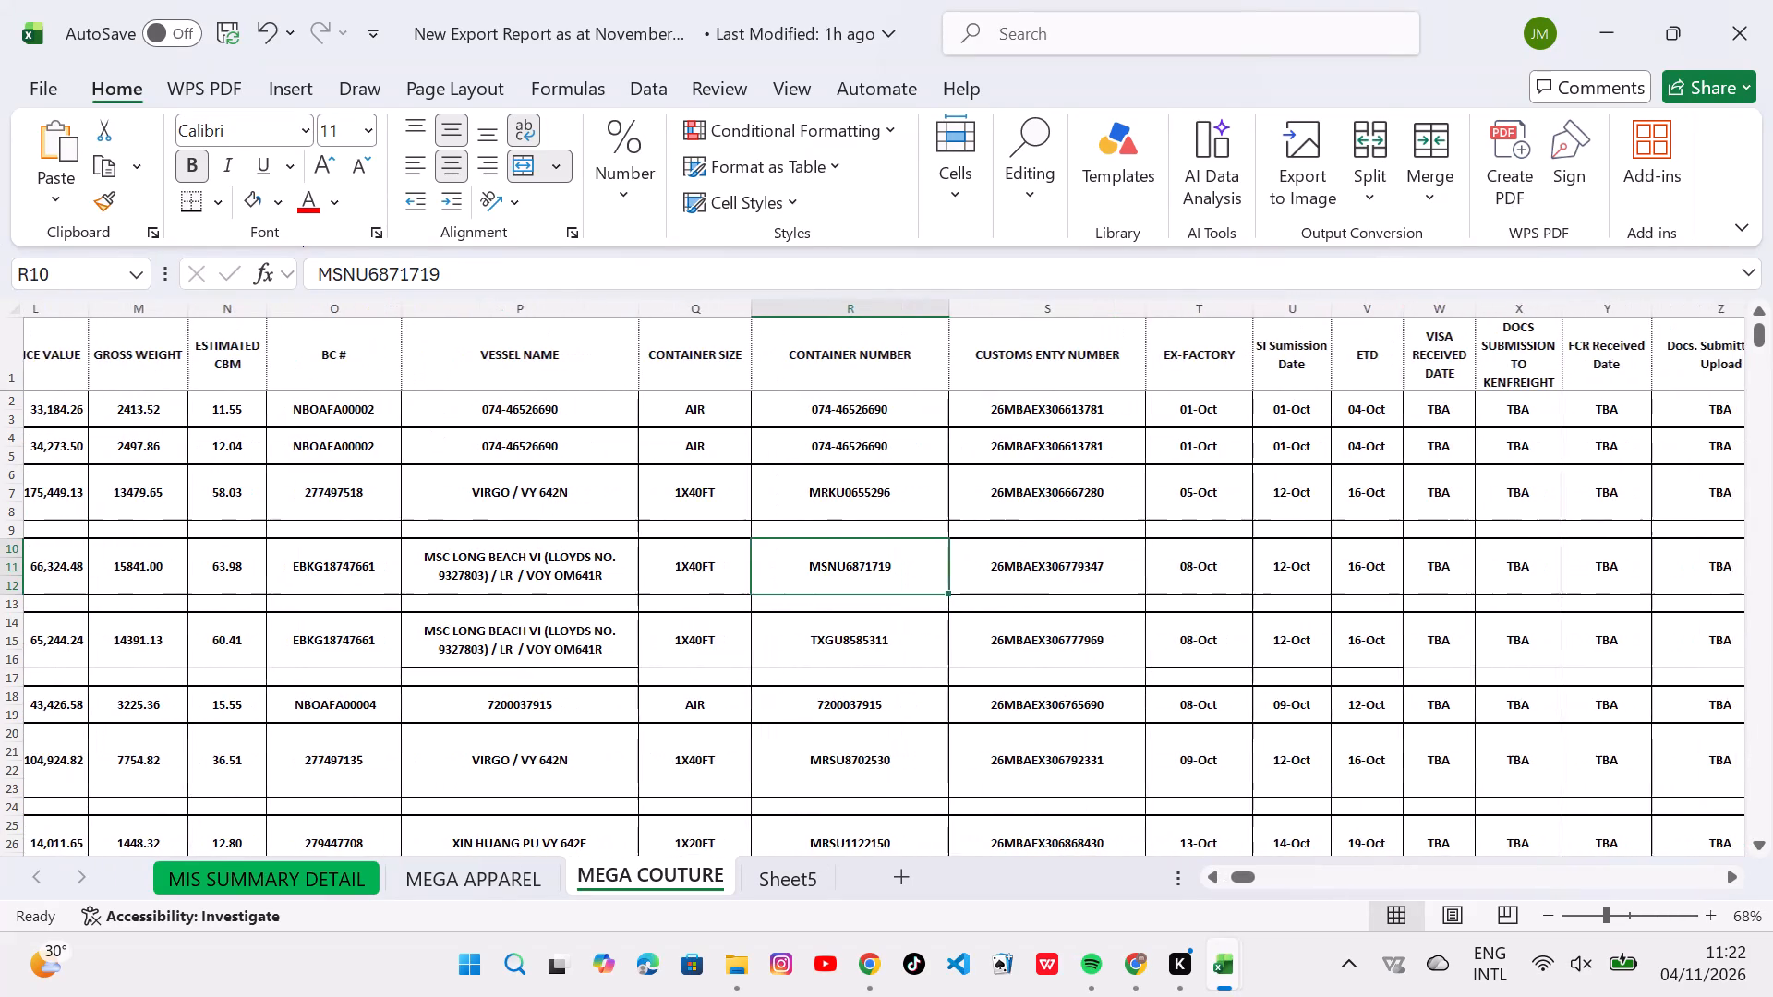
scroll(1041, 450, left, 3)
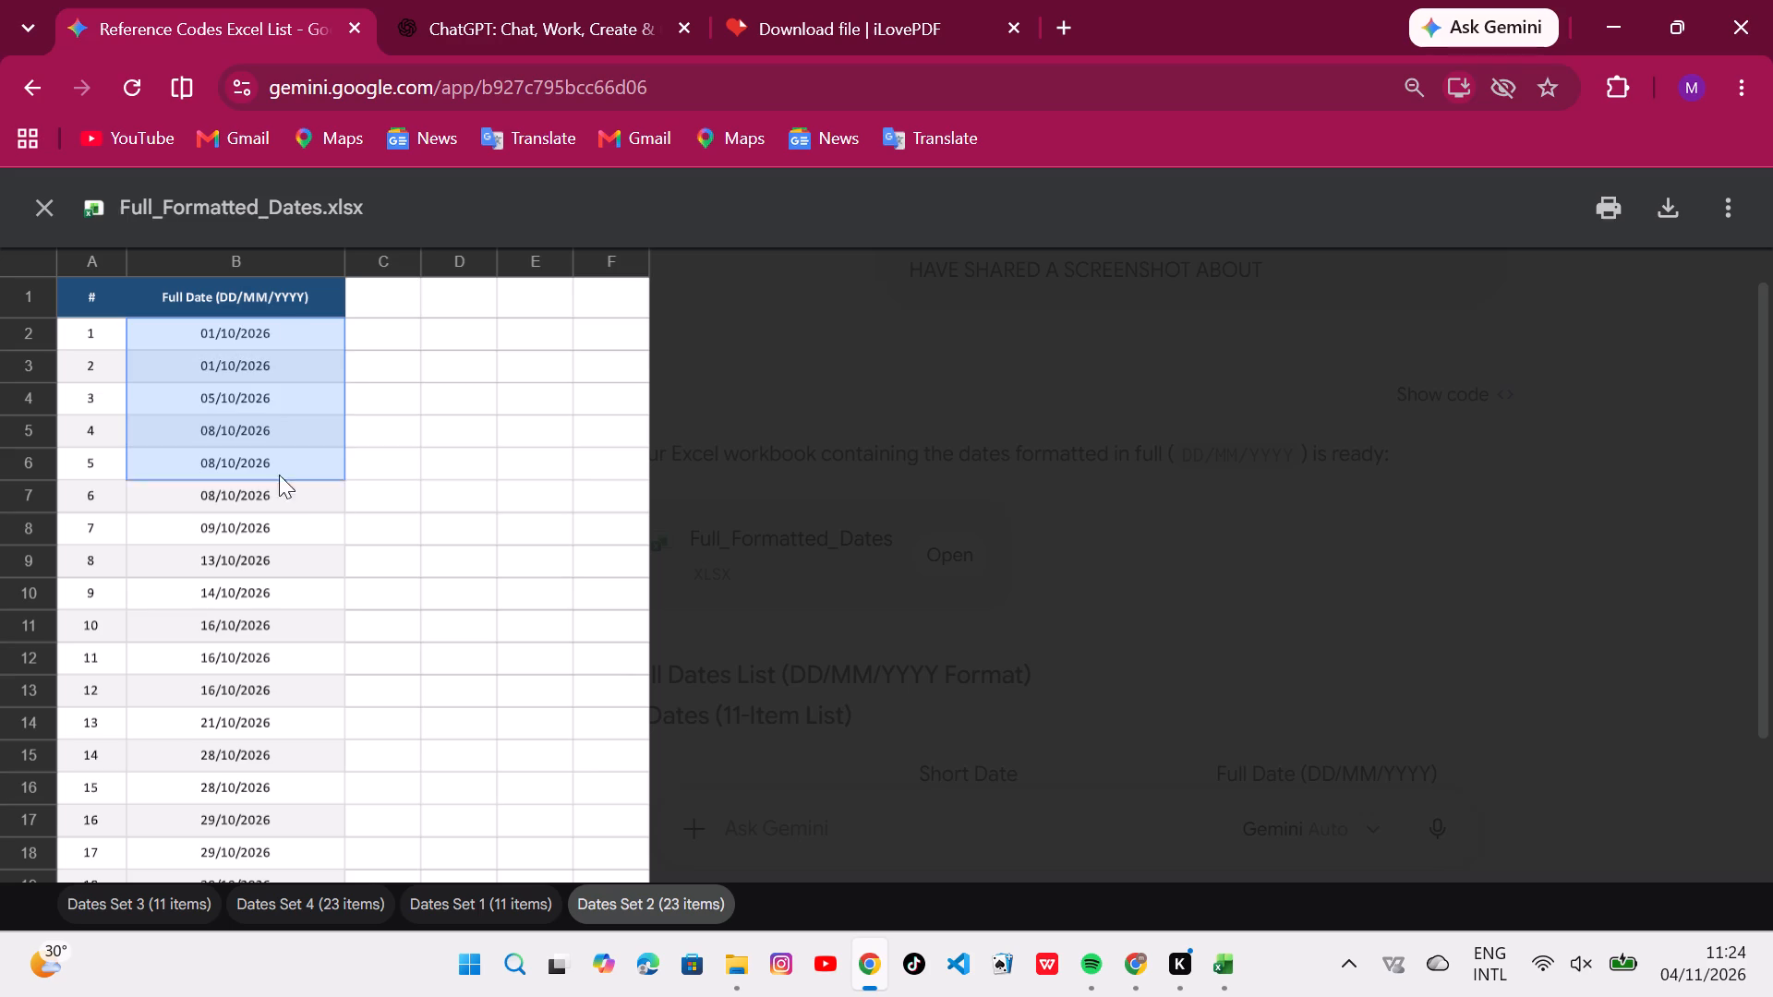
drag(279, 474, 275, 895)
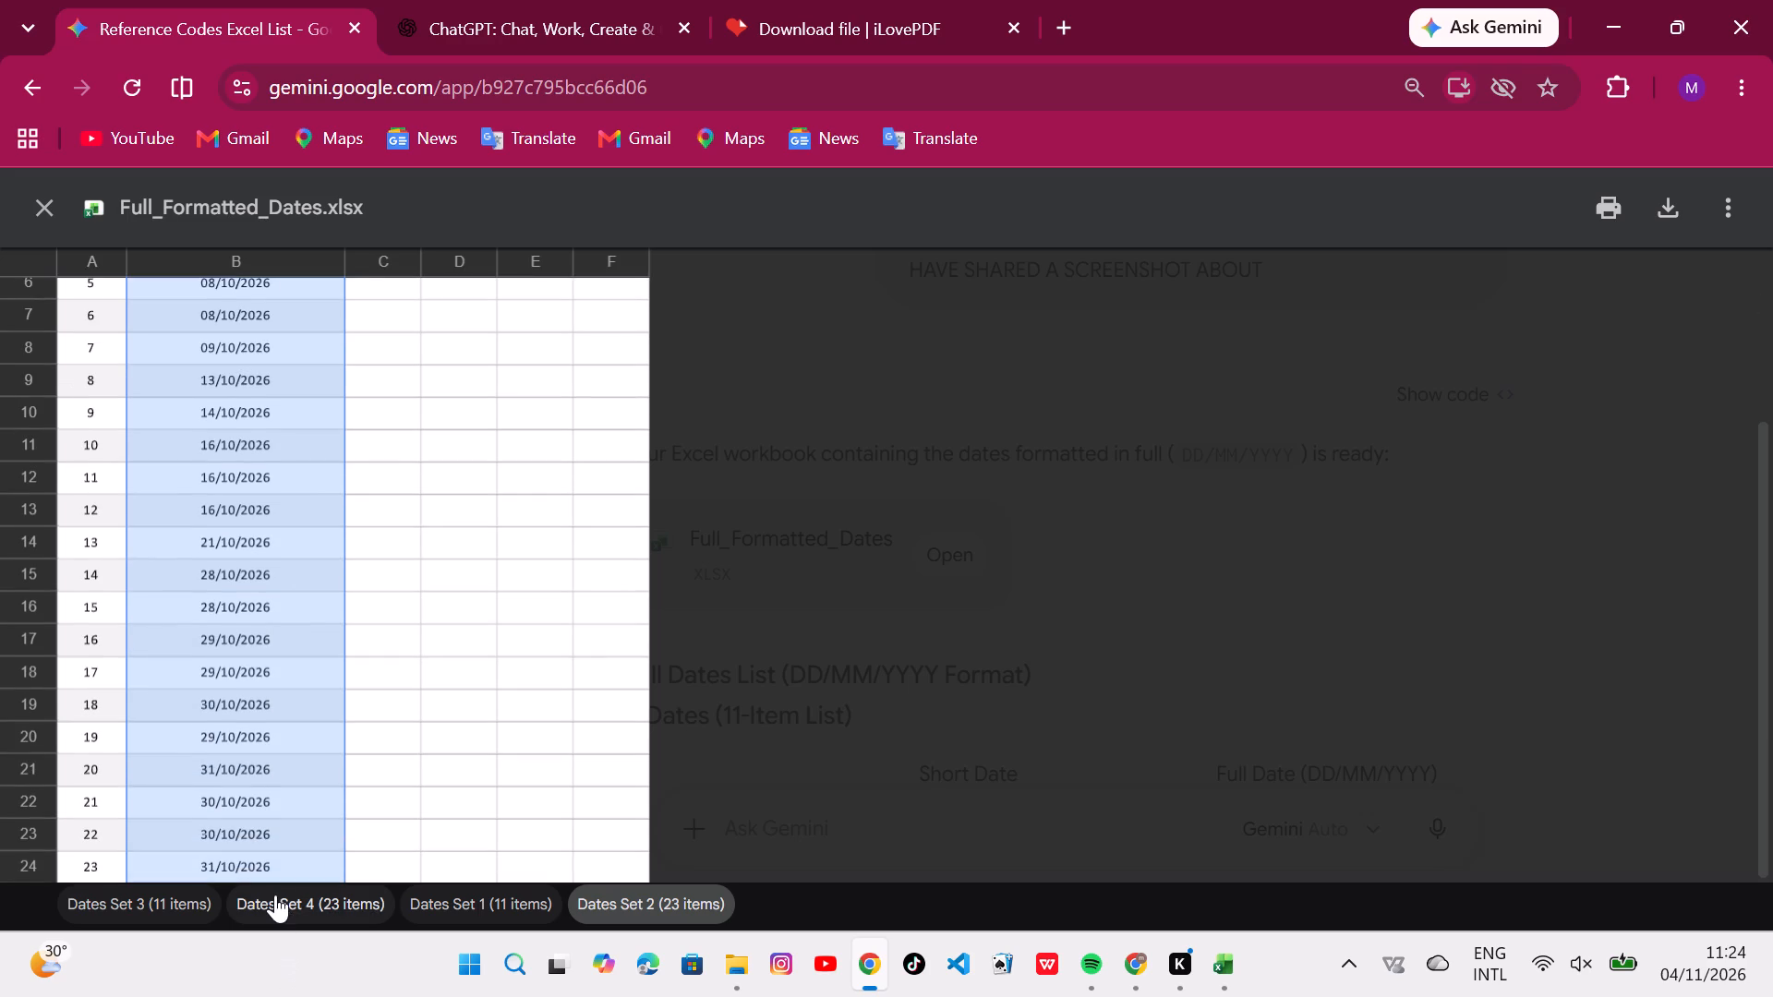
drag(275, 895, 276, 883)
key(ctrl+c)
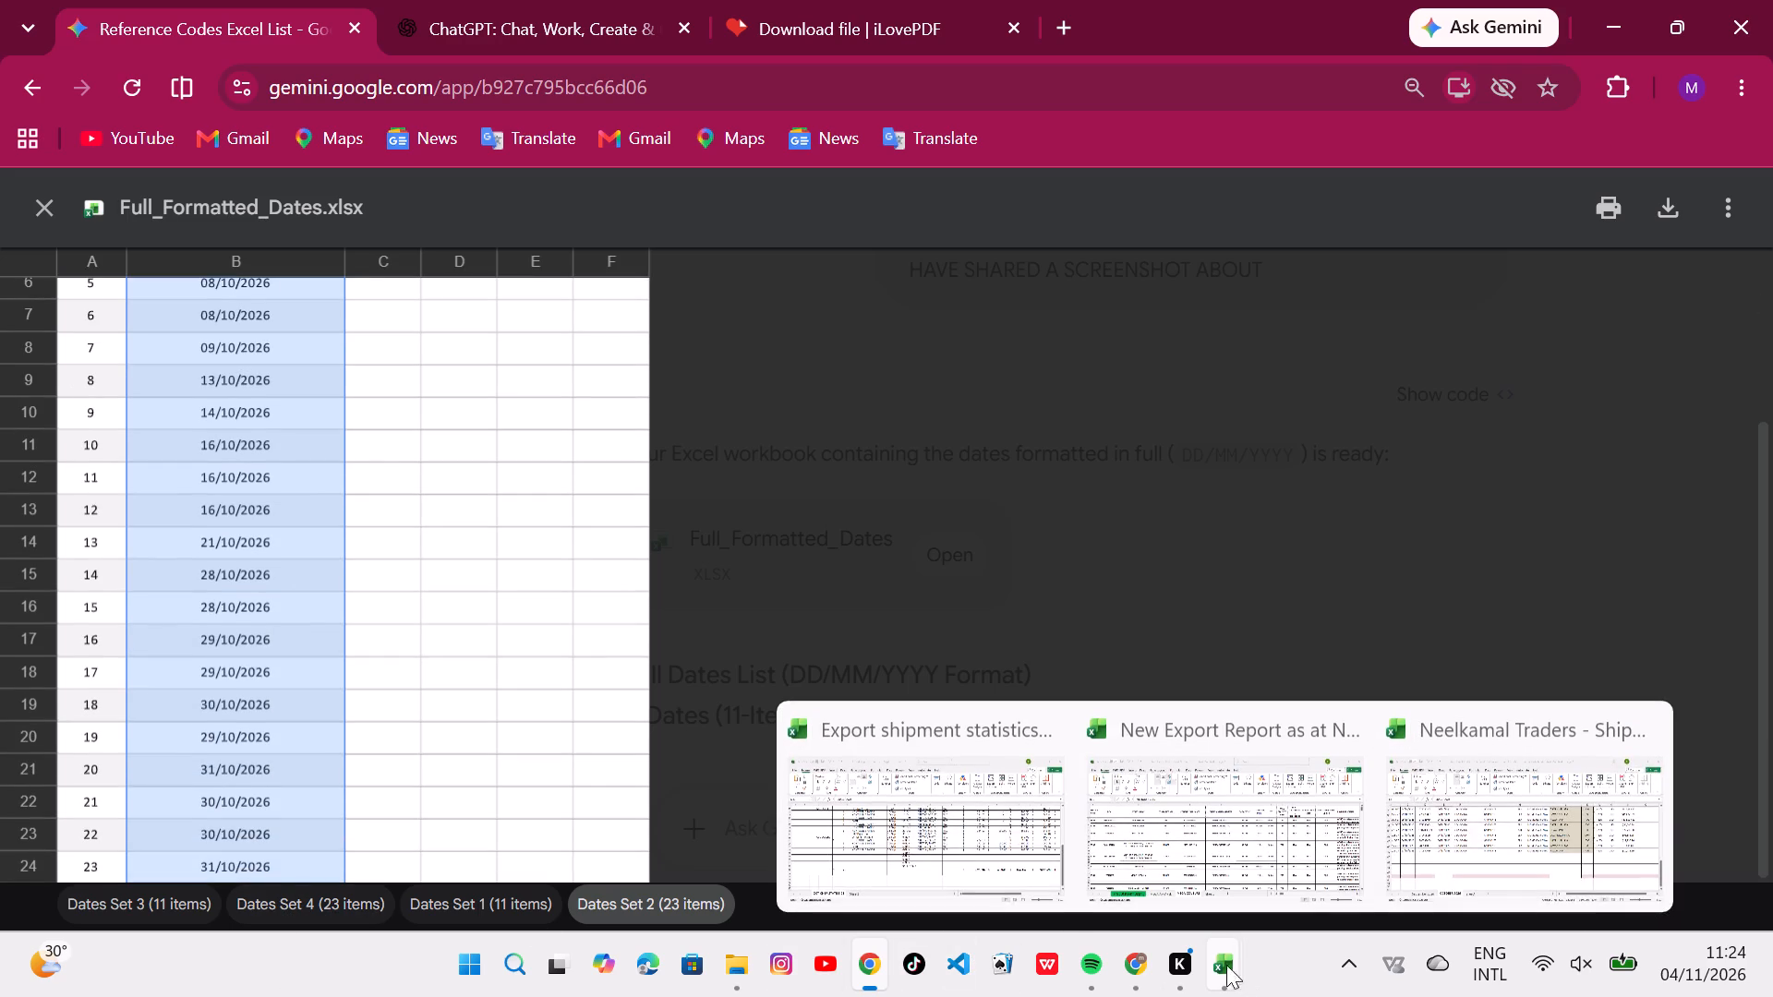
Switch to the Export shipment statistics workbook and paste the Dates Set 2 dates into cells M19 to M41 of OCT CNER STATISTICS.
click(998, 875)
scroll(718, 497, up, 1)
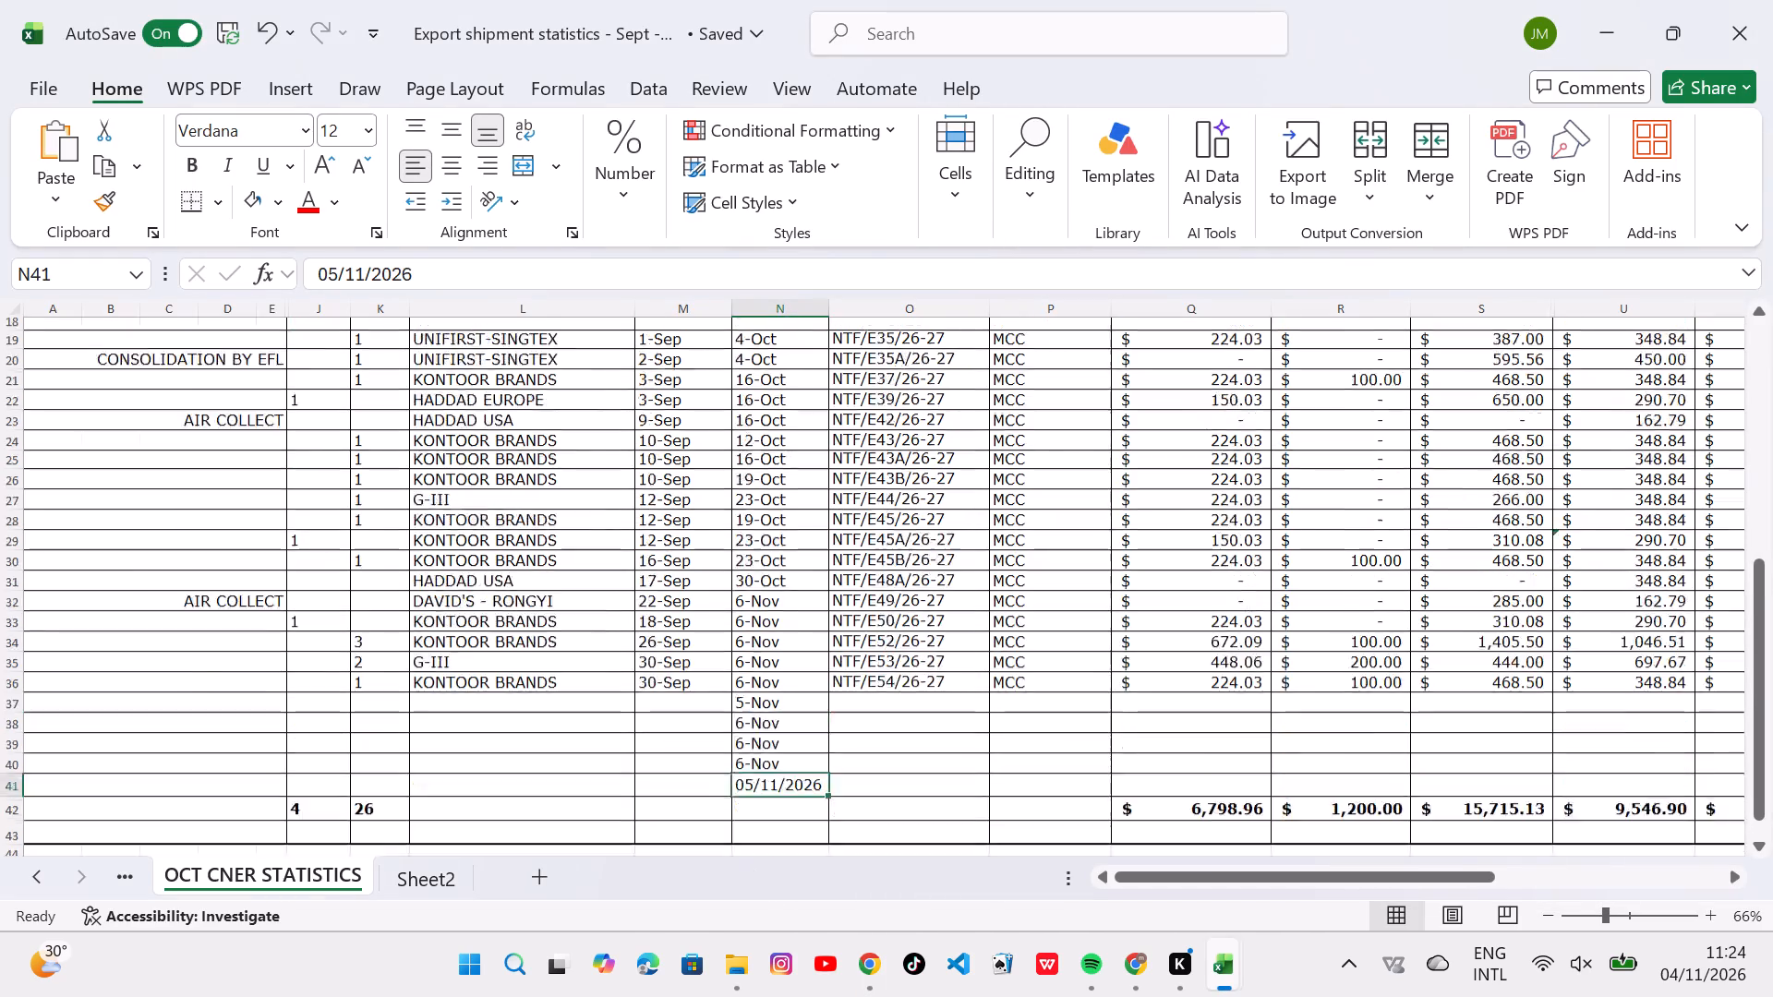
scroll(718, 497, up, 2)
scroll(639, 631, down, 1)
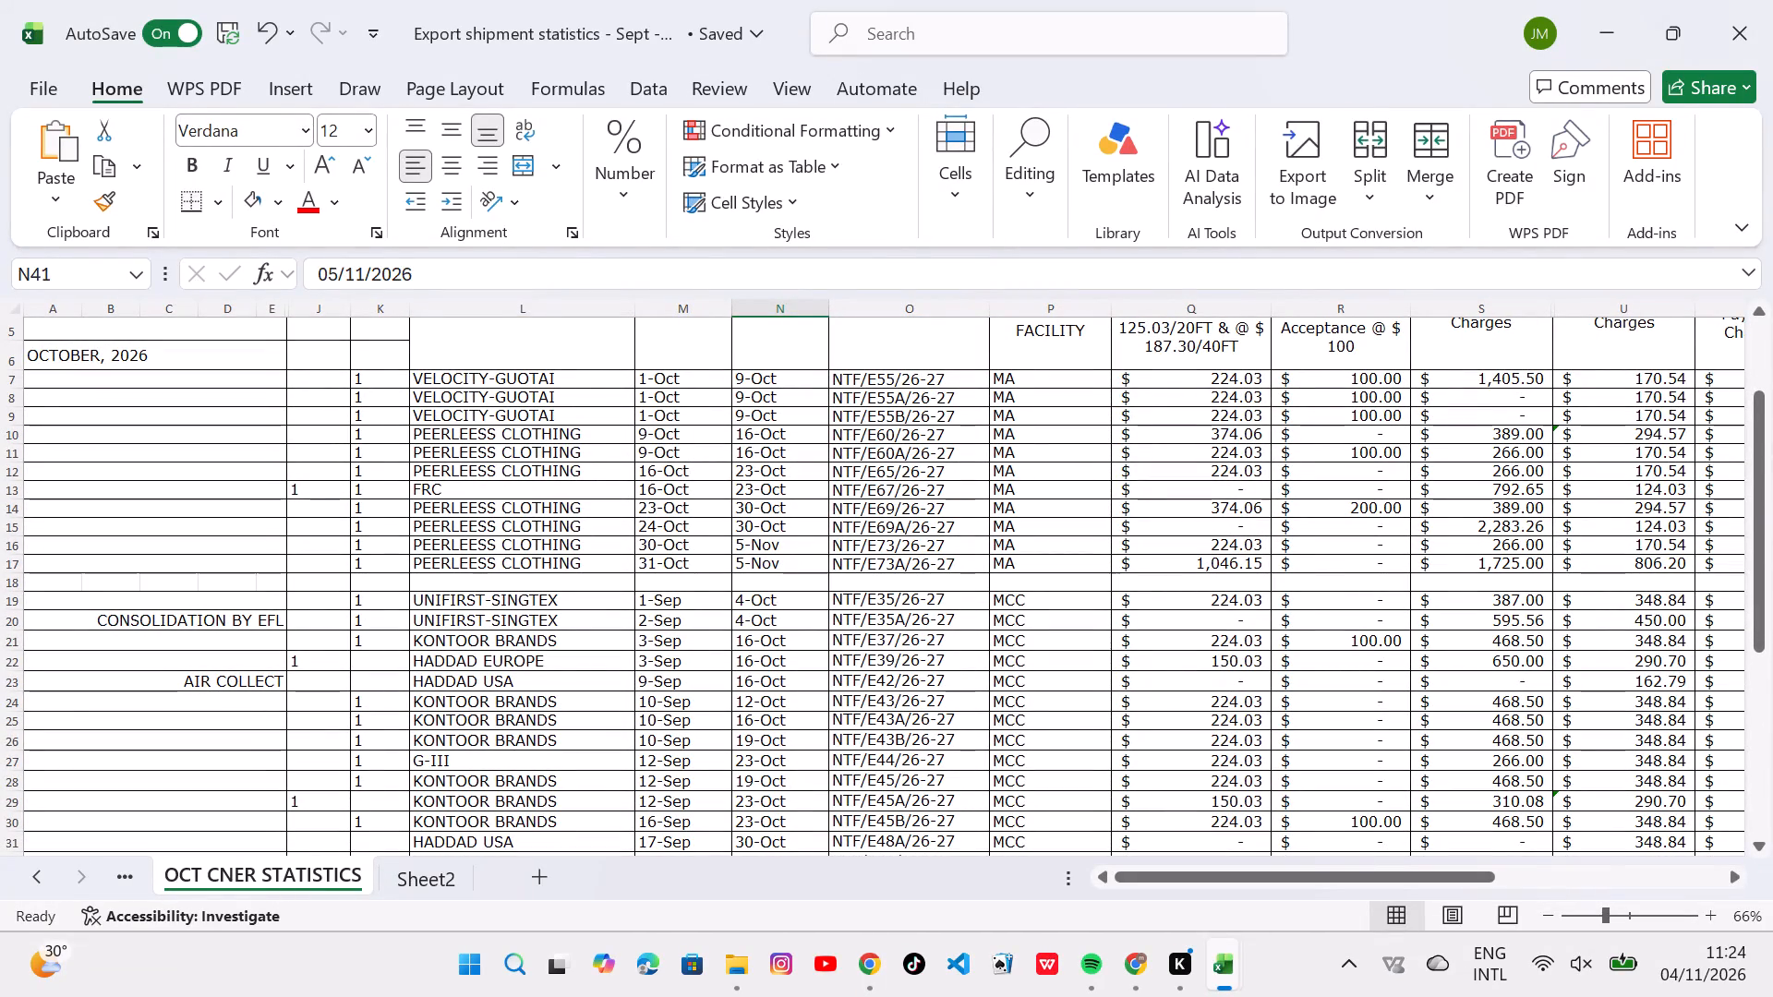
drag(700, 599, 663, 829)
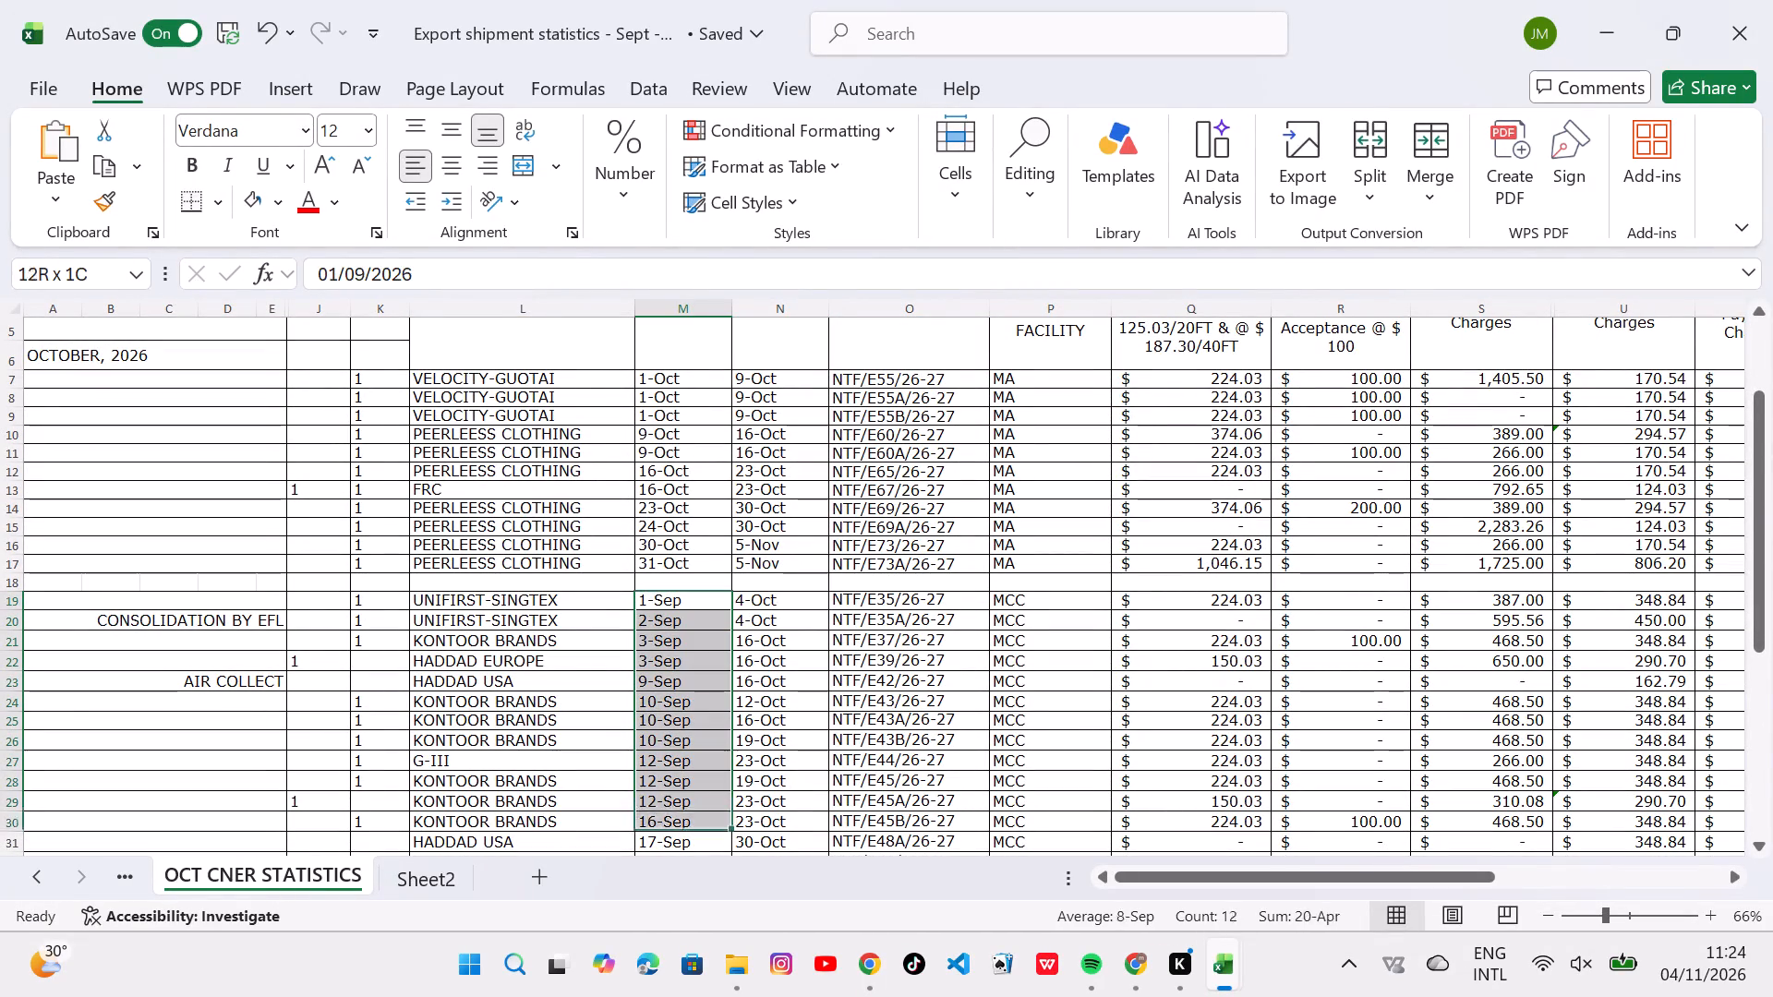
drag(663, 829, 661, 868)
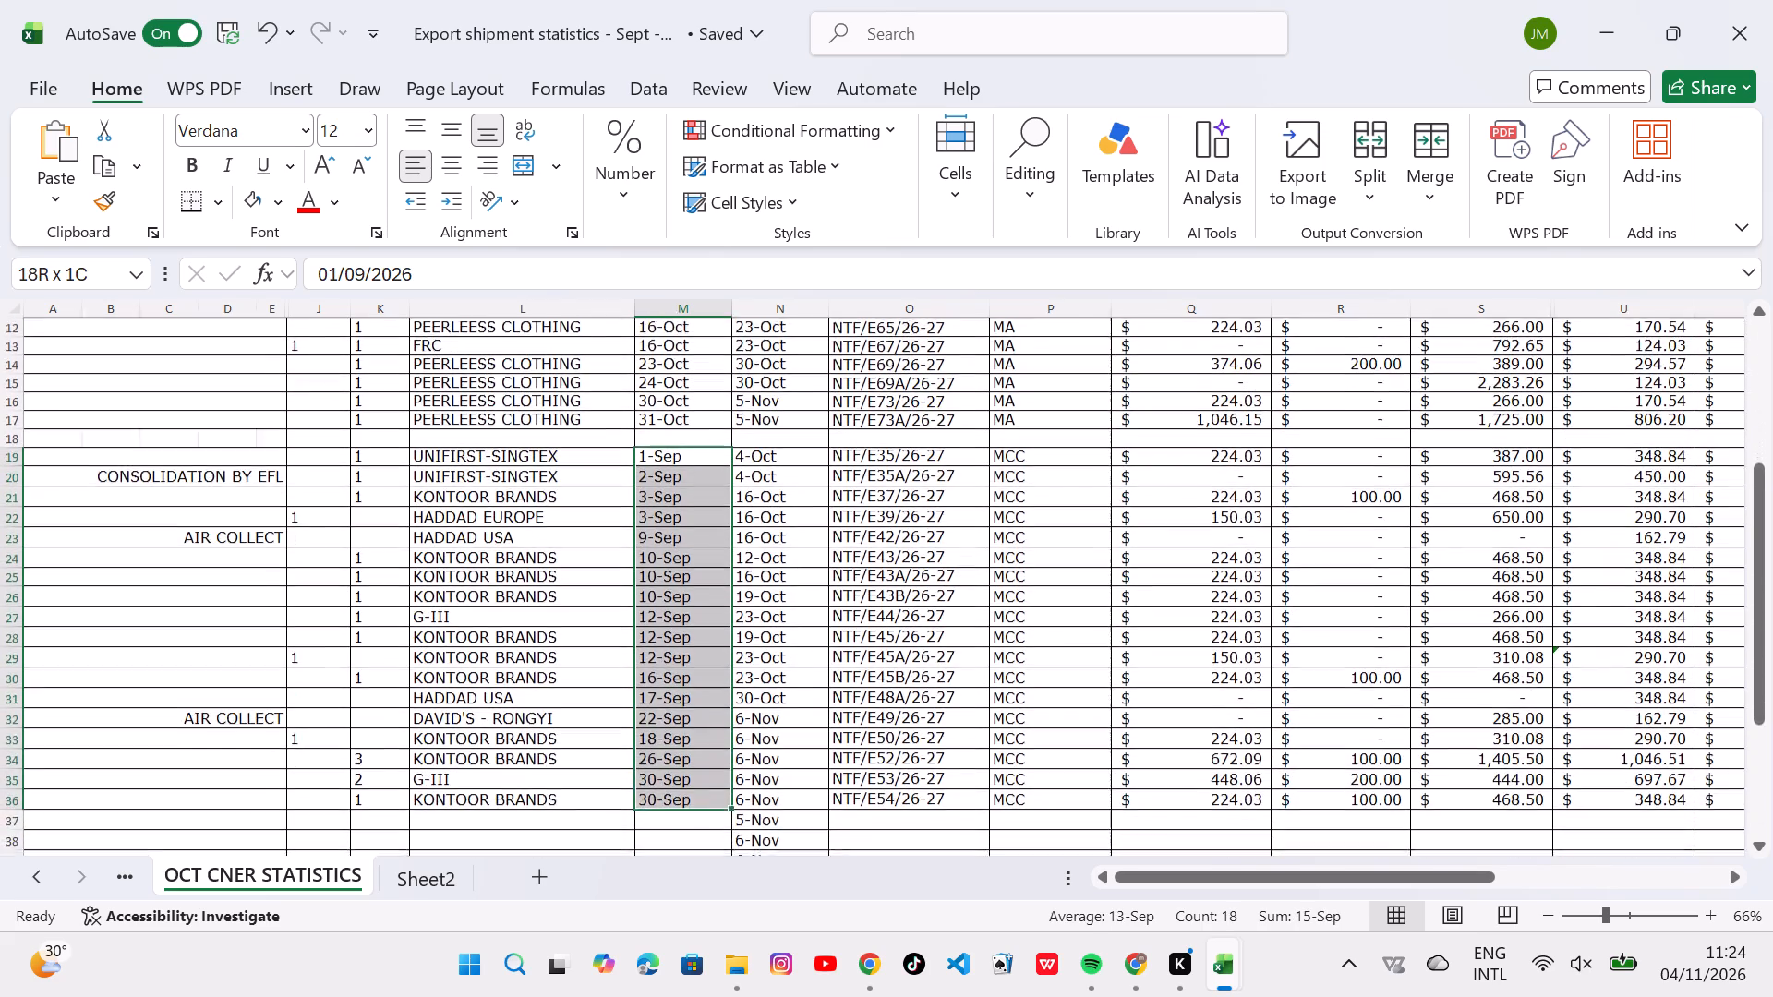
drag(661, 868, 673, 764)
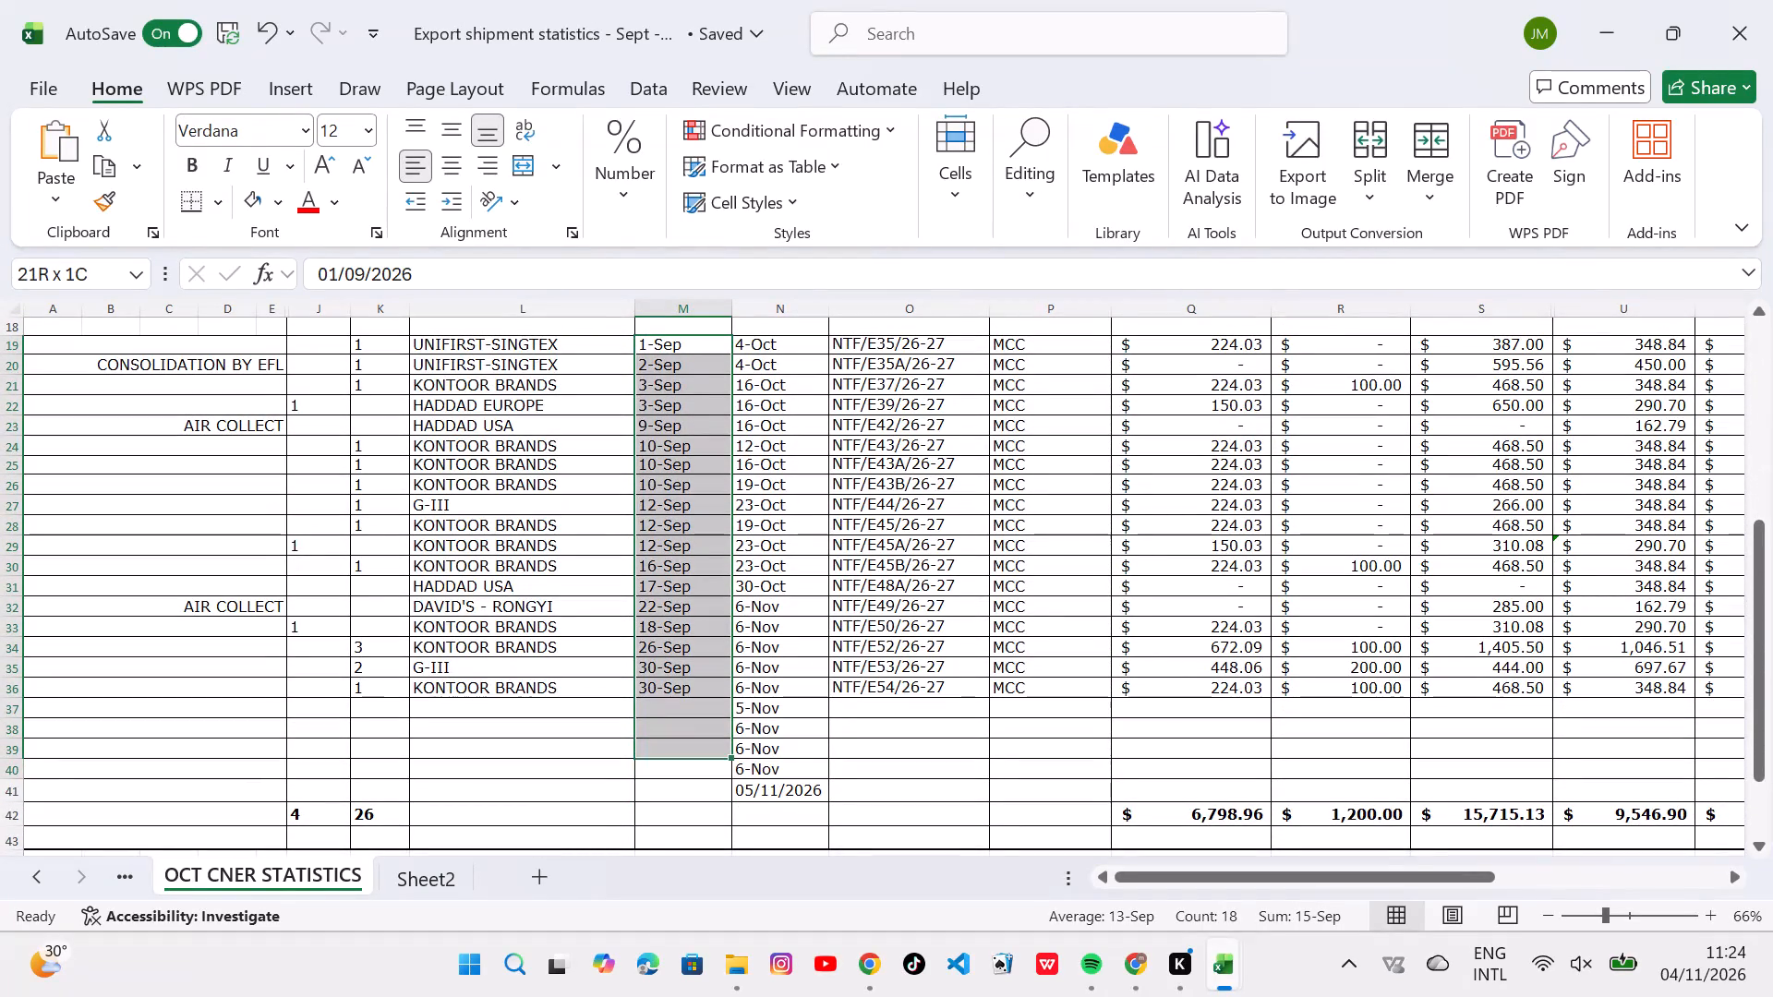
drag(673, 764, 667, 787)
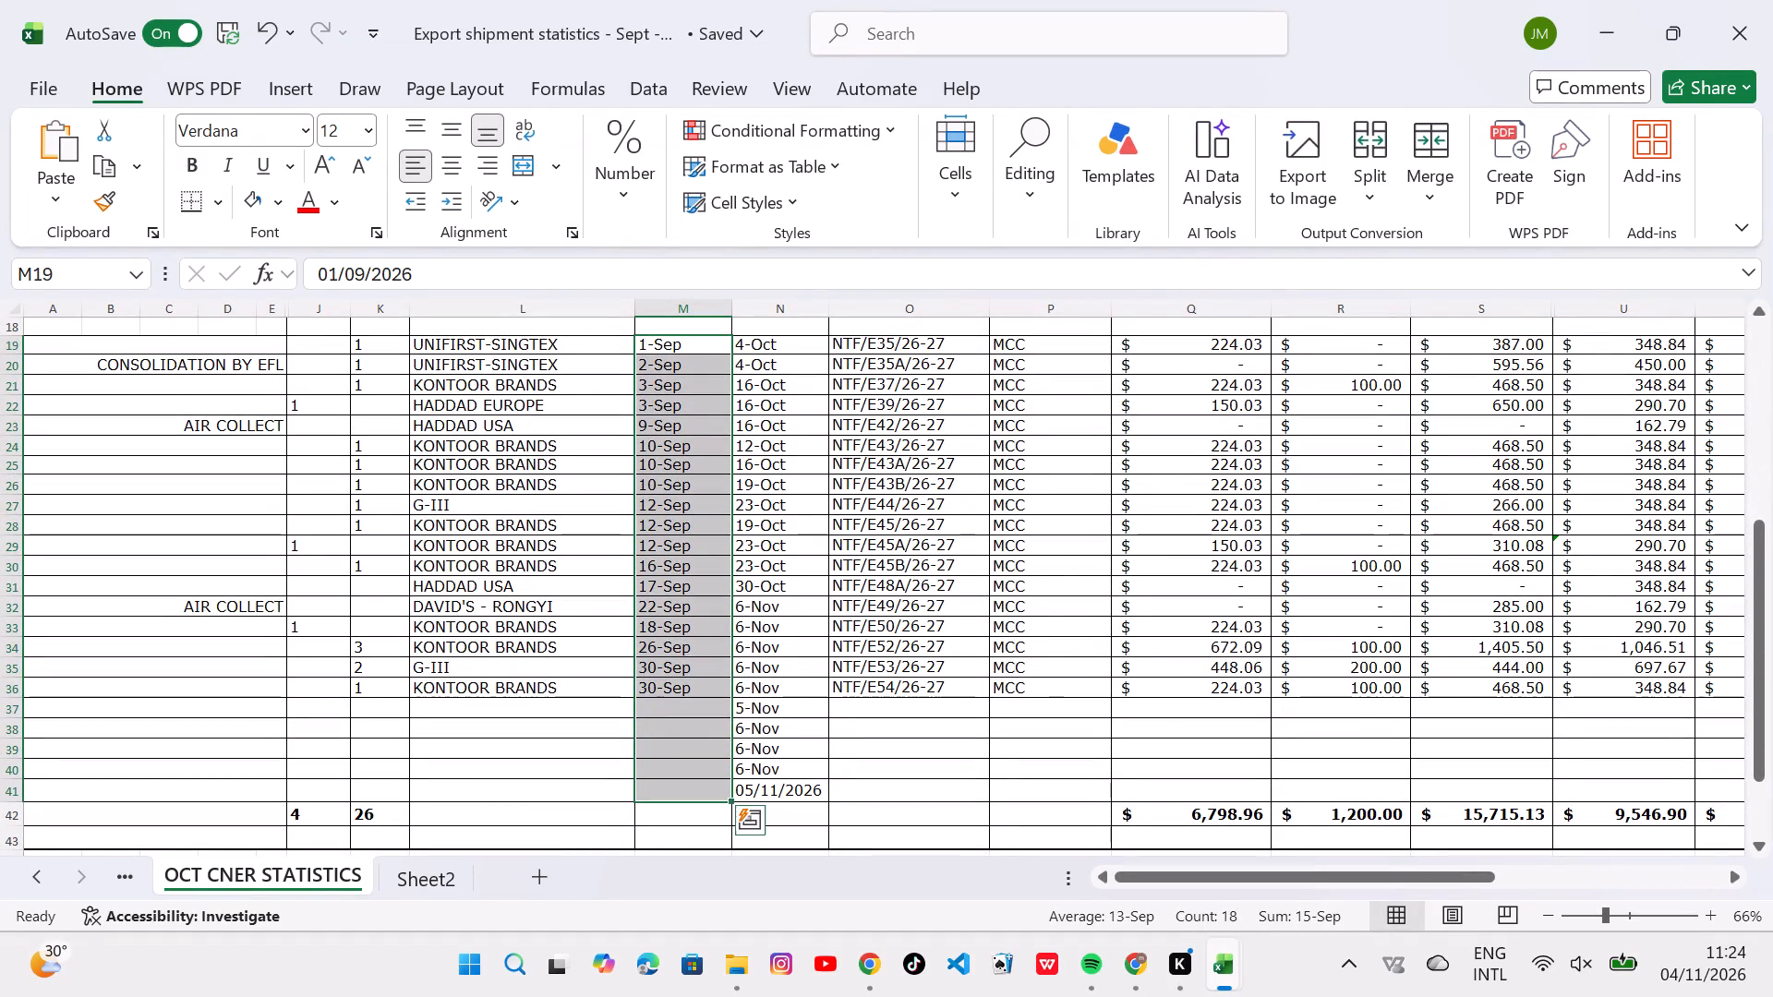
click(689, 430)
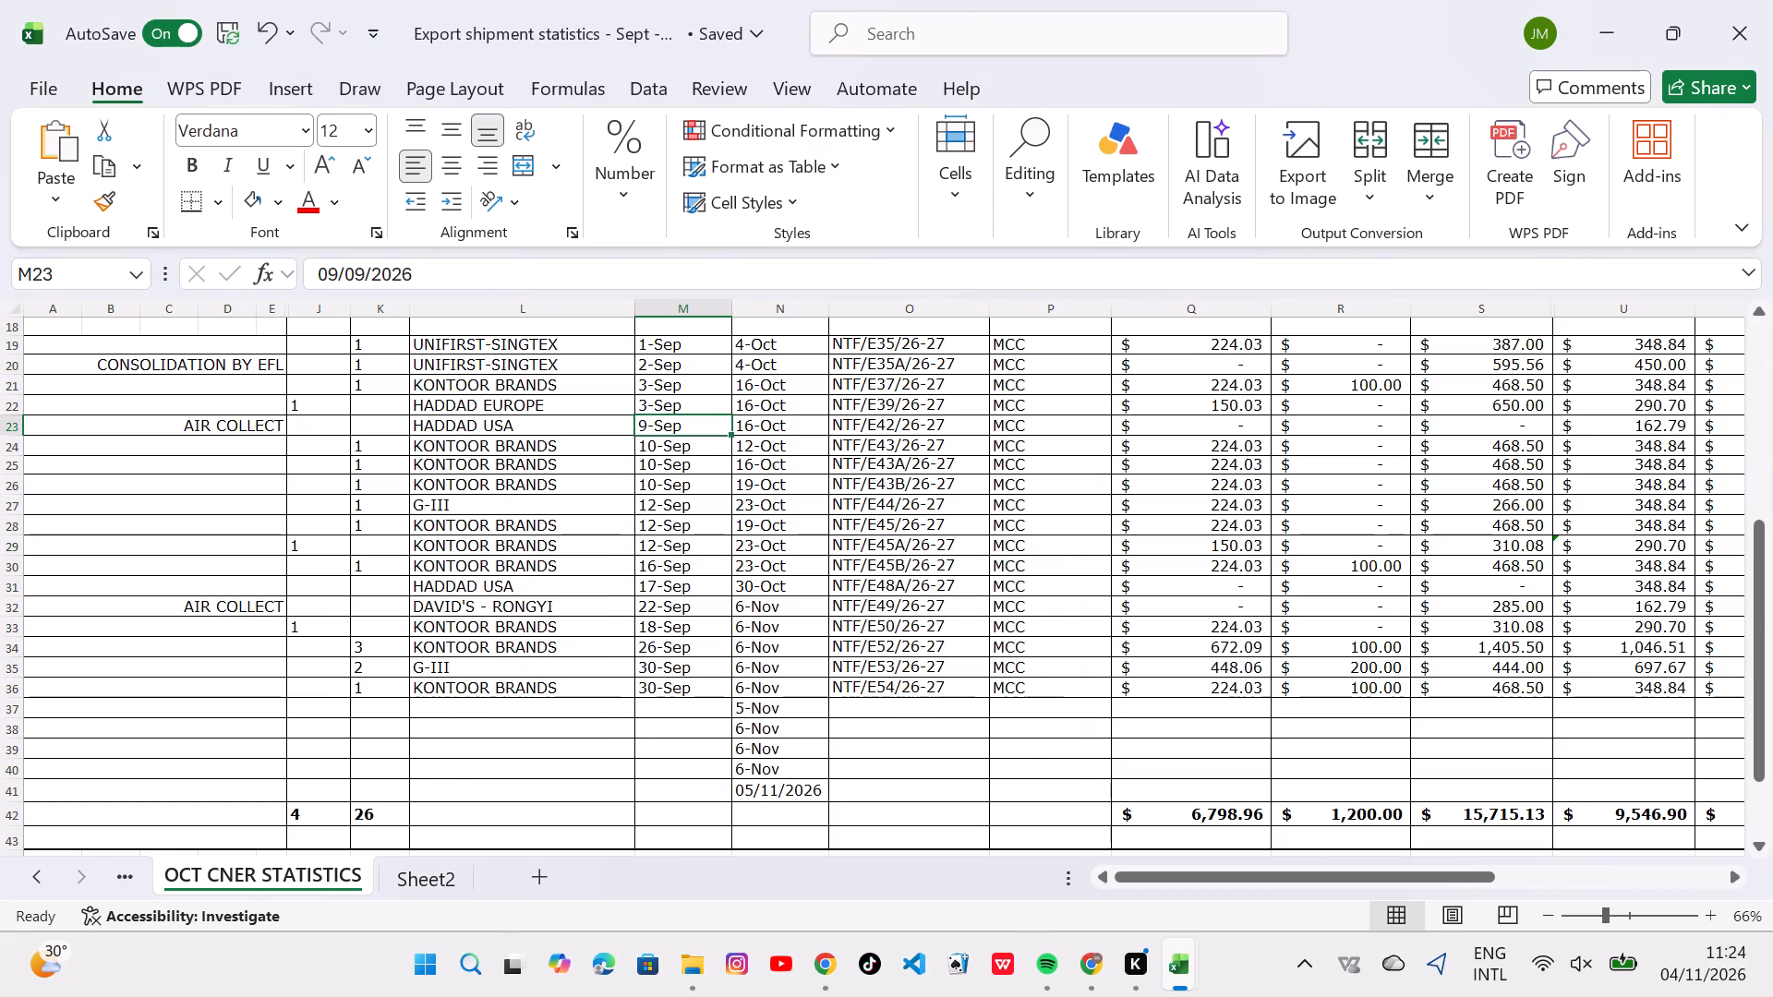
drag(681, 350, 673, 727)
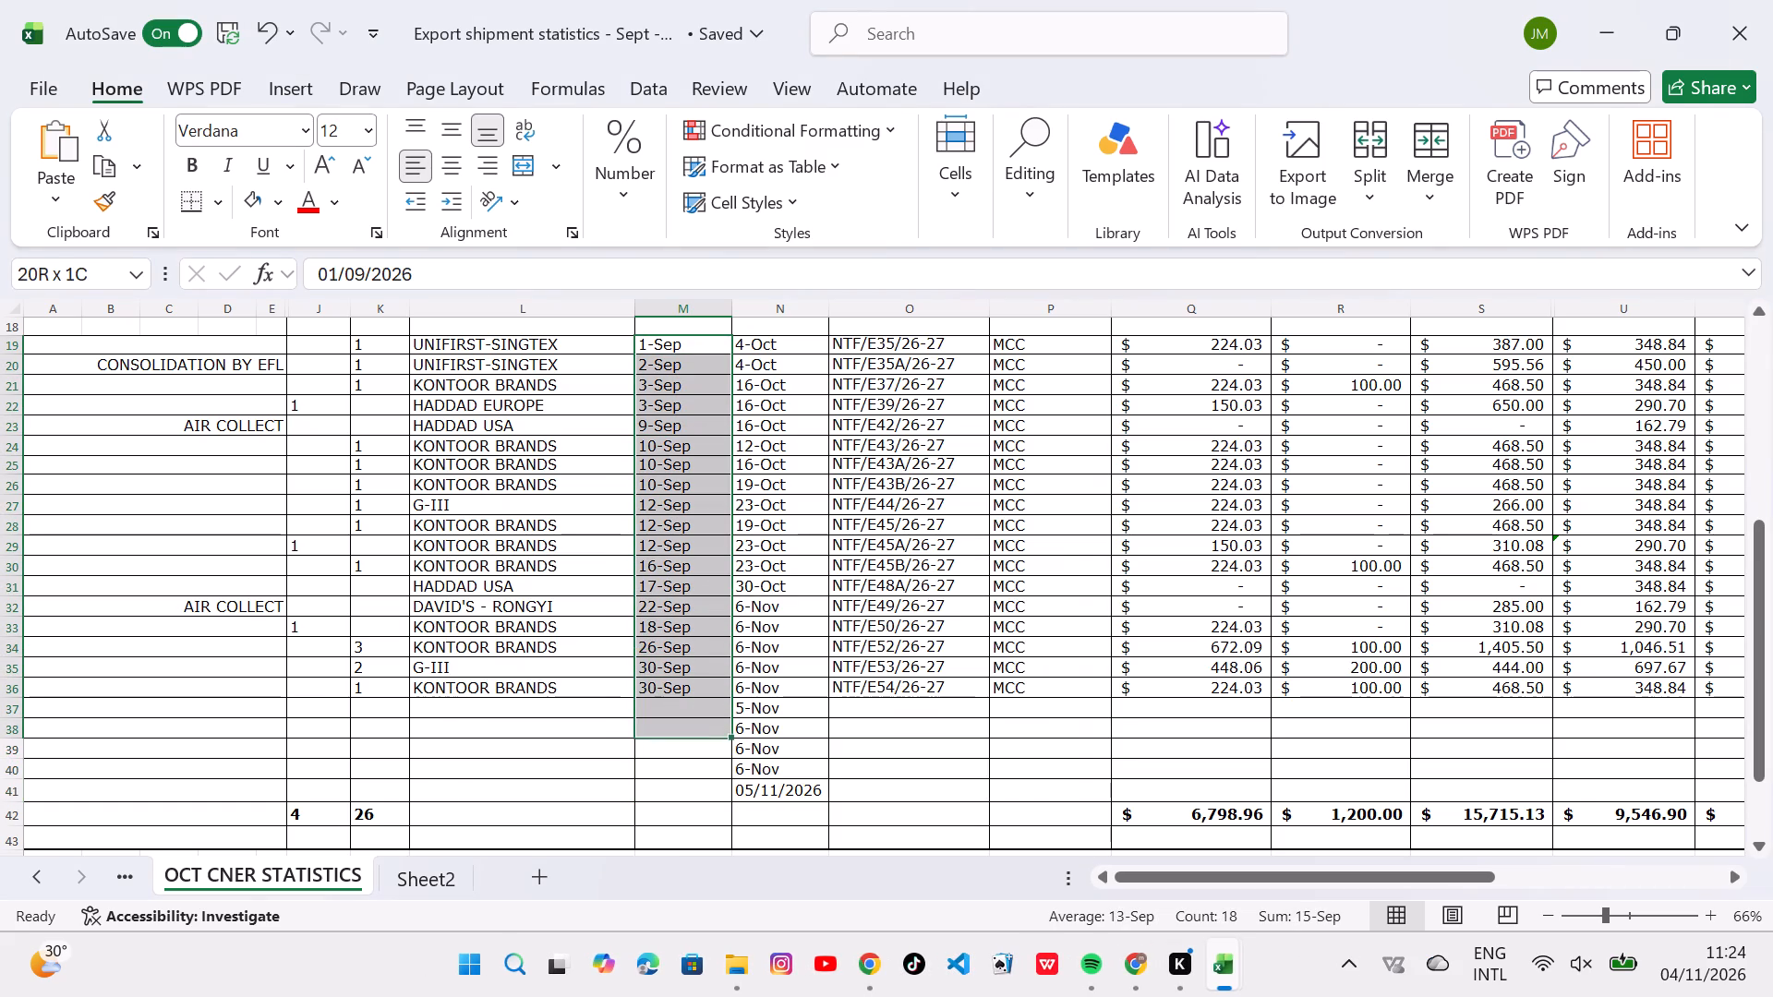
drag(673, 727, 676, 842)
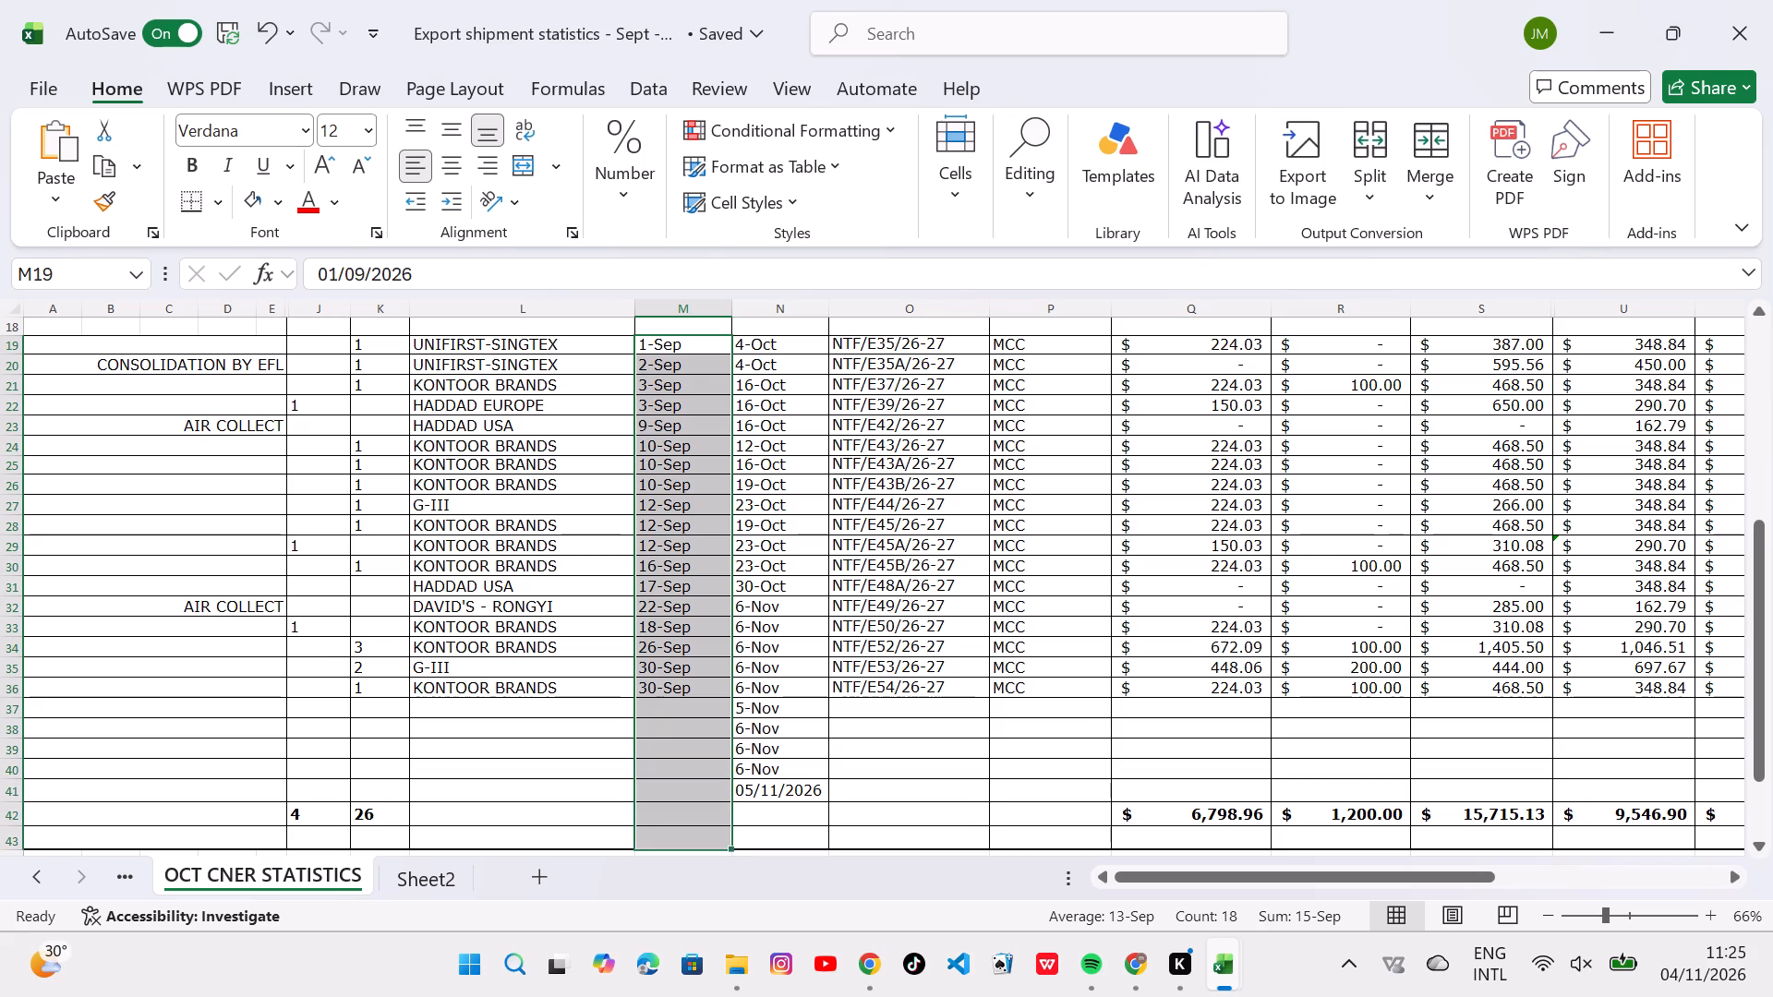
click(689, 343)
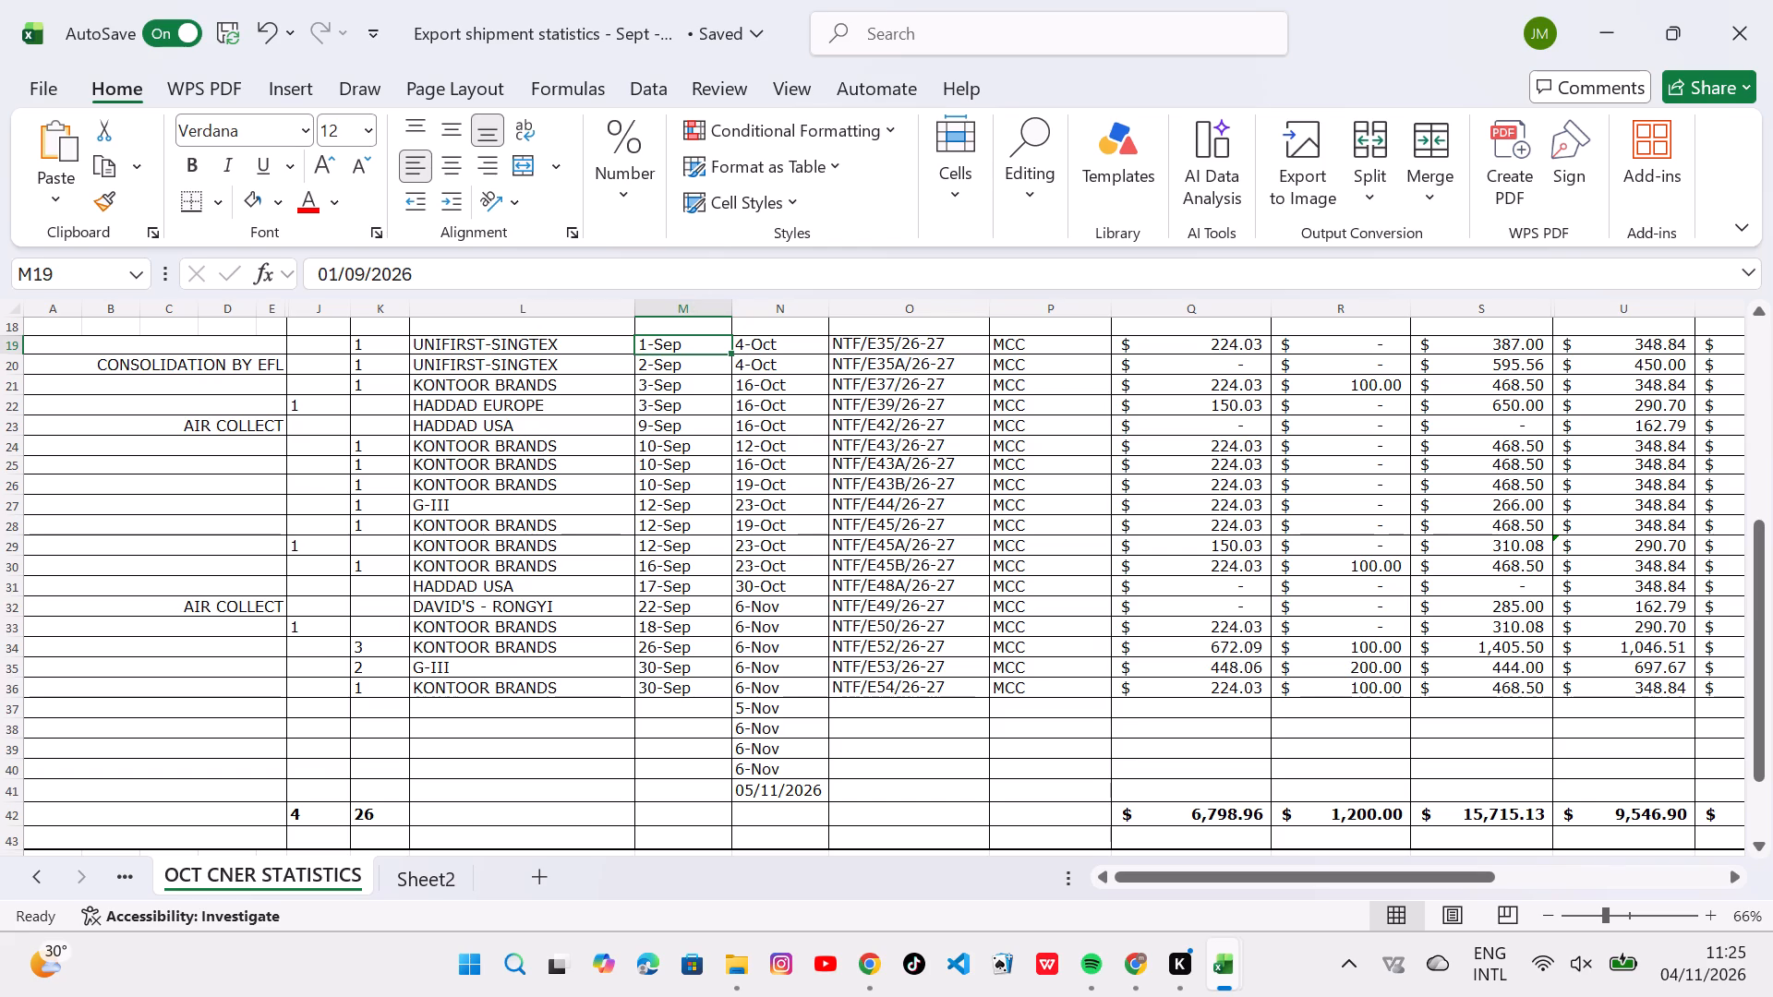
click(684, 342)
drag(684, 342, 687, 722)
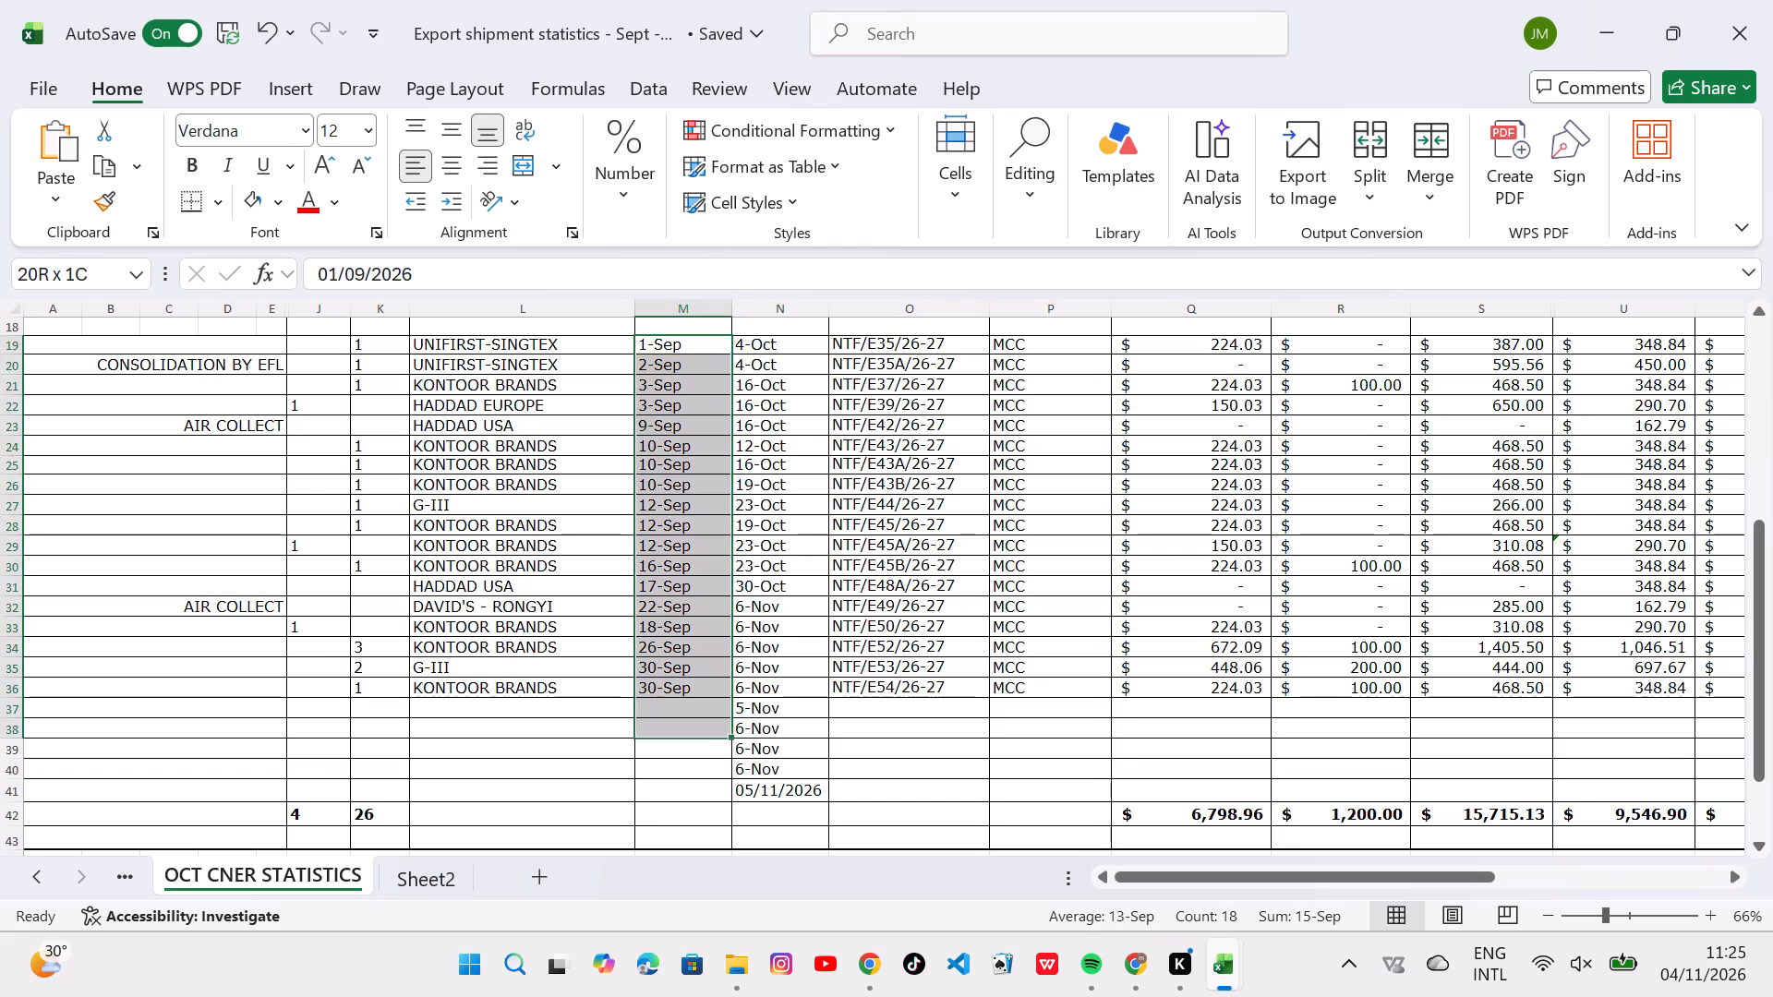
drag(687, 722, 697, 758)
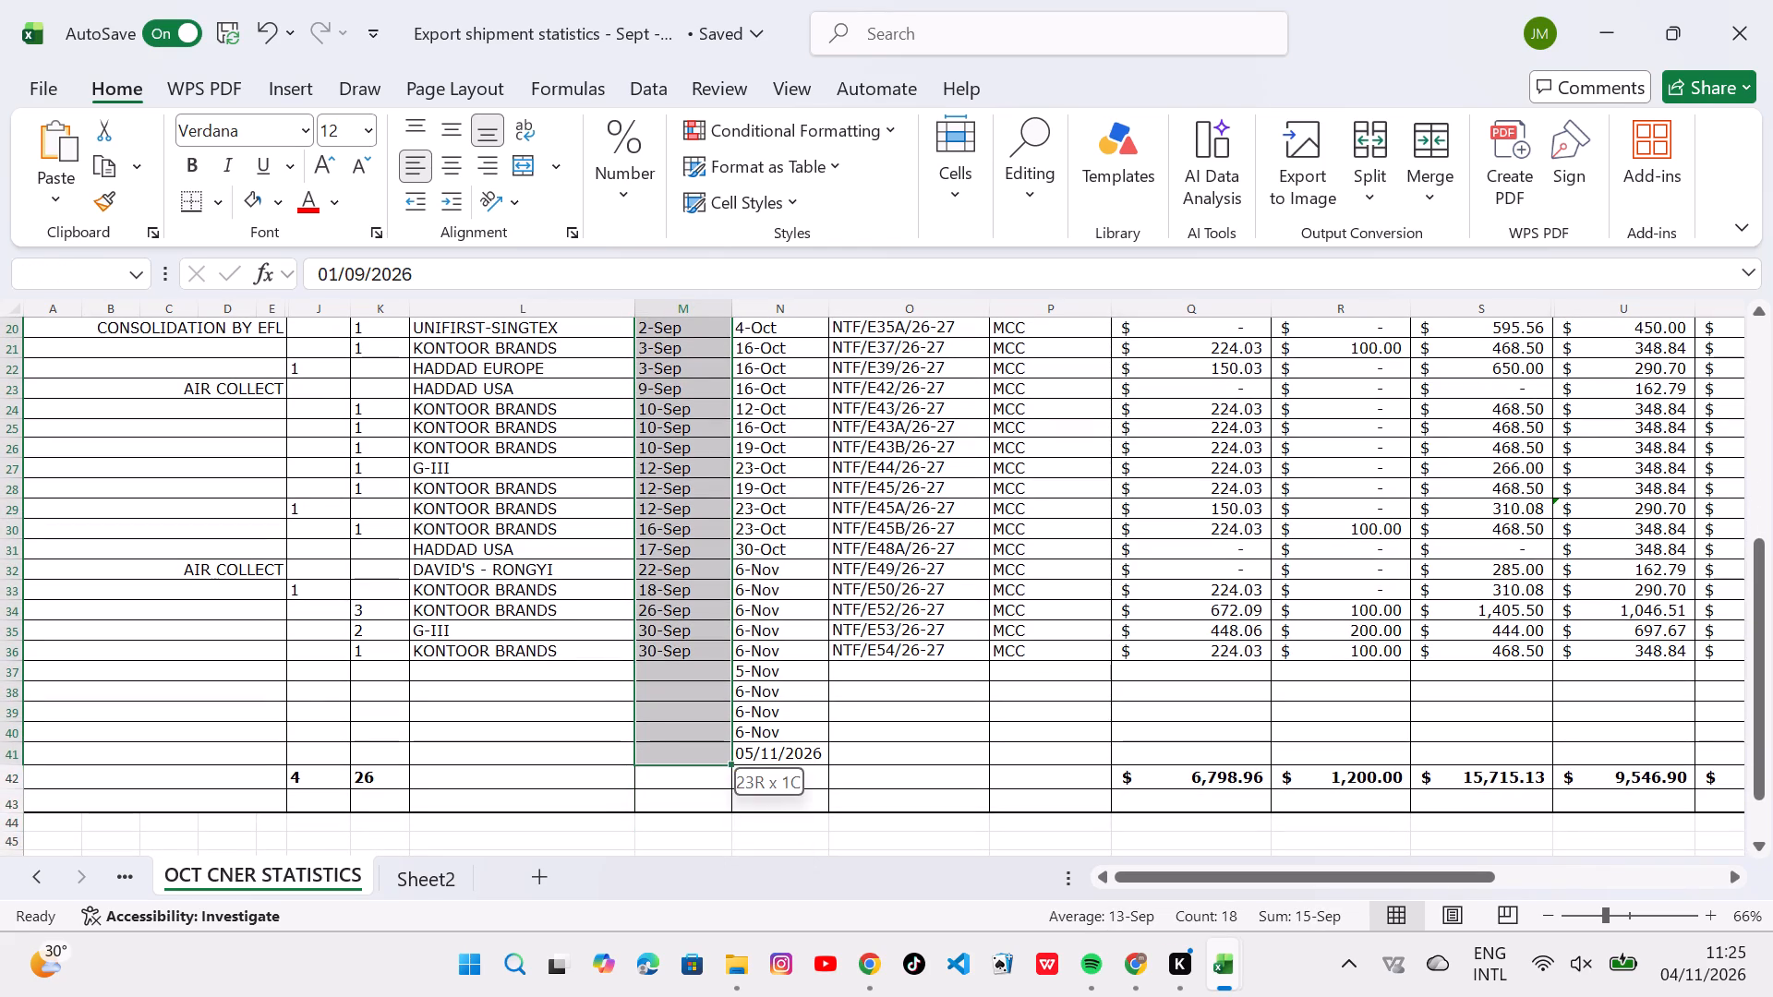
drag(697, 758, 697, 756)
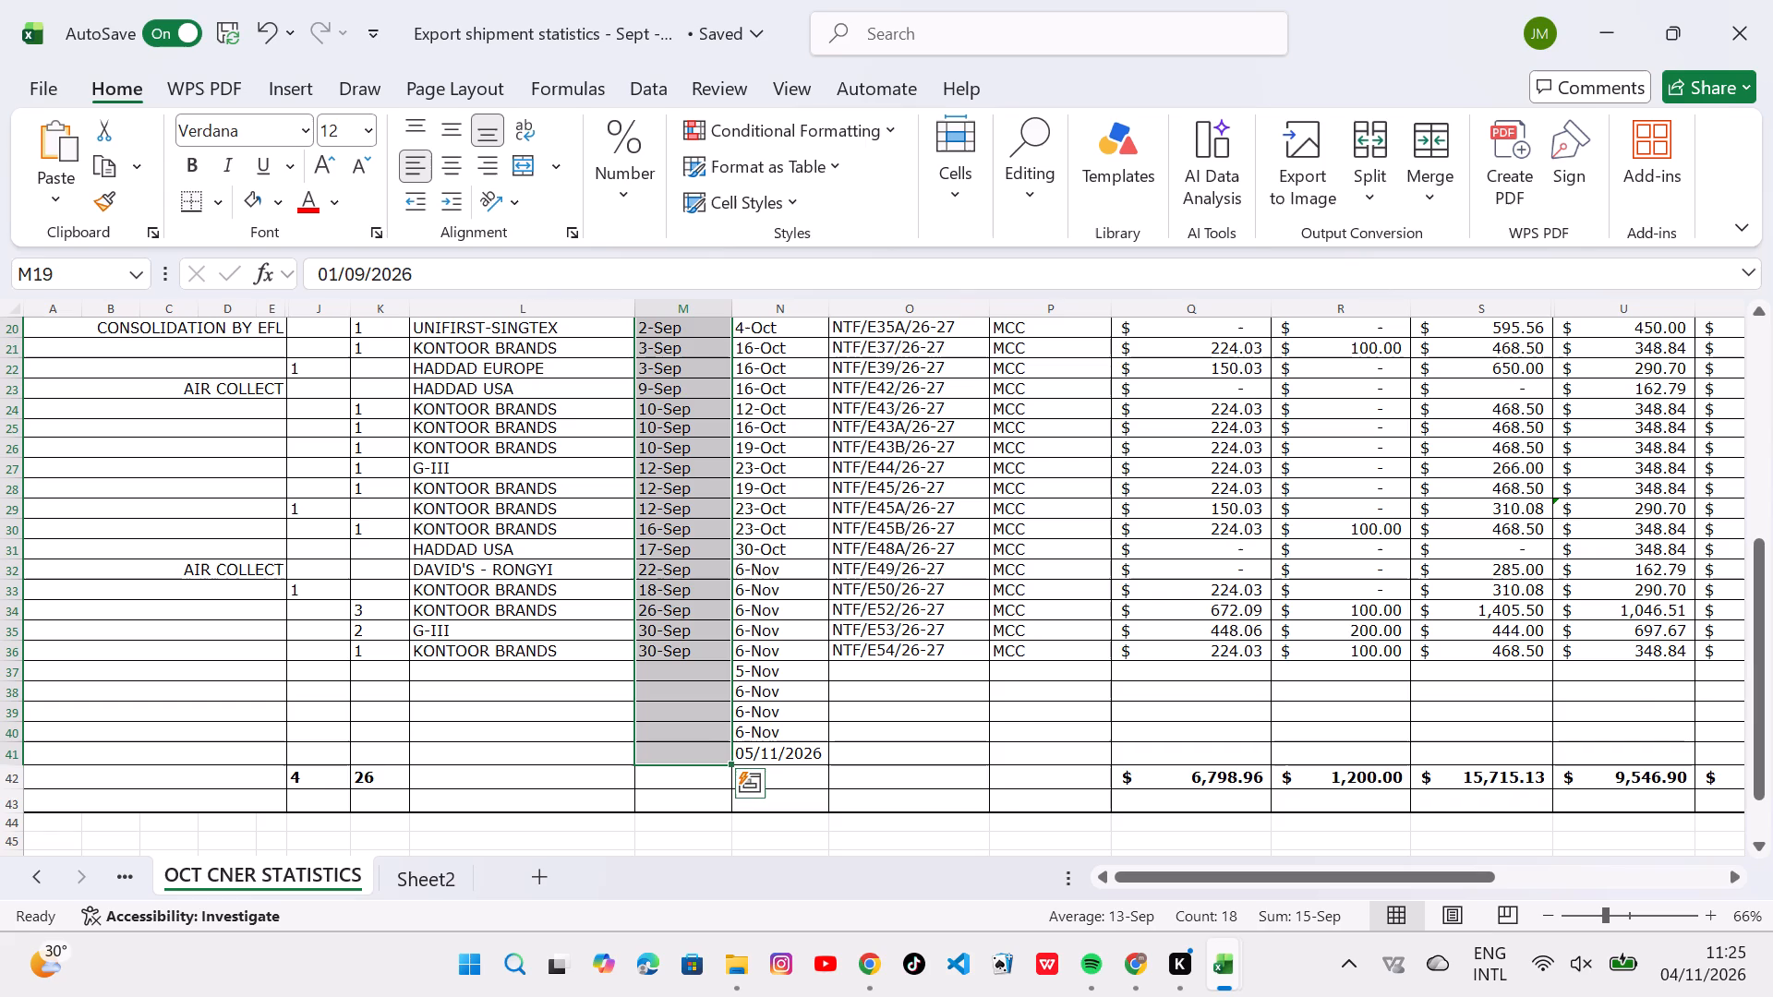
key(ctrl+v)
scroll(697, 756, down, 1)
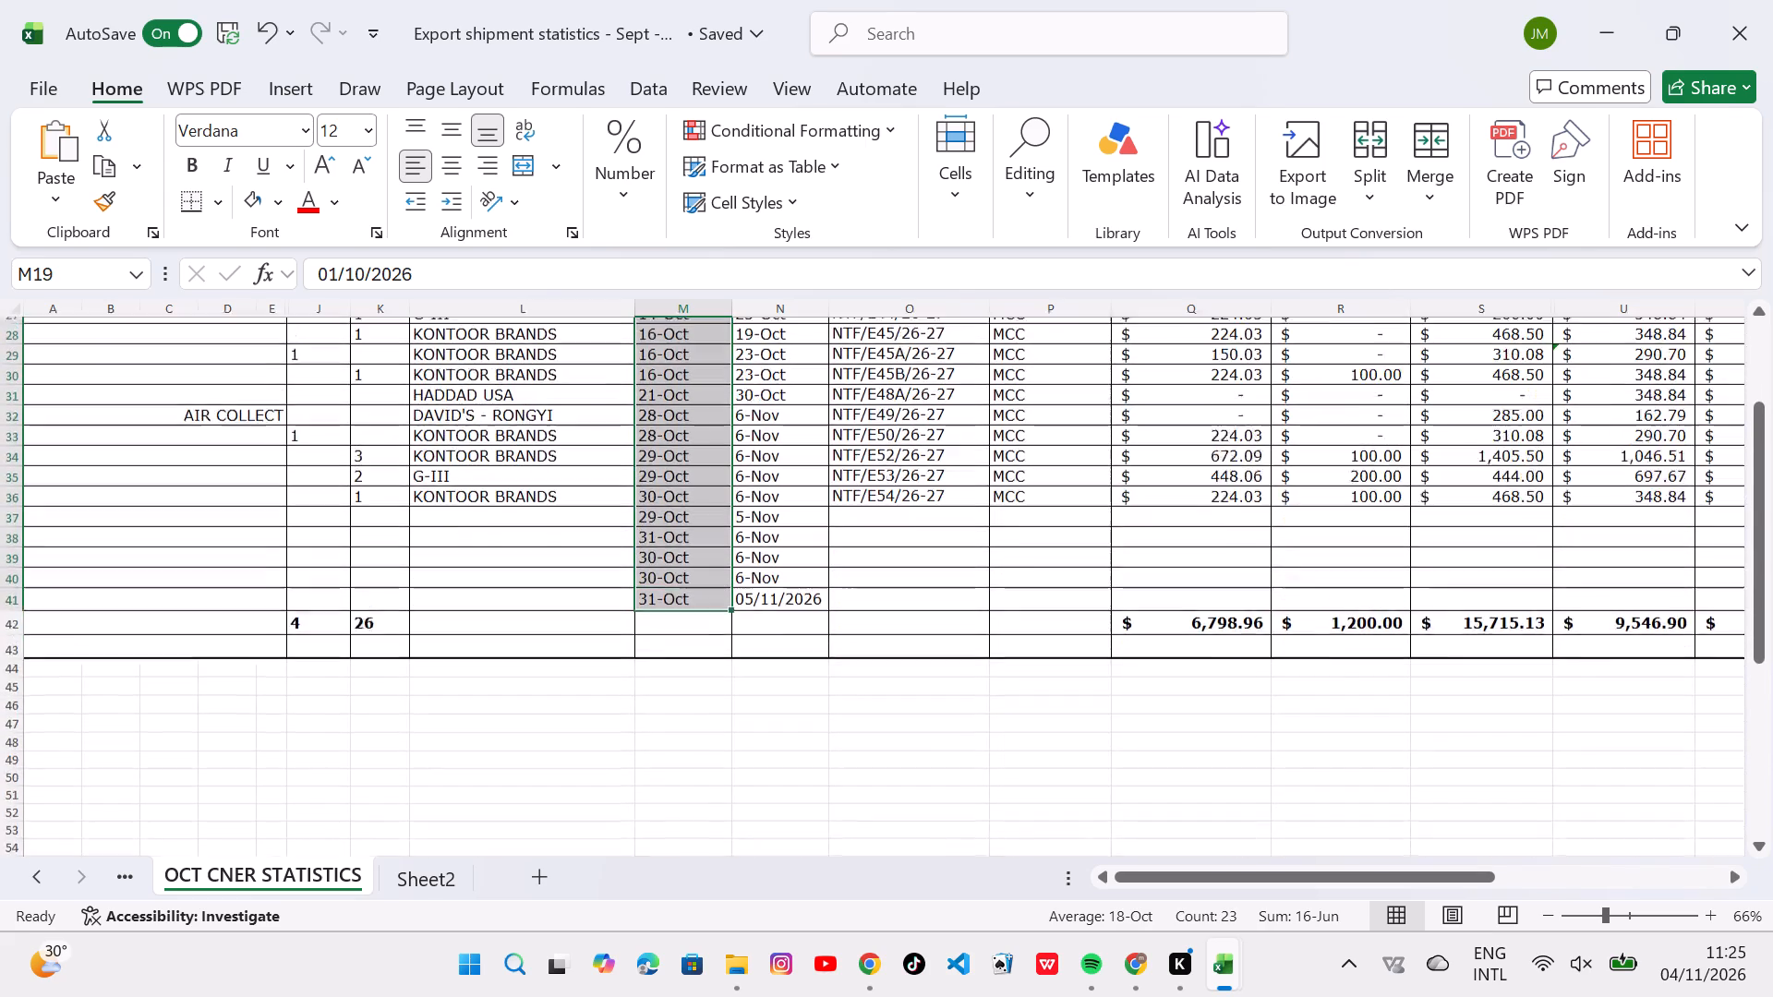
scroll(697, 756, down, 1)
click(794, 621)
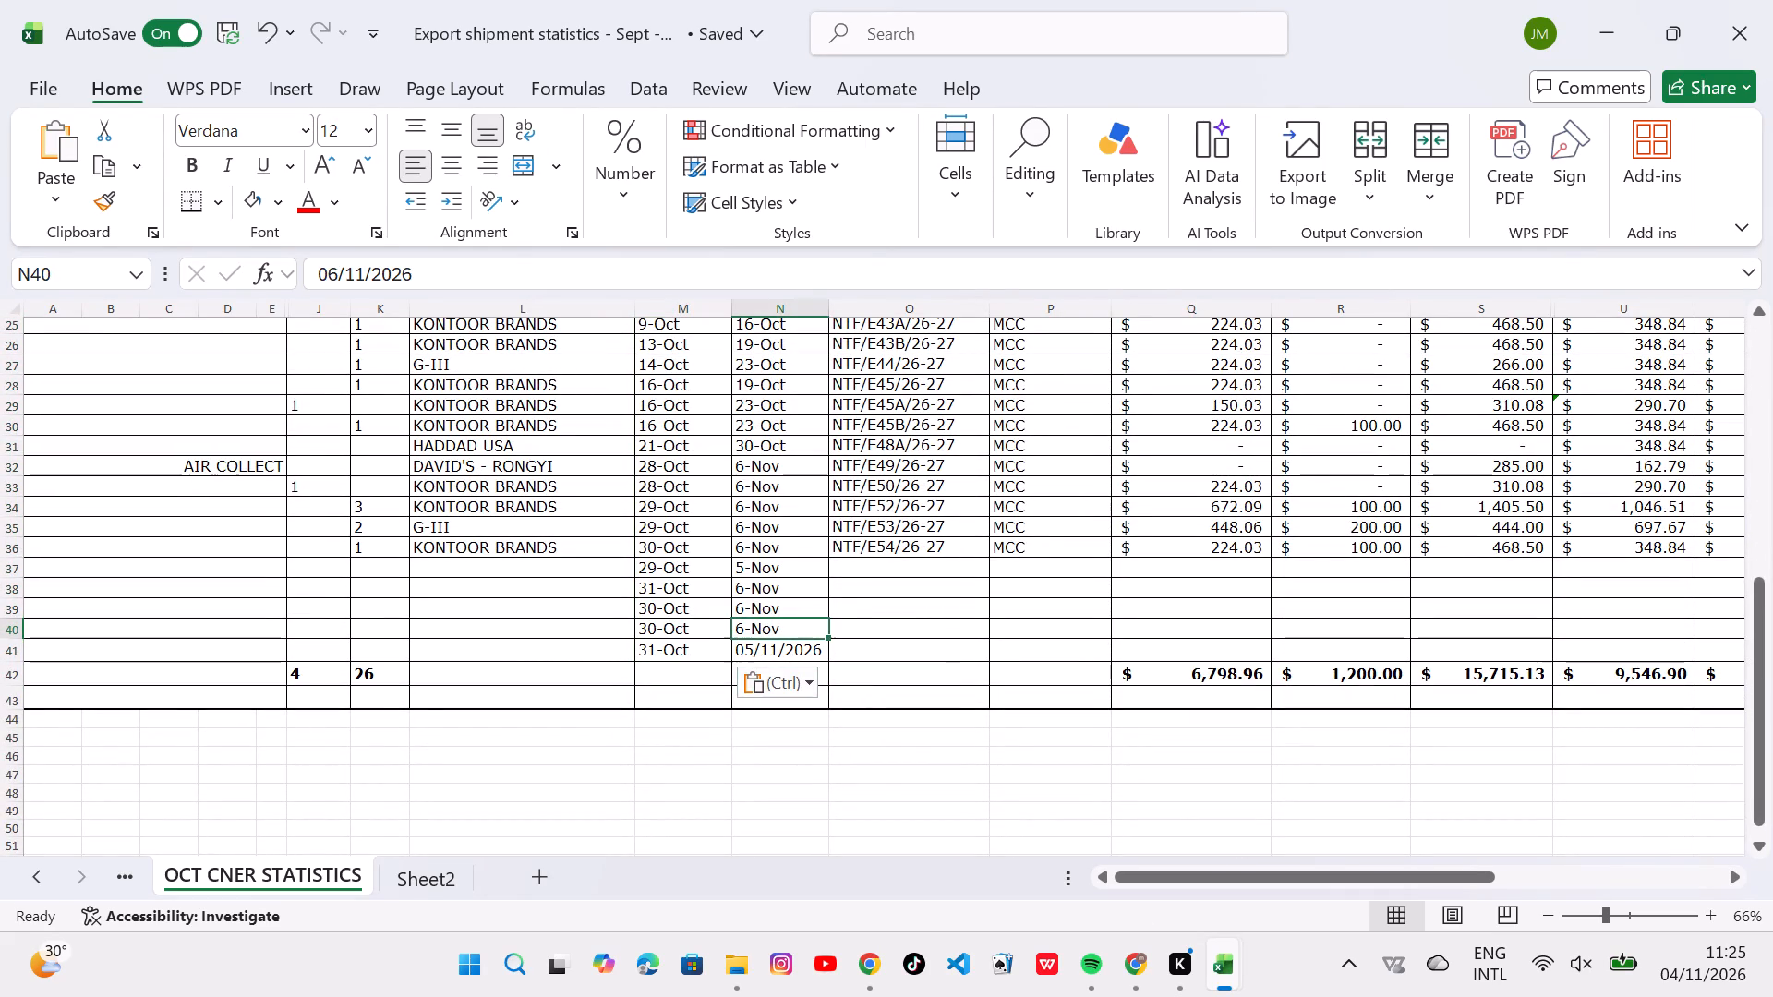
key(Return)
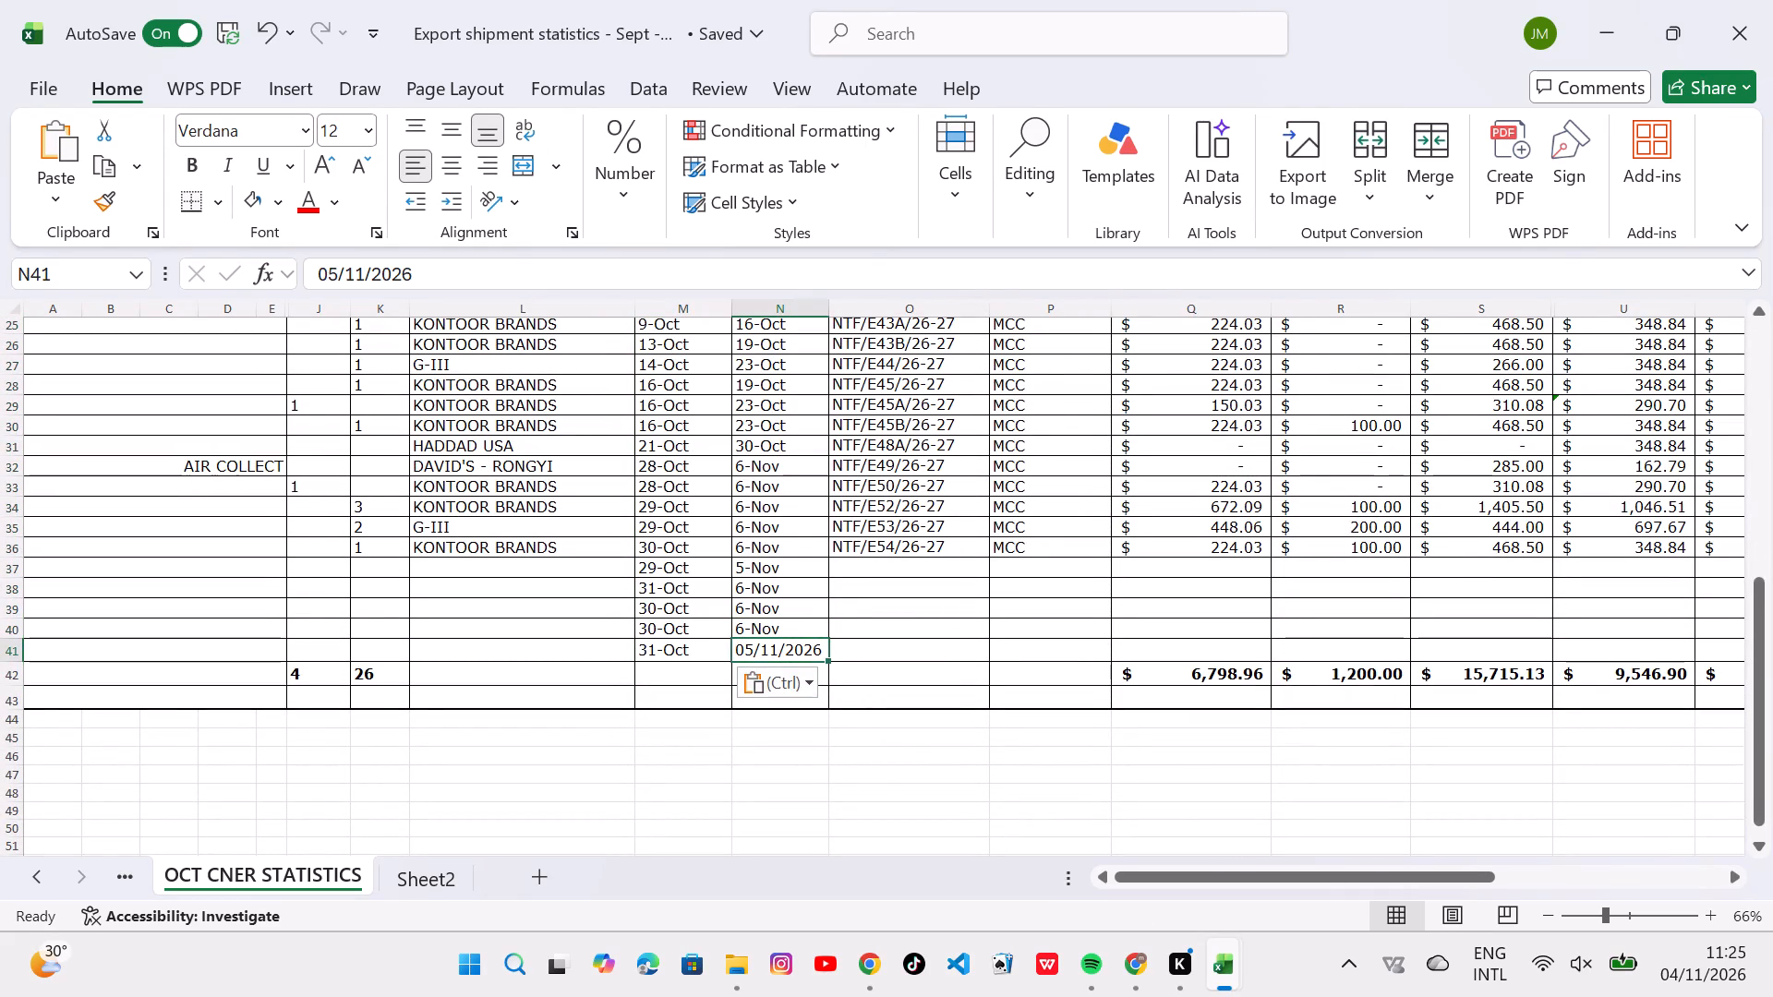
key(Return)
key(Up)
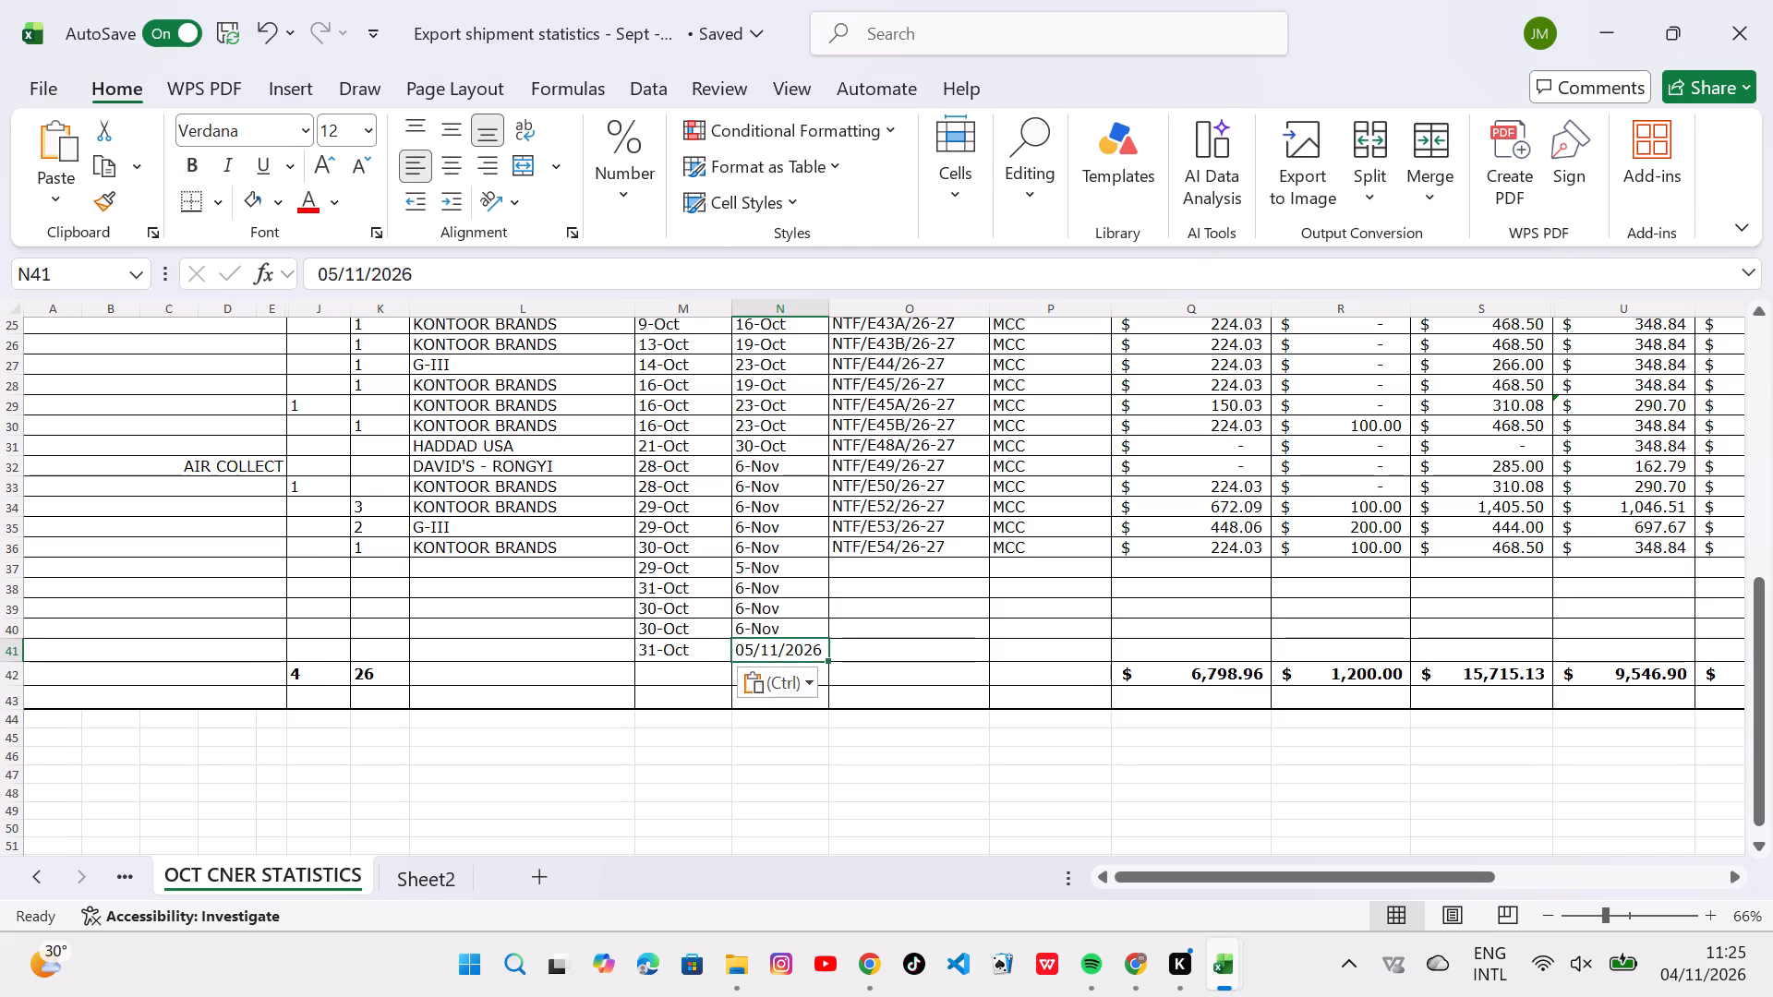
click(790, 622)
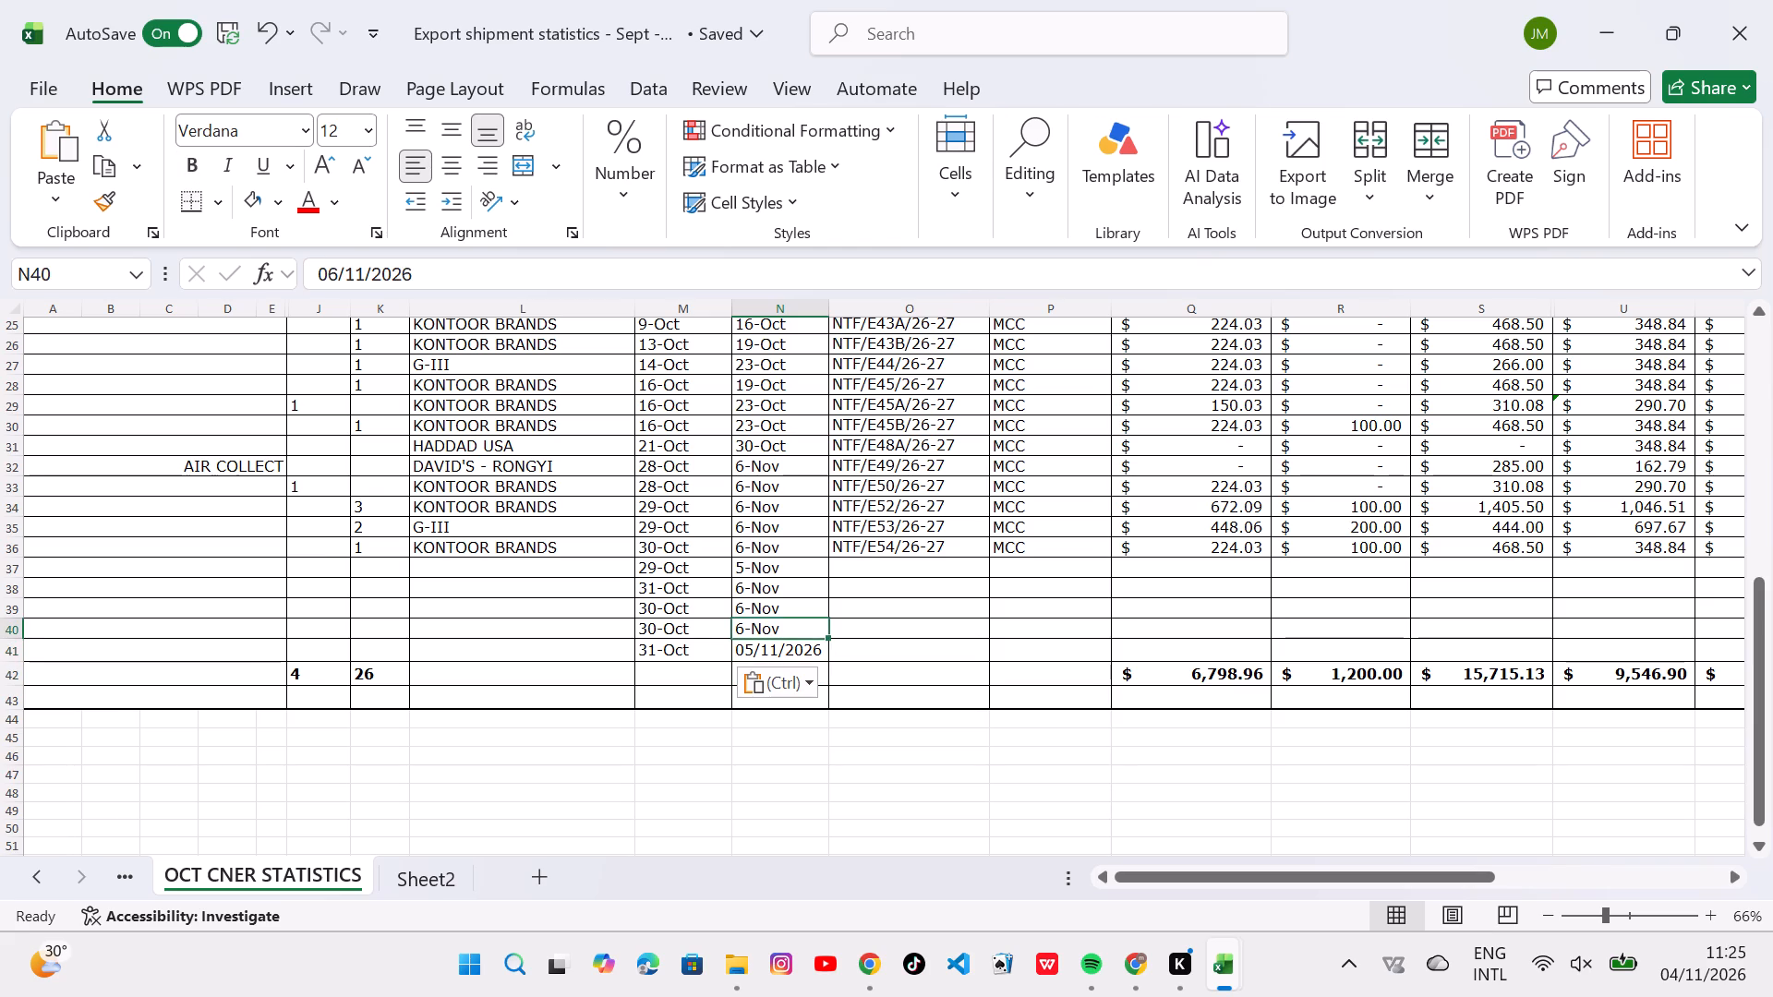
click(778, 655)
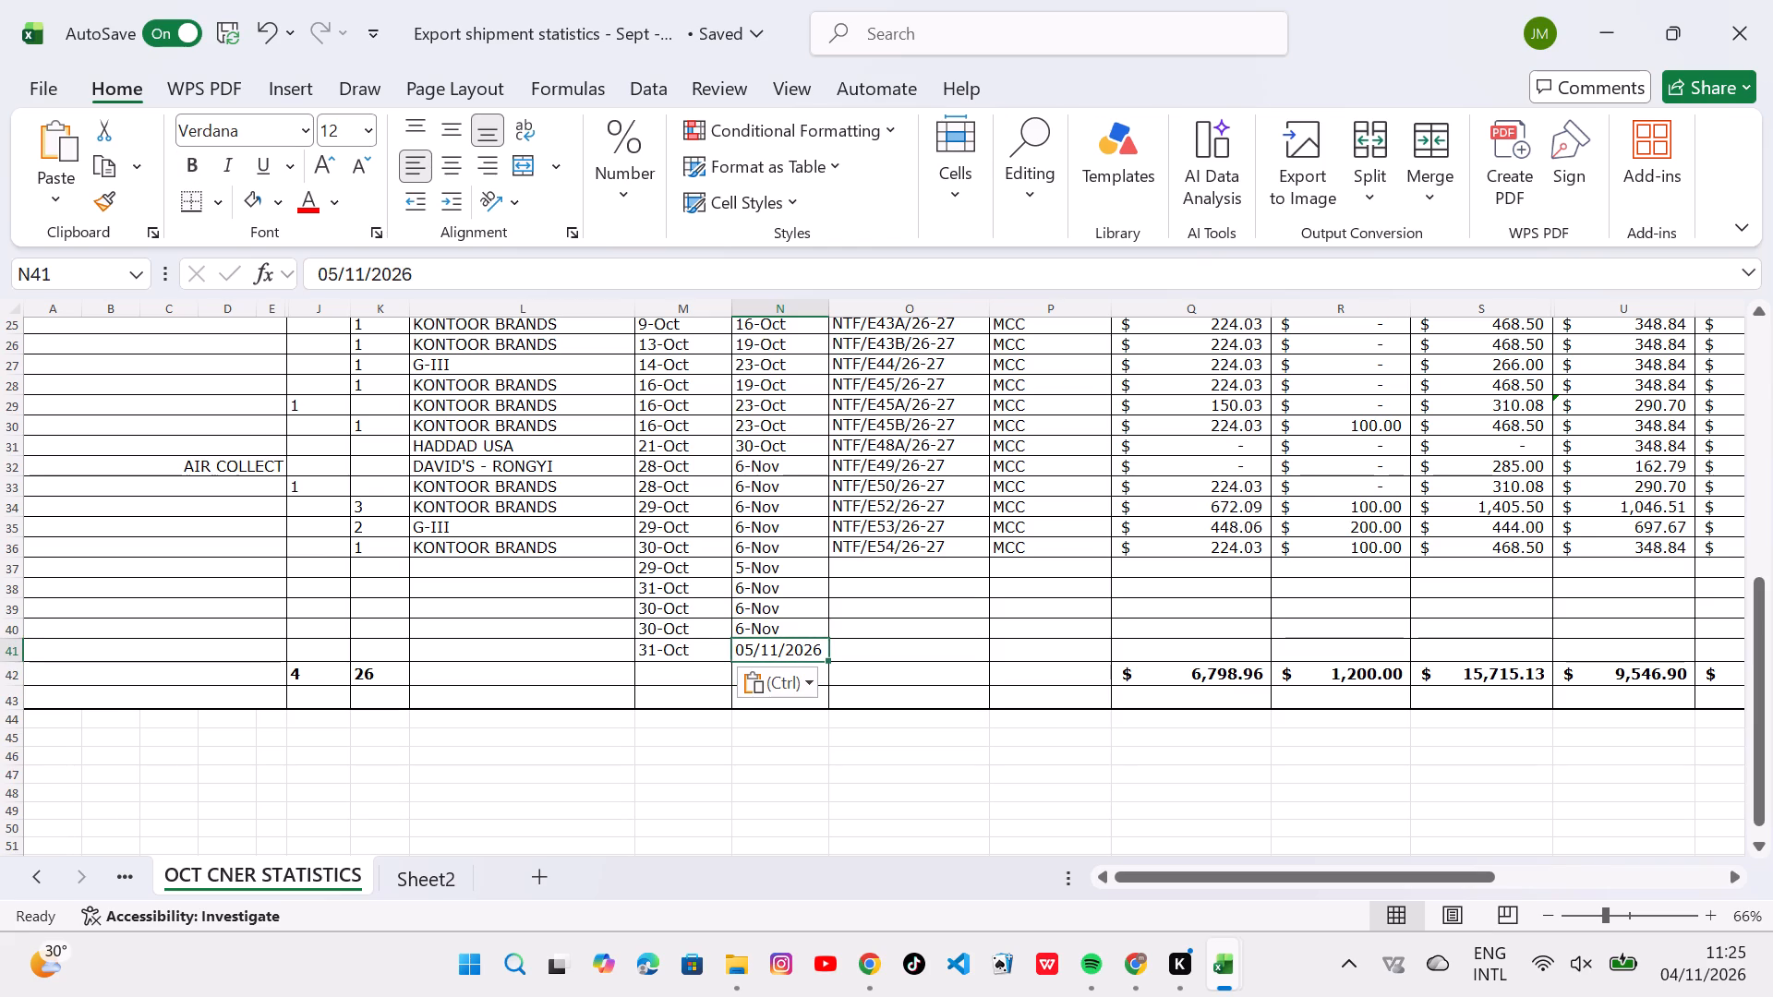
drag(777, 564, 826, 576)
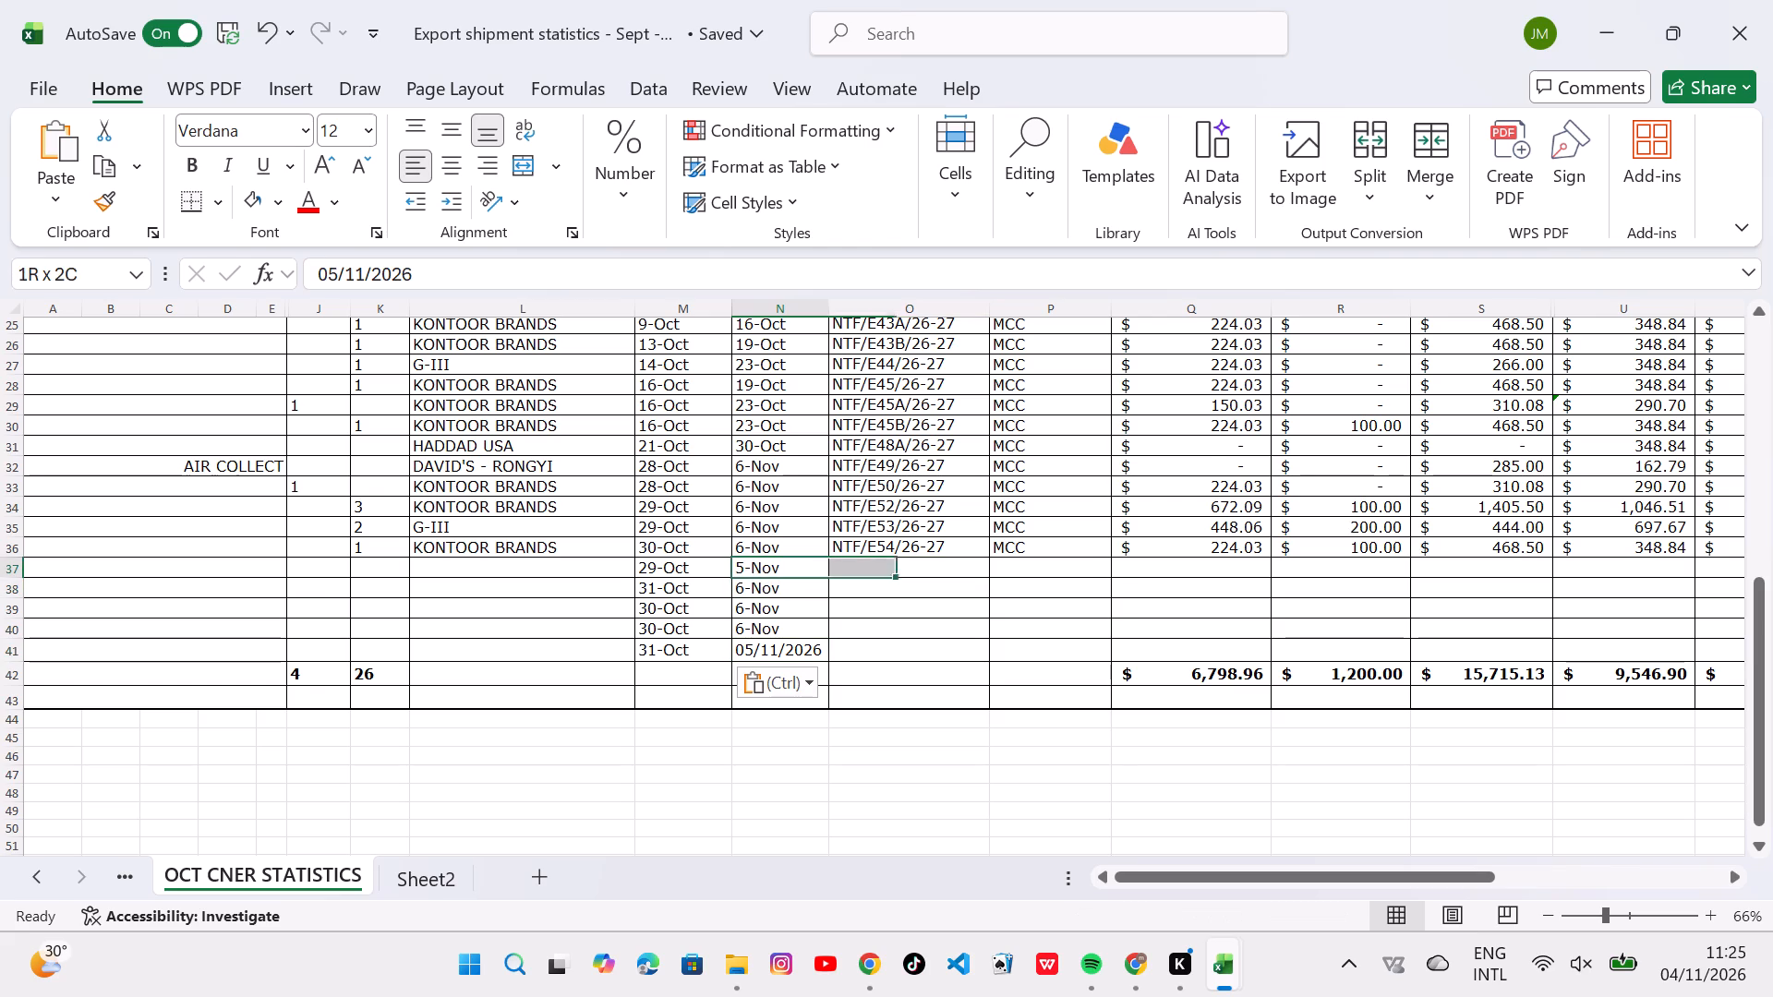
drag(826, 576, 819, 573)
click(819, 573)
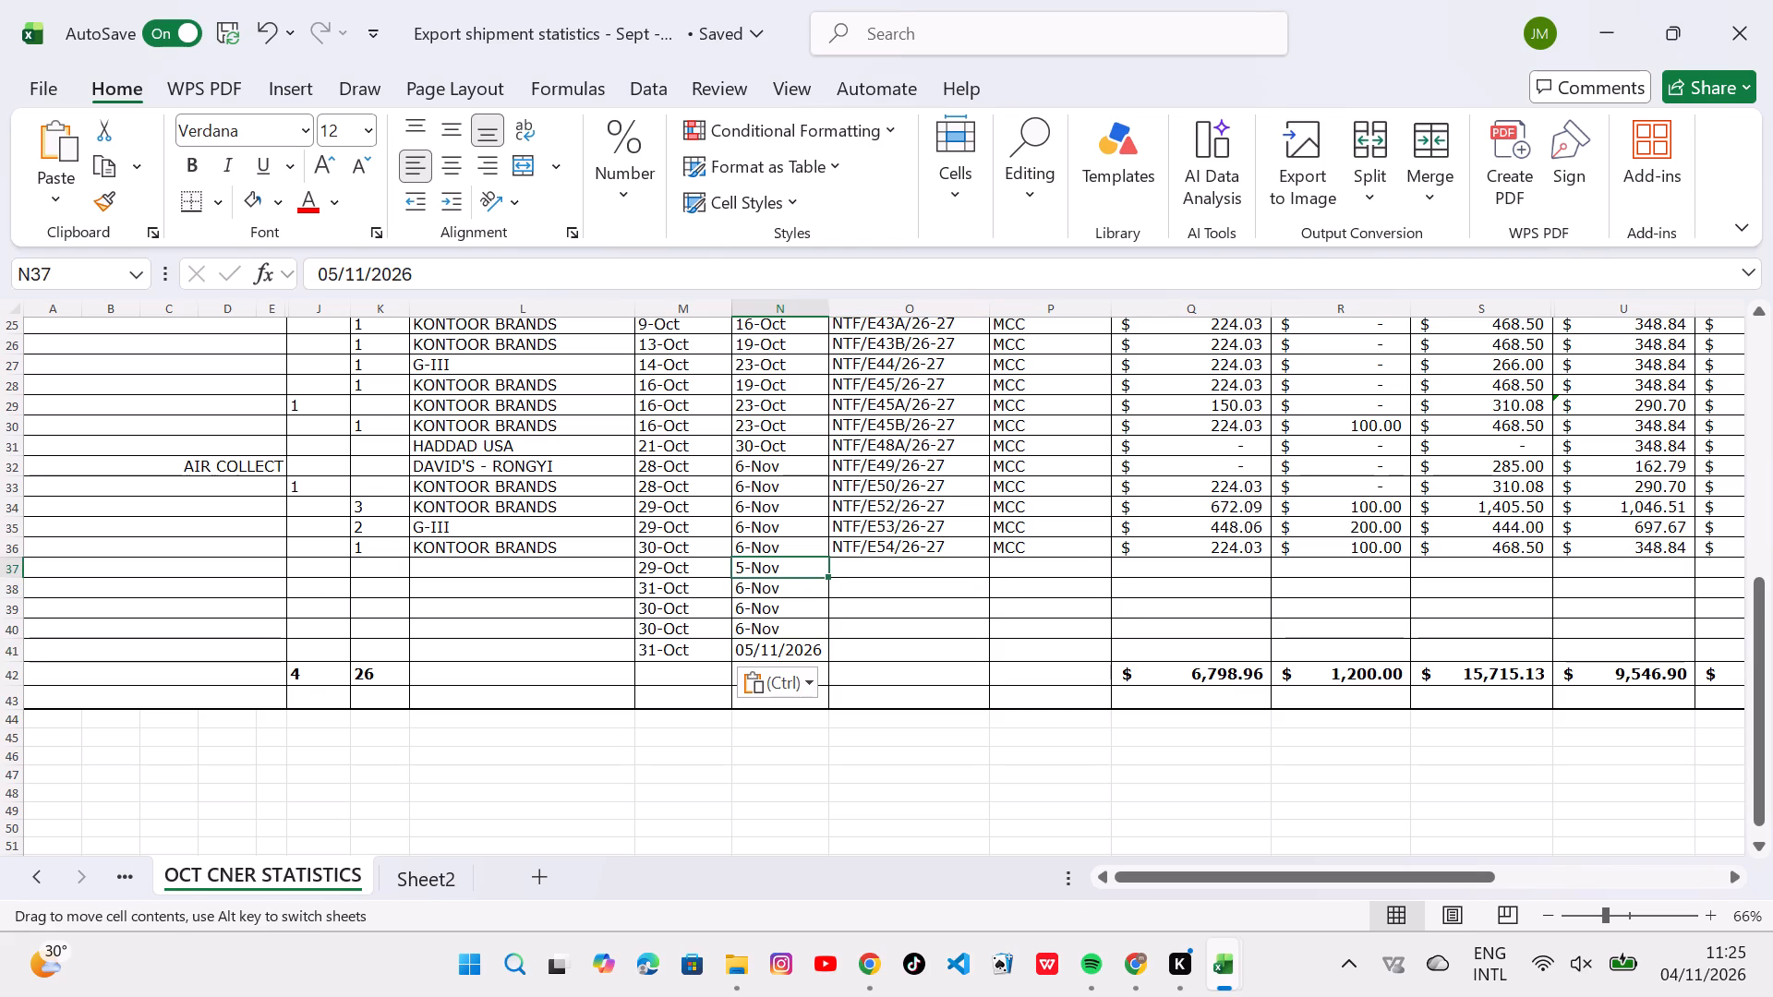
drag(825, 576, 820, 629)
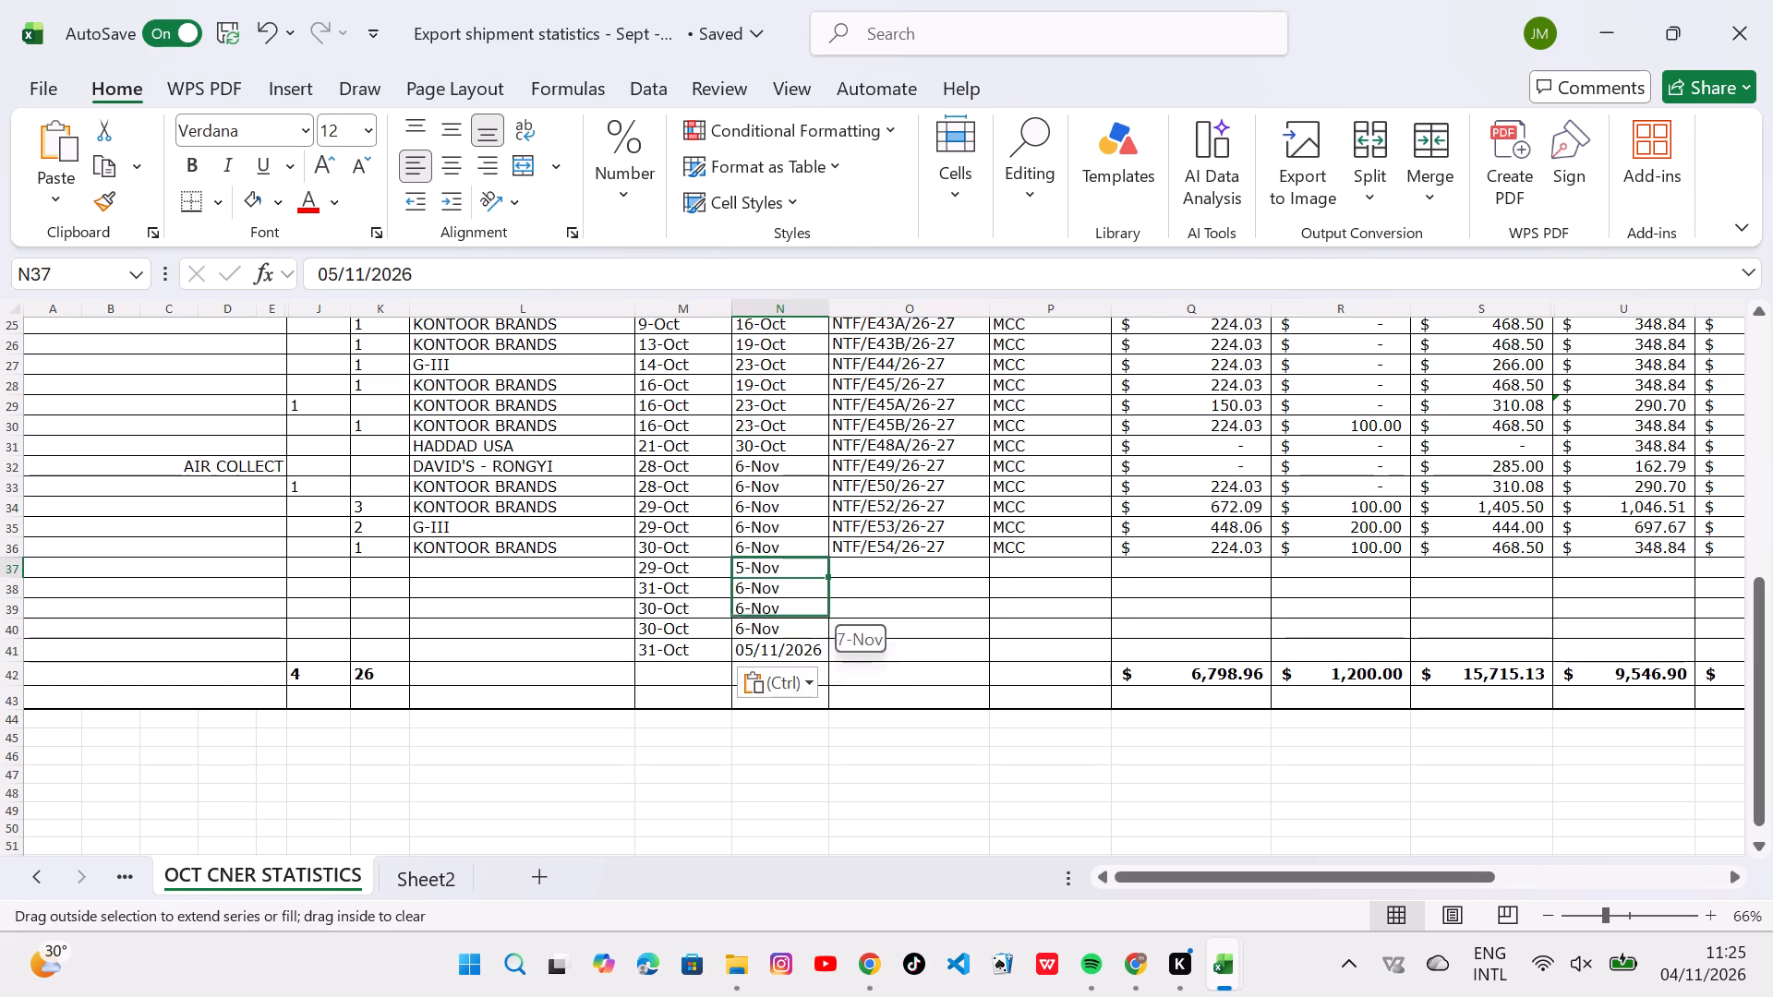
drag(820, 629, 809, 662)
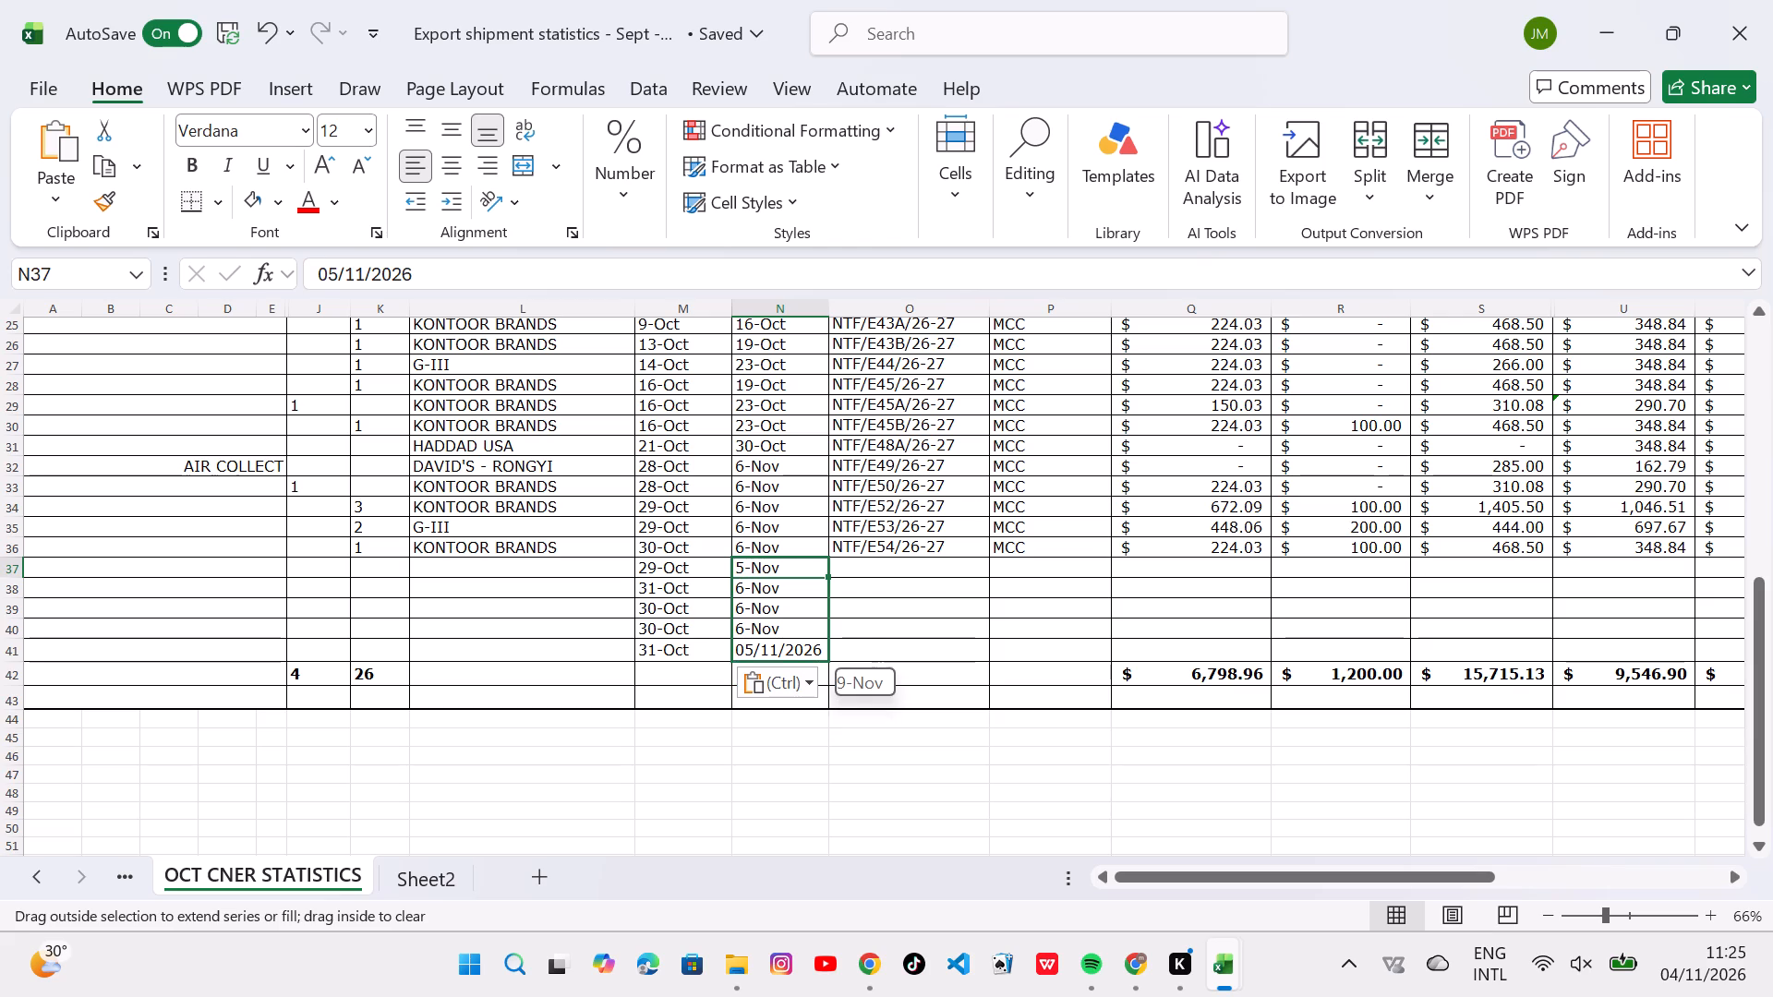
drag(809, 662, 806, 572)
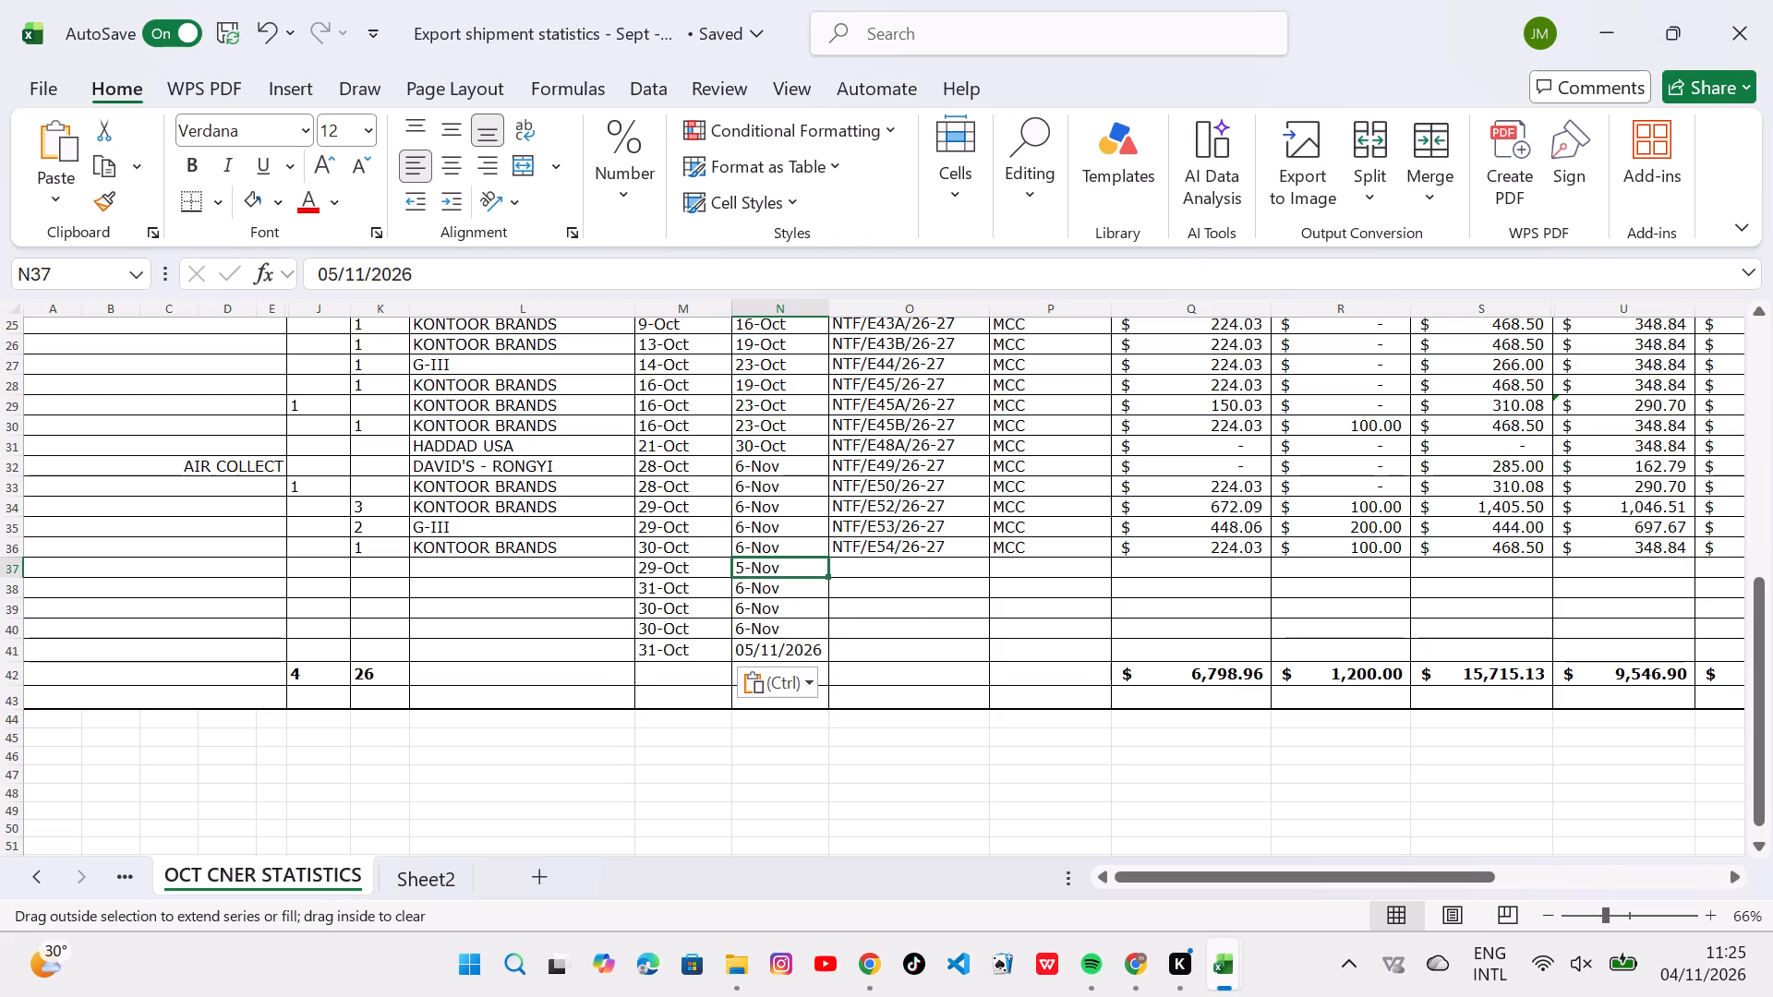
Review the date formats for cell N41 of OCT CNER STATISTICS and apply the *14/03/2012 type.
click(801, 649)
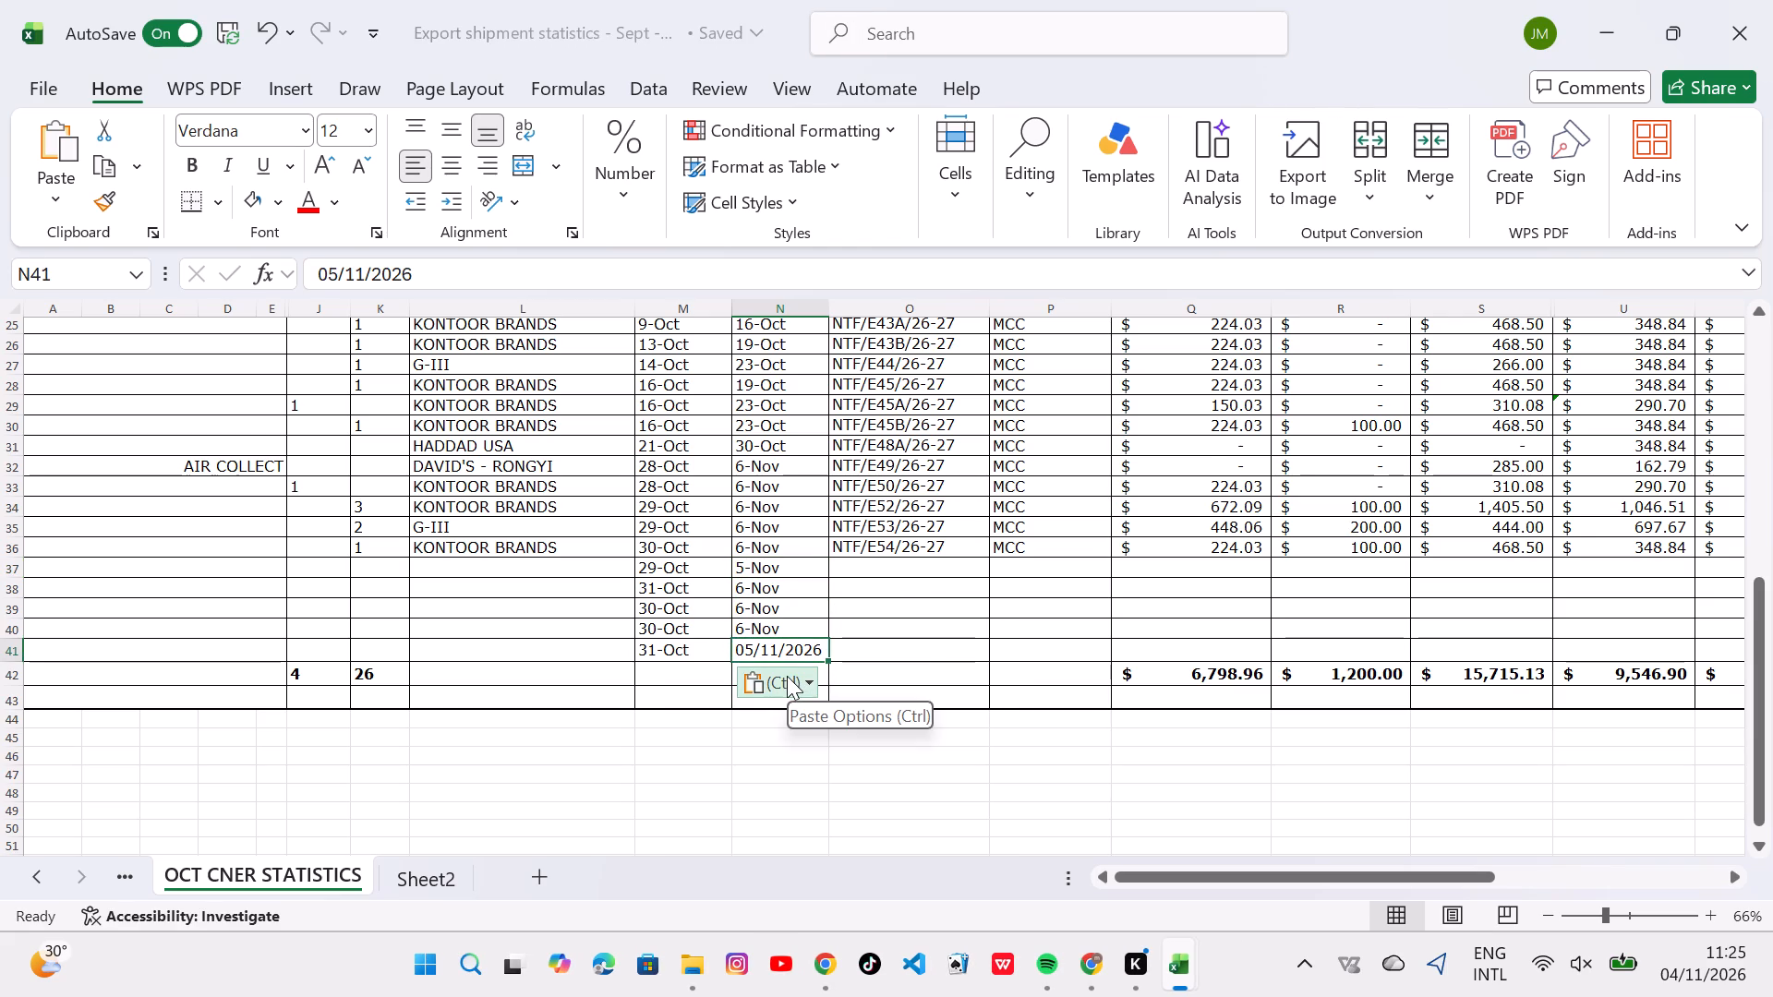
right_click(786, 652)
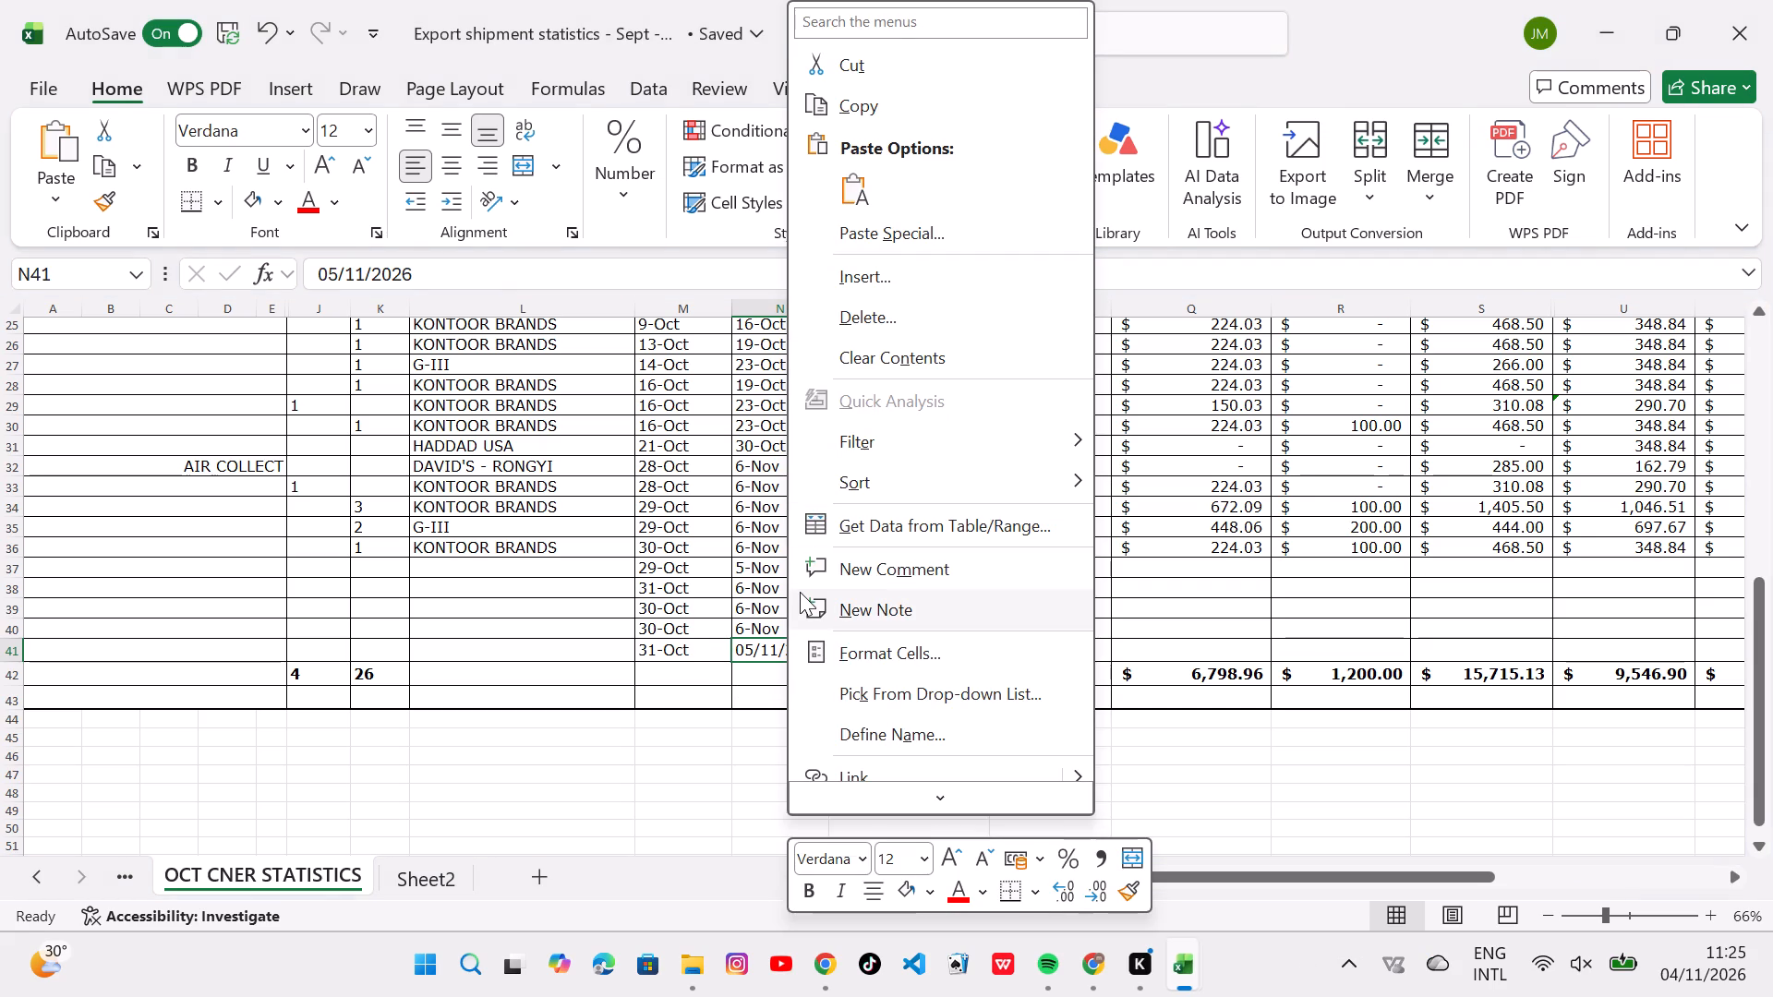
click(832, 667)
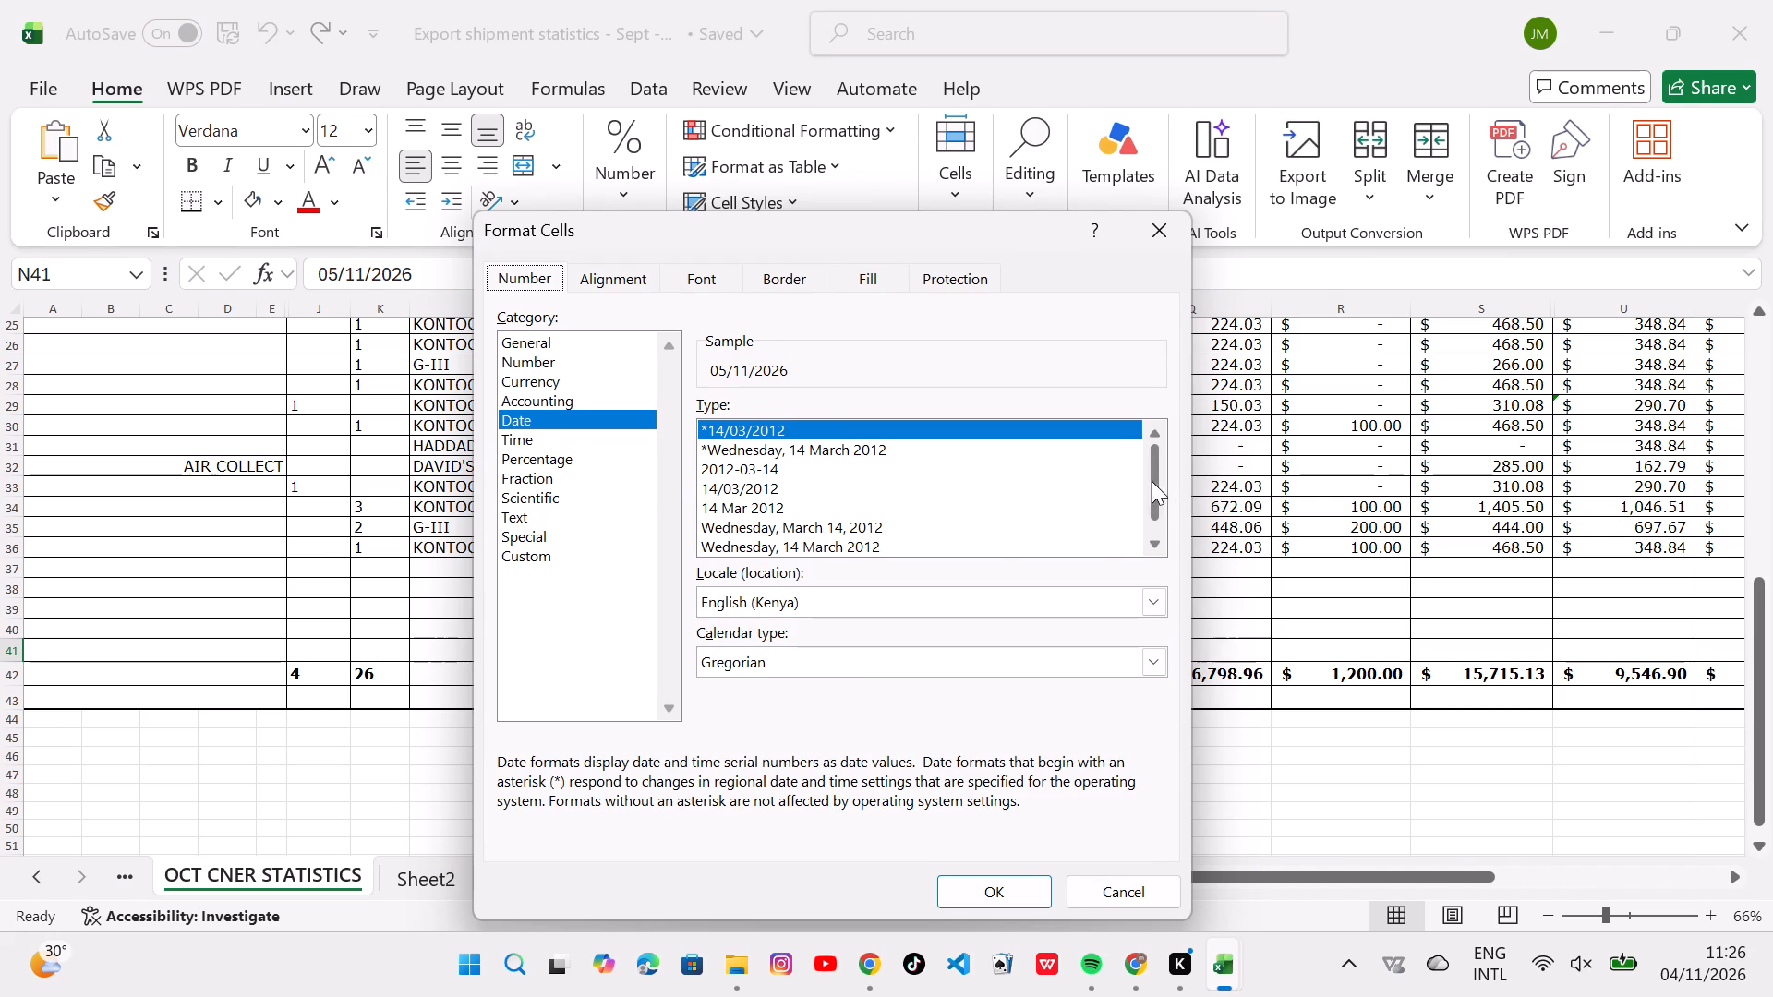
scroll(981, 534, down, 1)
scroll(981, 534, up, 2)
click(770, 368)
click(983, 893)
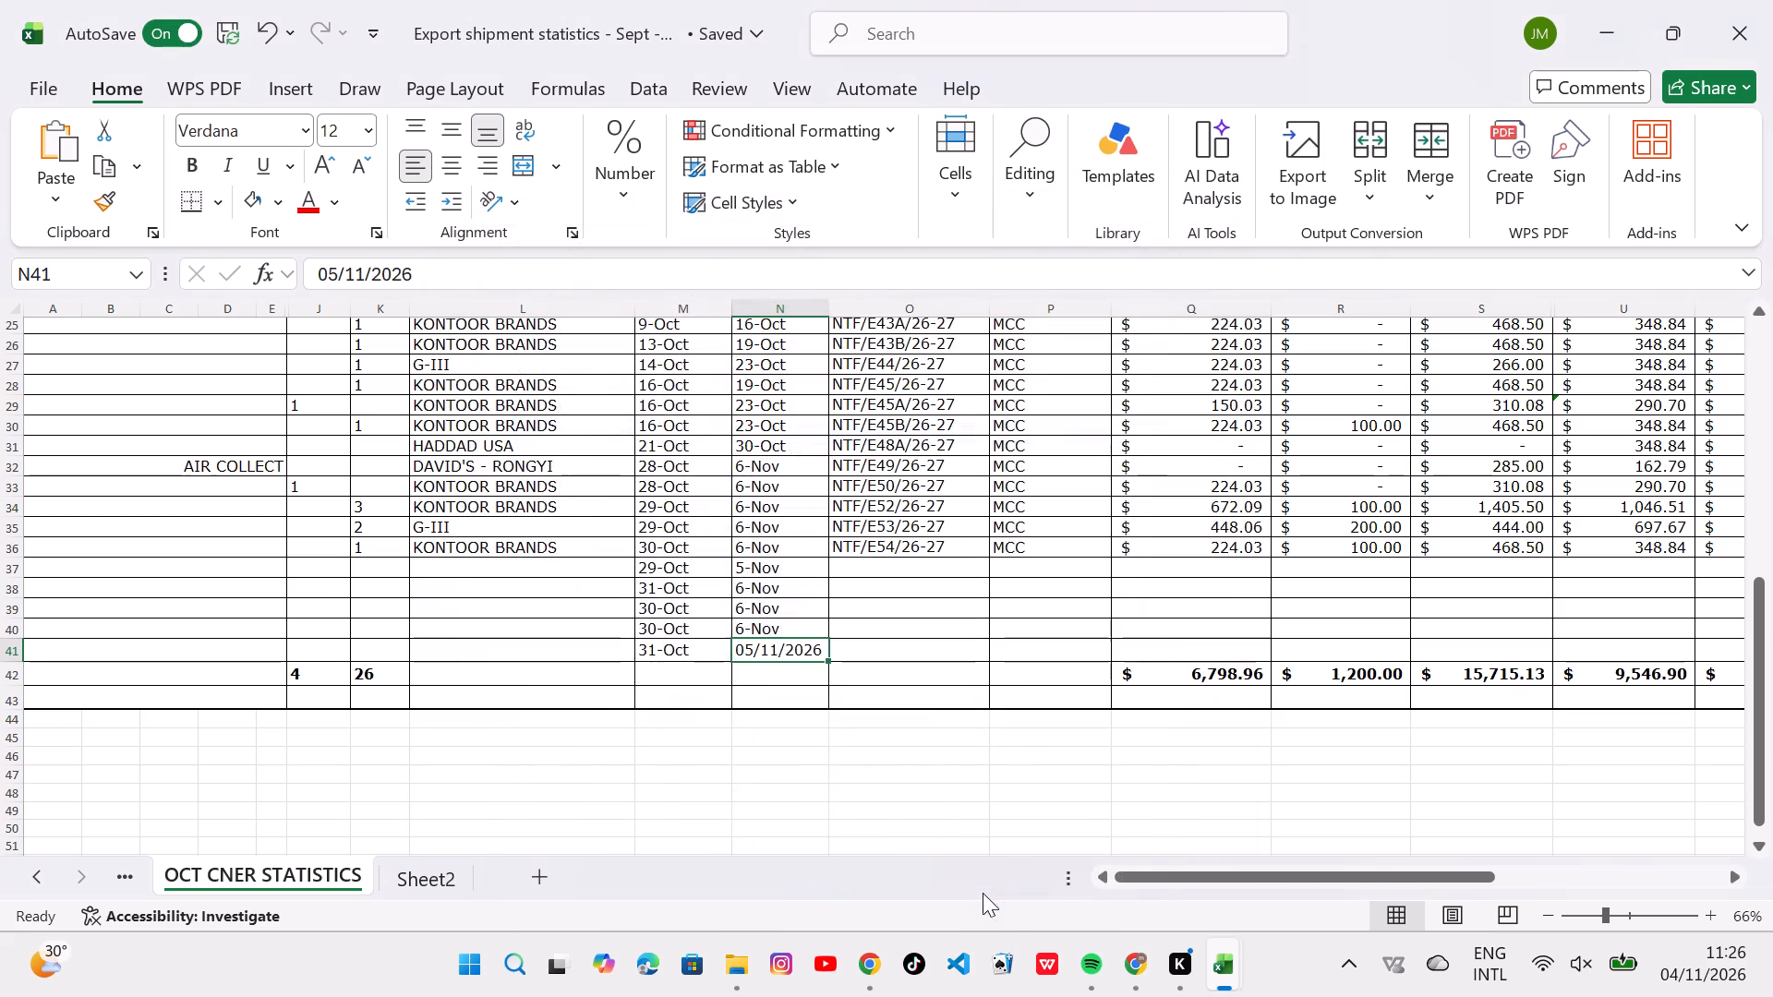
Replace the date in cell N41 of the EX-KENYA column with 5-Nov, matching the short format of the dates above.
click(775, 652)
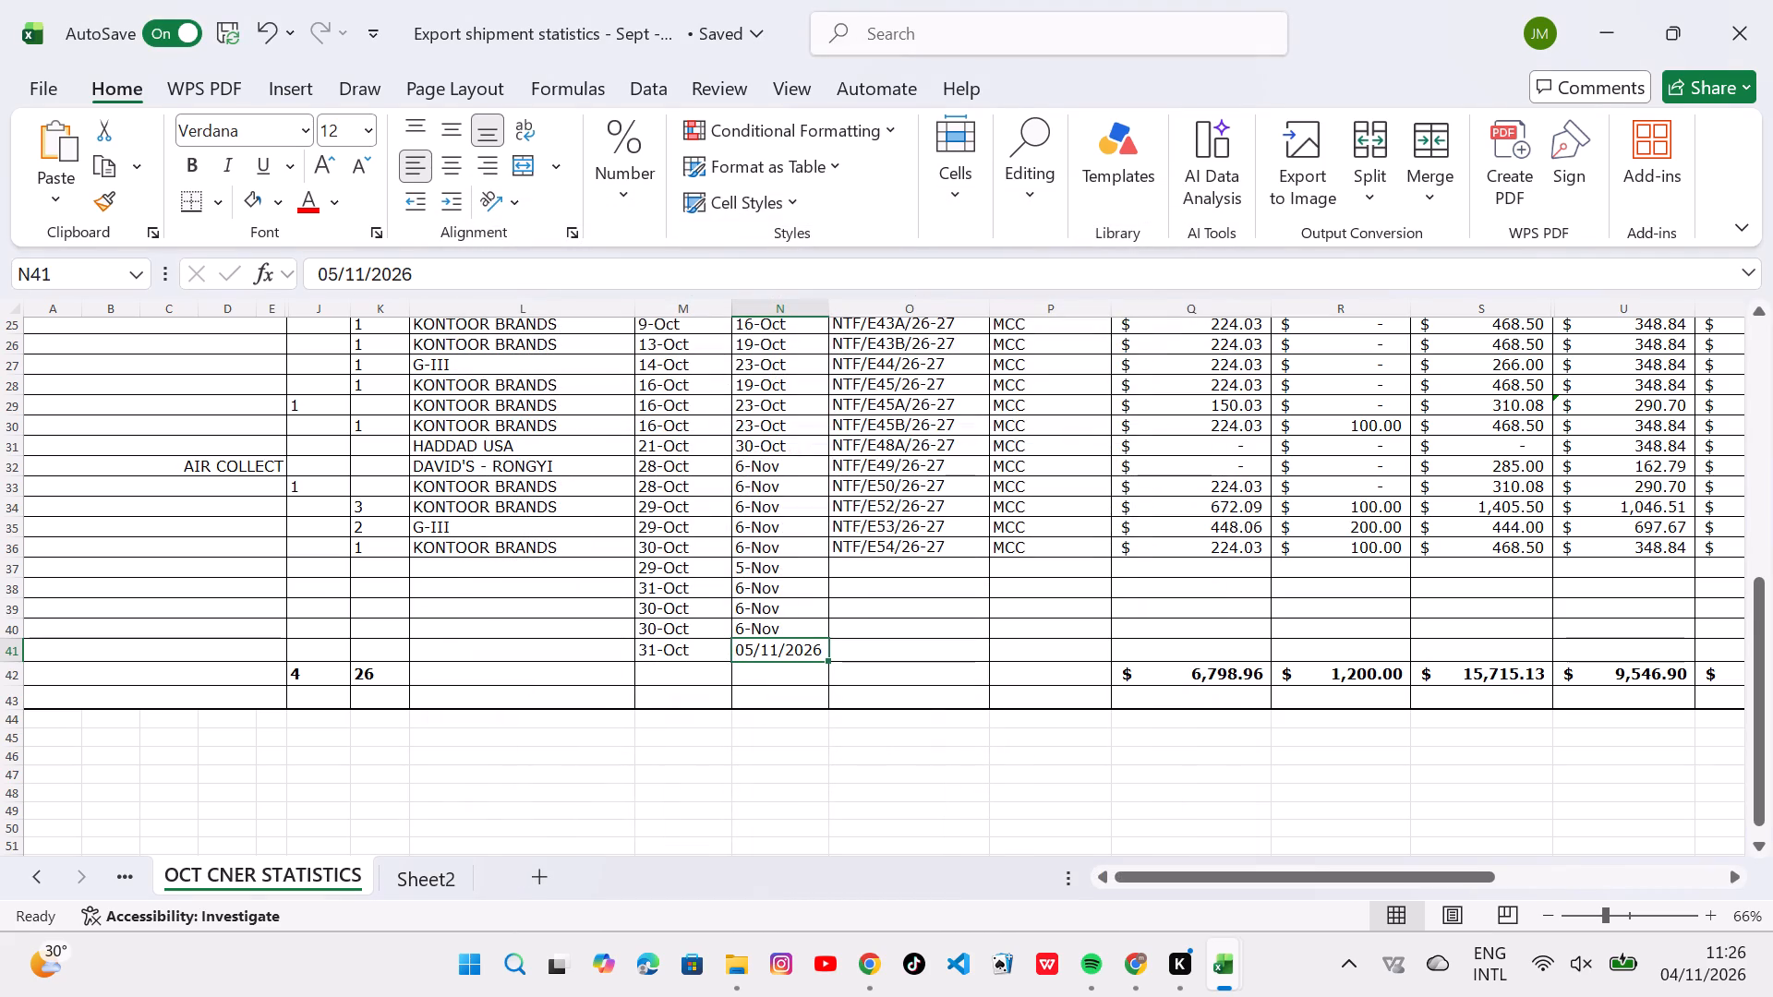
click(773, 631)
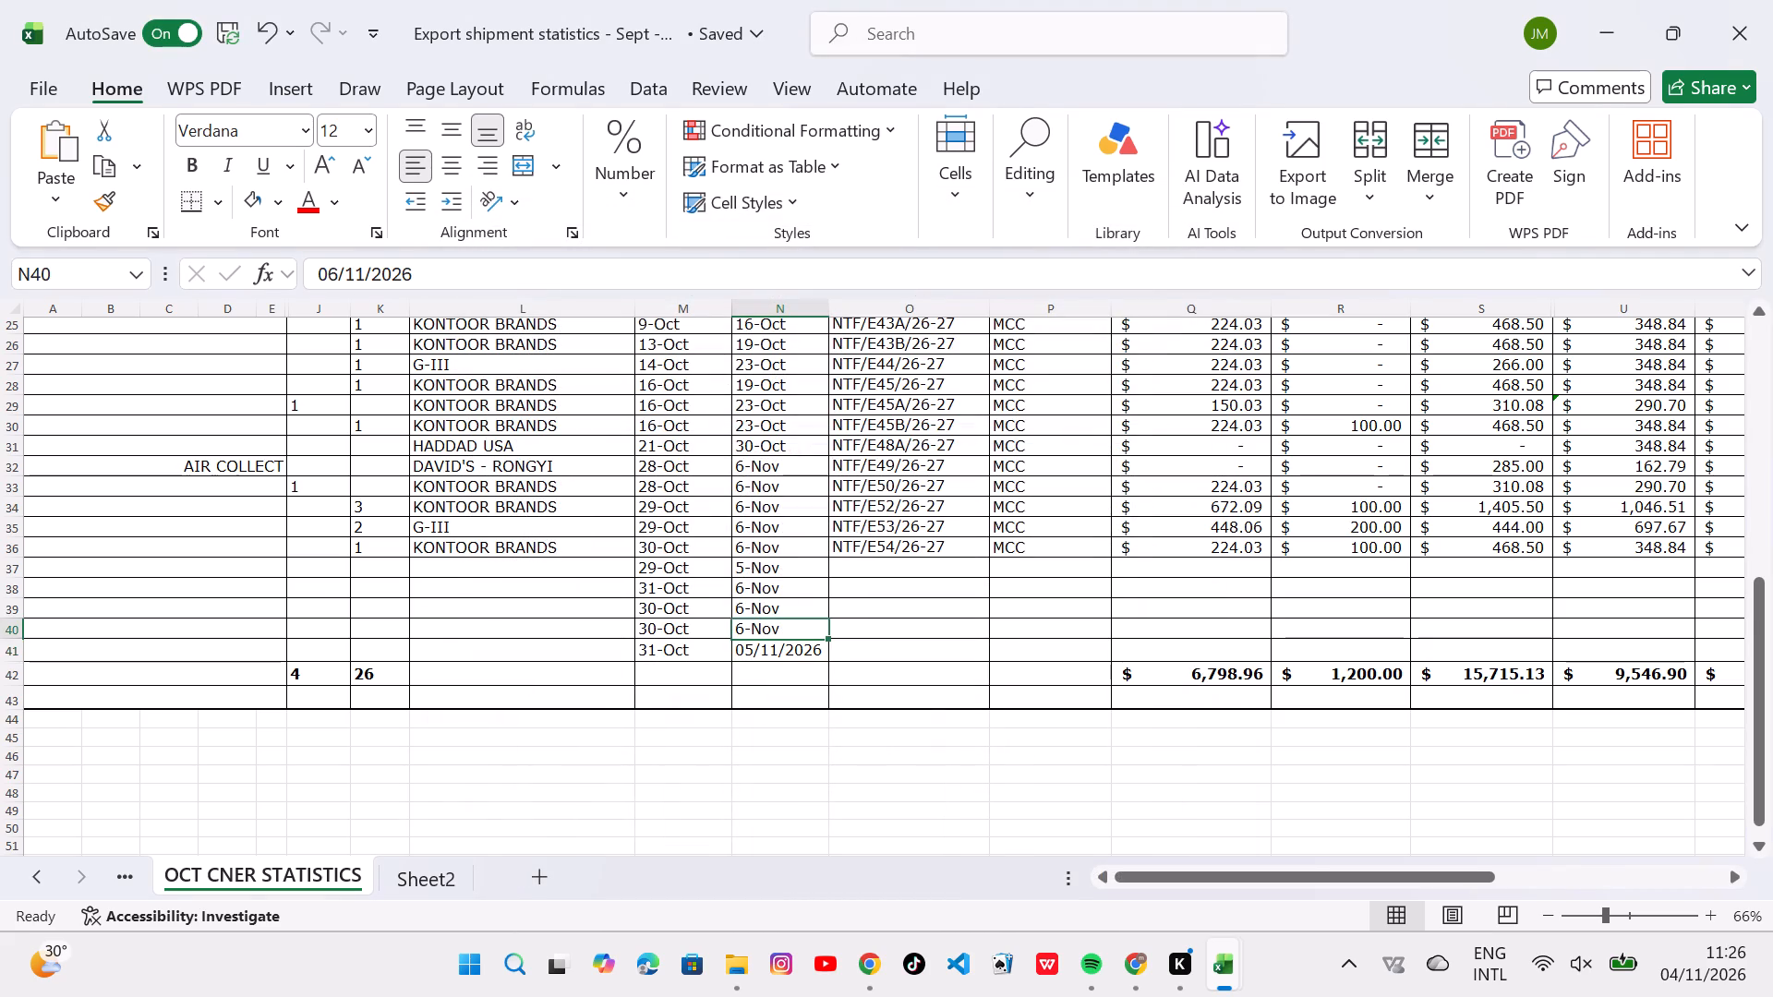
key(Down)
key(Return)
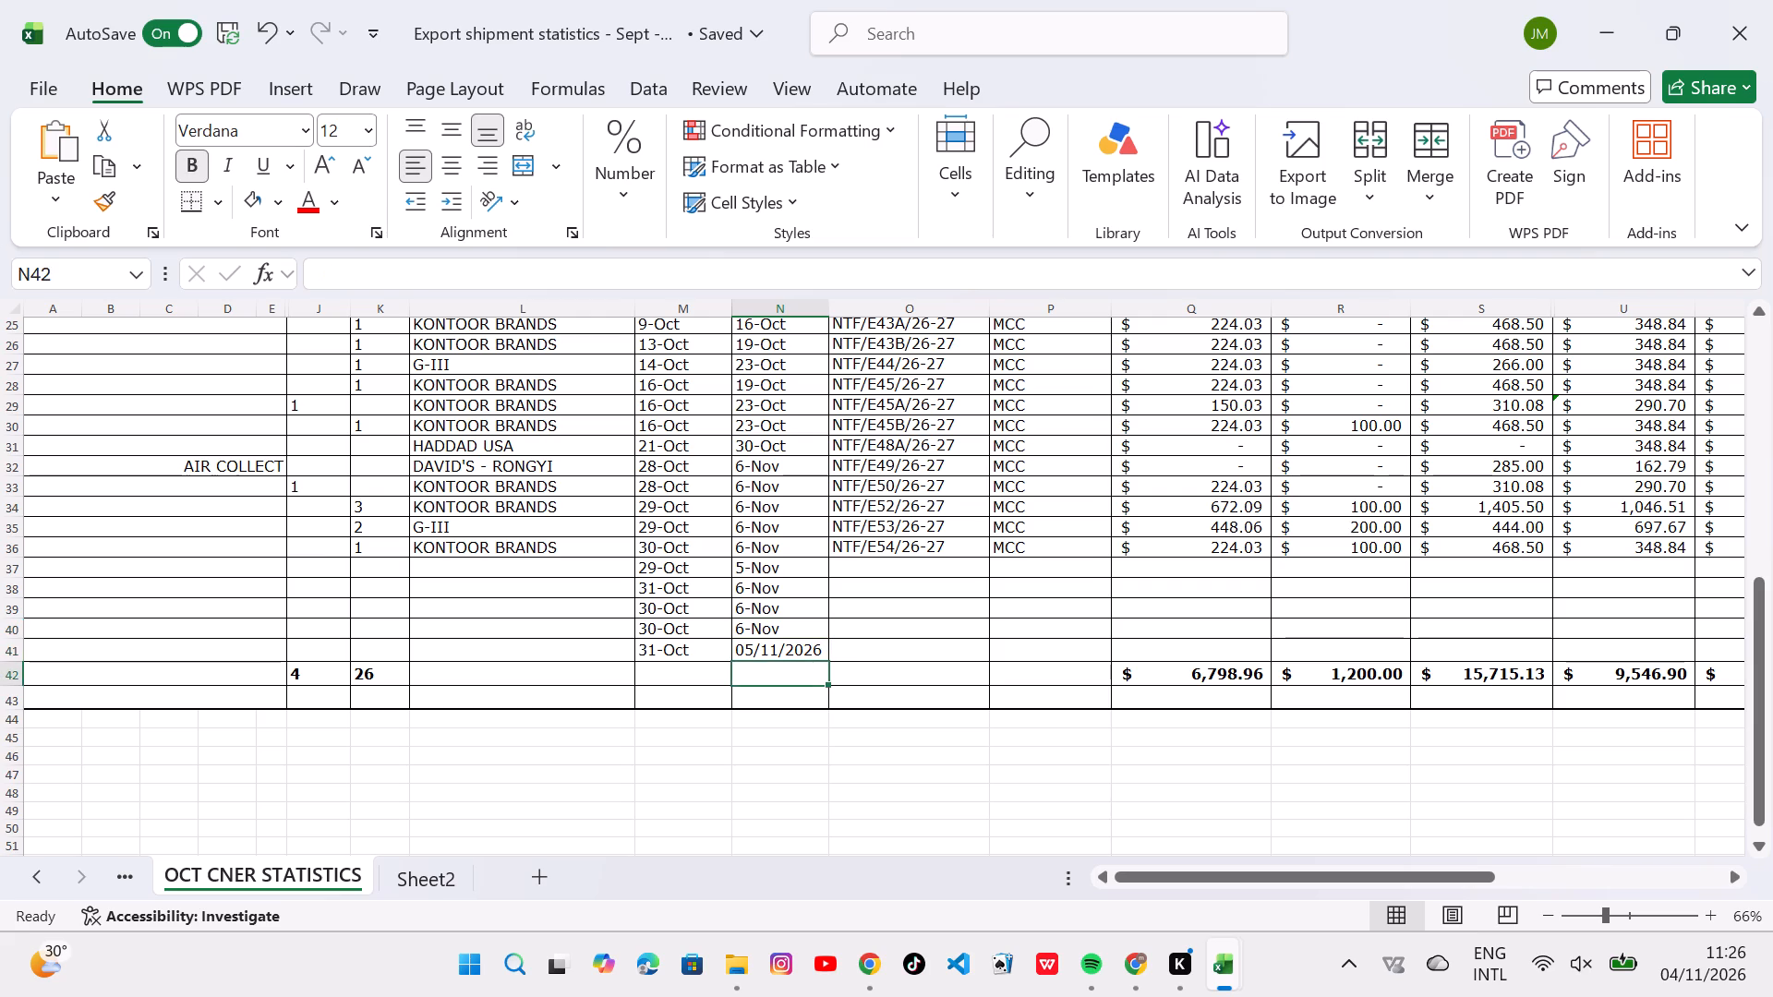
key(Up)
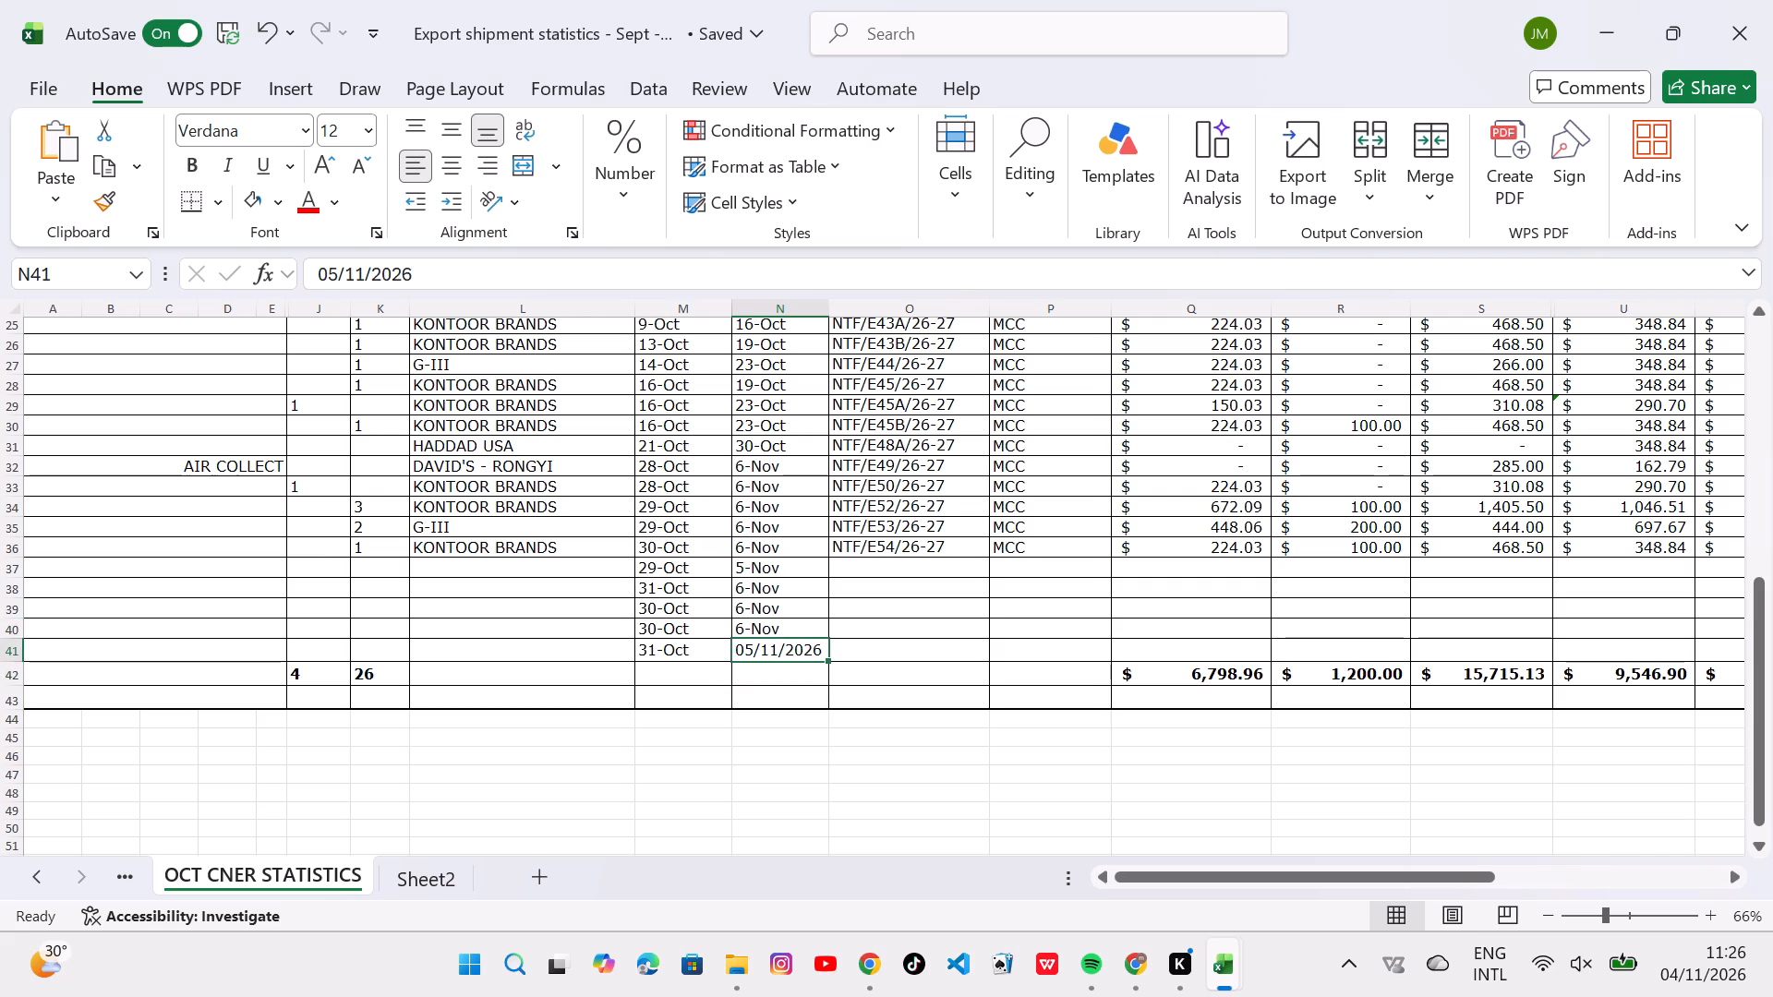
key(BackSpace)
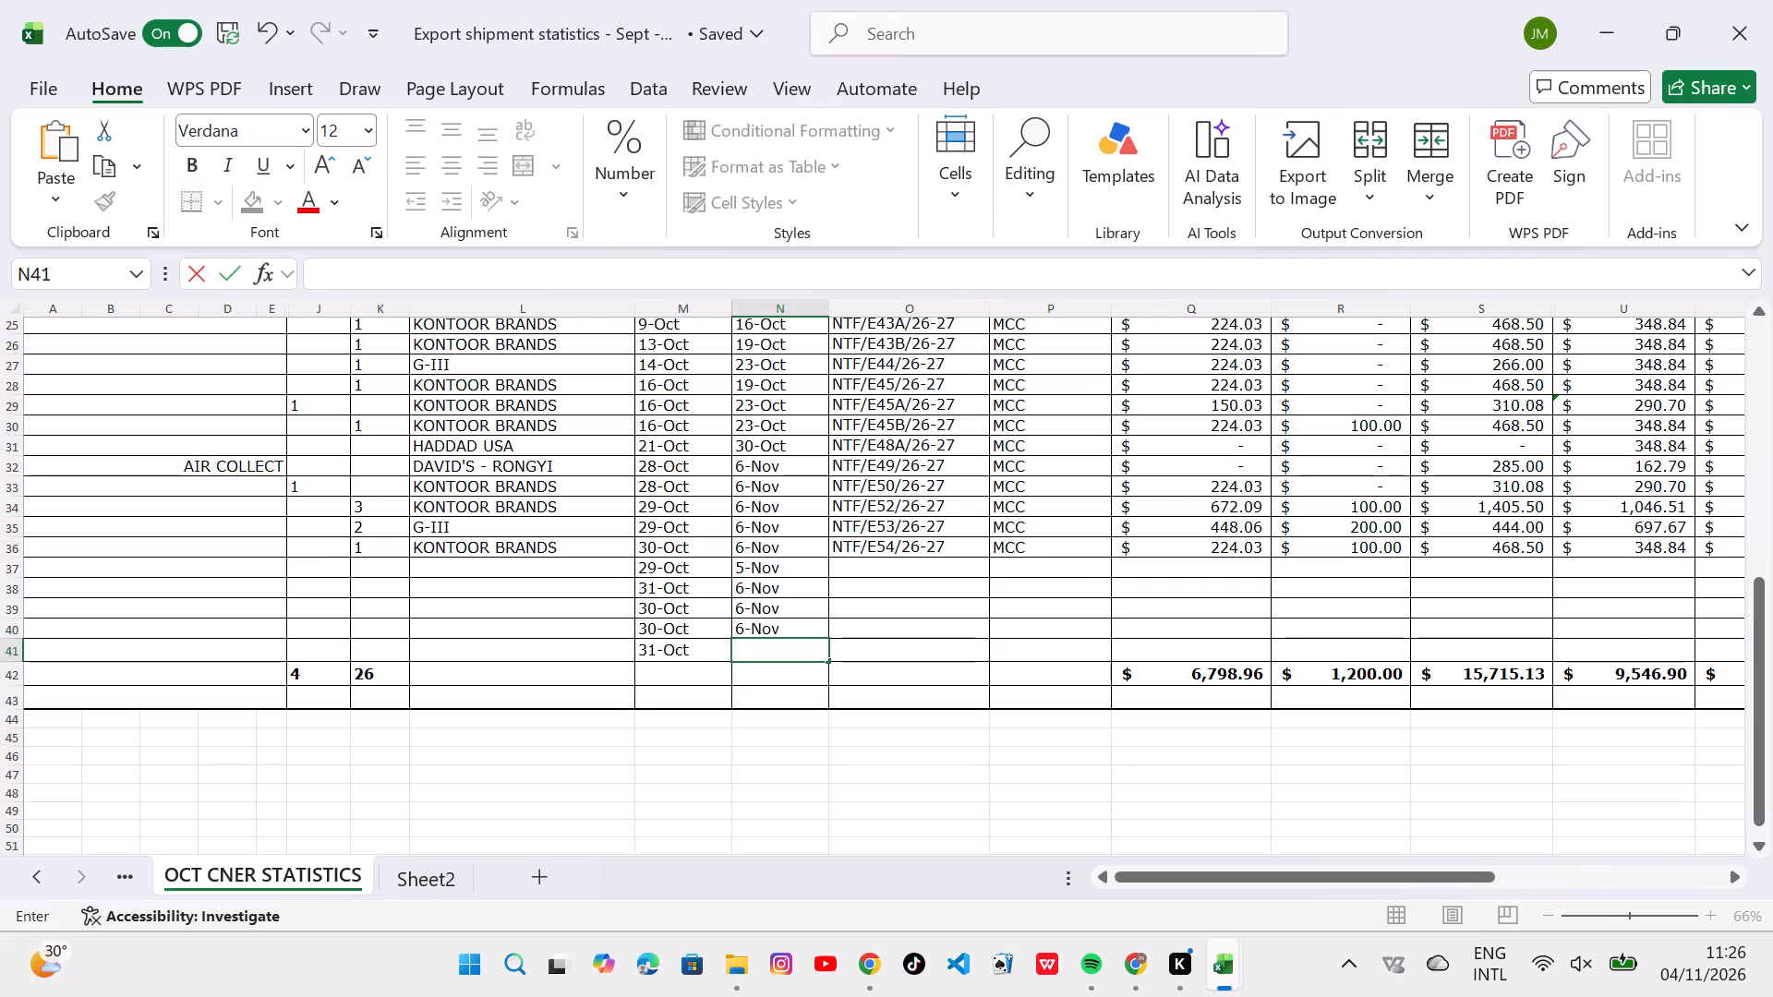
key(5)
key(minus)
text(novem)
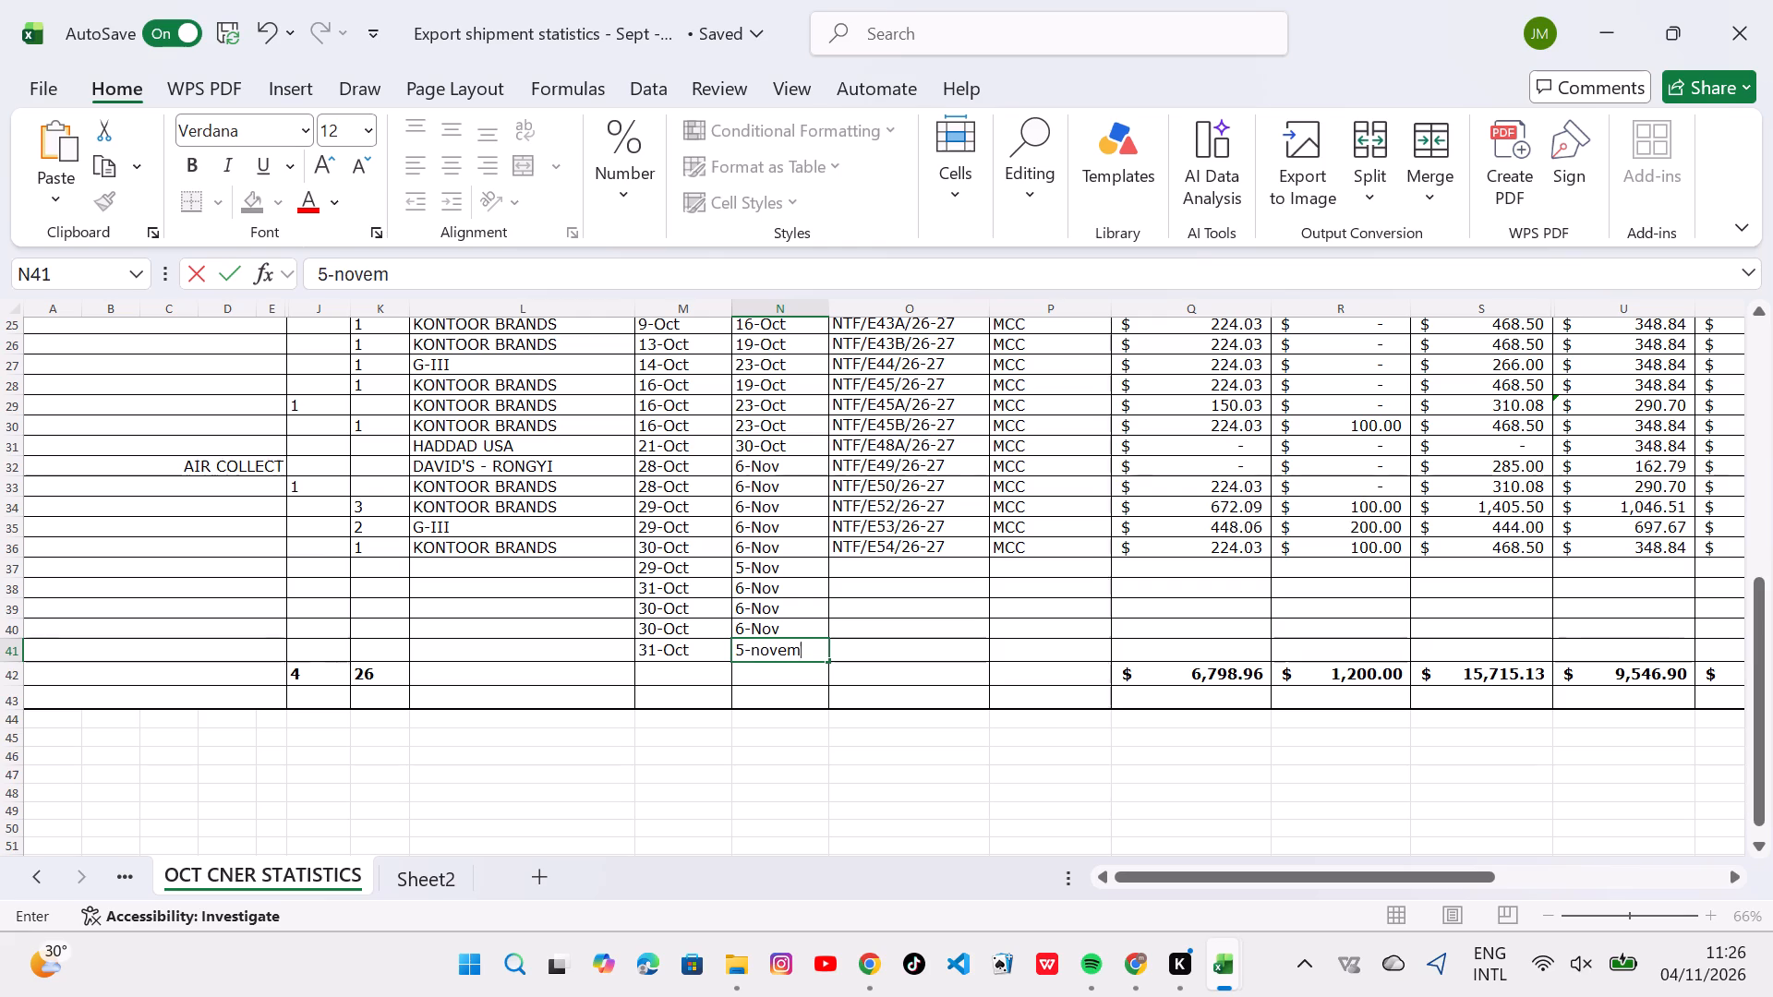
key(BackSpace)
key(BackSpace)
key(BackSpace)
key(BackSpace)
key(BackSpace)
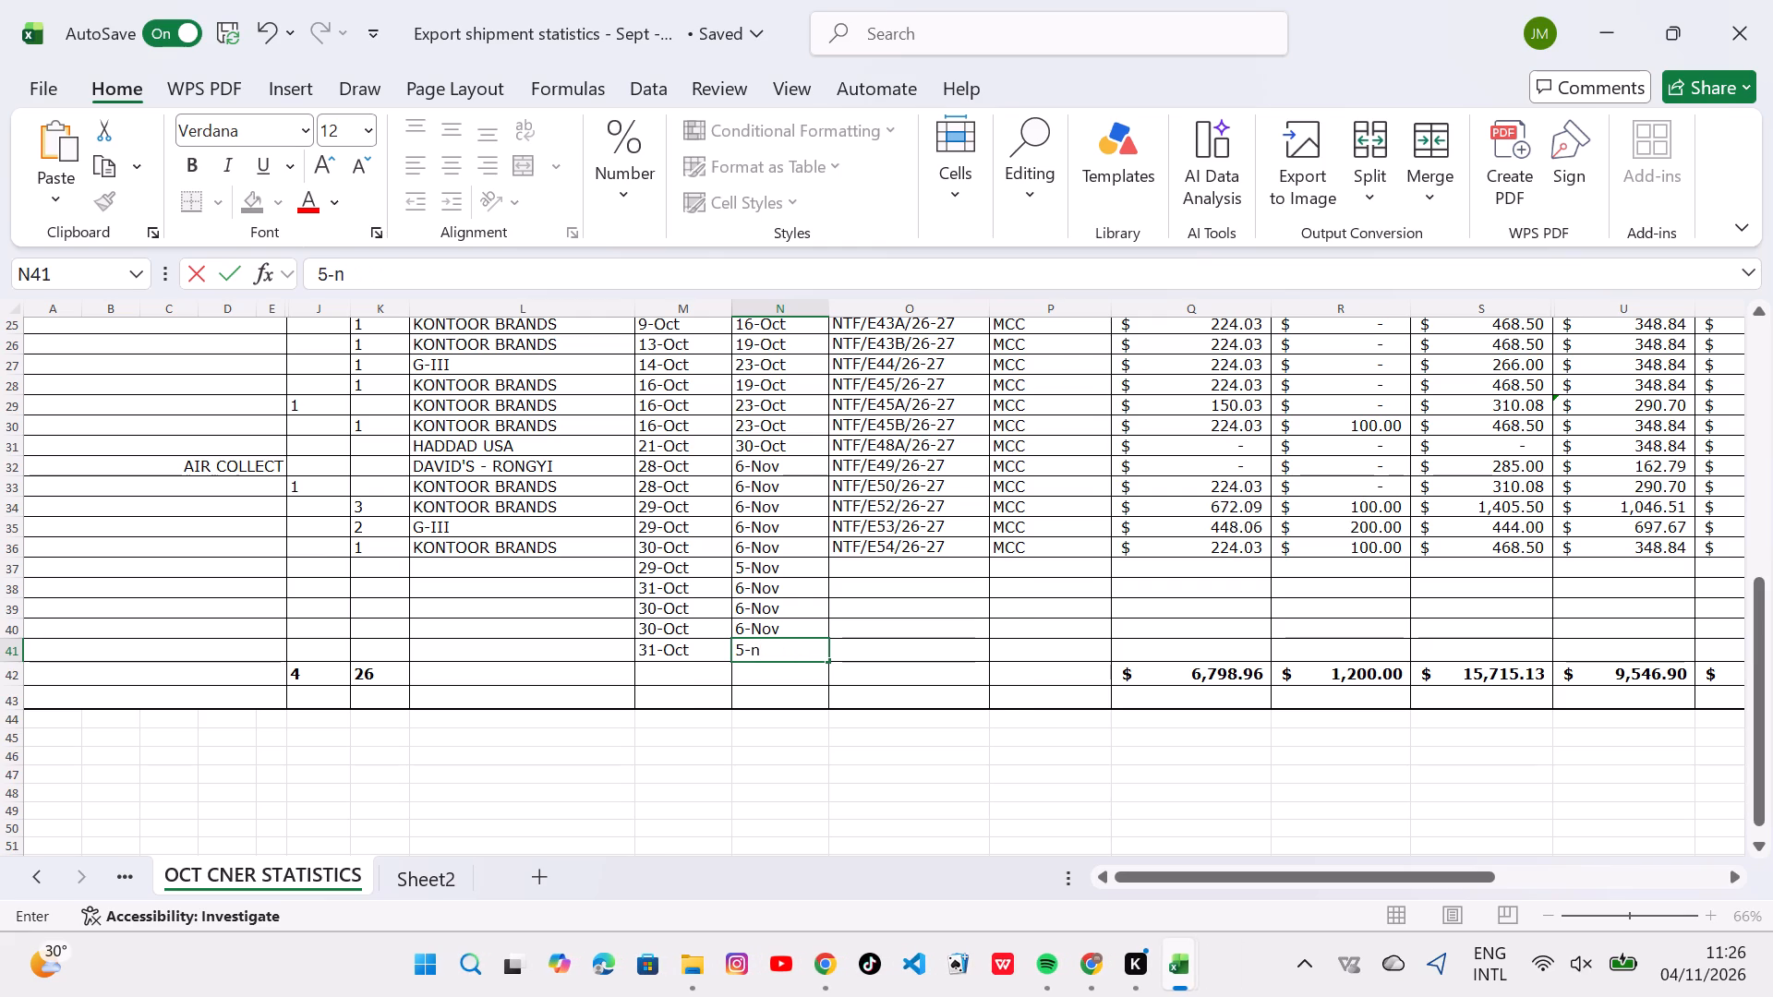
key(shift+n)
text(ov)
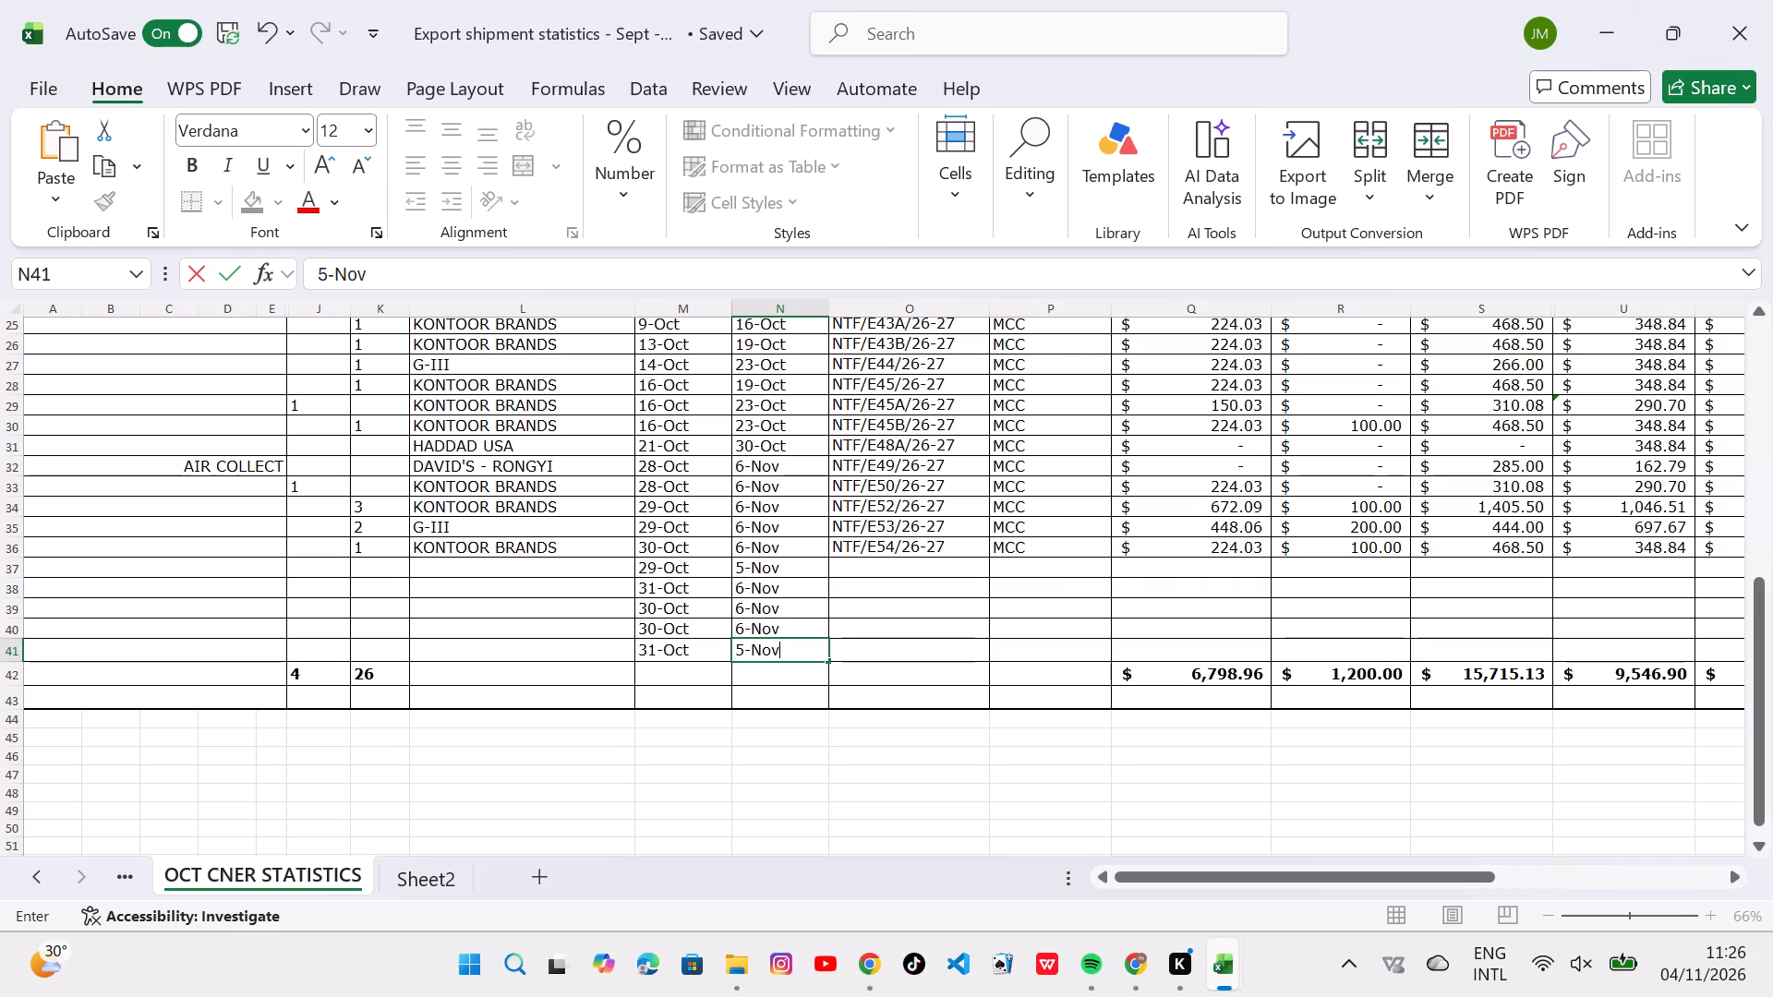
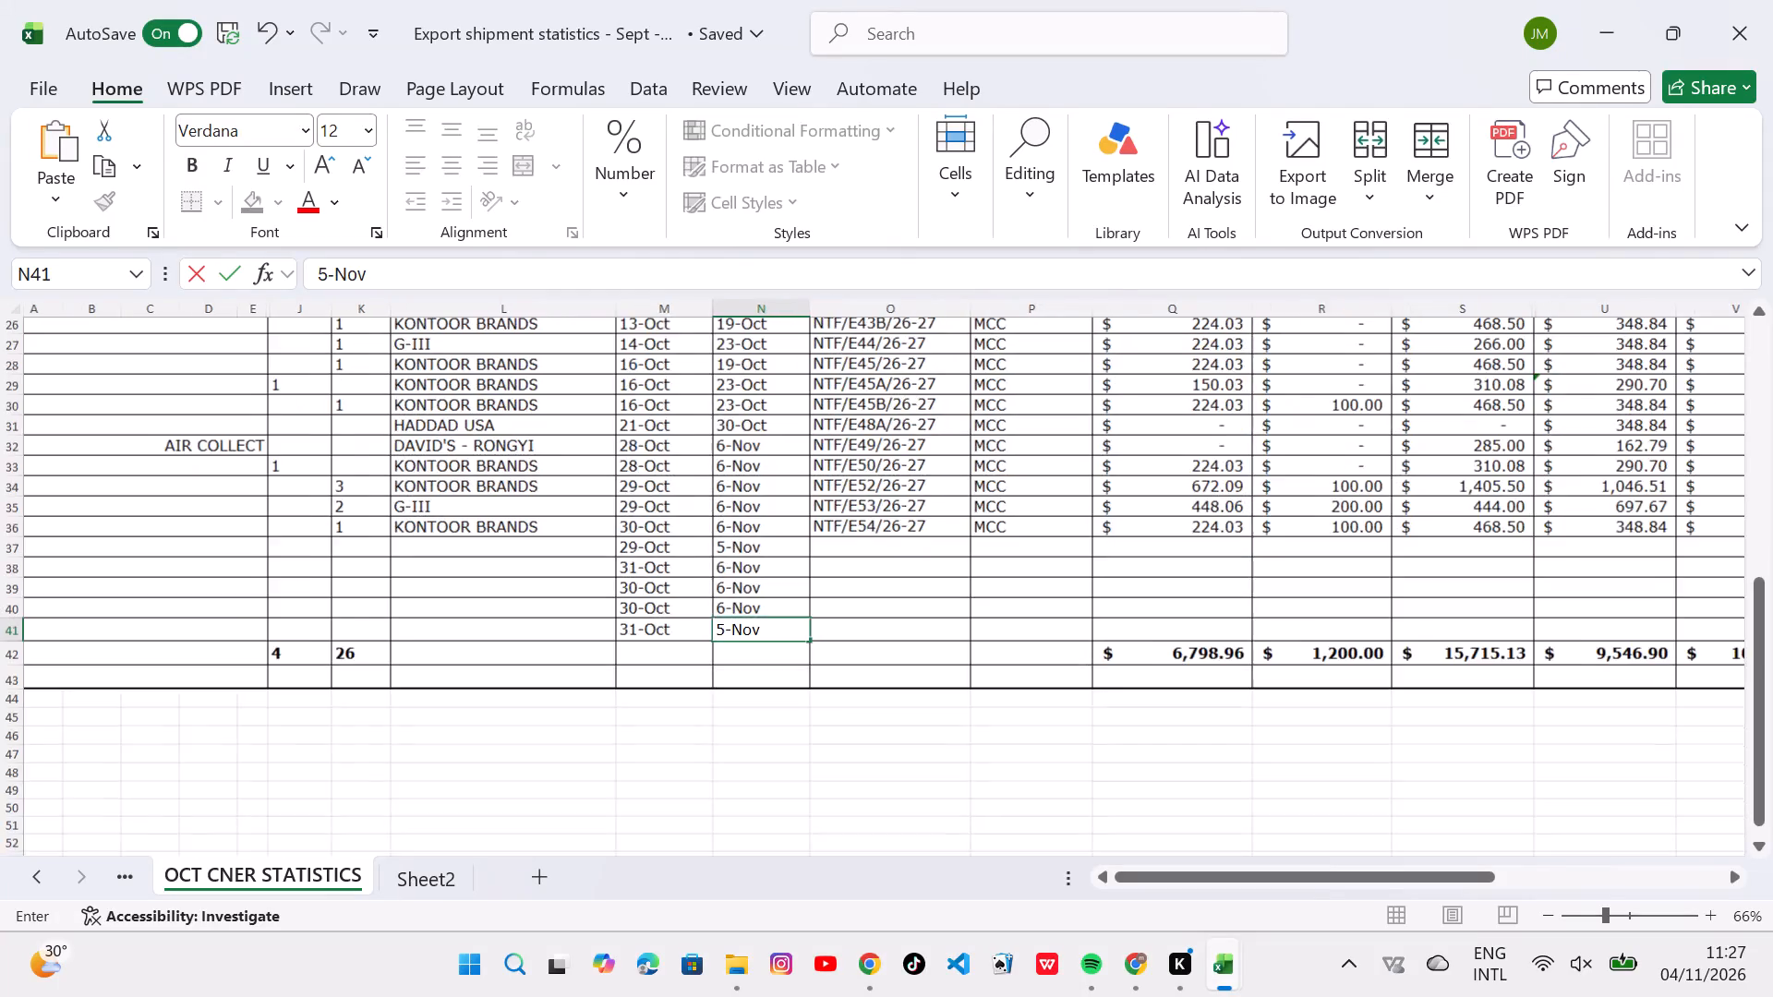
Switch to the New Export Report workbook and copy the BUYER column entries from D2 to D87 of MEGA COUTURE.
scroll(542, 539, up, 2)
scroll(542, 539, right, 1)
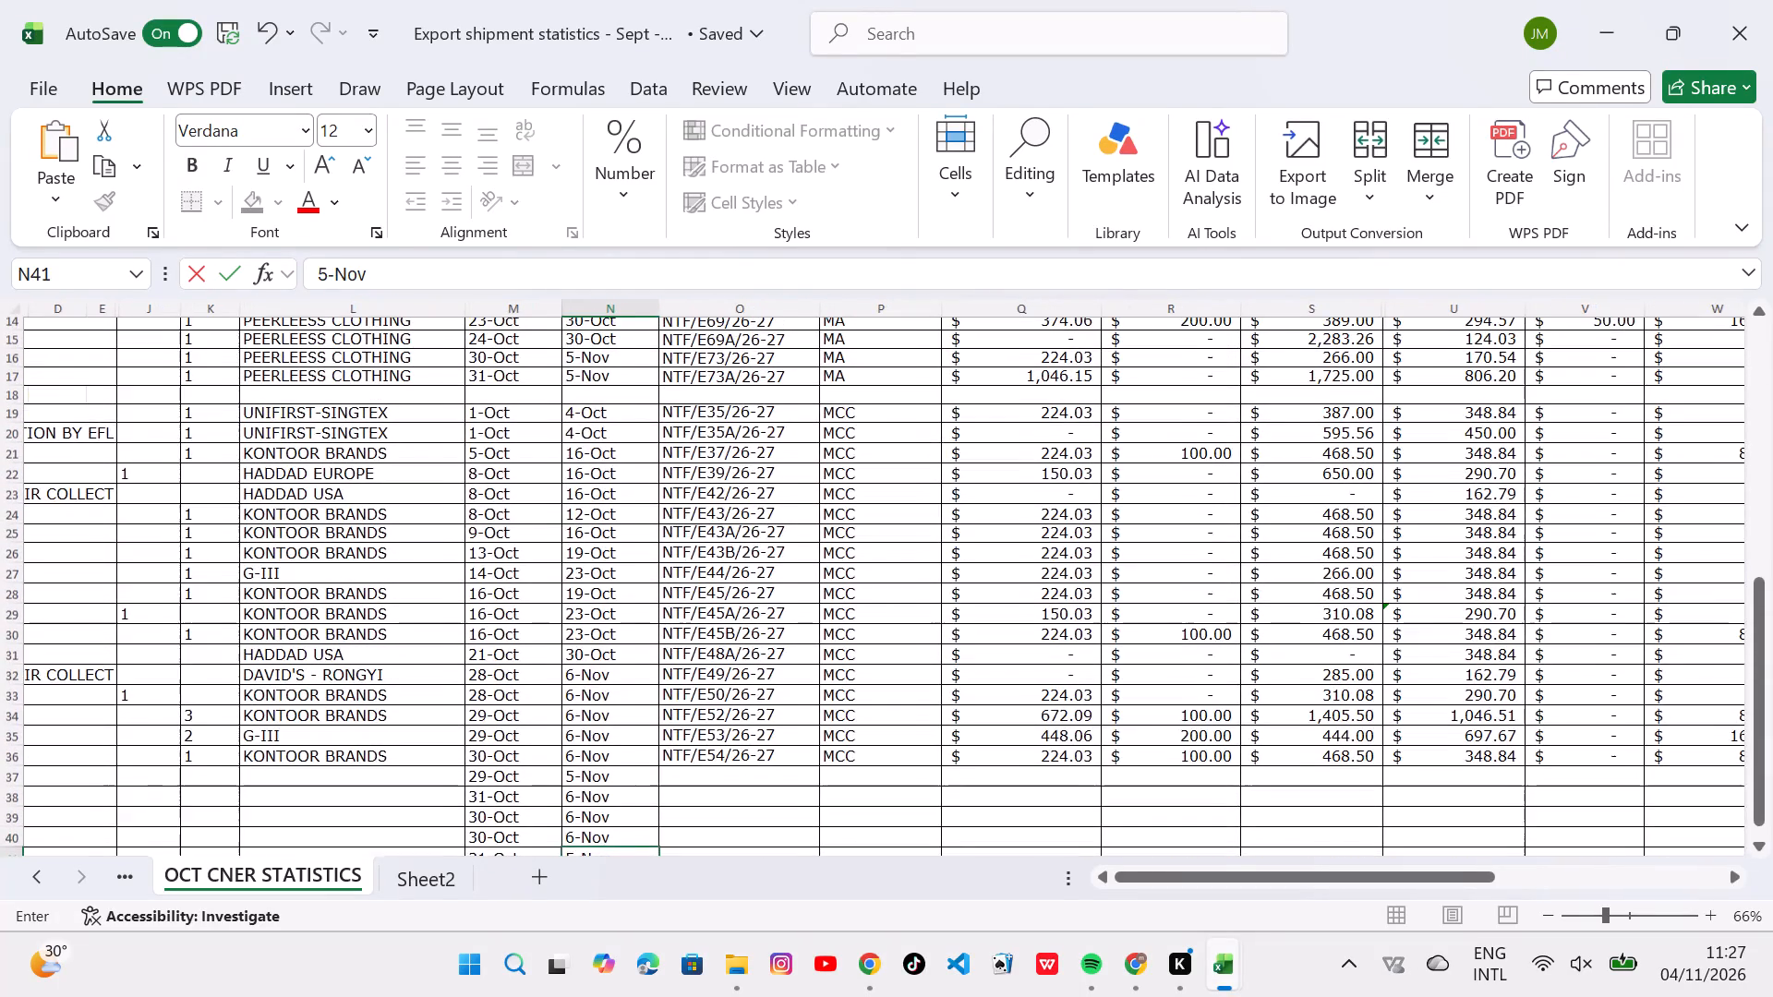
scroll(542, 539, right, 1)
scroll(542, 539, up, 1)
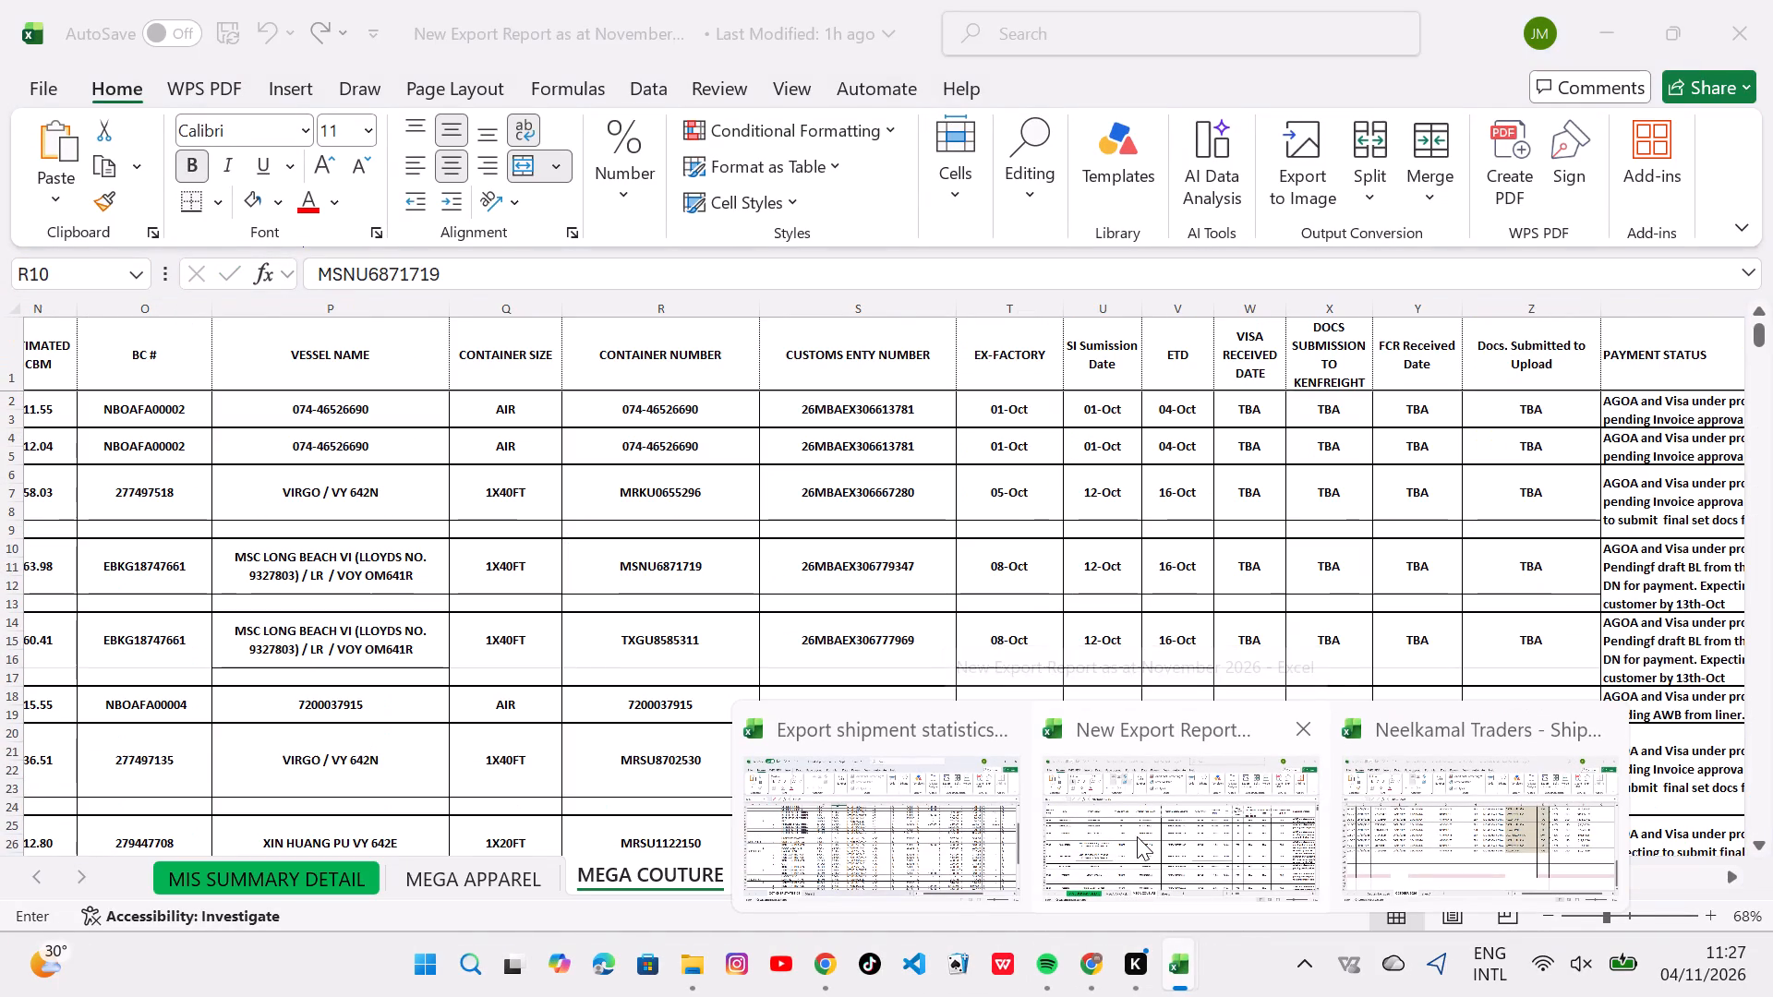
click(1137, 836)
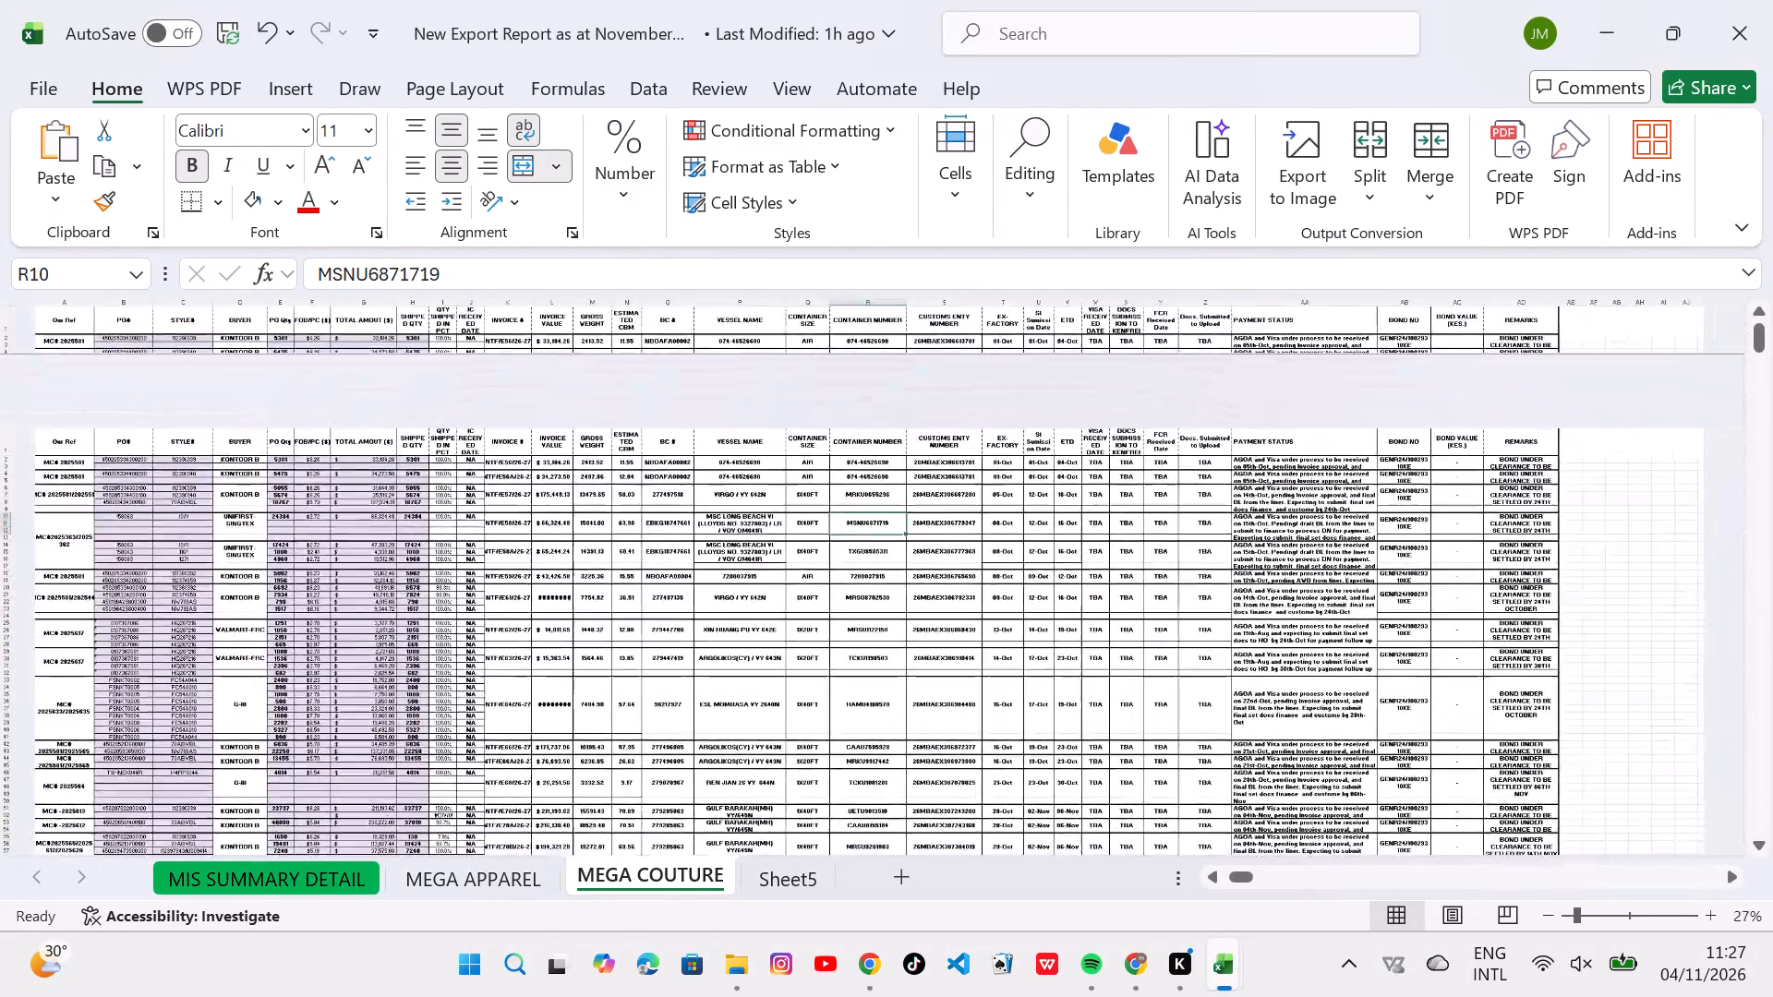
scroll(621, 591, right, 1)
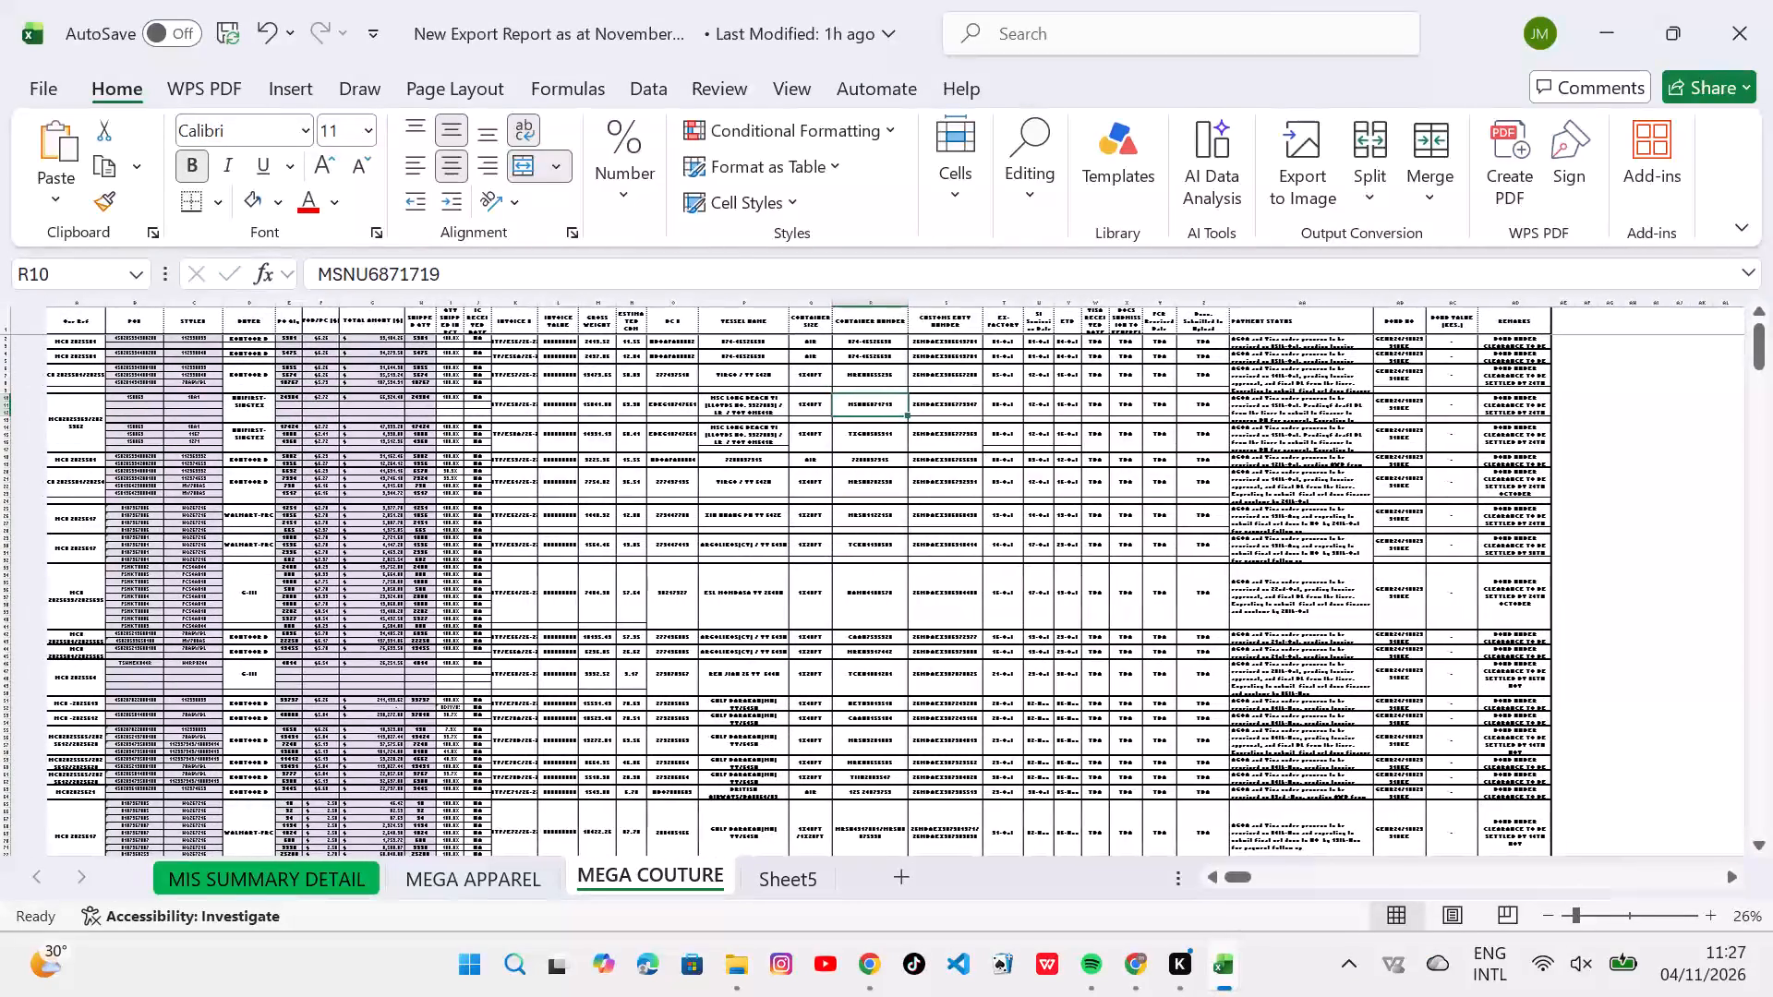
scroll(621, 591, right, 2)
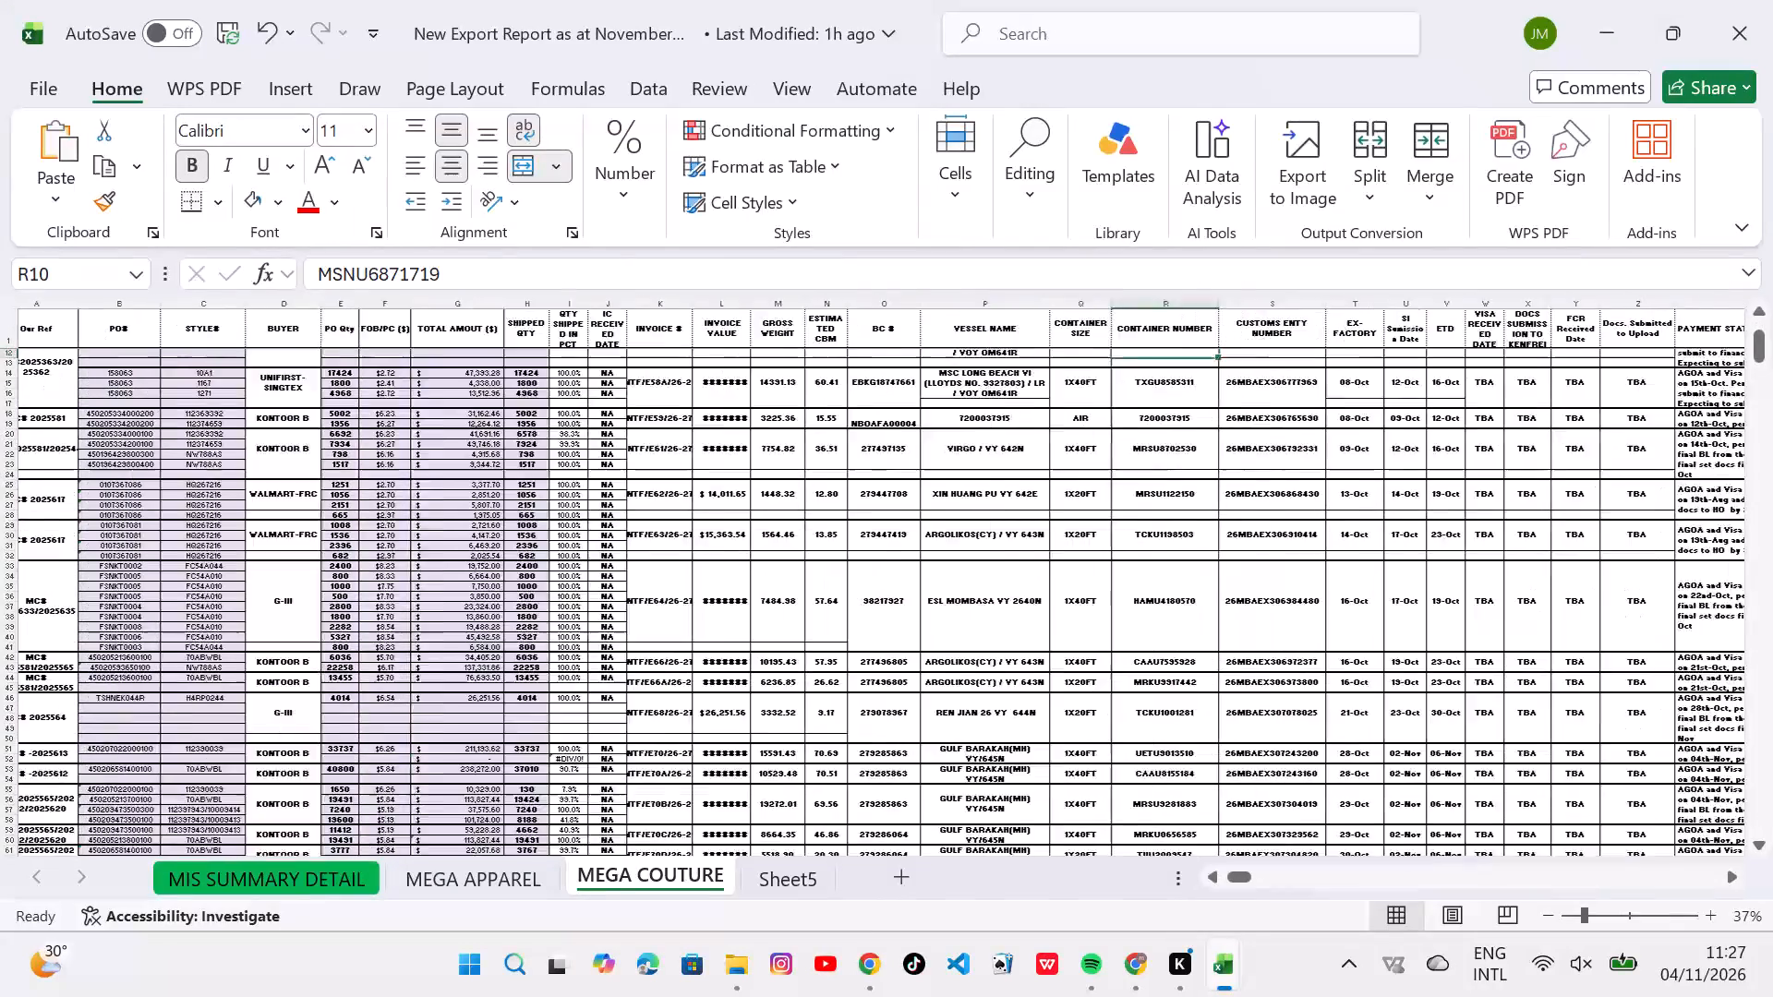
scroll(621, 591, right, 2)
scroll(621, 591, up, 3)
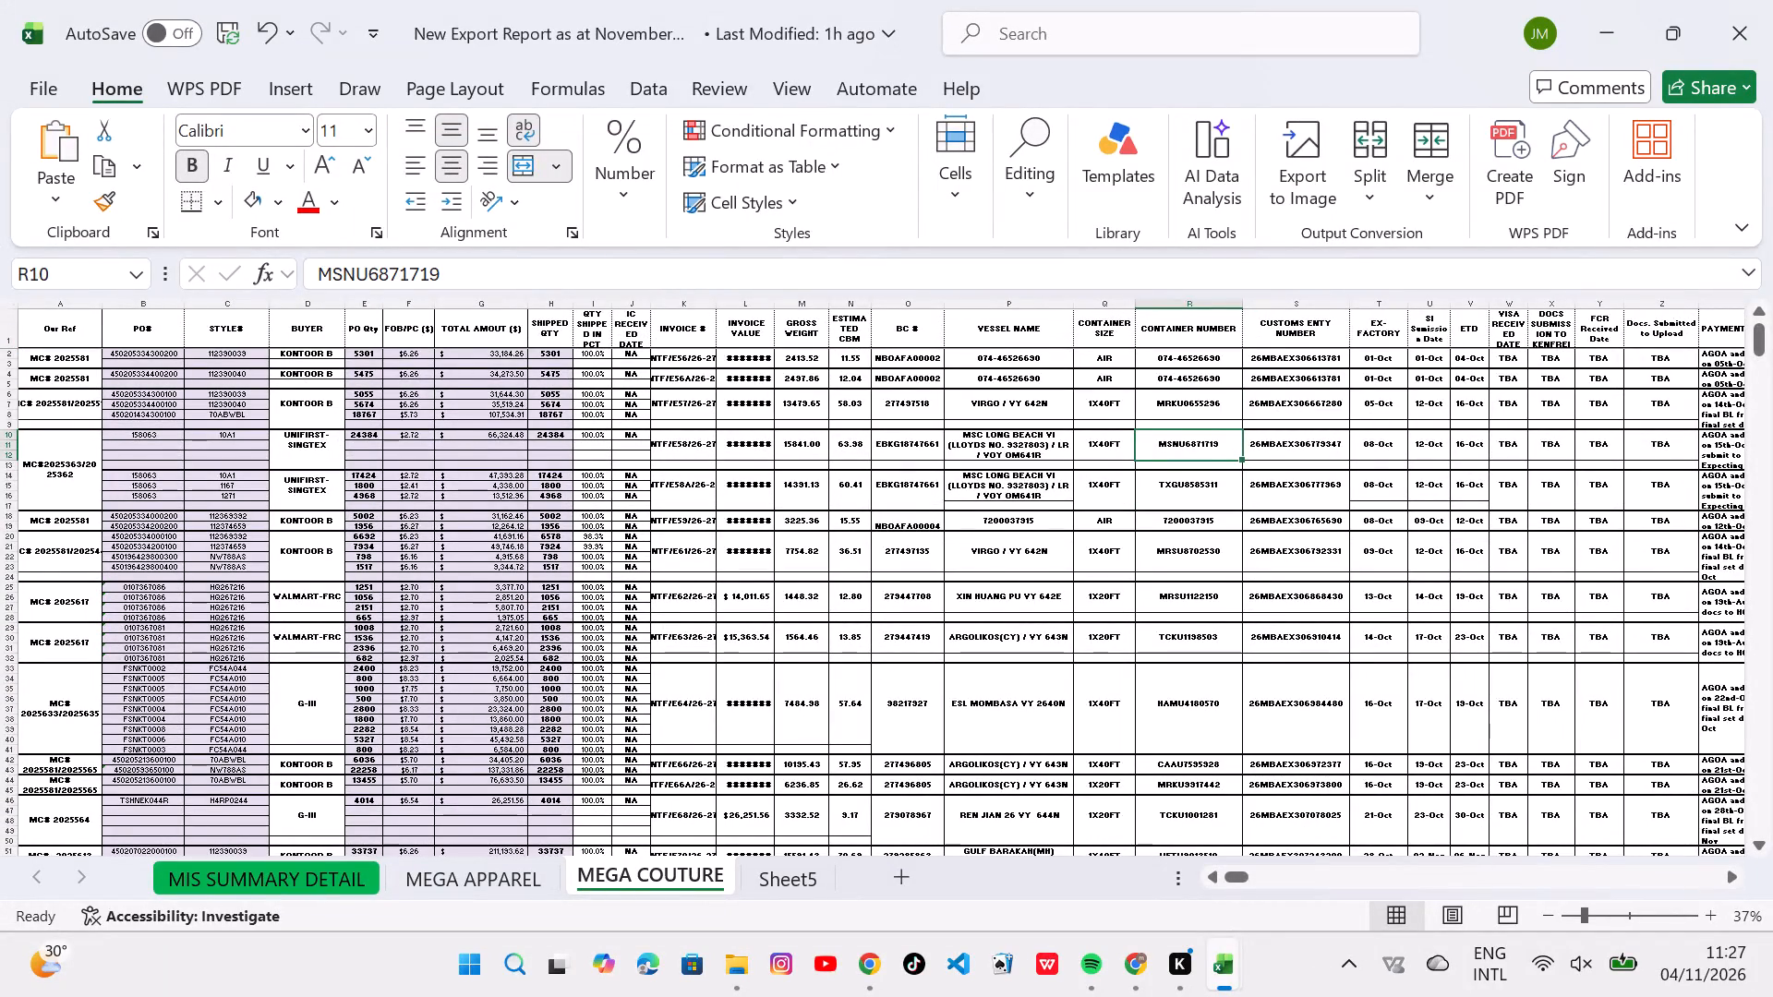
drag(314, 355, 307, 766)
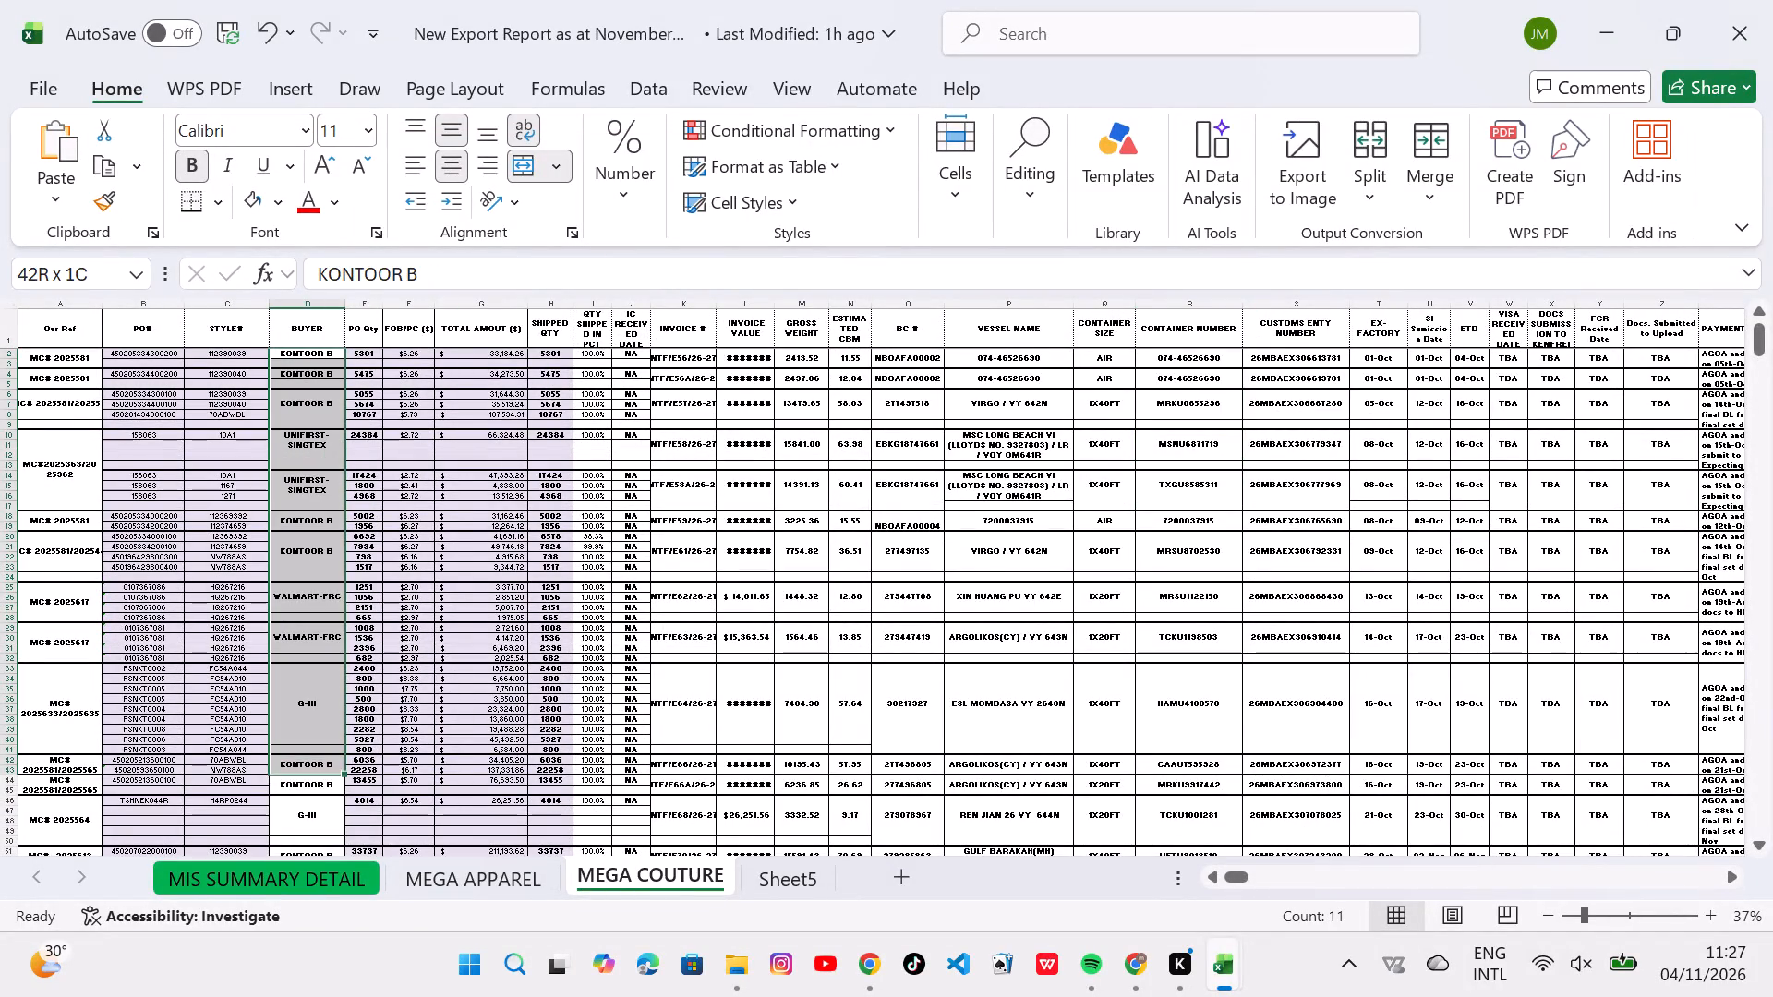
drag(307, 766, 301, 792)
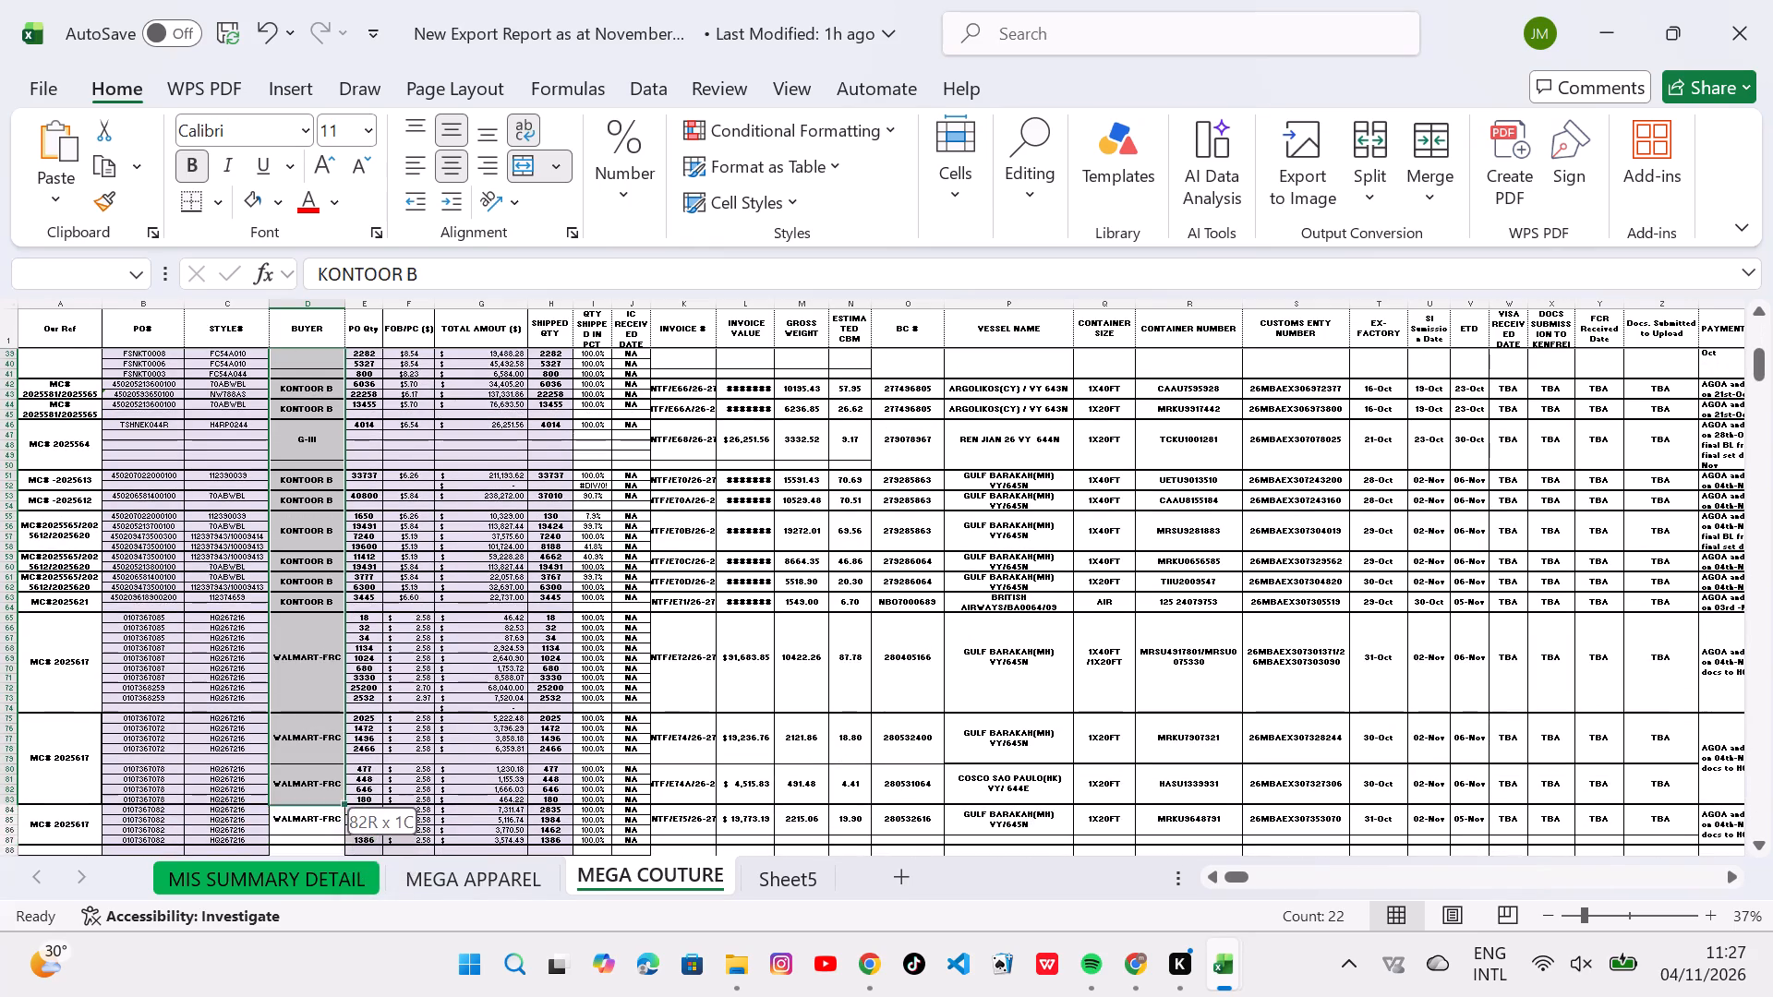
drag(301, 792, 314, 801)
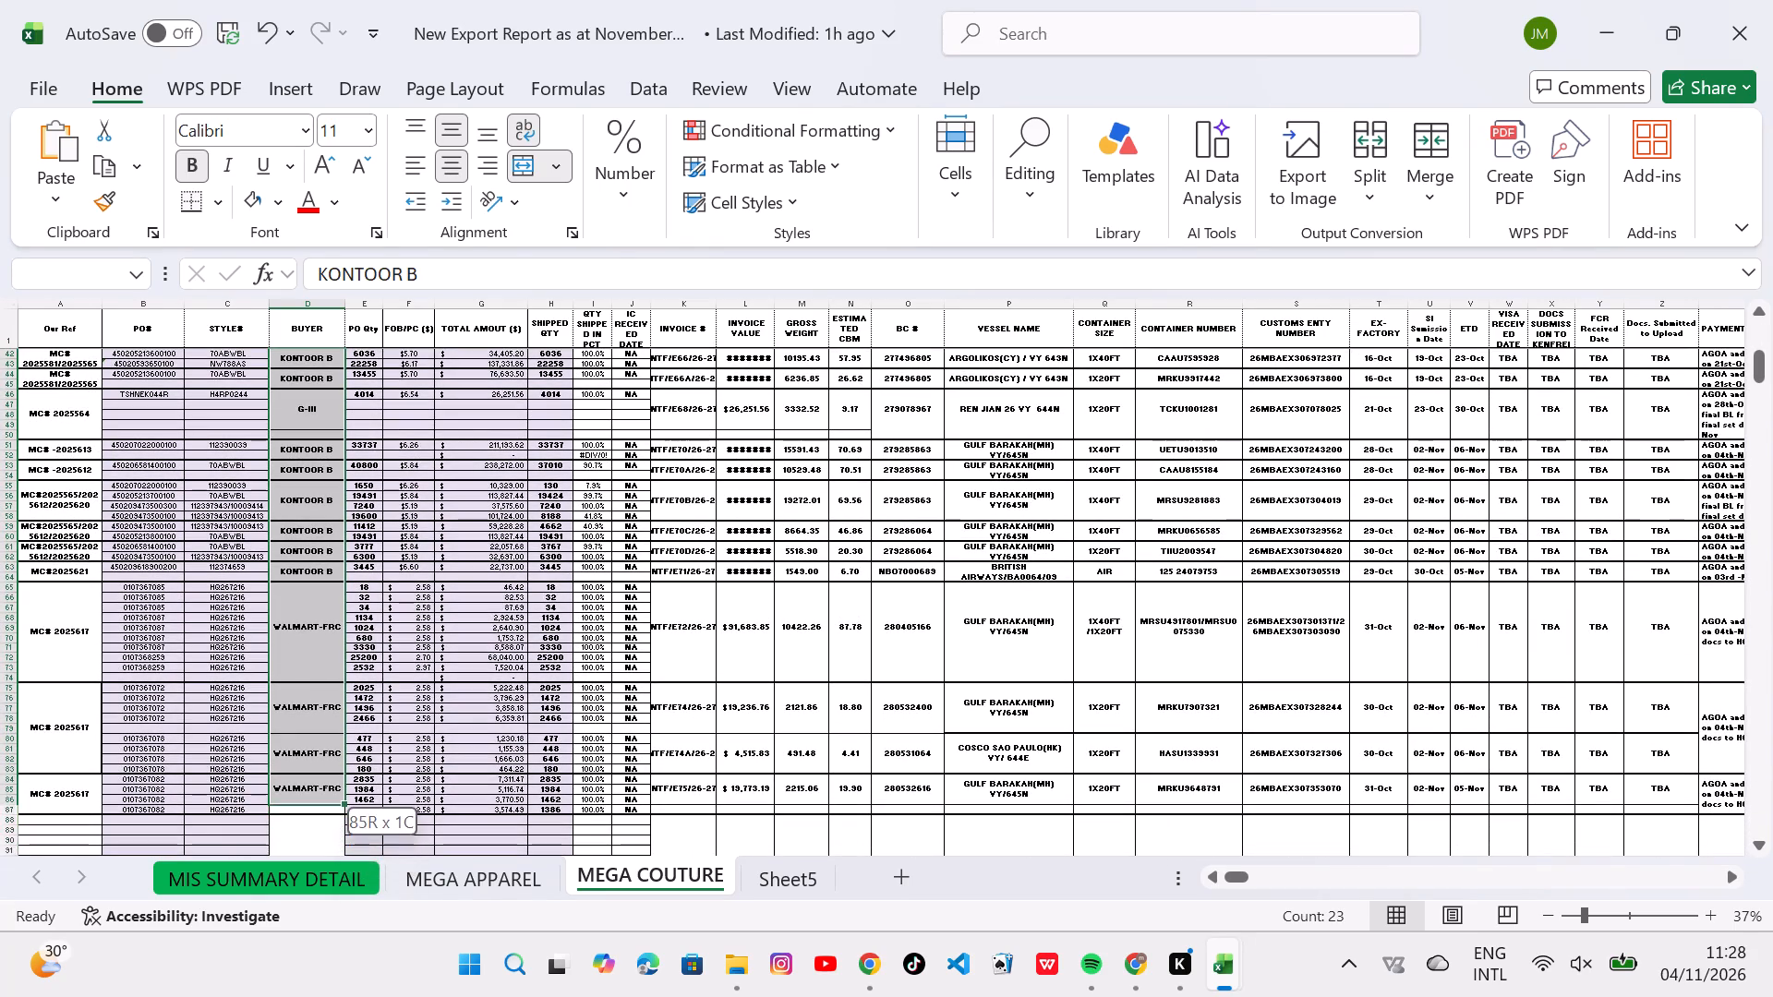
drag(314, 801, 311, 809)
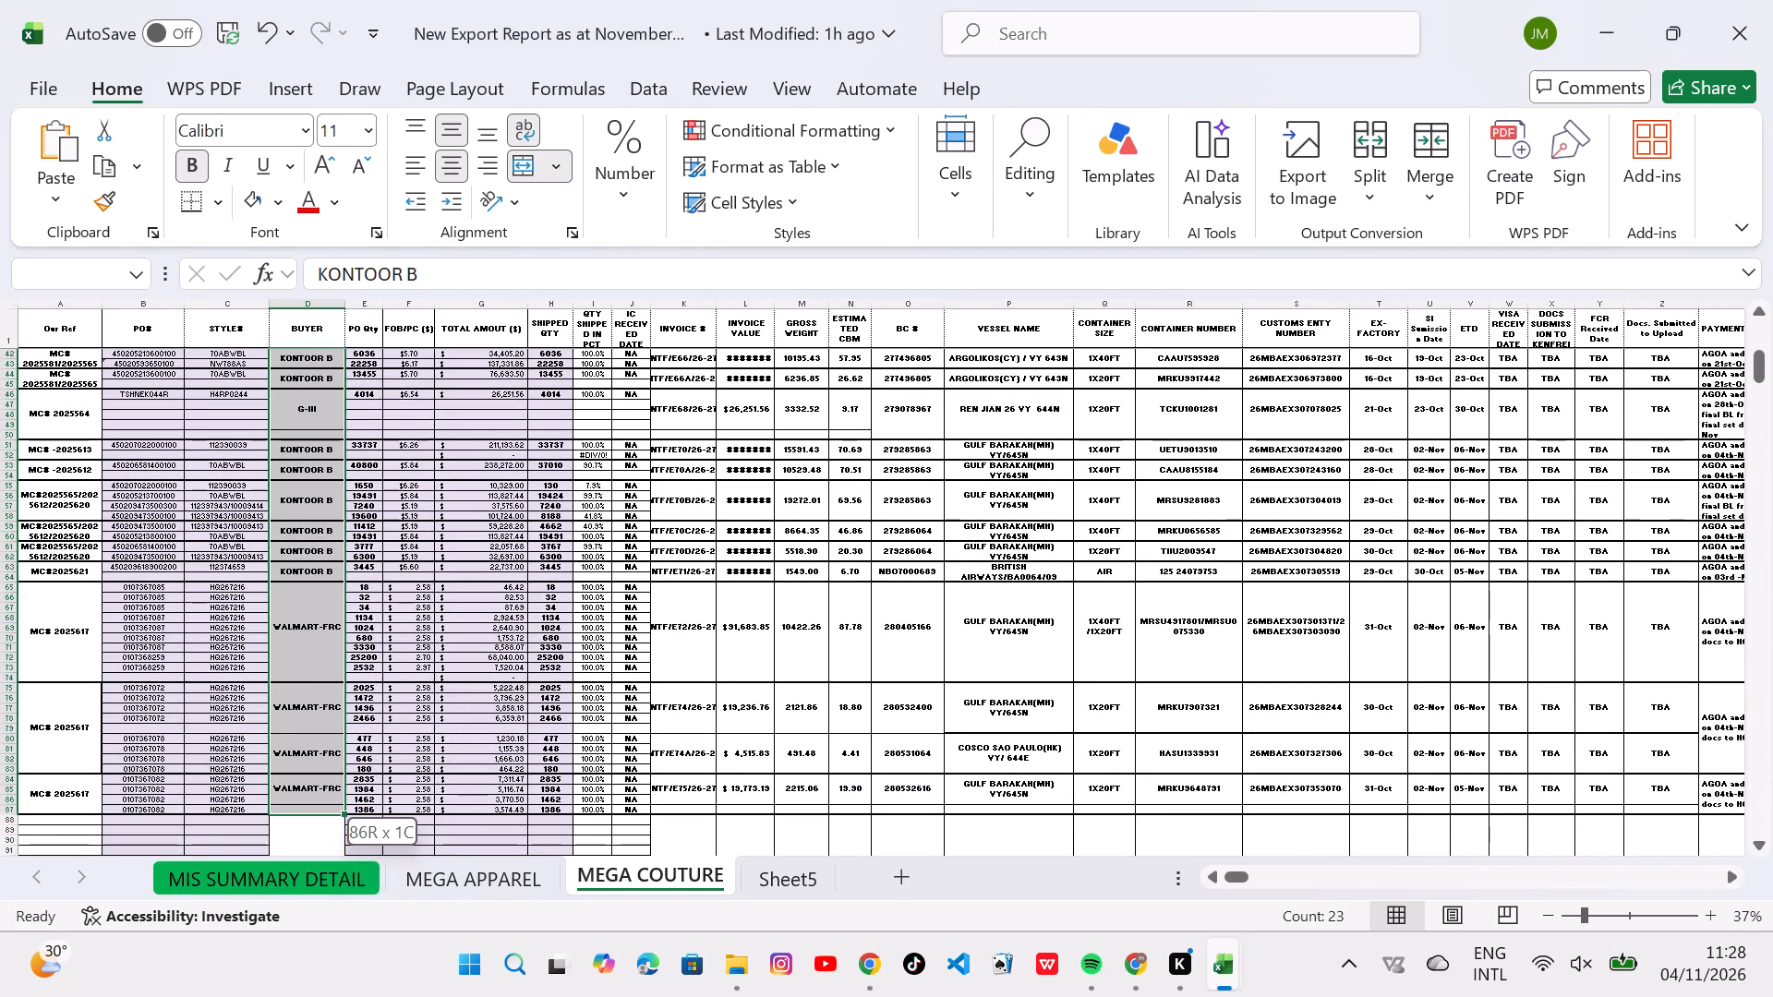
drag(311, 809, 306, 806)
drag(306, 806, 304, 807)
key(ctrl+c)
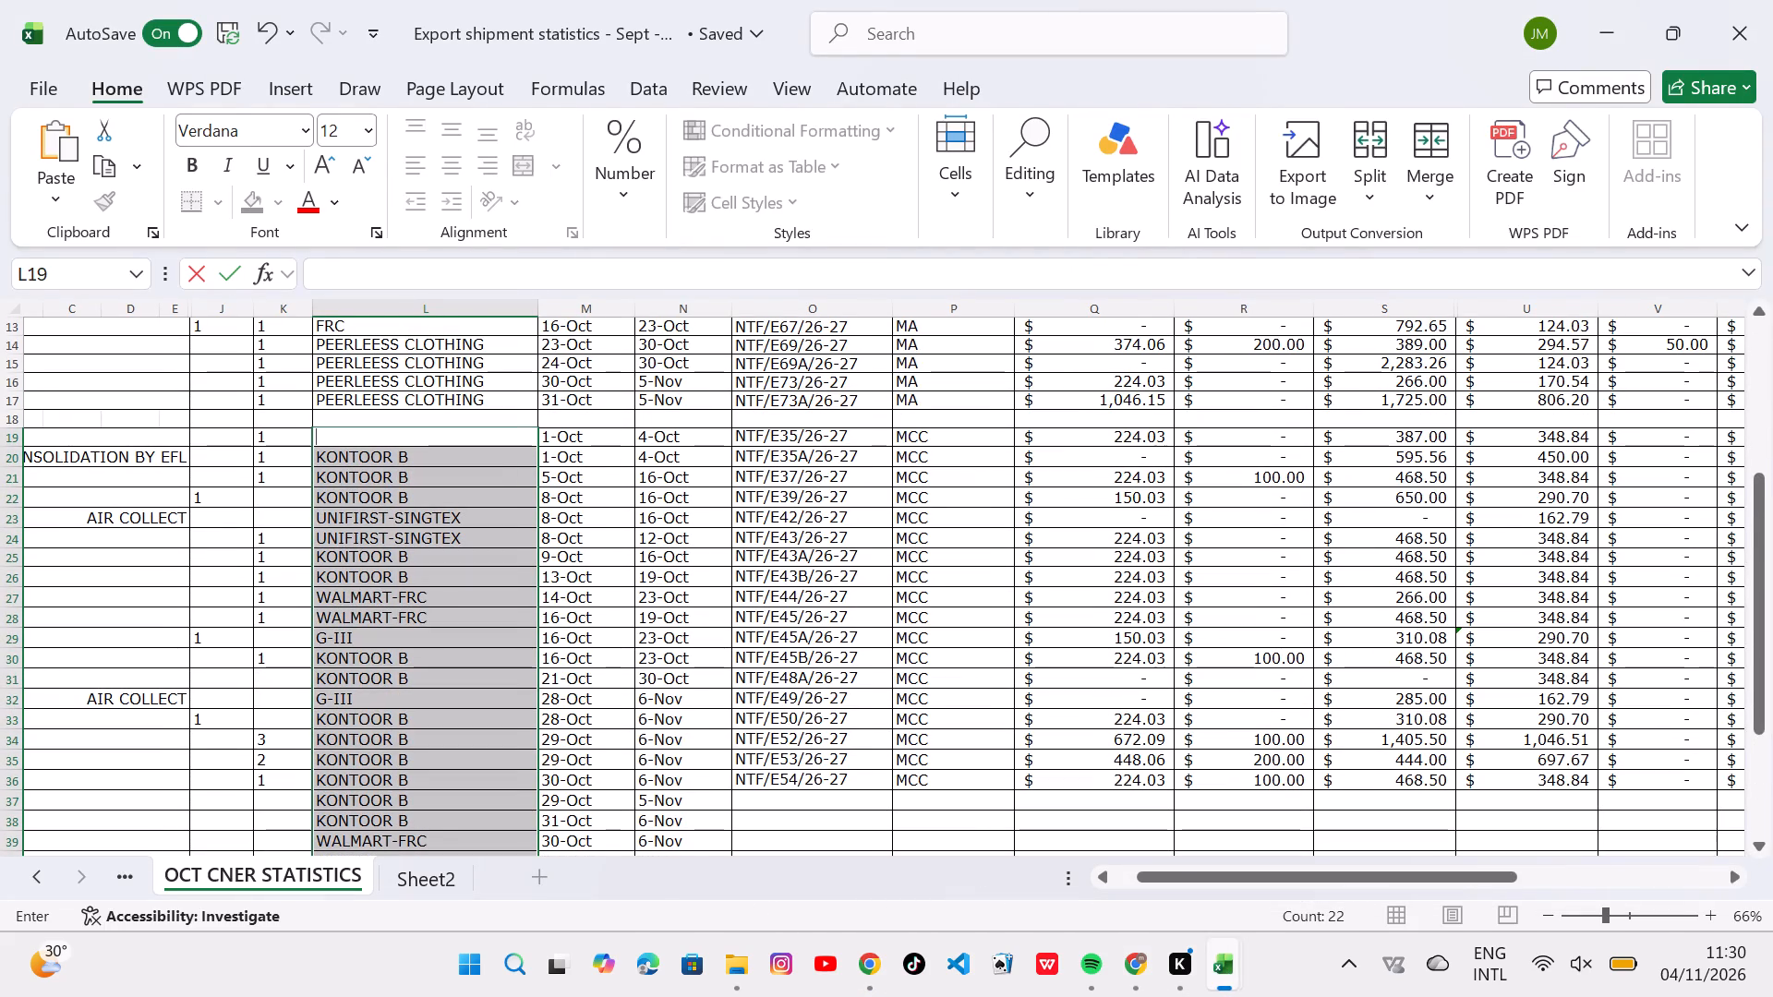
click(395, 439)
double_click(413, 438)
click(258, 498)
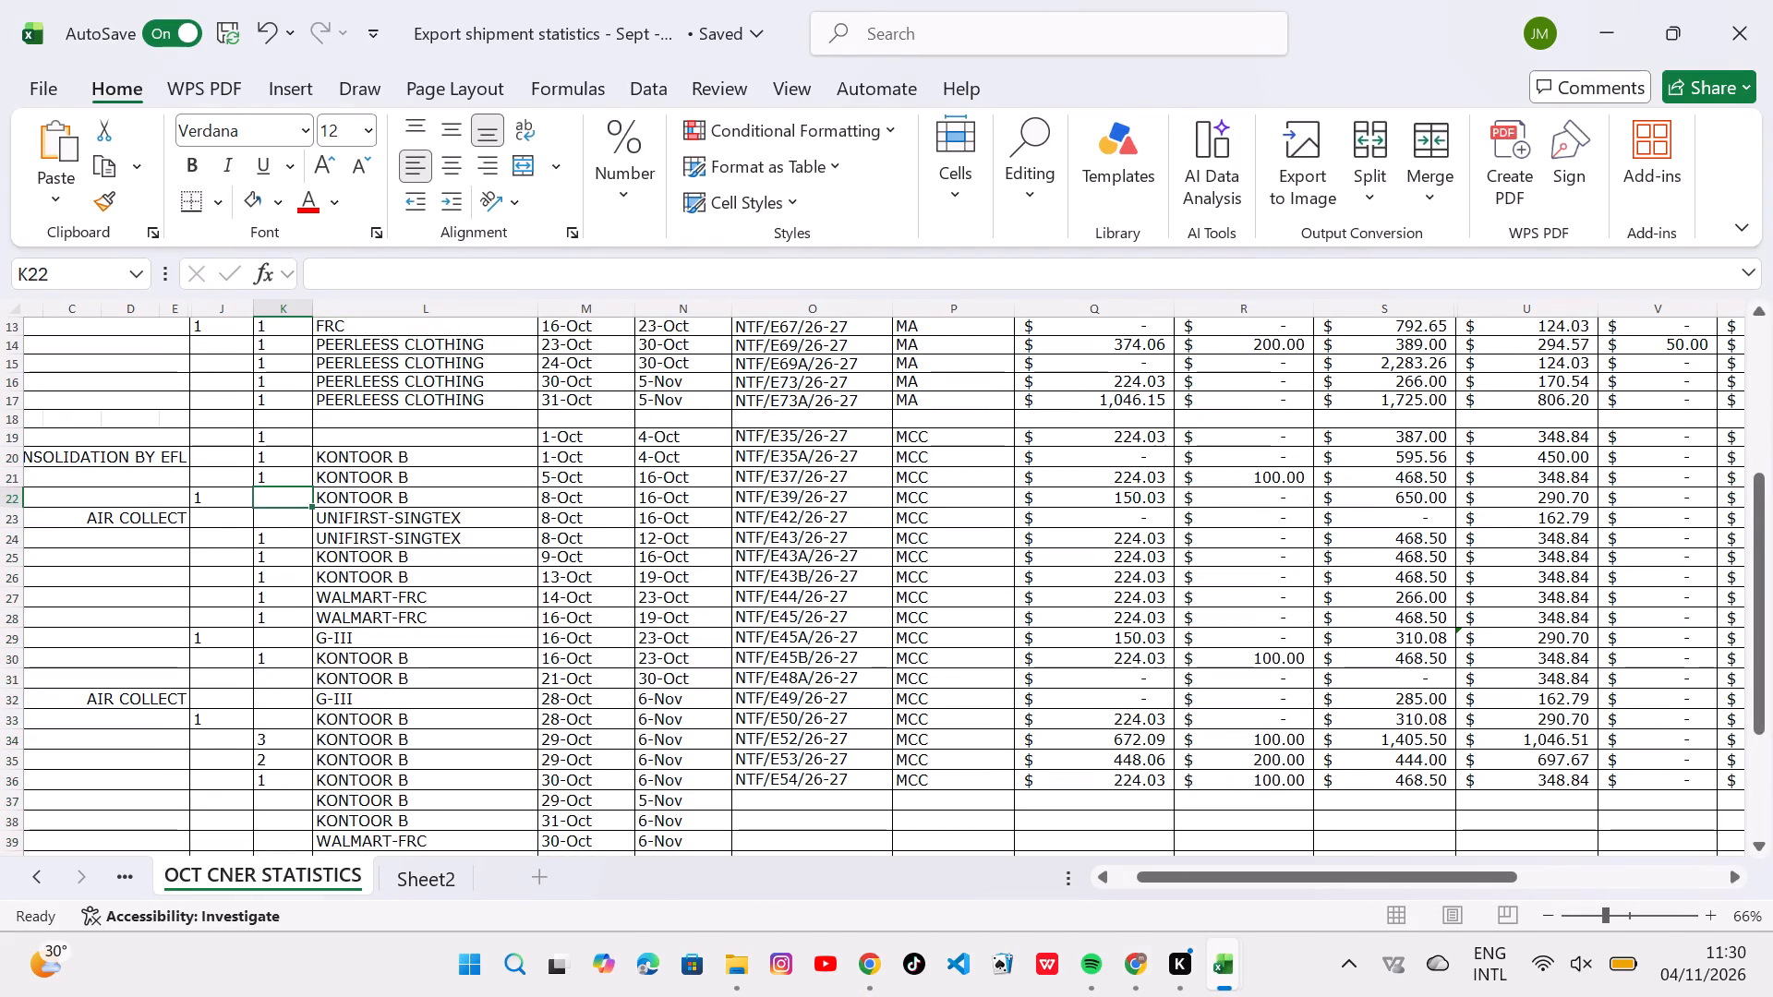
drag(382, 433, 420, 799)
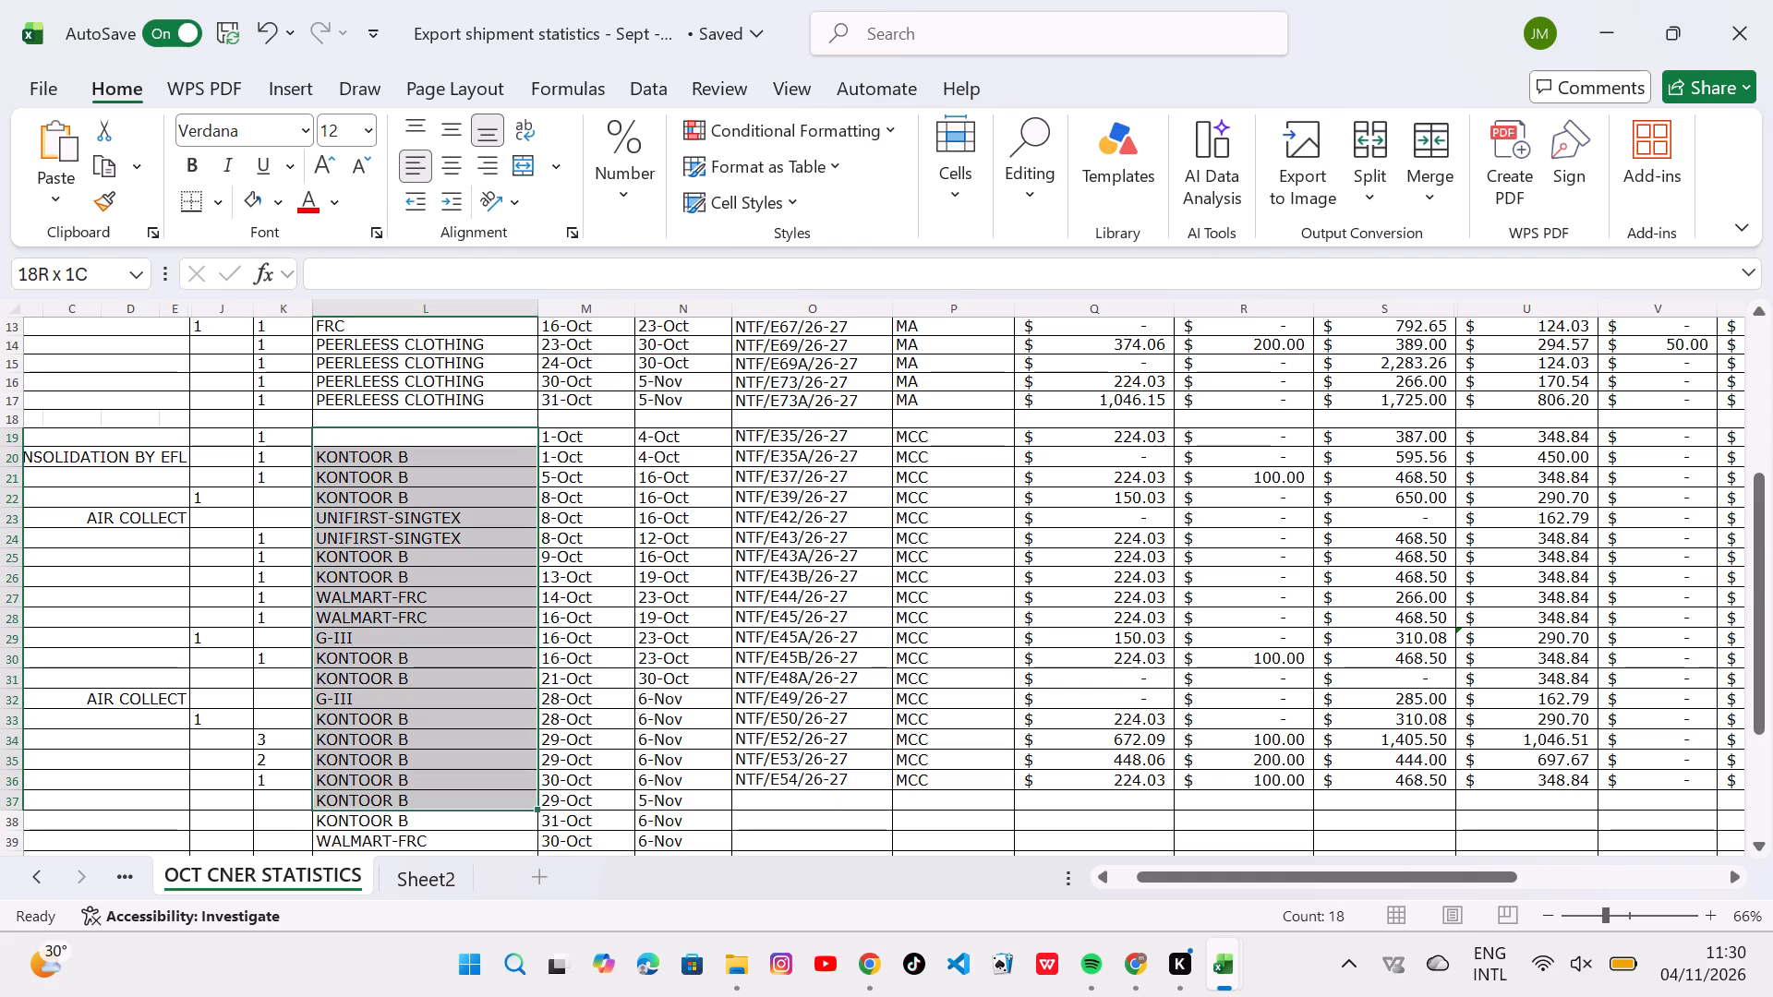
drag(420, 799, 411, 822)
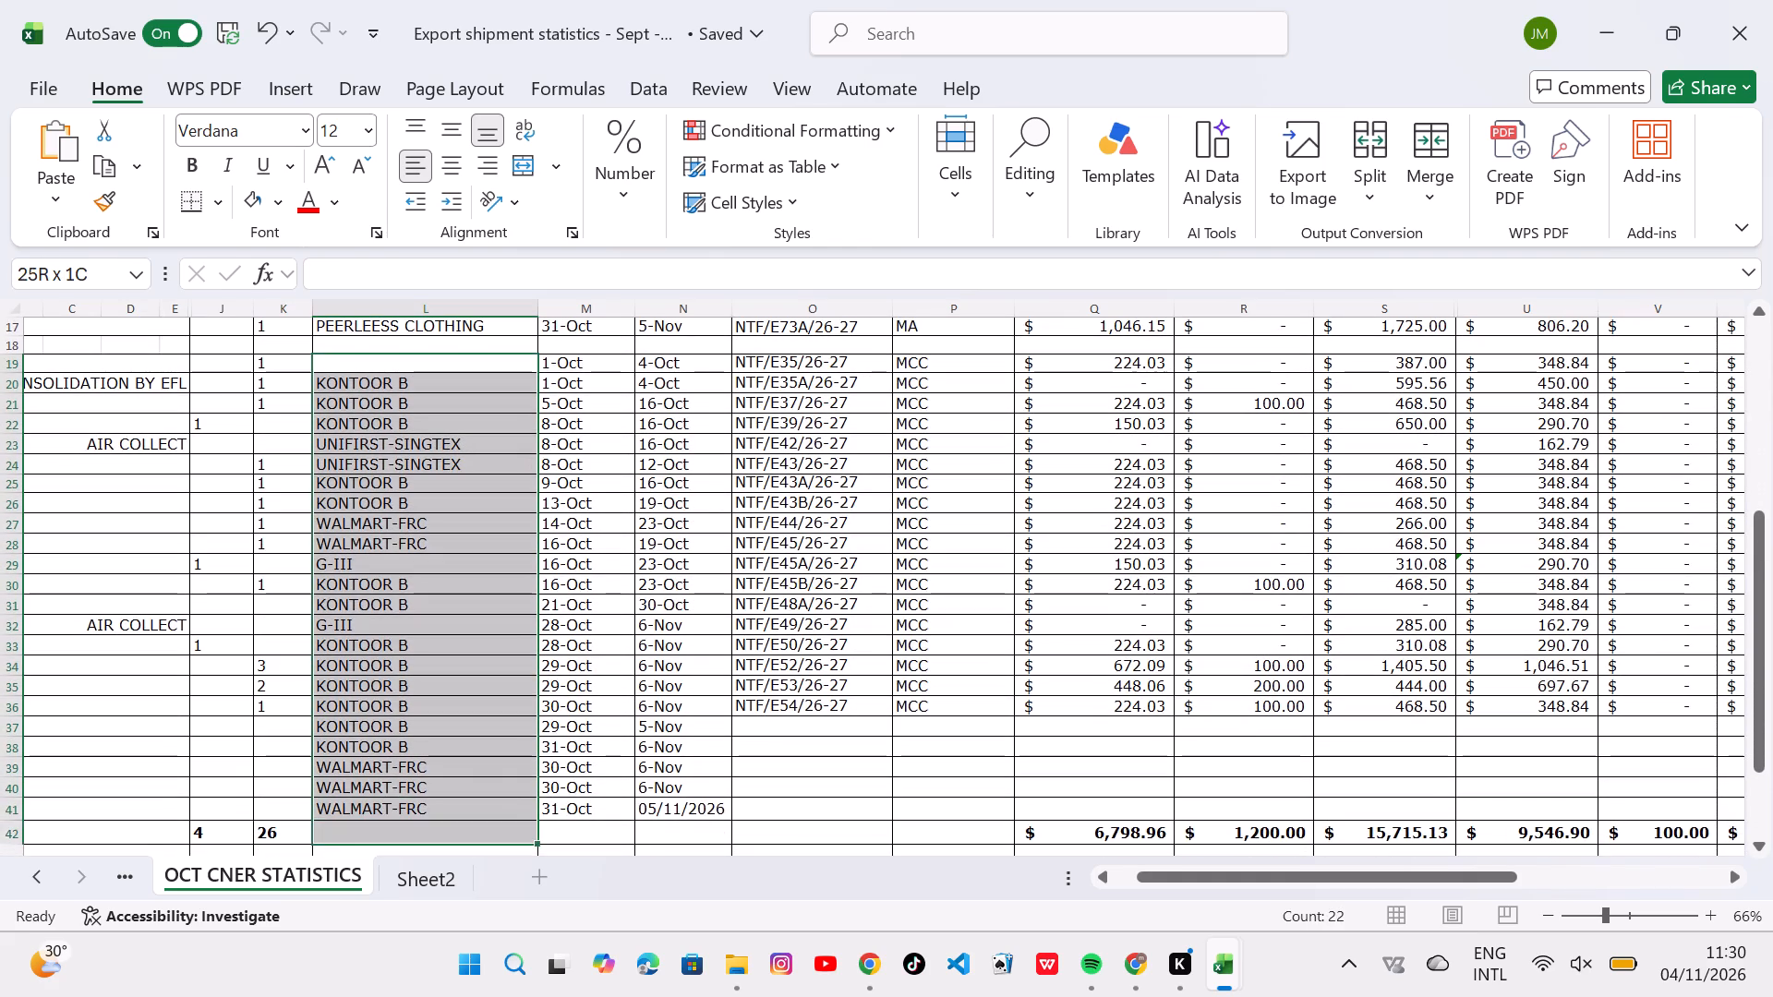
drag(411, 822, 401, 802)
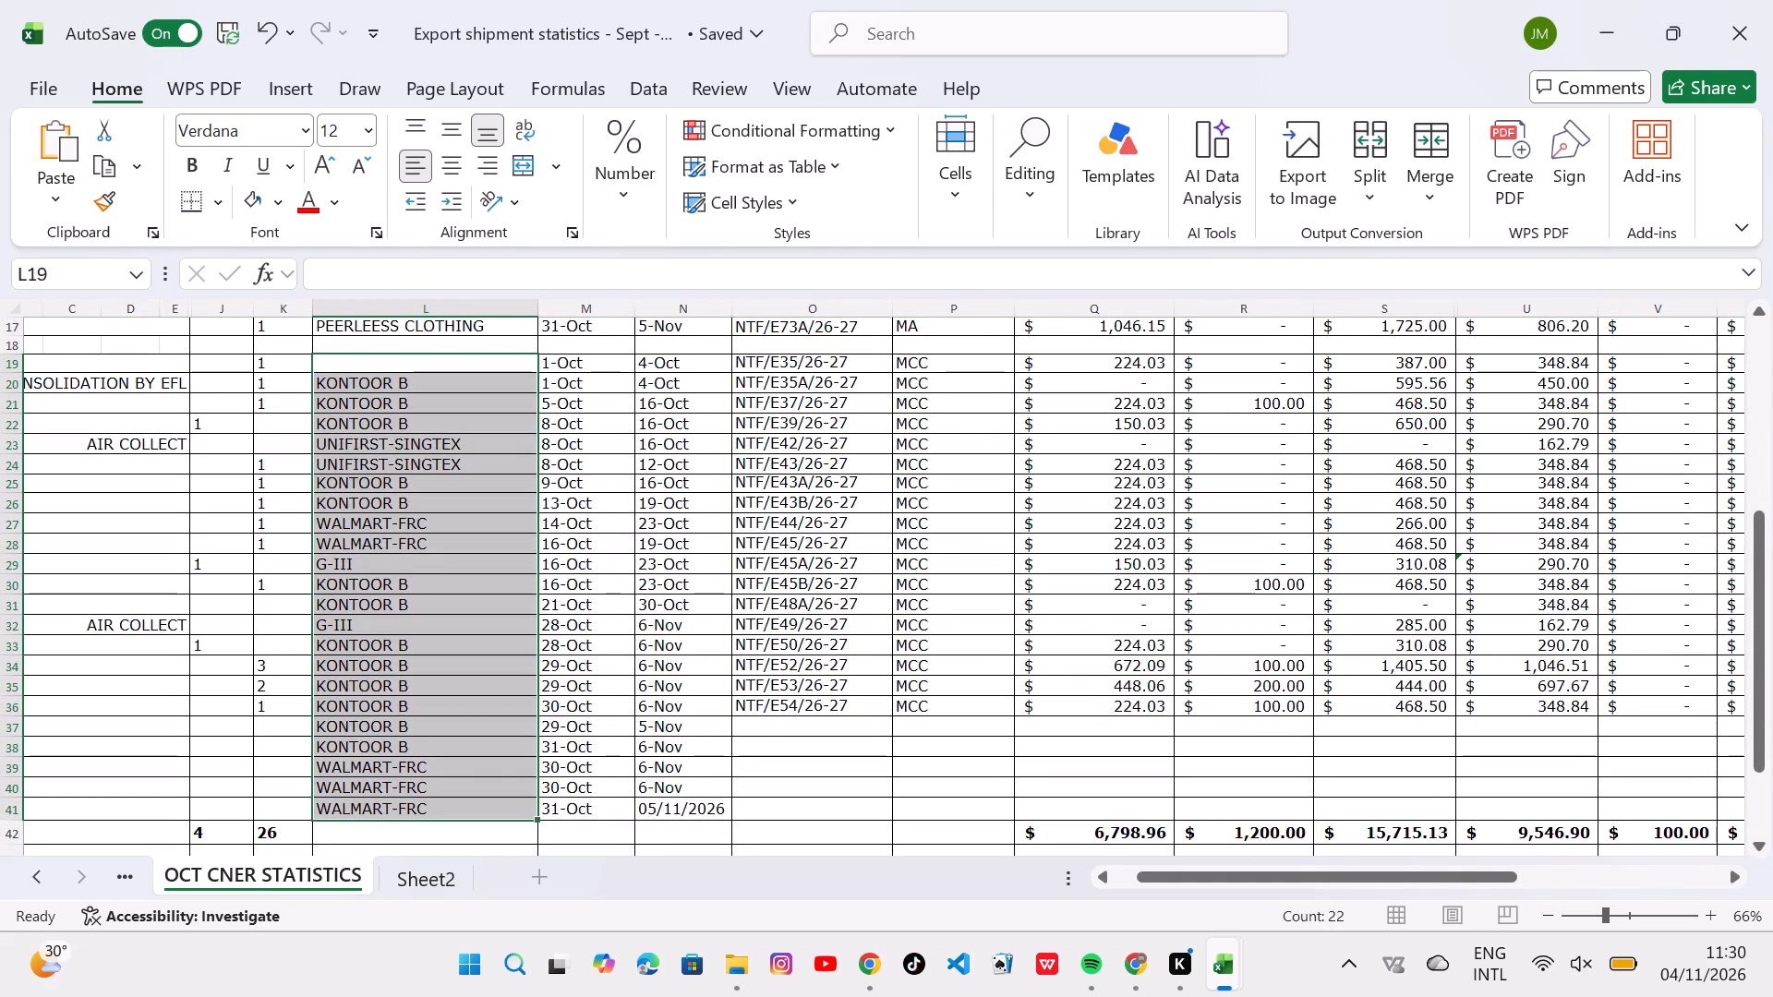
key(ctrl+v)
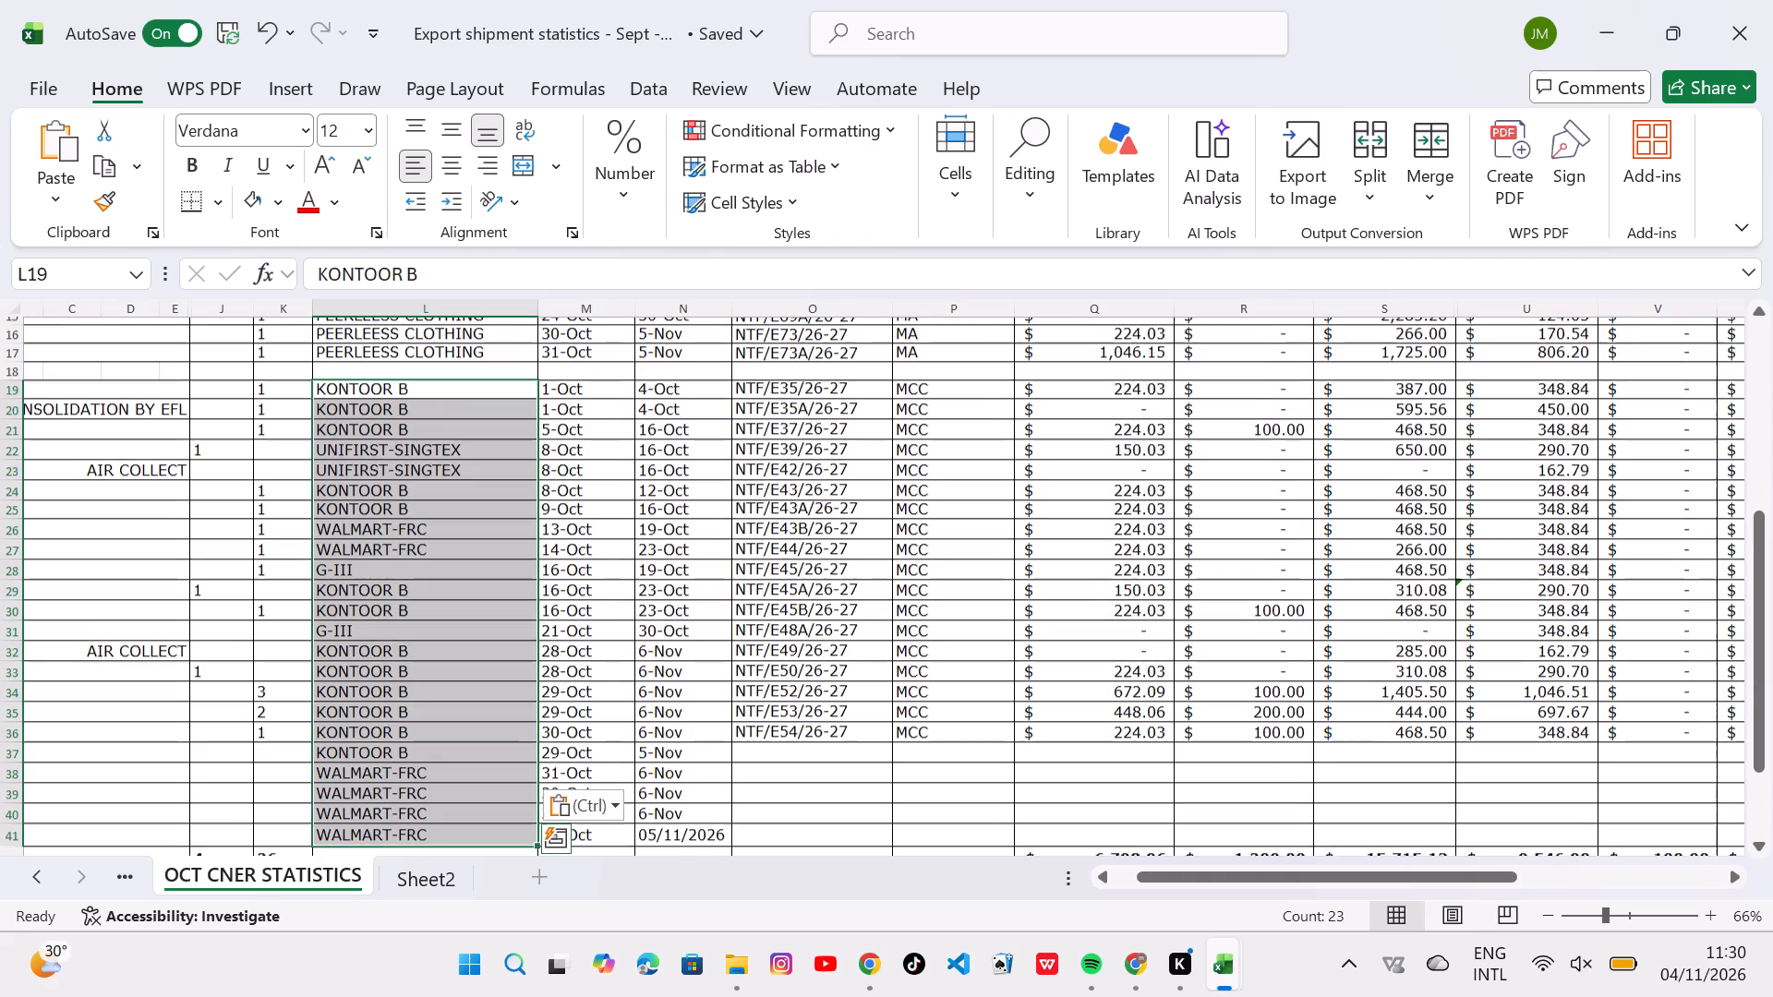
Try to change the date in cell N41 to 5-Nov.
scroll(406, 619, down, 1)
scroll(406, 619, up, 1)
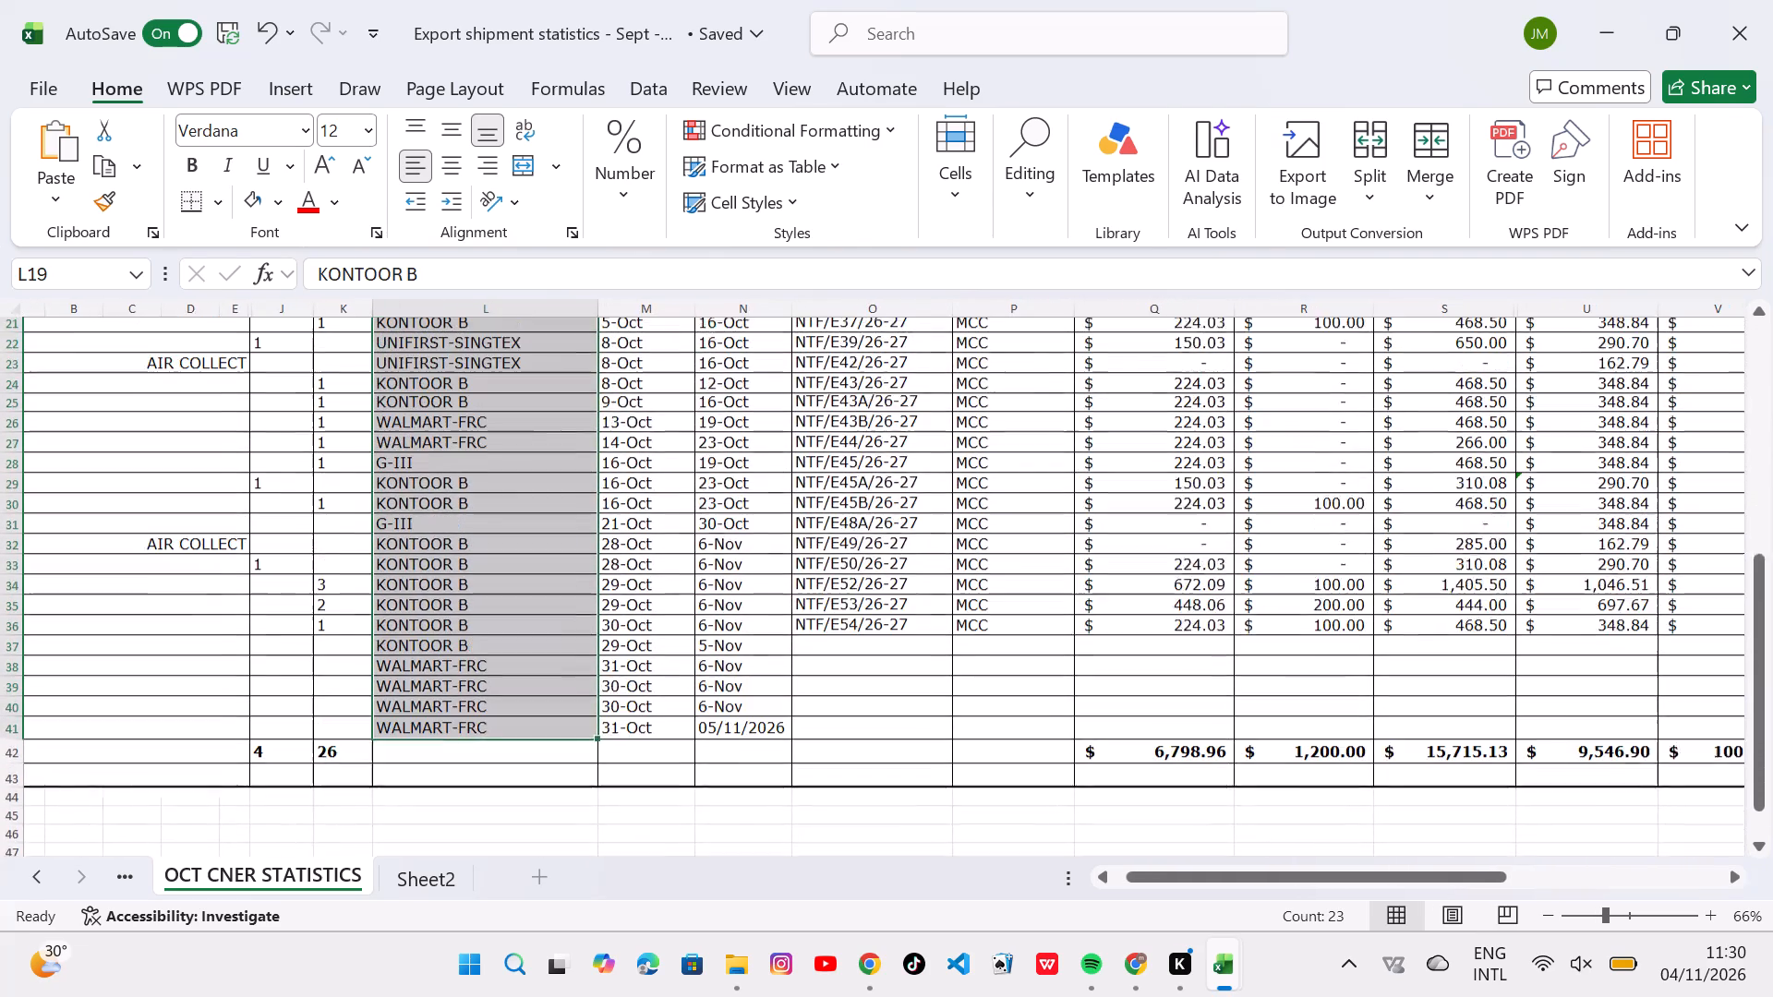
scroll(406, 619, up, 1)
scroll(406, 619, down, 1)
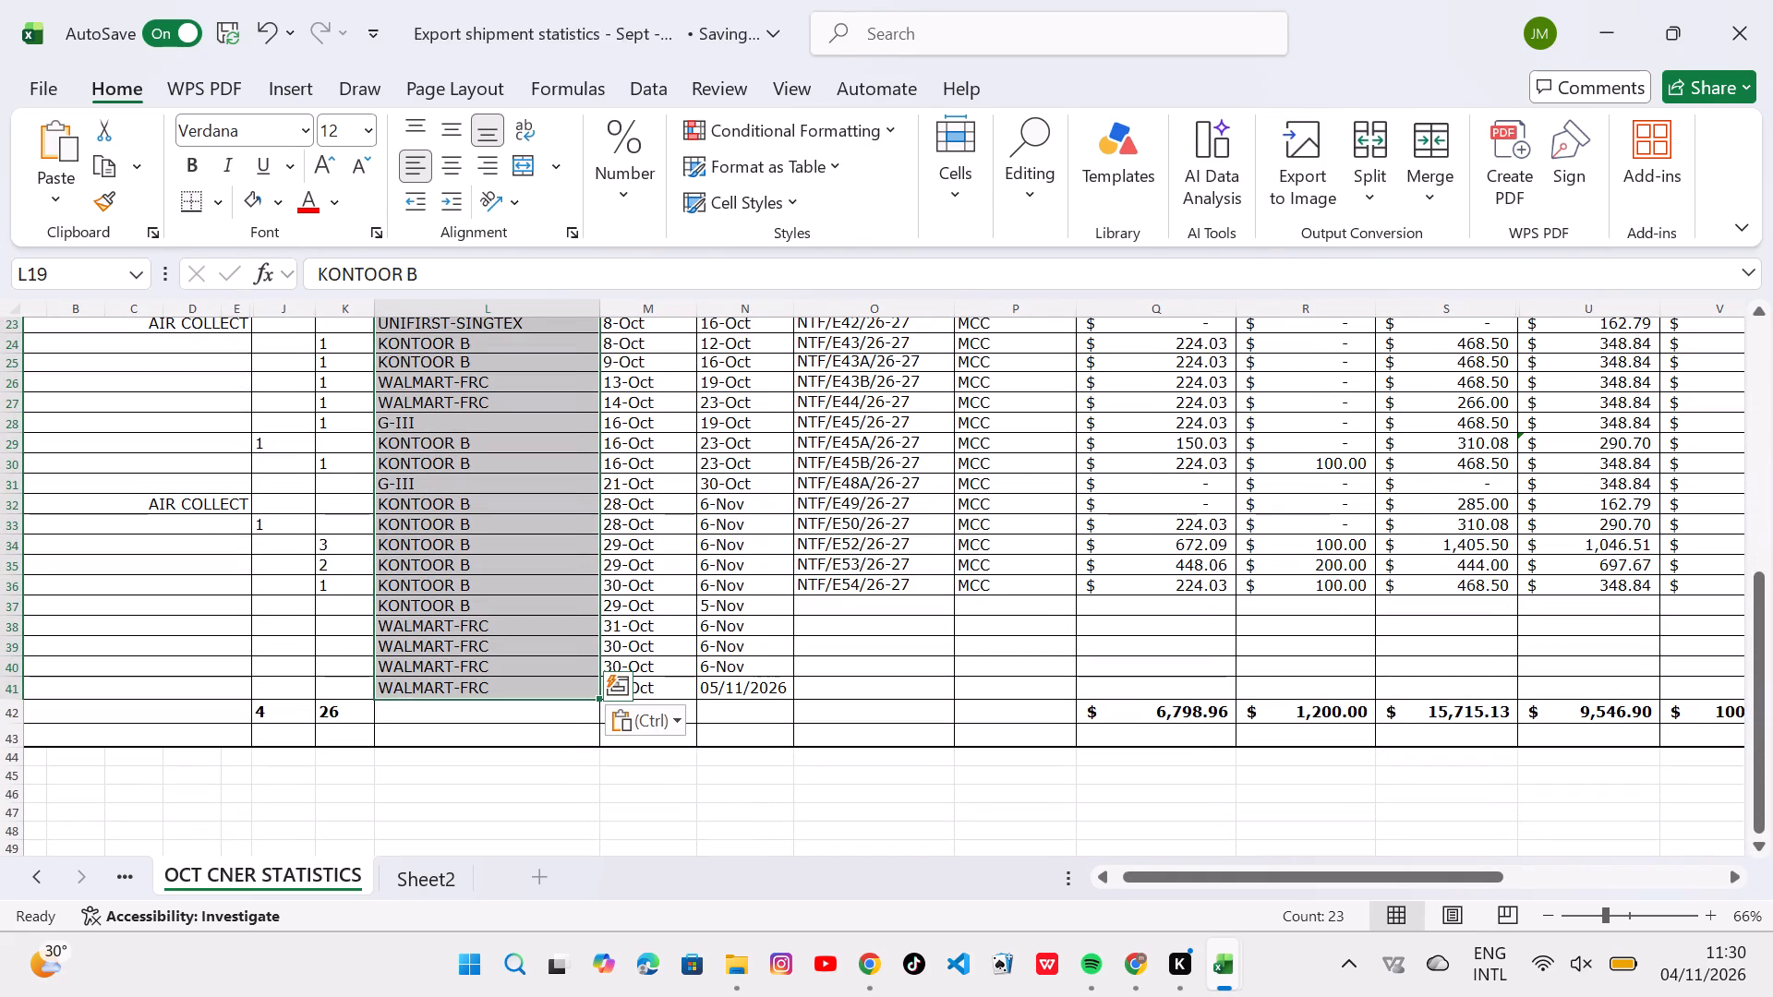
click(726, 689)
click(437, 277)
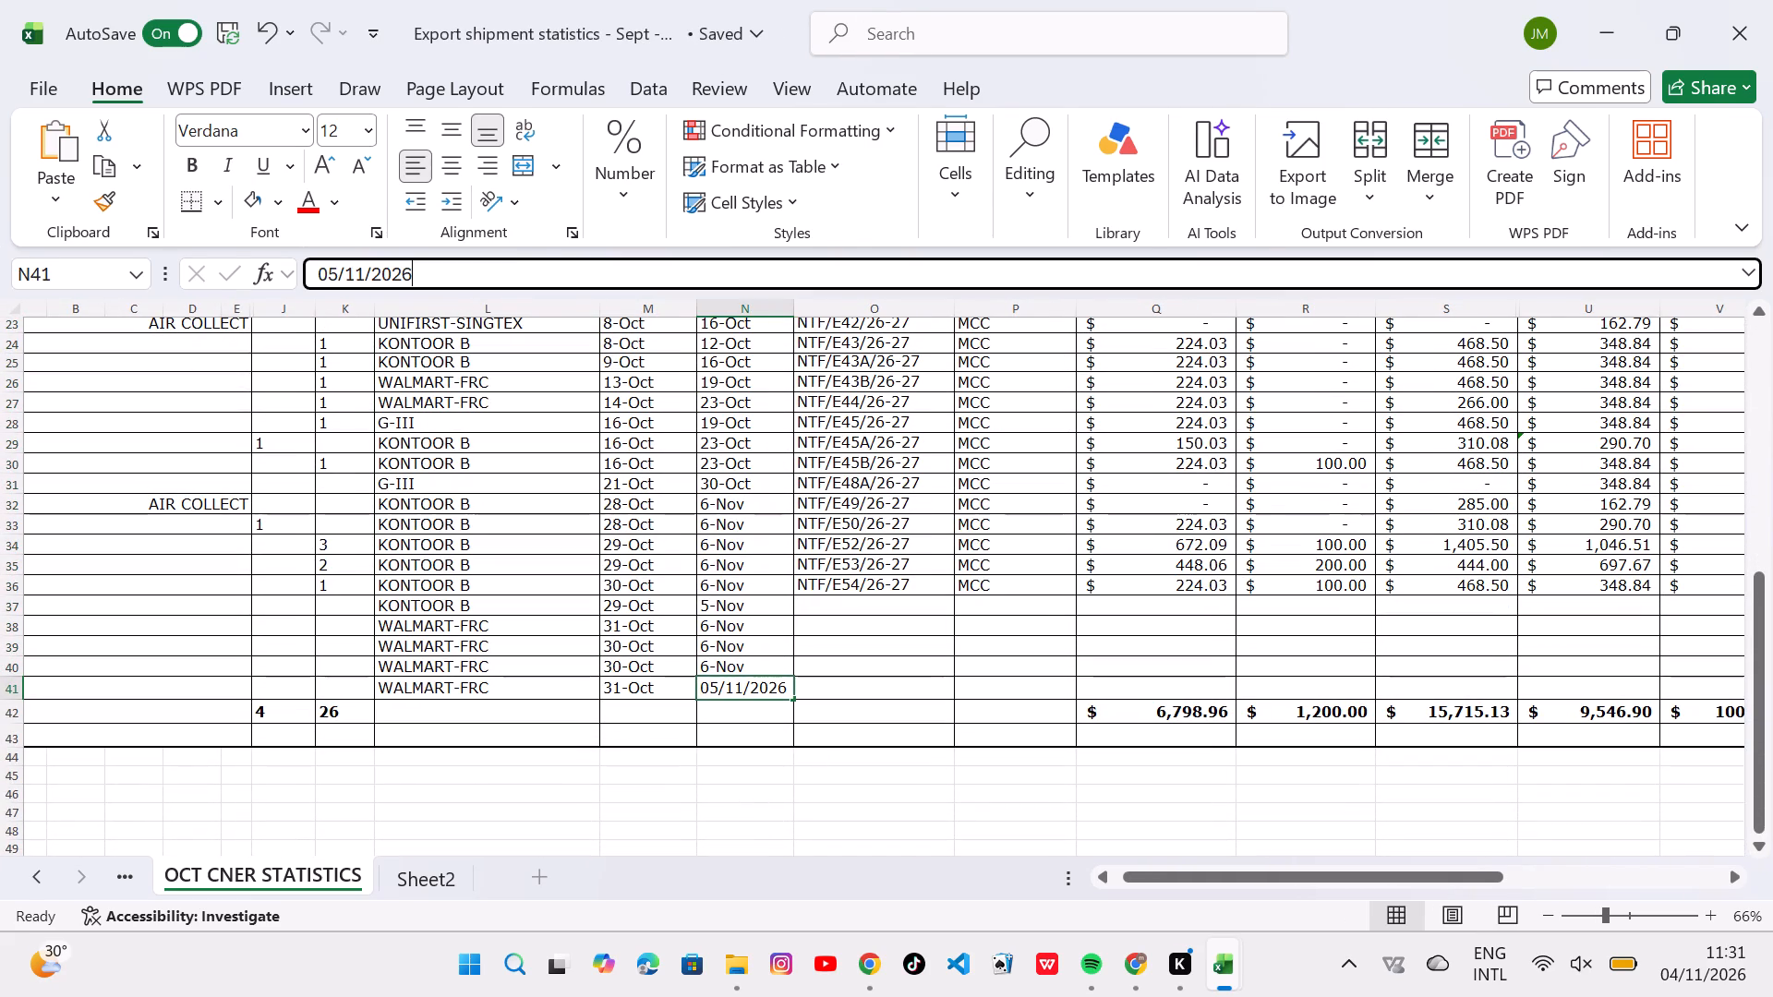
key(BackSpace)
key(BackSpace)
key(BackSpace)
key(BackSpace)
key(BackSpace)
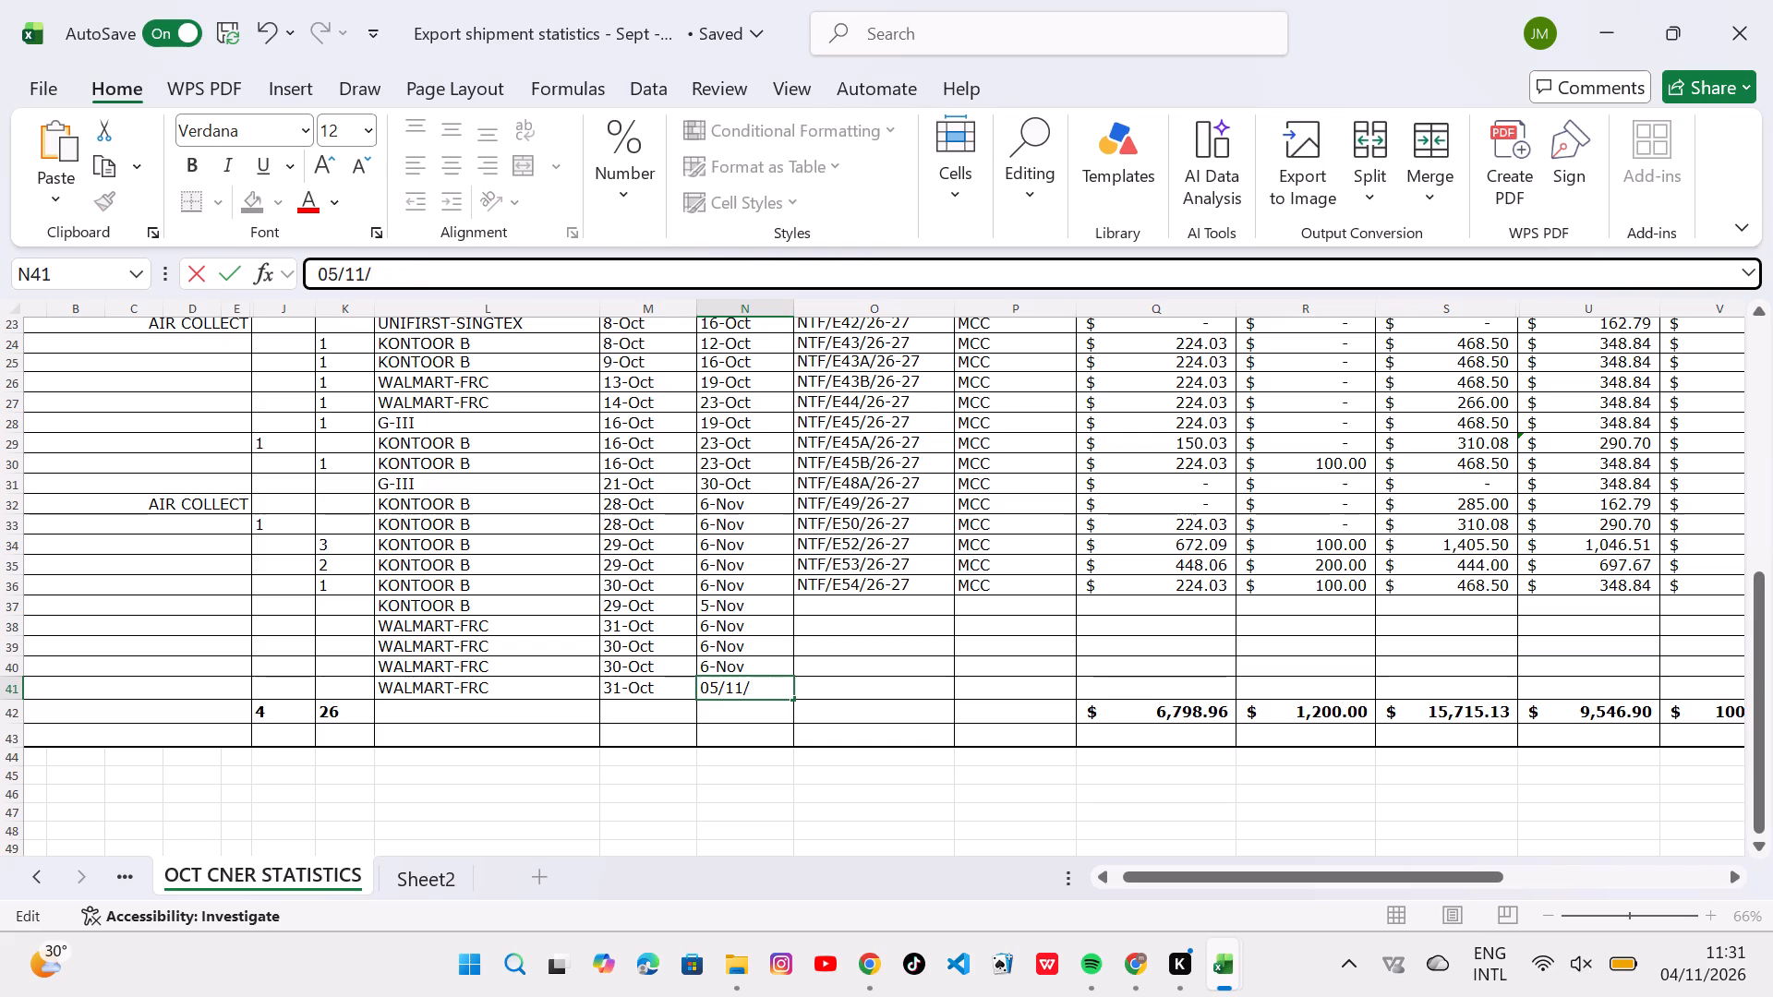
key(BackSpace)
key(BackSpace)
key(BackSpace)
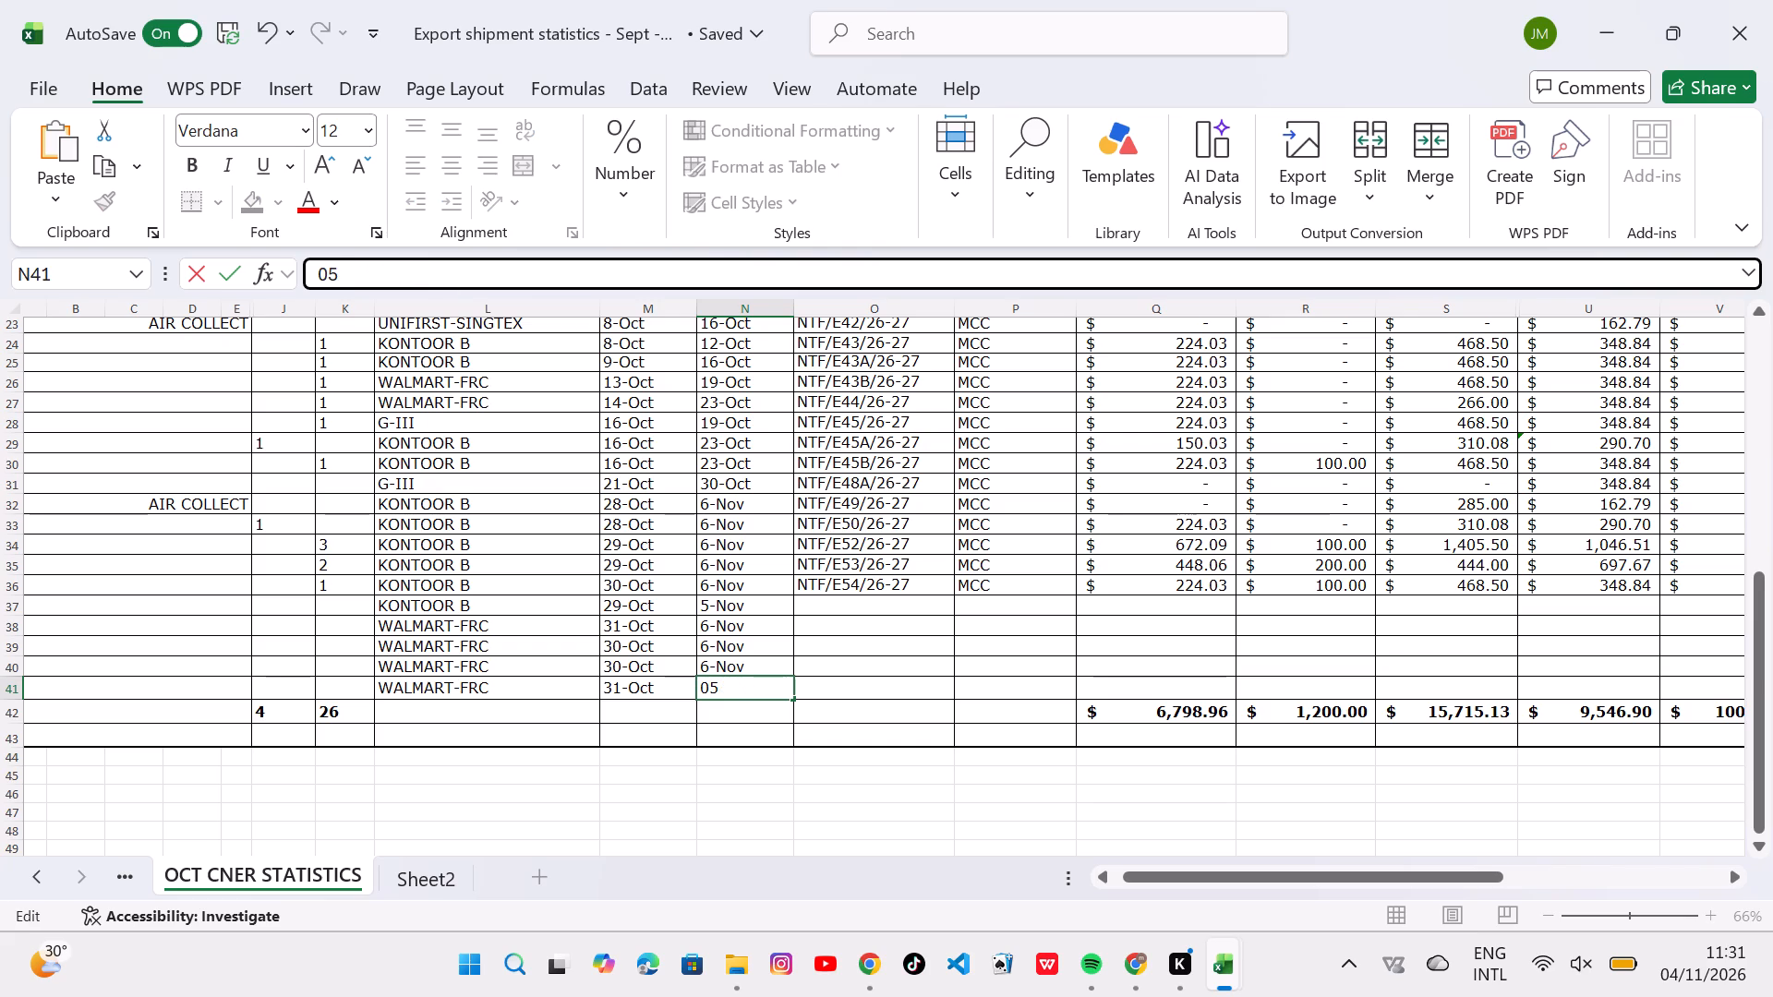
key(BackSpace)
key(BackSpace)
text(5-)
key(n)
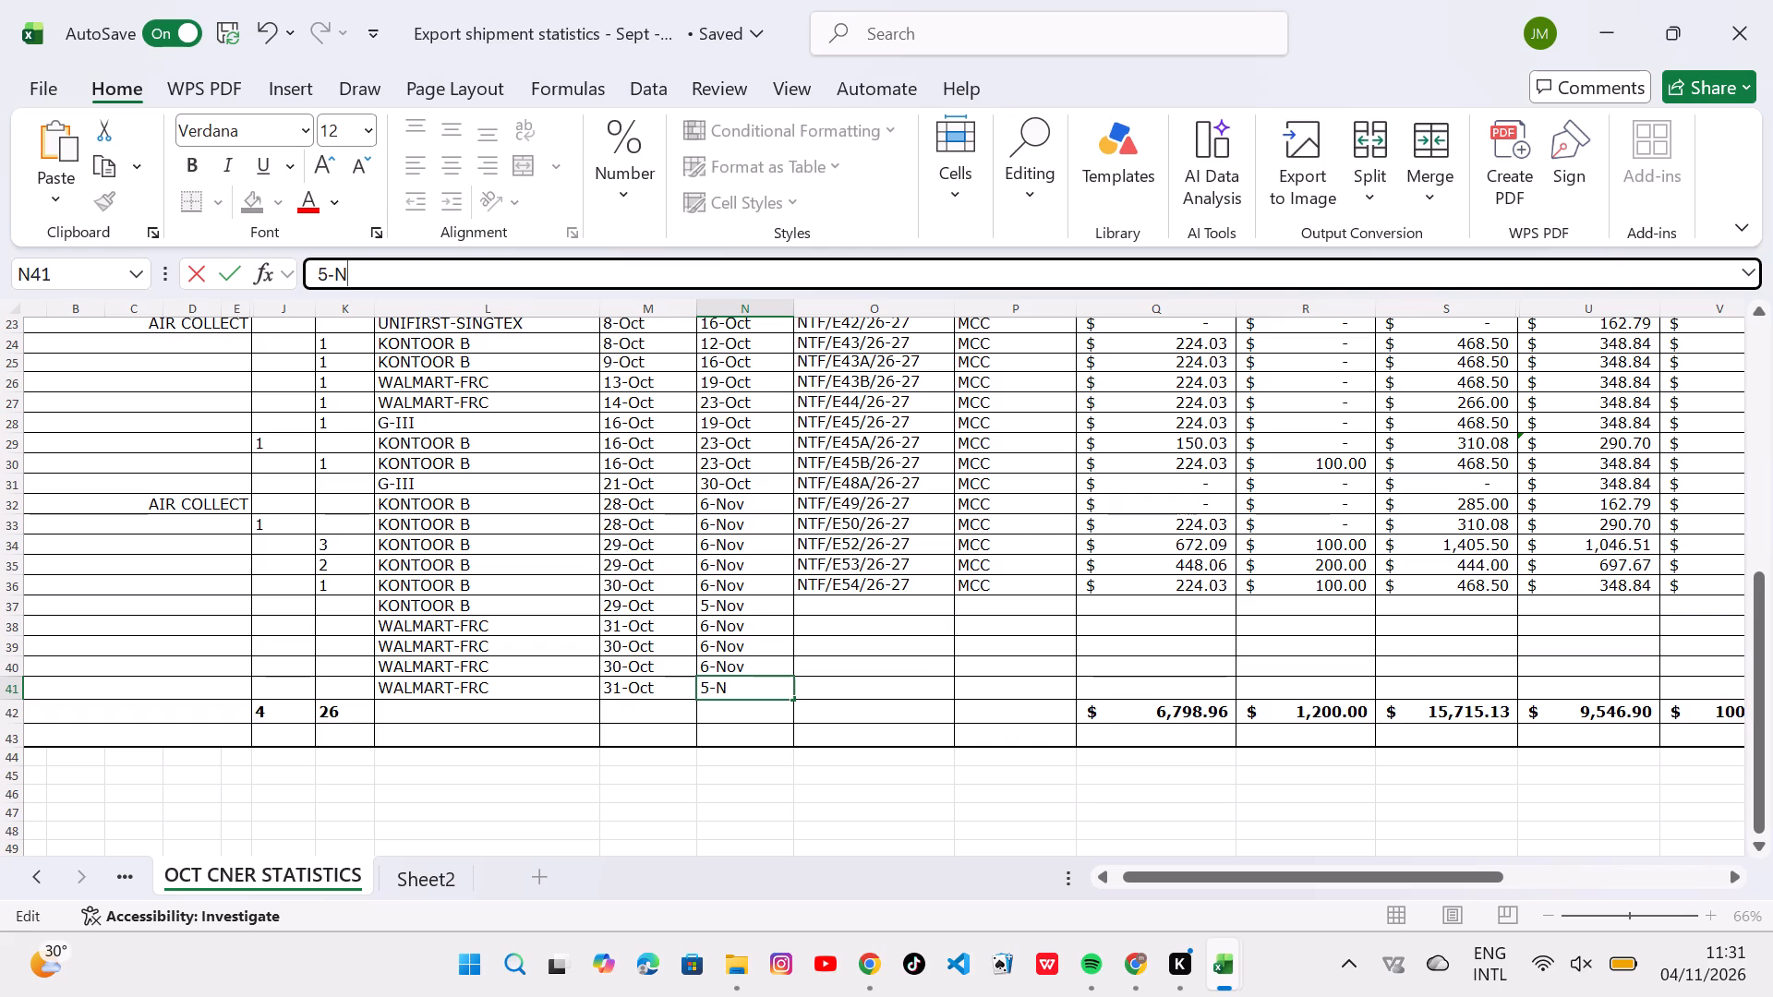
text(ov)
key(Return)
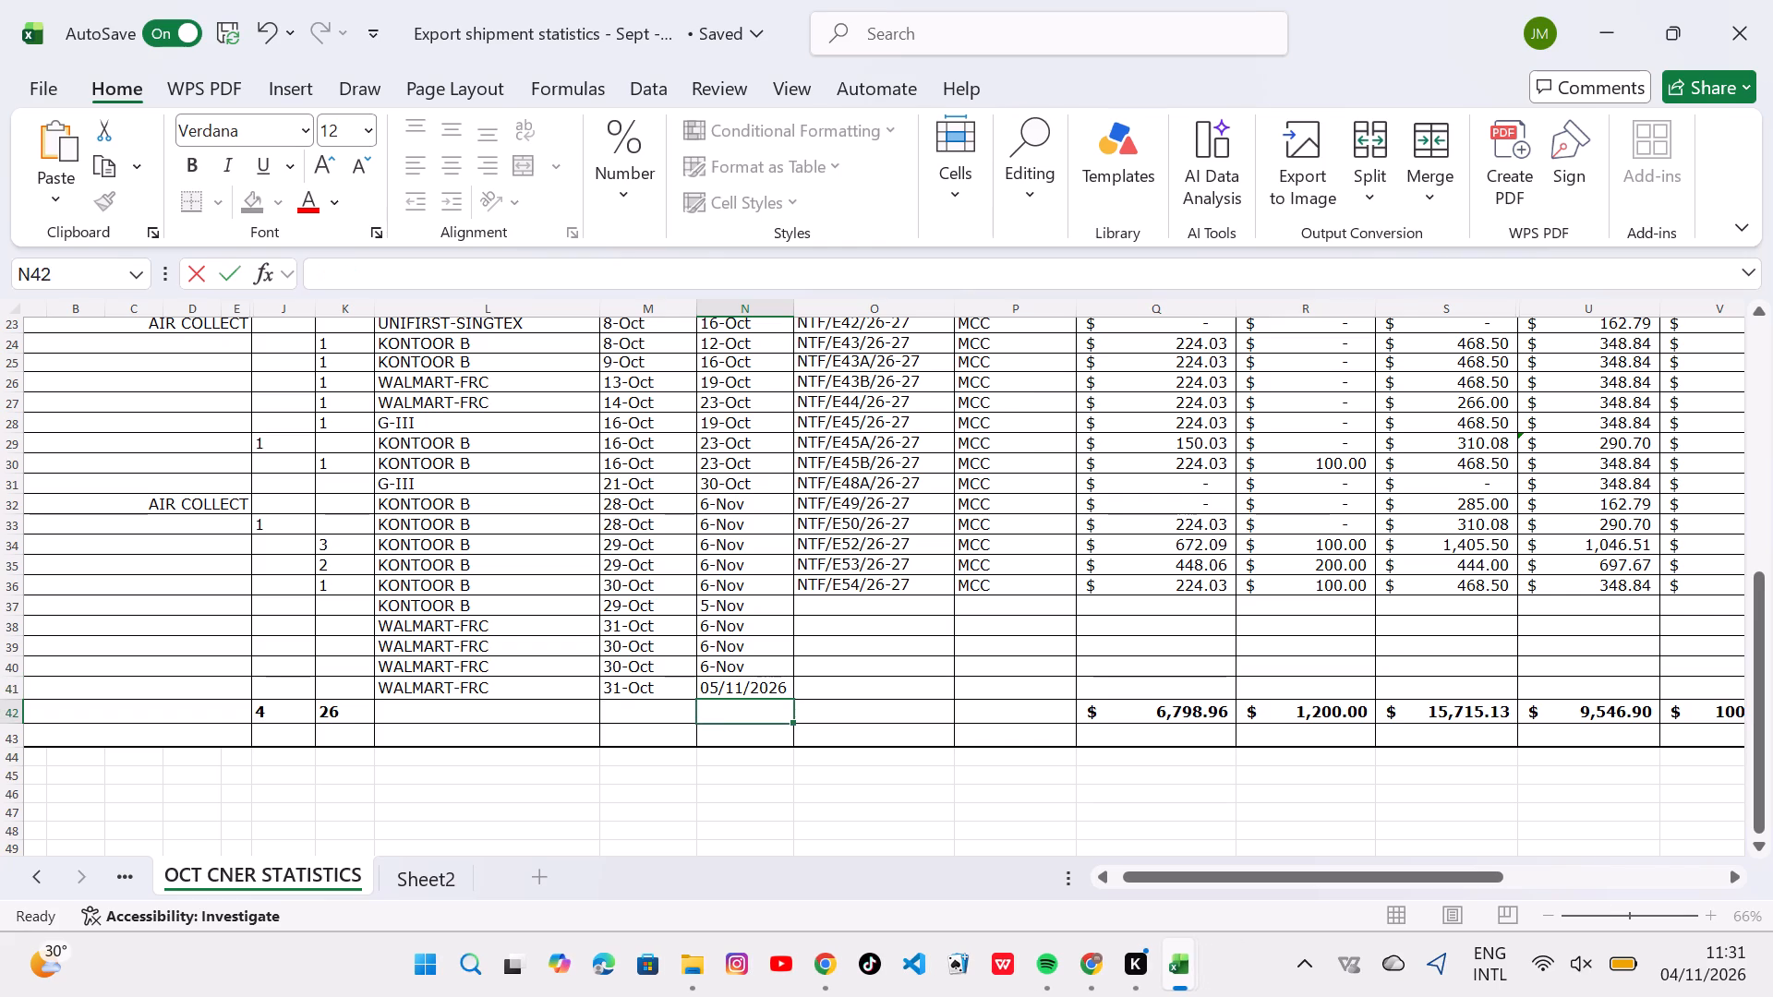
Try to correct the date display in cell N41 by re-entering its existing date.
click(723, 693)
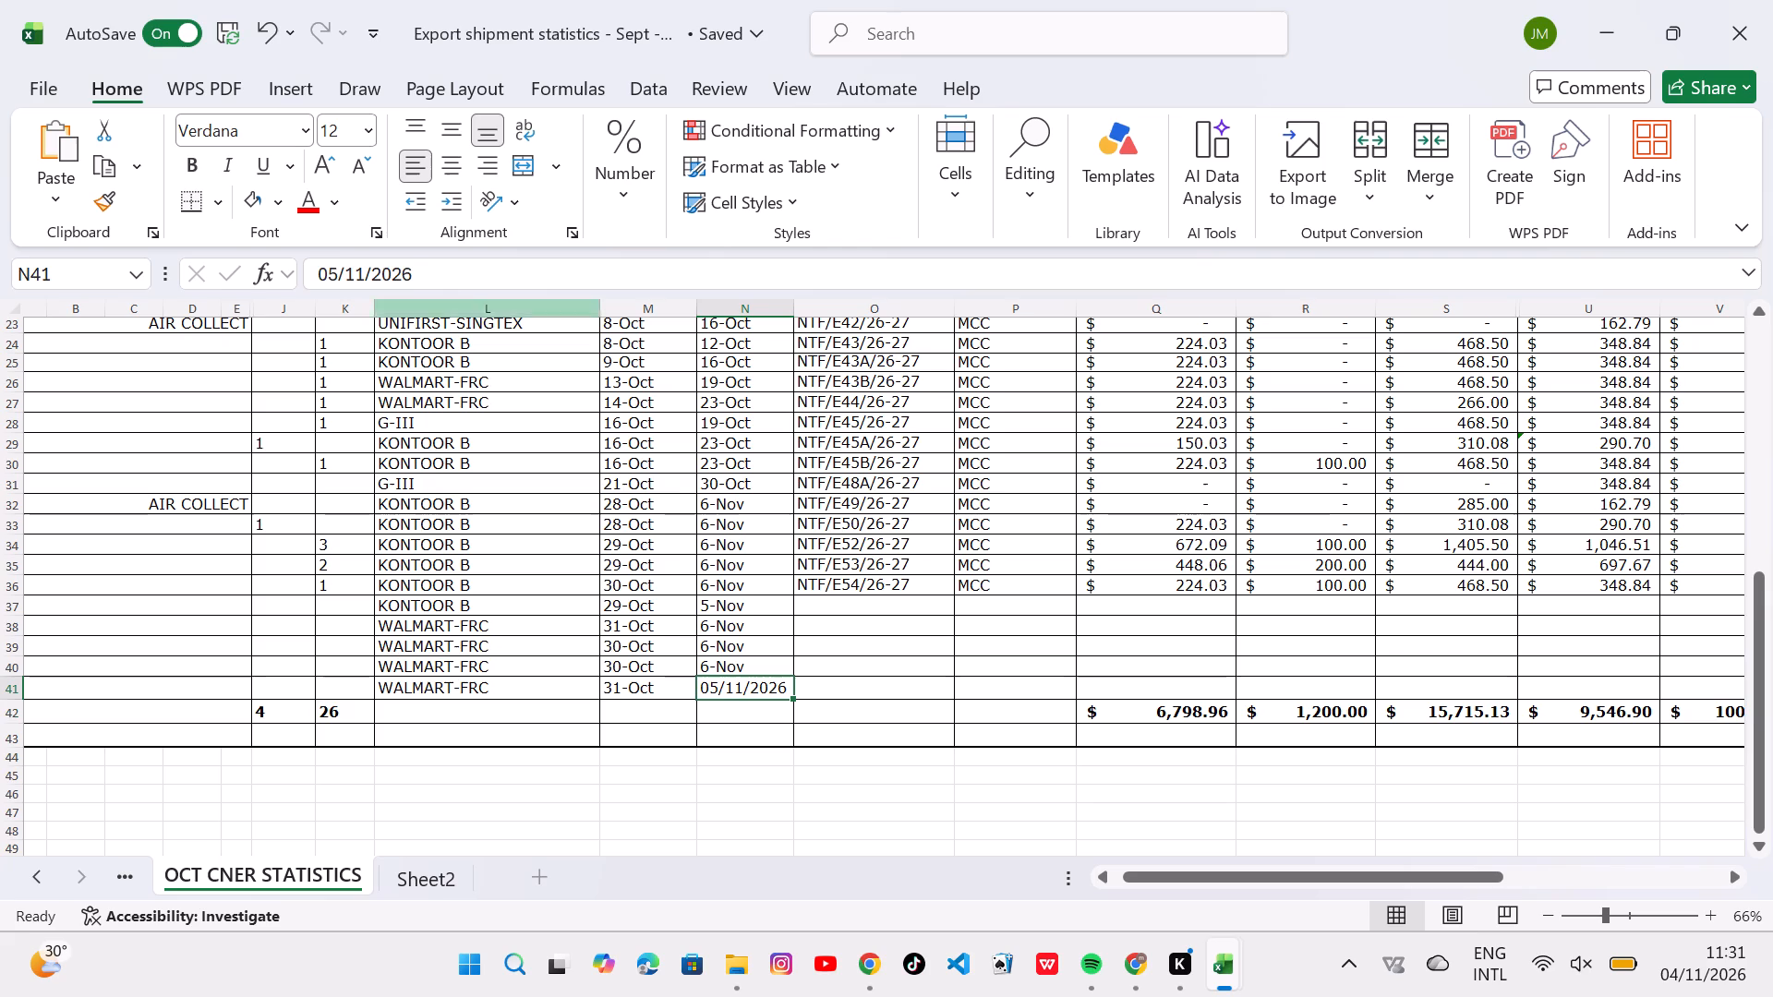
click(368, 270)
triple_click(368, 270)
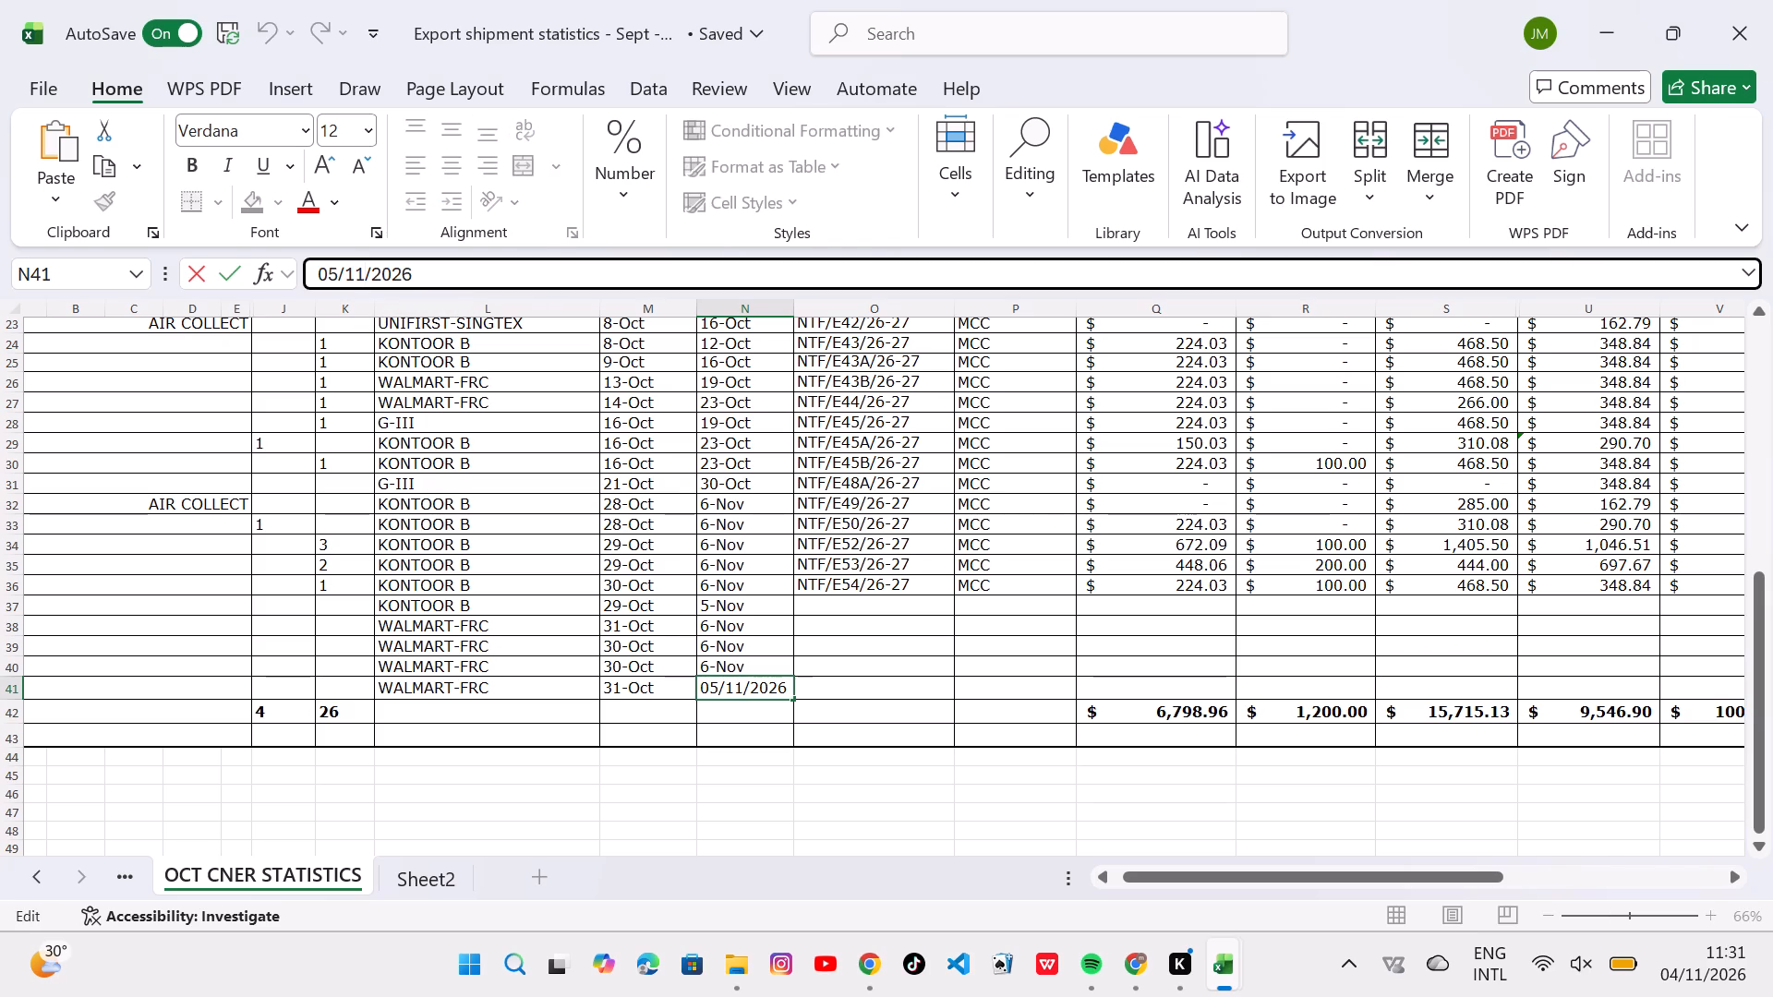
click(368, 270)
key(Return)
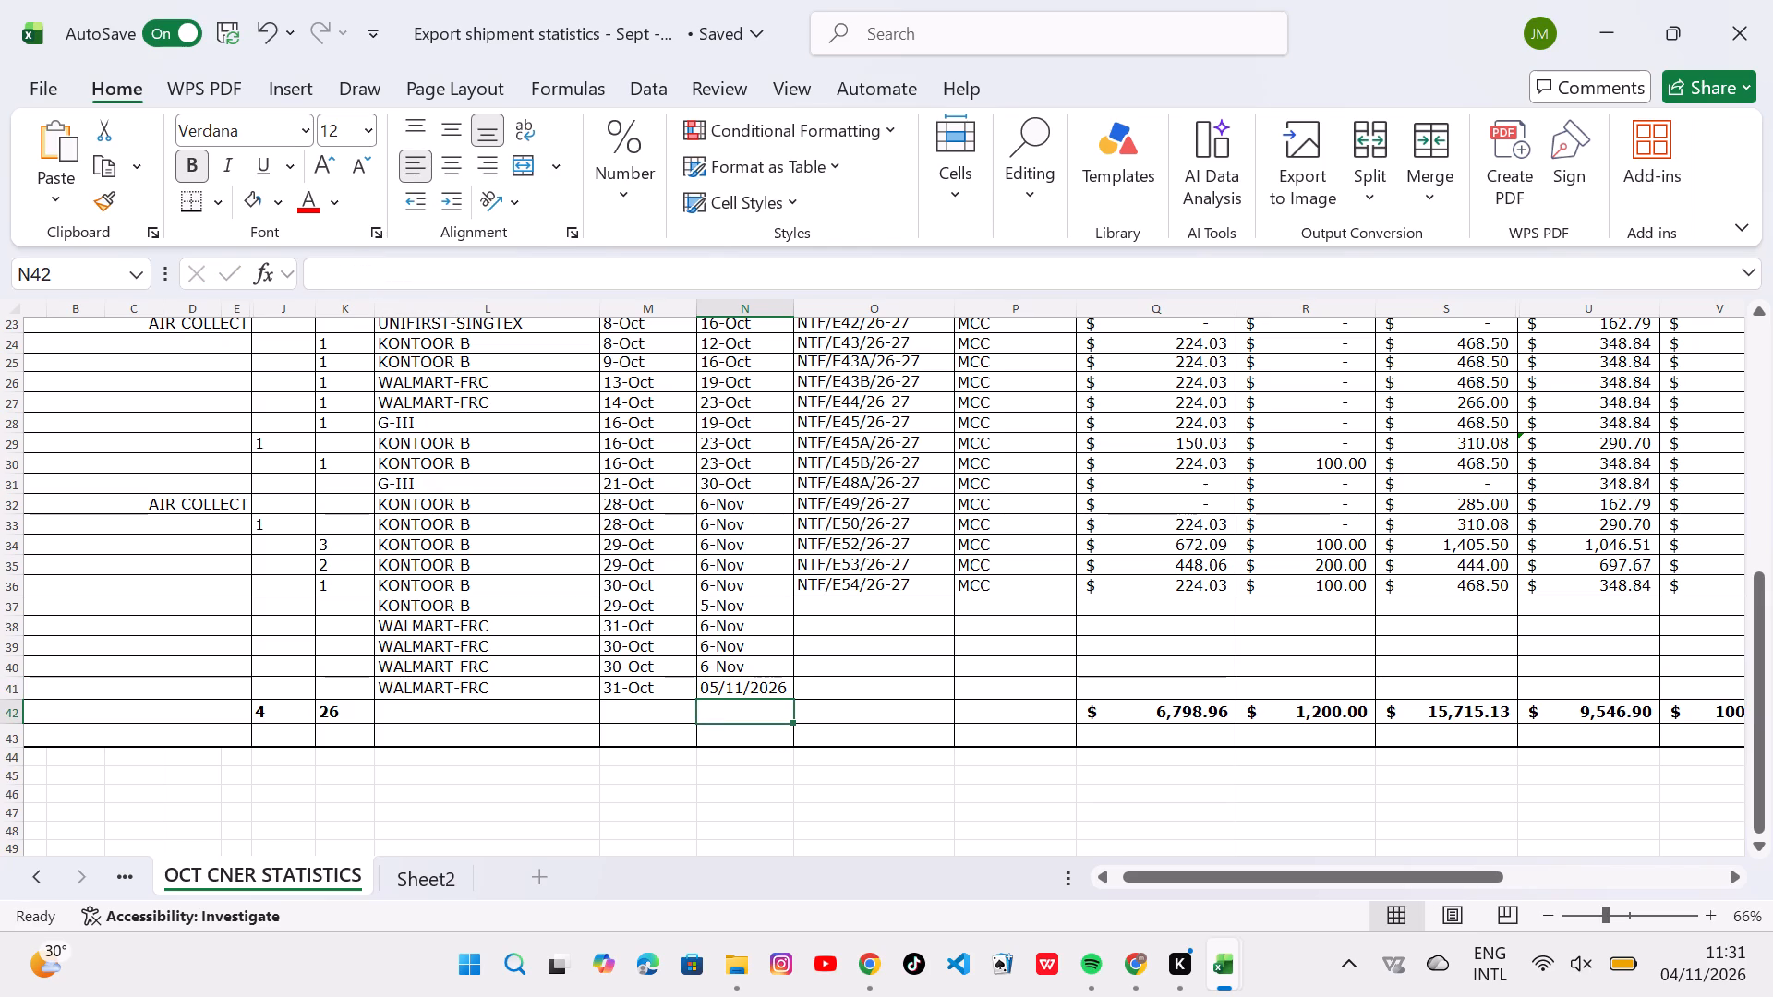
Fill the date from cell N40 down into N41, and change the N41 date to 05/11/2026.
click(774, 673)
drag(791, 675, 790, 687)
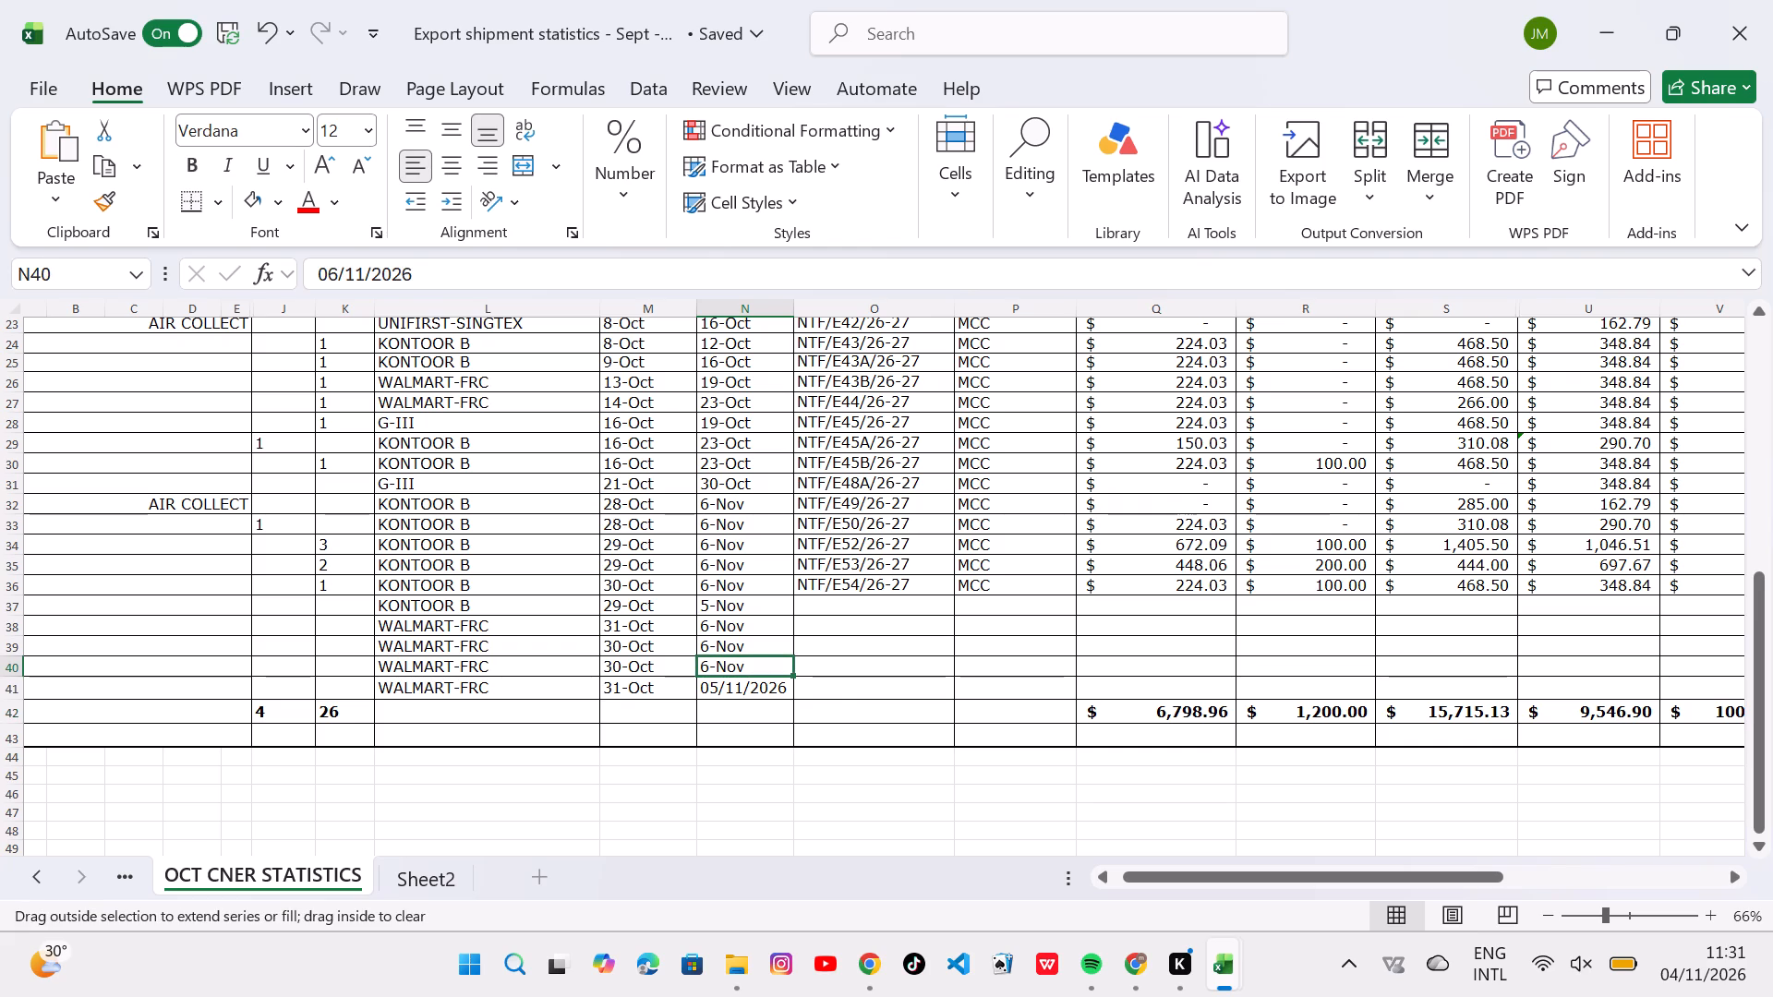
drag(790, 687, 792, 697)
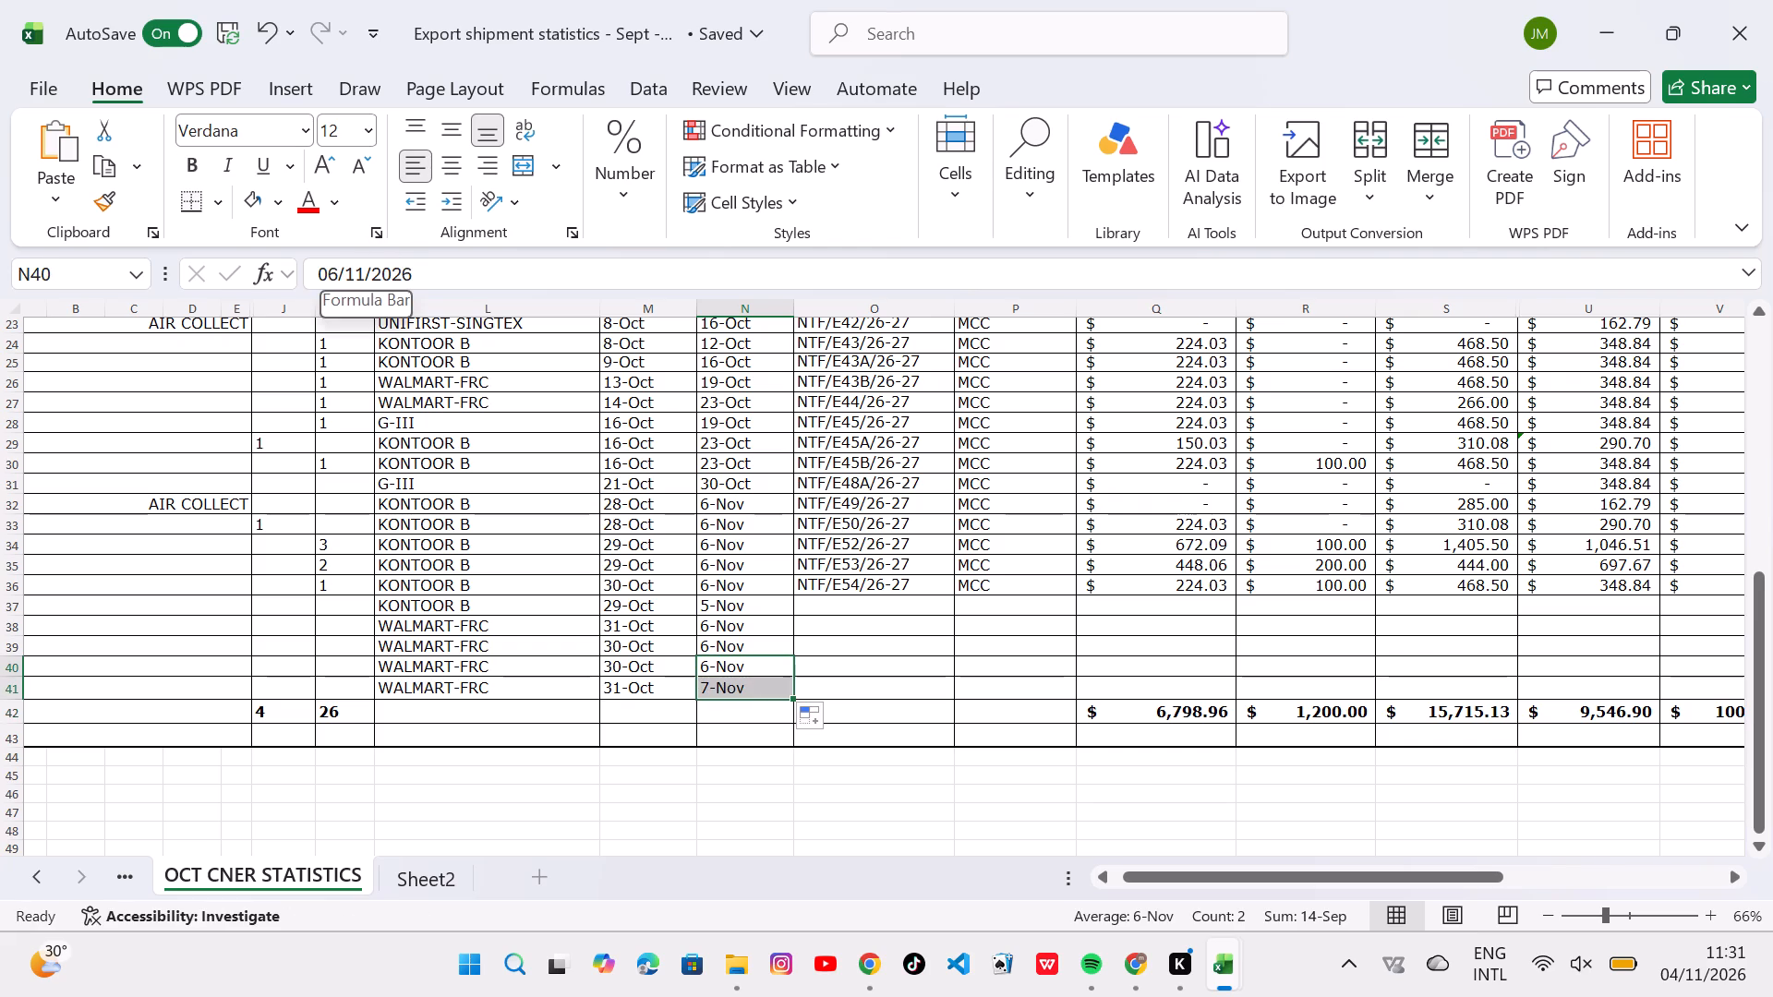
click(733, 690)
click(733, 690)
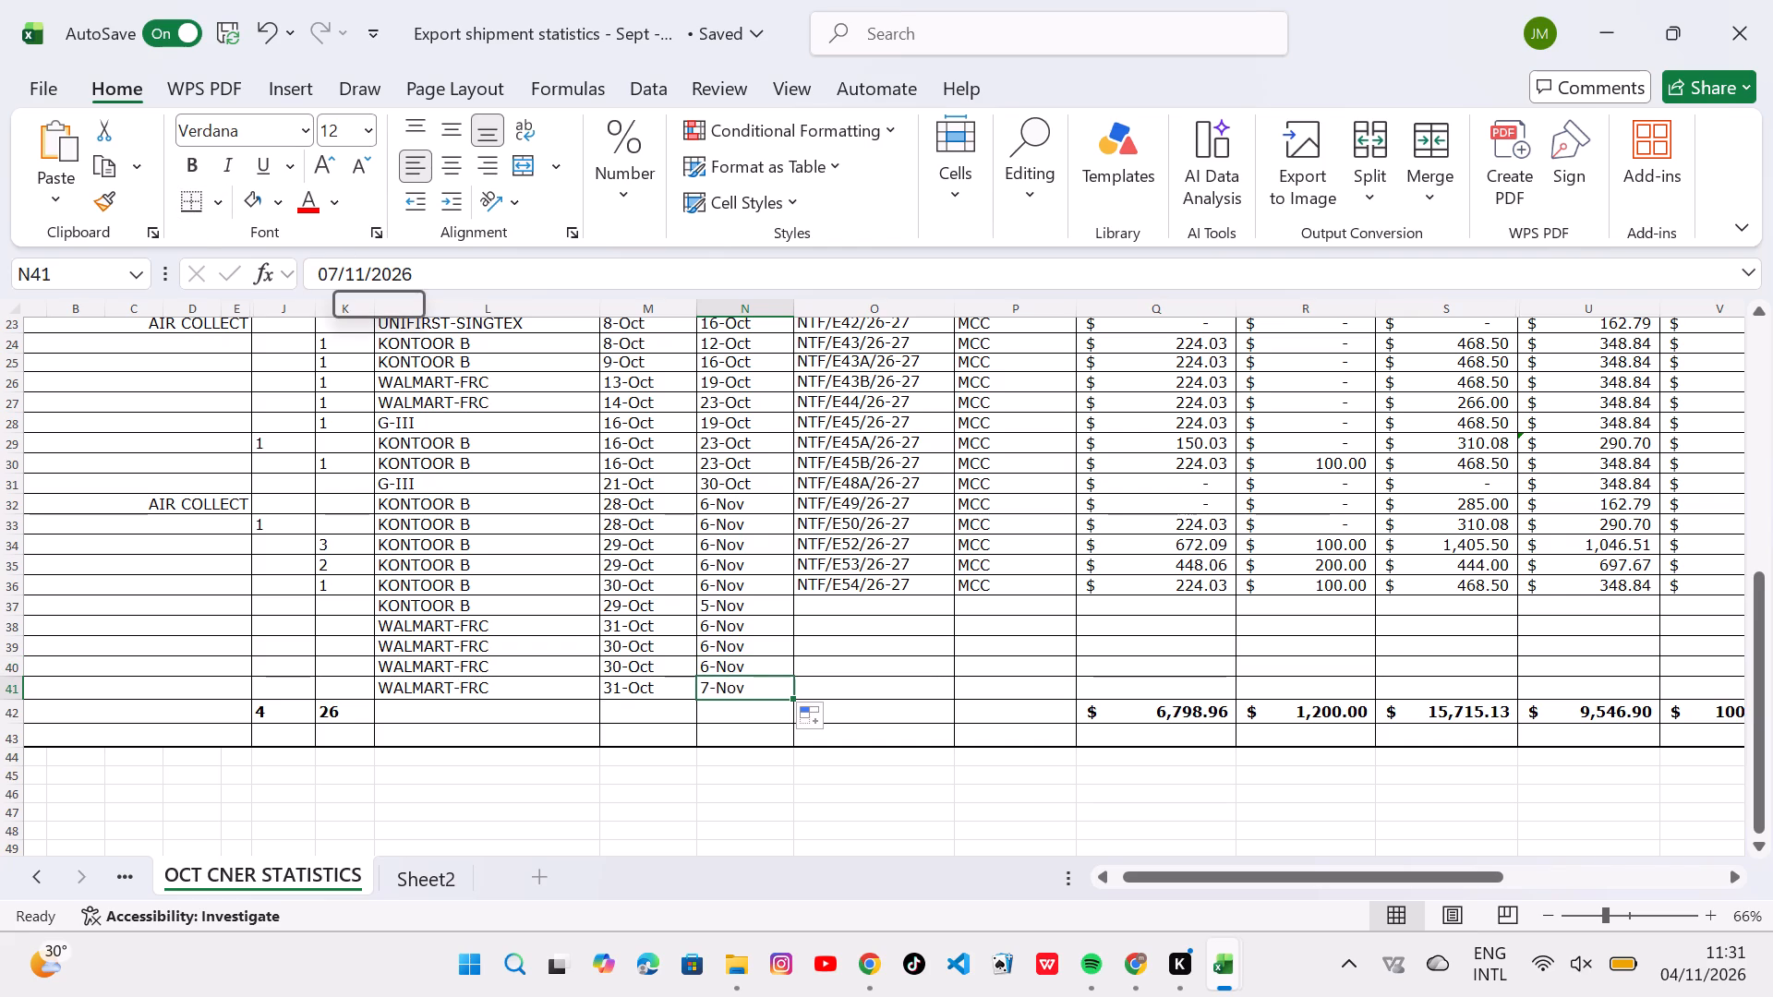
click(341, 270)
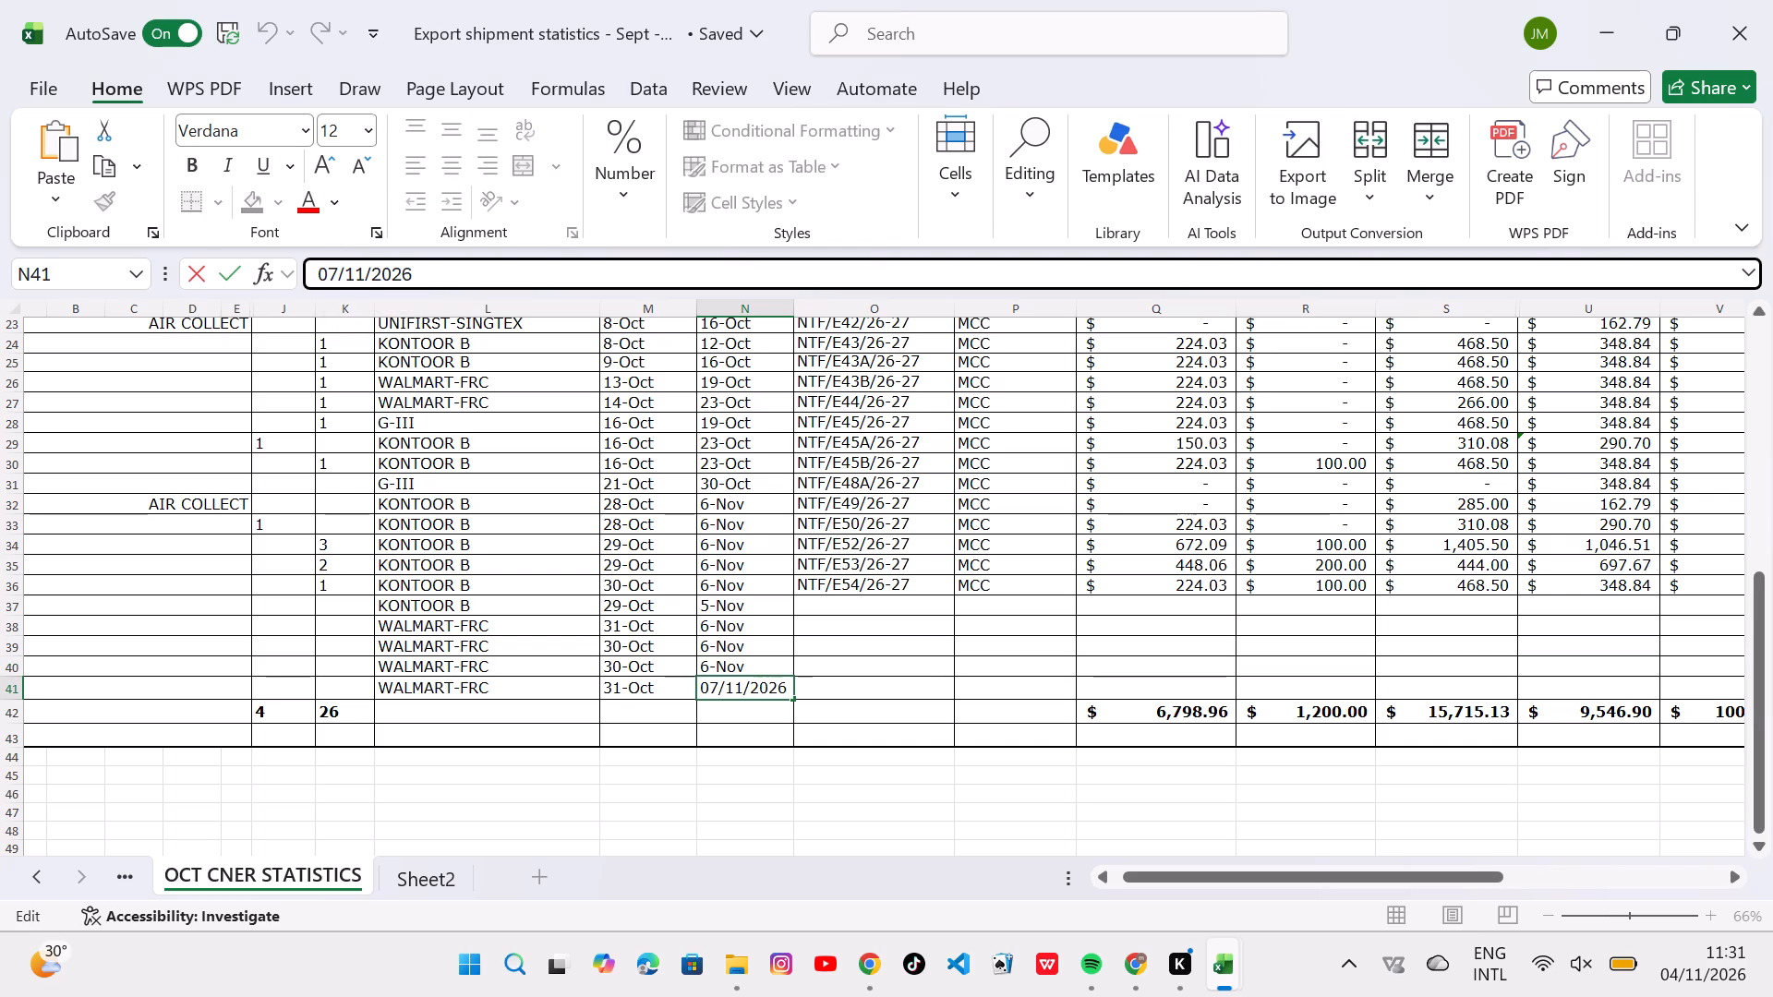
key(BackSpace)
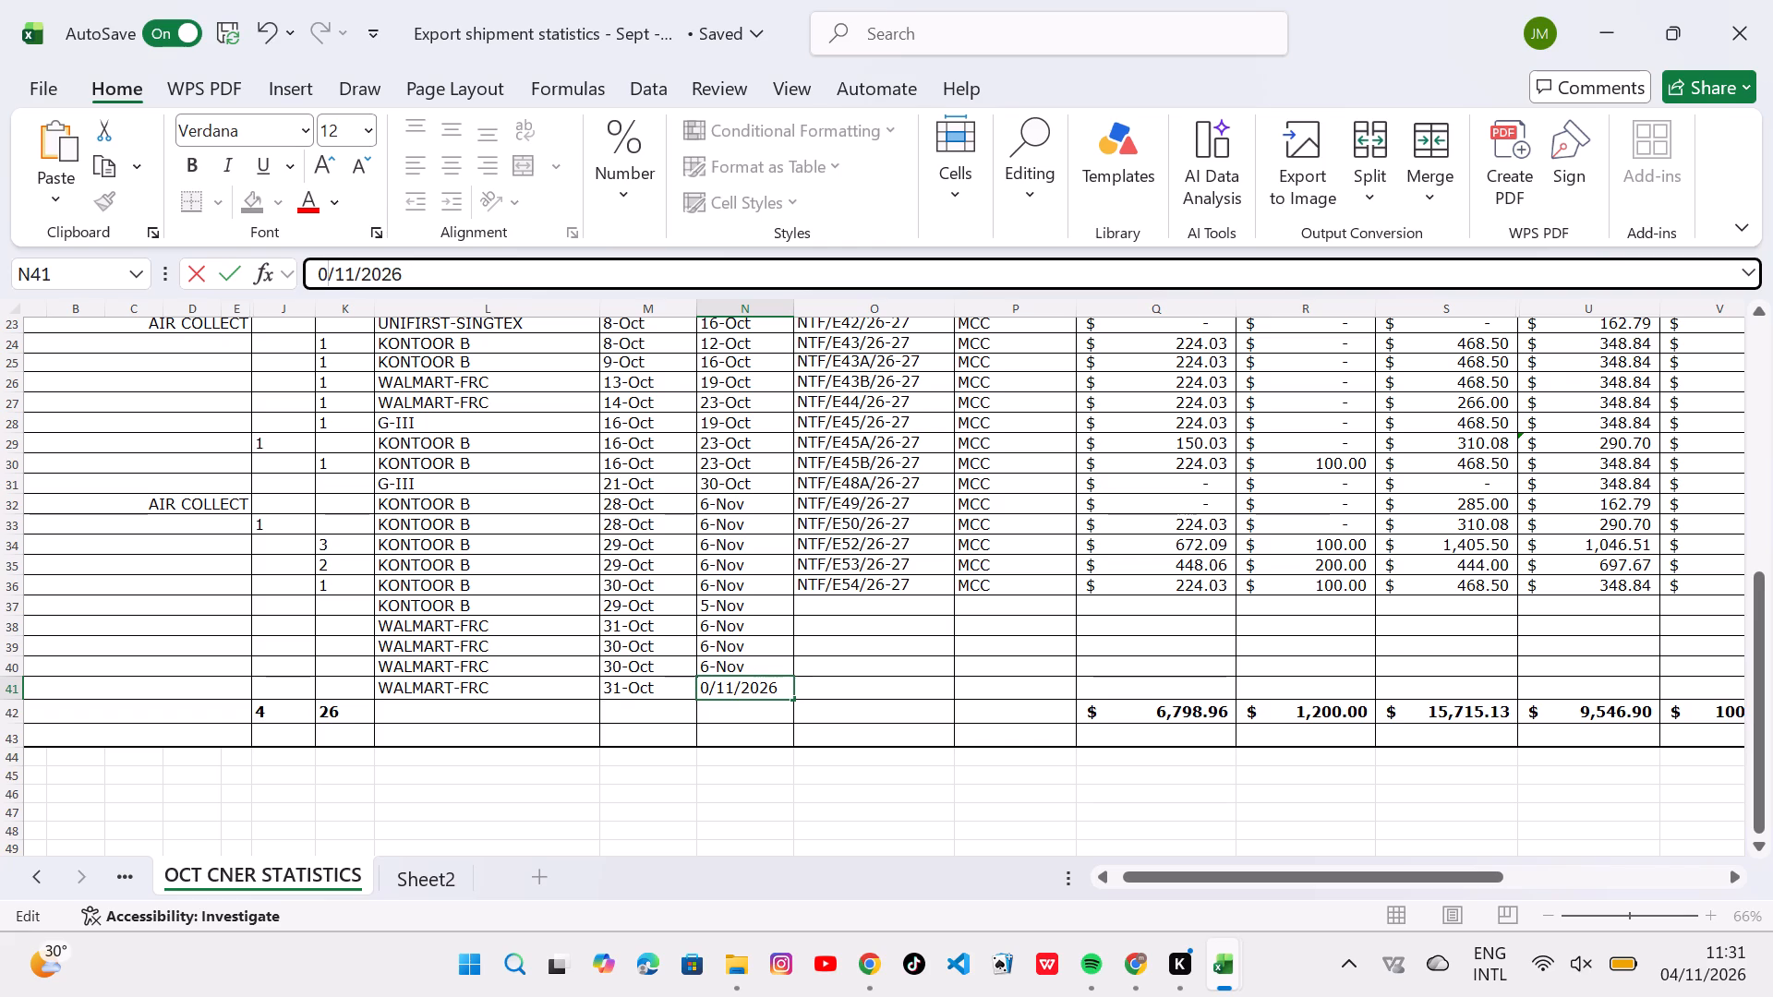
key(5)
key(Return)
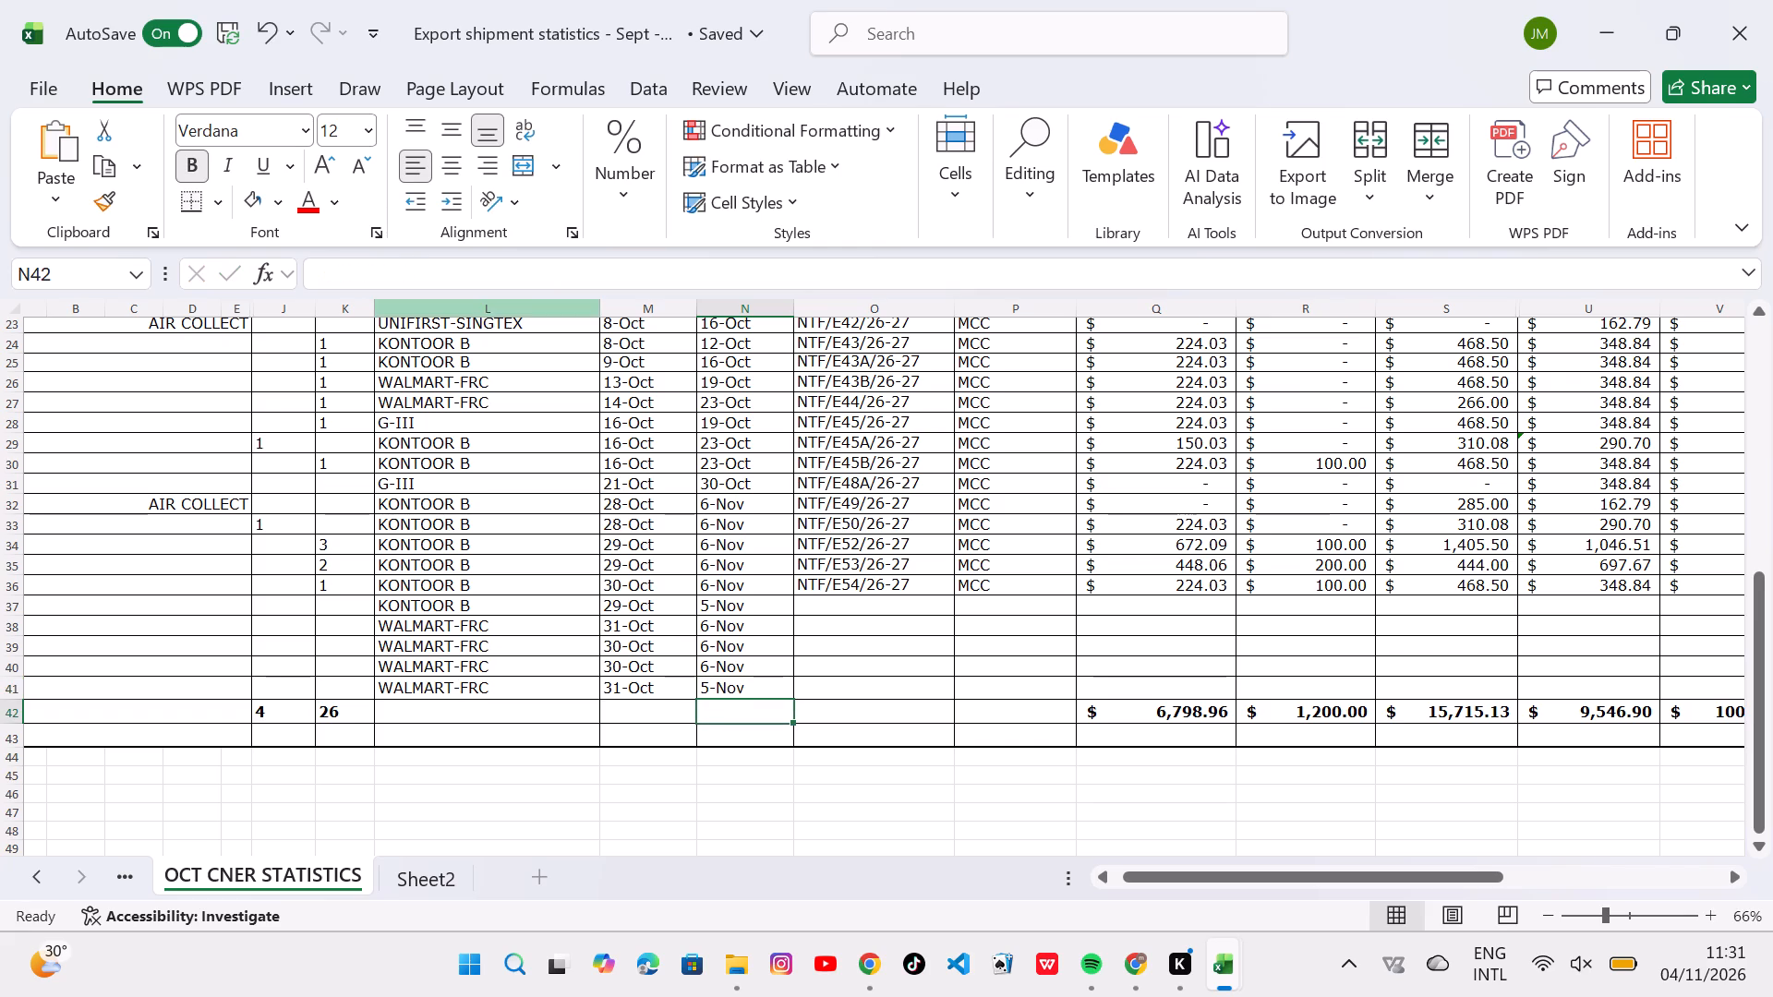
Switch to the Neelkamal Traders shipment declaration workbook and copy October invoice numbers NTF/E56/26-27 to NTF/E75/26-27 from cells B20 to B42.
scroll(755, 502, up, 3)
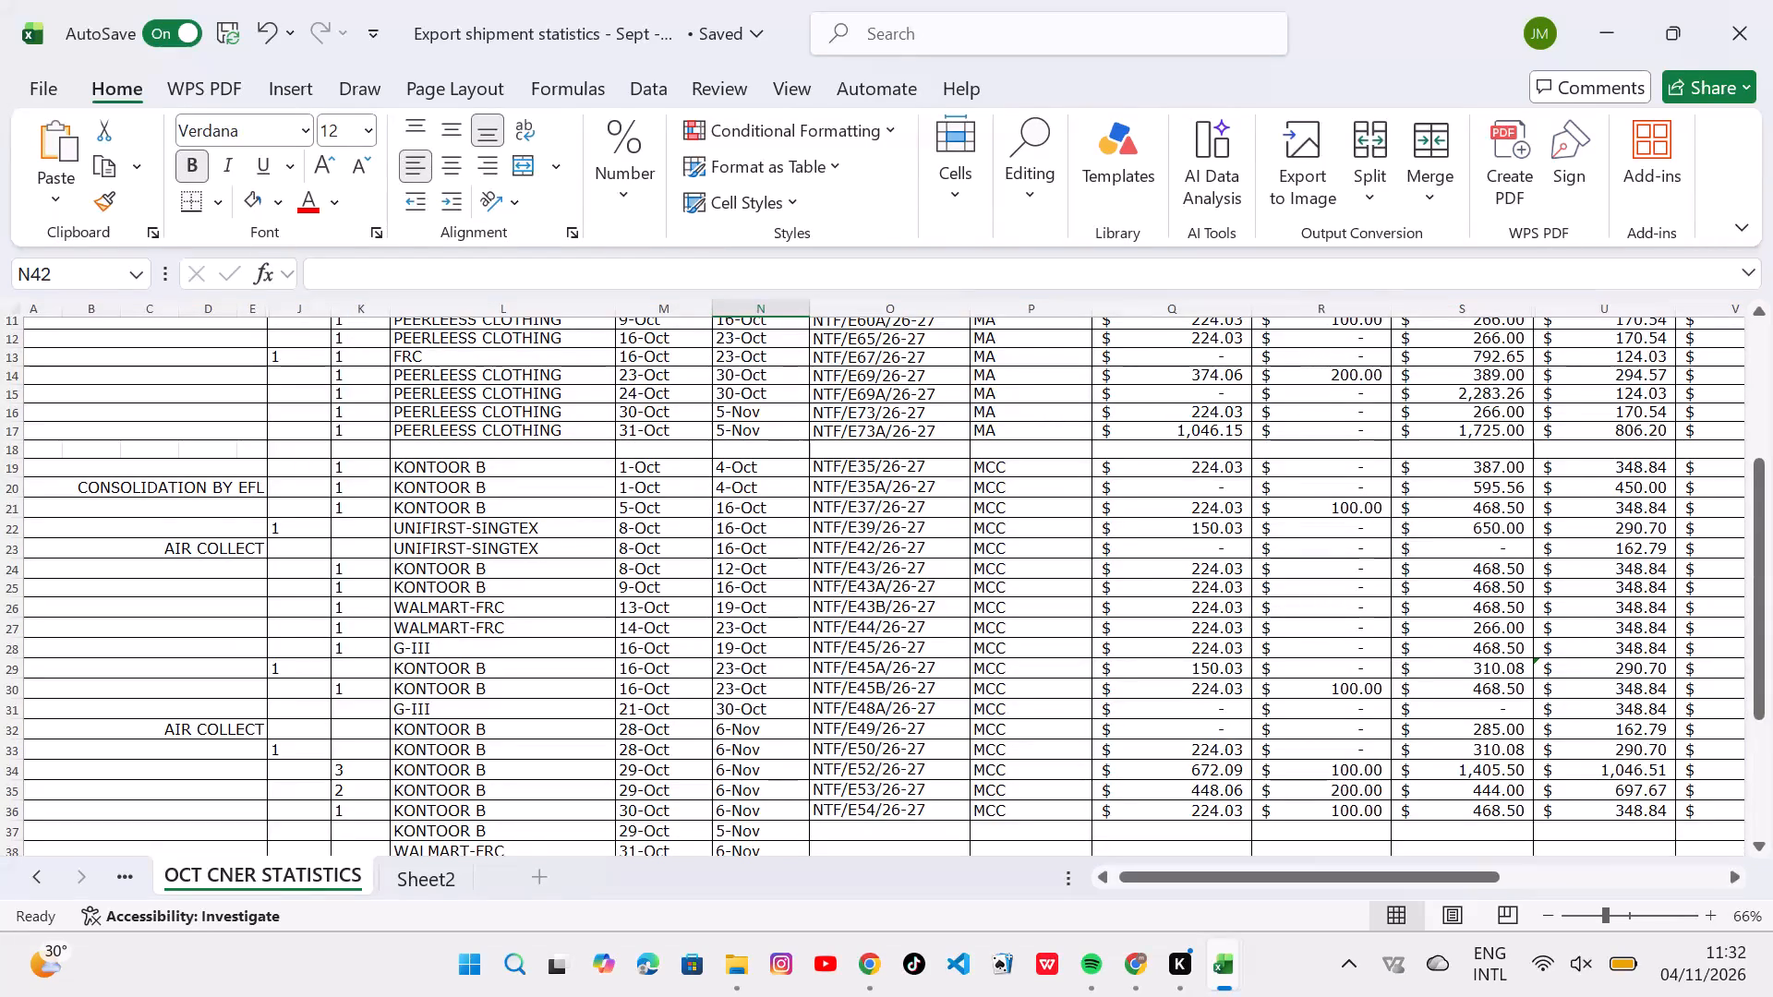
scroll(755, 502, down, 2)
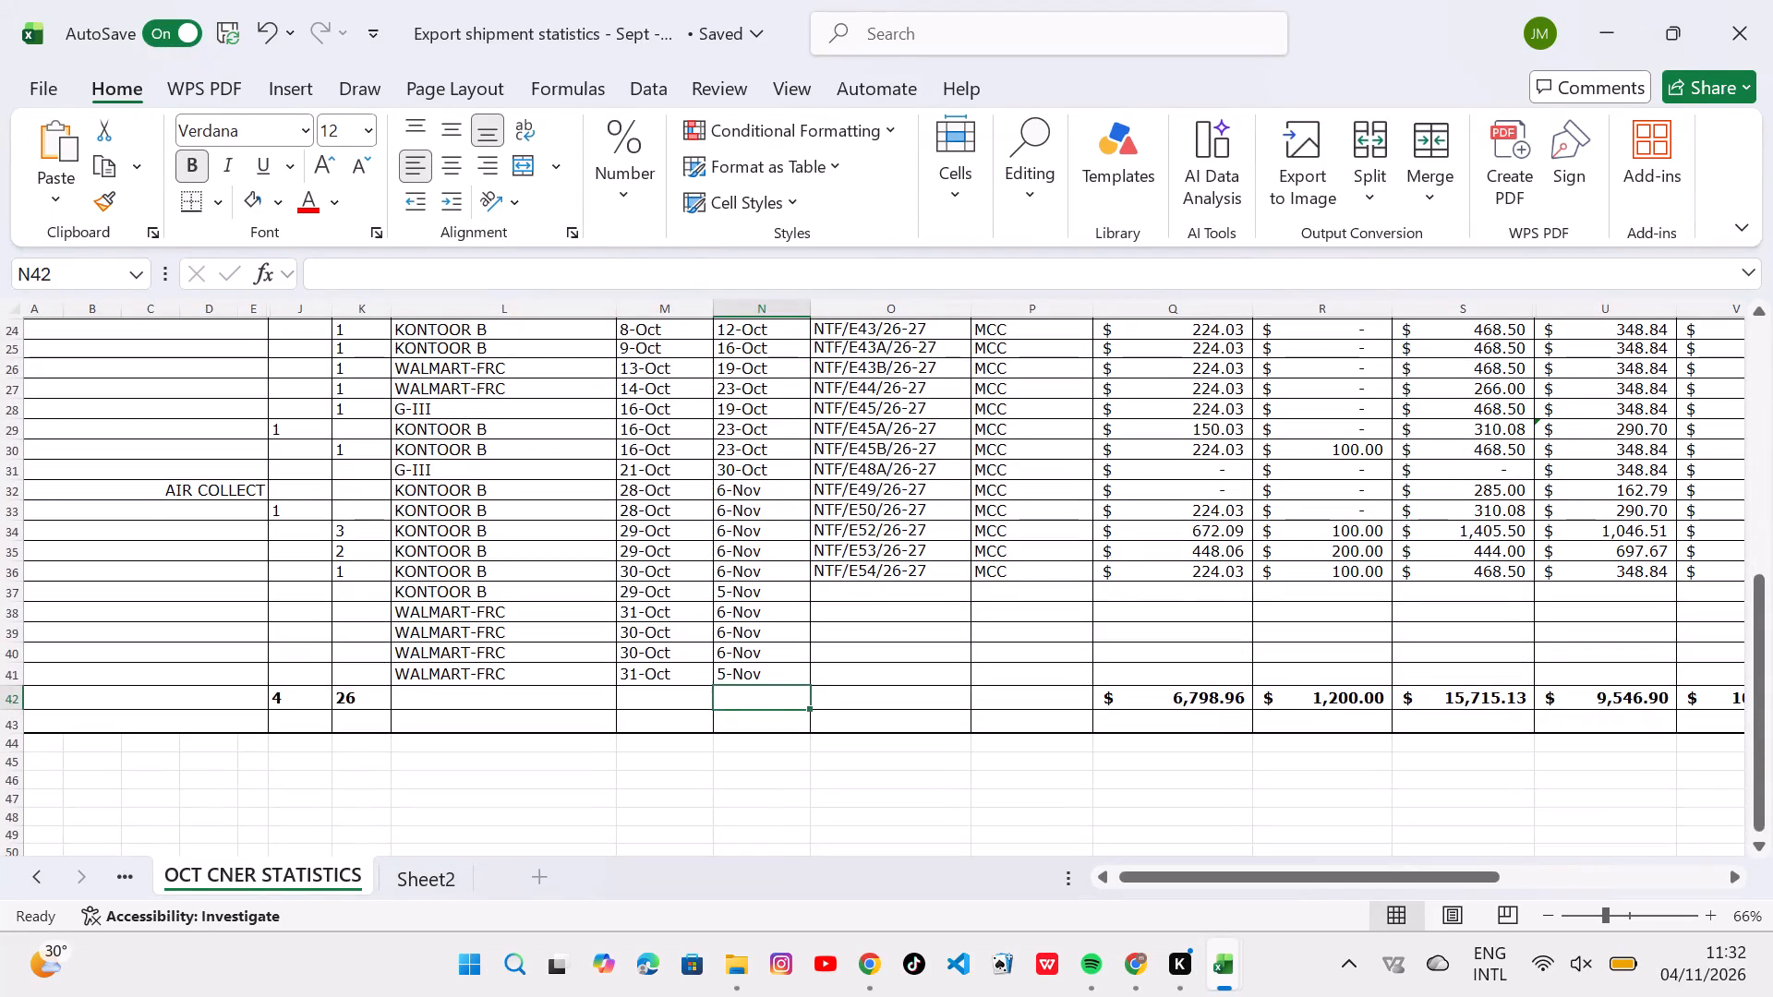
scroll(755, 502, up, 1)
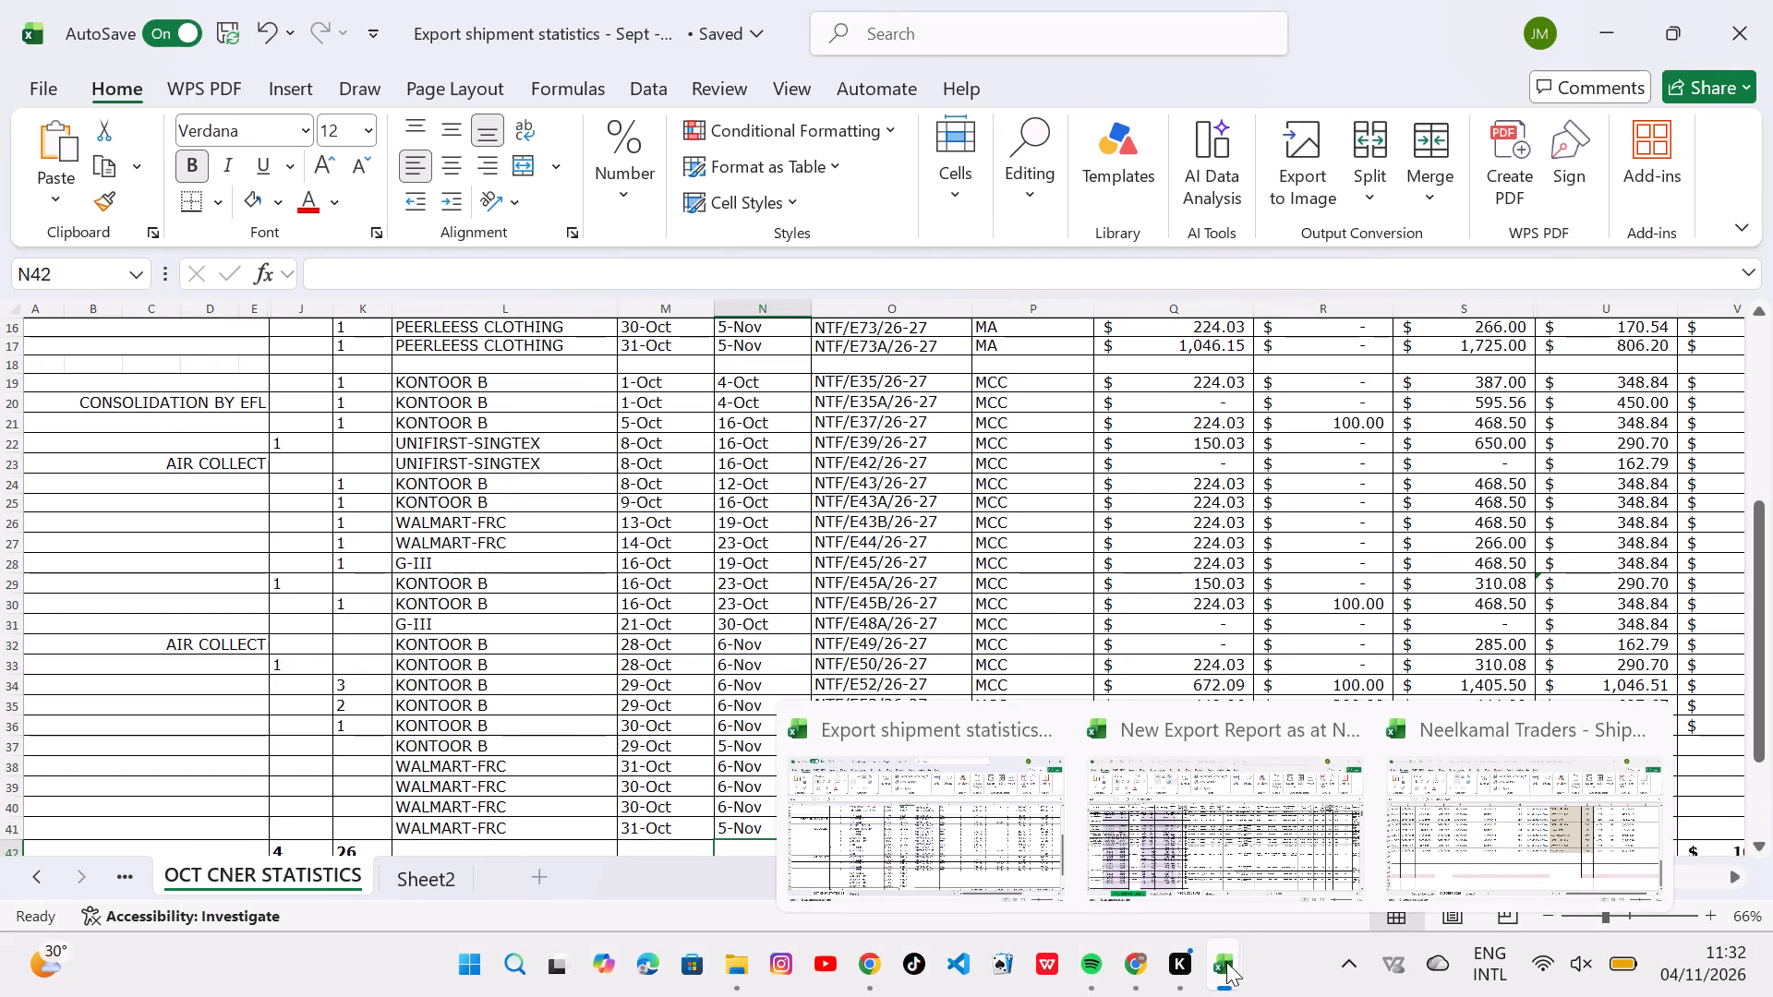
click(1461, 864)
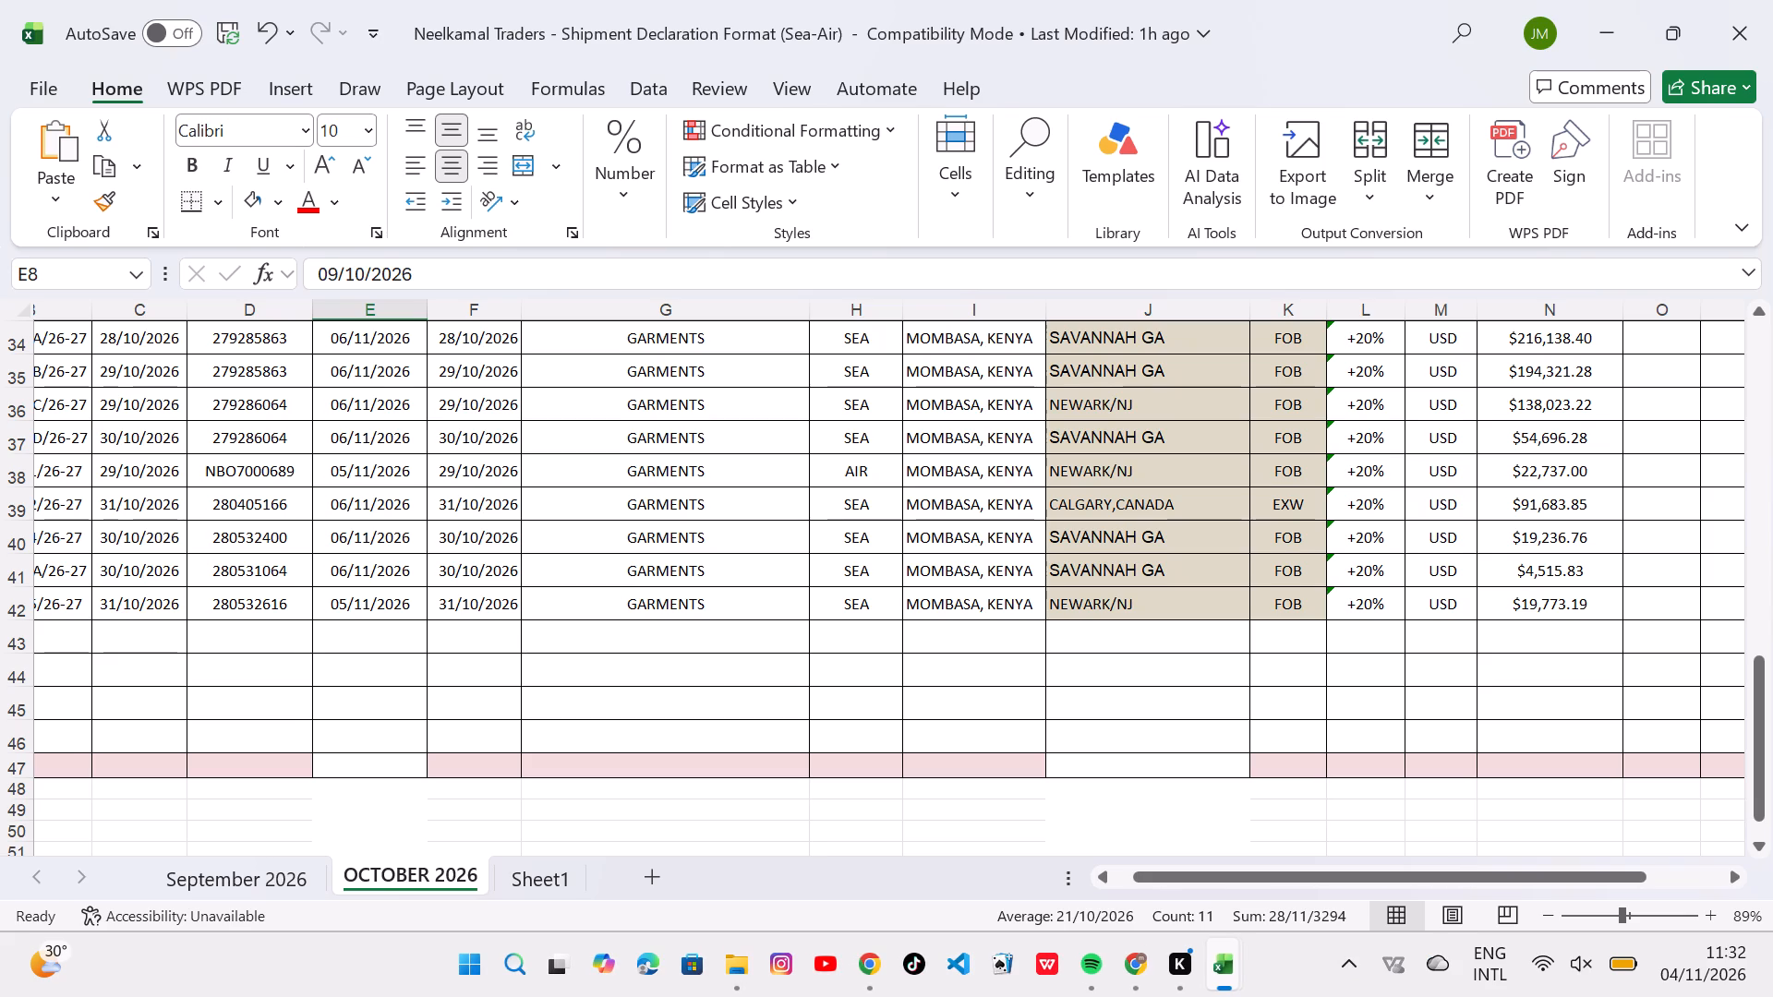
scroll(1076, 668, up, 1)
scroll(1076, 668, right, 2)
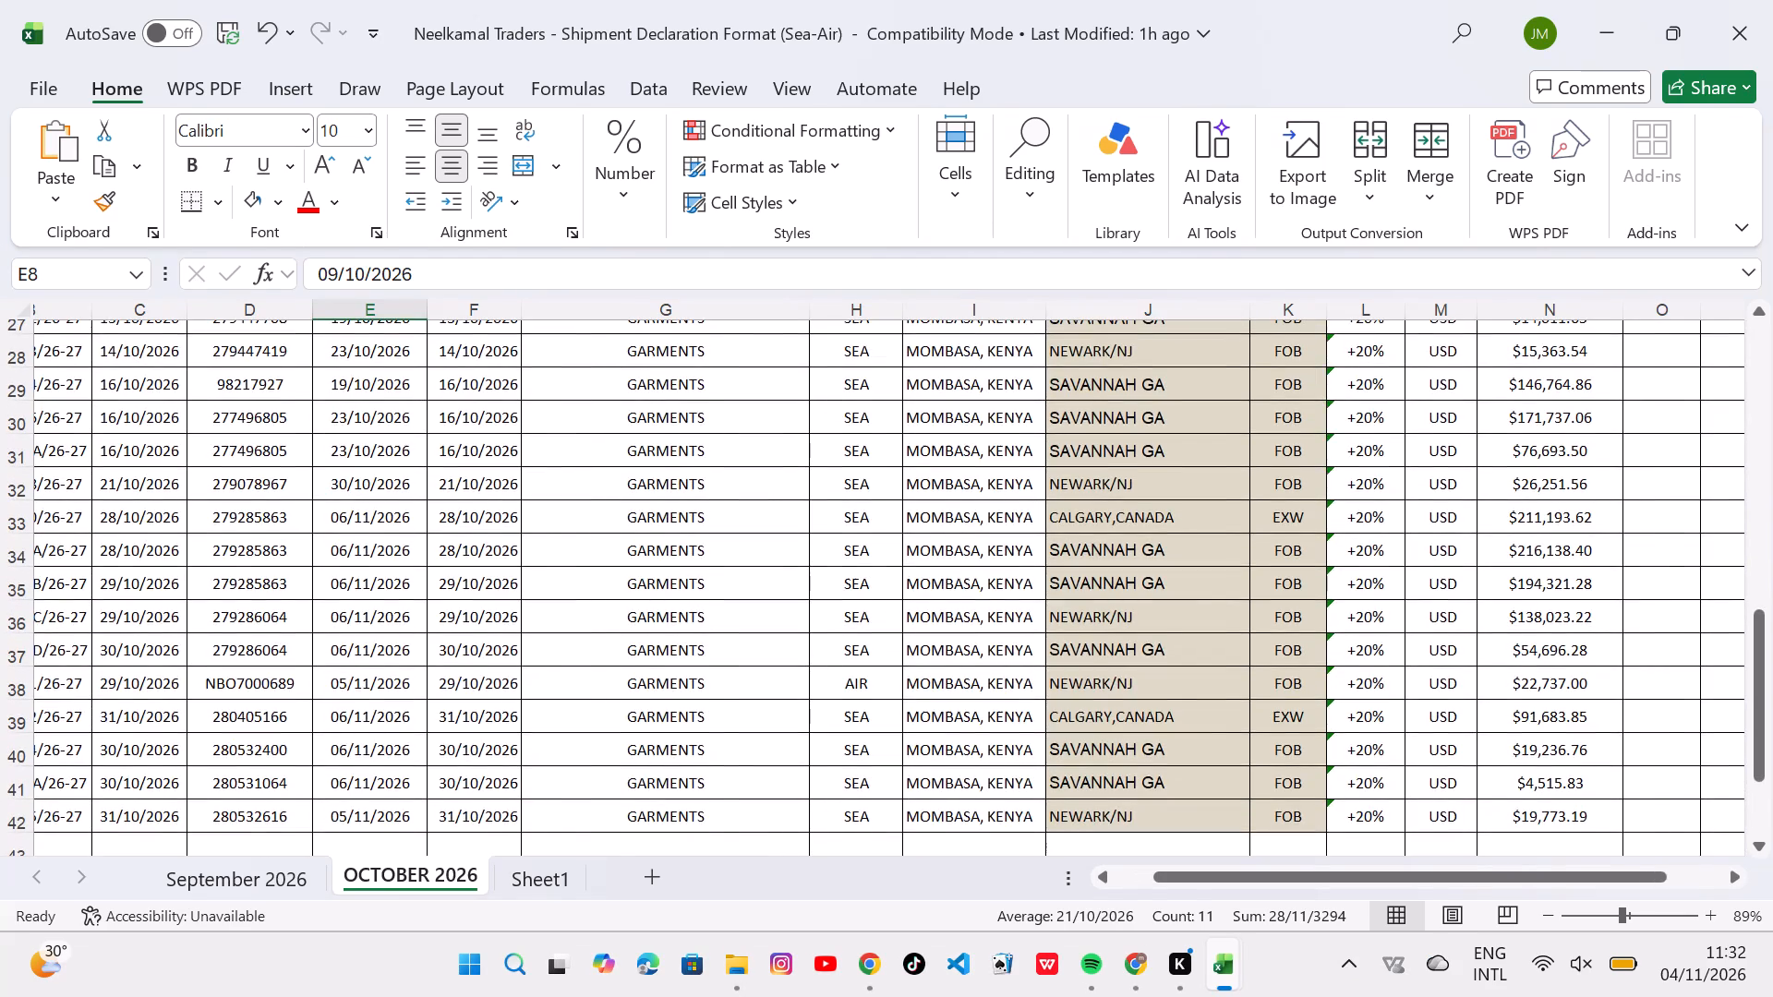
scroll(730, 520, right, 2)
scroll(407, 422, up, 1)
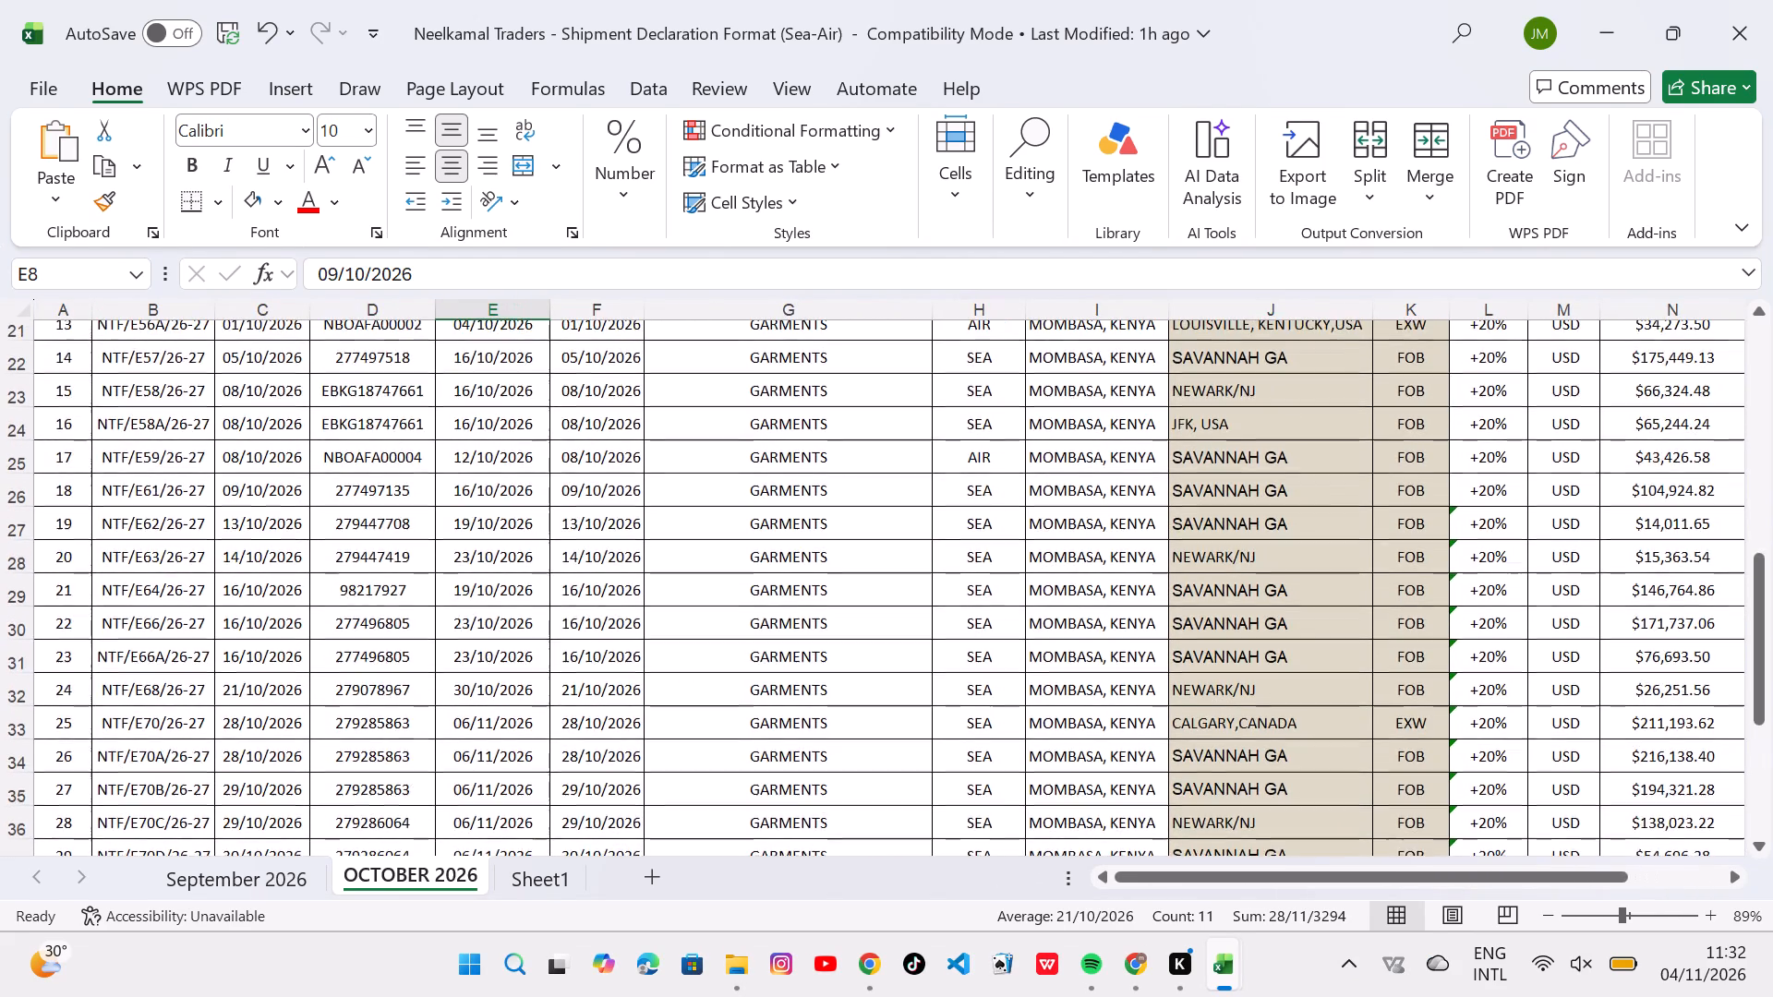
scroll(407, 422, up, 1)
drag(155, 459, 174, 995)
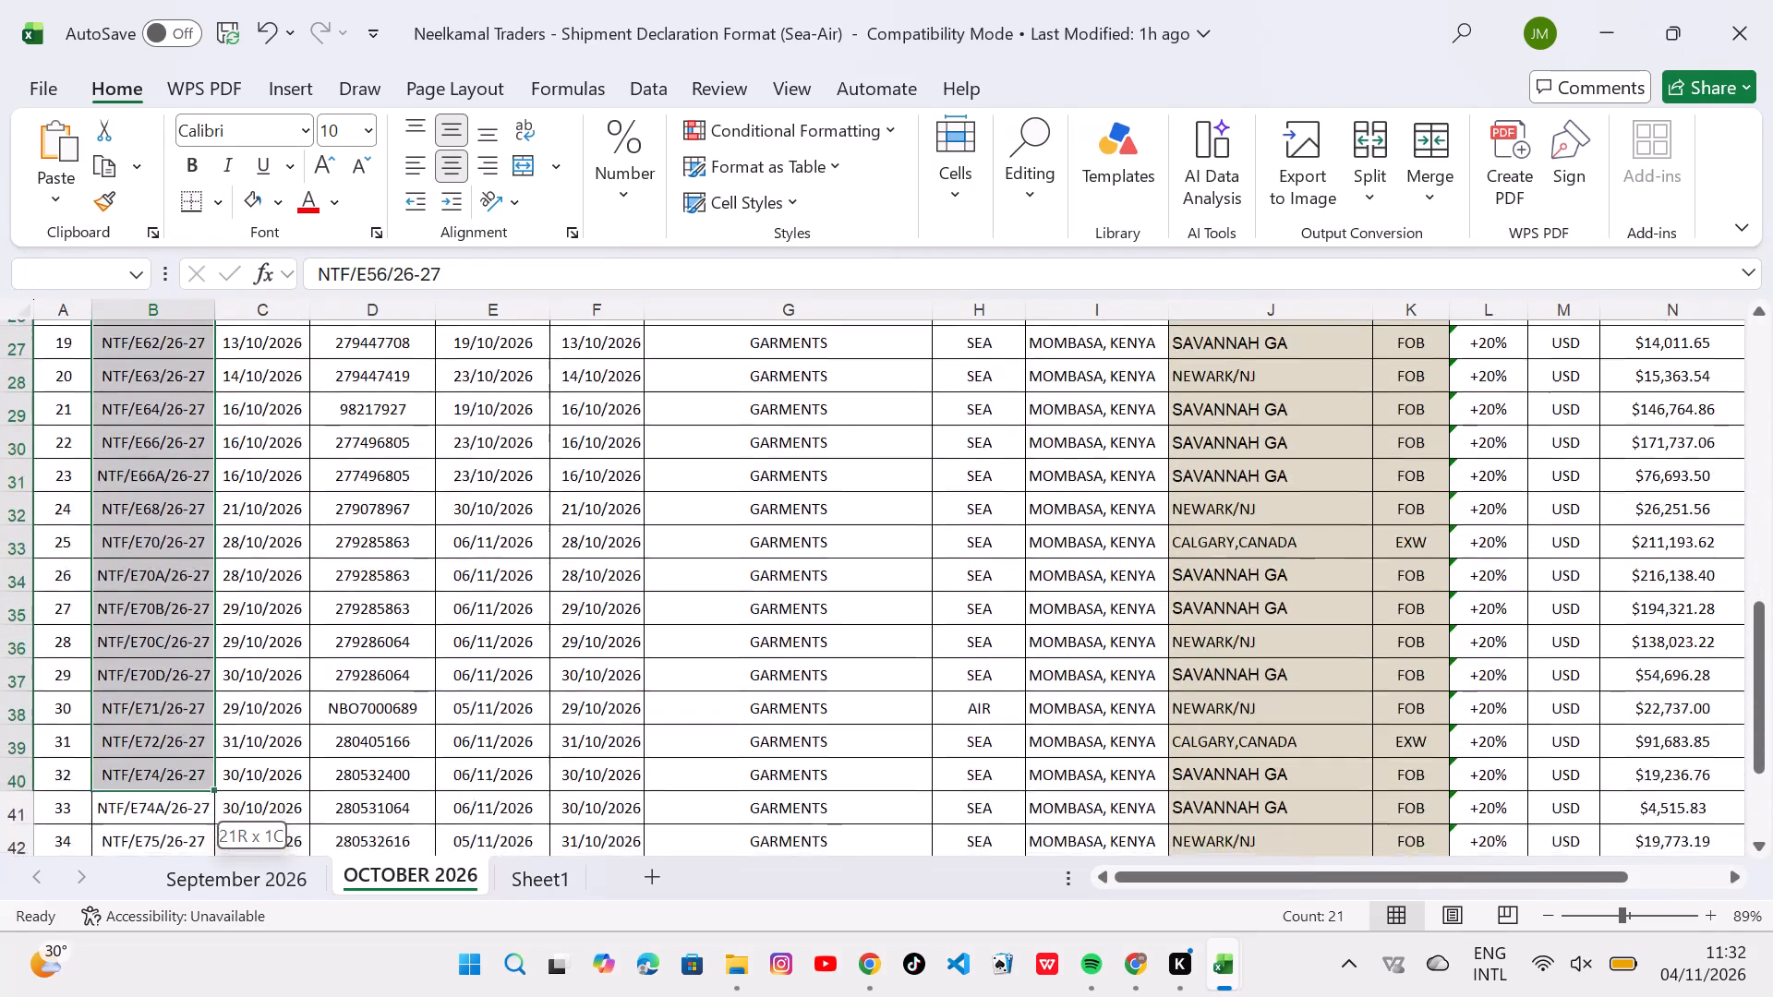
drag(174, 995, 151, 666)
key(ctrl+c)
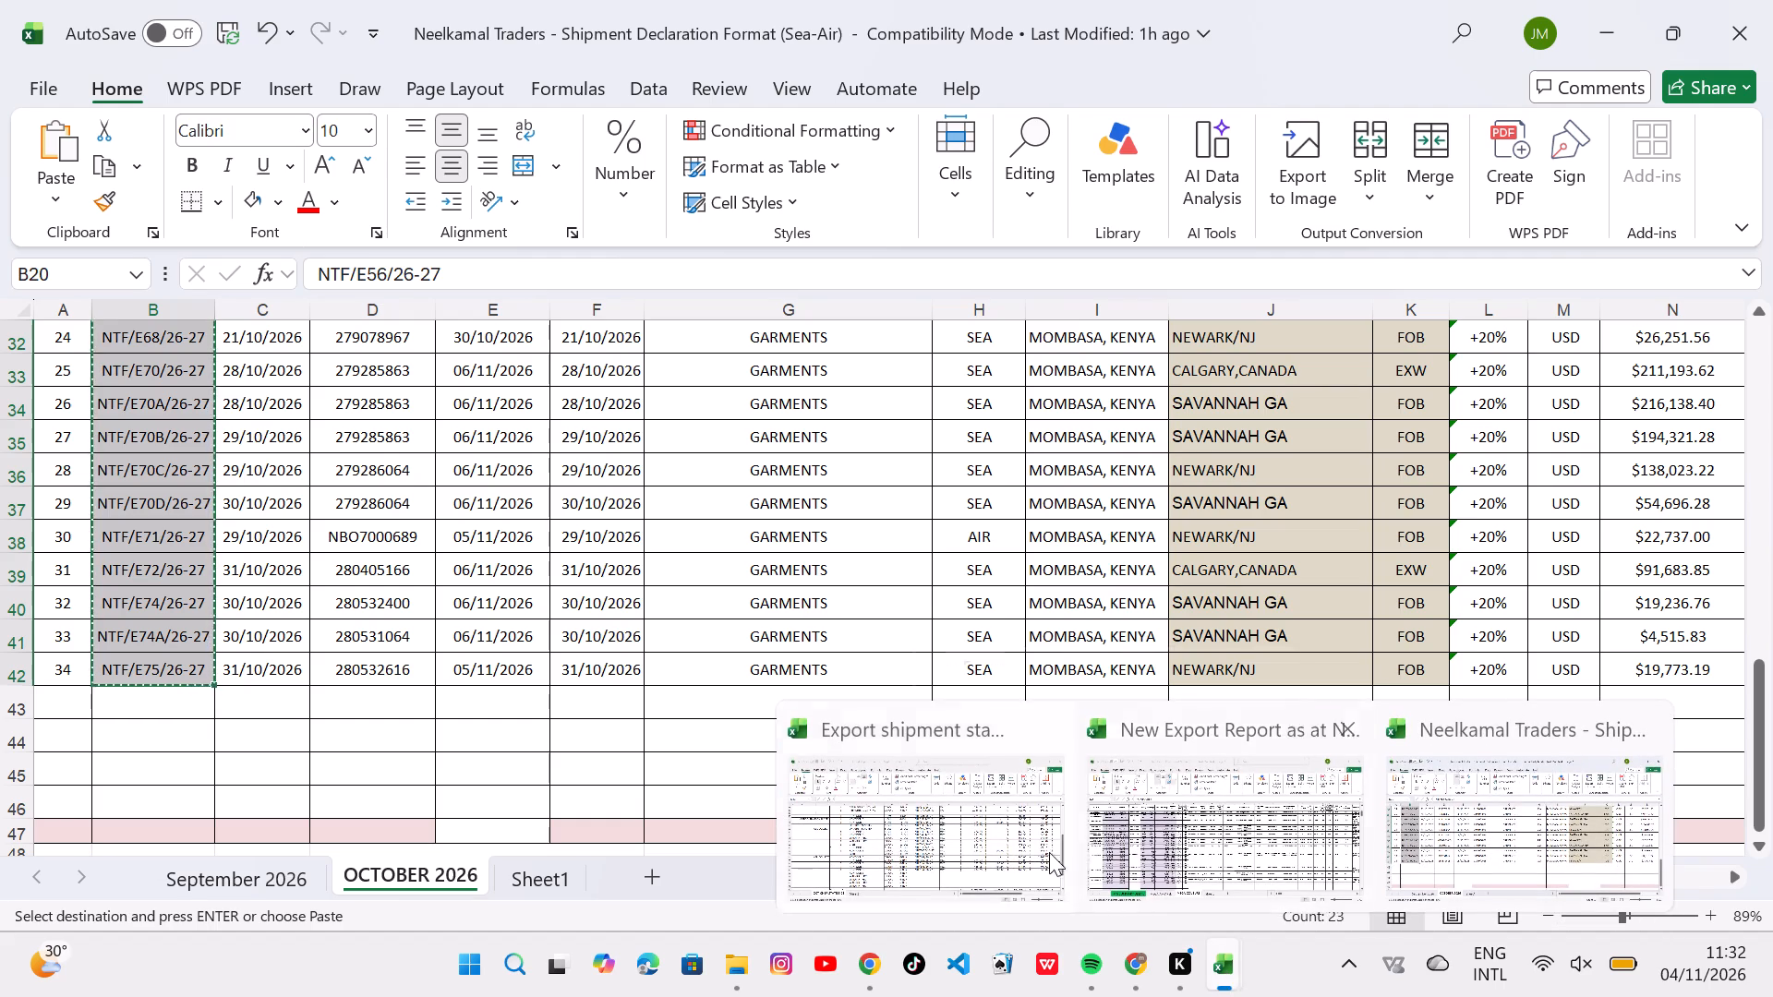
Switch to the Export shipment statistics workbook and paste the copied invoice numbers over cells O19 to O41.
click(979, 859)
scroll(841, 574, up, 1)
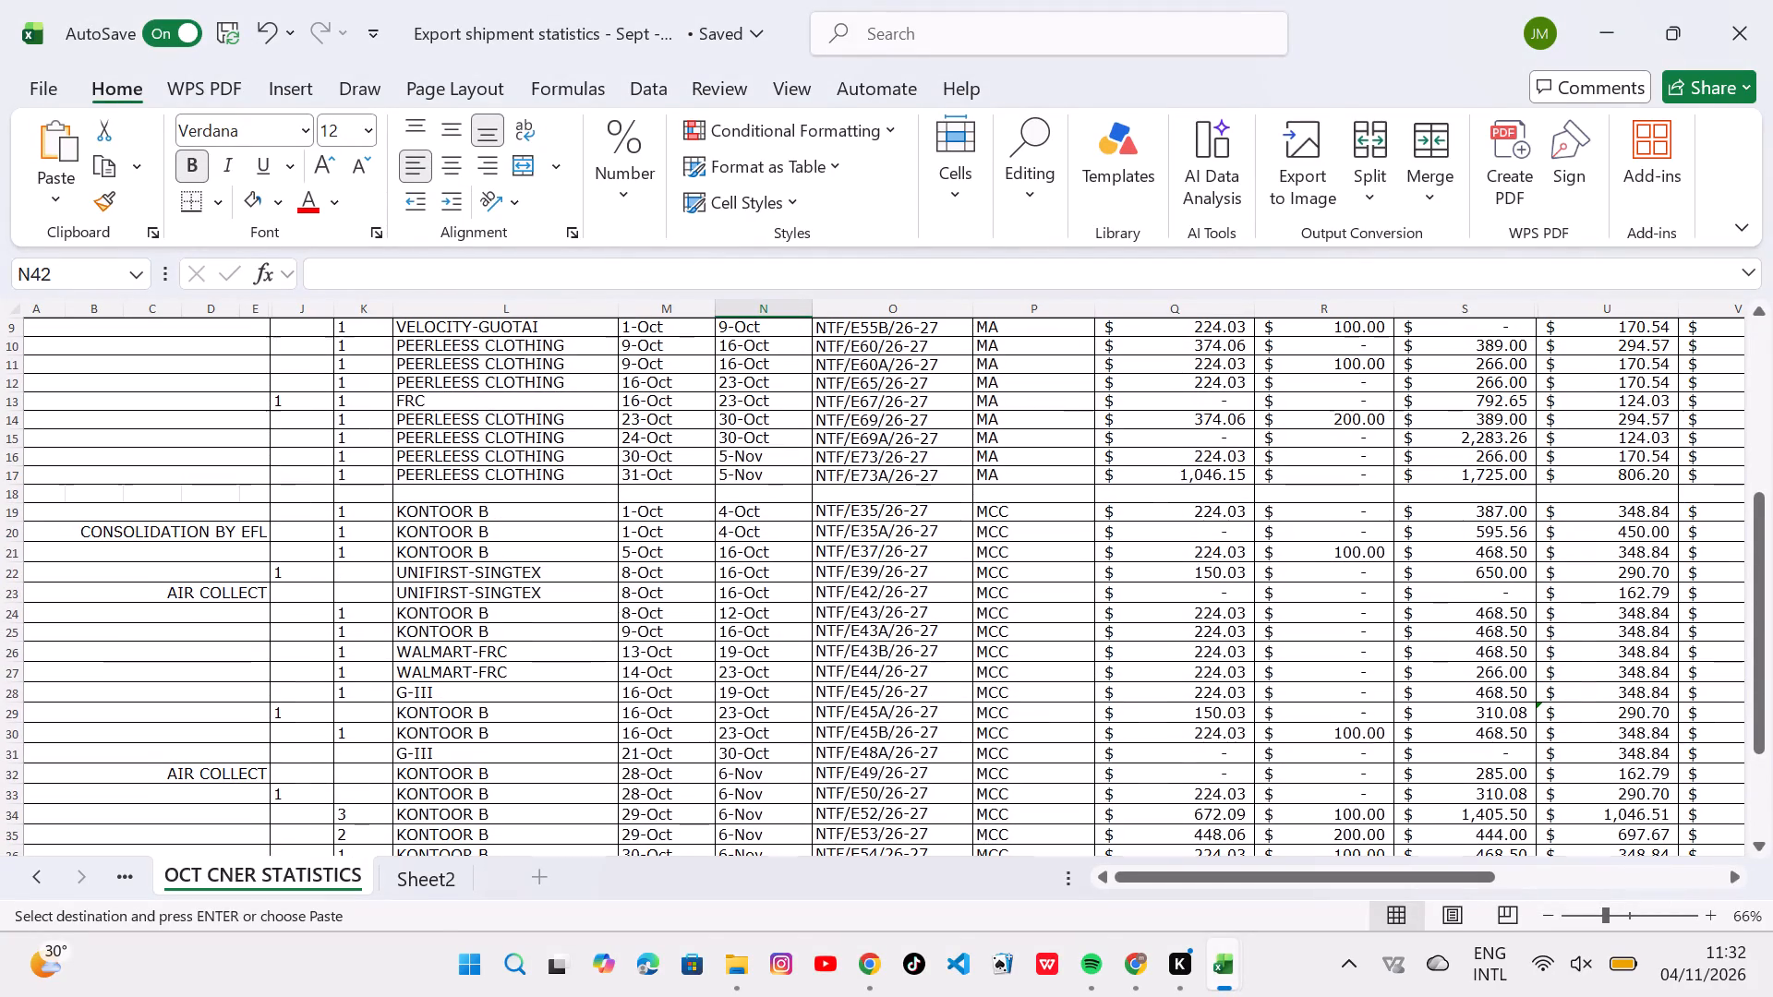
drag(929, 512, 892, 833)
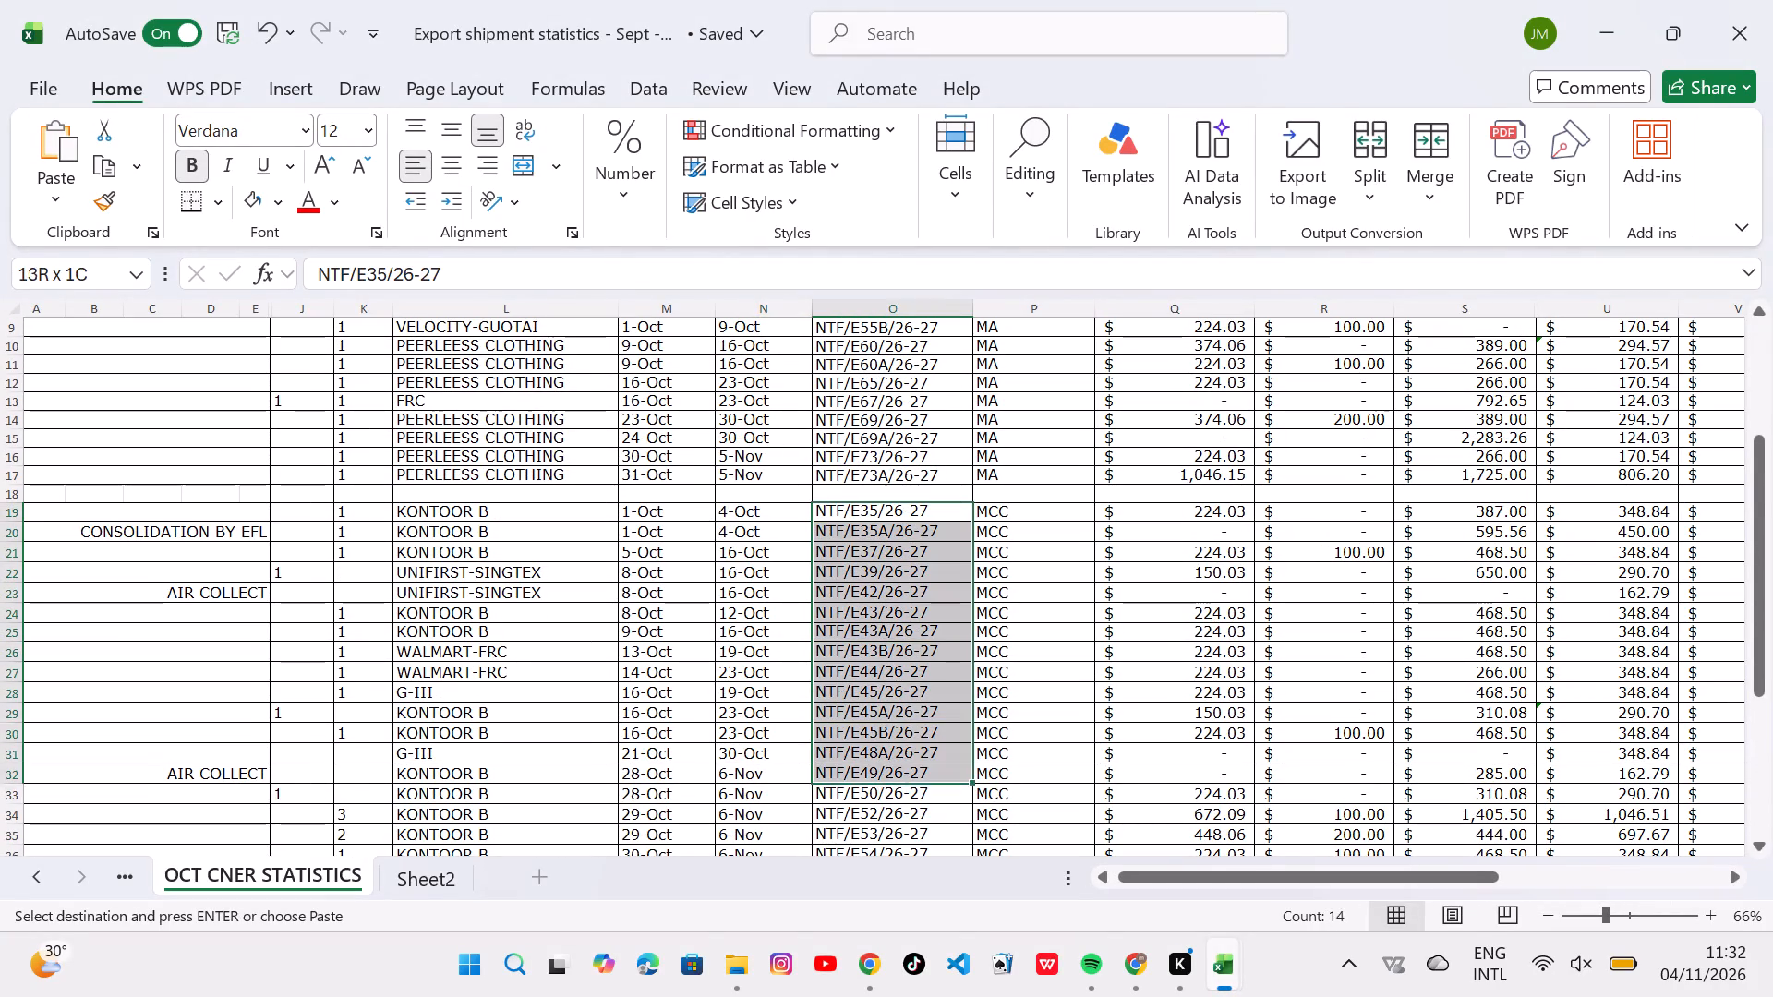
drag(892, 833, 907, 867)
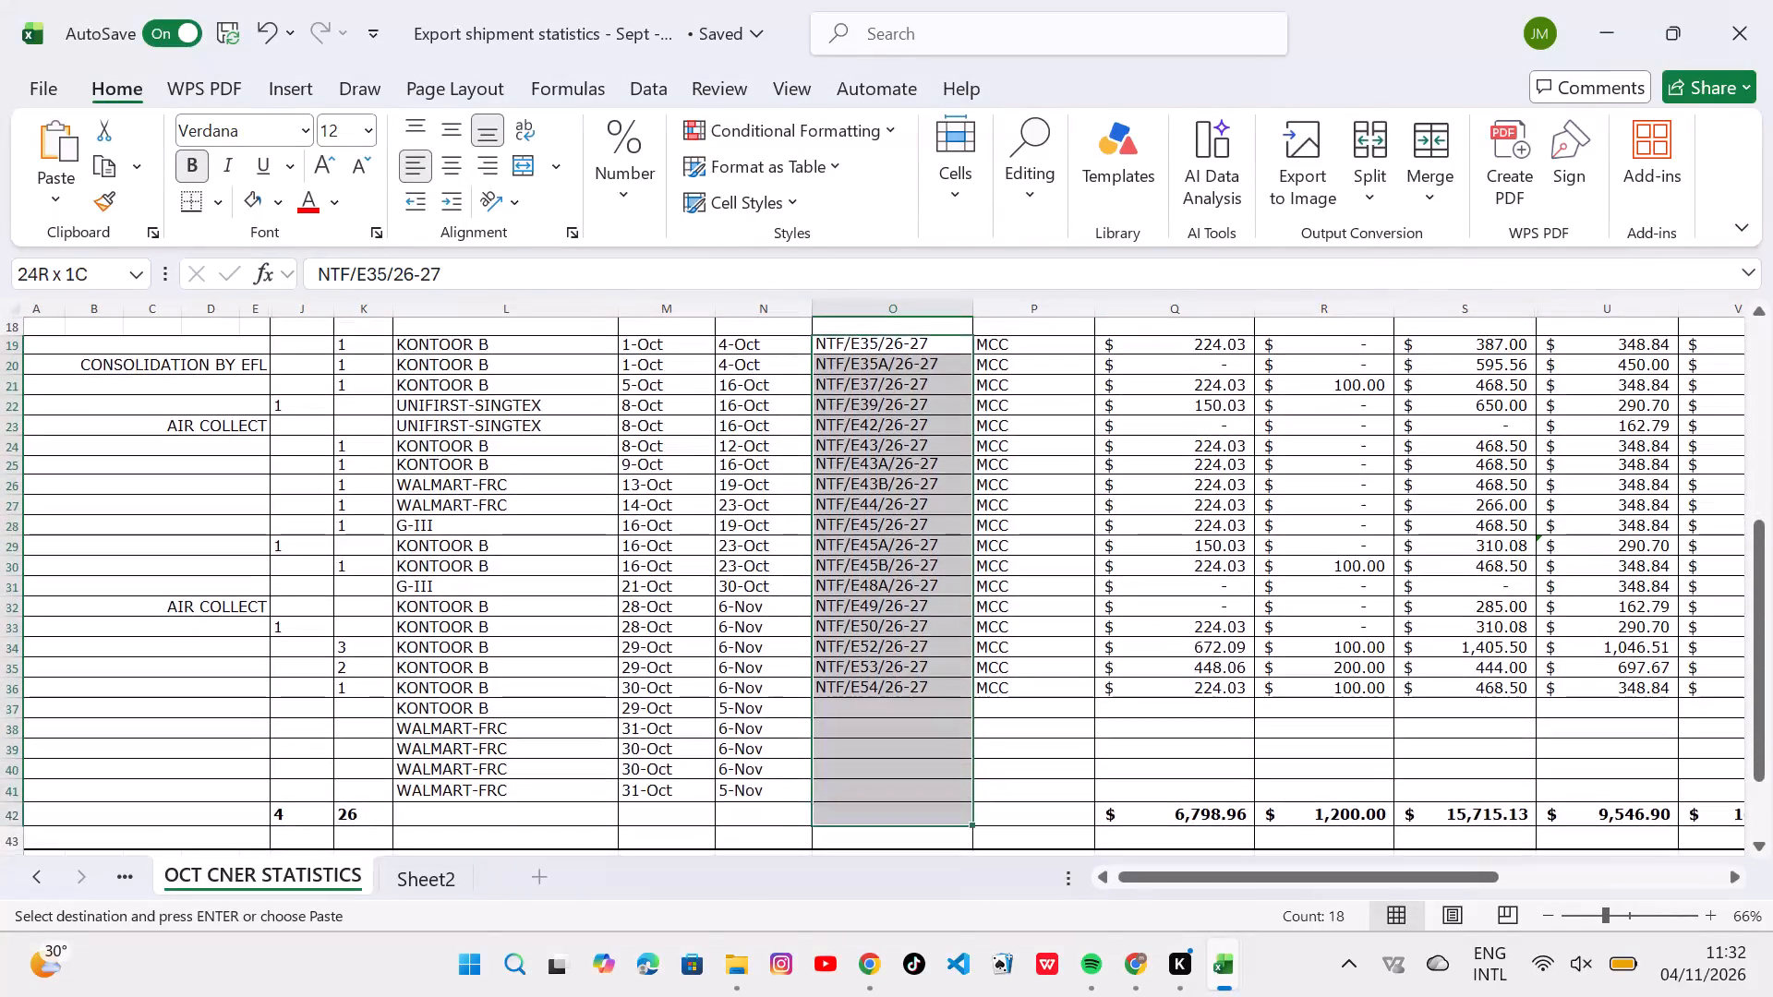
drag(907, 867, 879, 784)
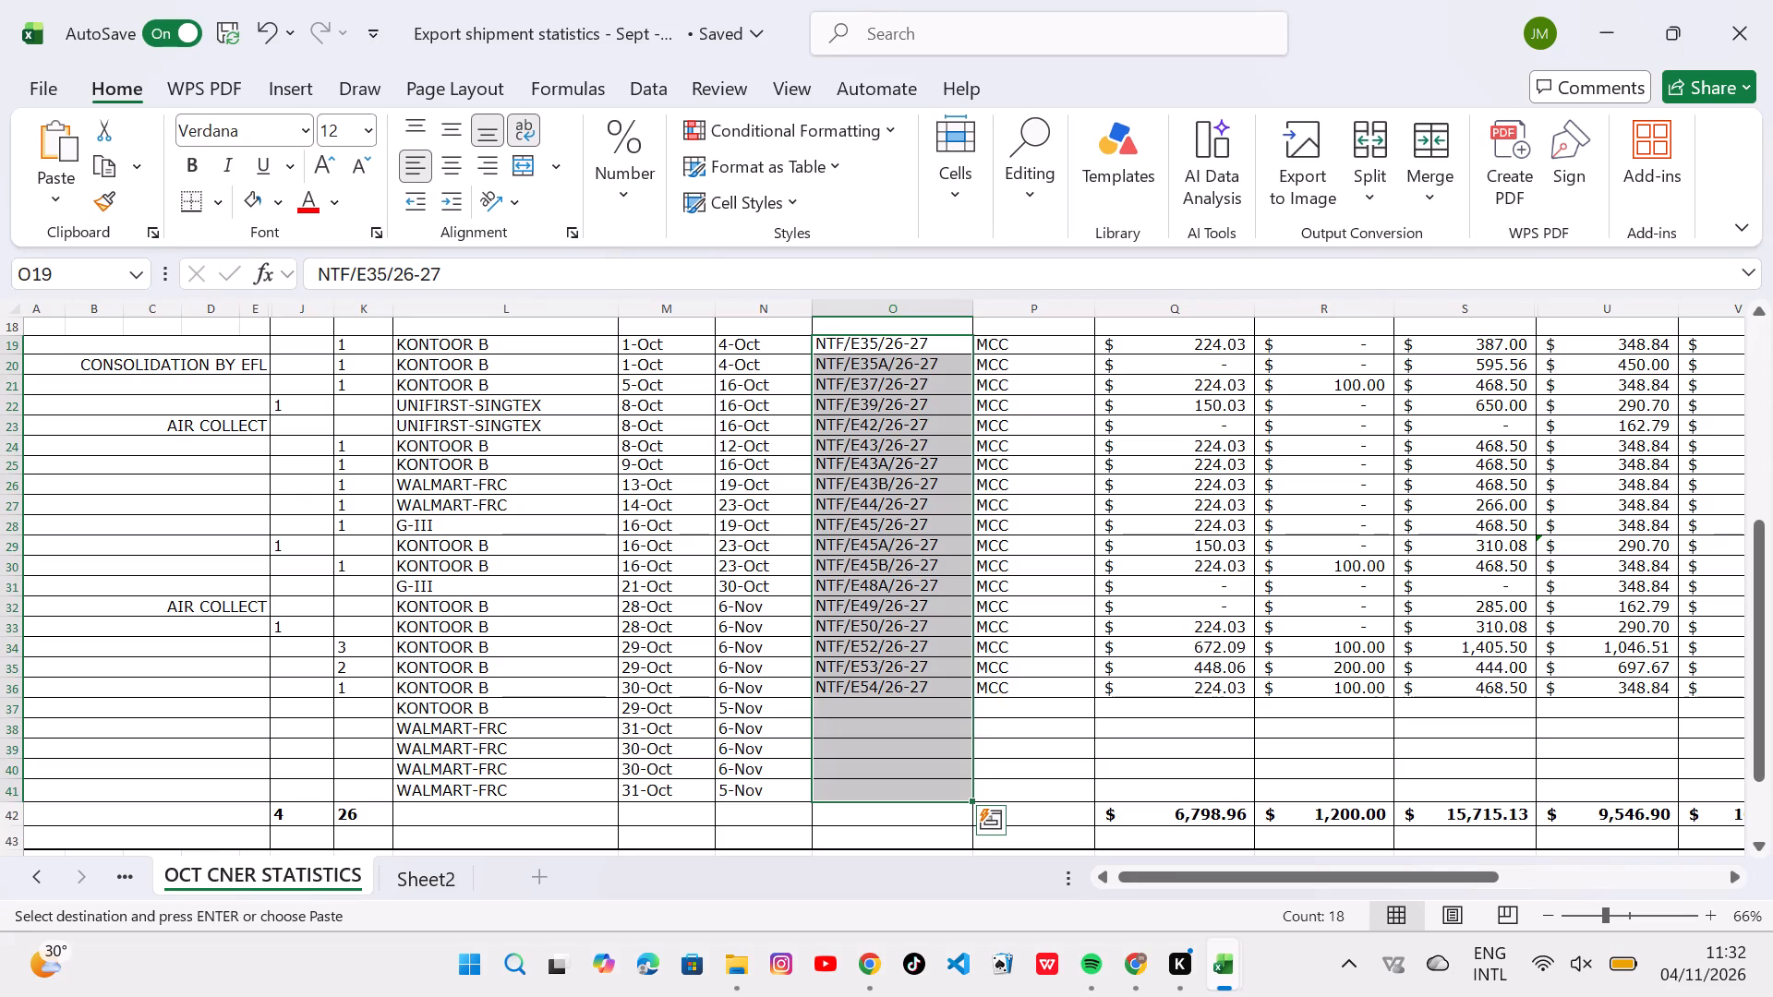
key(ctrl+v)
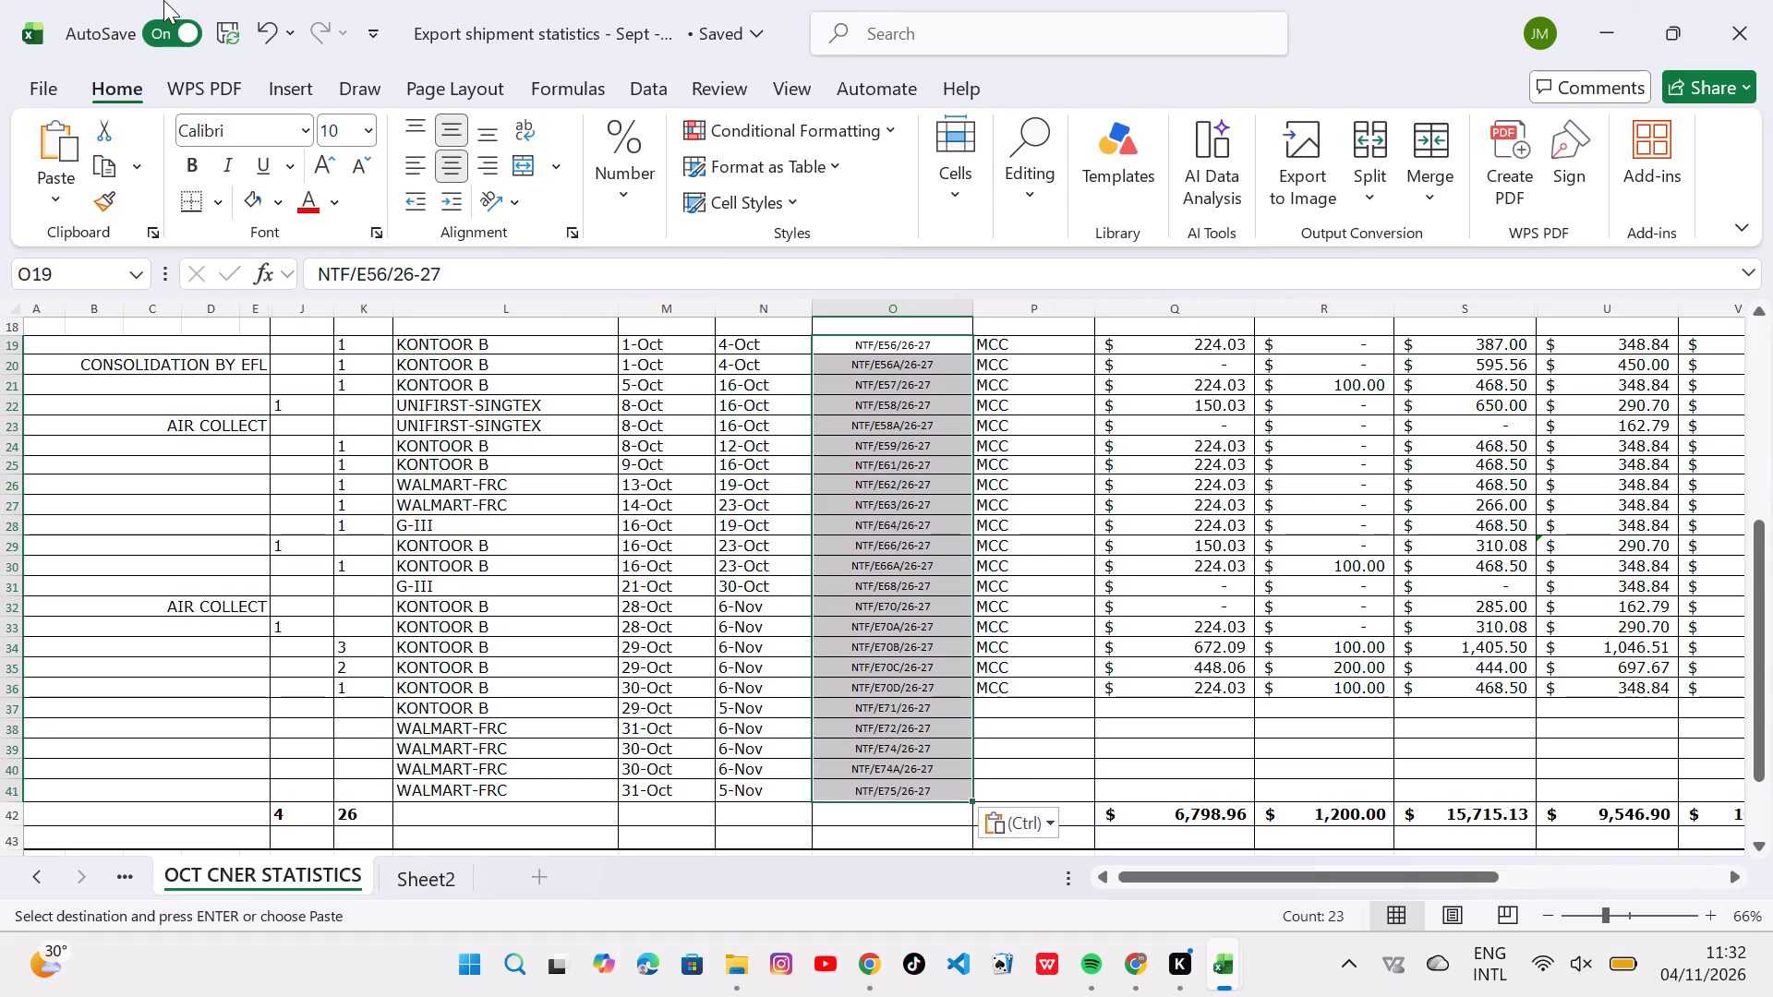
Format the pasted invoice numbers in O19 to O41 as Verdana, size 12, left-aligned.
click(261, 133)
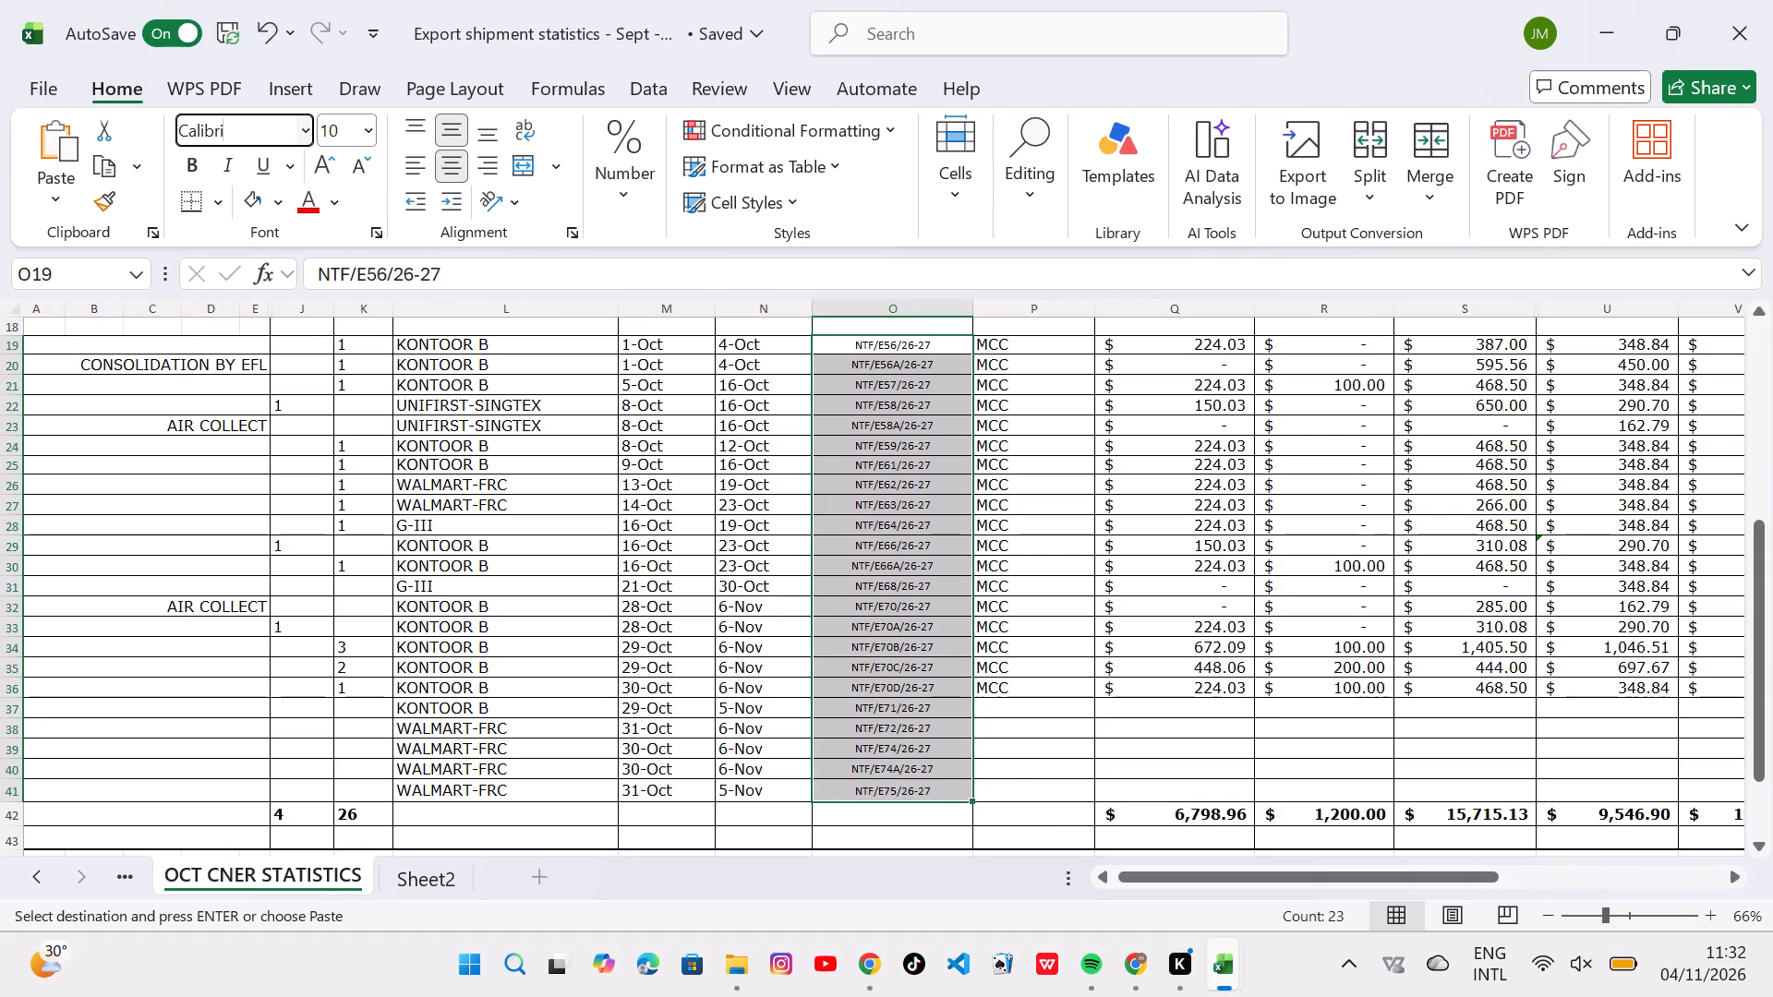
key(BackSpace)
text(ver)
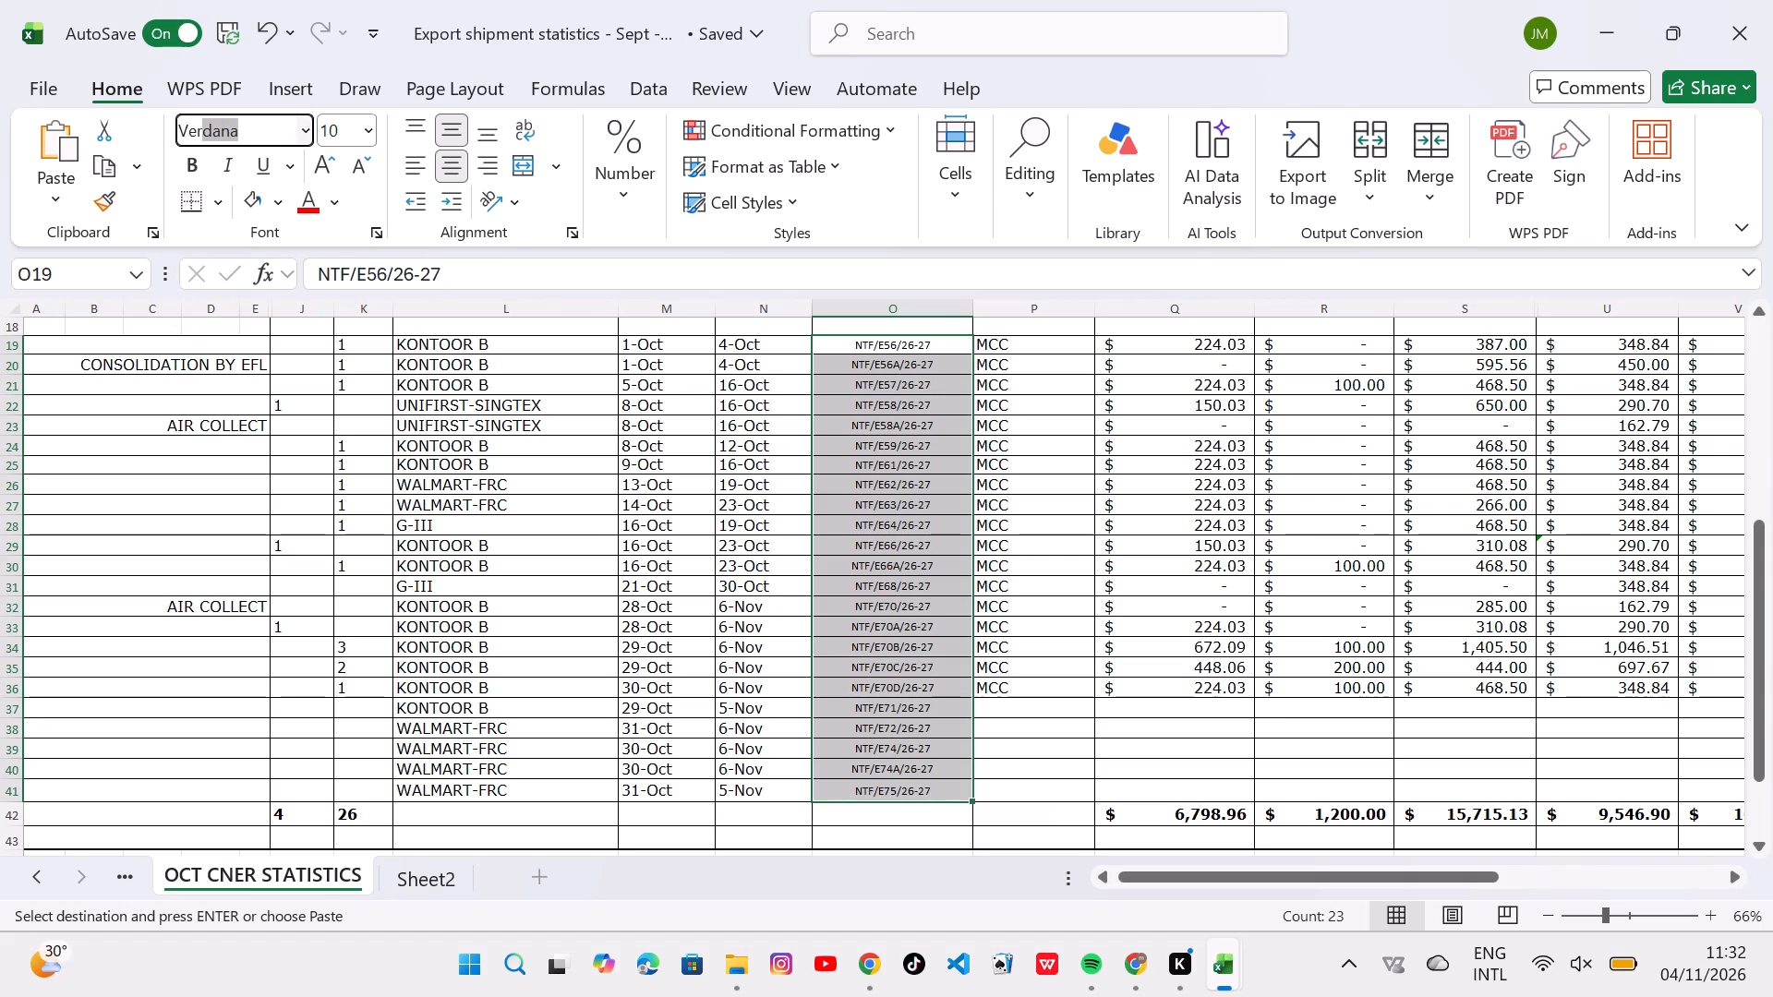
key(Return)
click(350, 126)
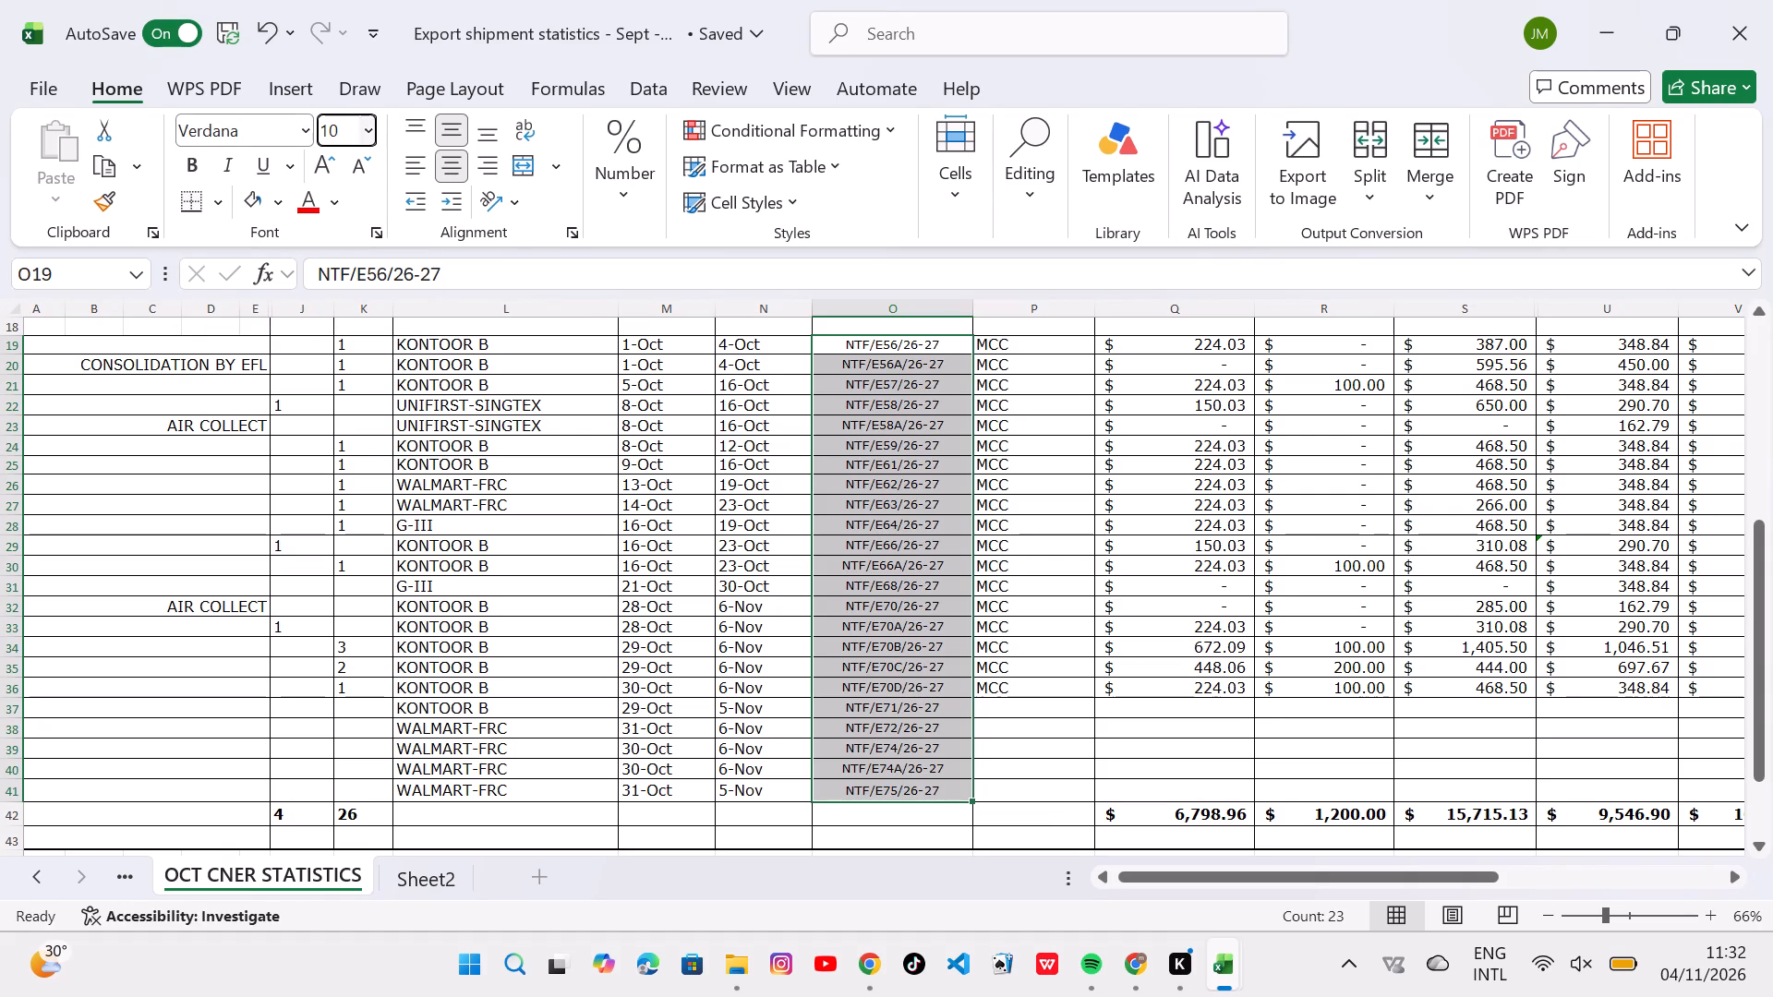
text(12)
key(Return)
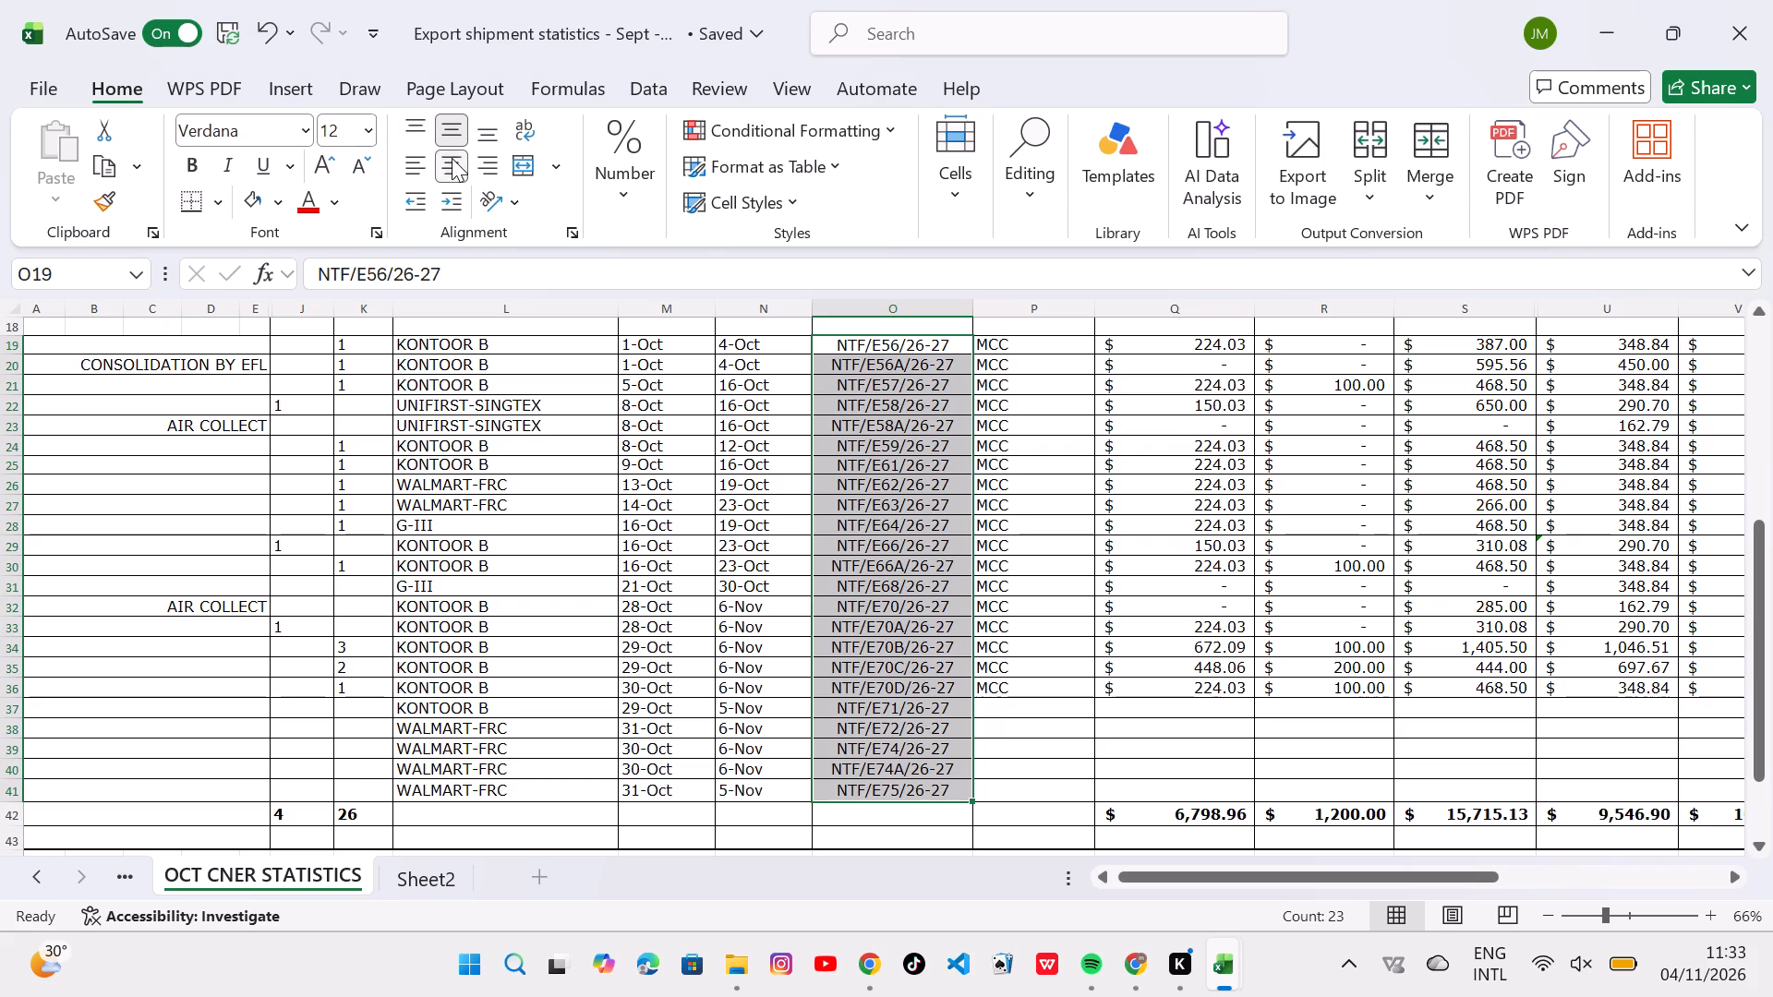
click(419, 165)
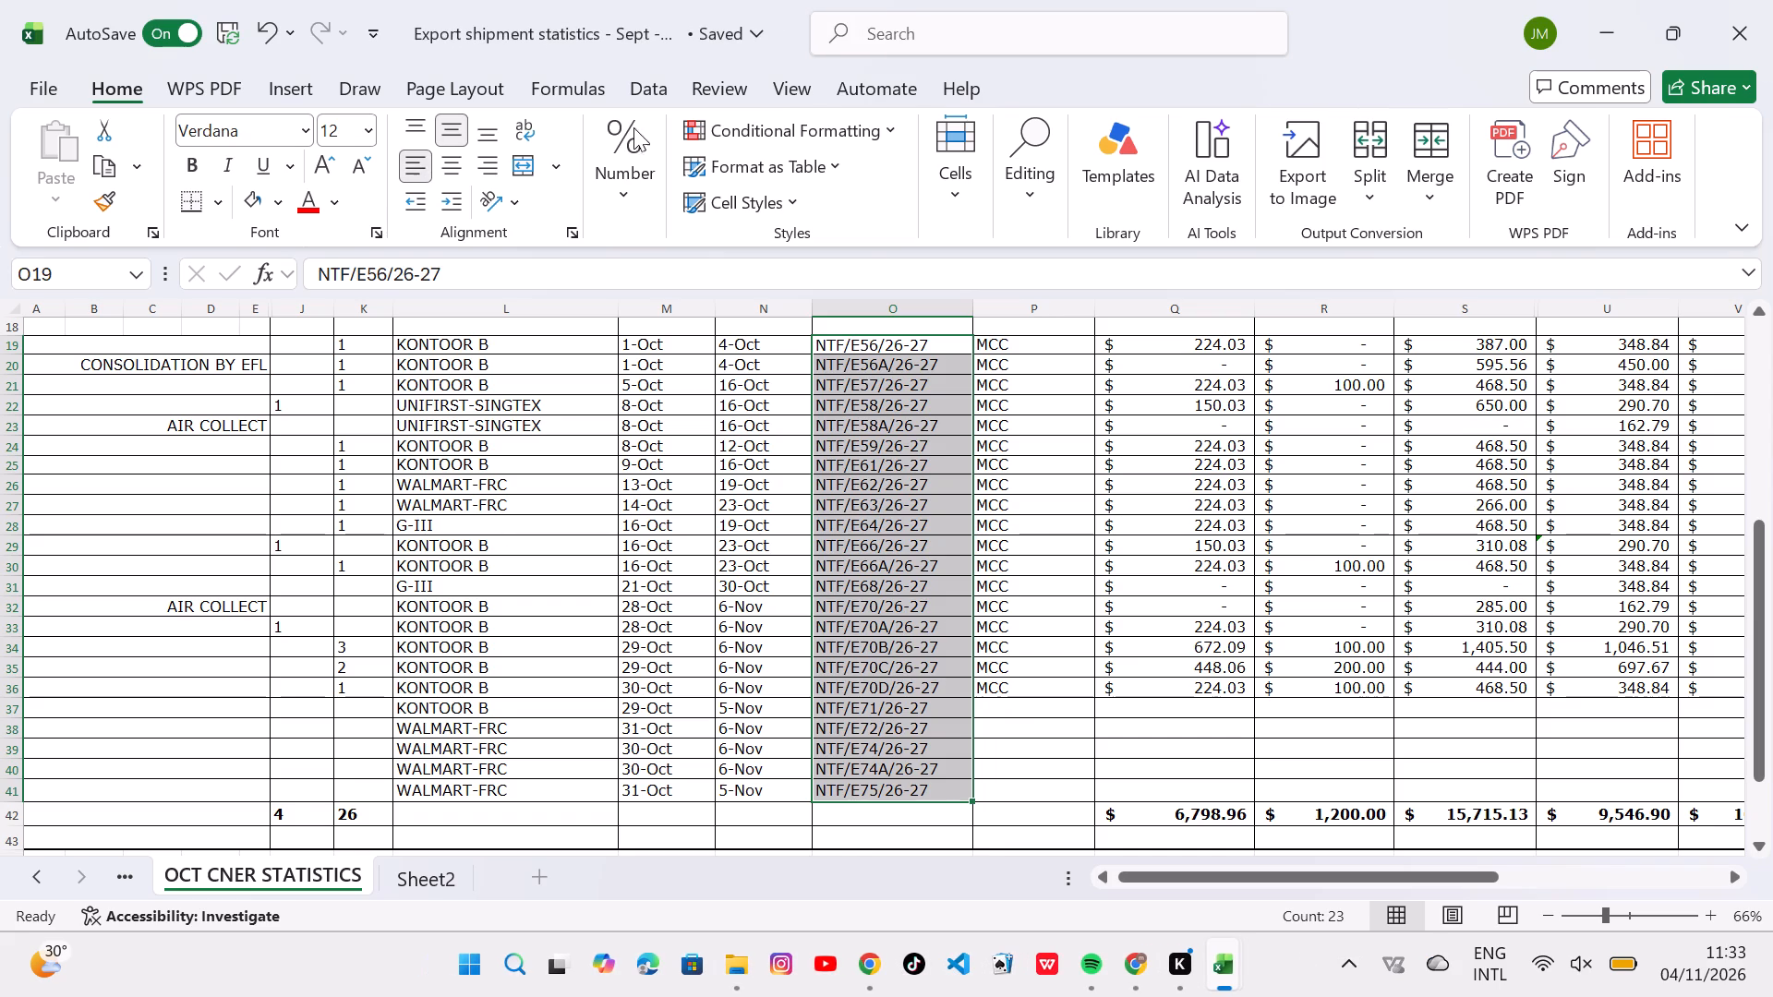
Fill the facility code MCC from cell P36 down to P41.
click(1076, 676)
click(1080, 693)
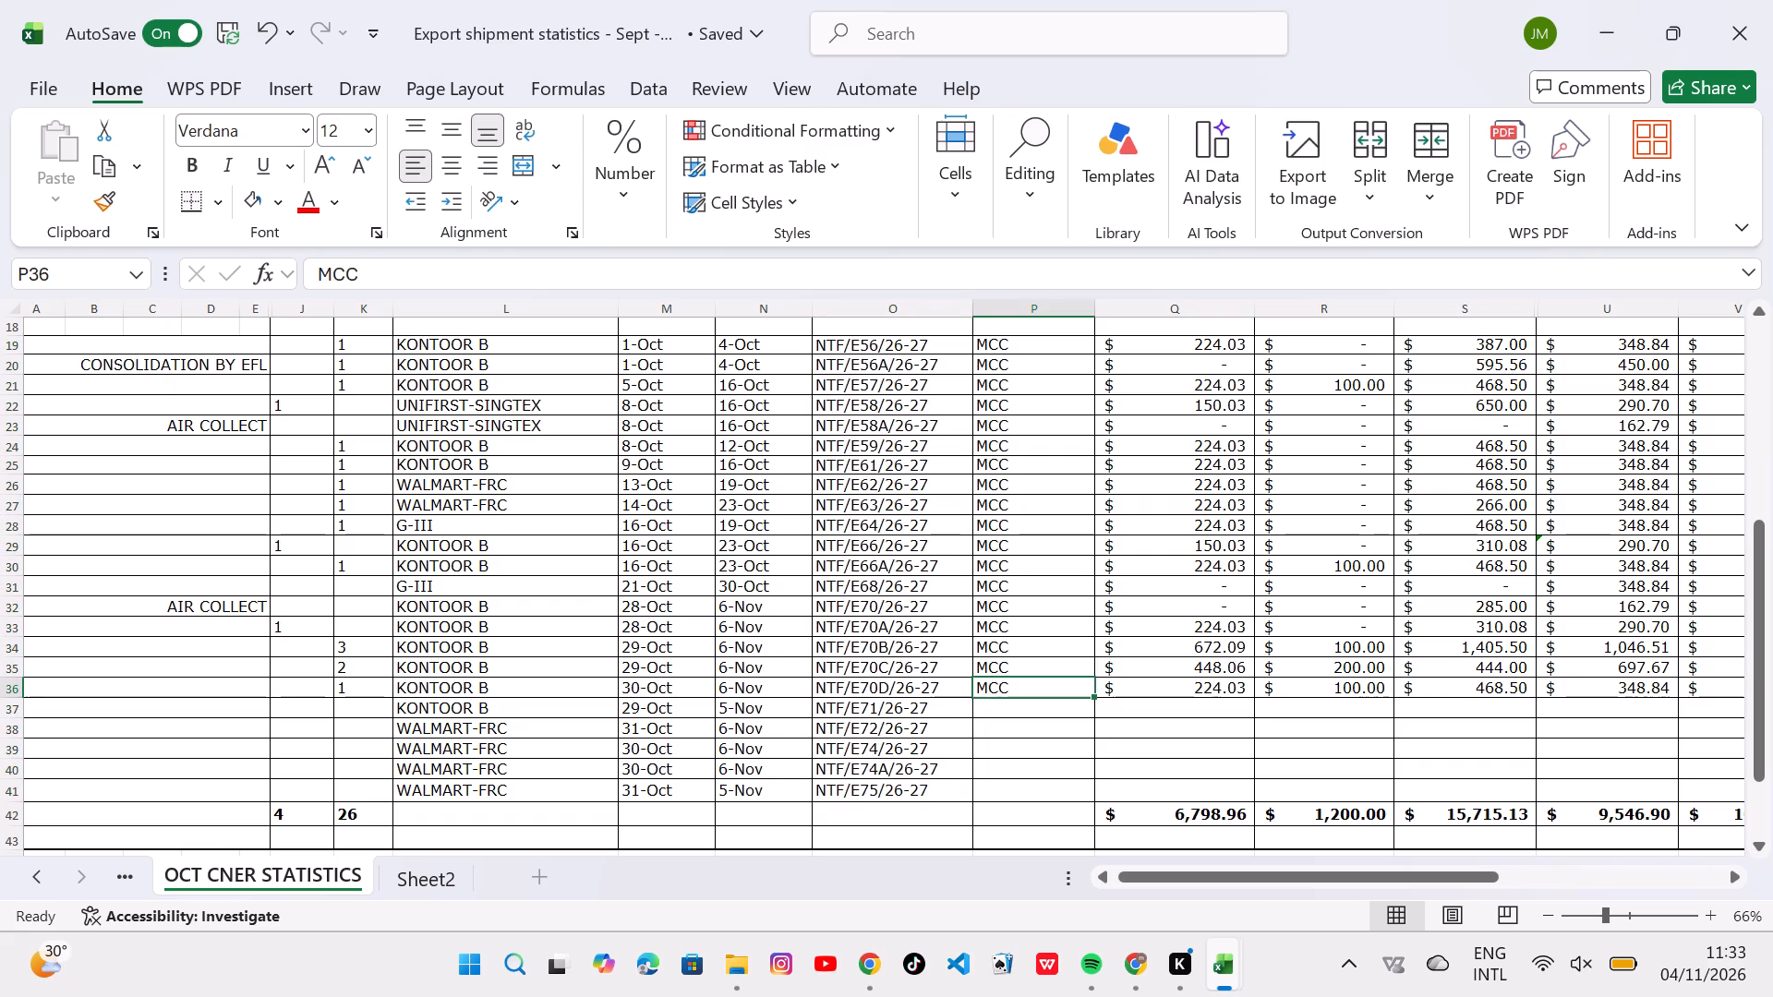
drag(1092, 695, 1088, 798)
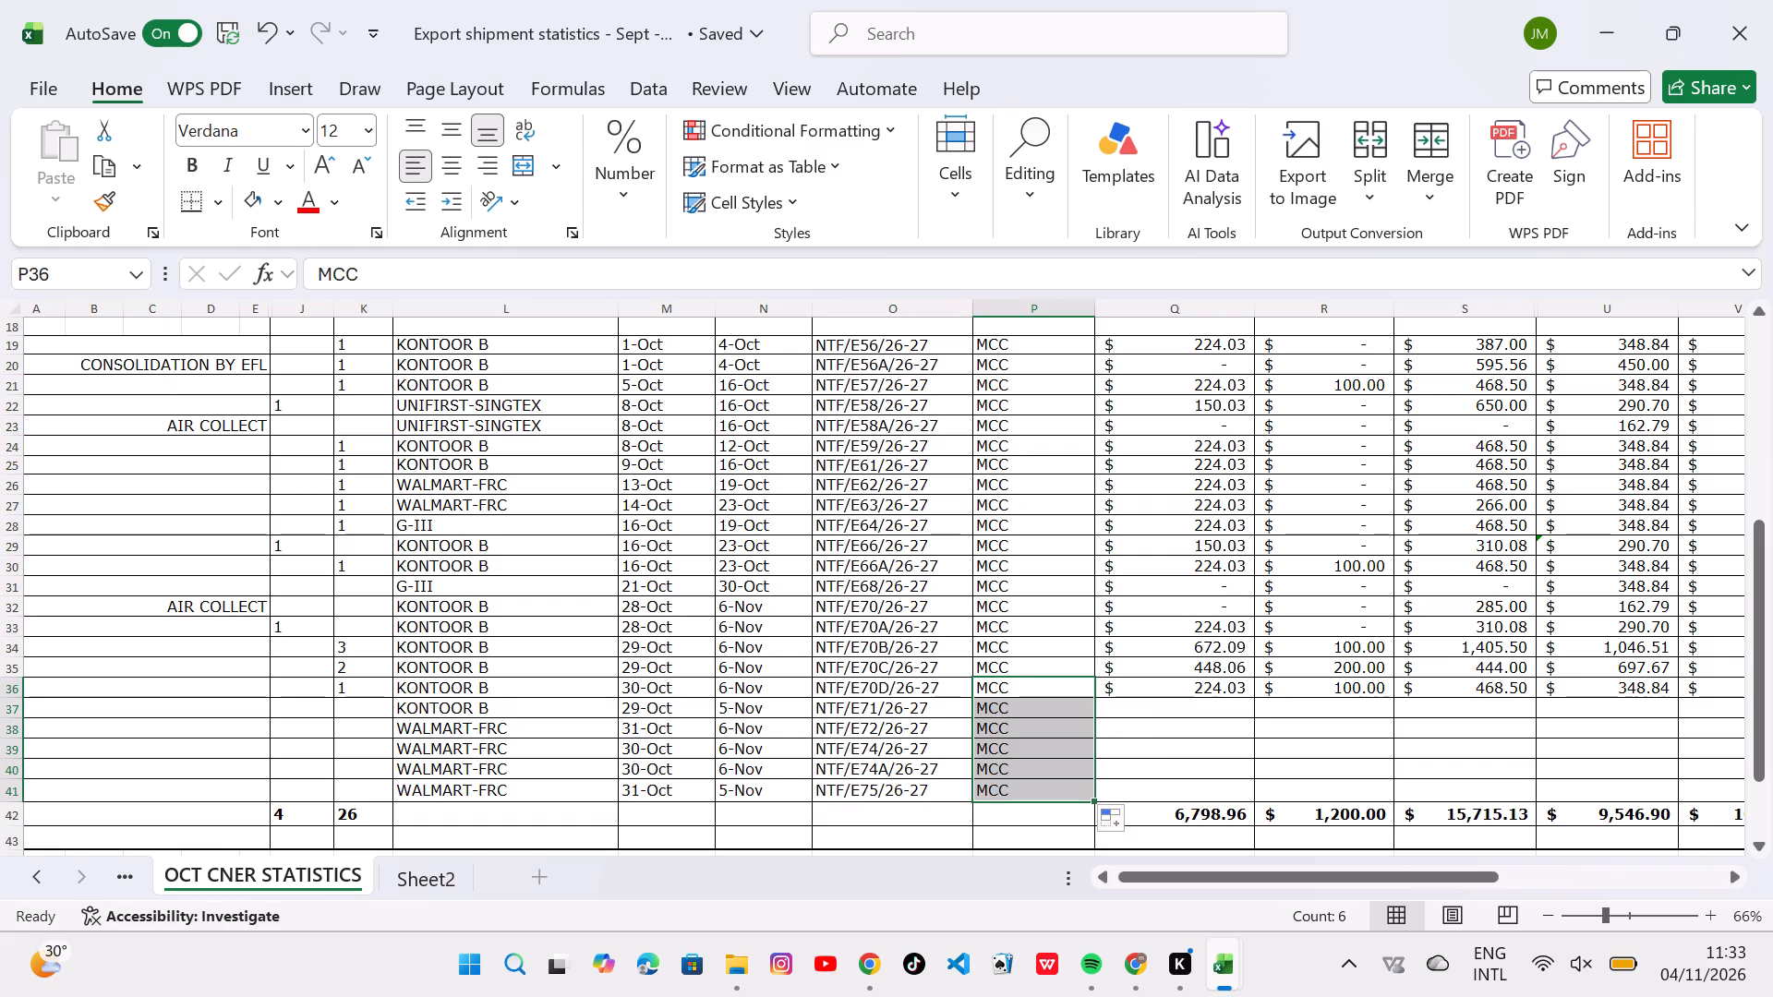
Switch to the New Export Report's MEGA COUTURE sheet and auto-fit the INVOICE VALUE column to its contents.
scroll(1170, 746, up, 4)
scroll(1170, 746, down, 1)
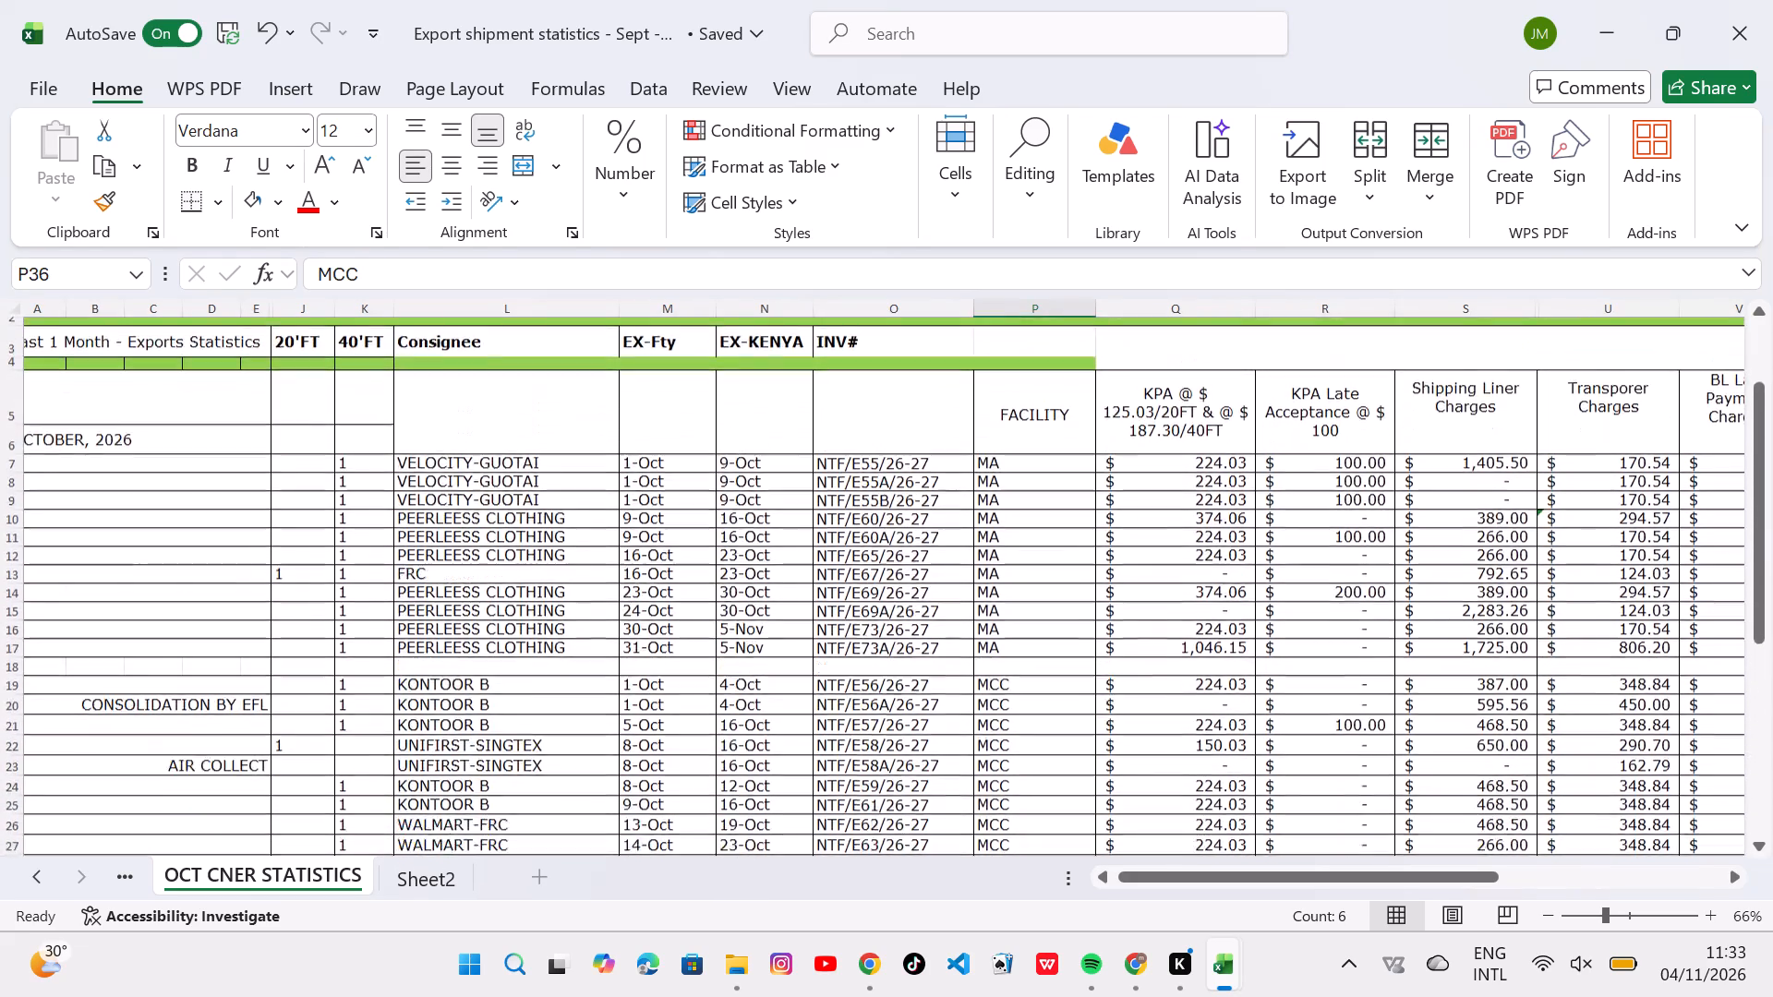
scroll(1170, 746, down, 2)
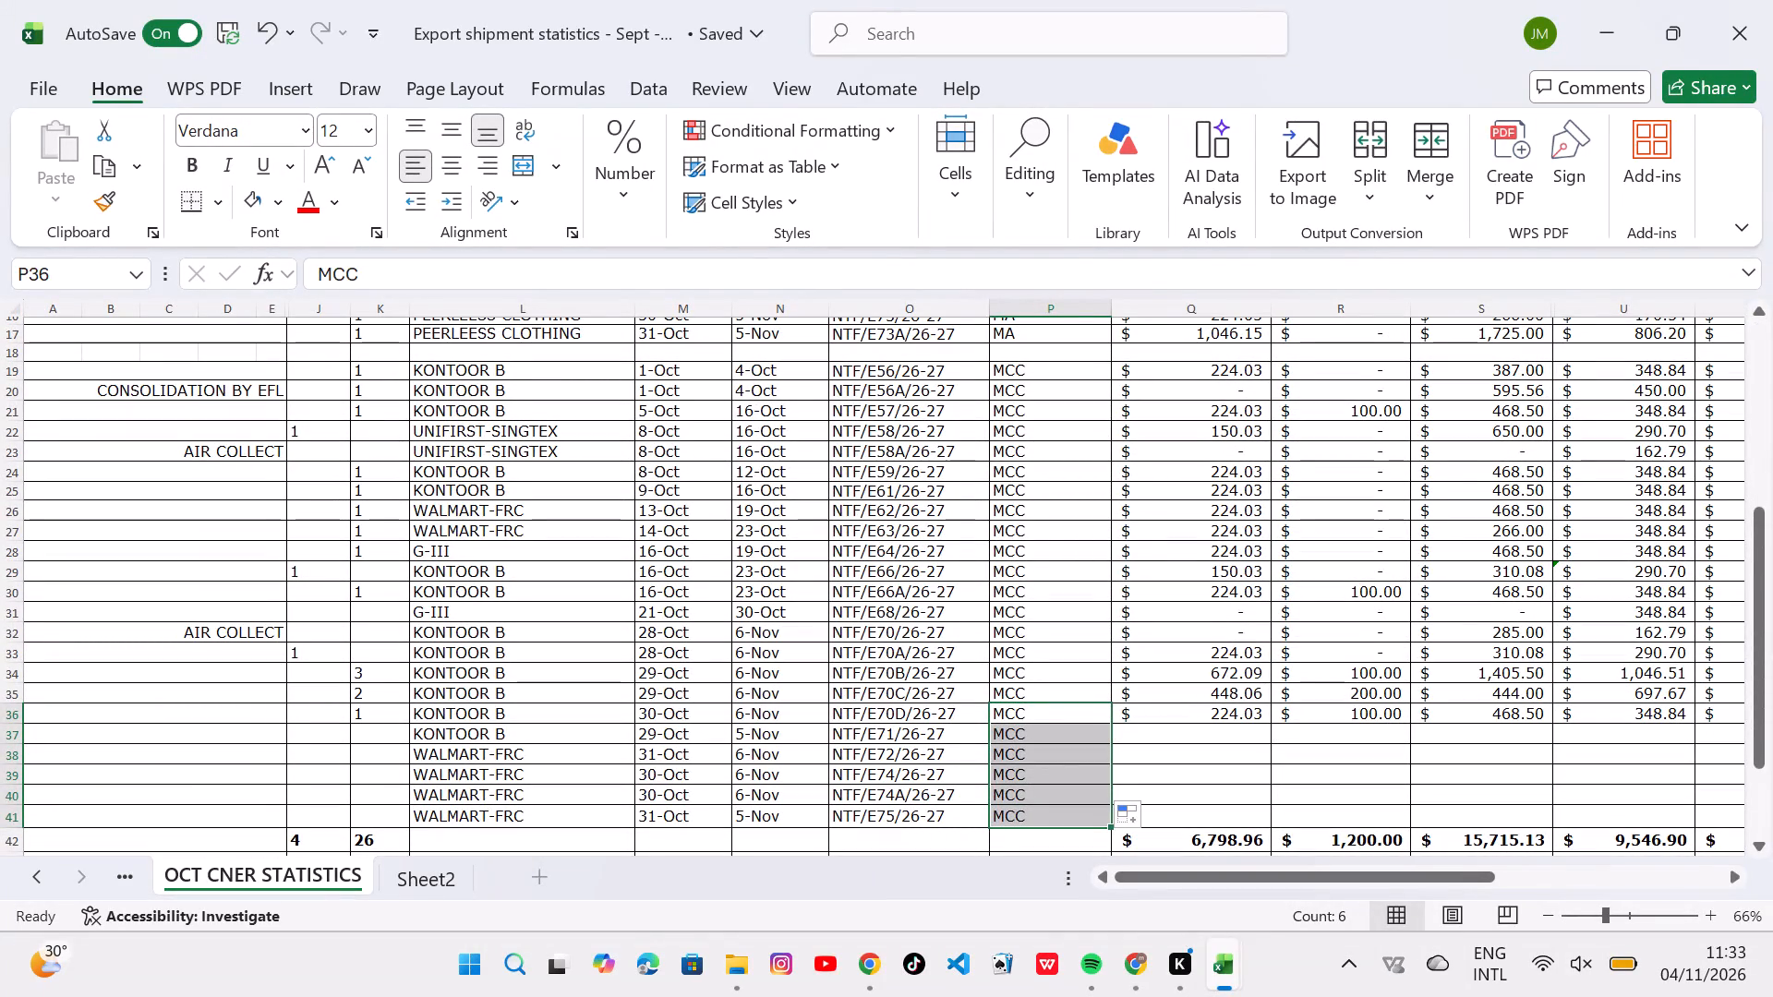
click(386, 381)
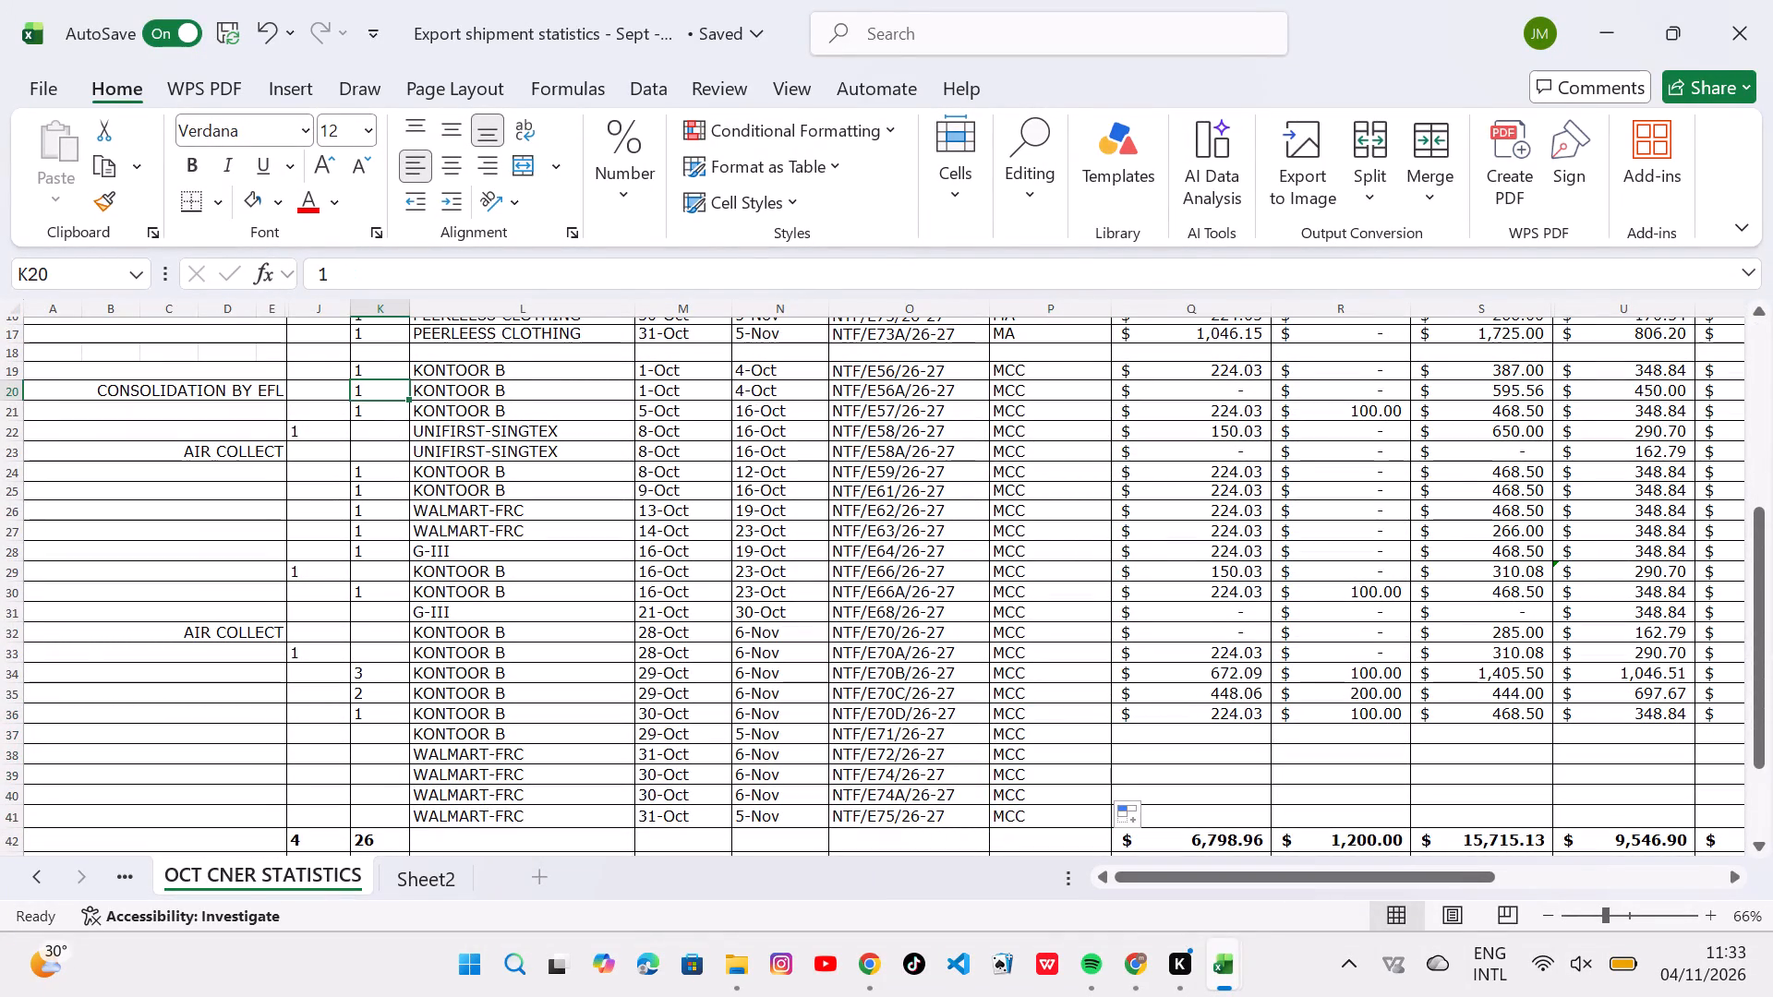
click(378, 365)
click(390, 369)
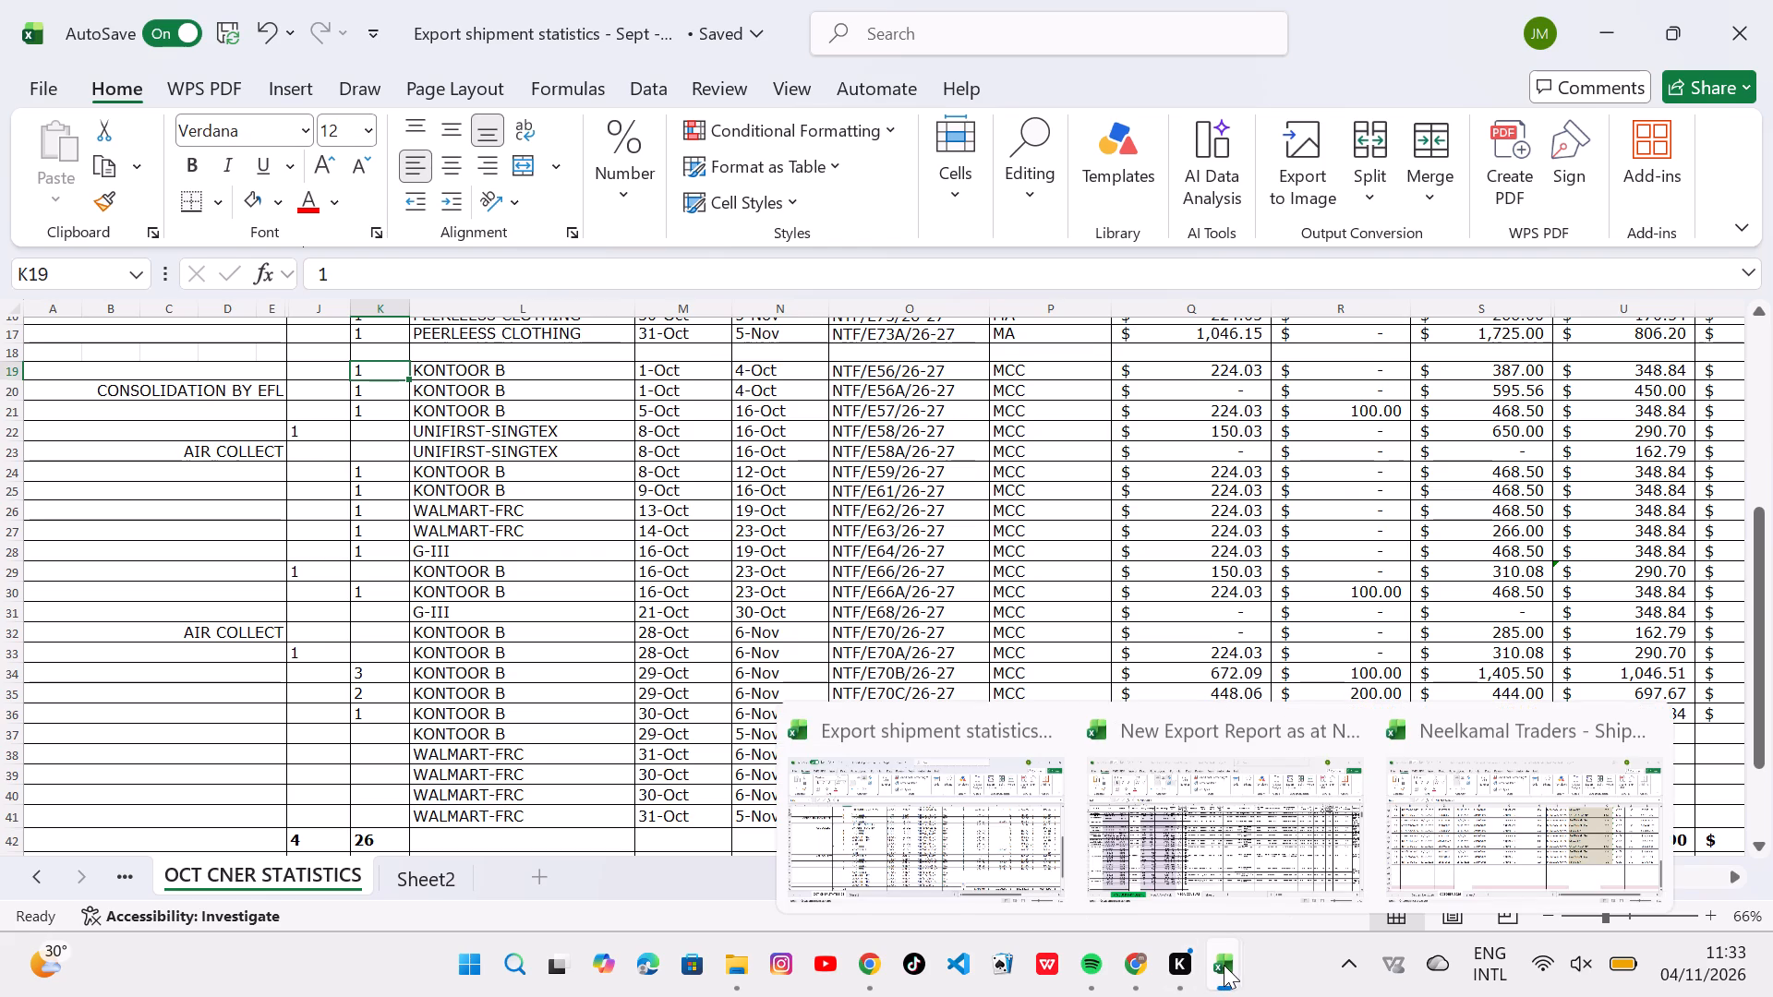
click(1221, 847)
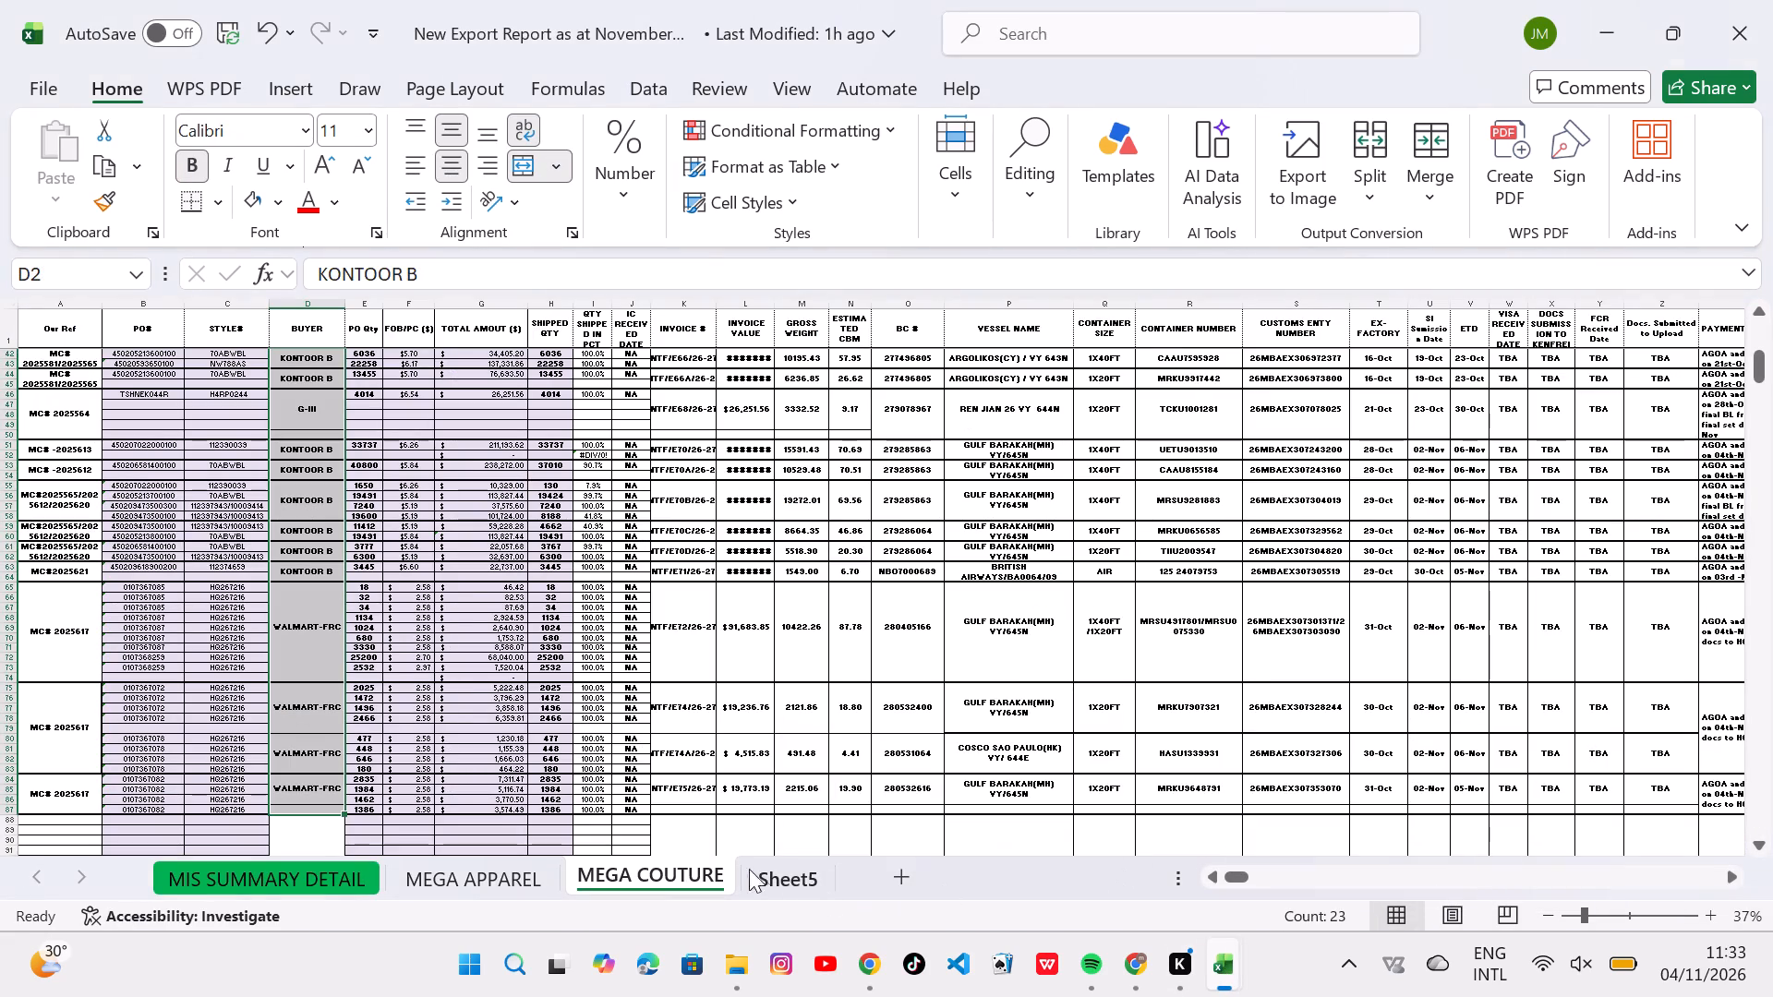
double_click(770, 305)
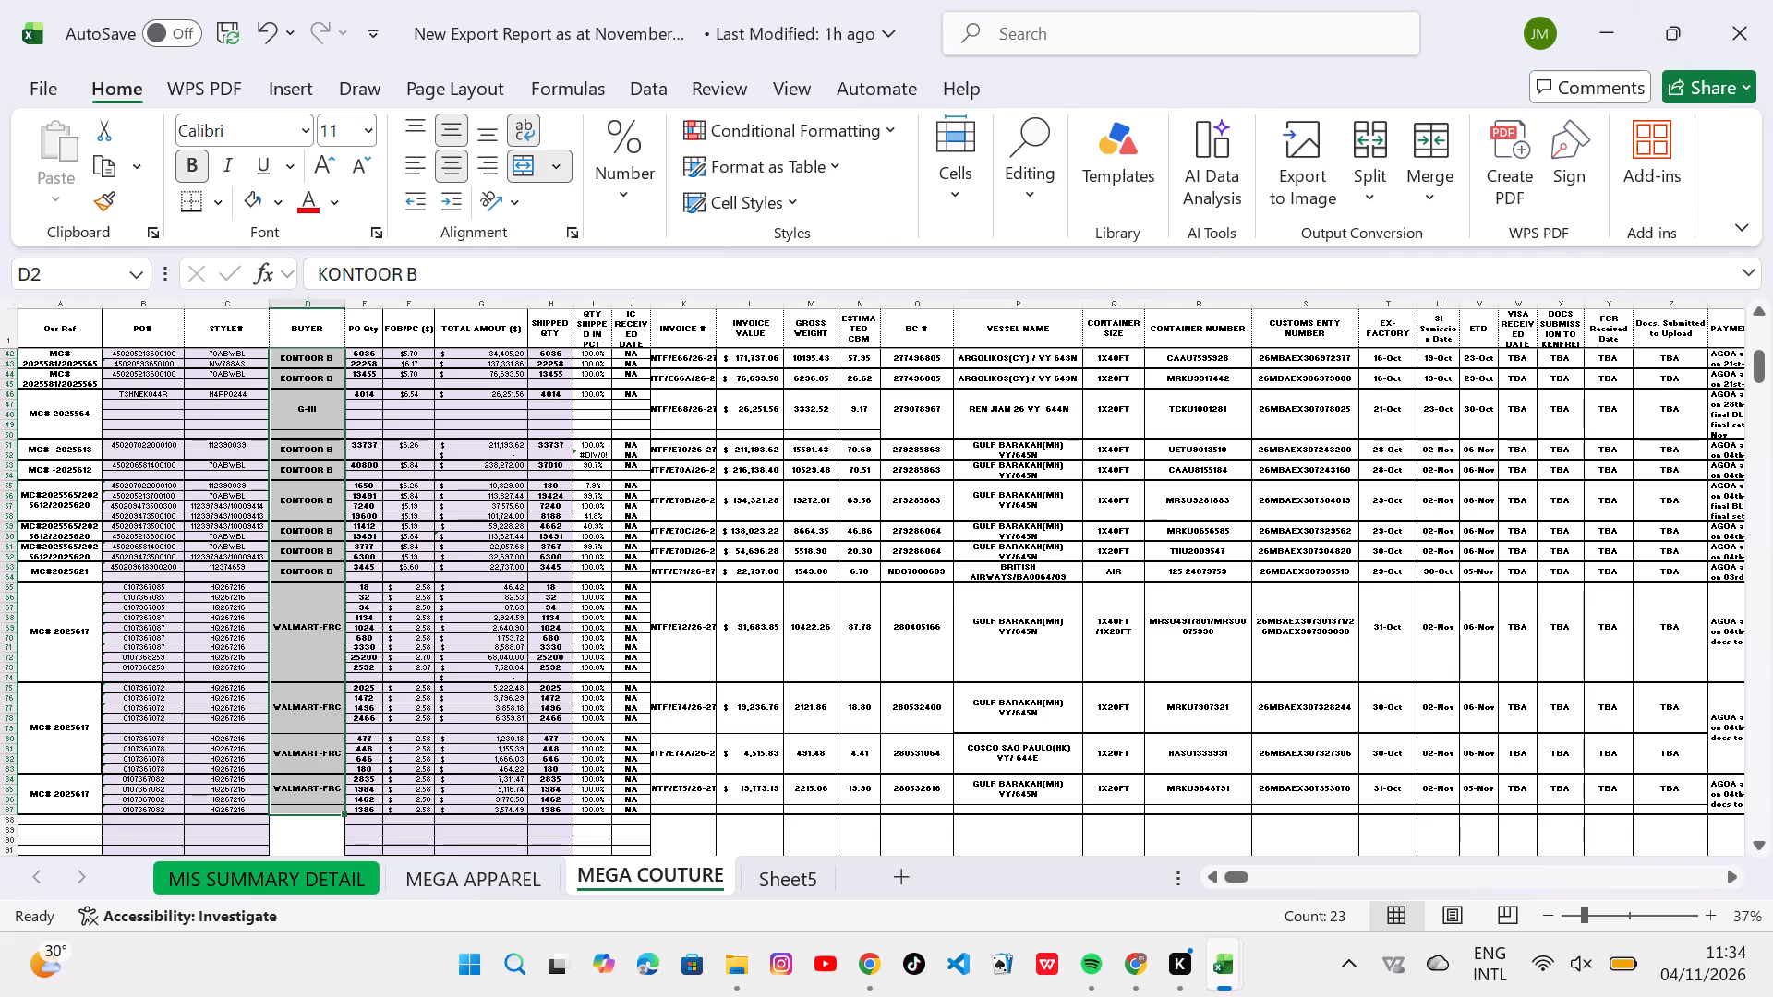
scroll(822, 428, right, 2)
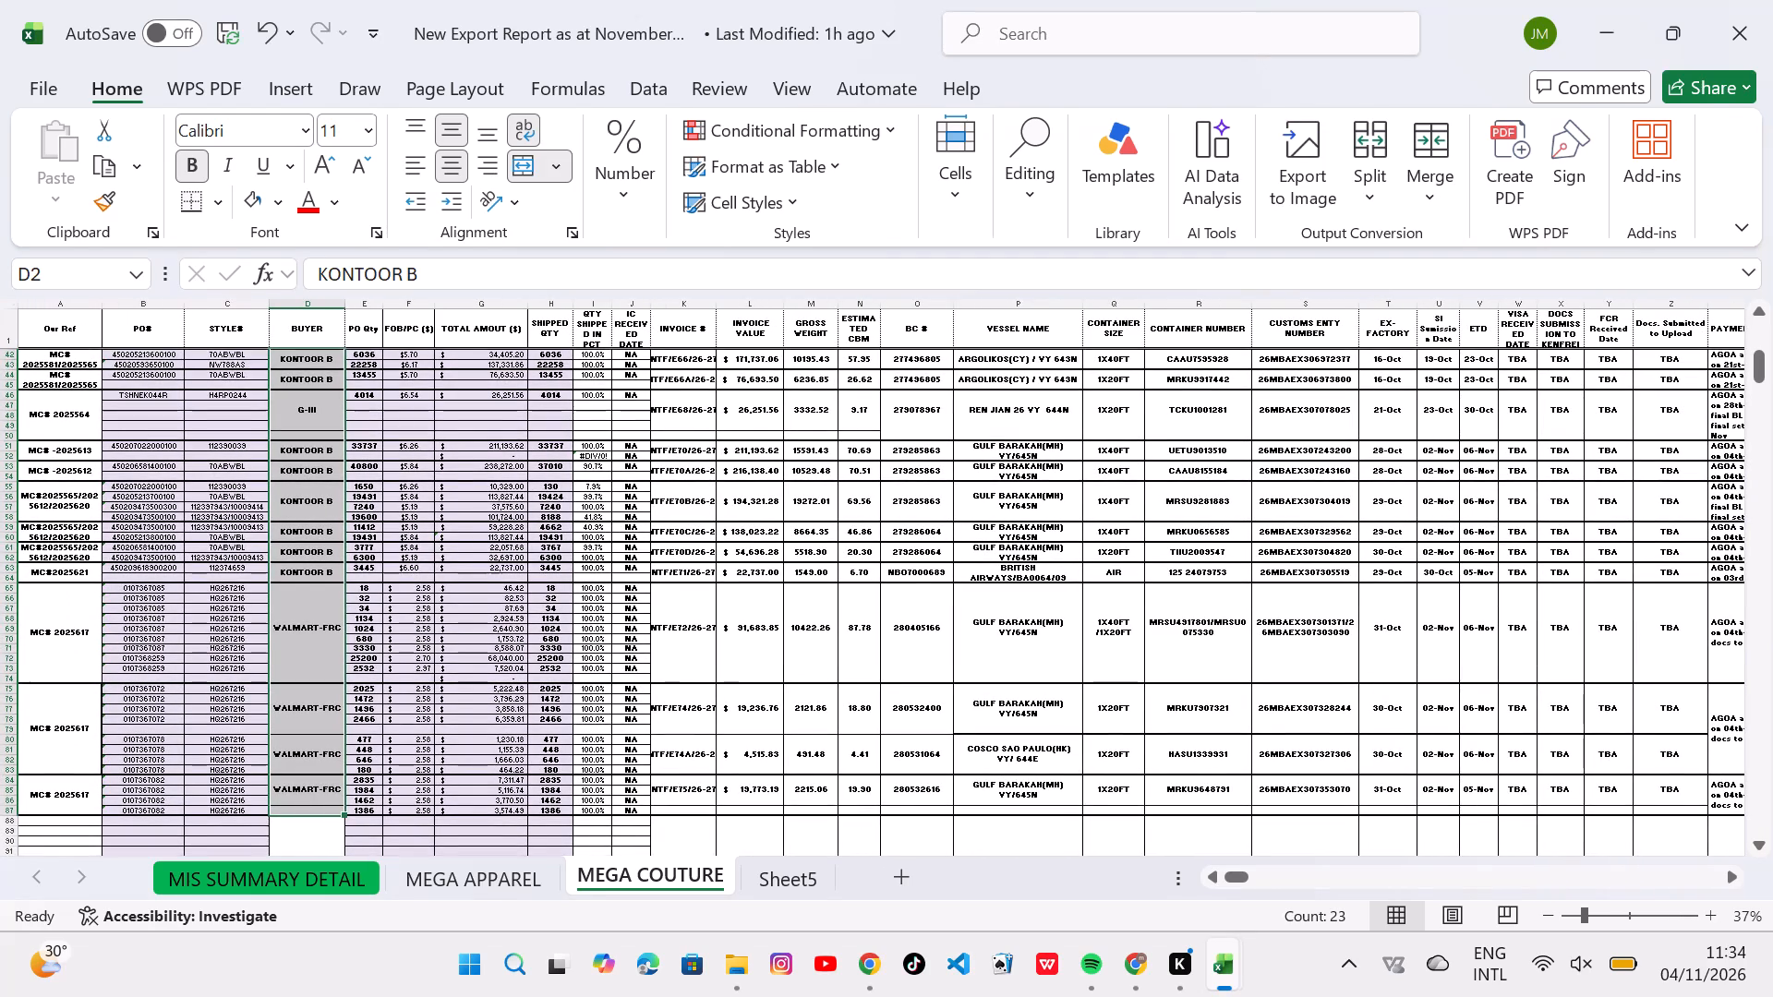
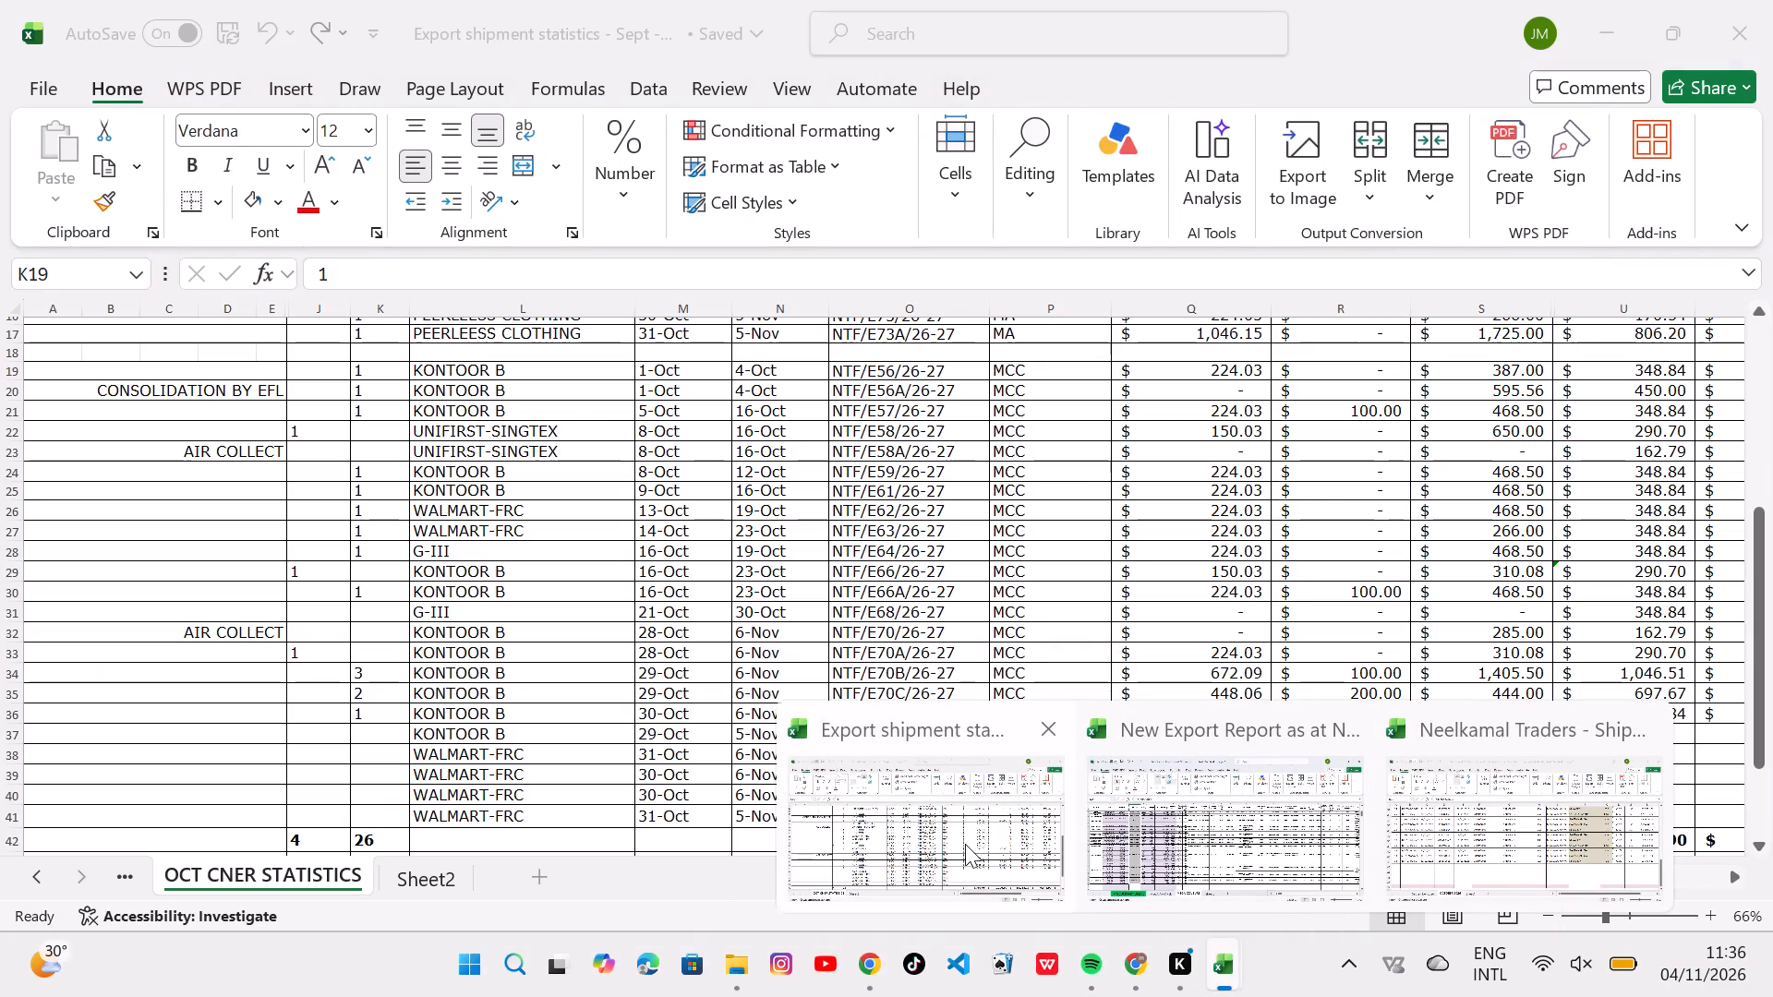
Switch to the Export shipment statistics workbook and move the container quantity 1 from column K to column J in rows 20 and 21.
click(965, 844)
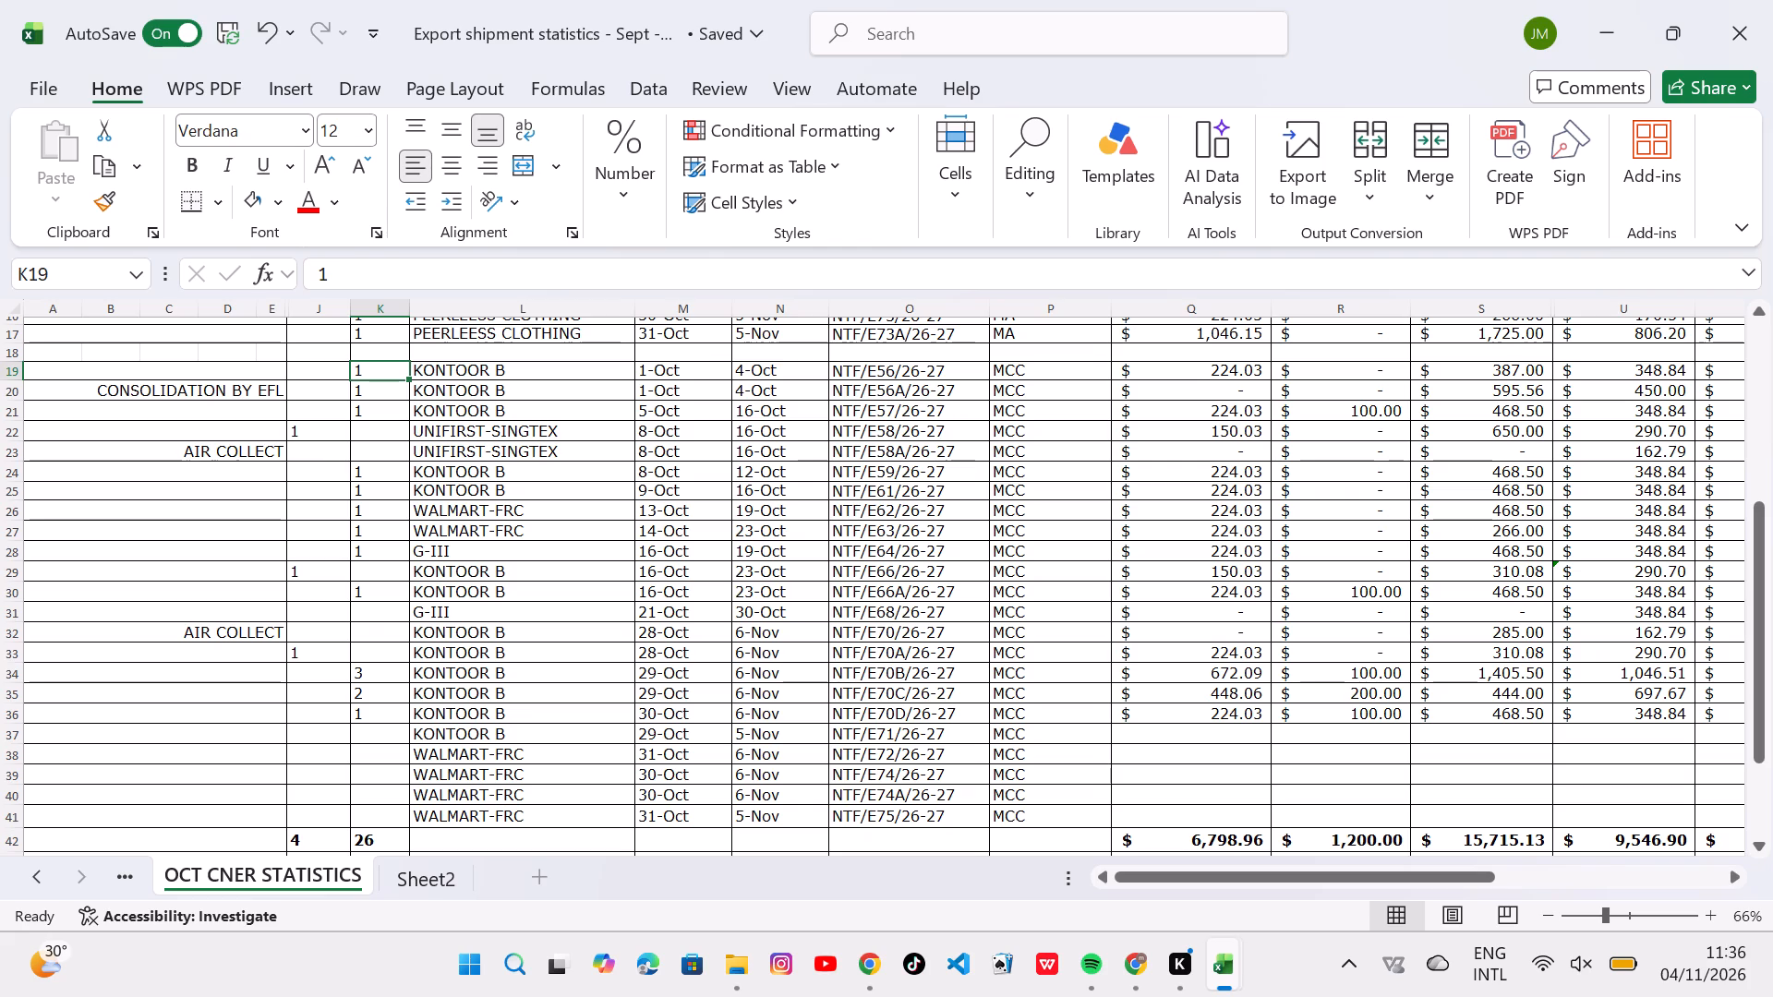
click(380, 395)
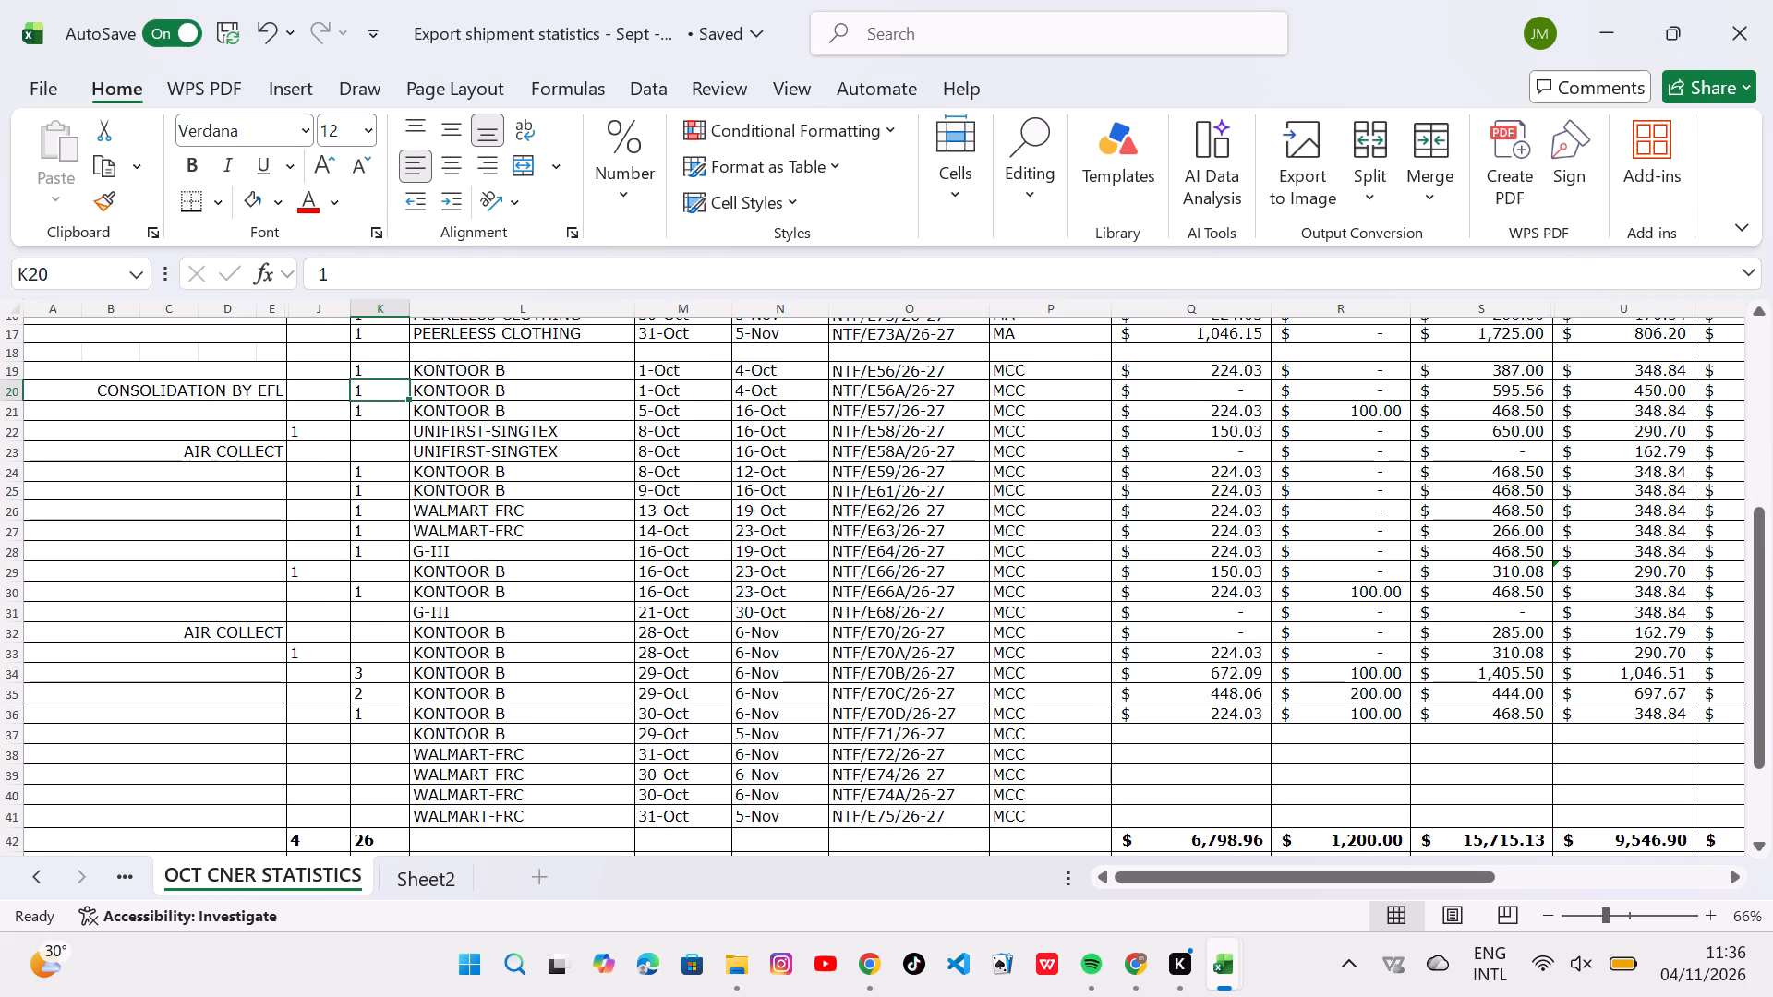
key(BackSpace)
key(Left)
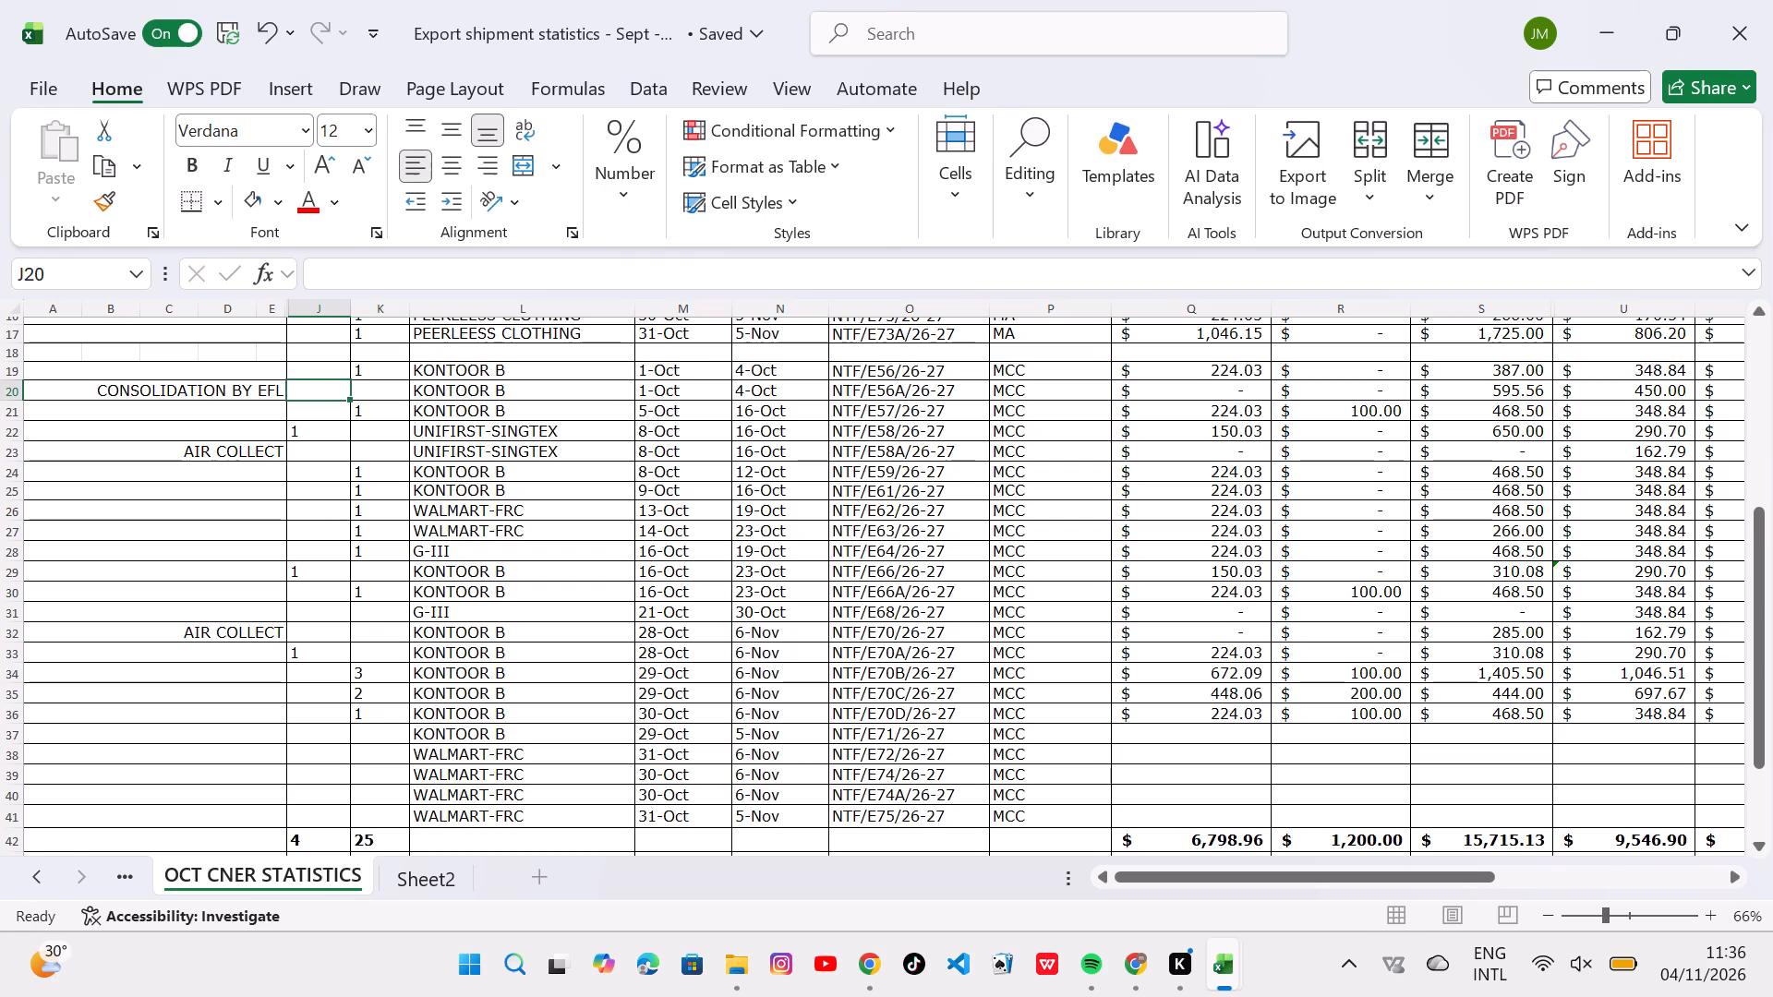
key(1)
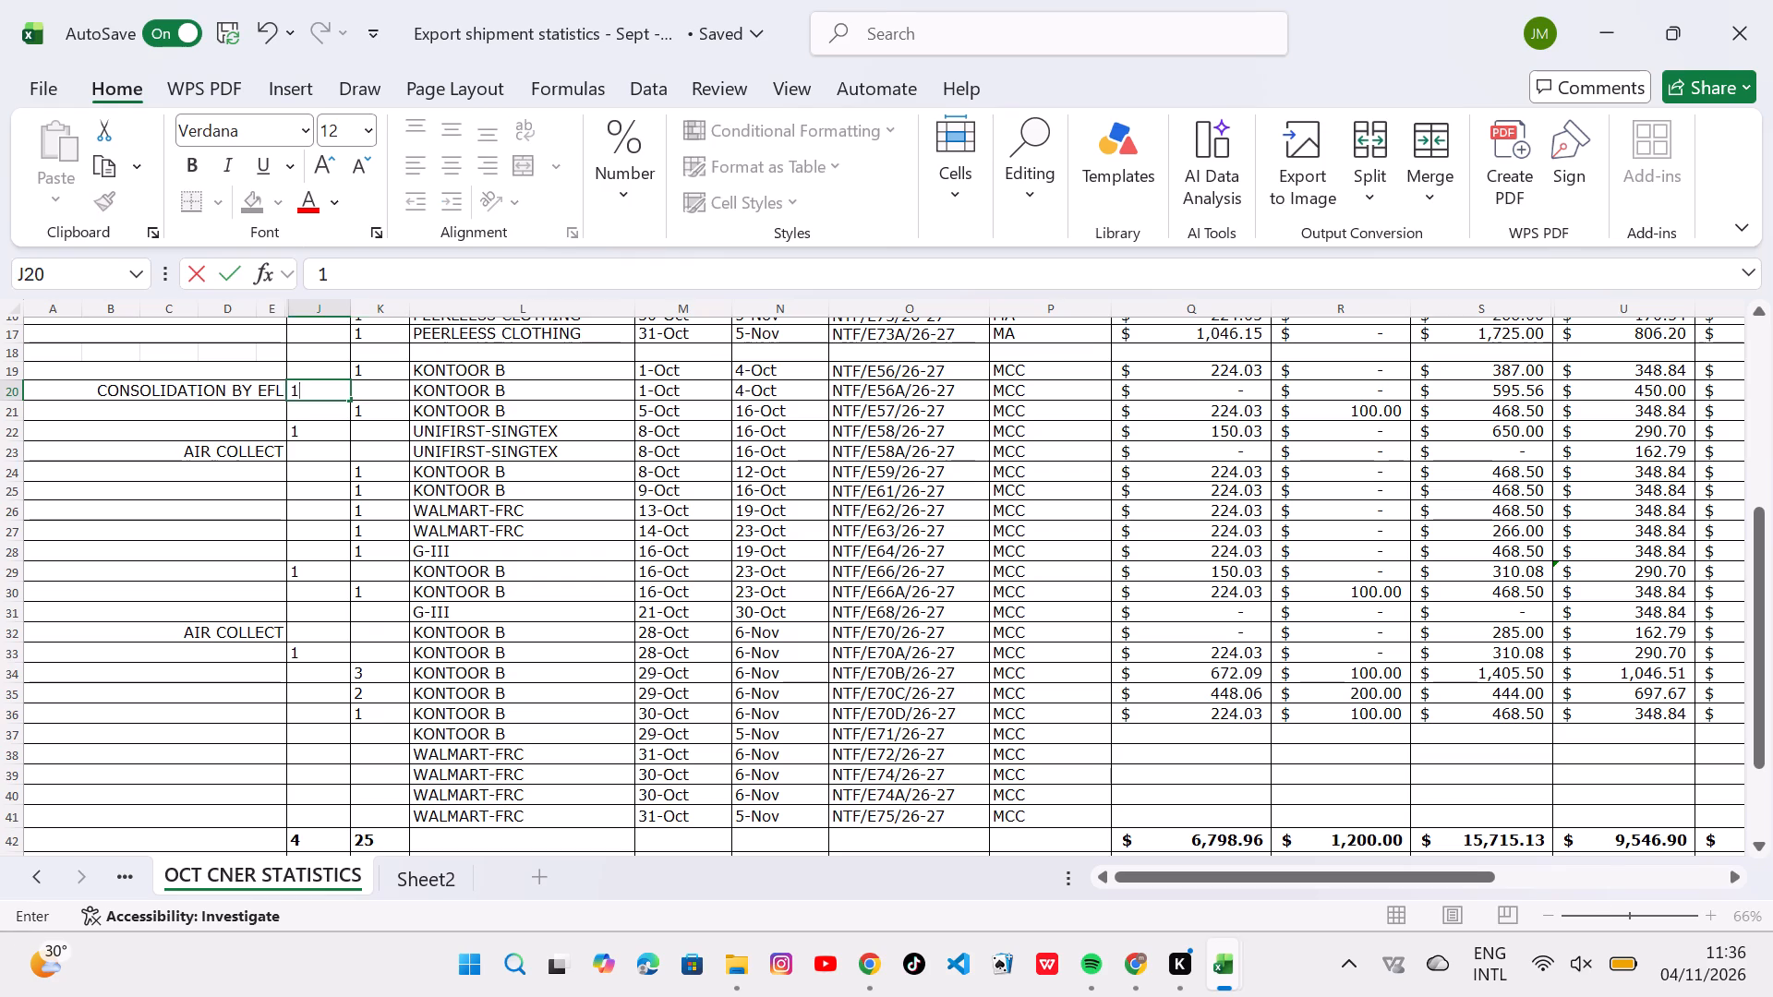
key(Left)
key(Down)
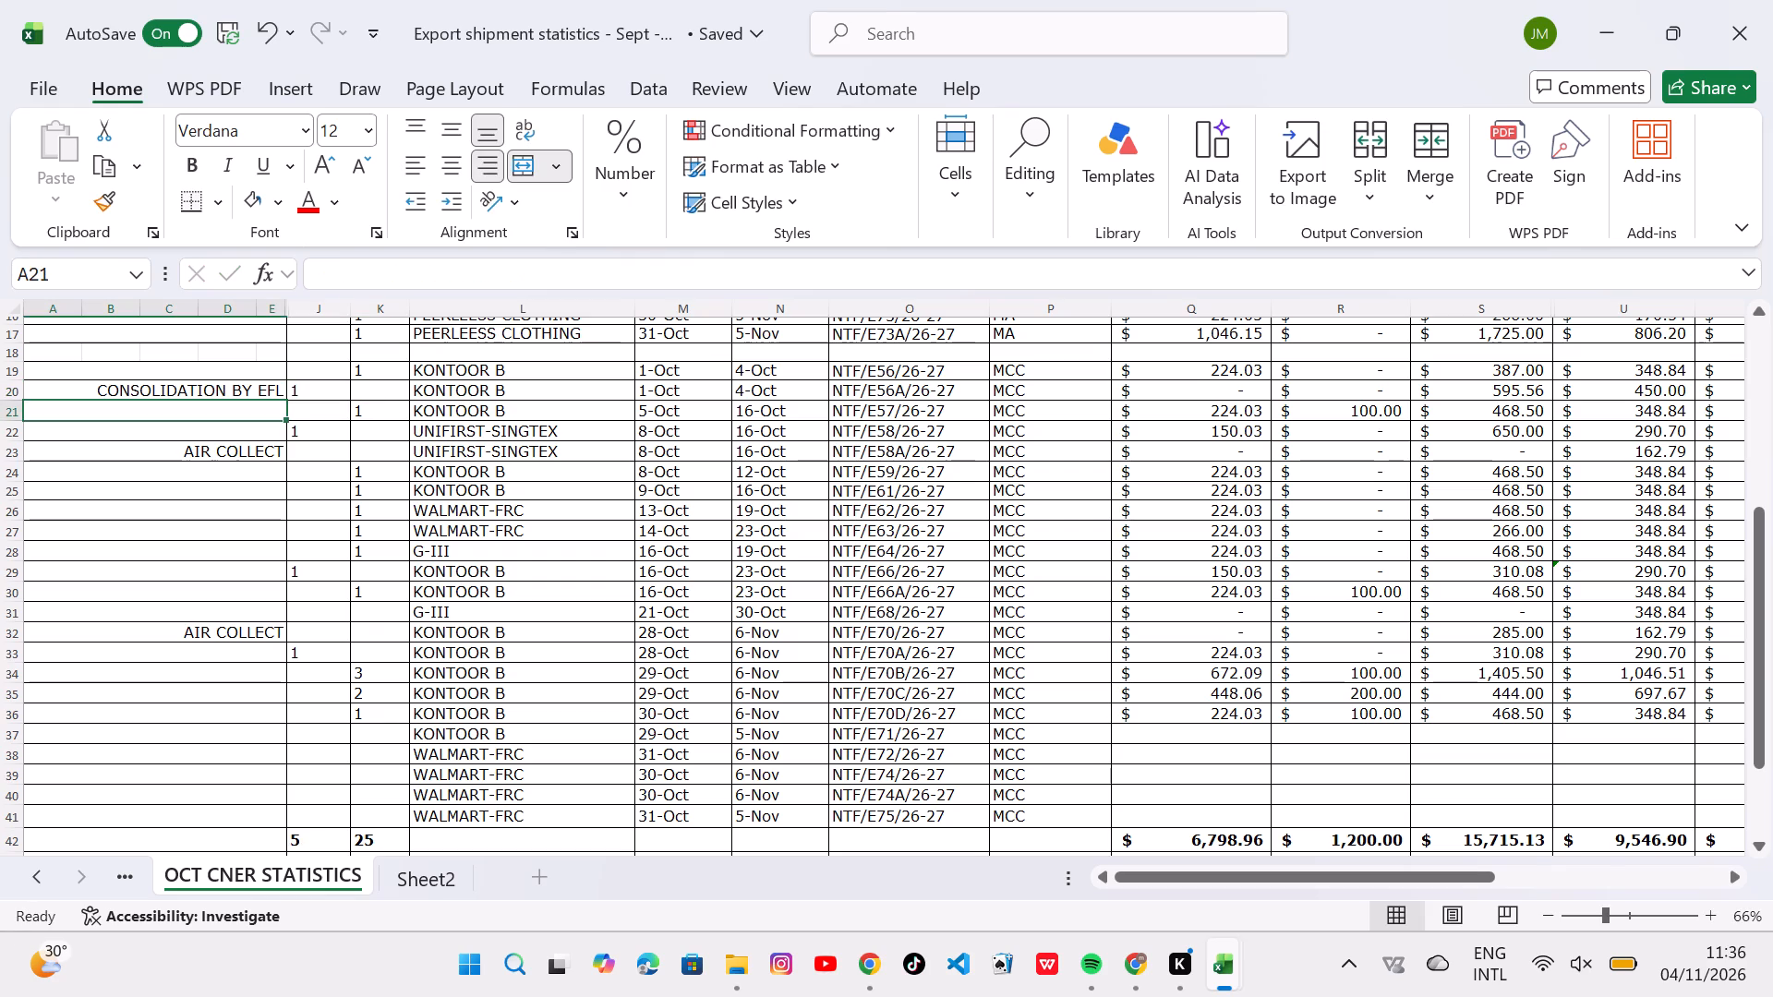
key(Up)
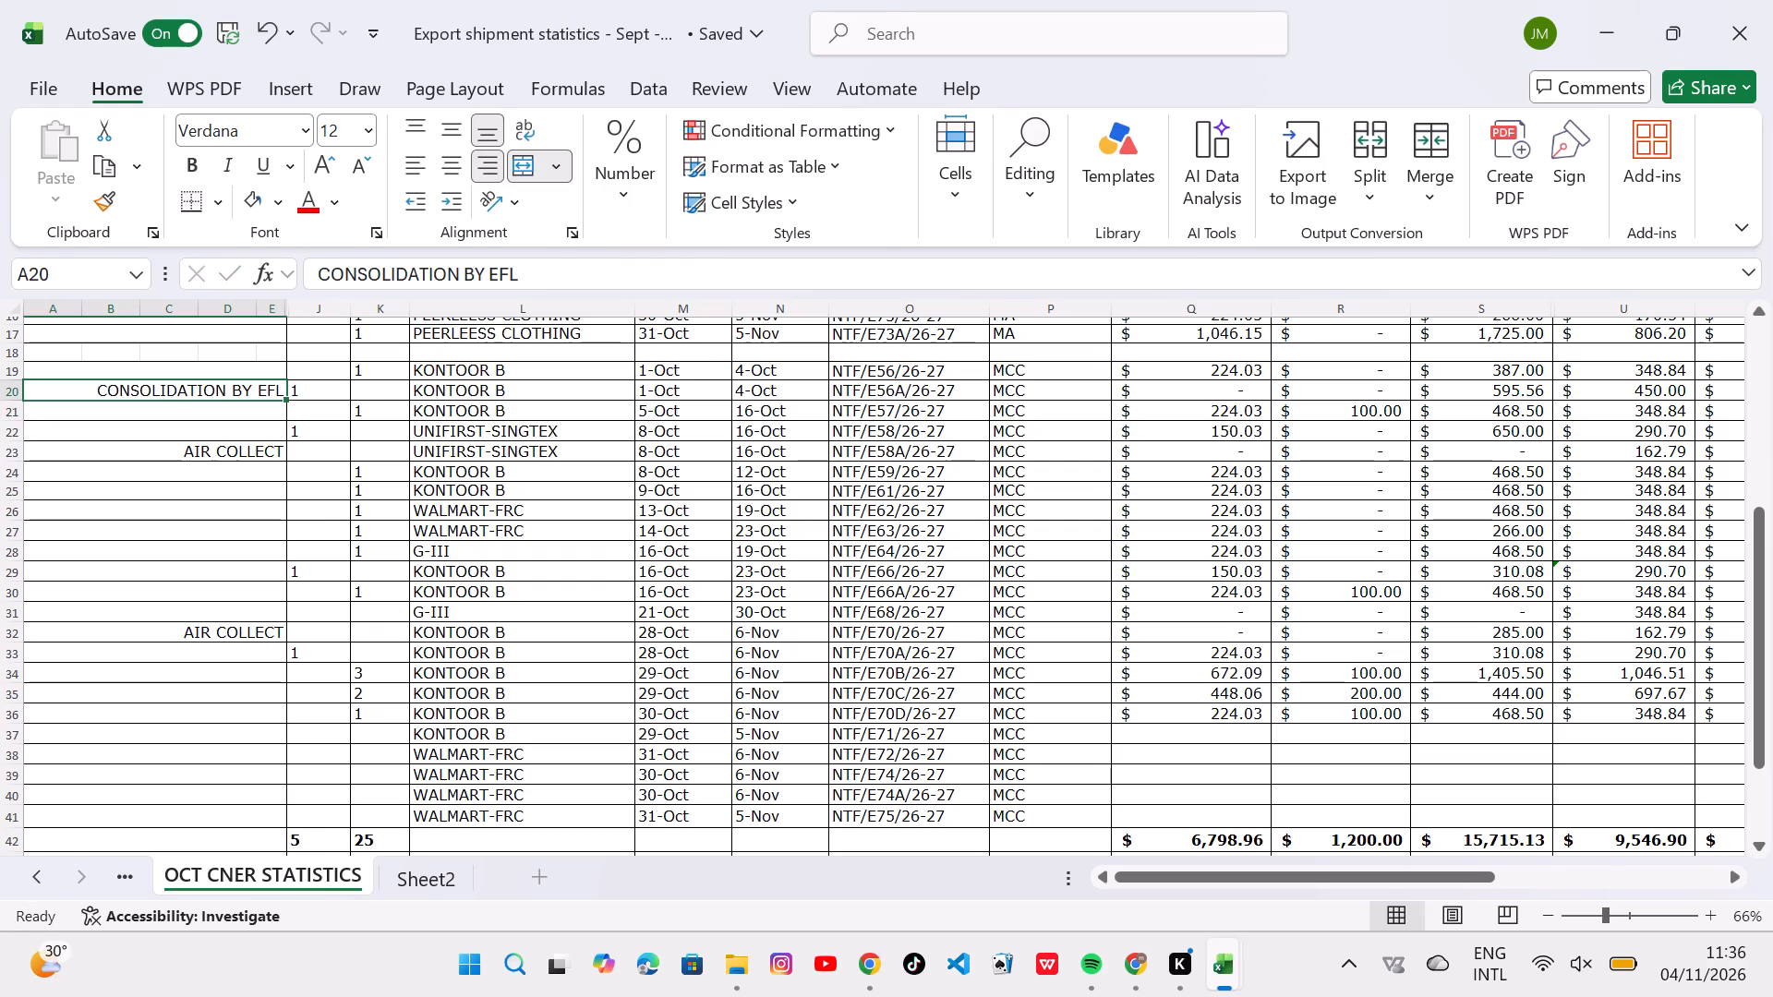
key(Down)
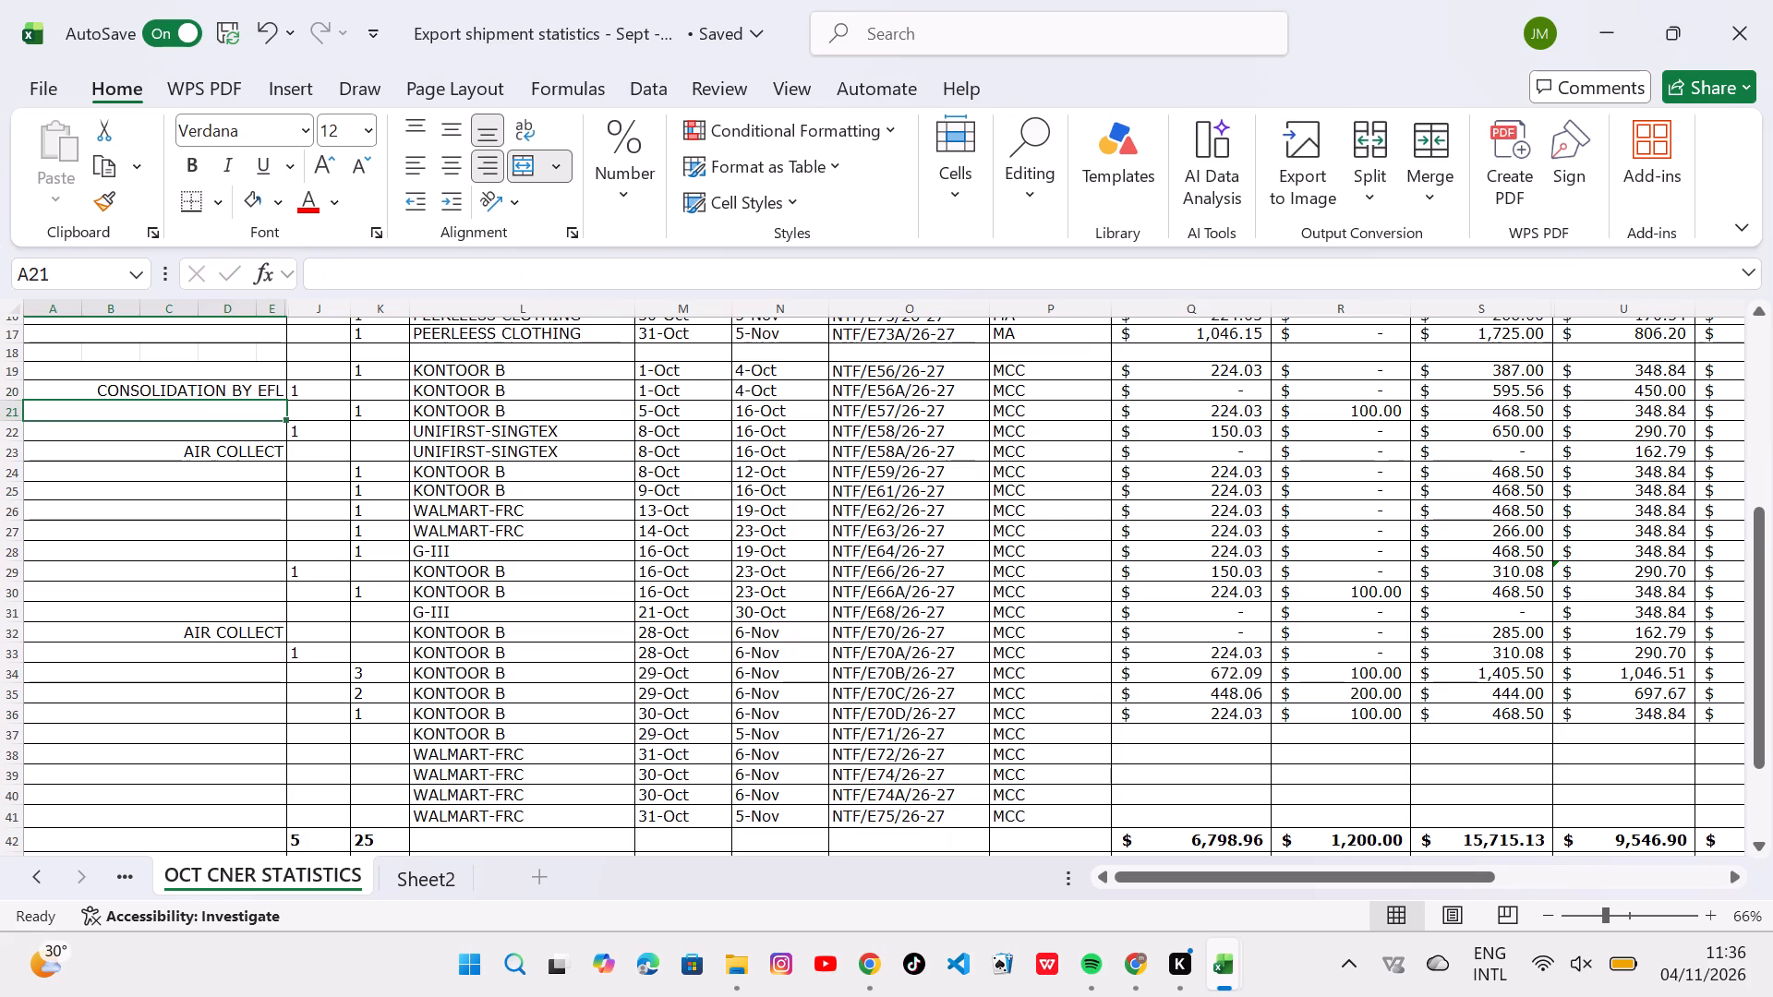
key(Right)
key(1)
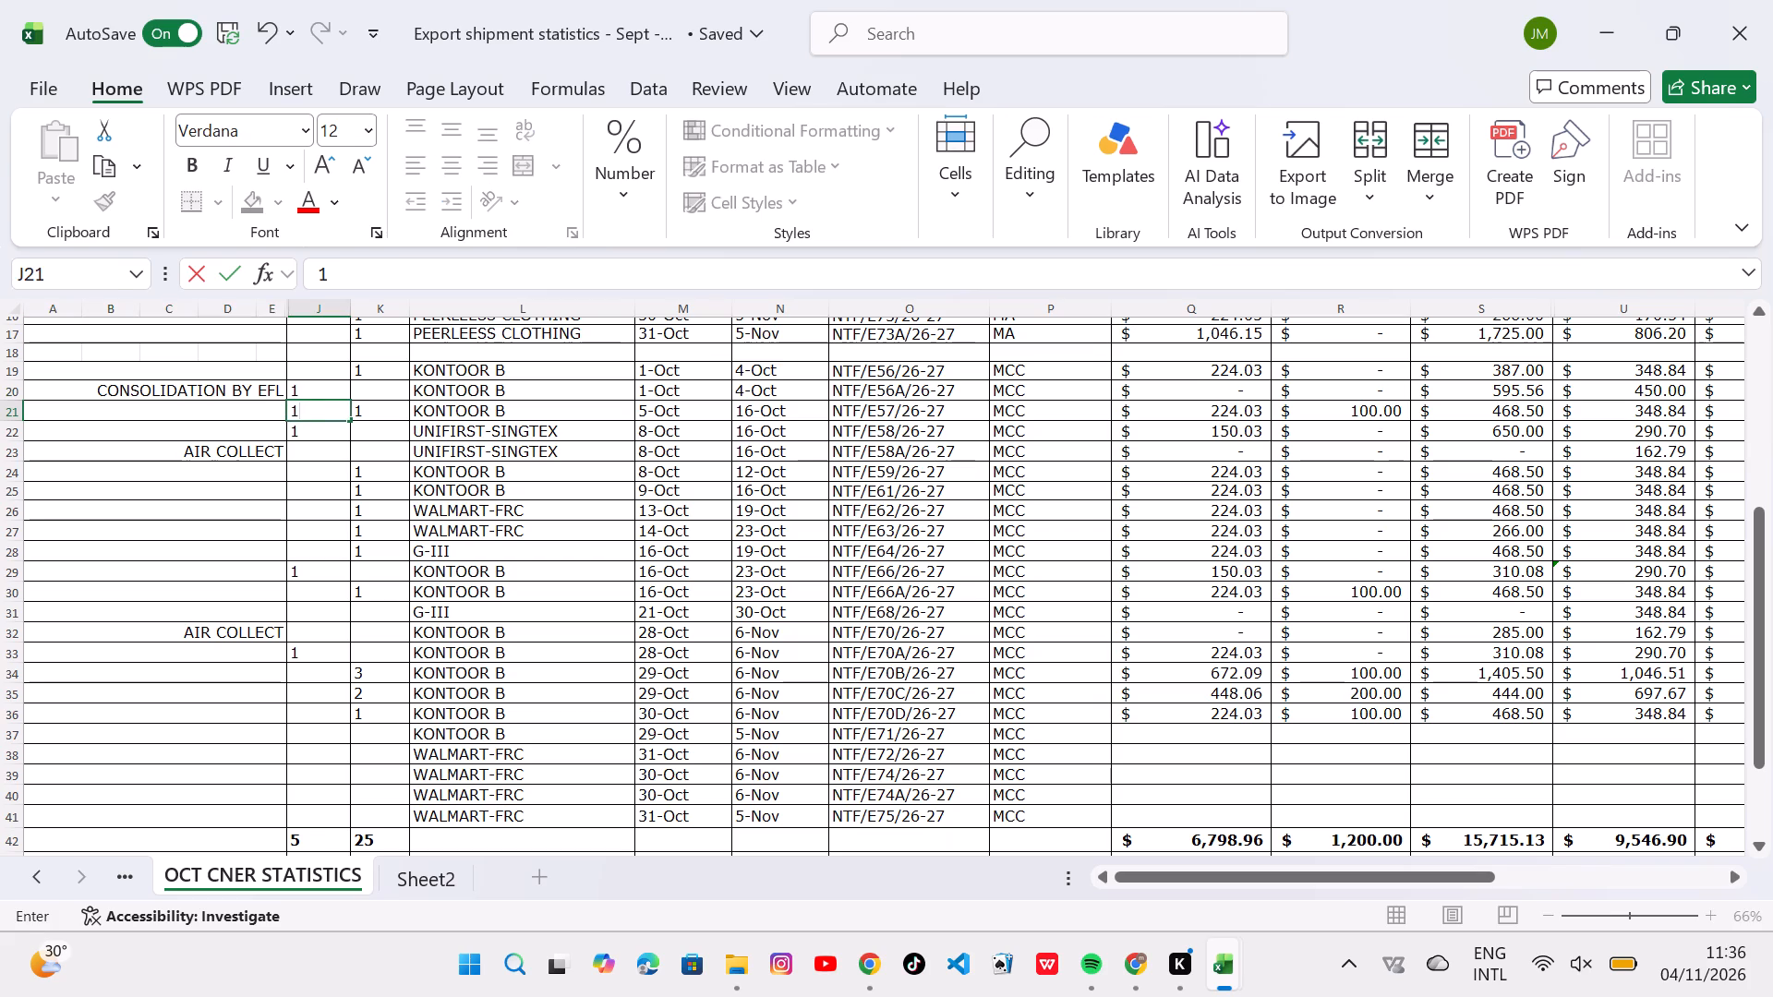
key(Right)
key(BackSpace)
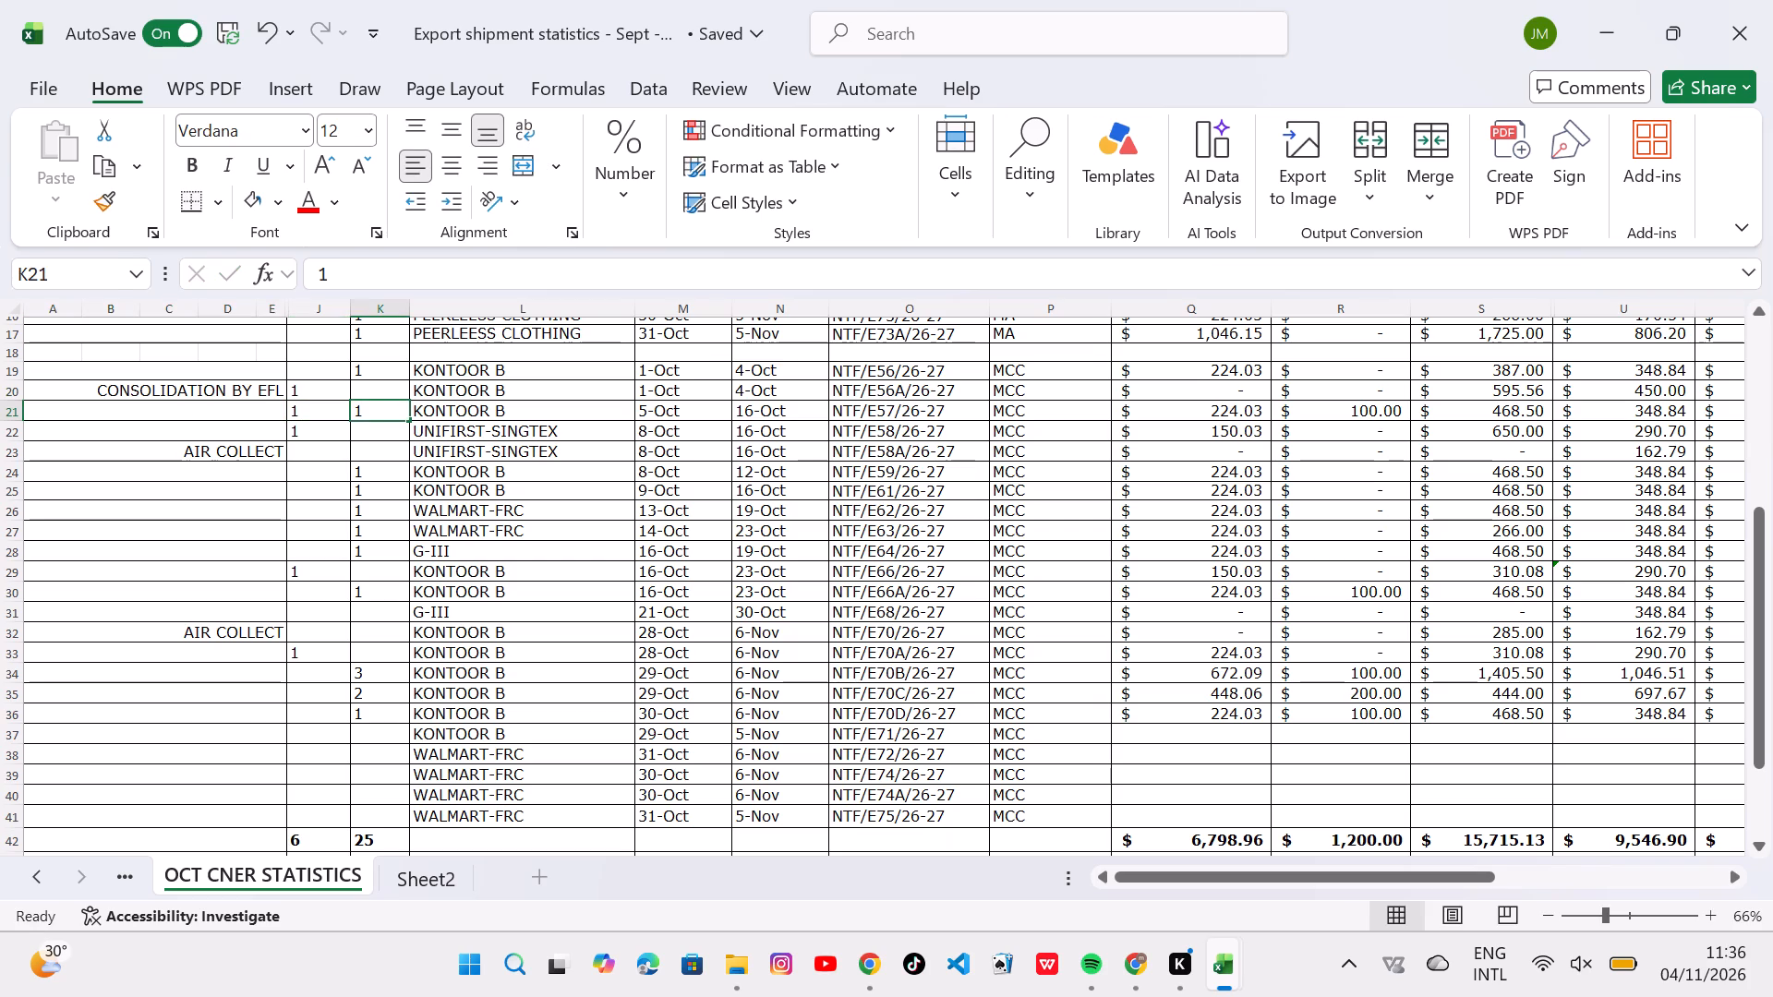
key(Down)
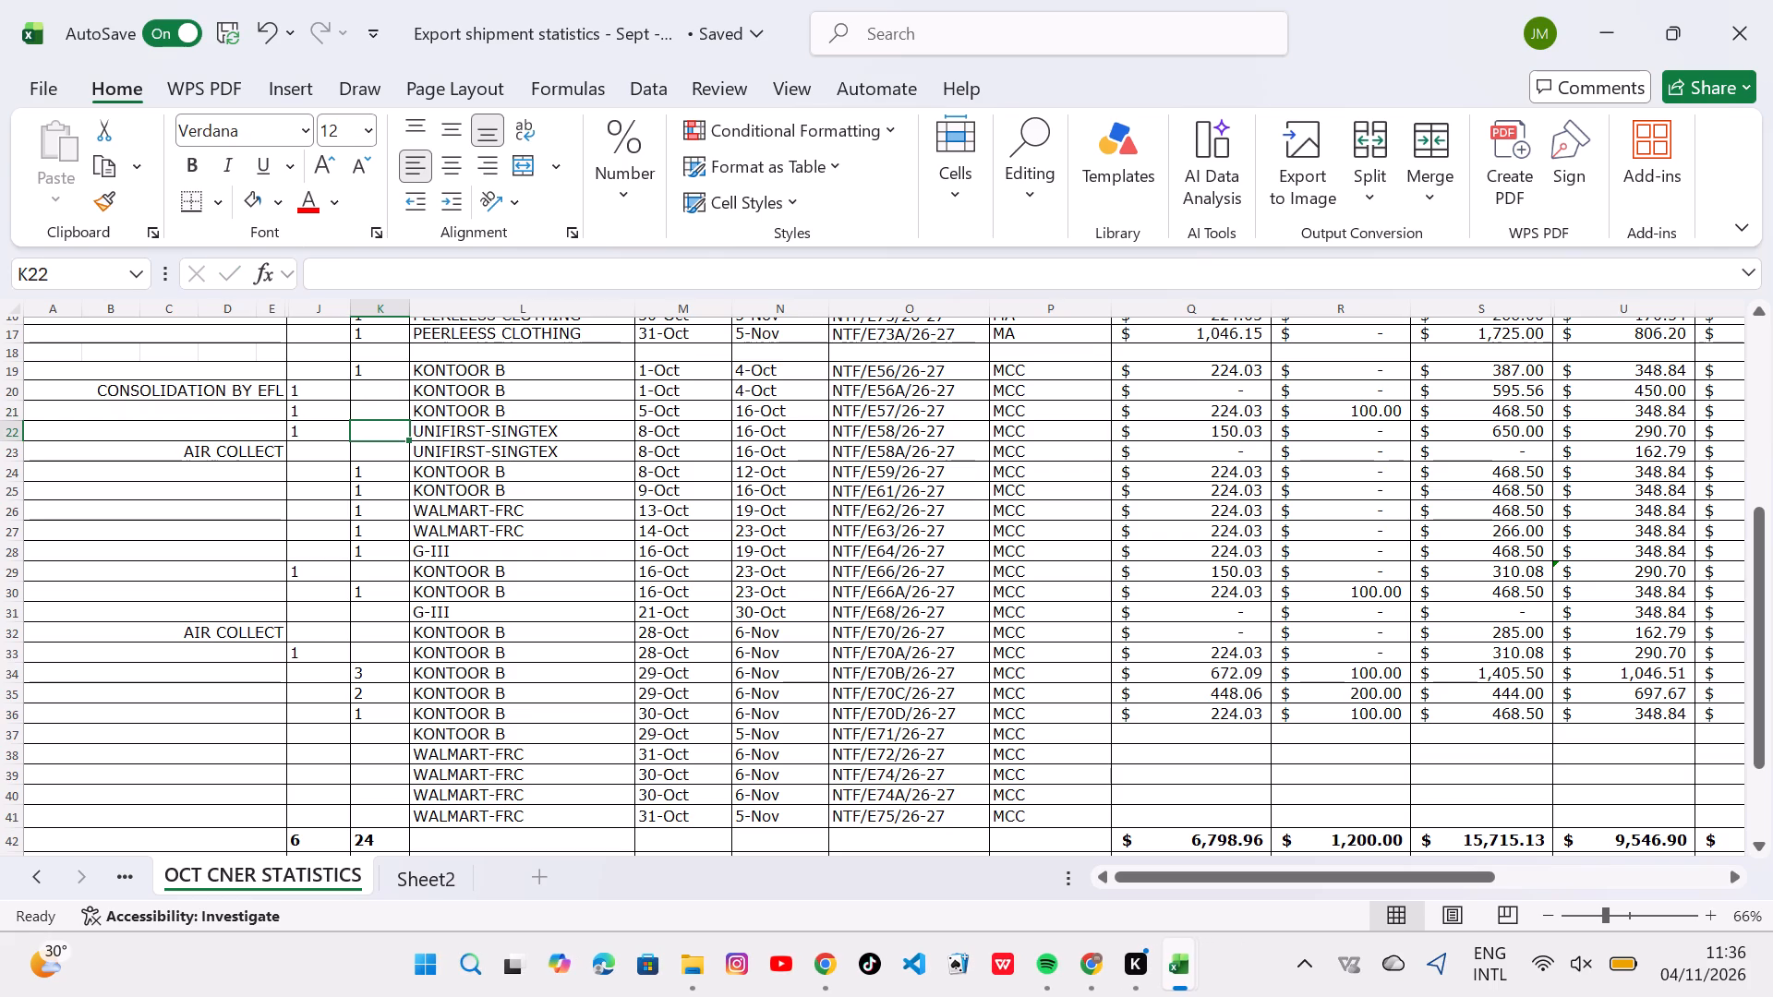
Move row 22's container quantity 1 from J22 to K22 and enter 1 in K23 for the second UNIFIRST-SINGTEX shipment.
key(1)
key(Left)
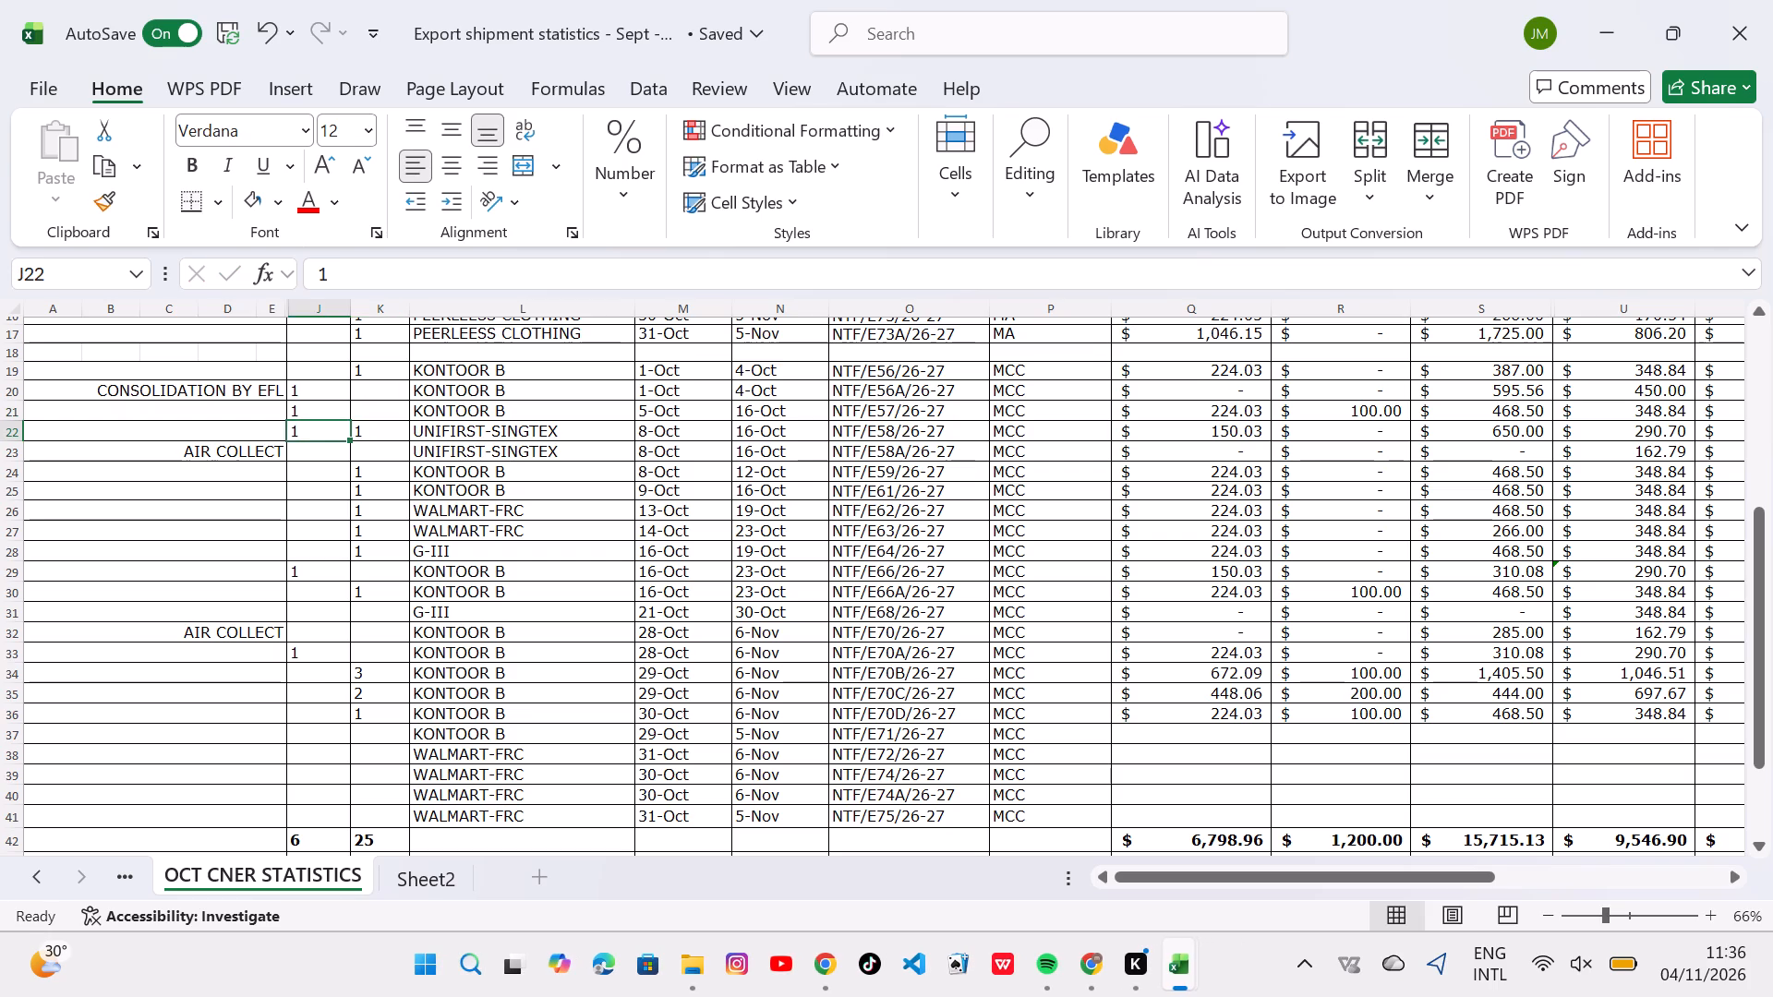
key(BackSpace)
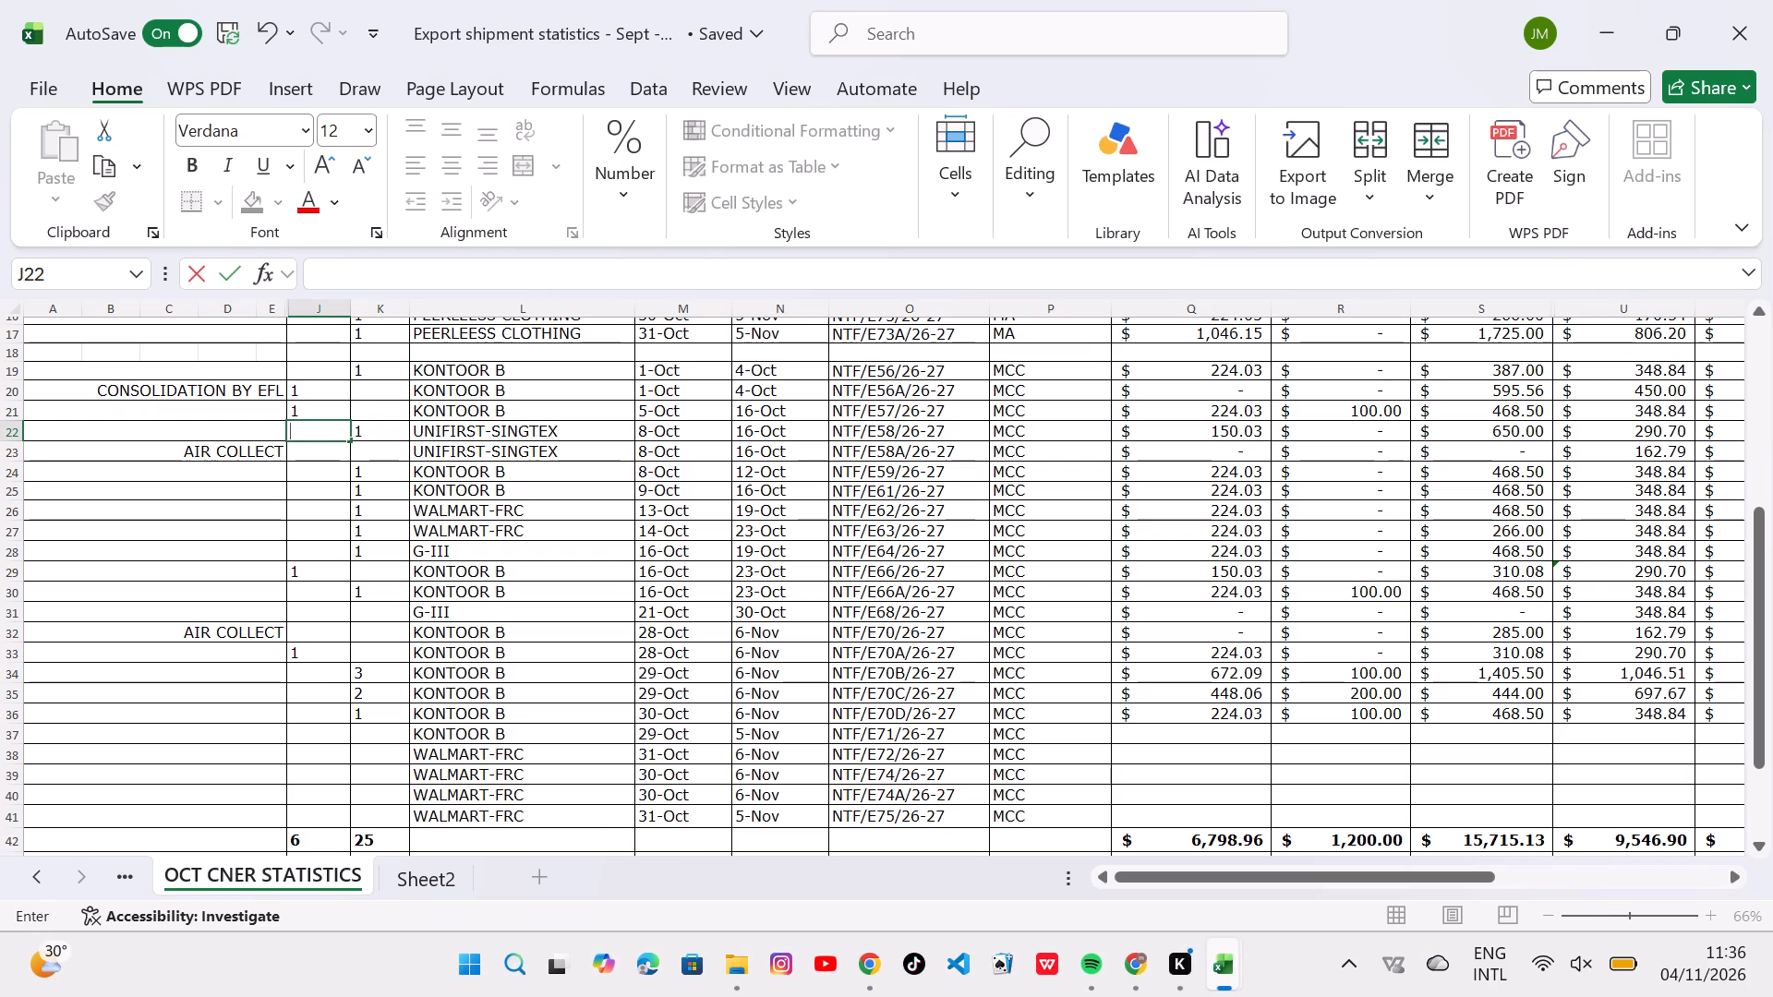
key(Right)
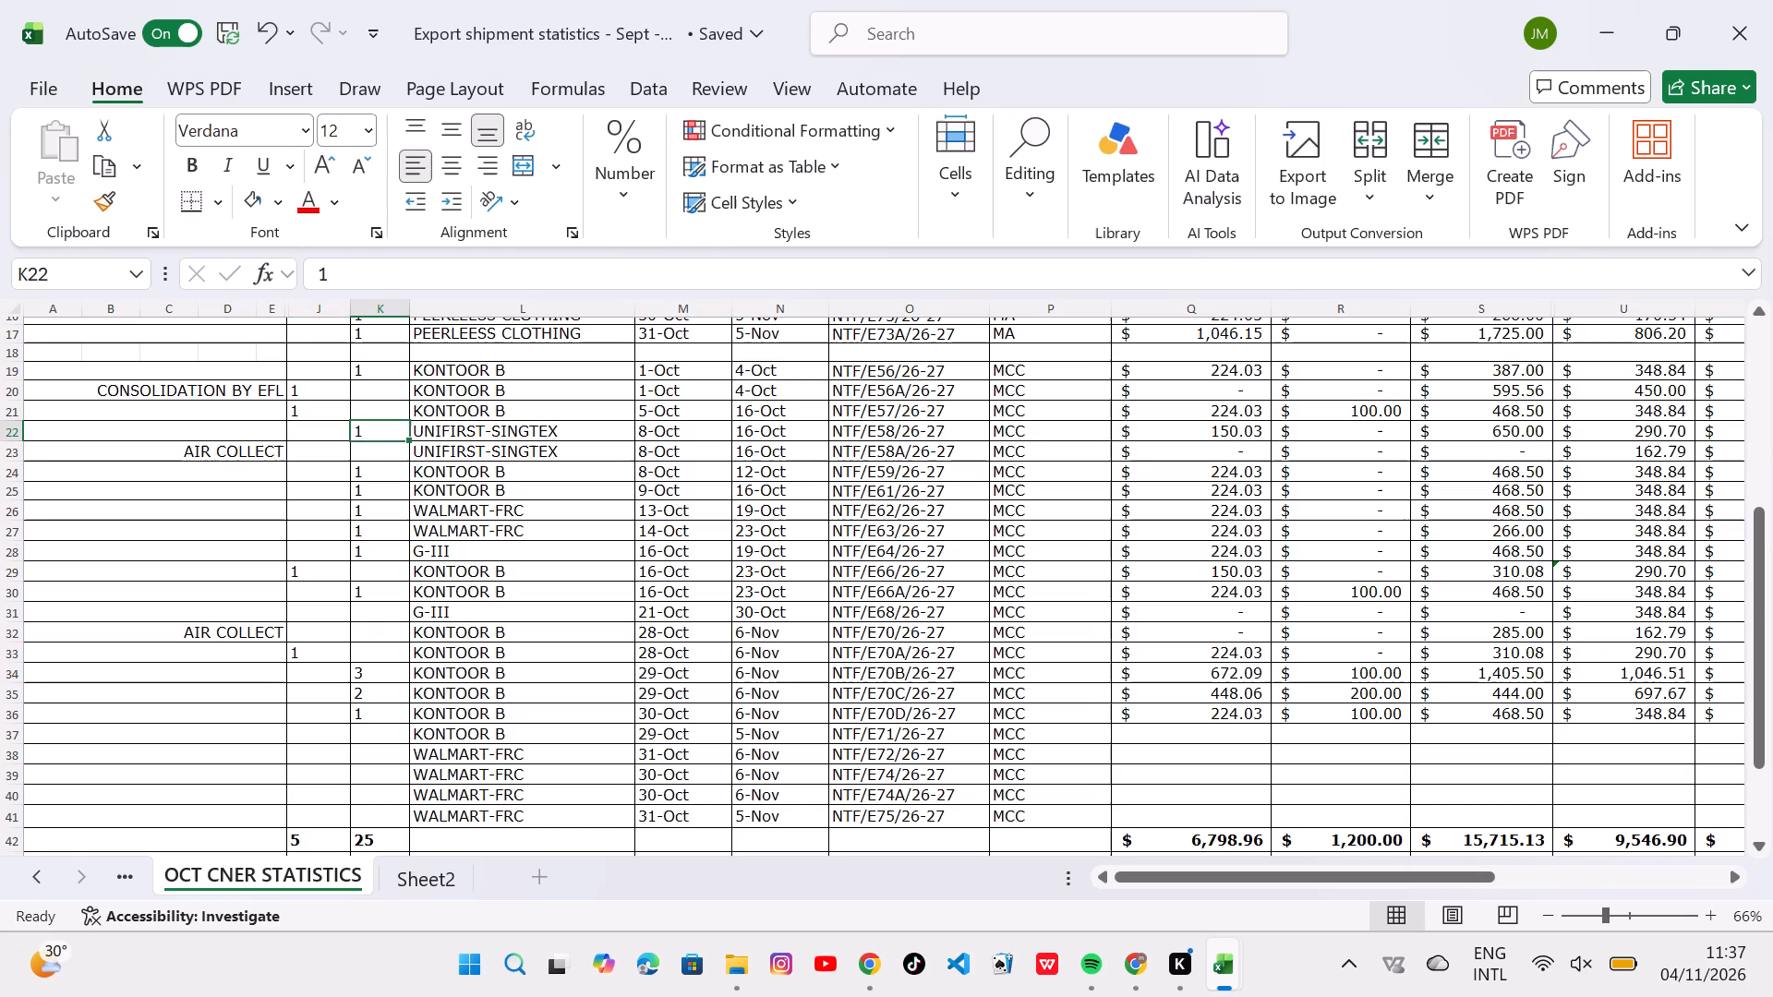
click(373, 451)
key(1)
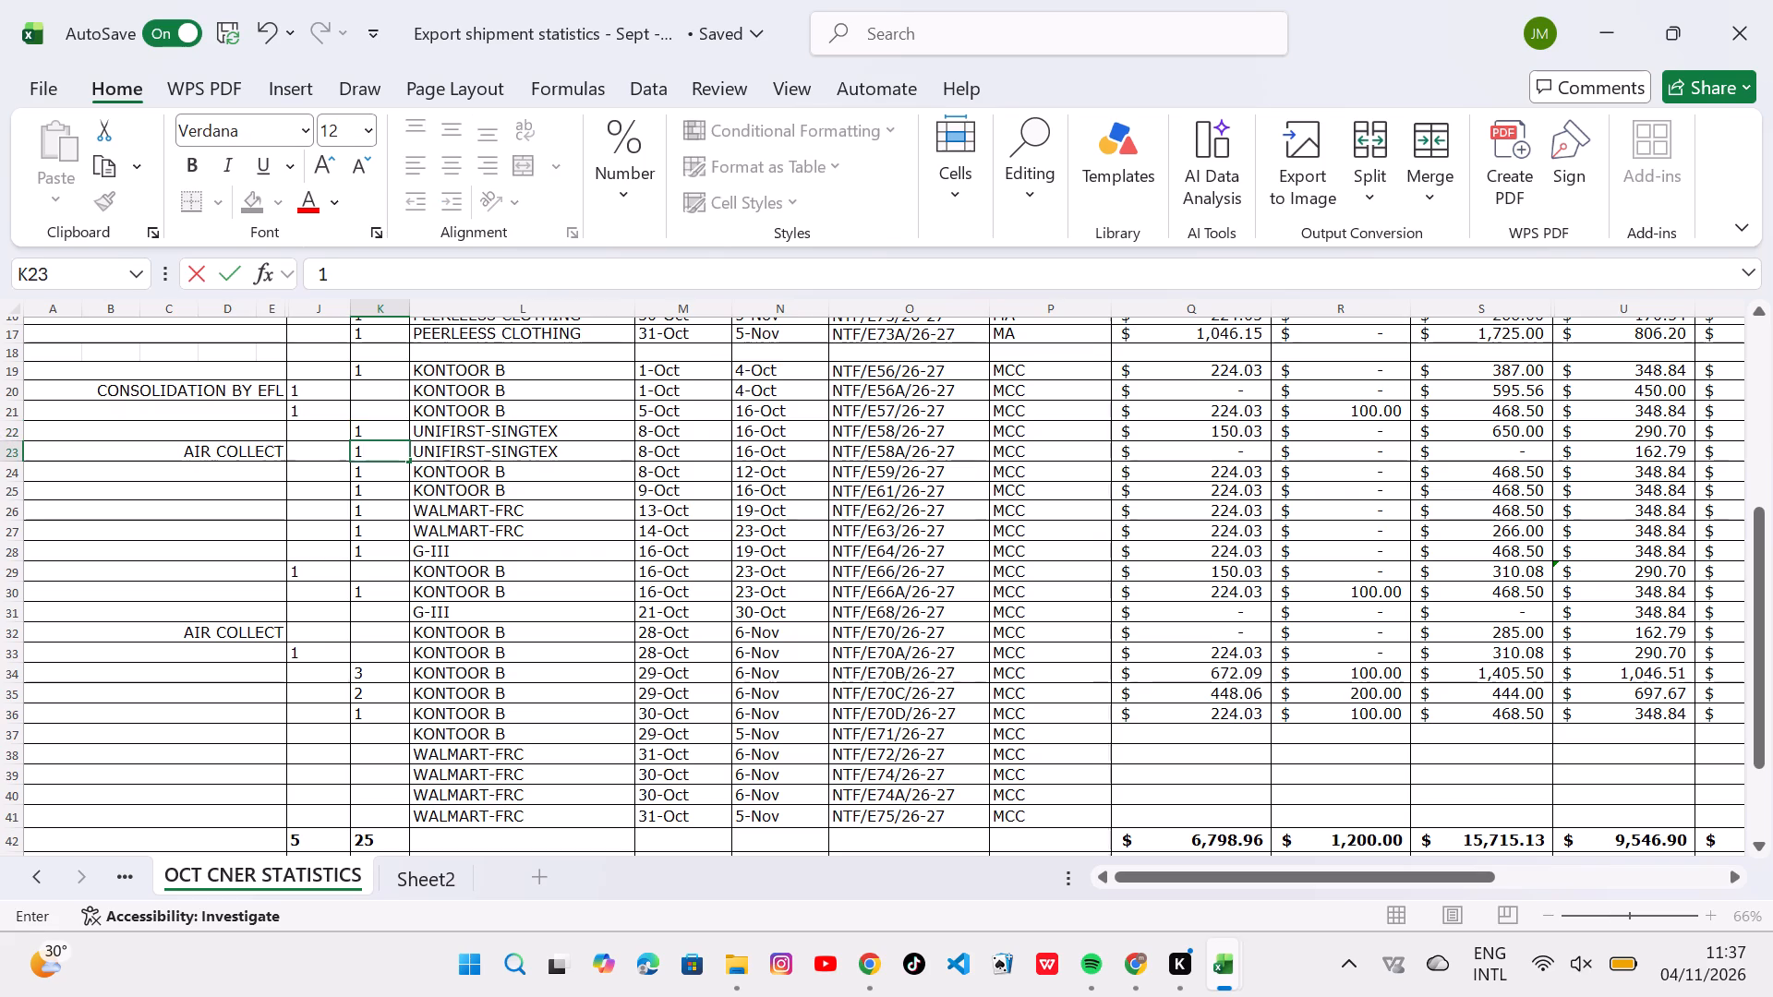
Move the container quantity 1 for the WALMART-FRC shipment in row 26 from K26 to J26.
click(368, 514)
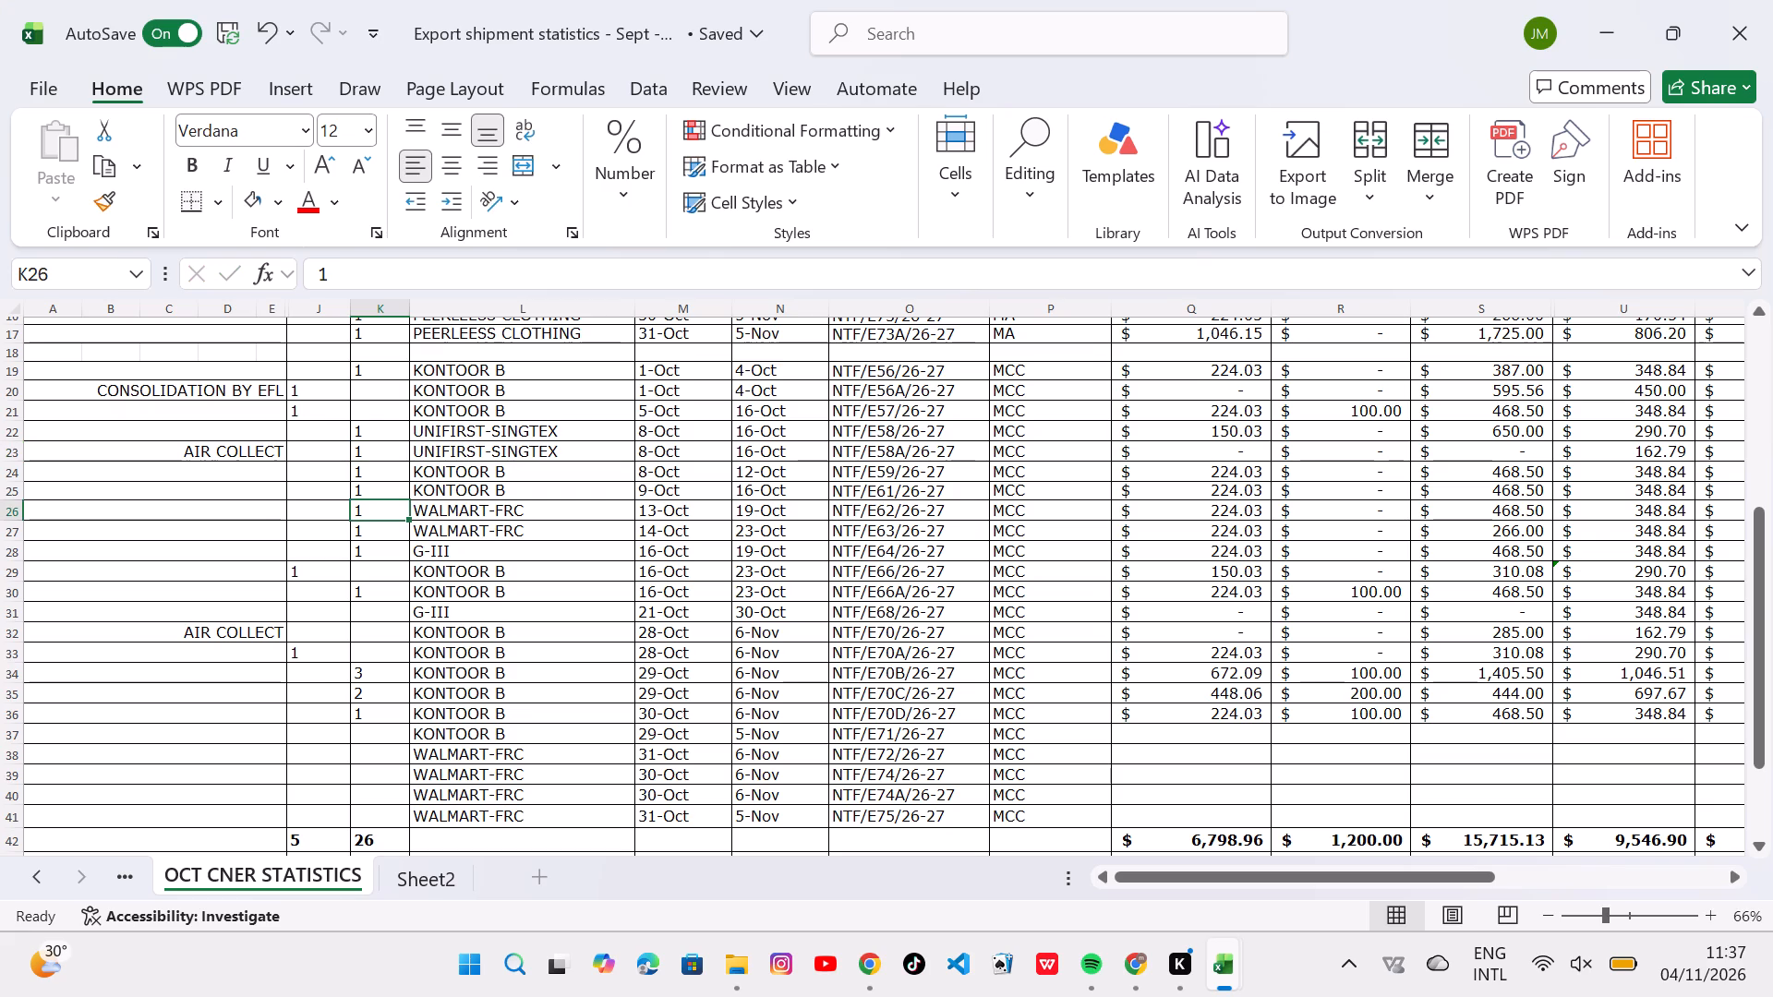
key(BackSpace)
key(Left)
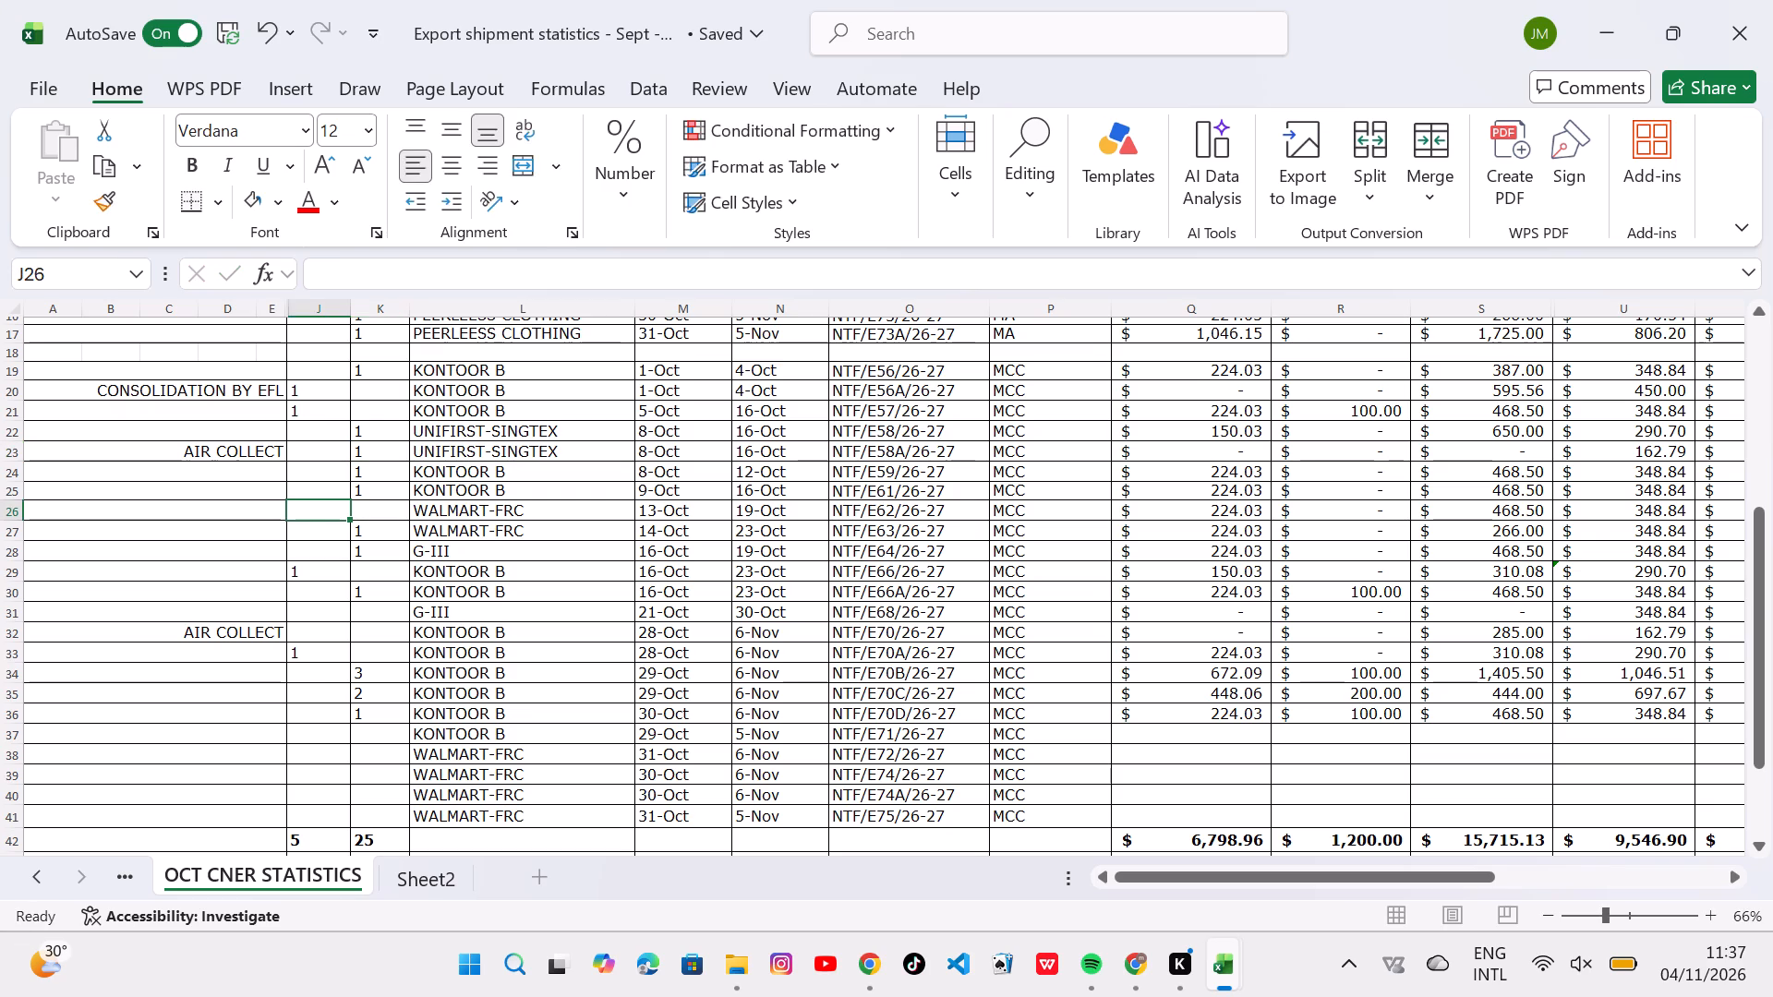
key(1)
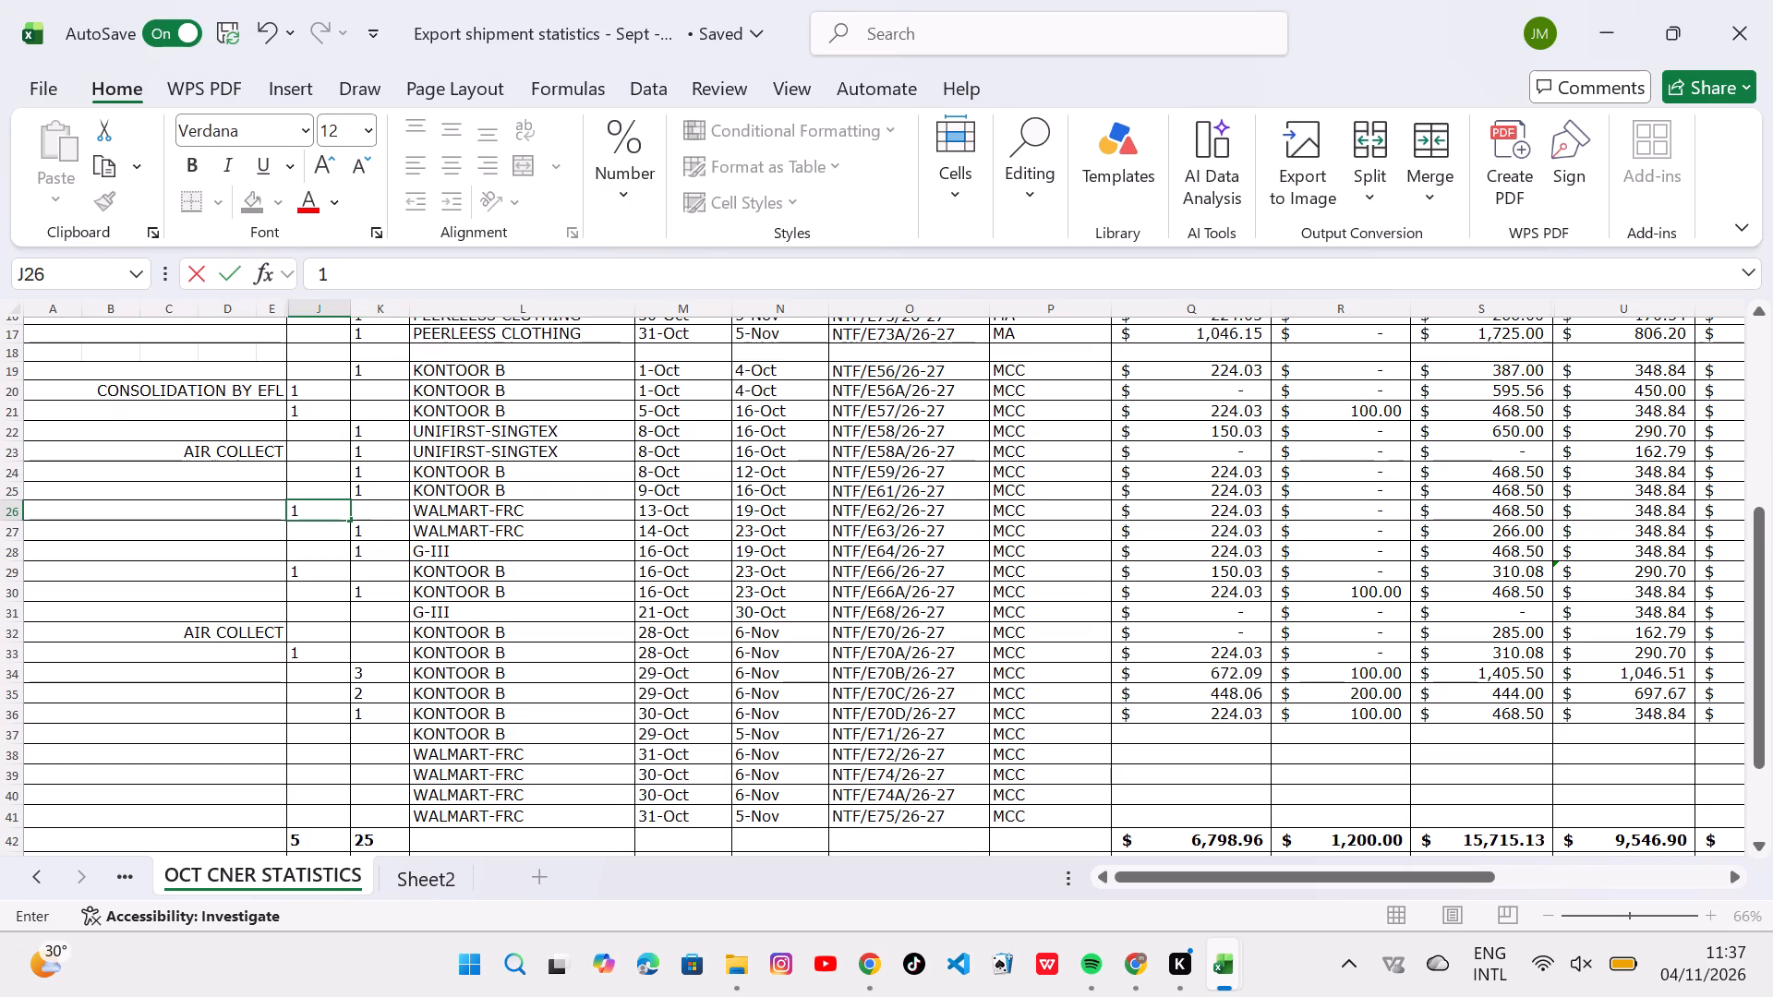
key(Down)
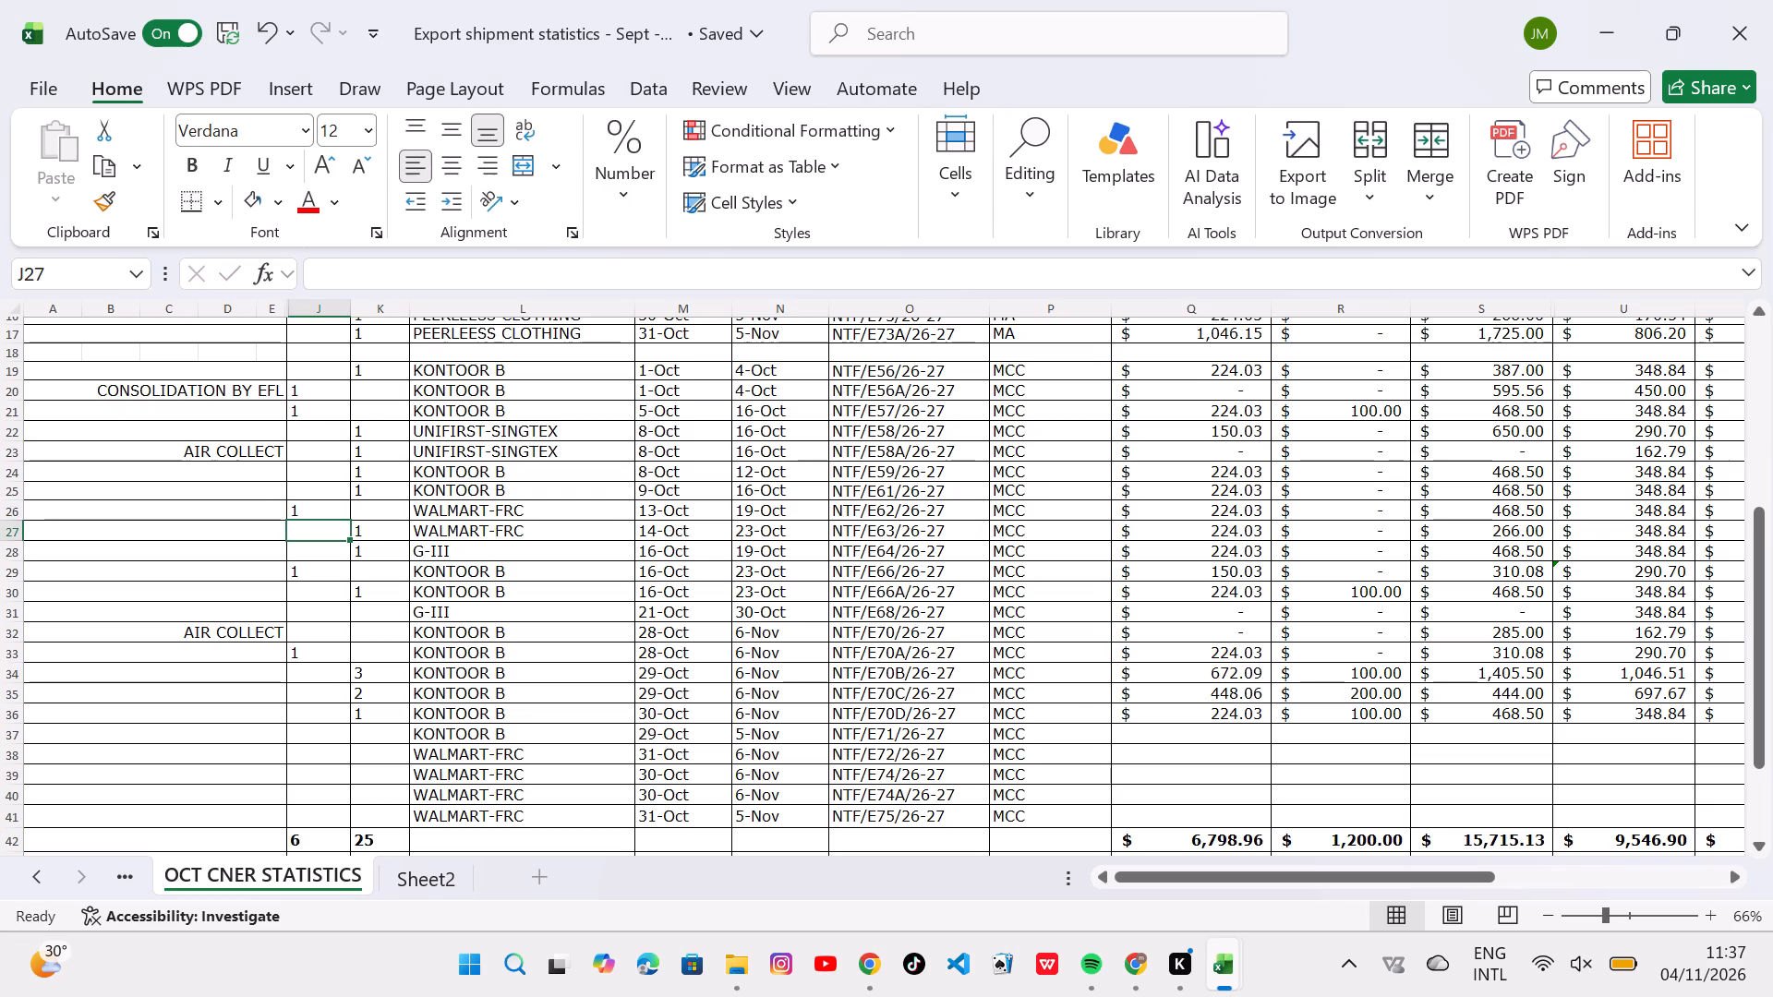
Clear the container quantity in K27 and label the row 27 WALMART-FRC shipment "air" in A27.
key(Right)
key(BackSpace)
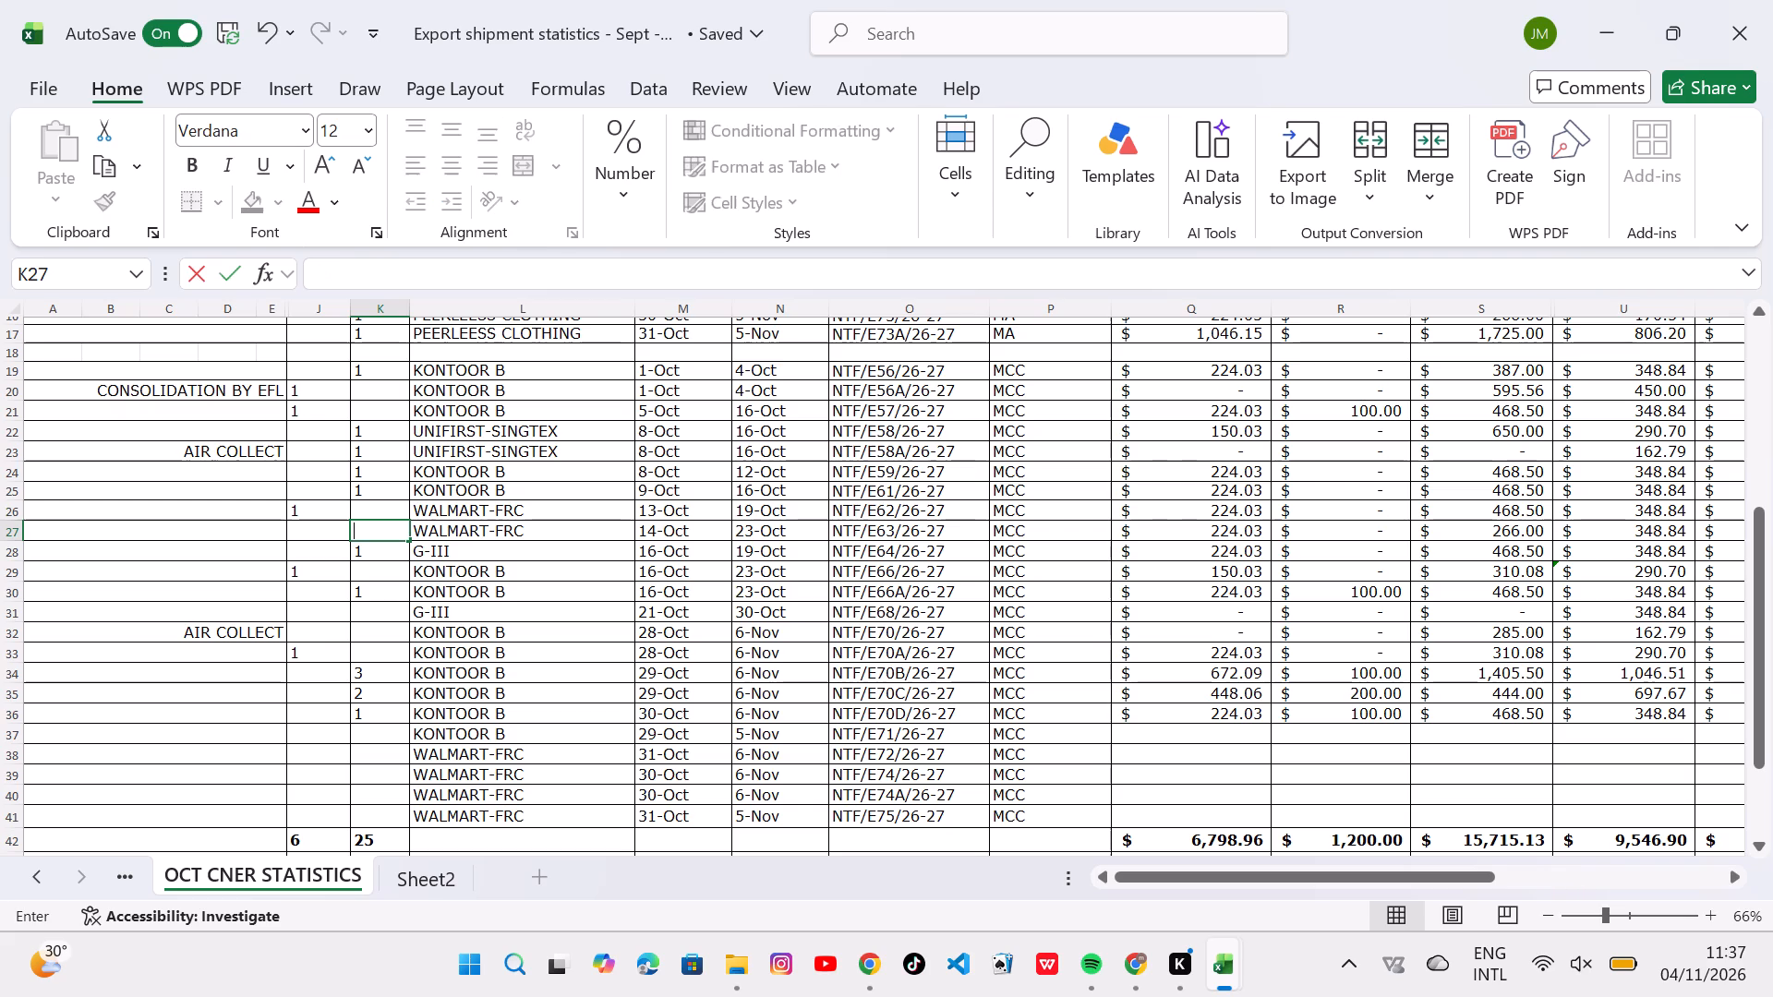
key(Left)
key(Left)
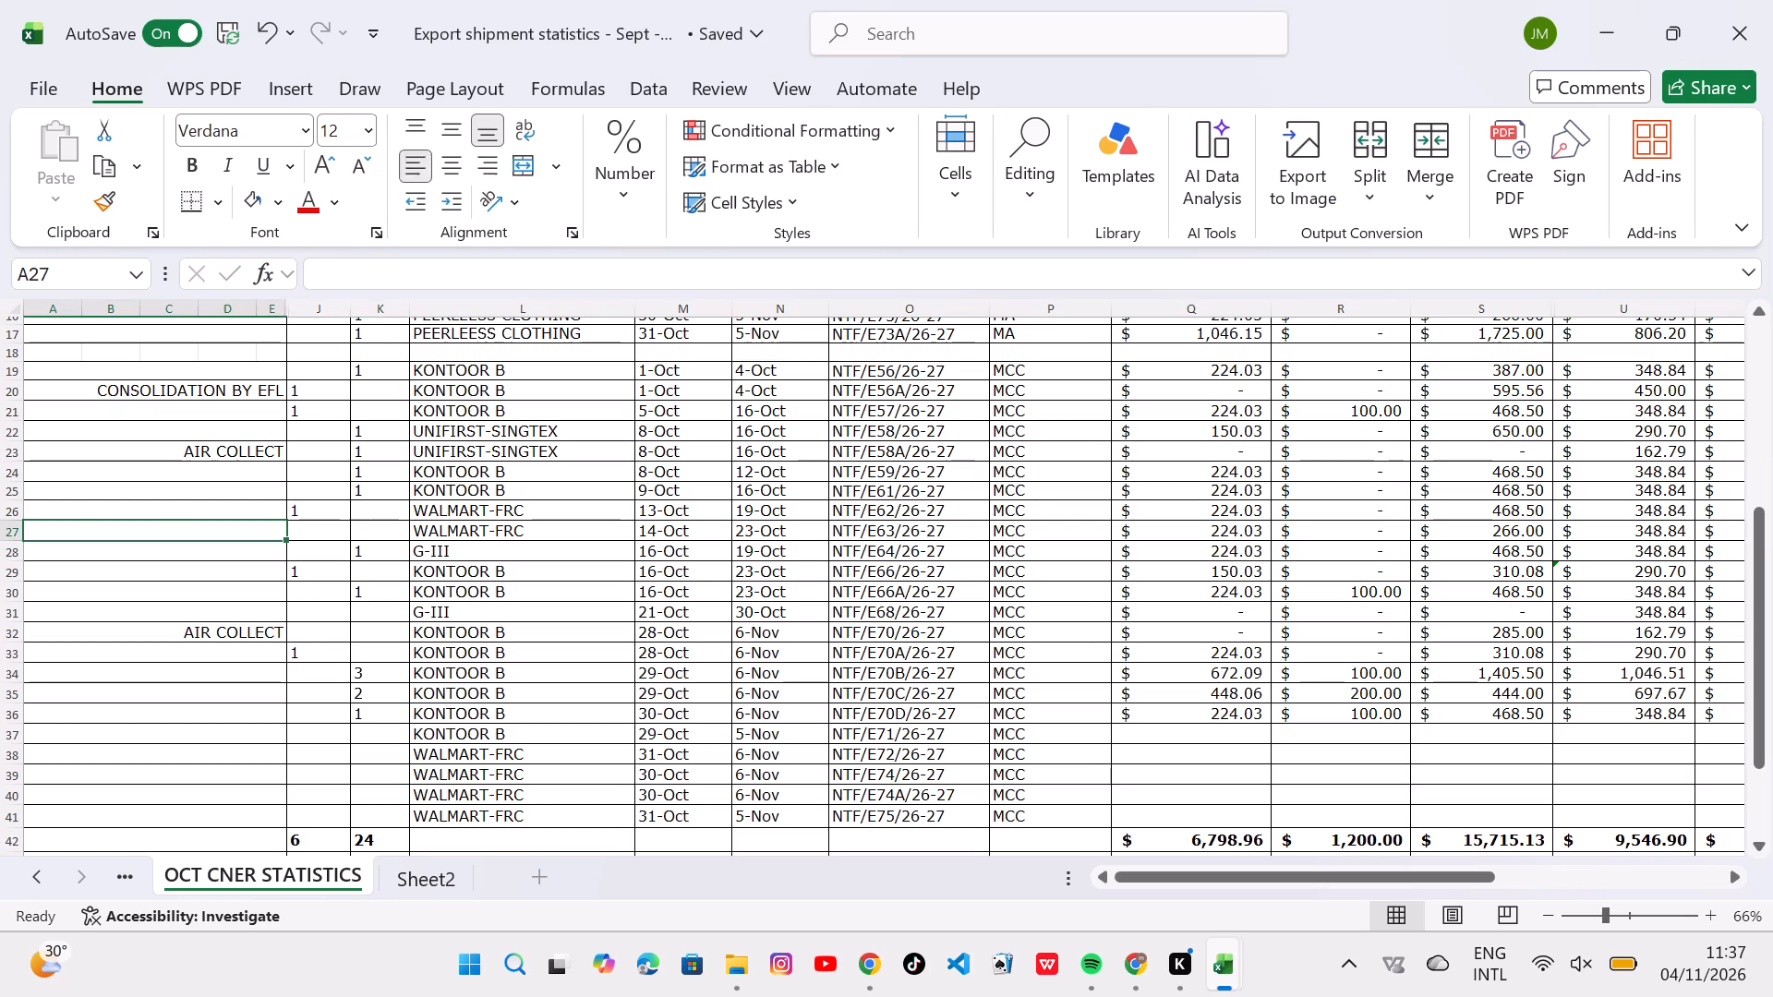
text(aie)
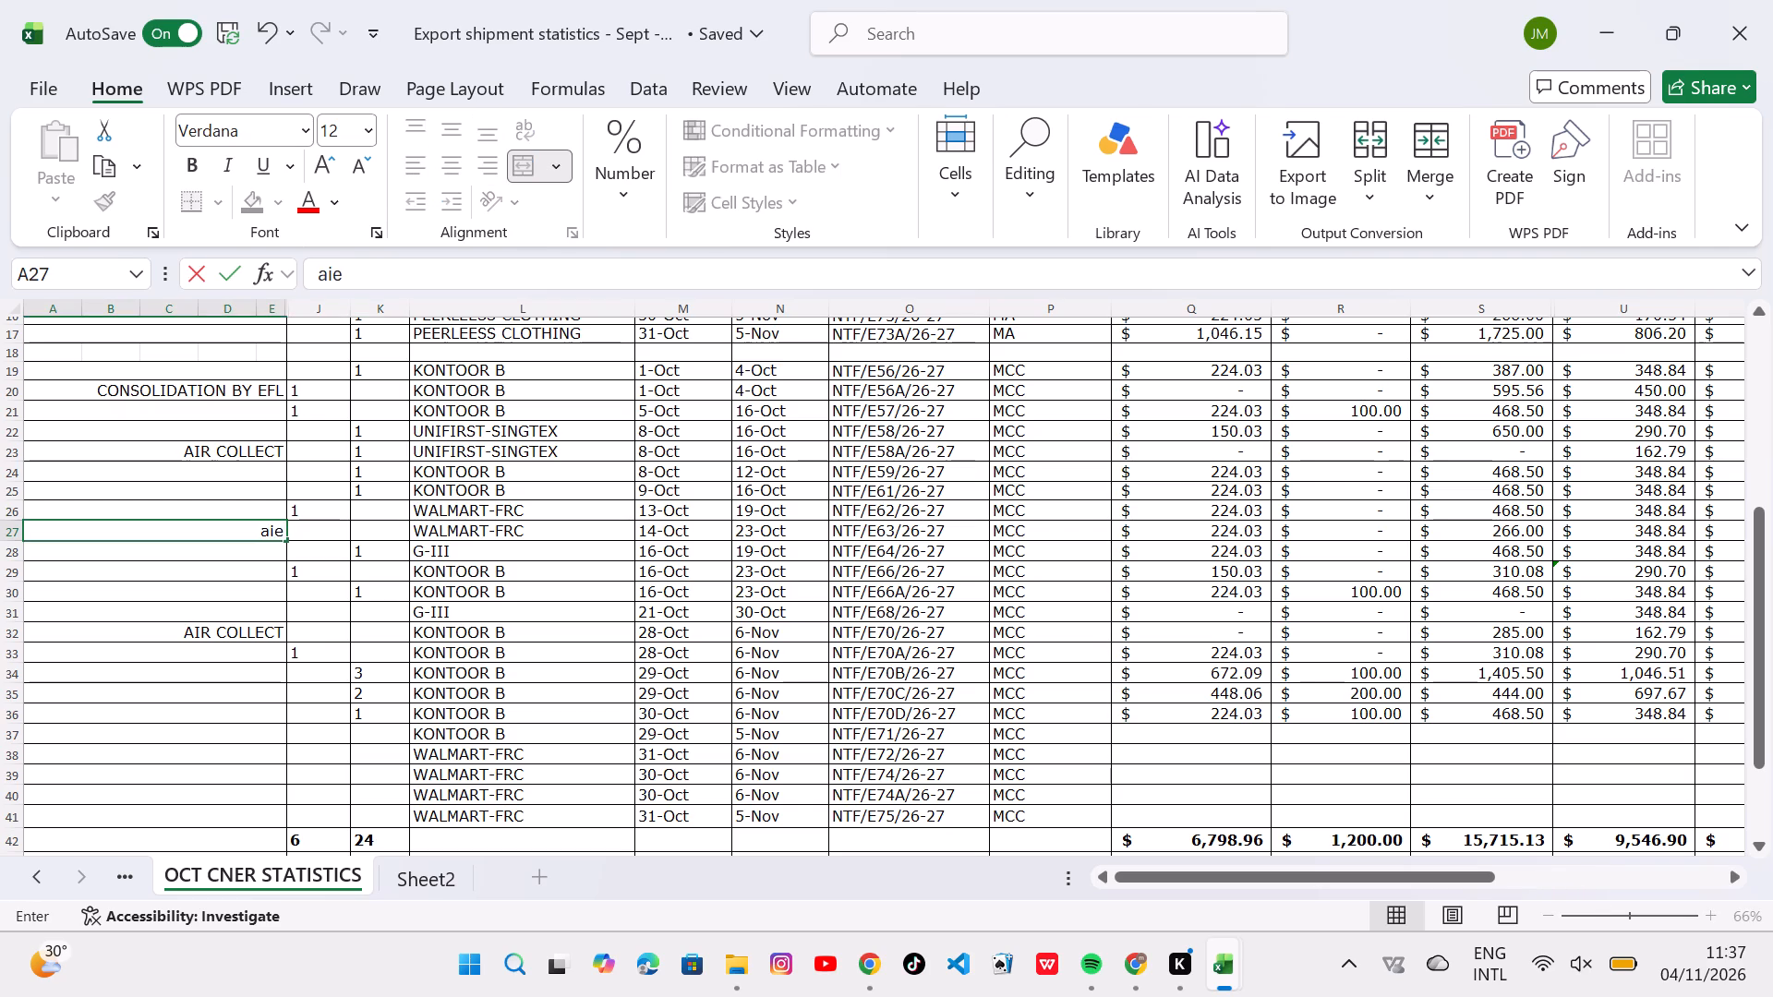
key(BackSpace)
key(r)
key(space)
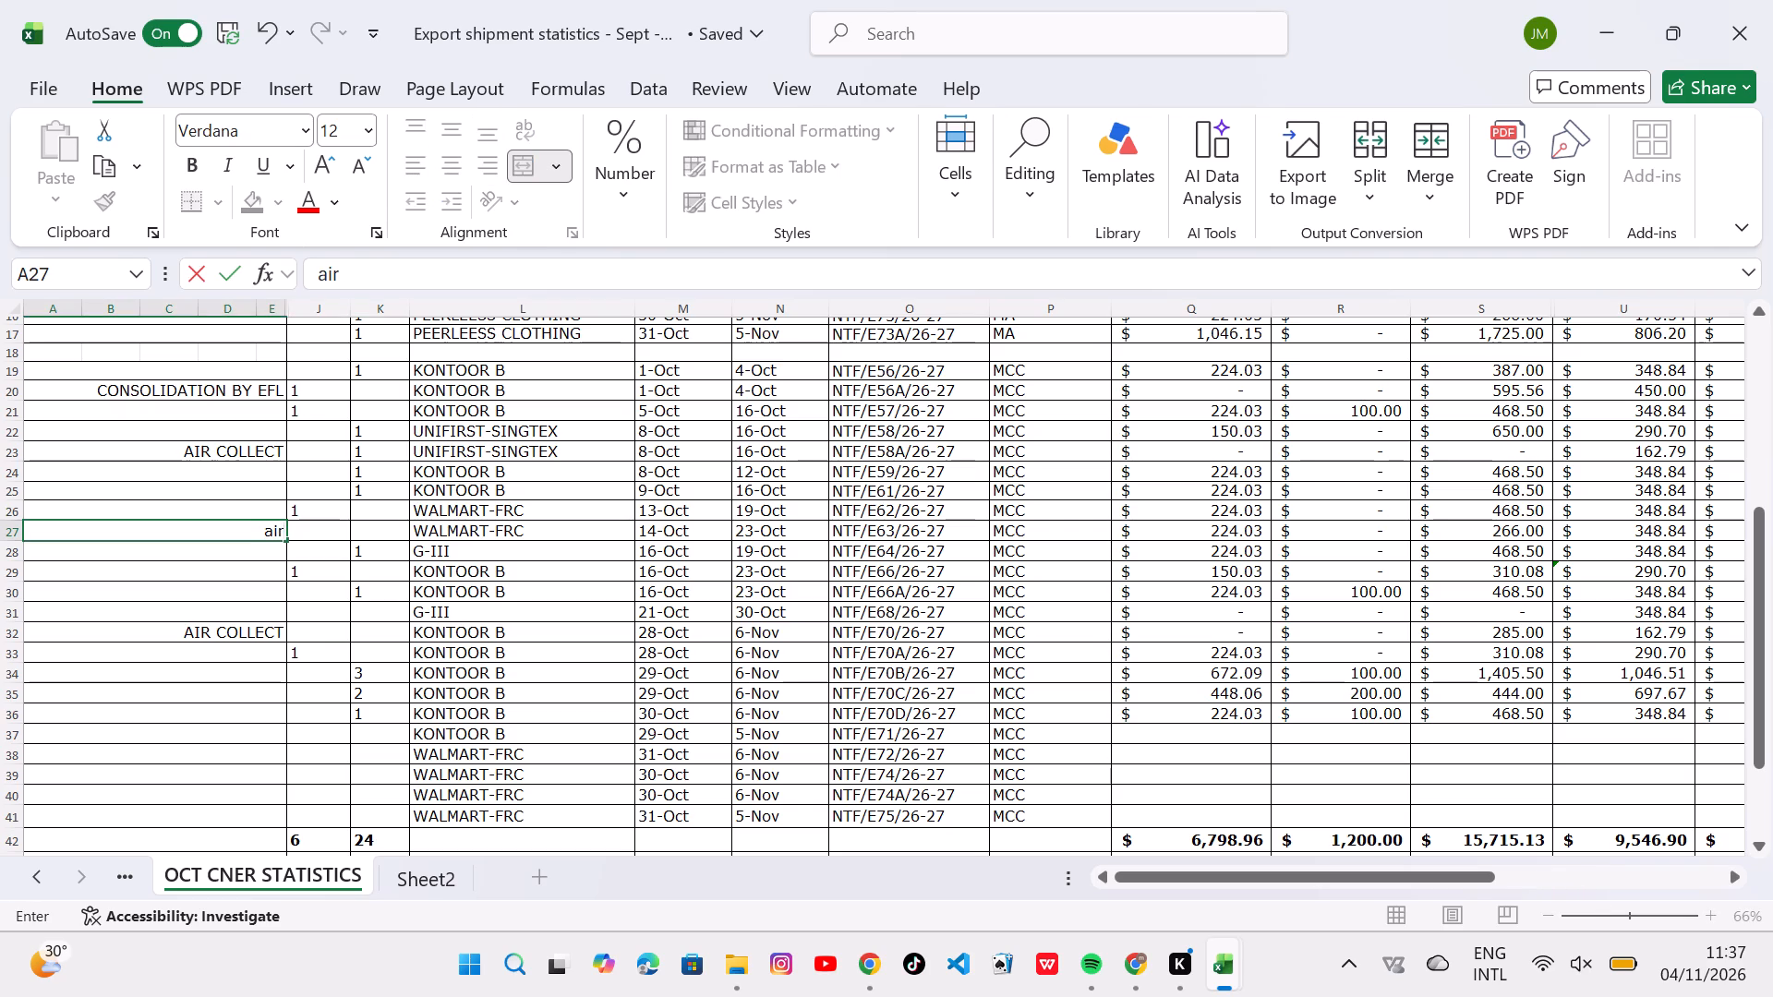
key(Down)
Update the column J container quantities by entering 1 in J28, clearing J29 and entering 1 in J30.
key(Down)
key(Up)
key(Right)
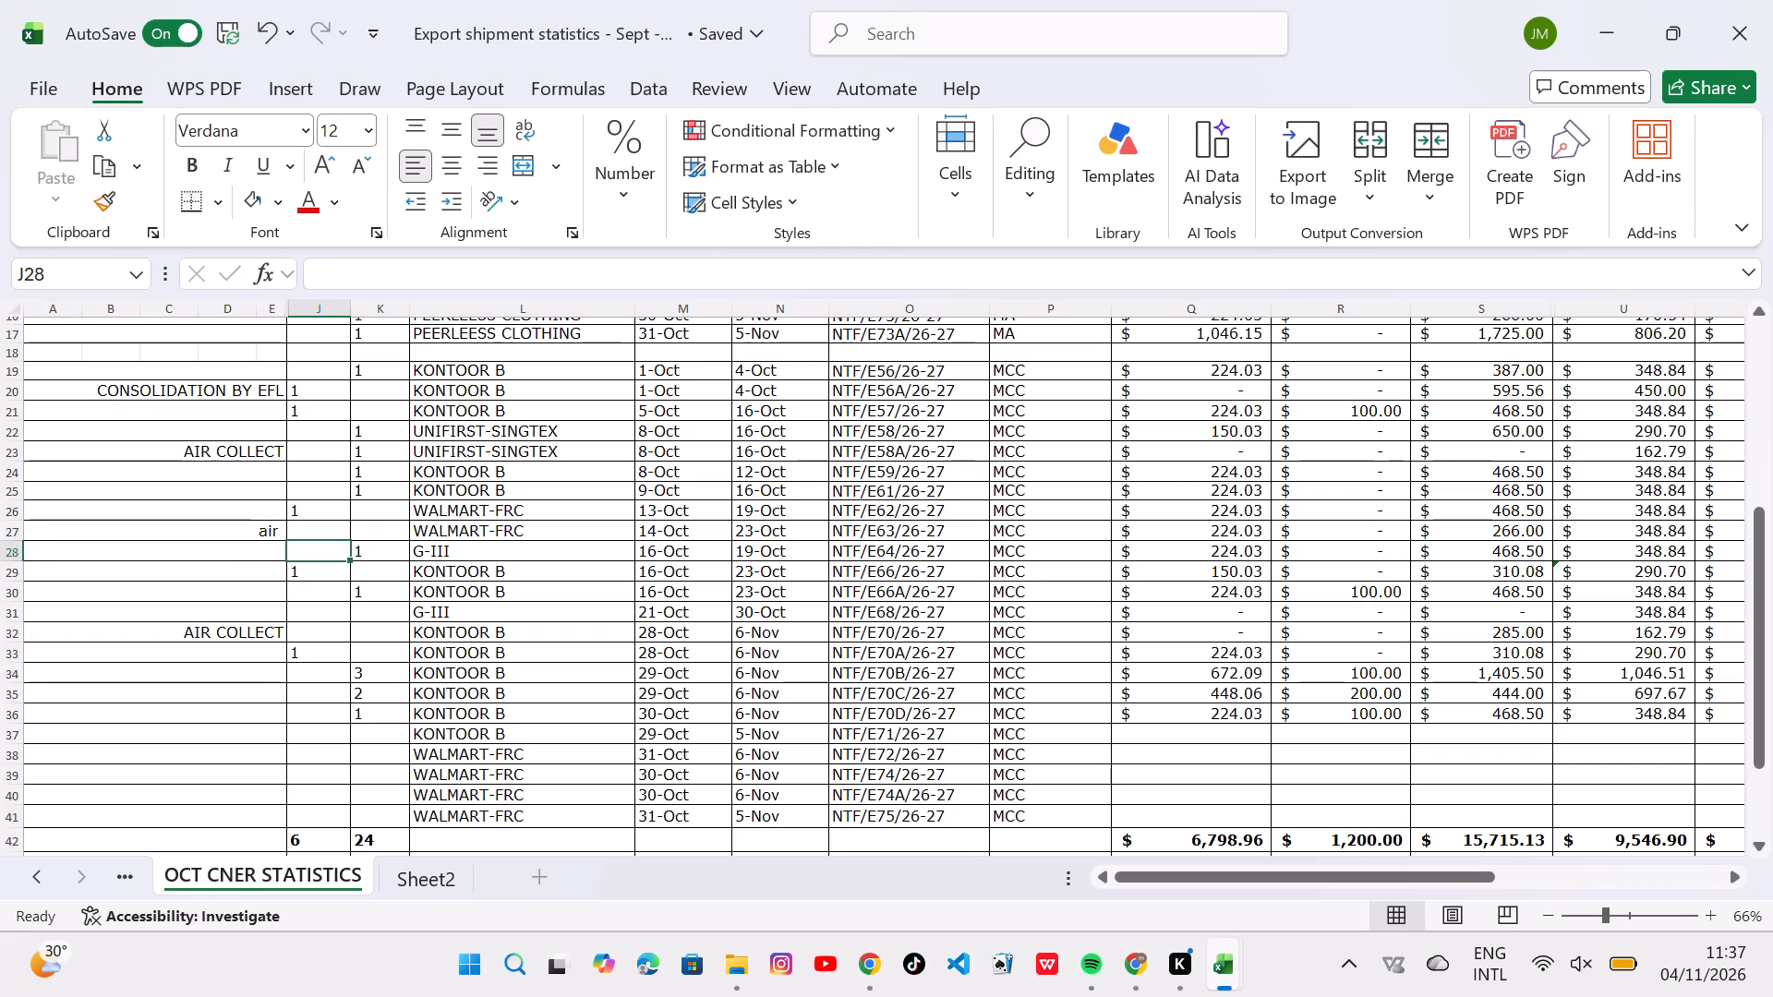
key(1)
key(Right)
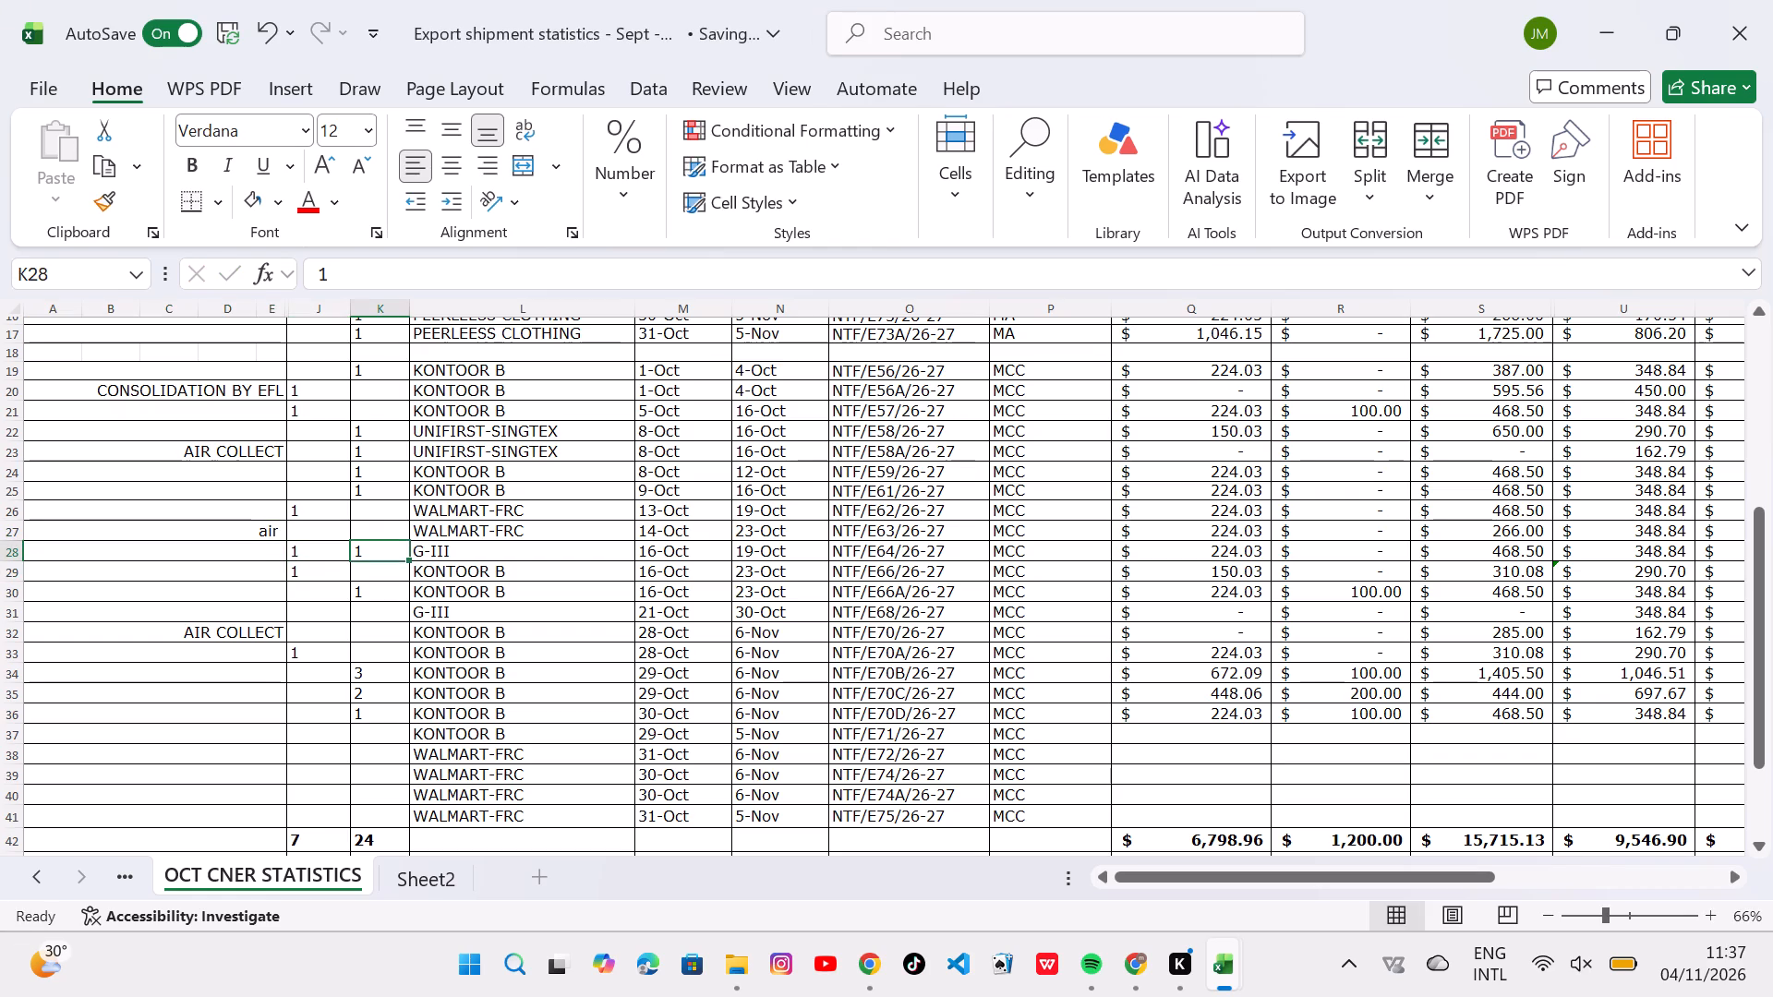
key(Down)
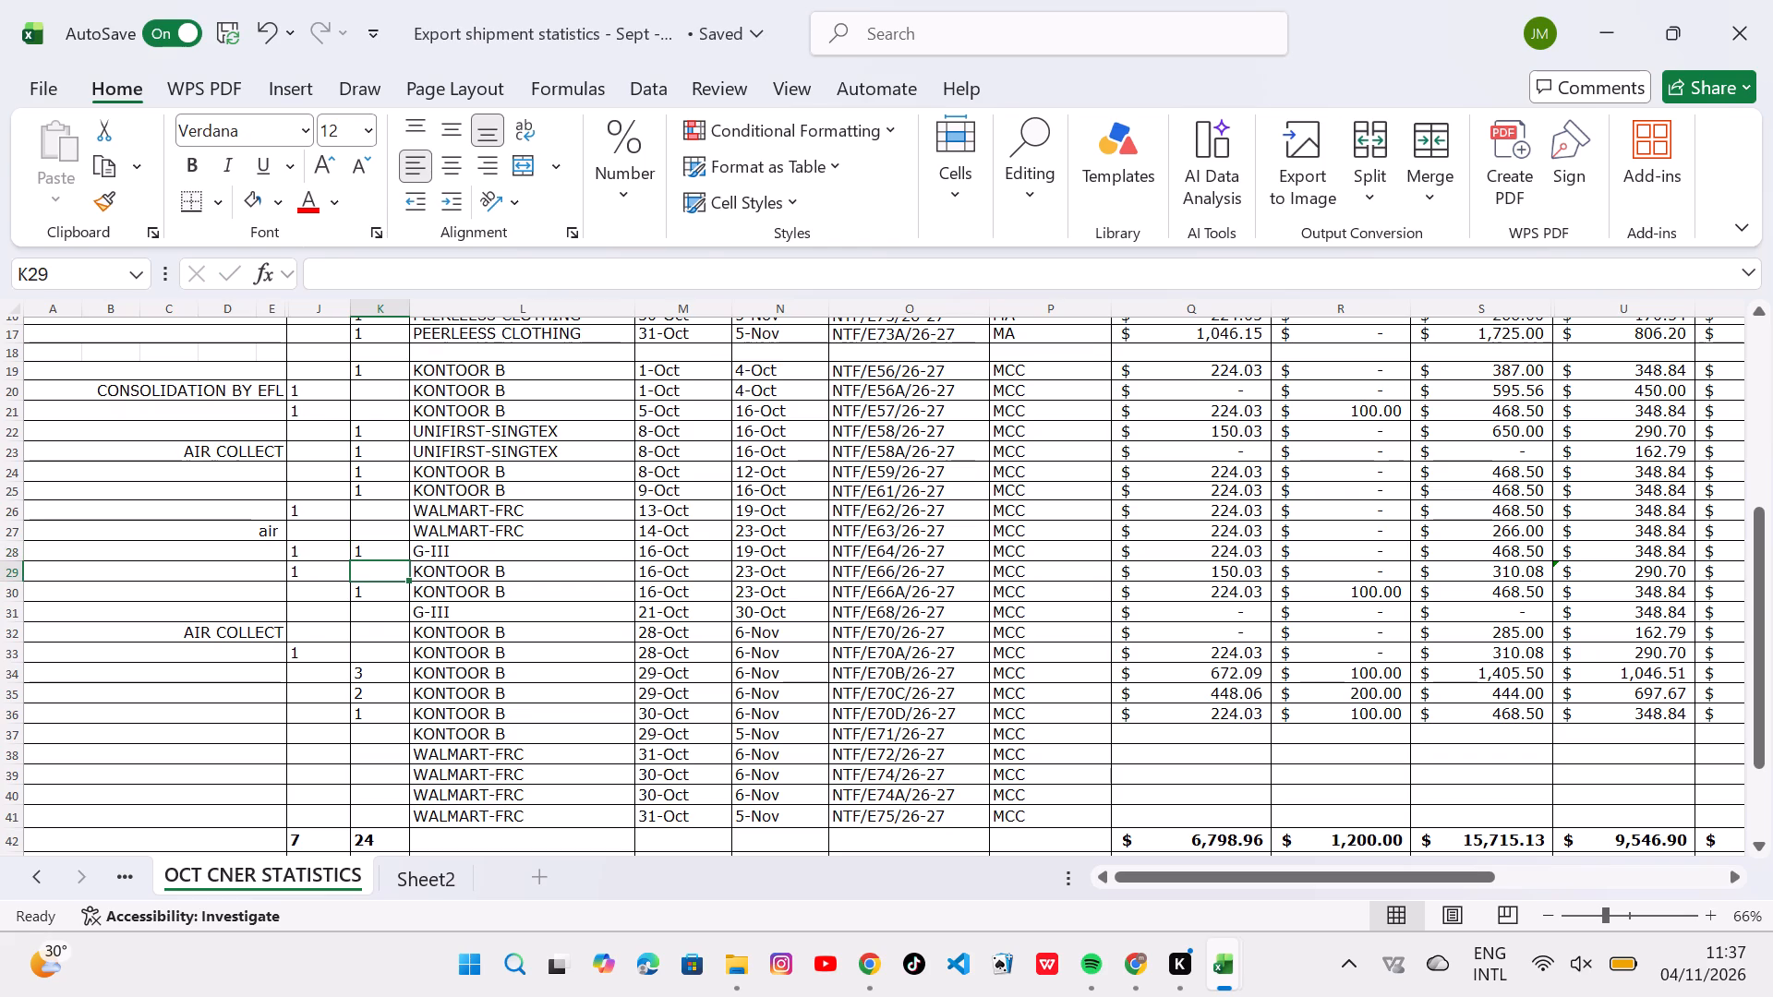
key(Left)
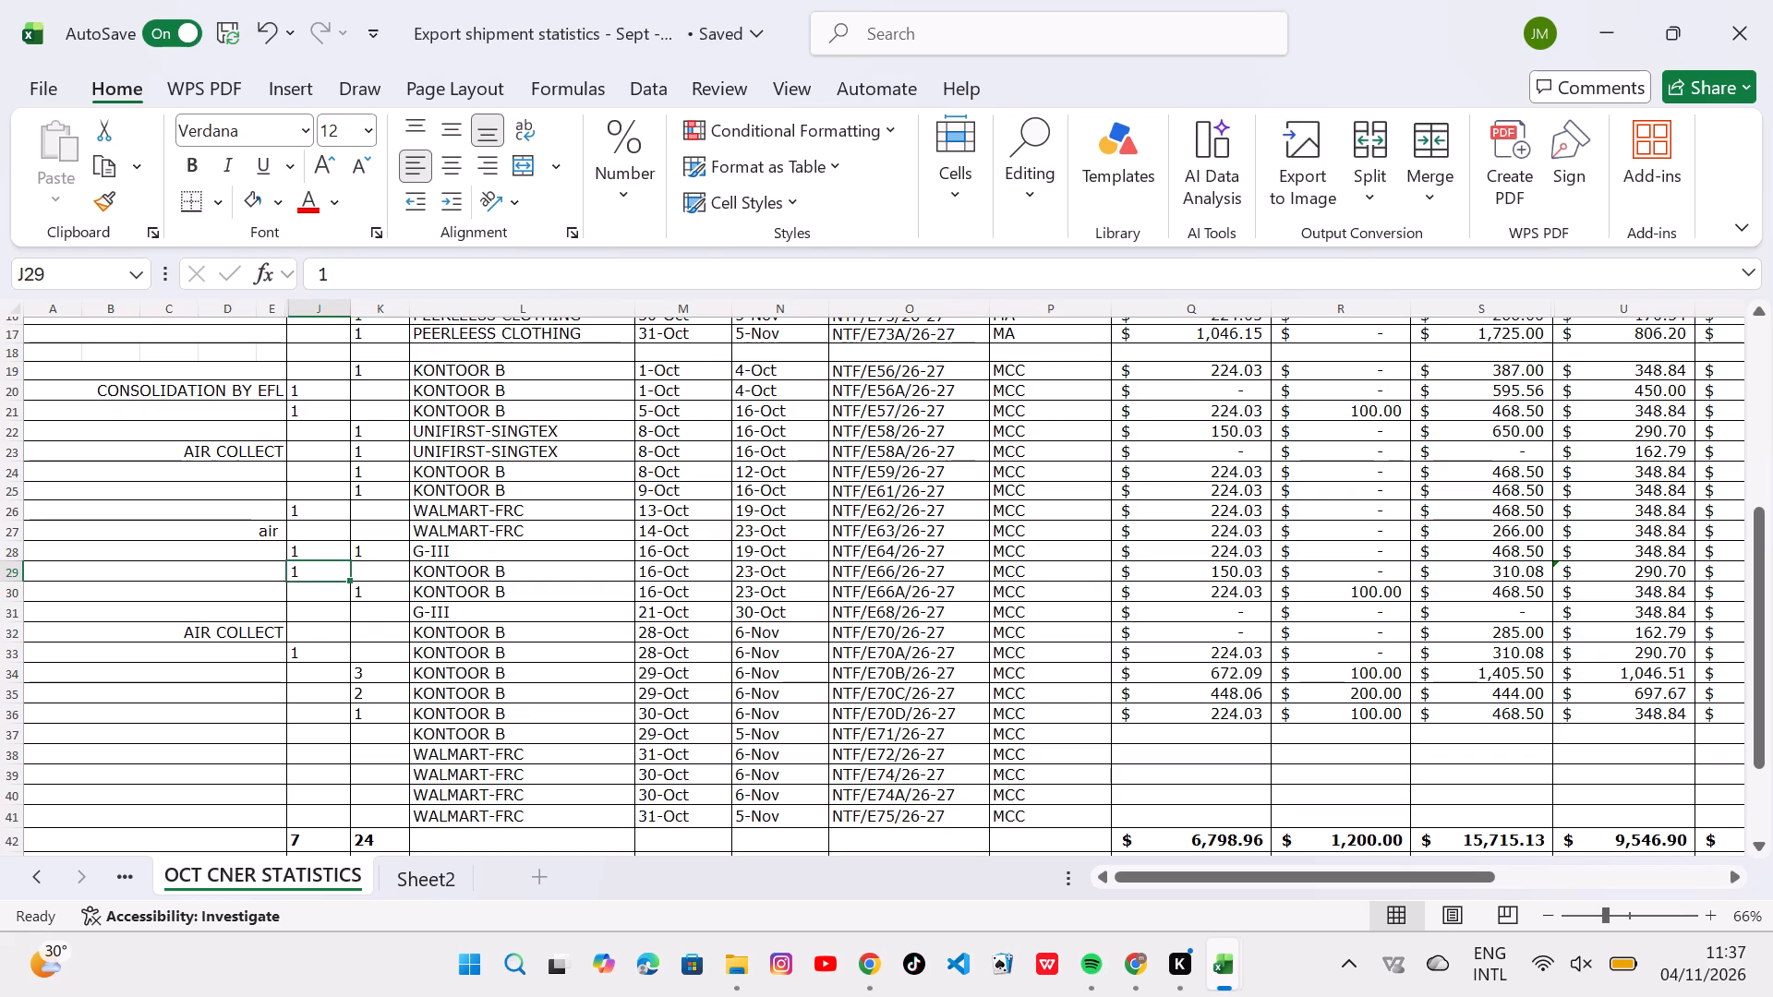
key(BackSpace)
key(Right)
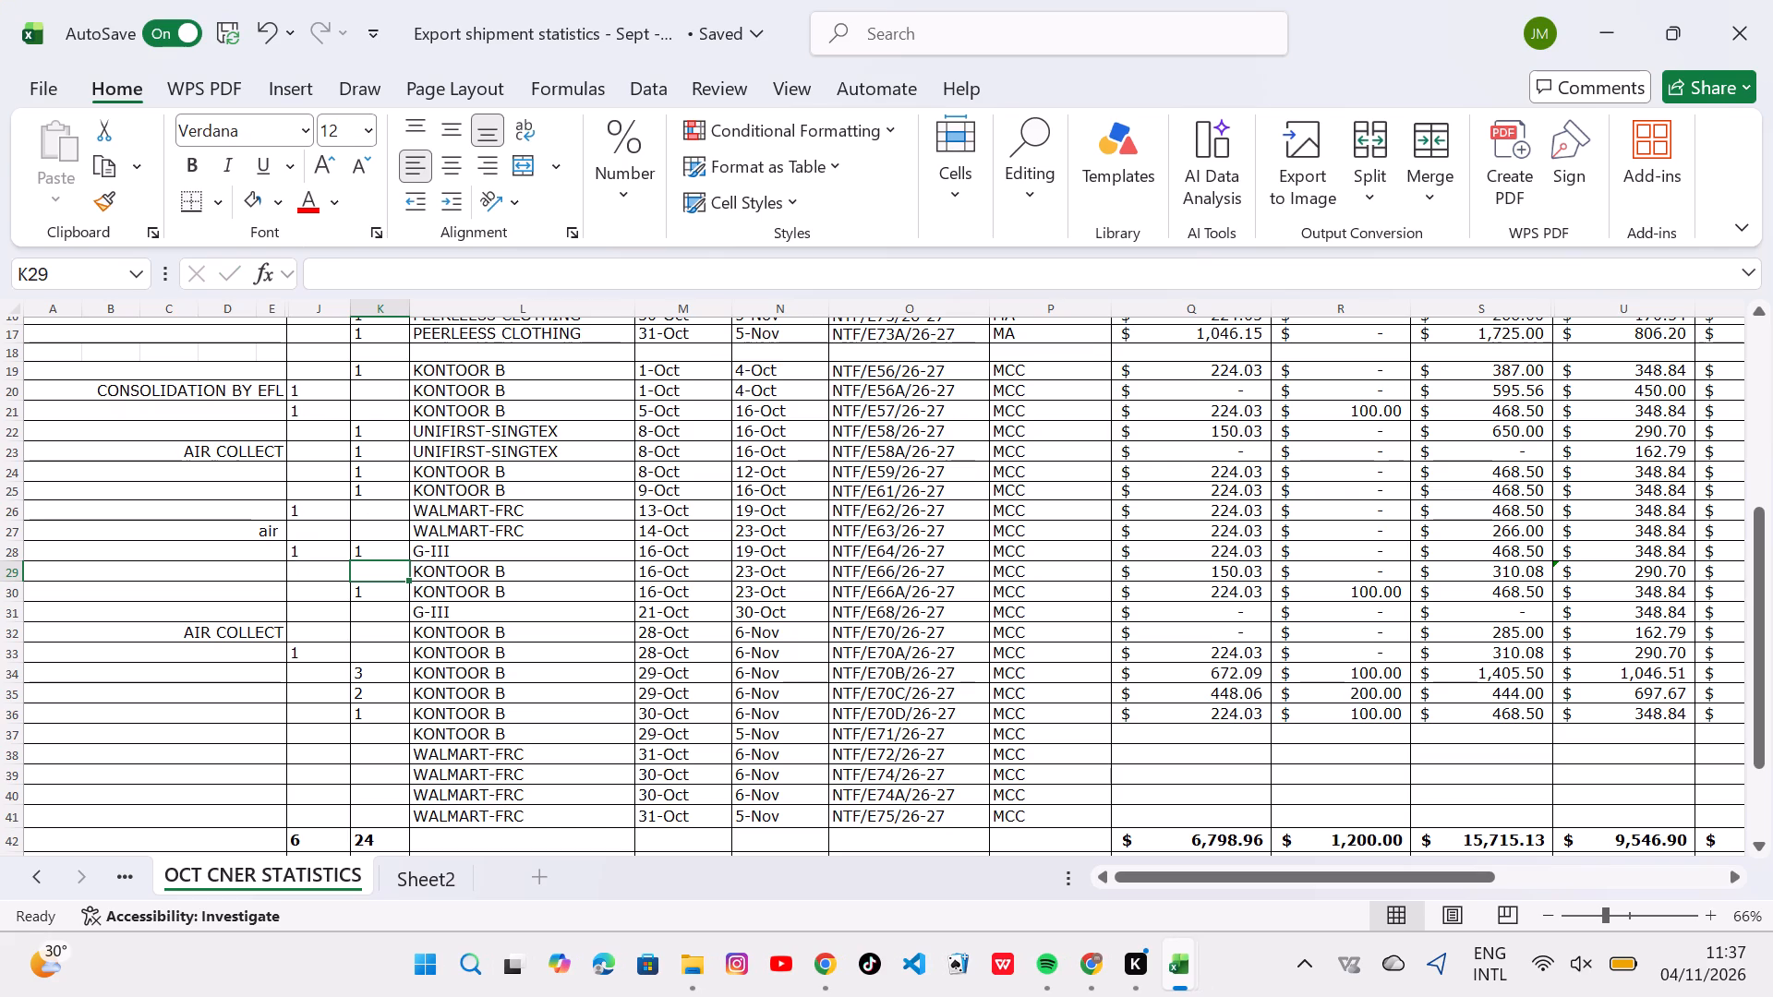
key(Left)
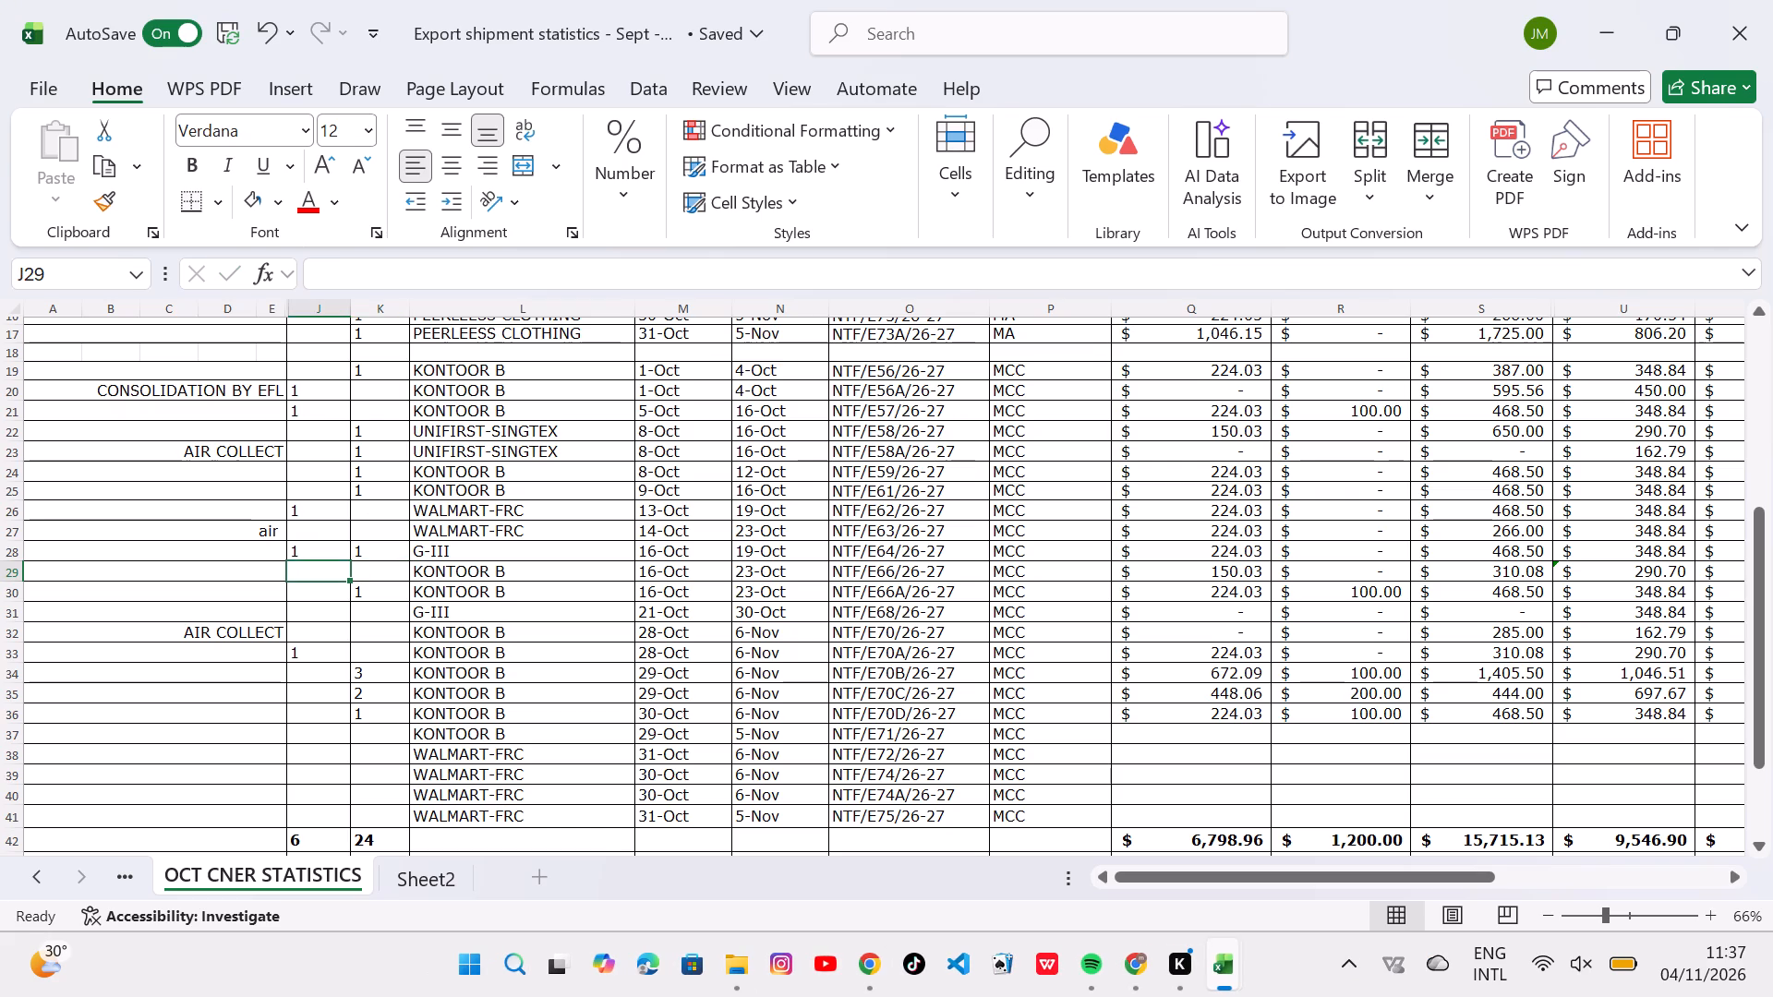
key(Down)
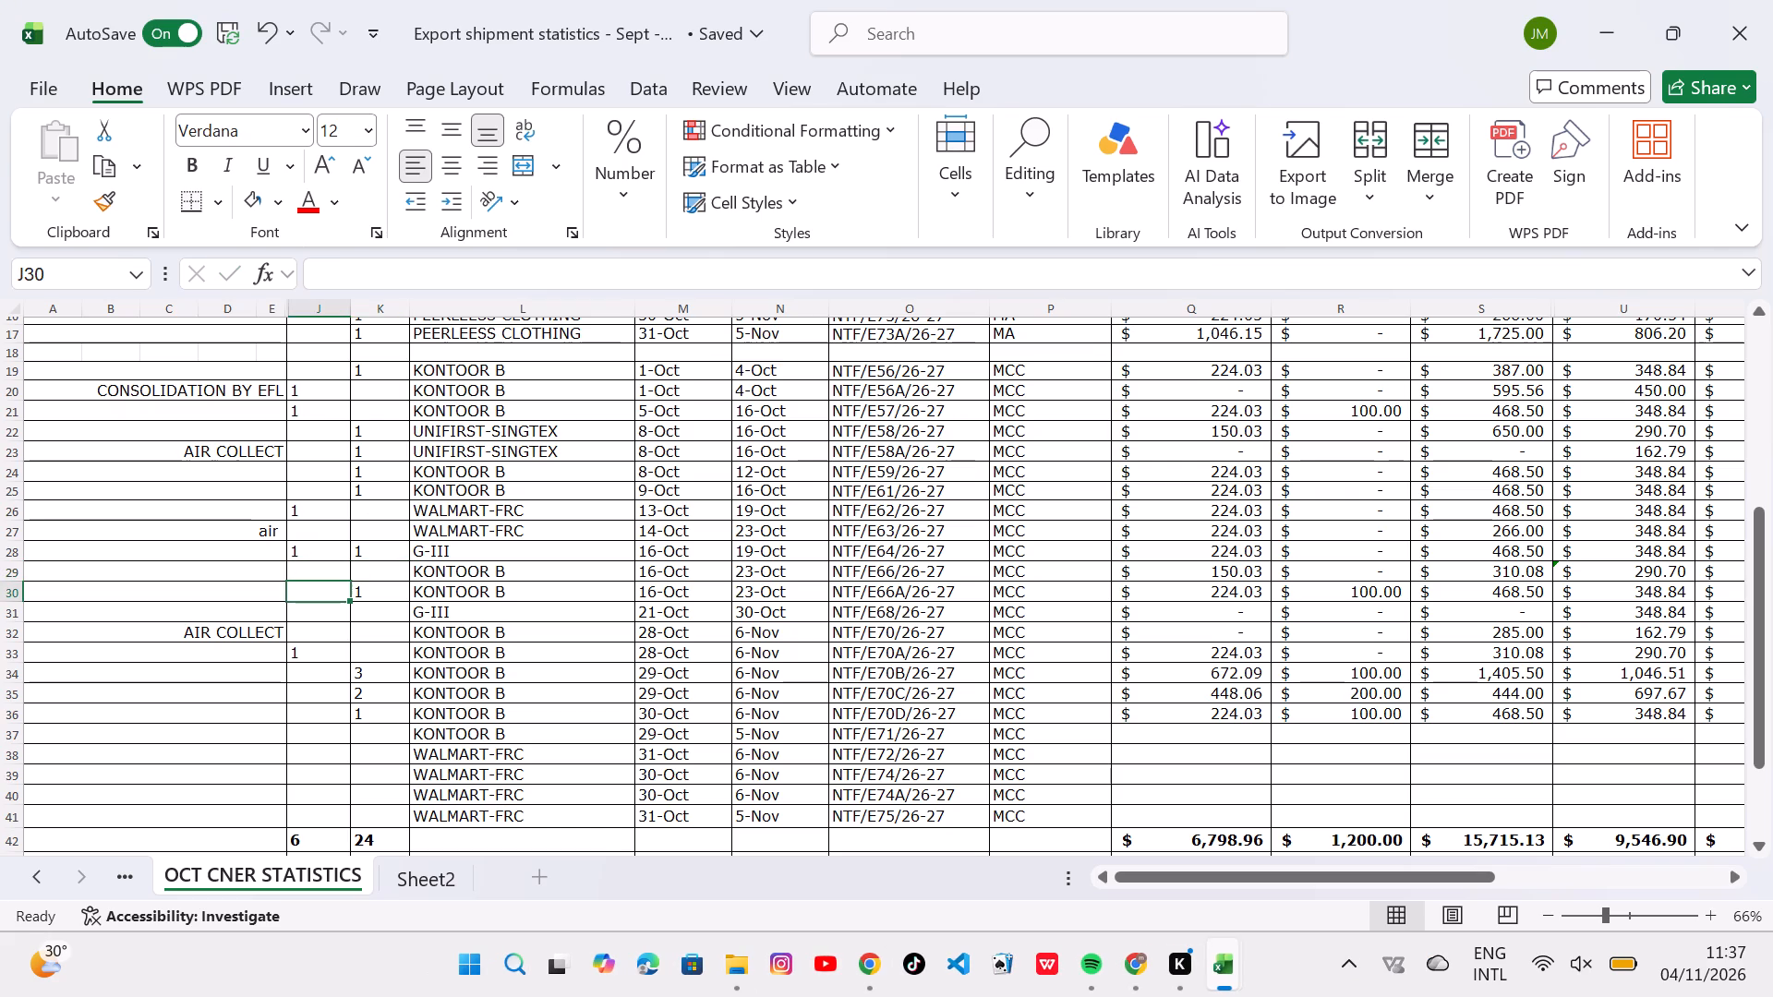
key(1)
key(Down)
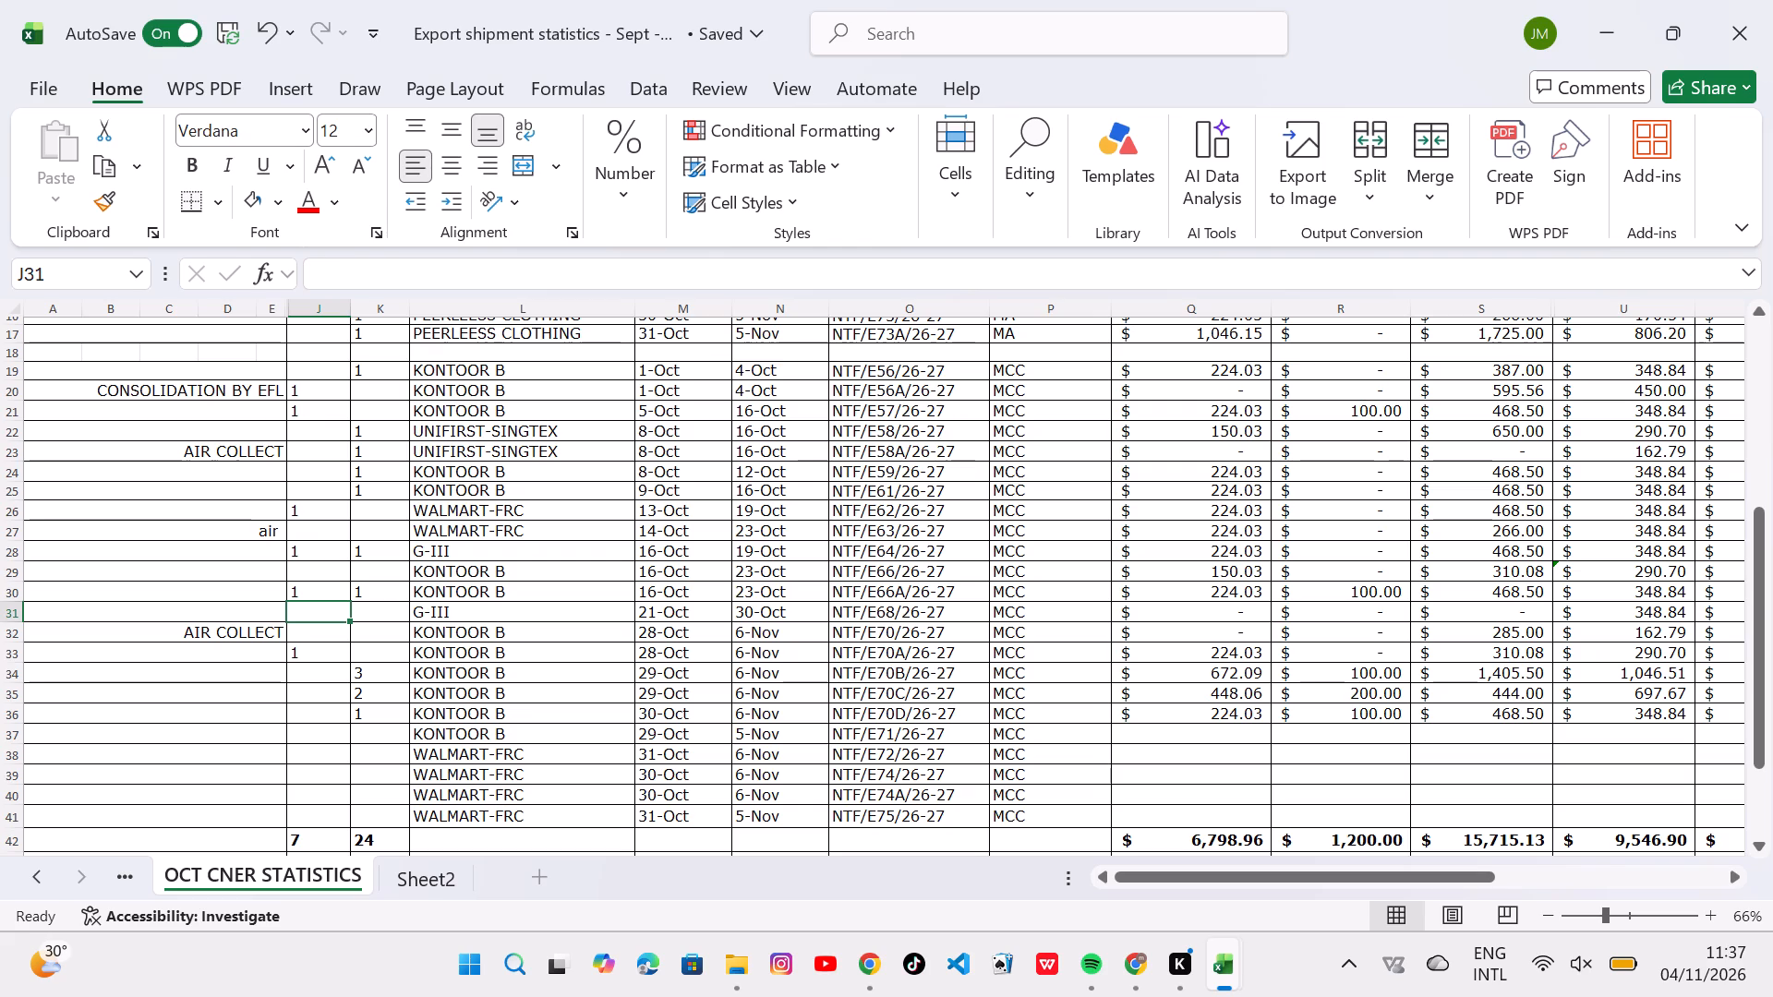
key(Down)
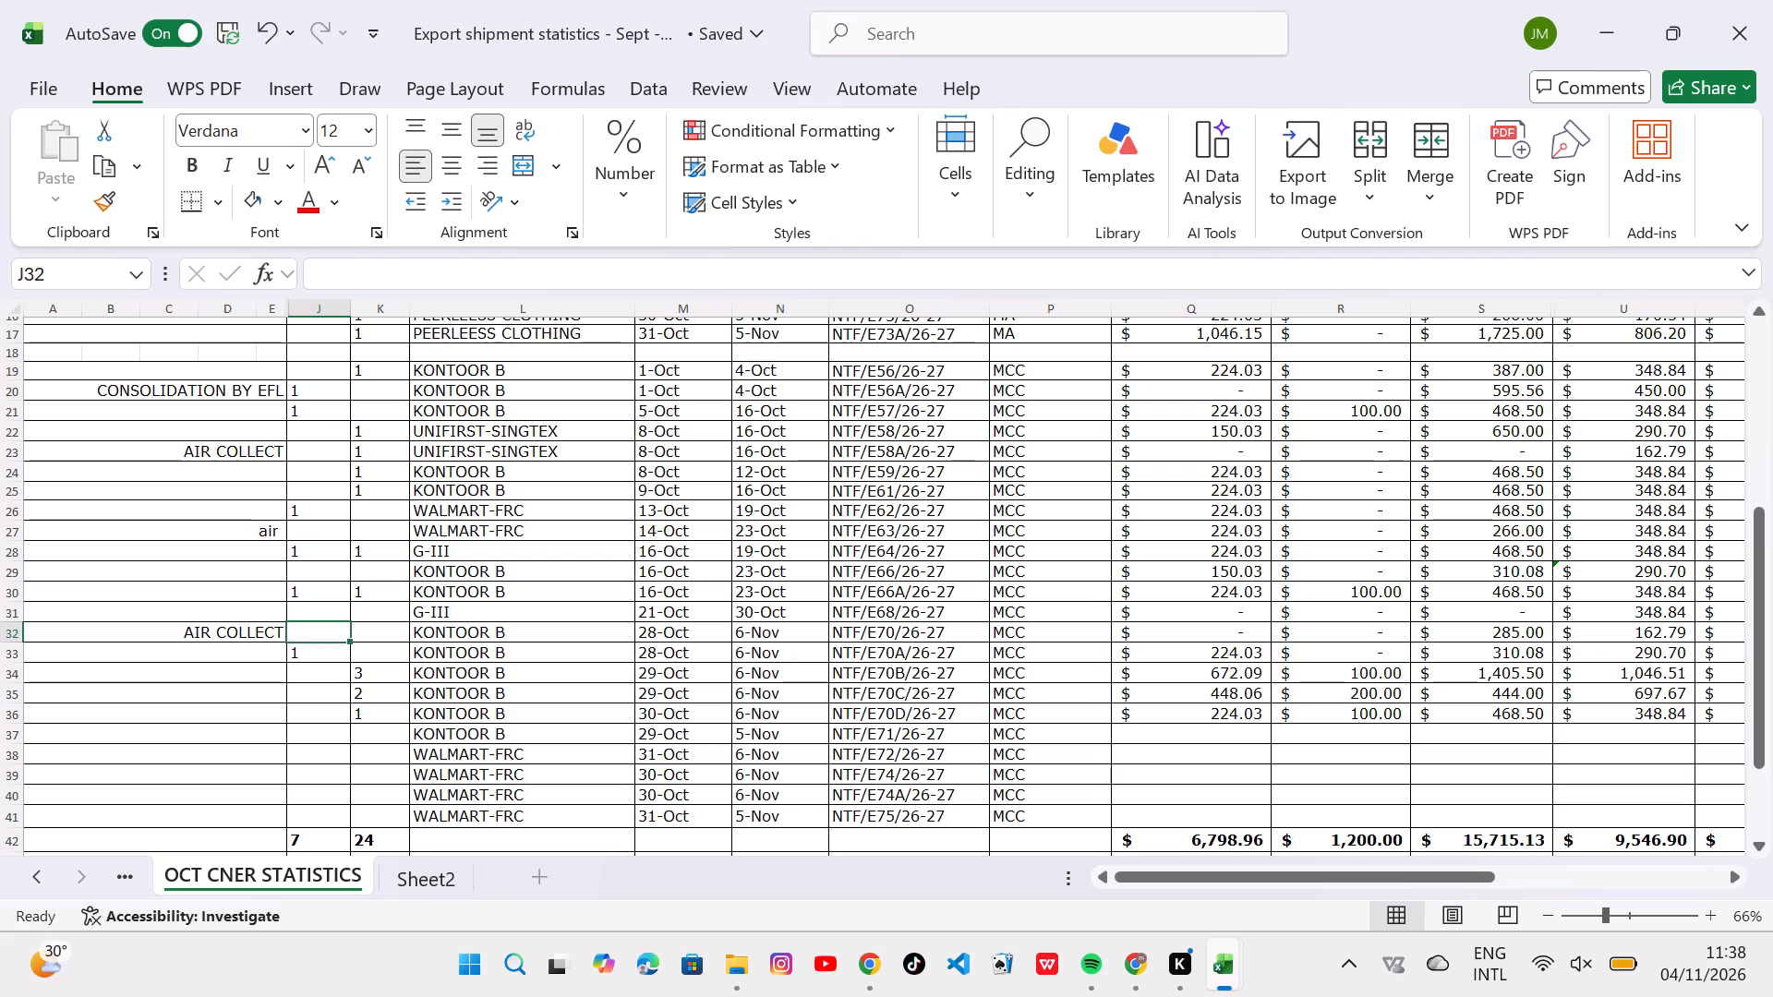
key(BackSpace)
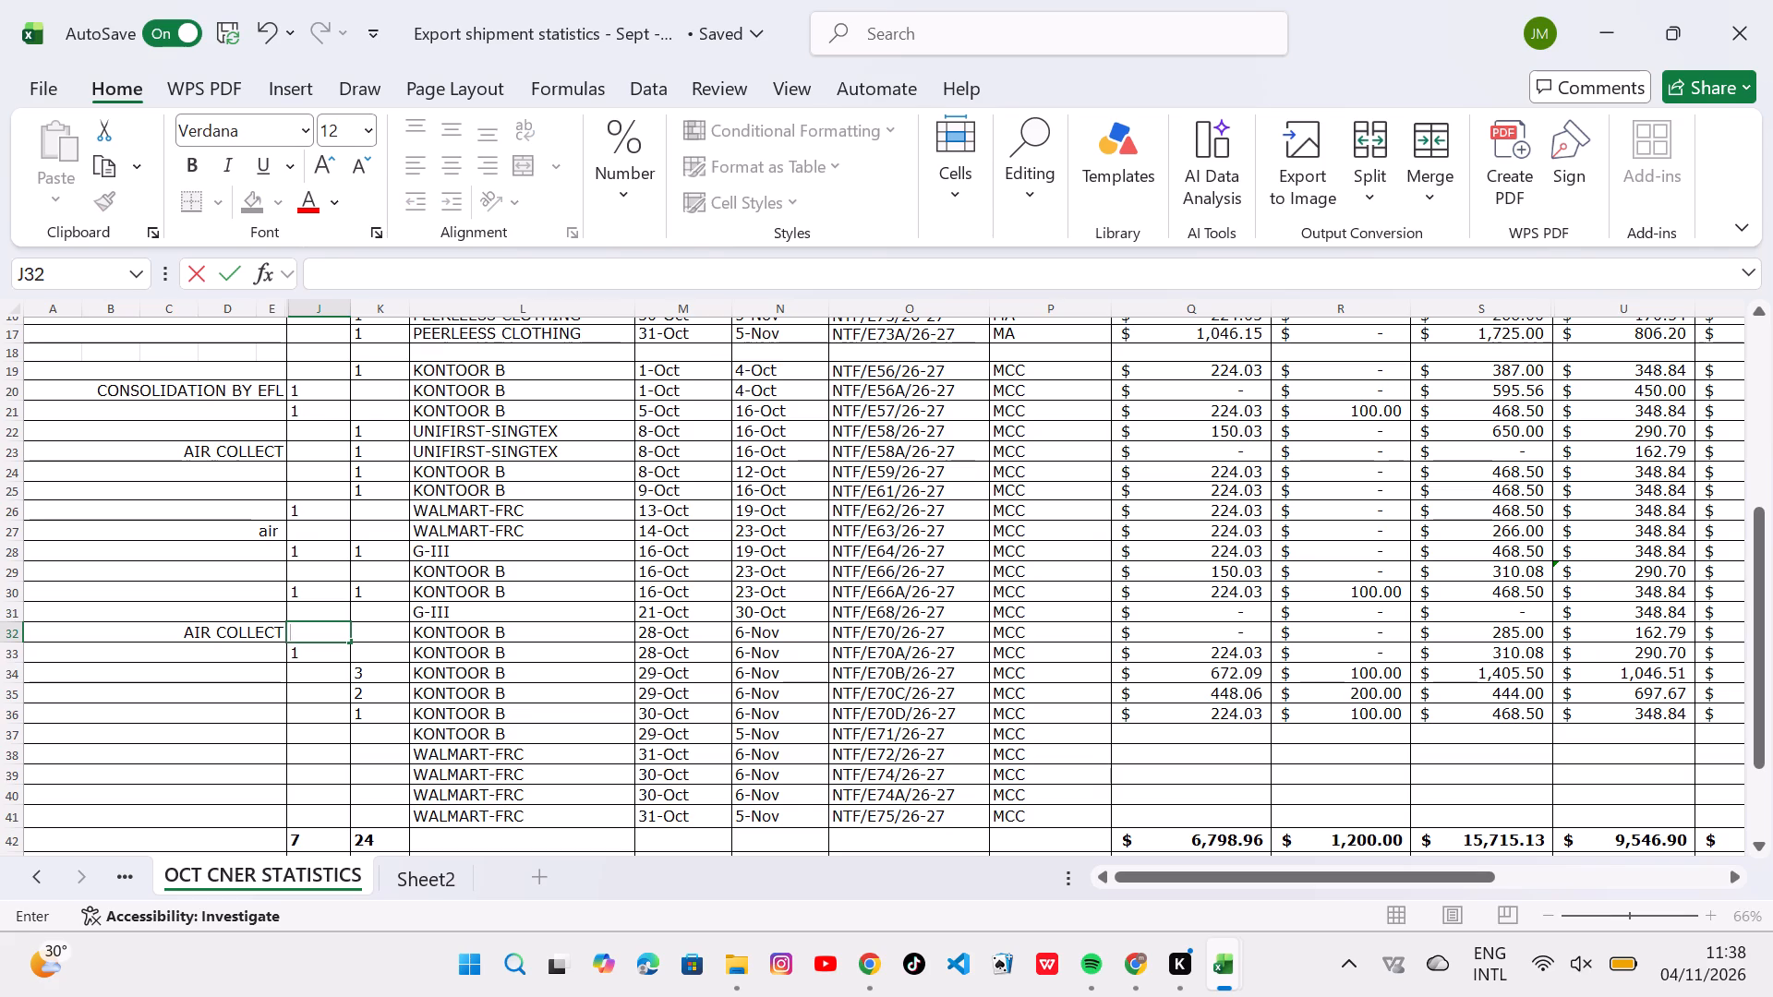
Fill the container quantity 1 from K19 down through K41 on the OCT CNER STATISTICS sheet.
click(371, 370)
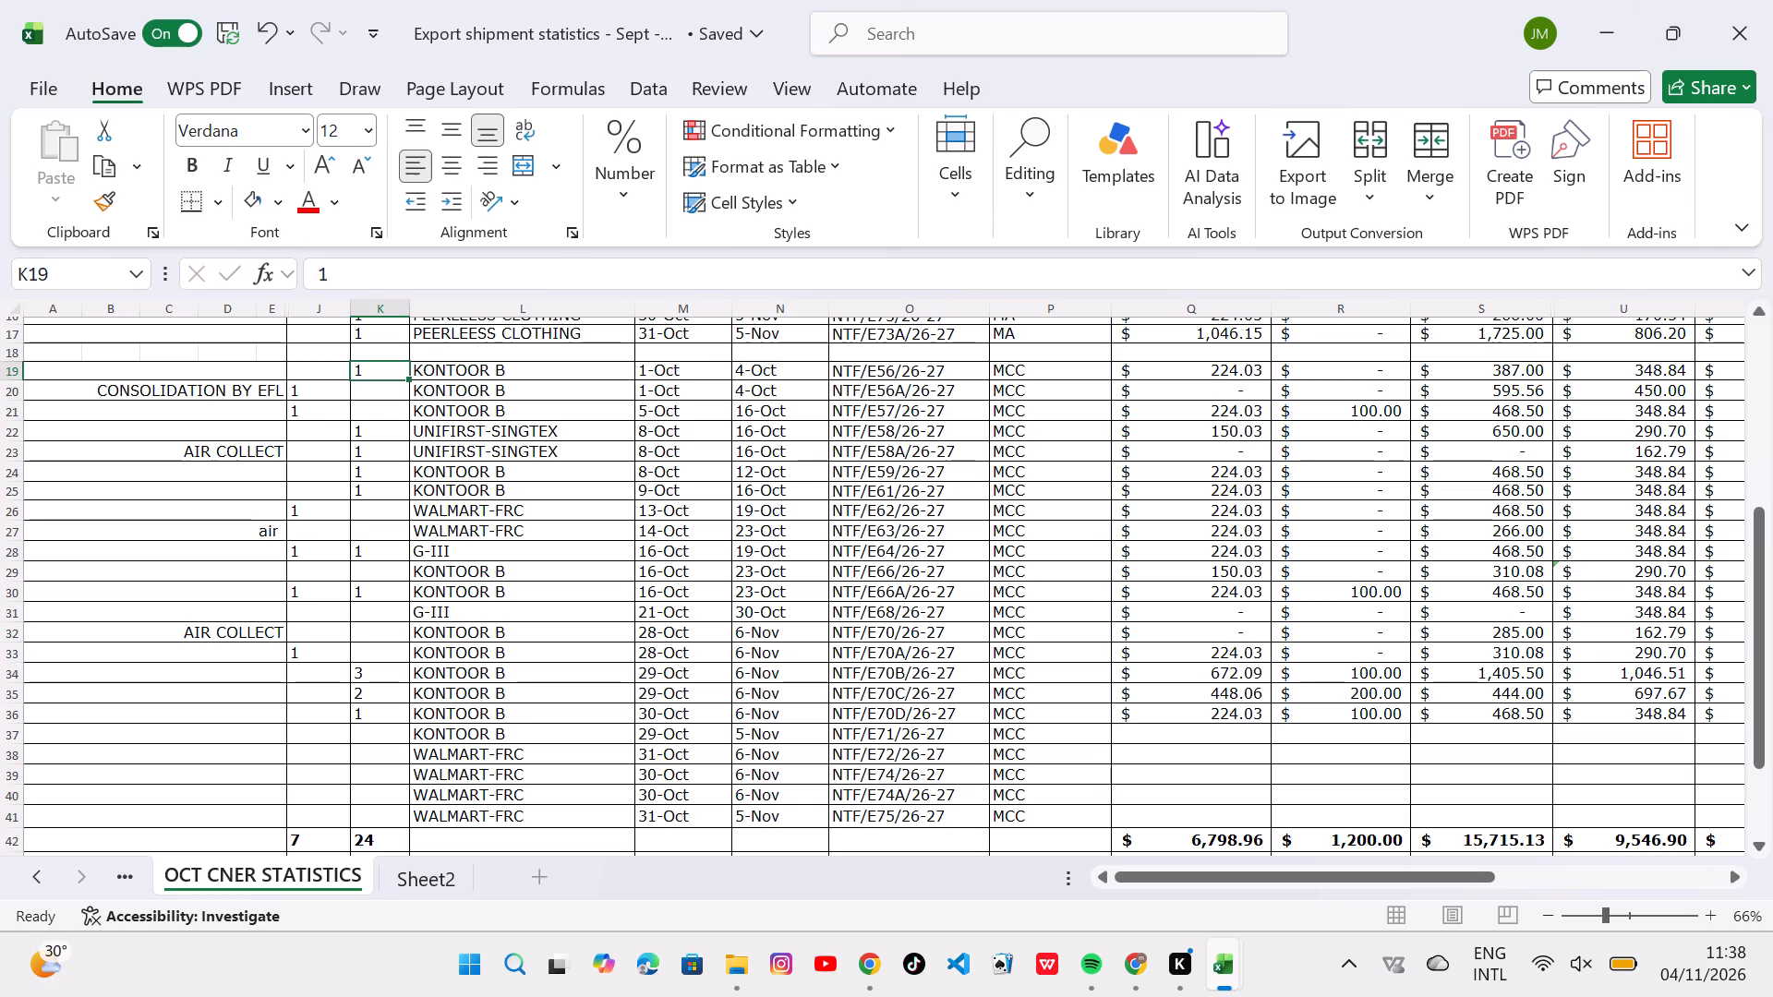
drag(405, 378, 405, 381)
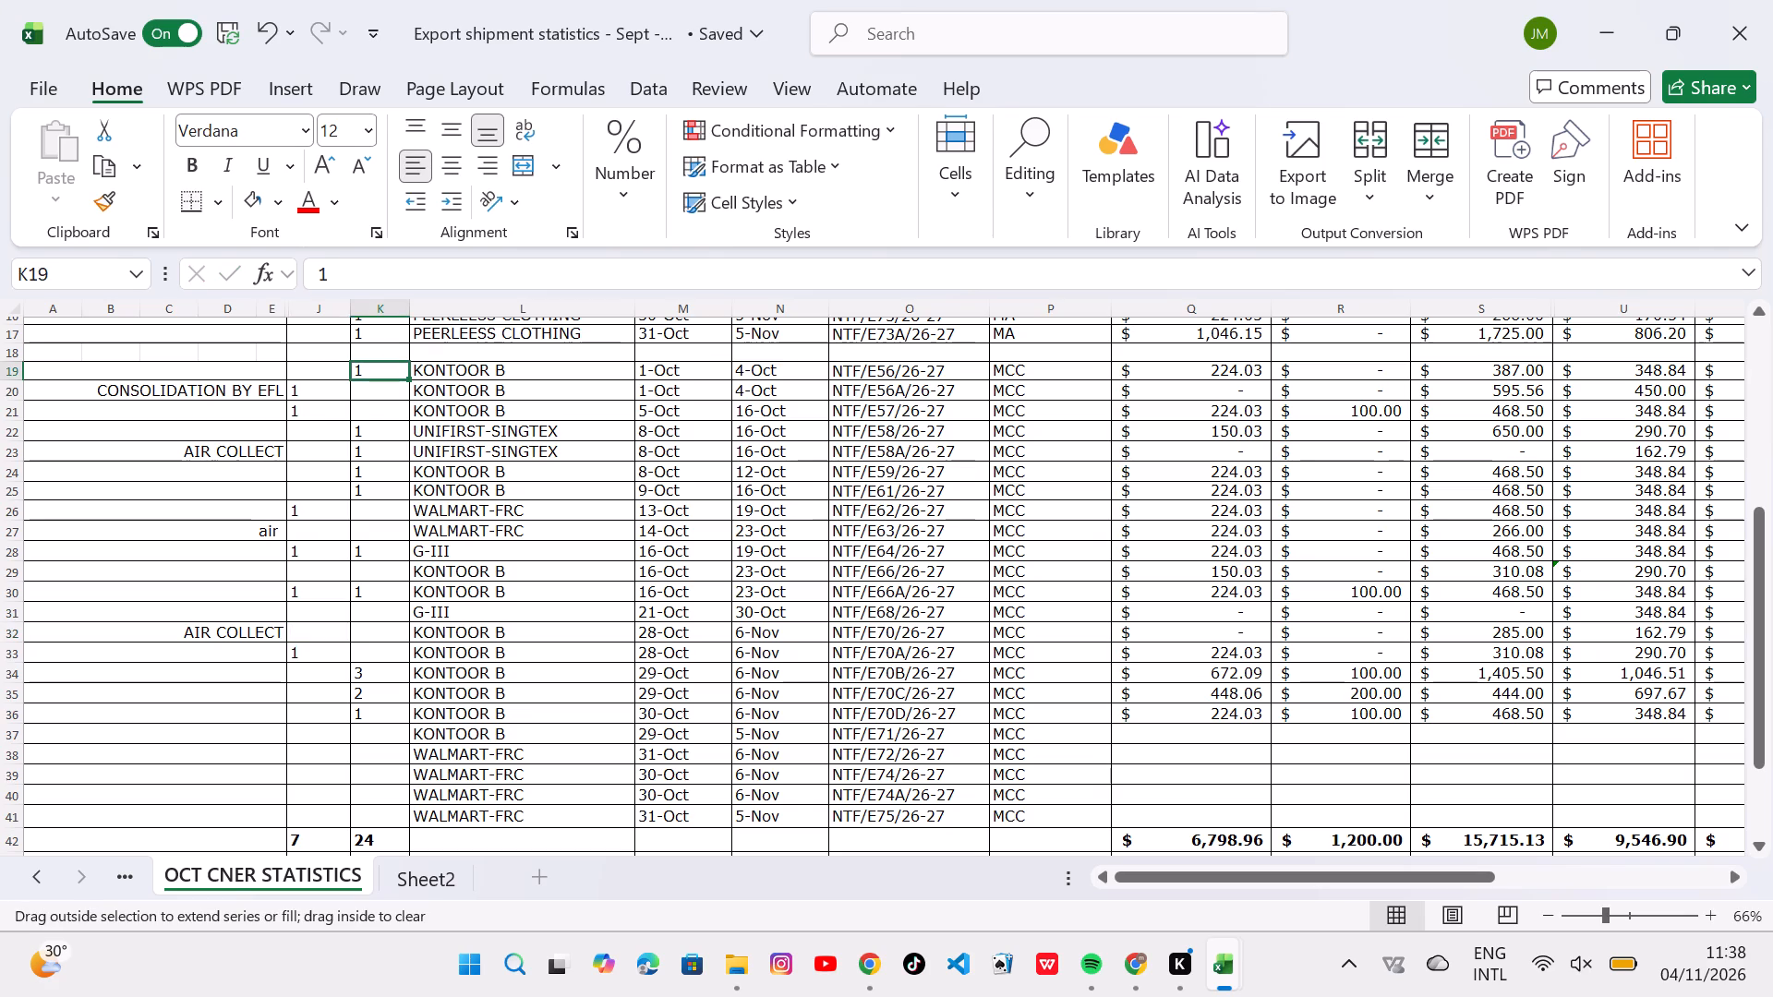
drag(405, 381, 384, 823)
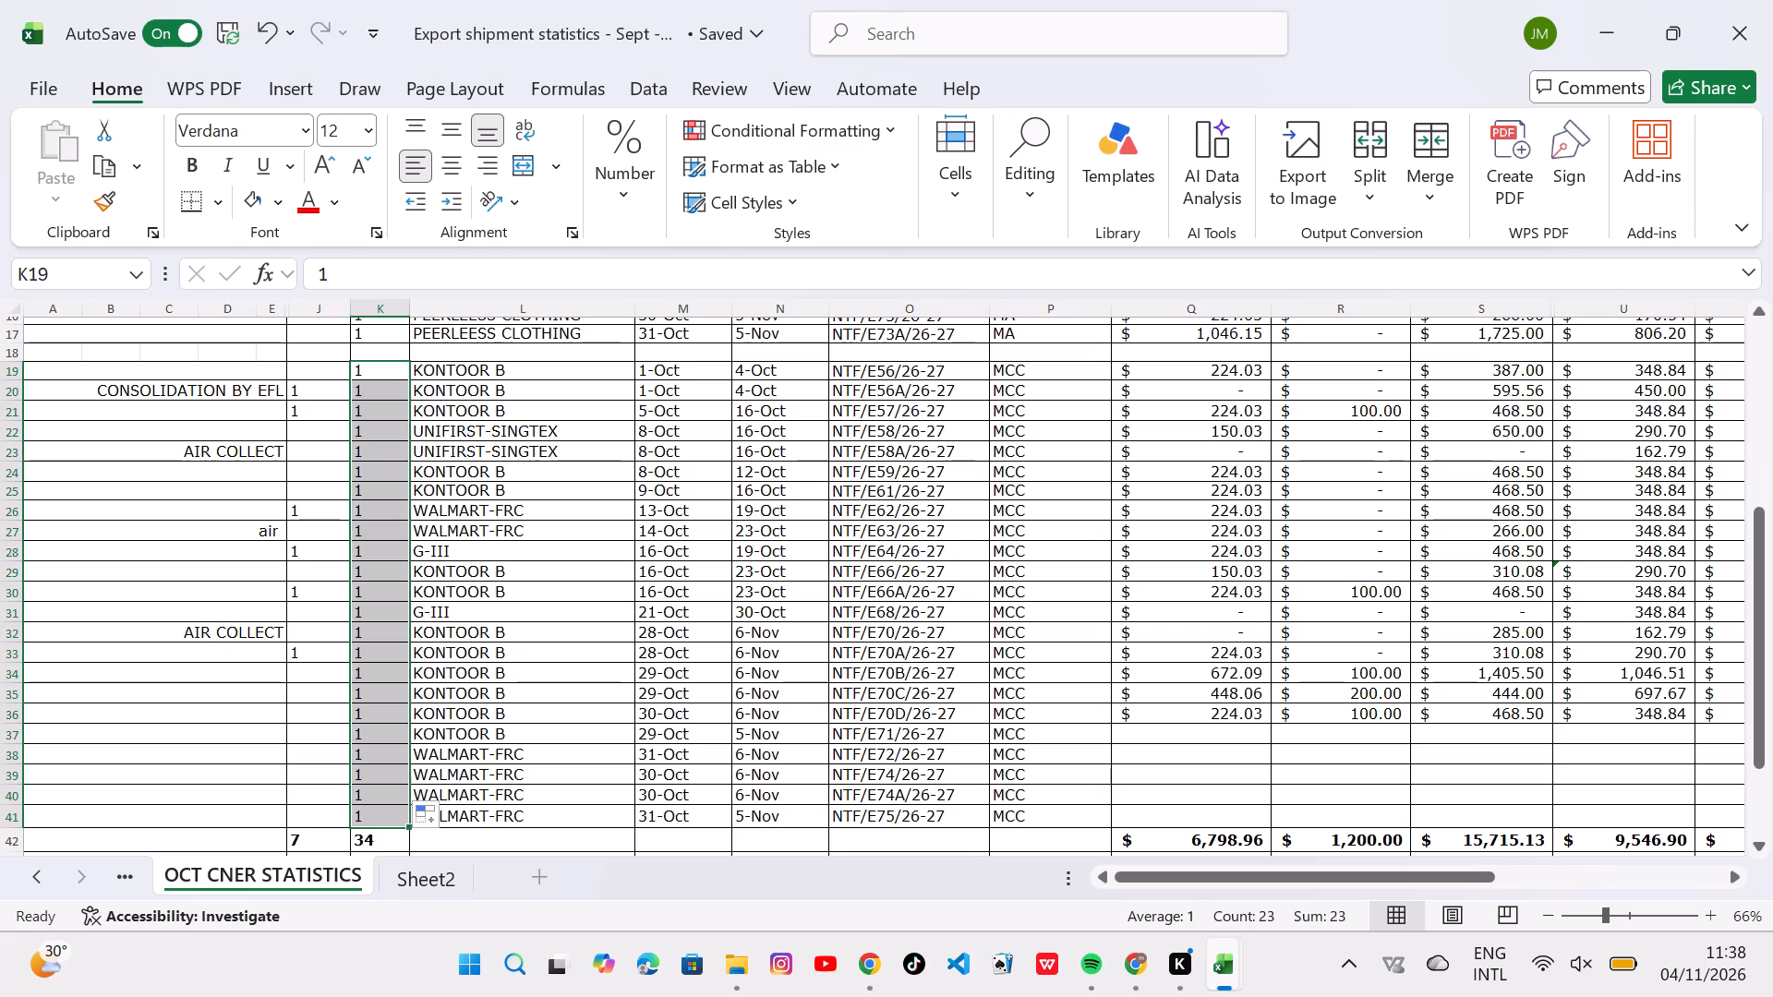
Fill the container quantity 1 from J20 down through J41 and enter 1 in J19 above it.
click(308, 397)
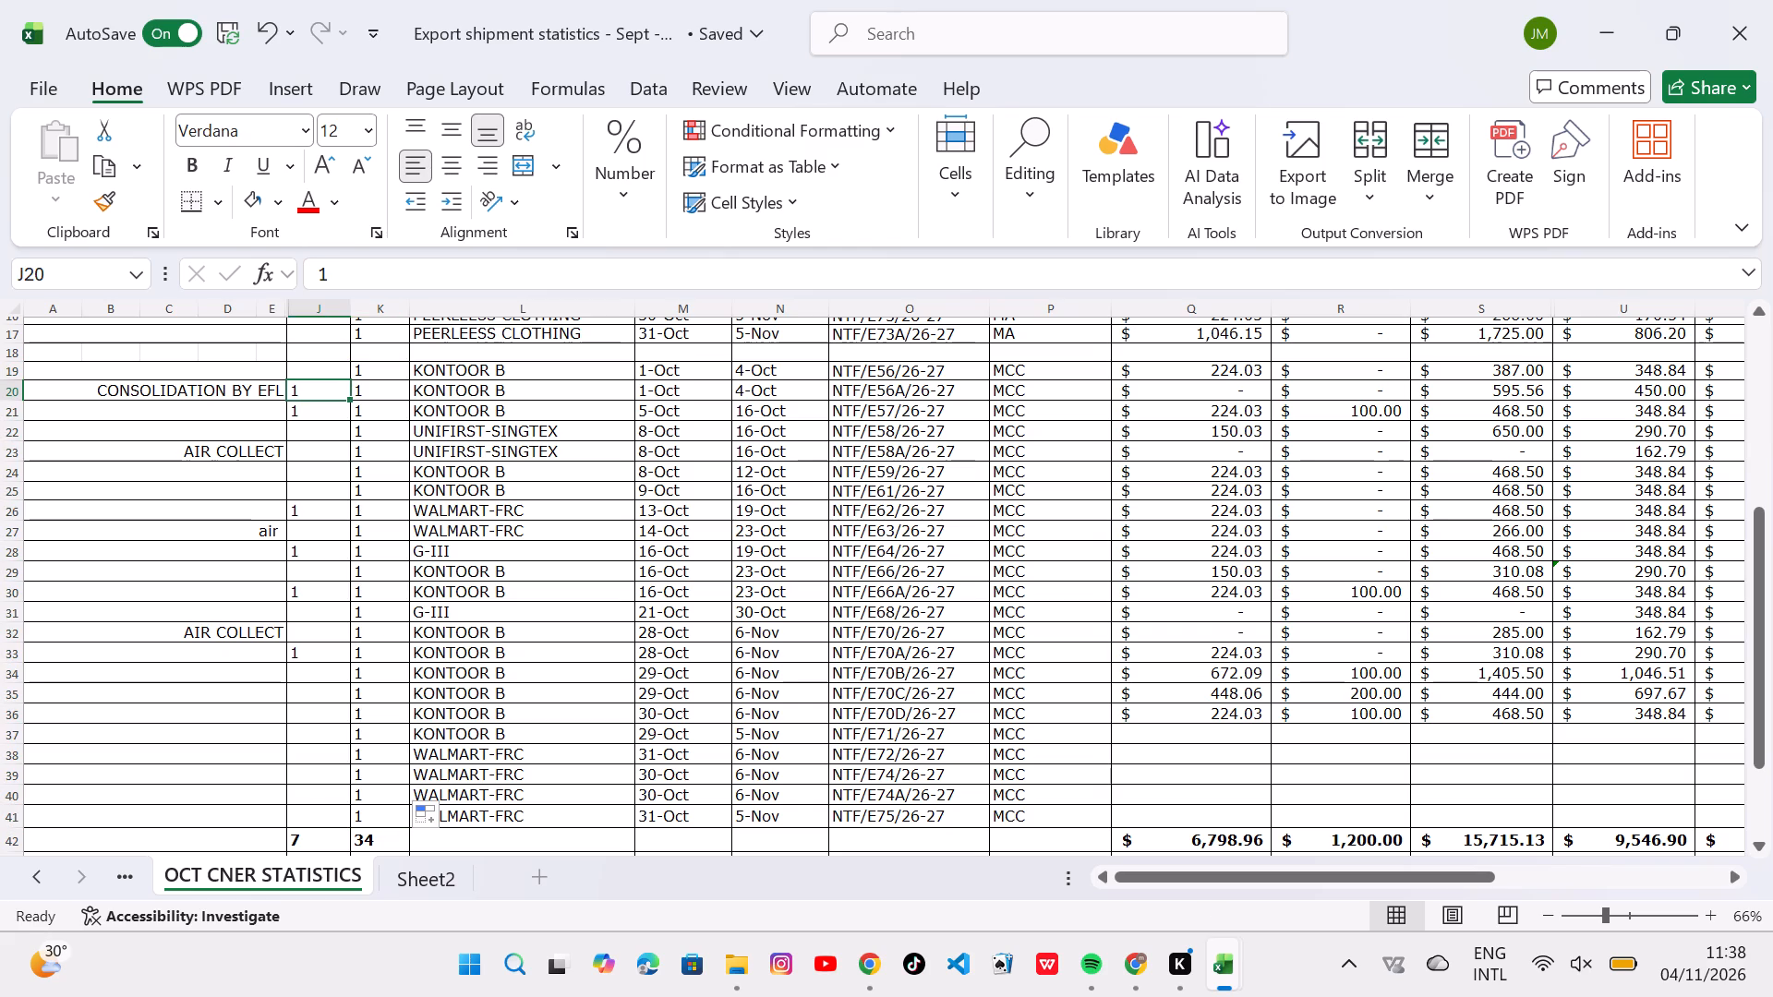
drag(346, 397, 324, 820)
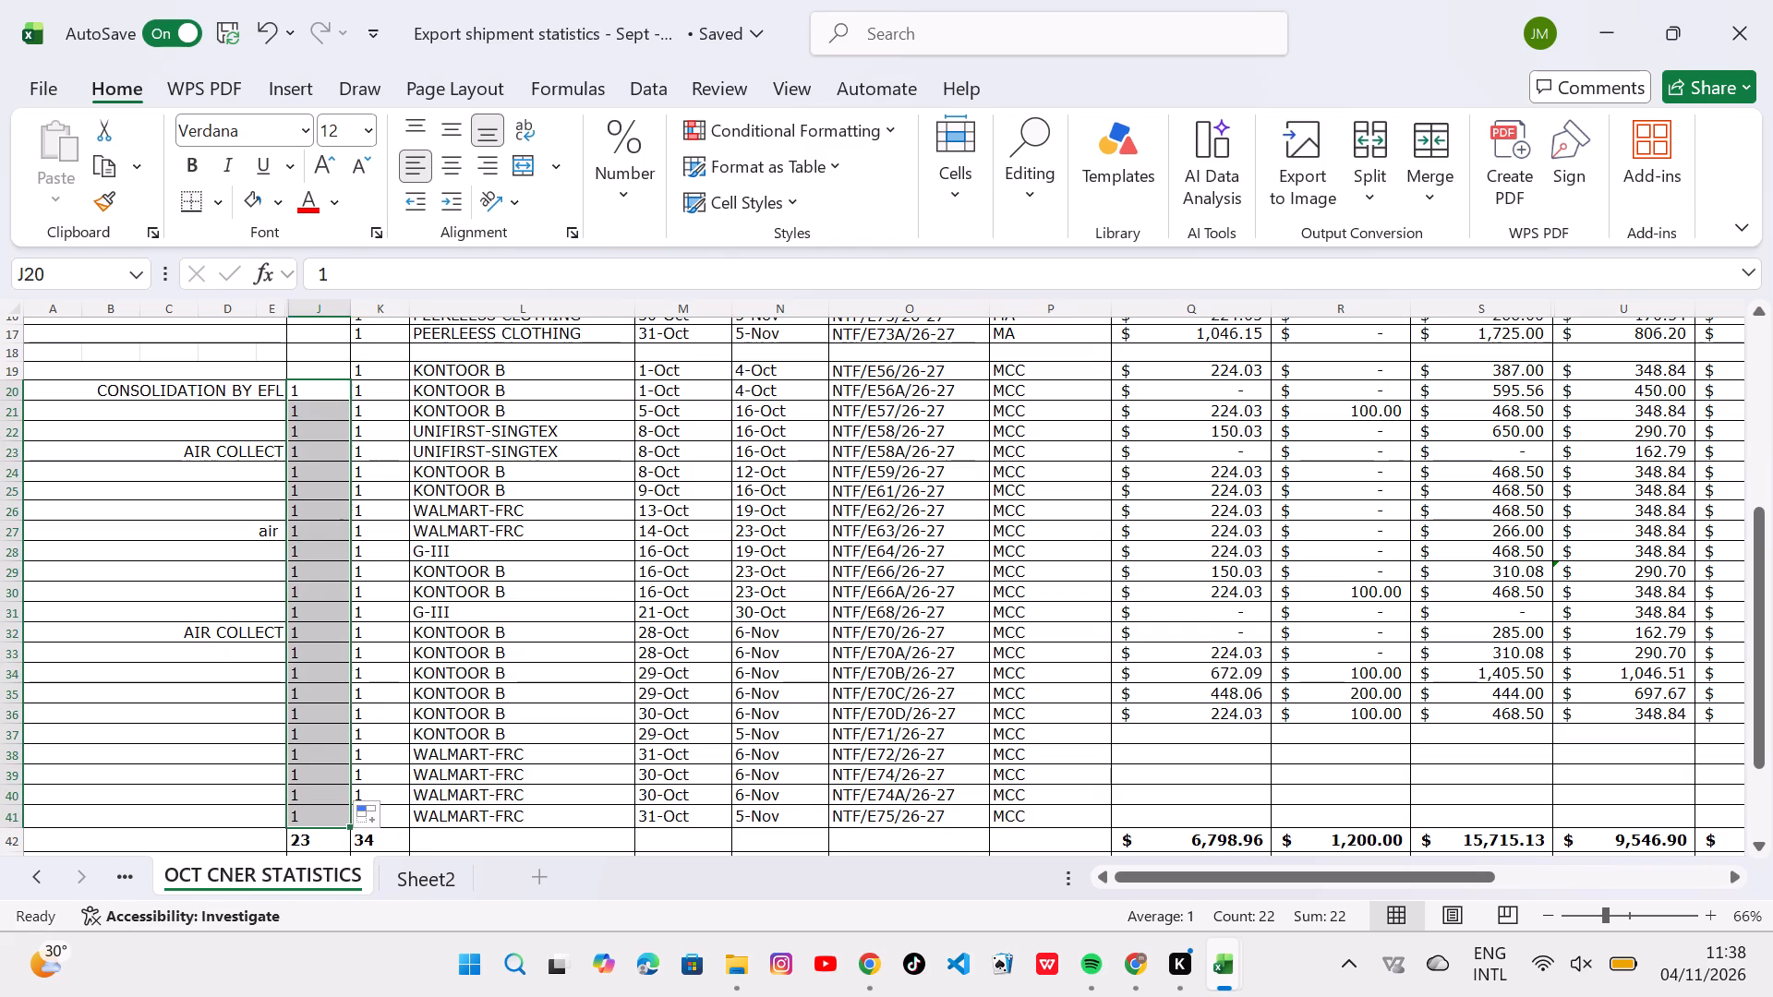
click(378, 353)
click(312, 347)
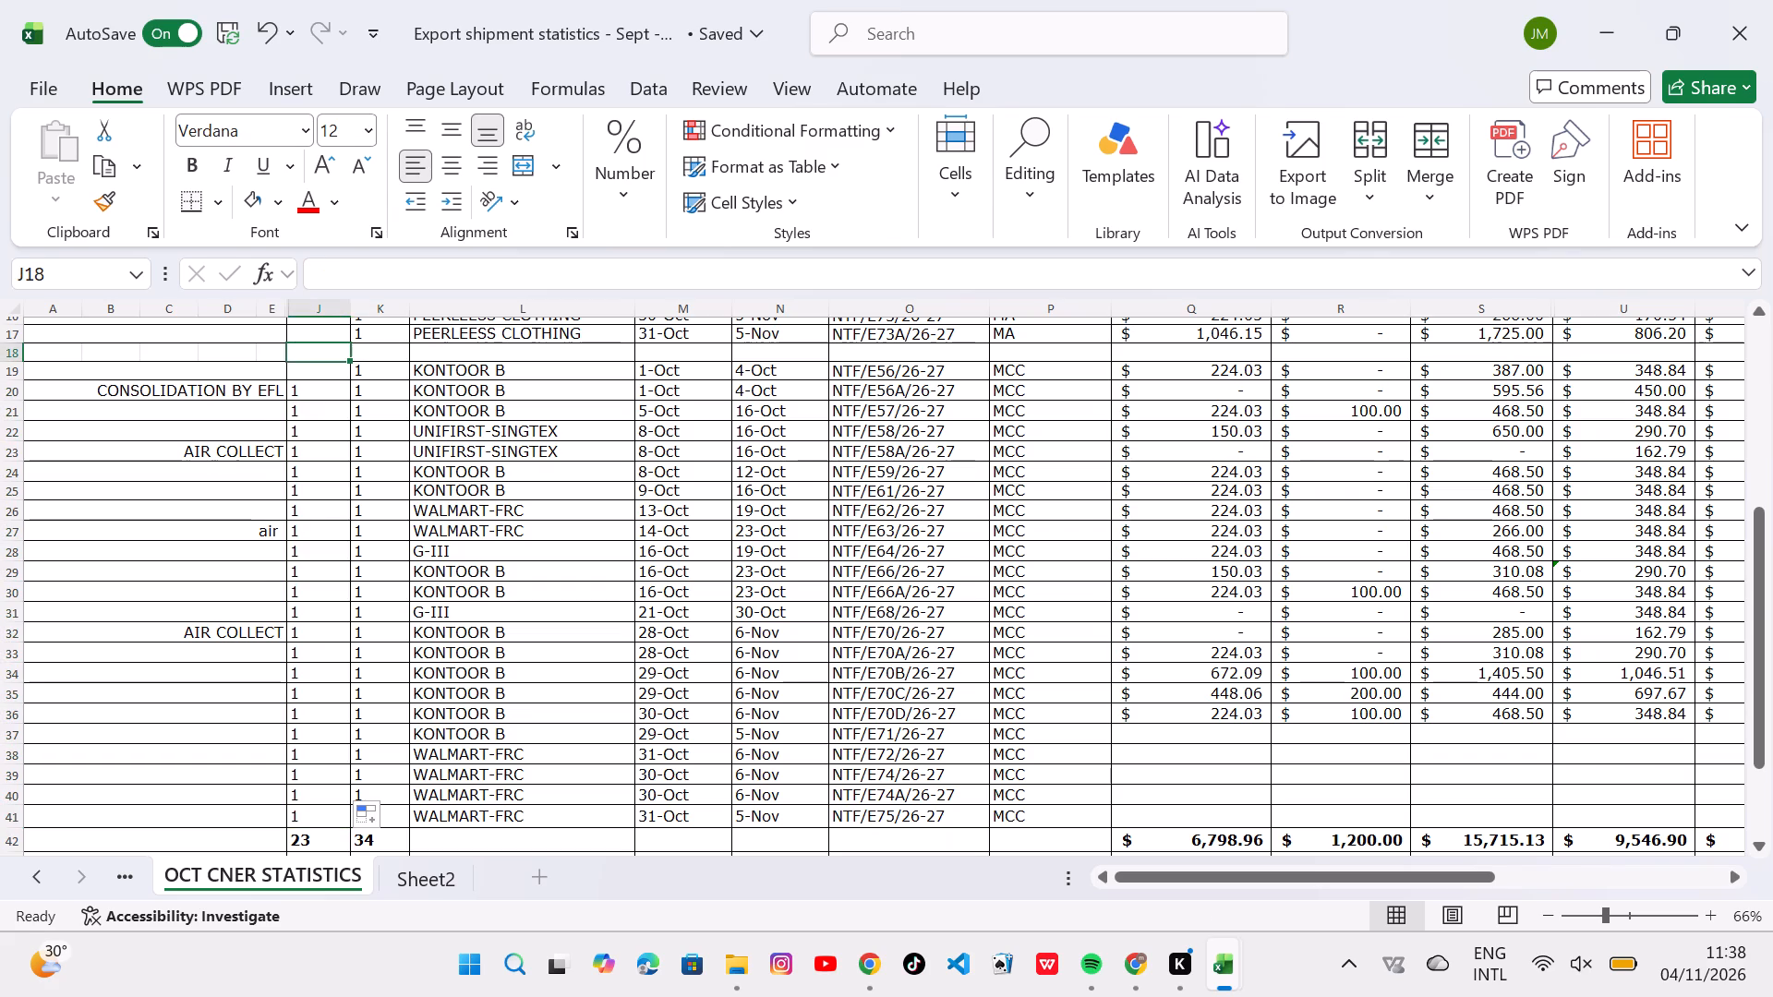
click(321, 378)
click(321, 378)
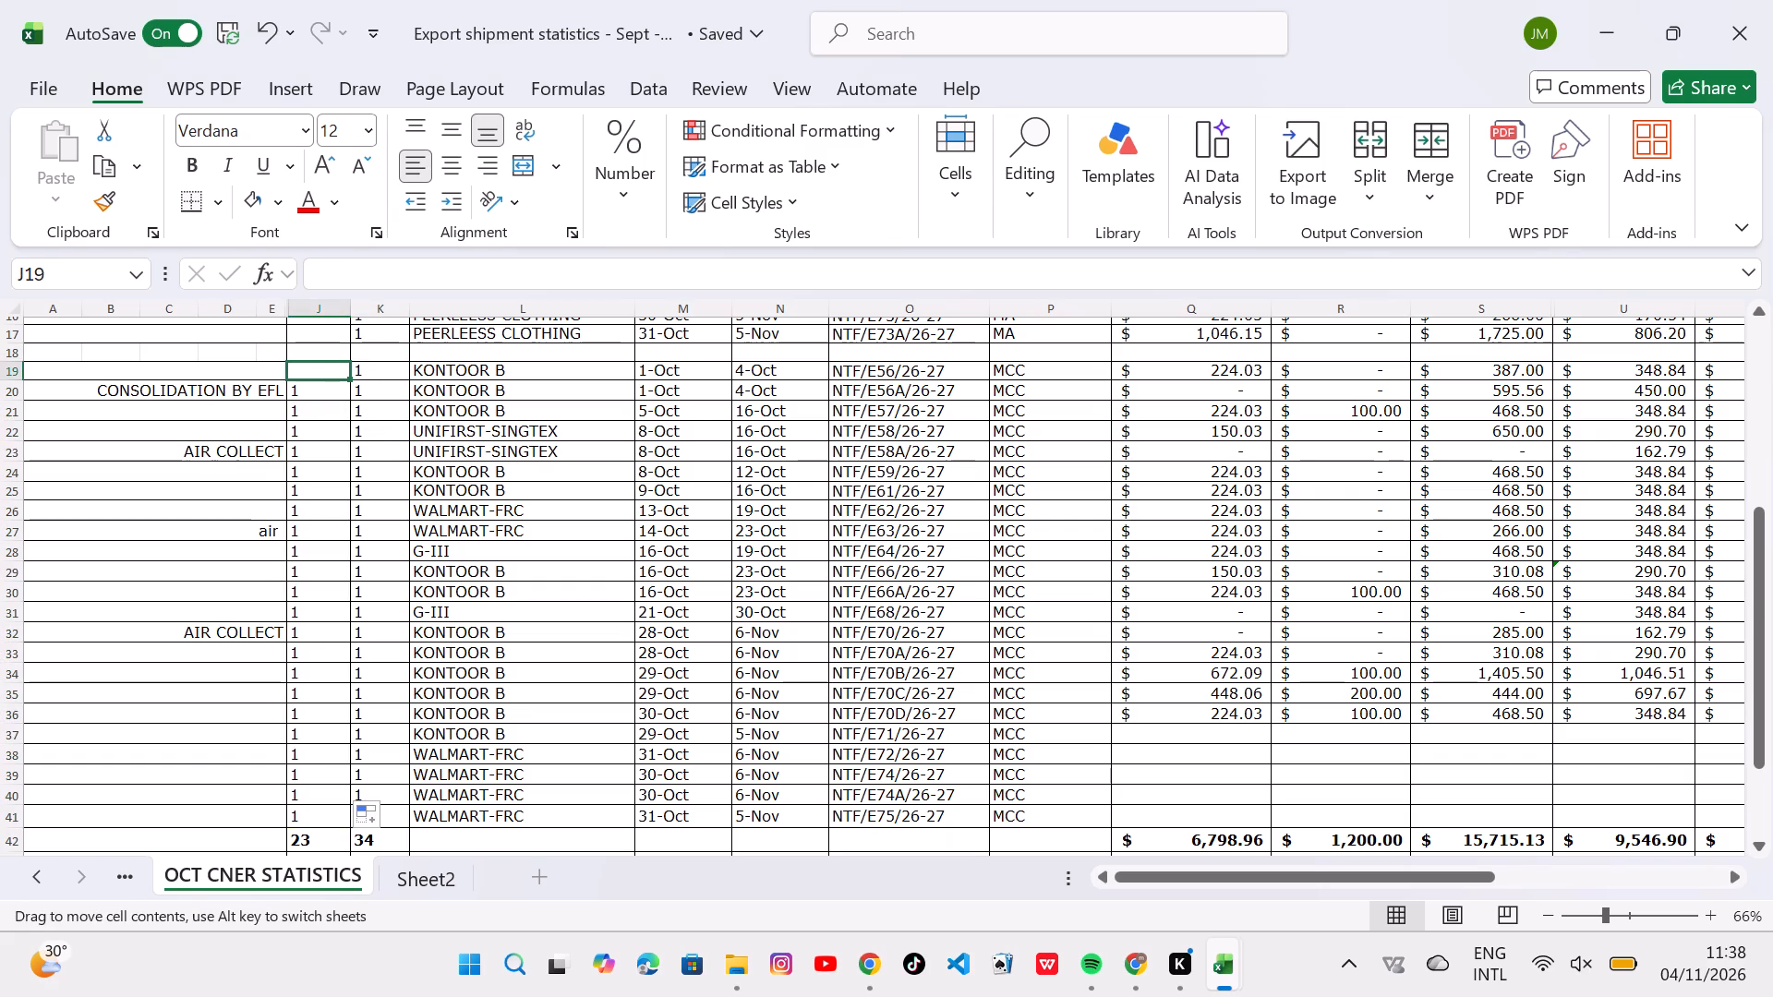
key(1)
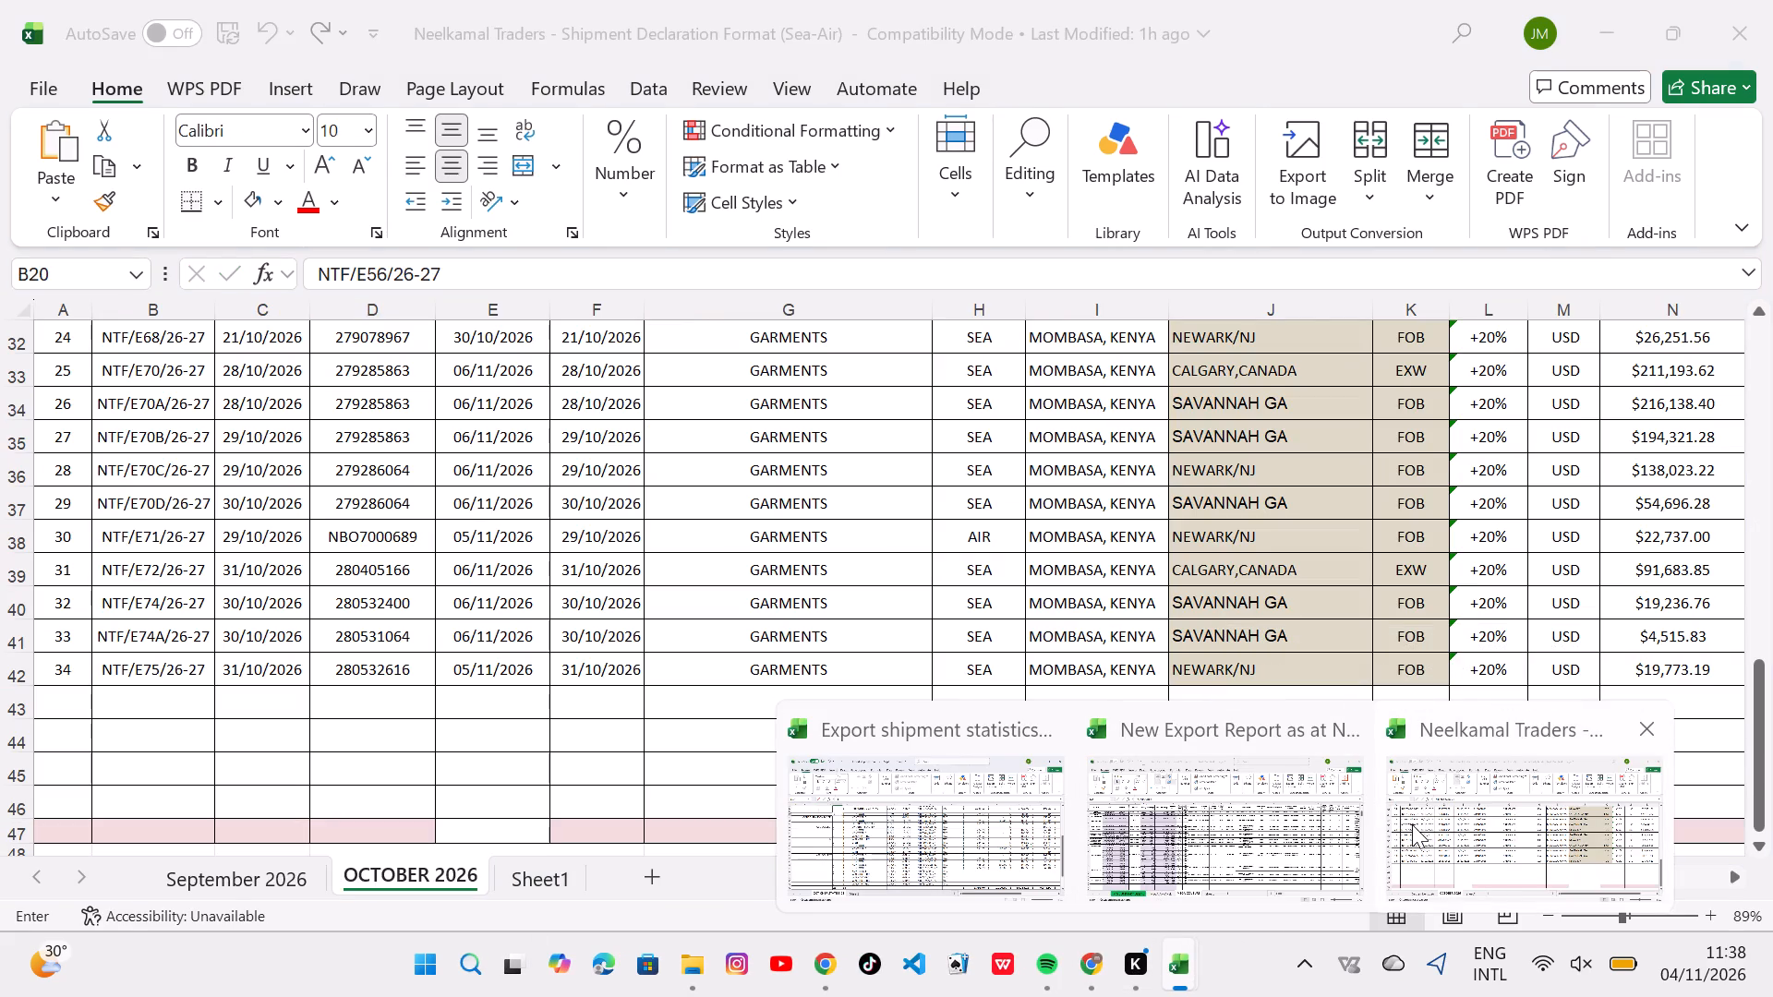
Switch to the New Export Report workbook and look over the MEGA COUTURE shipments back to the first row.
click(1311, 833)
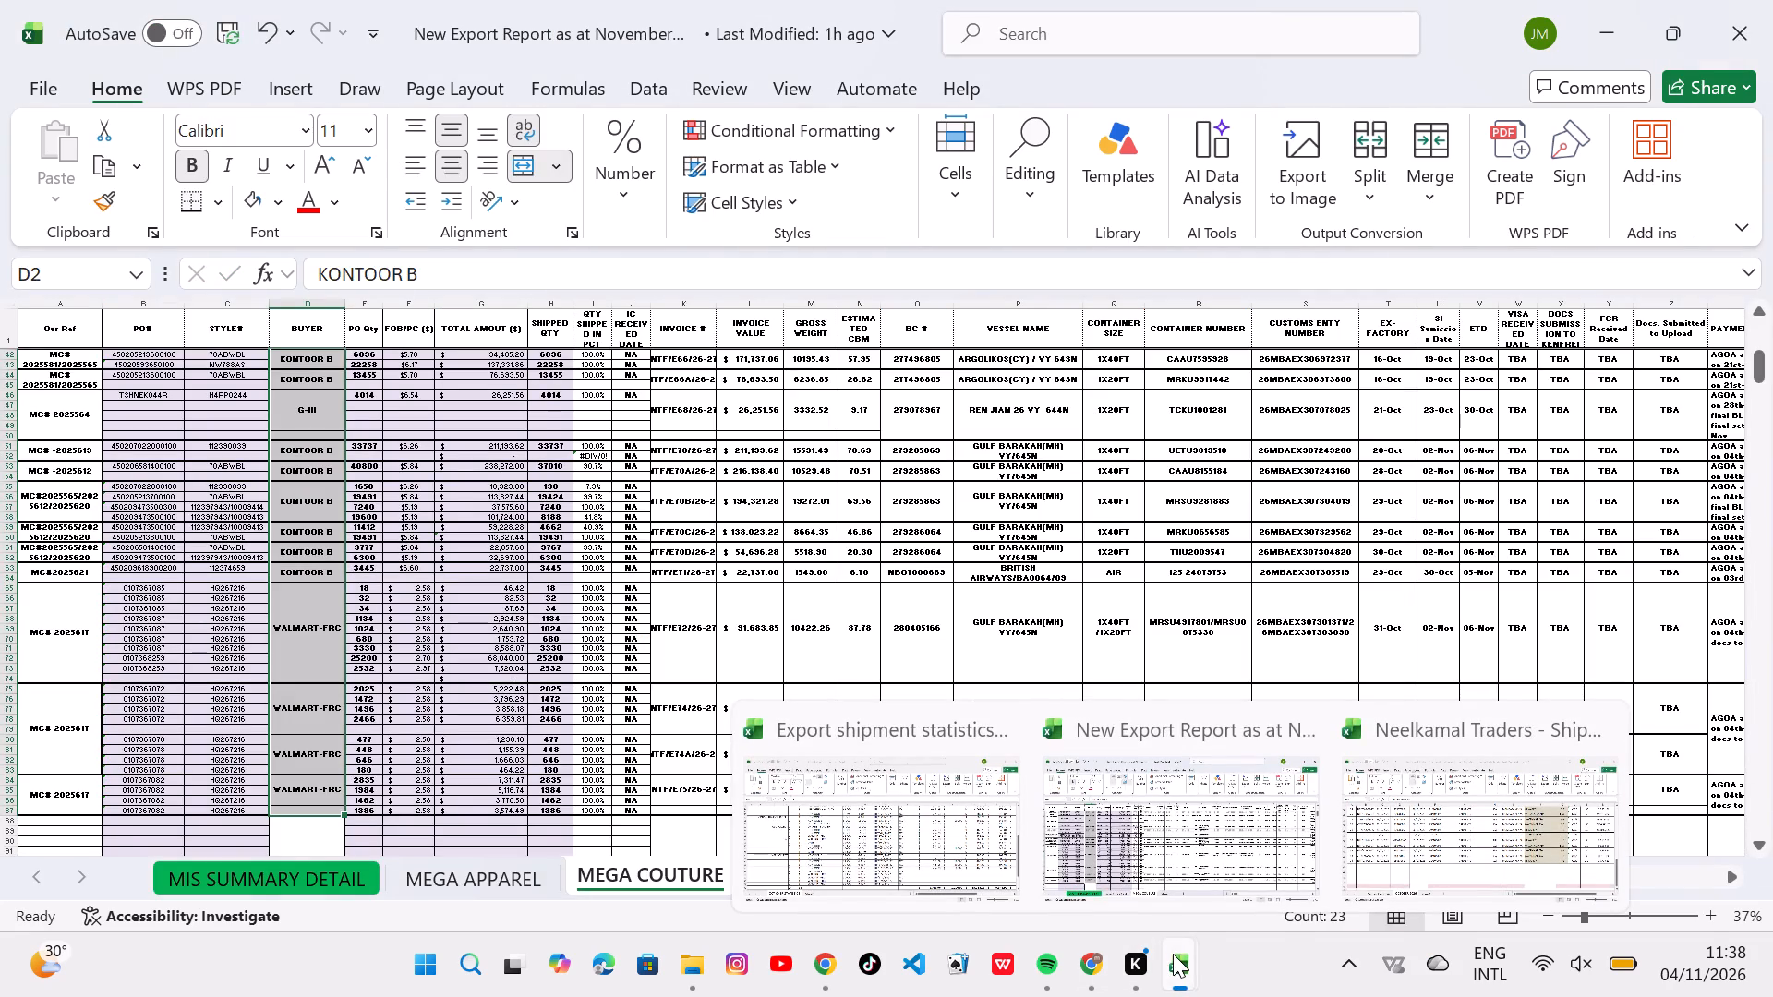
click(1135, 789)
scroll(596, 510, up, 2)
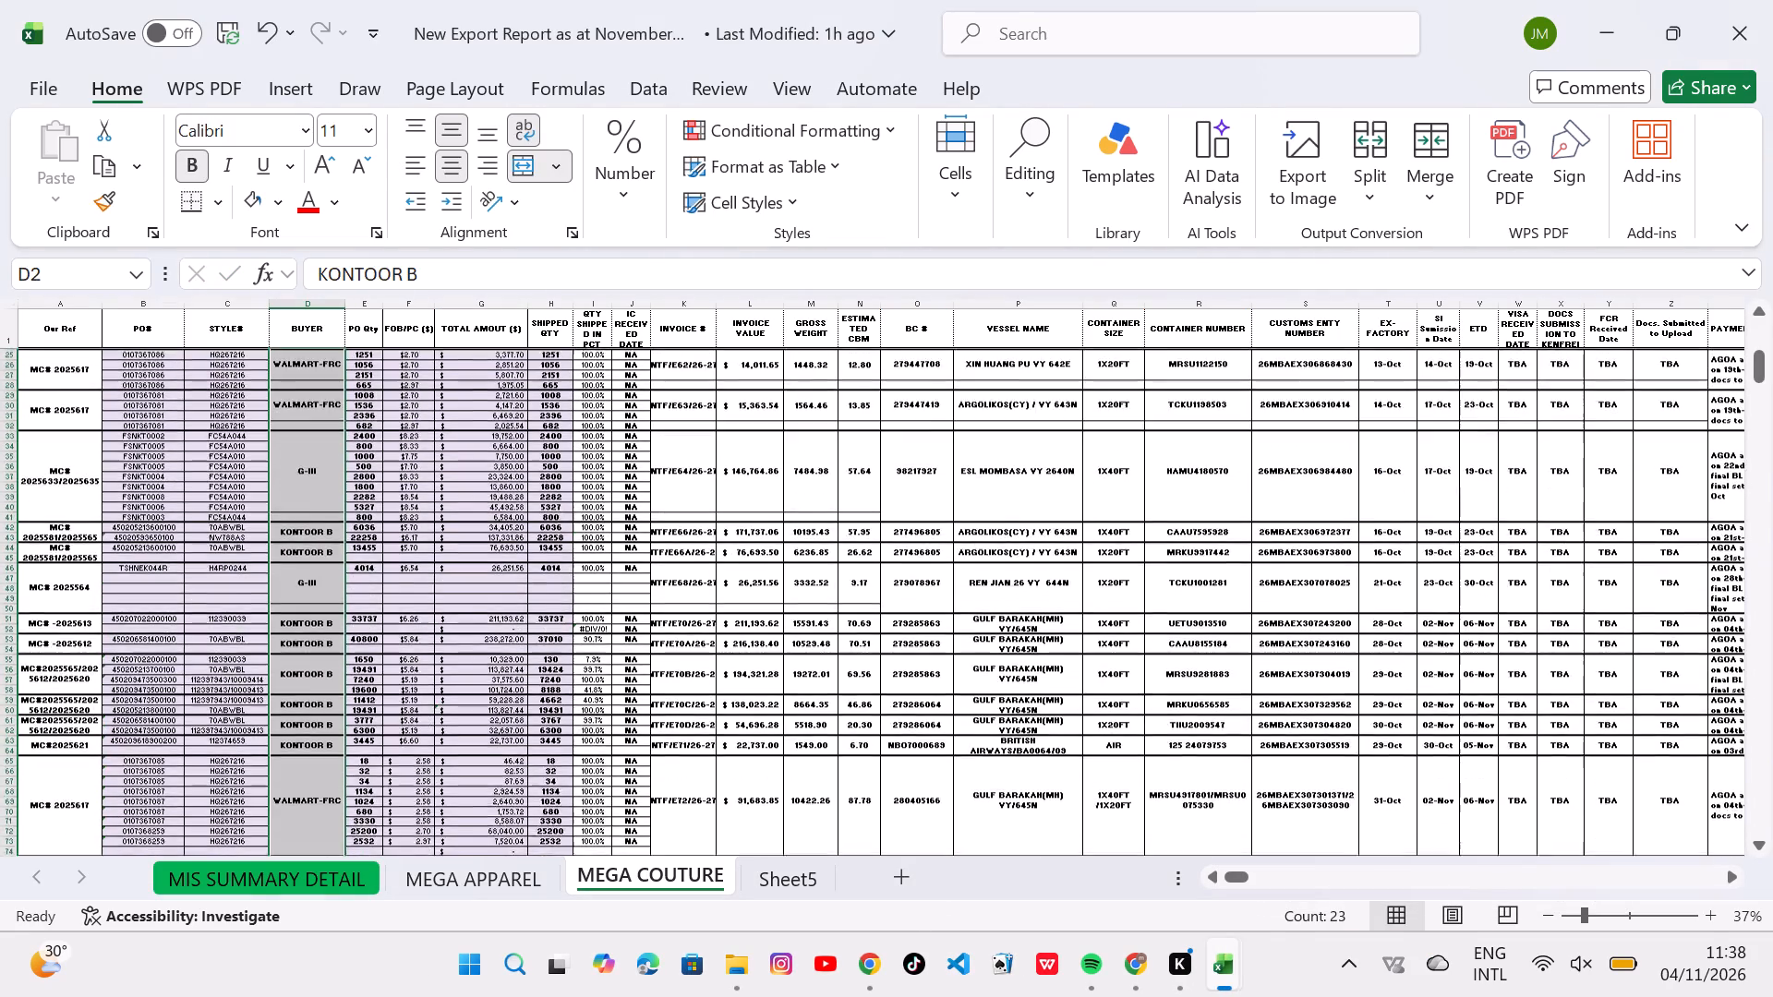
scroll(596, 510, up, 5)
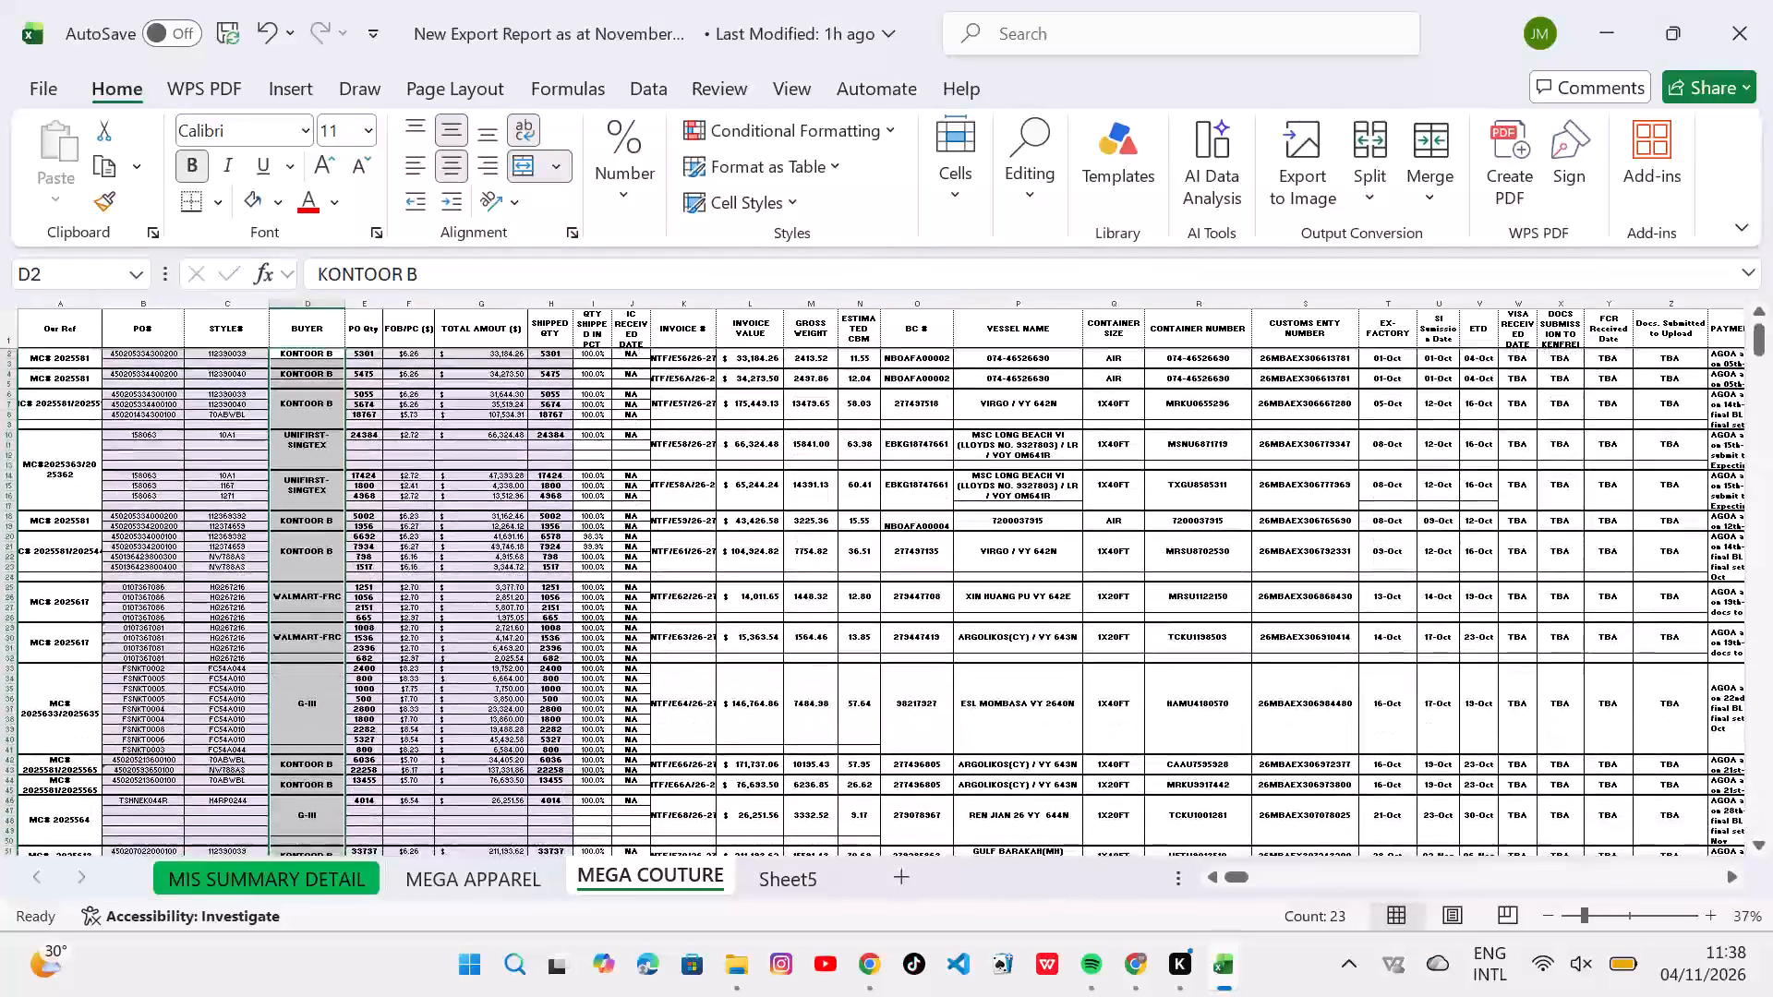
scroll(596, 510, up, 2)
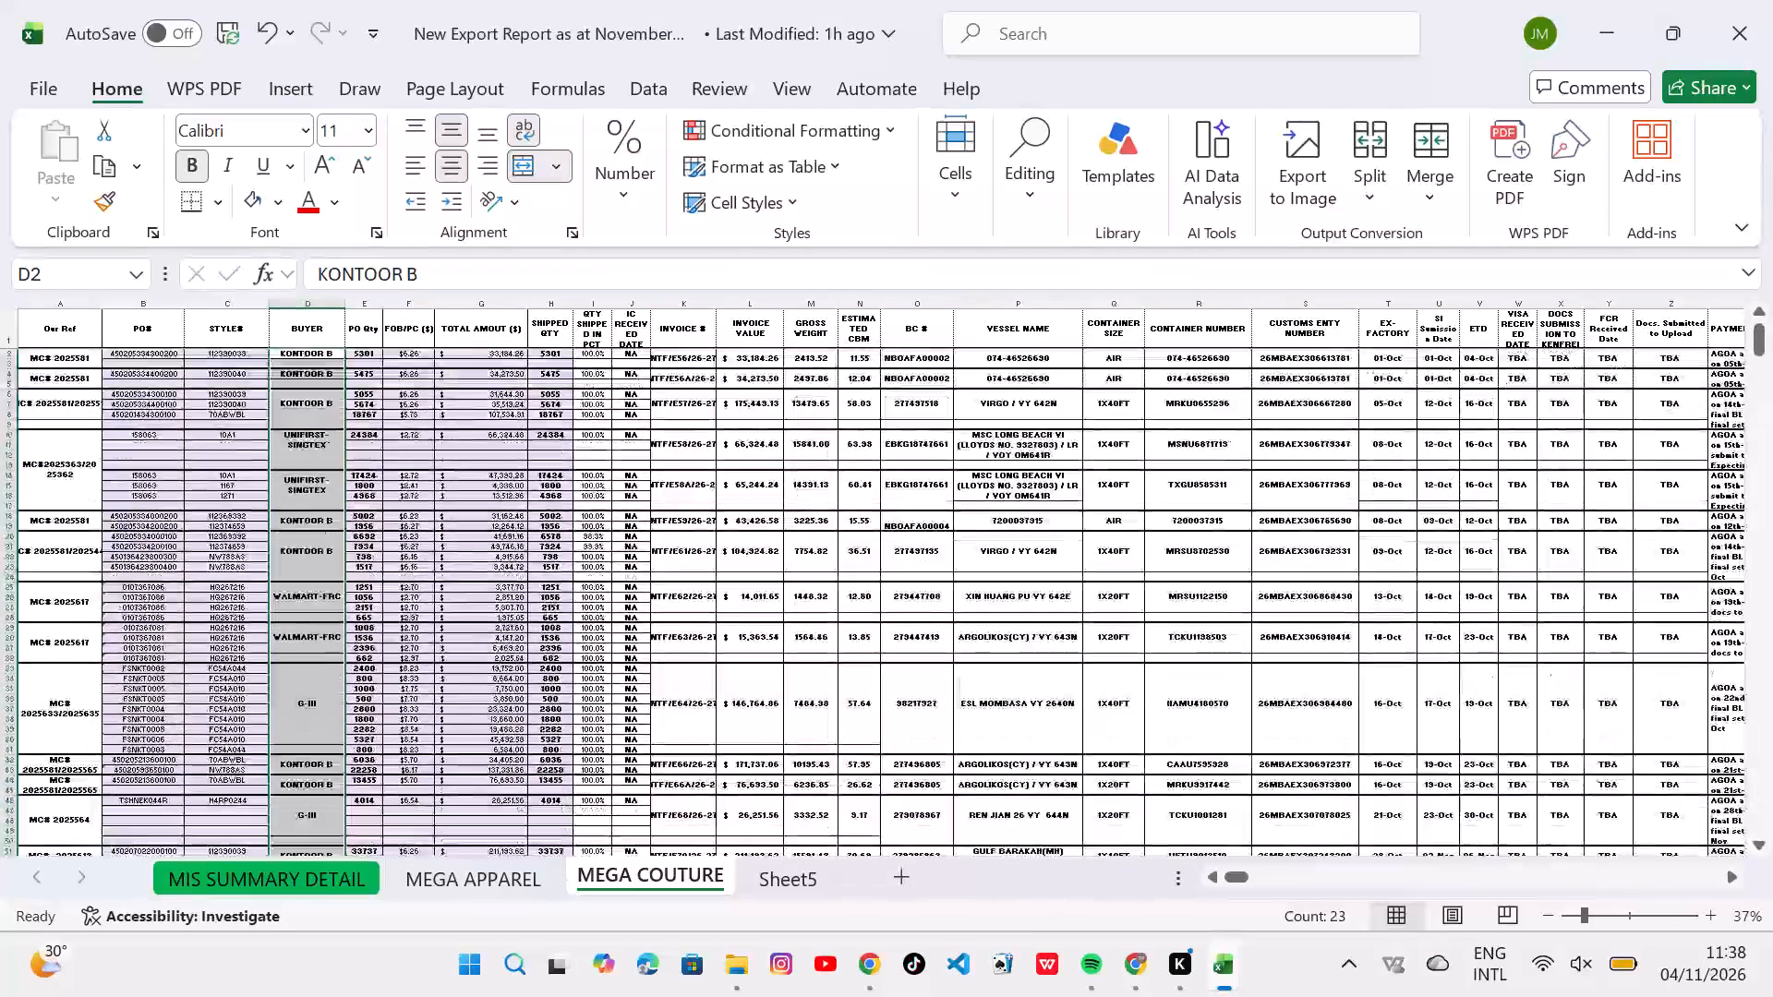
scroll(596, 510, up, 1)
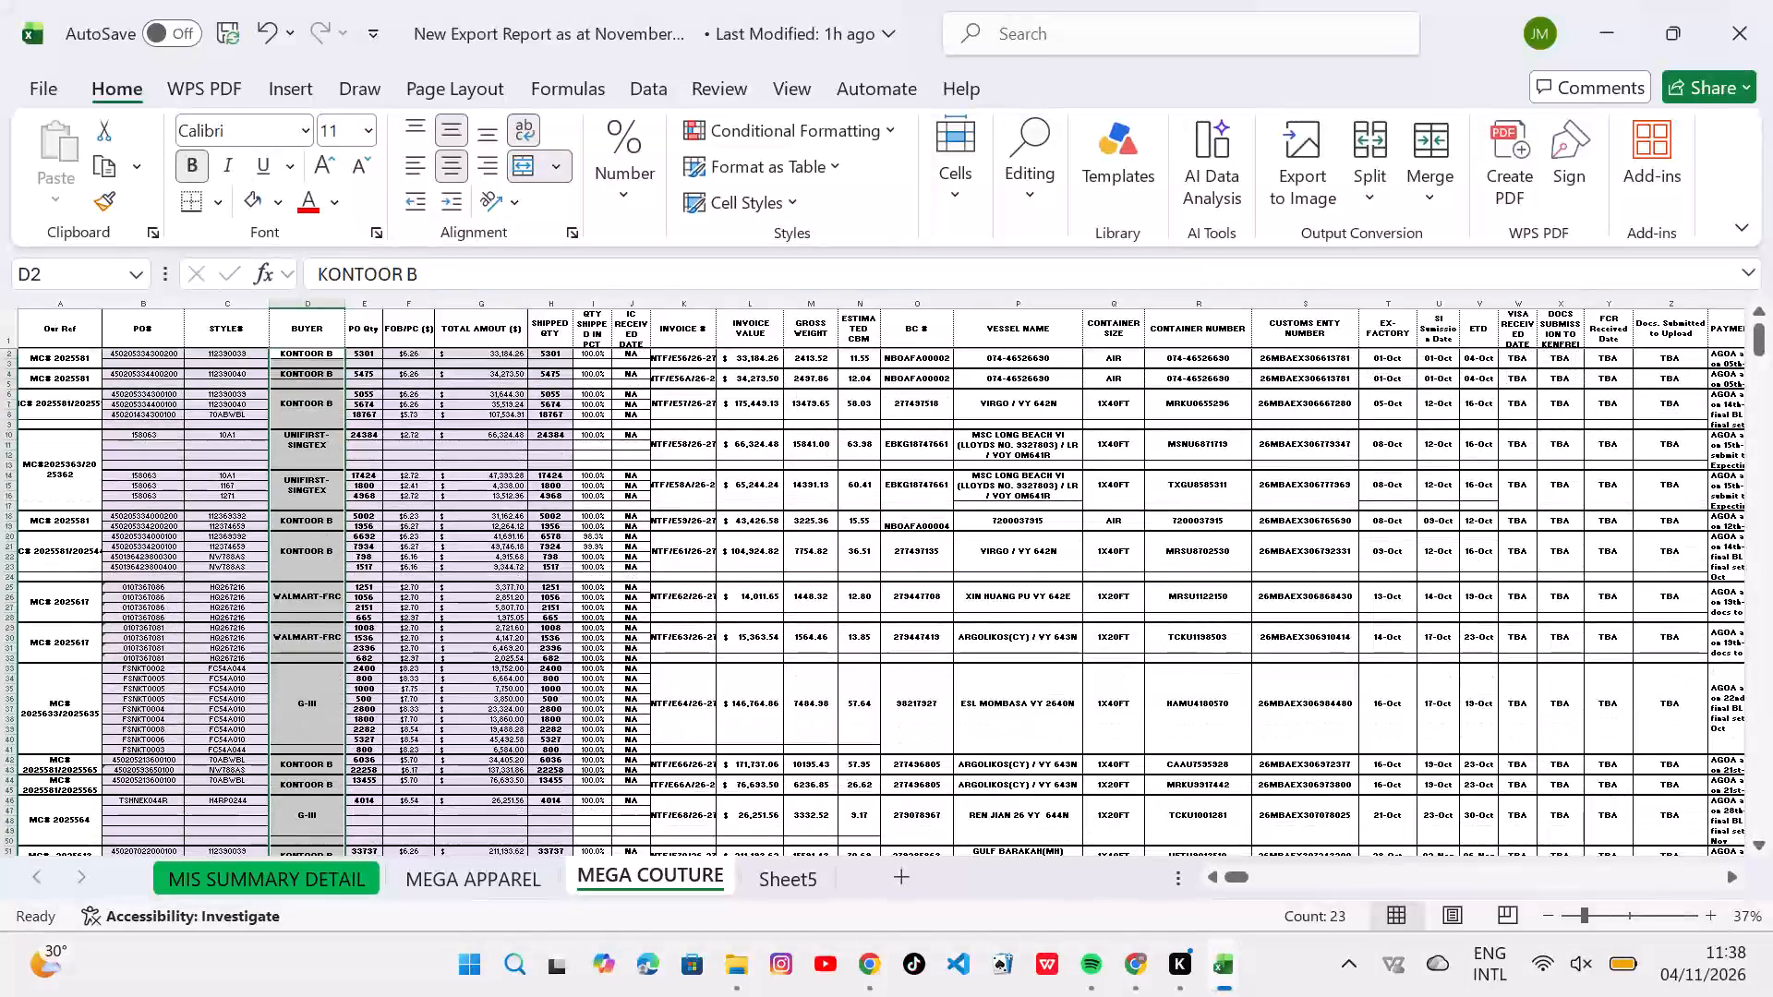
View the New Export Report beside the October statistics to compare shipments, then return the report to full size.
click(1670, 51)
click(1515, 107)
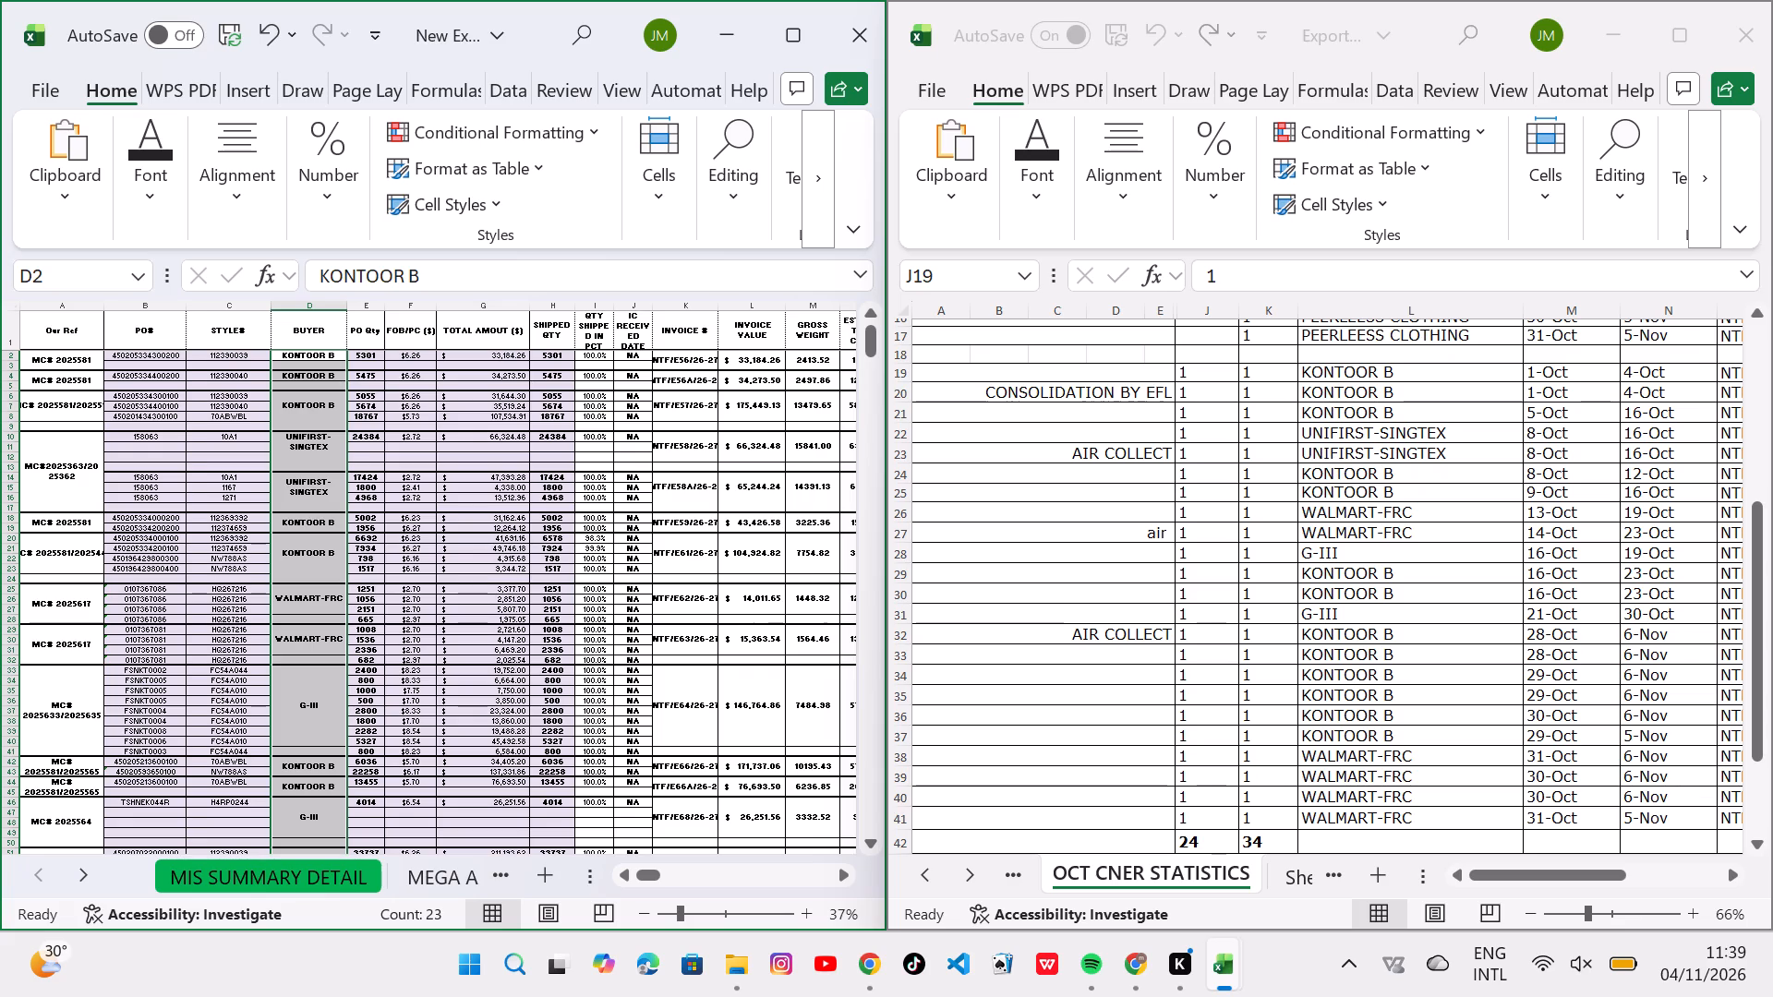
scroll(683, 378, up, 5)
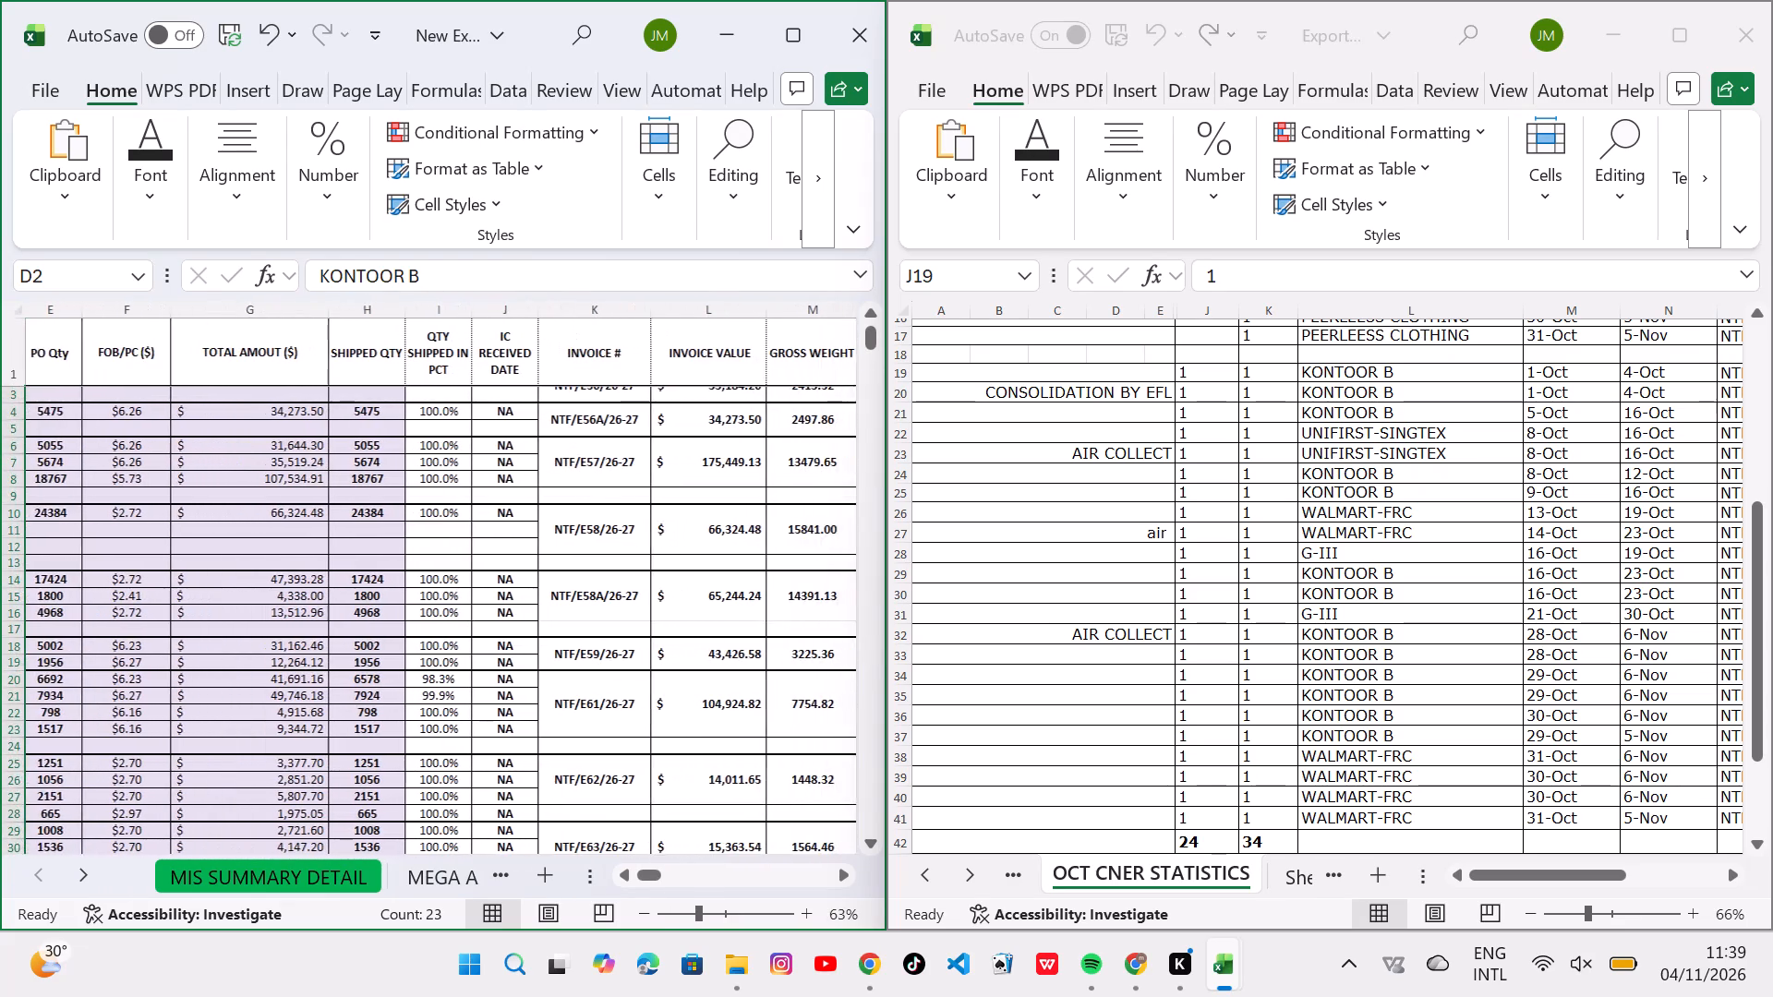
scroll(593, 562, up, 4)
scroll(593, 562, left, 2)
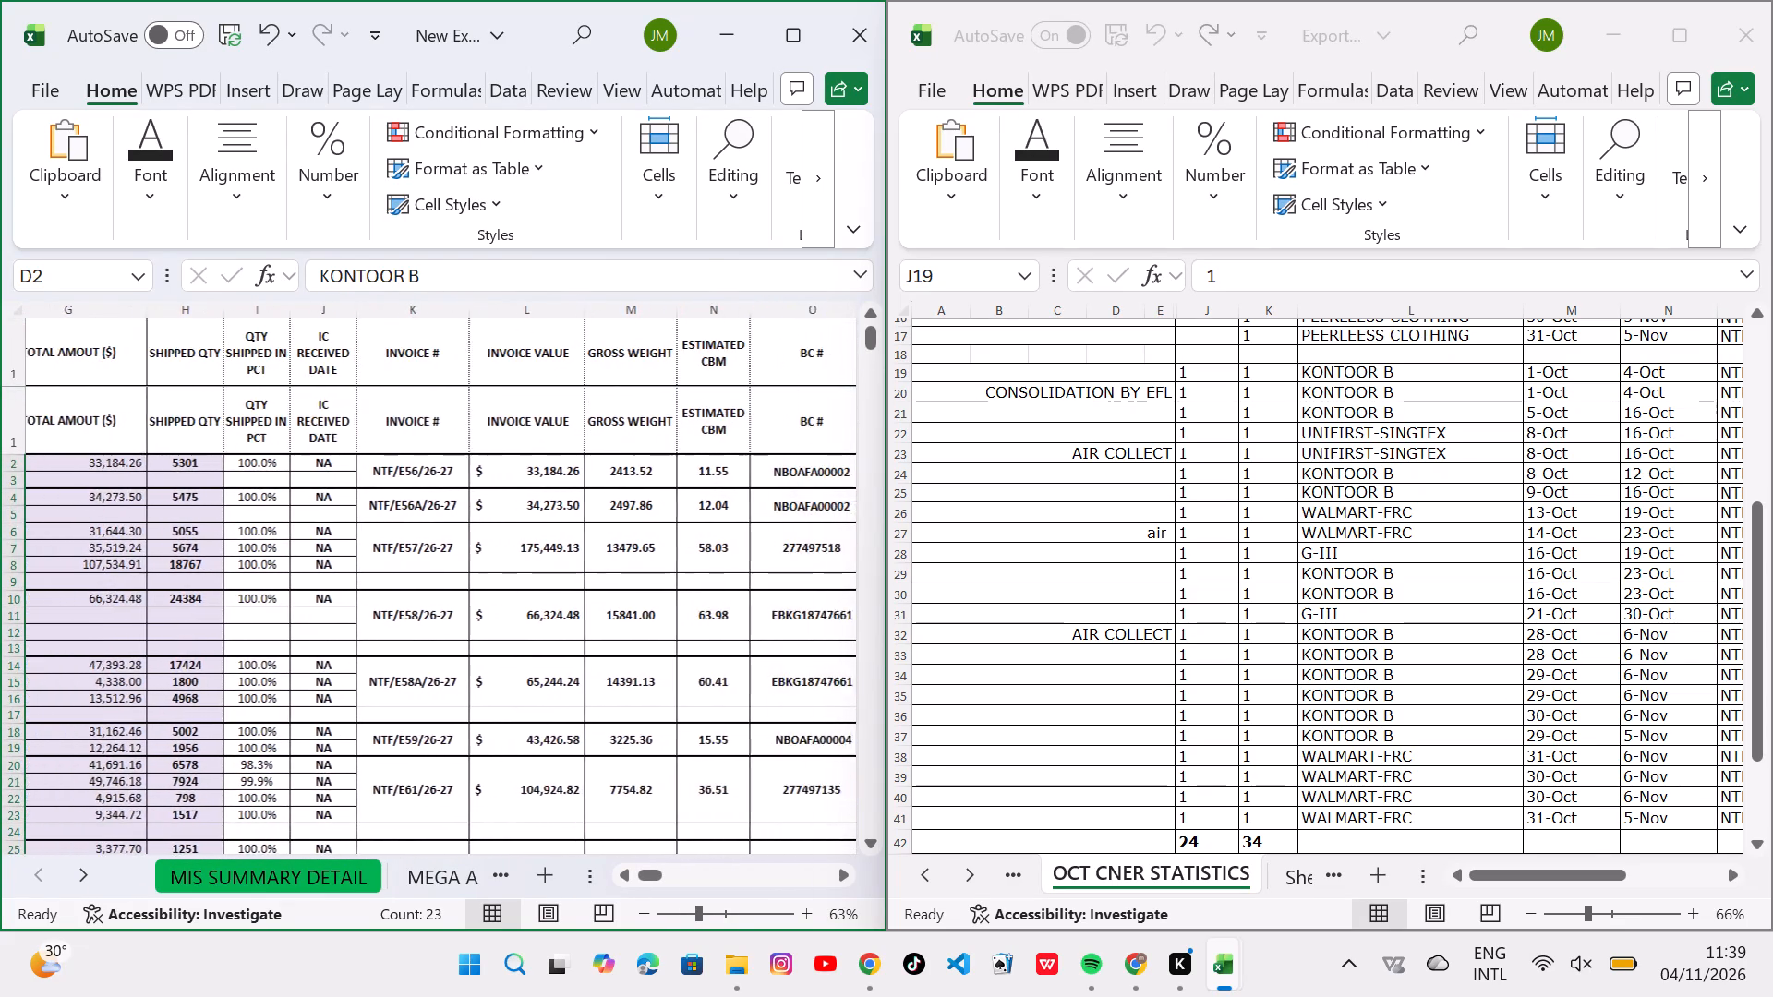
scroll(593, 562, left, 1)
scroll(593, 562, right, 1)
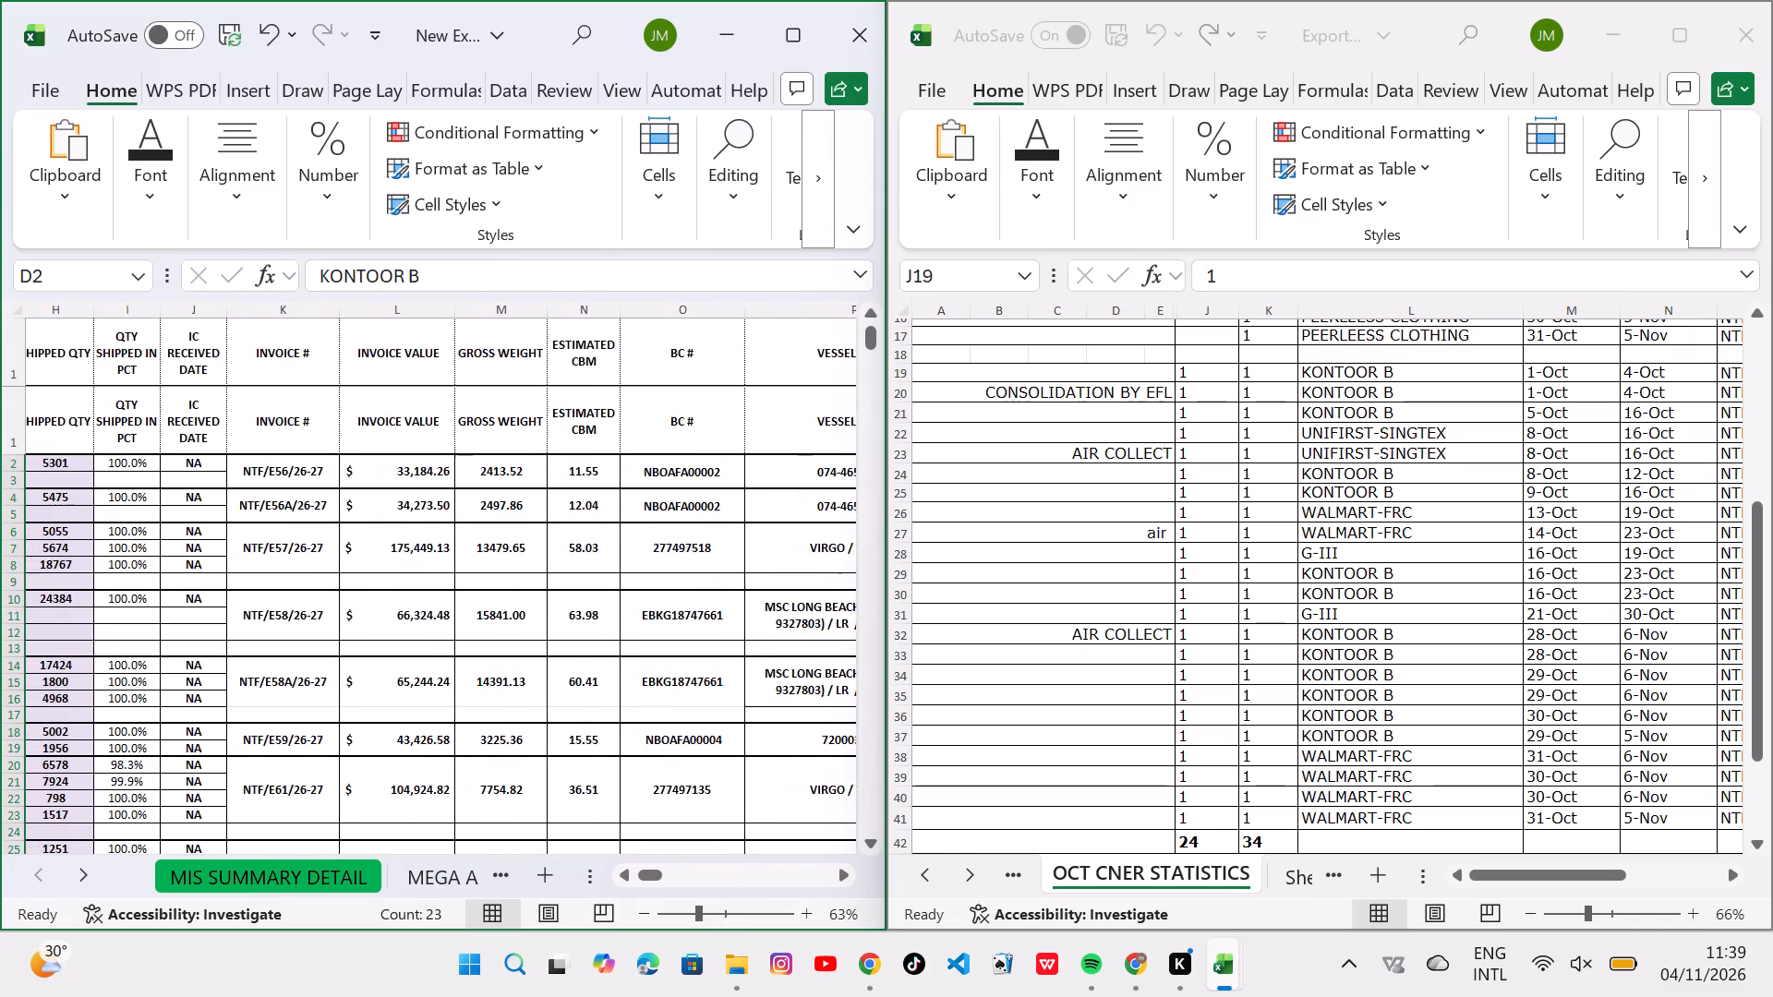
scroll(593, 562, right, 3)
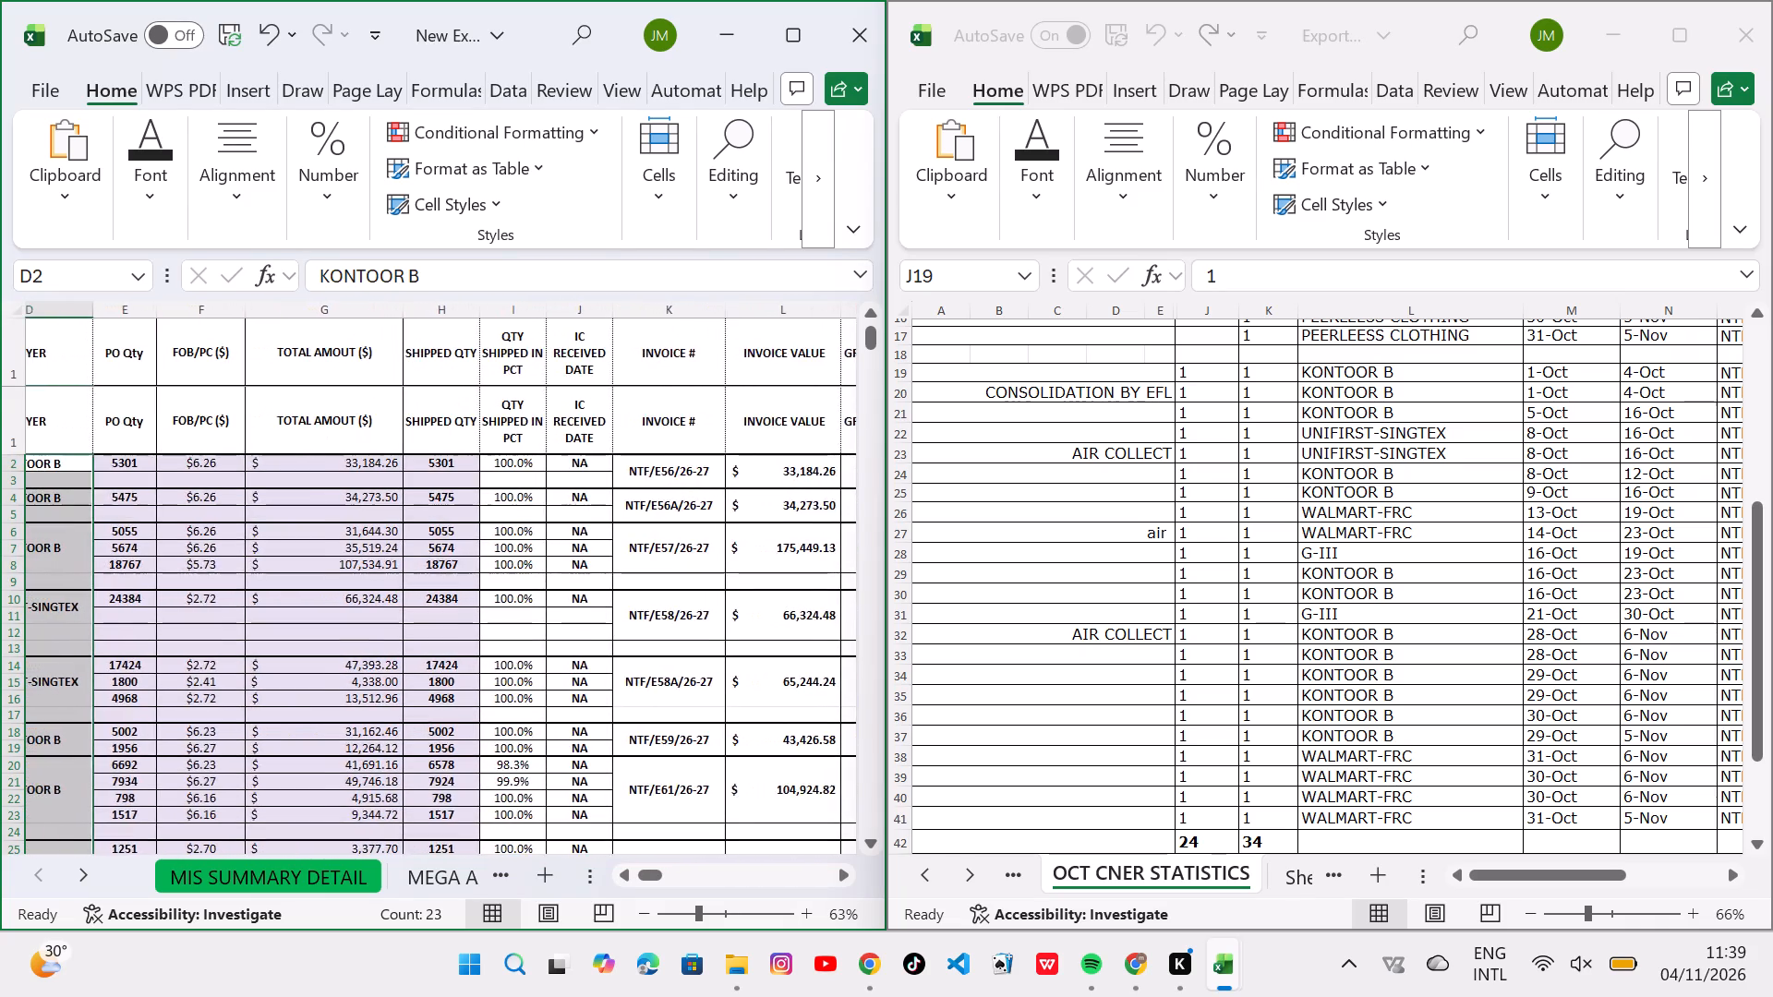
scroll(593, 562, right, 1)
scroll(593, 562, left, 4)
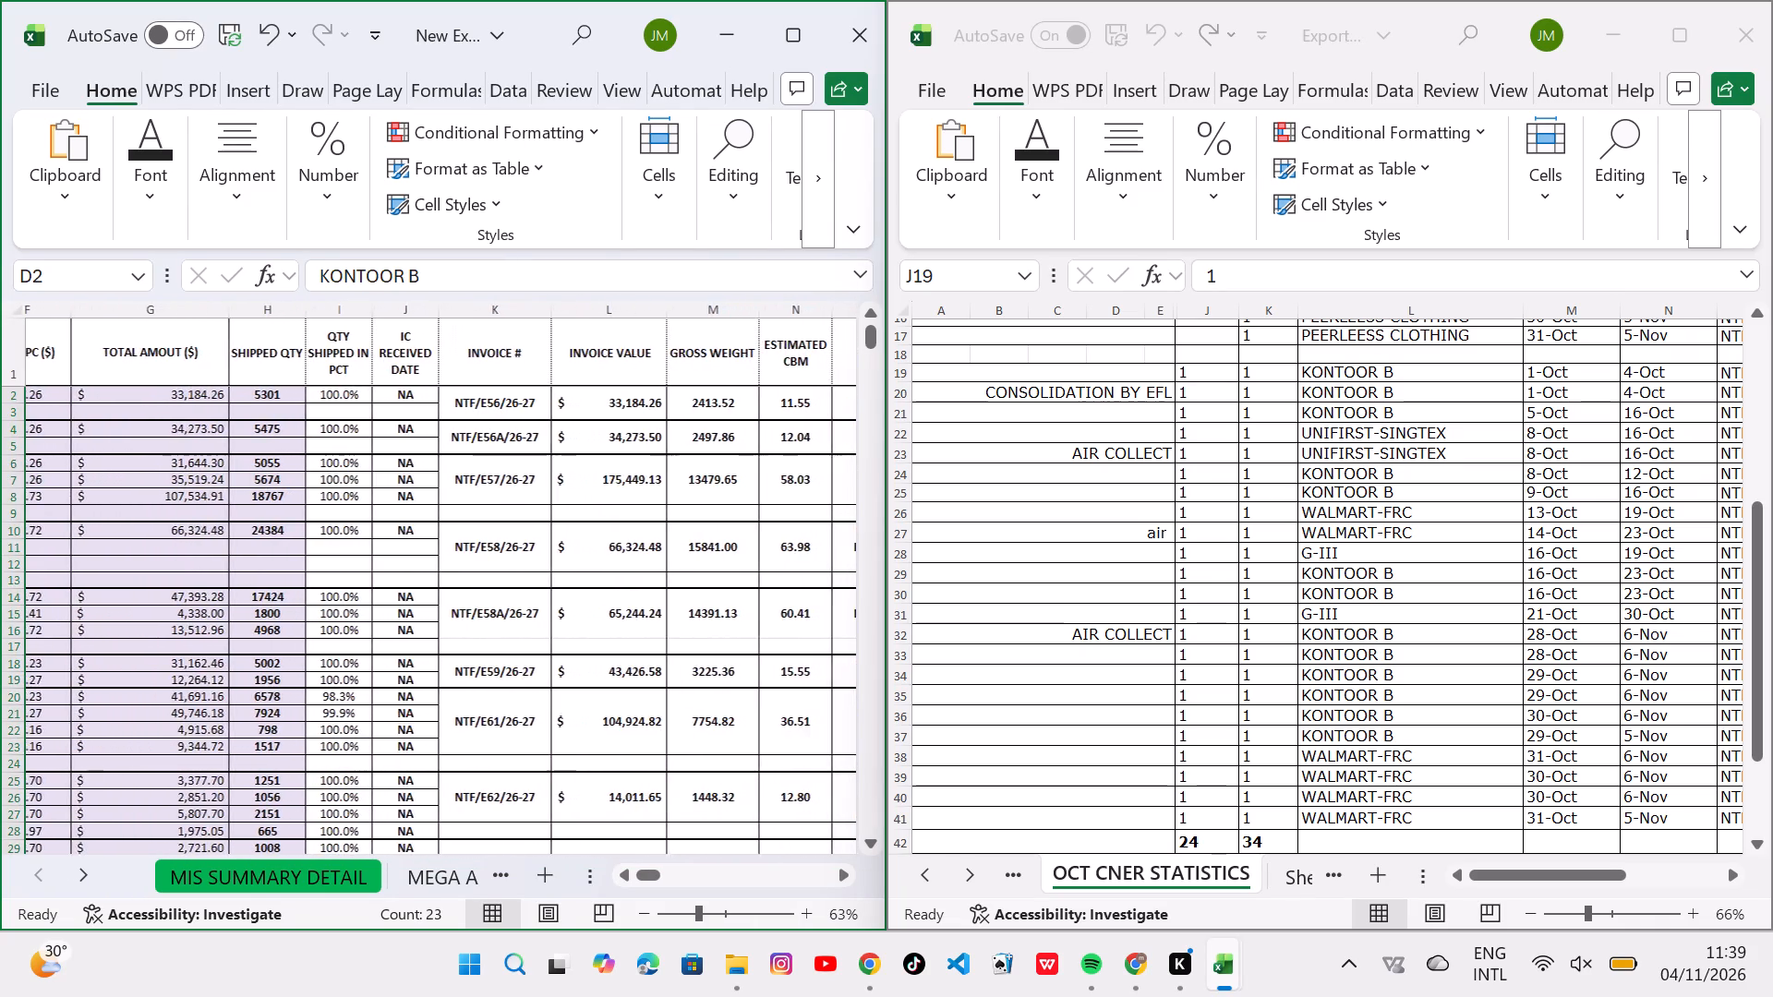
scroll(593, 562, right, 2)
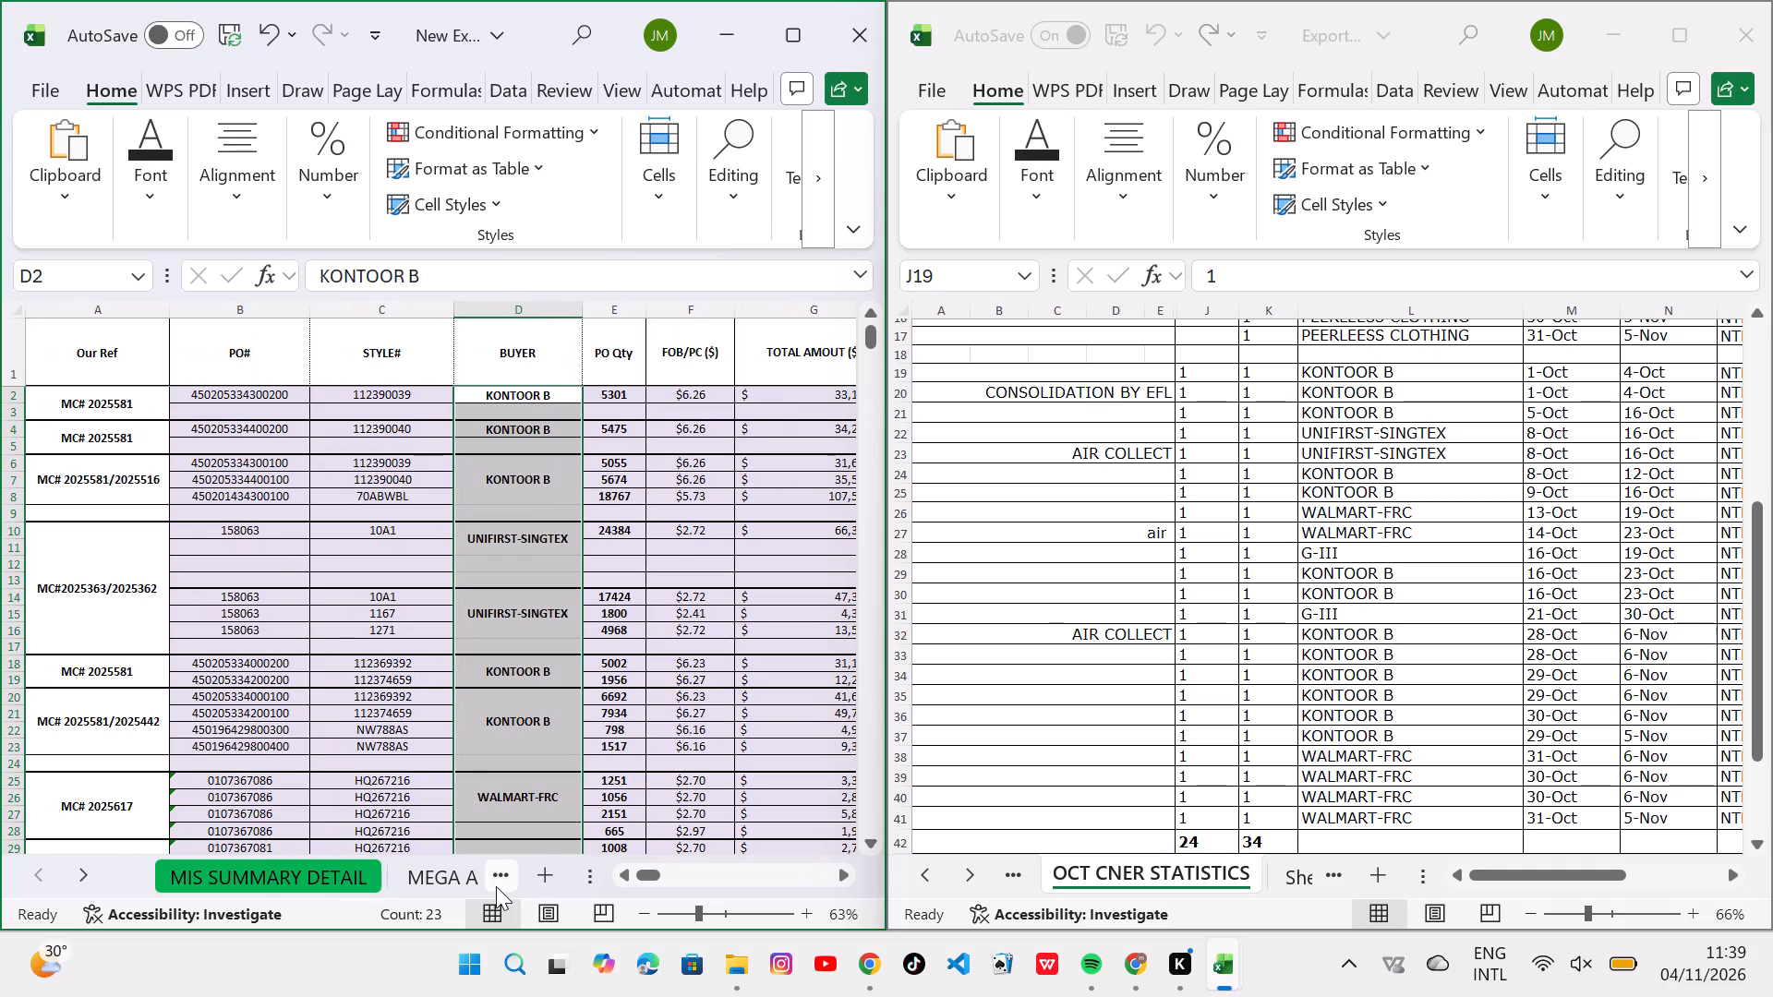
scroll(496, 886, left, 1)
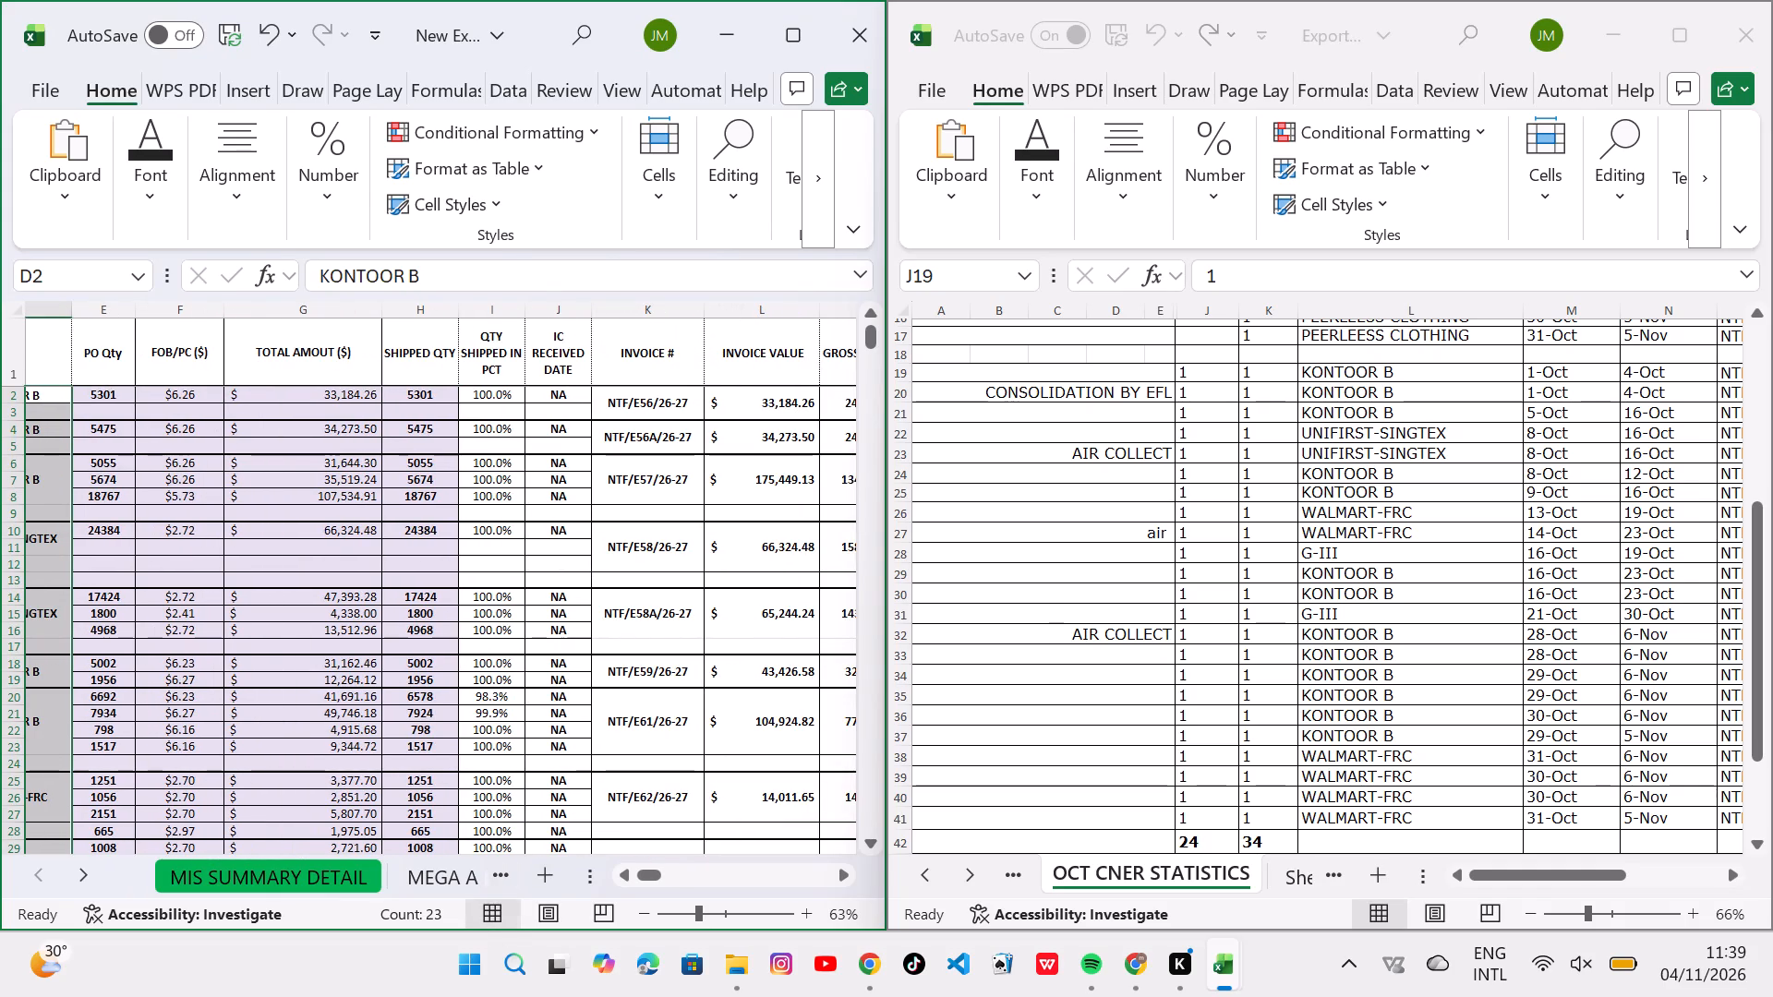
click(802, 50)
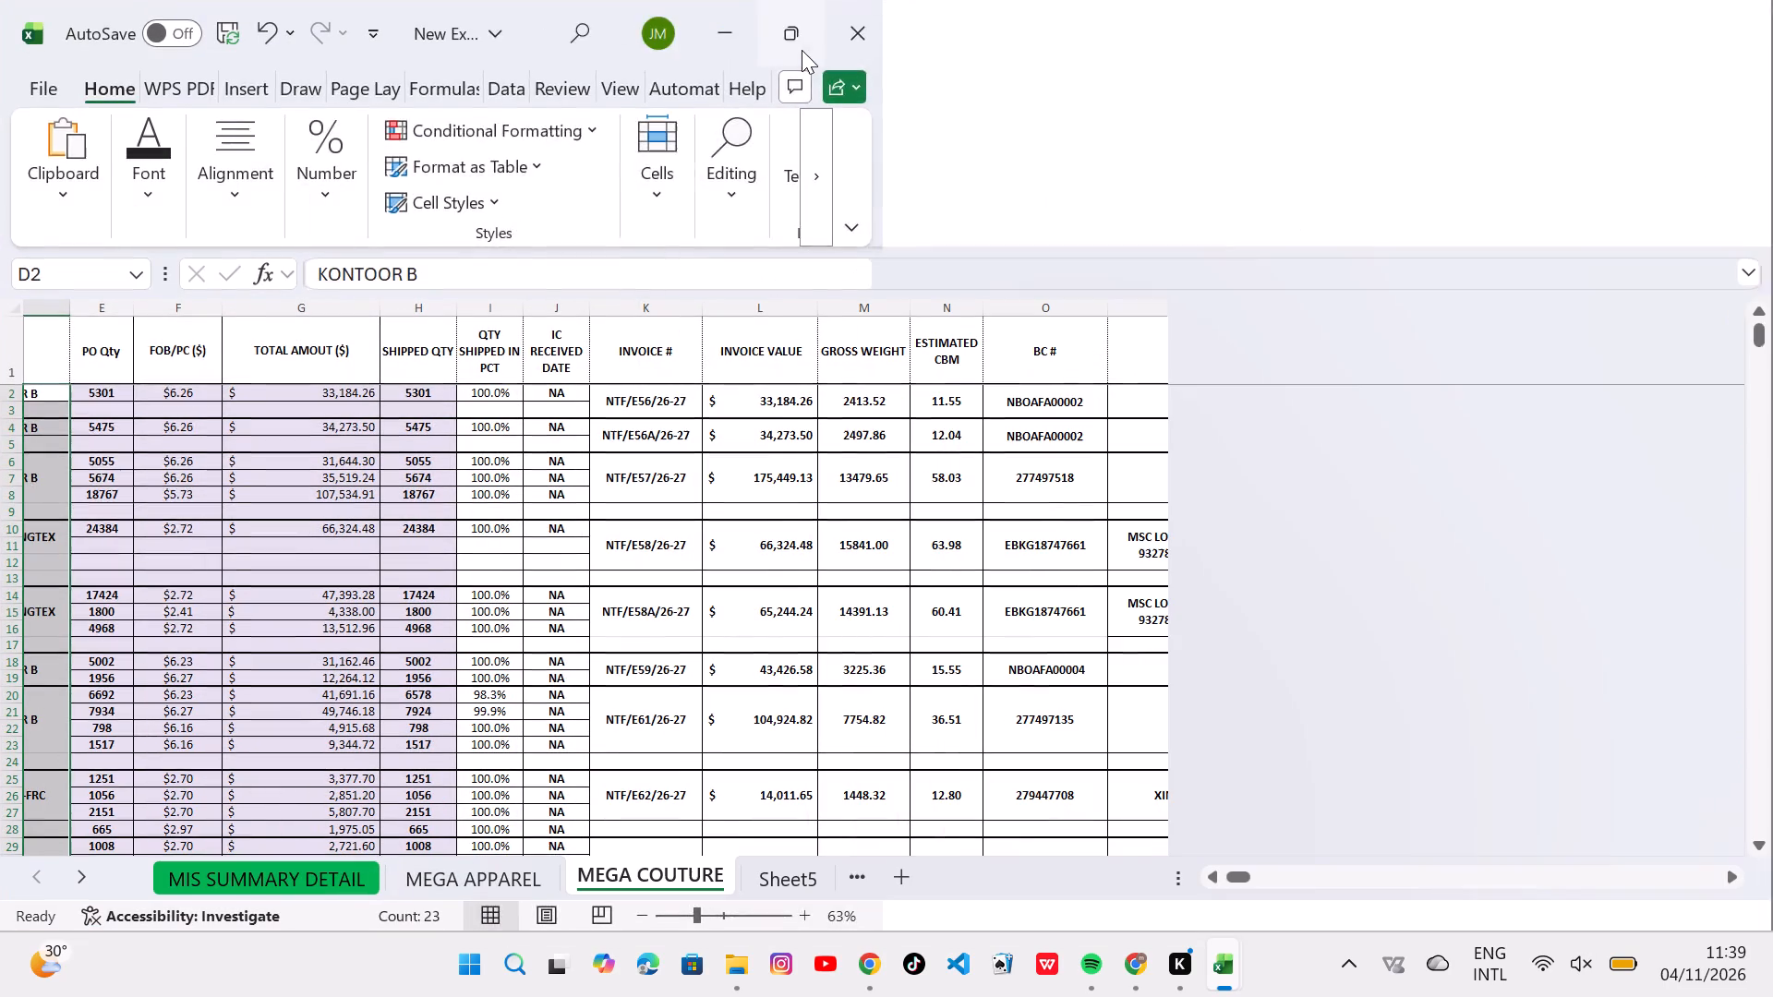
Examine the container sizes, invoice numbers and vessels of the MEGA COUTURE shipments from NTF/E56/26-27 to NTF/E75/26-27.
scroll(837, 724, left, 2)
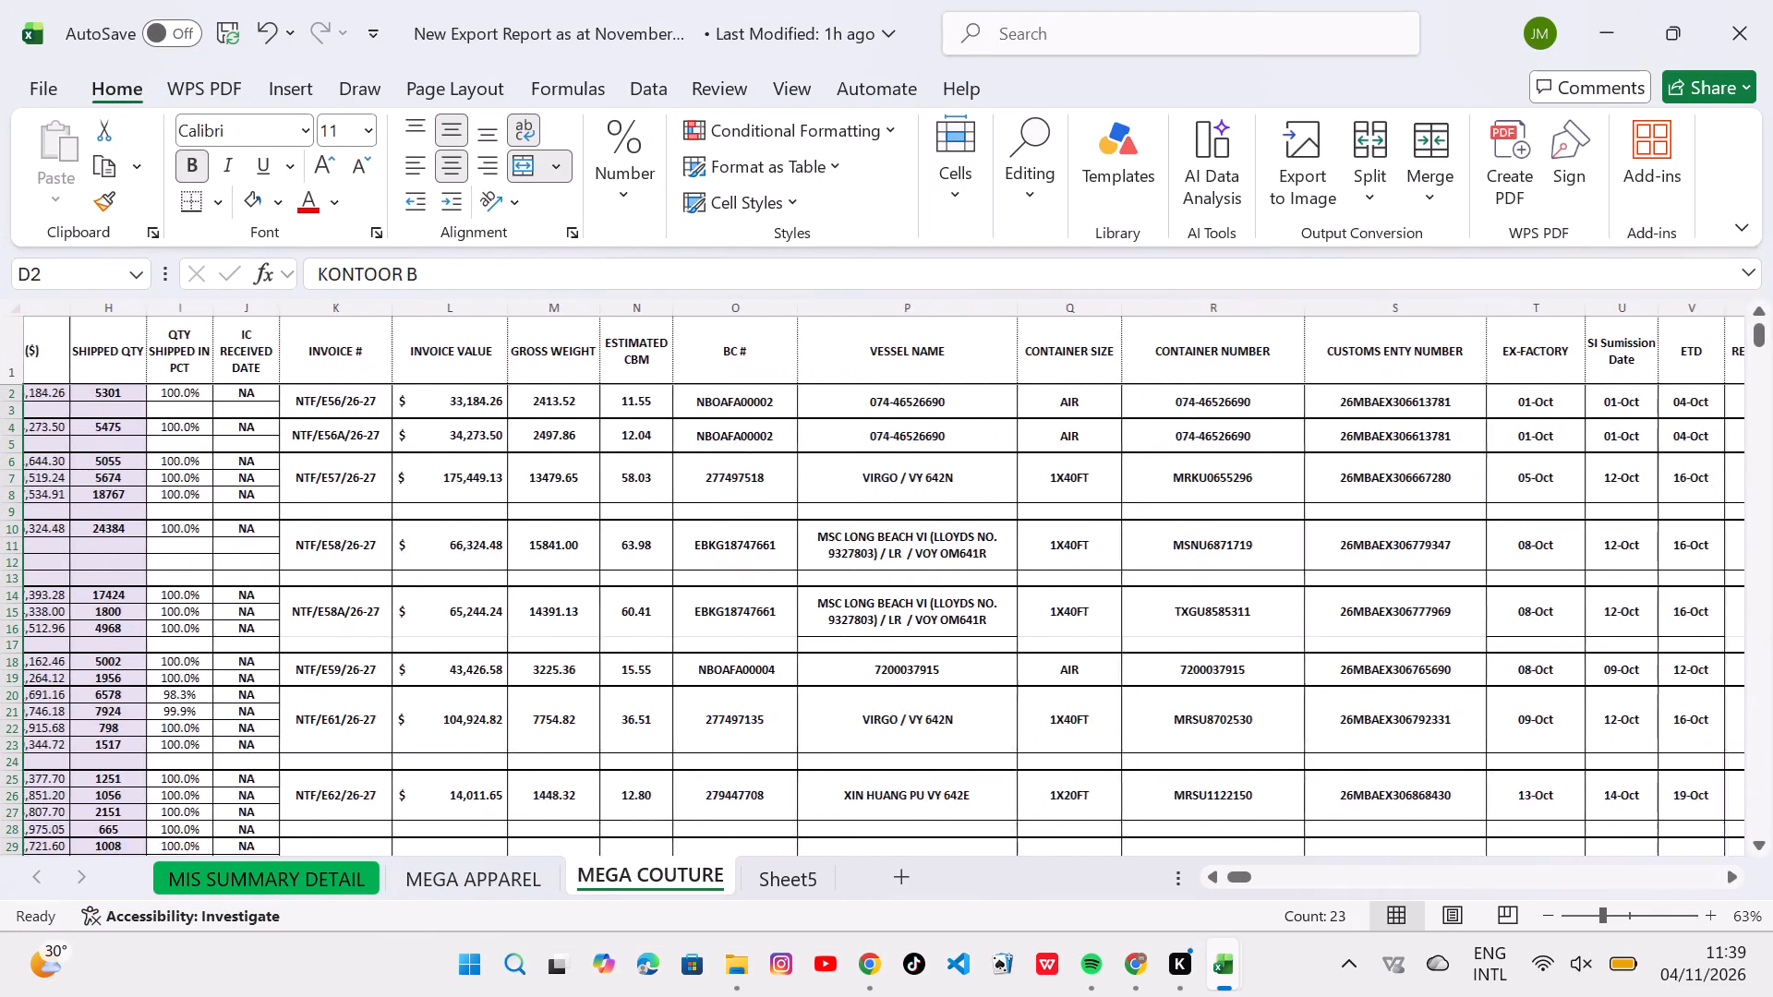
scroll(837, 724, right, 5)
scroll(837, 724, down, 6)
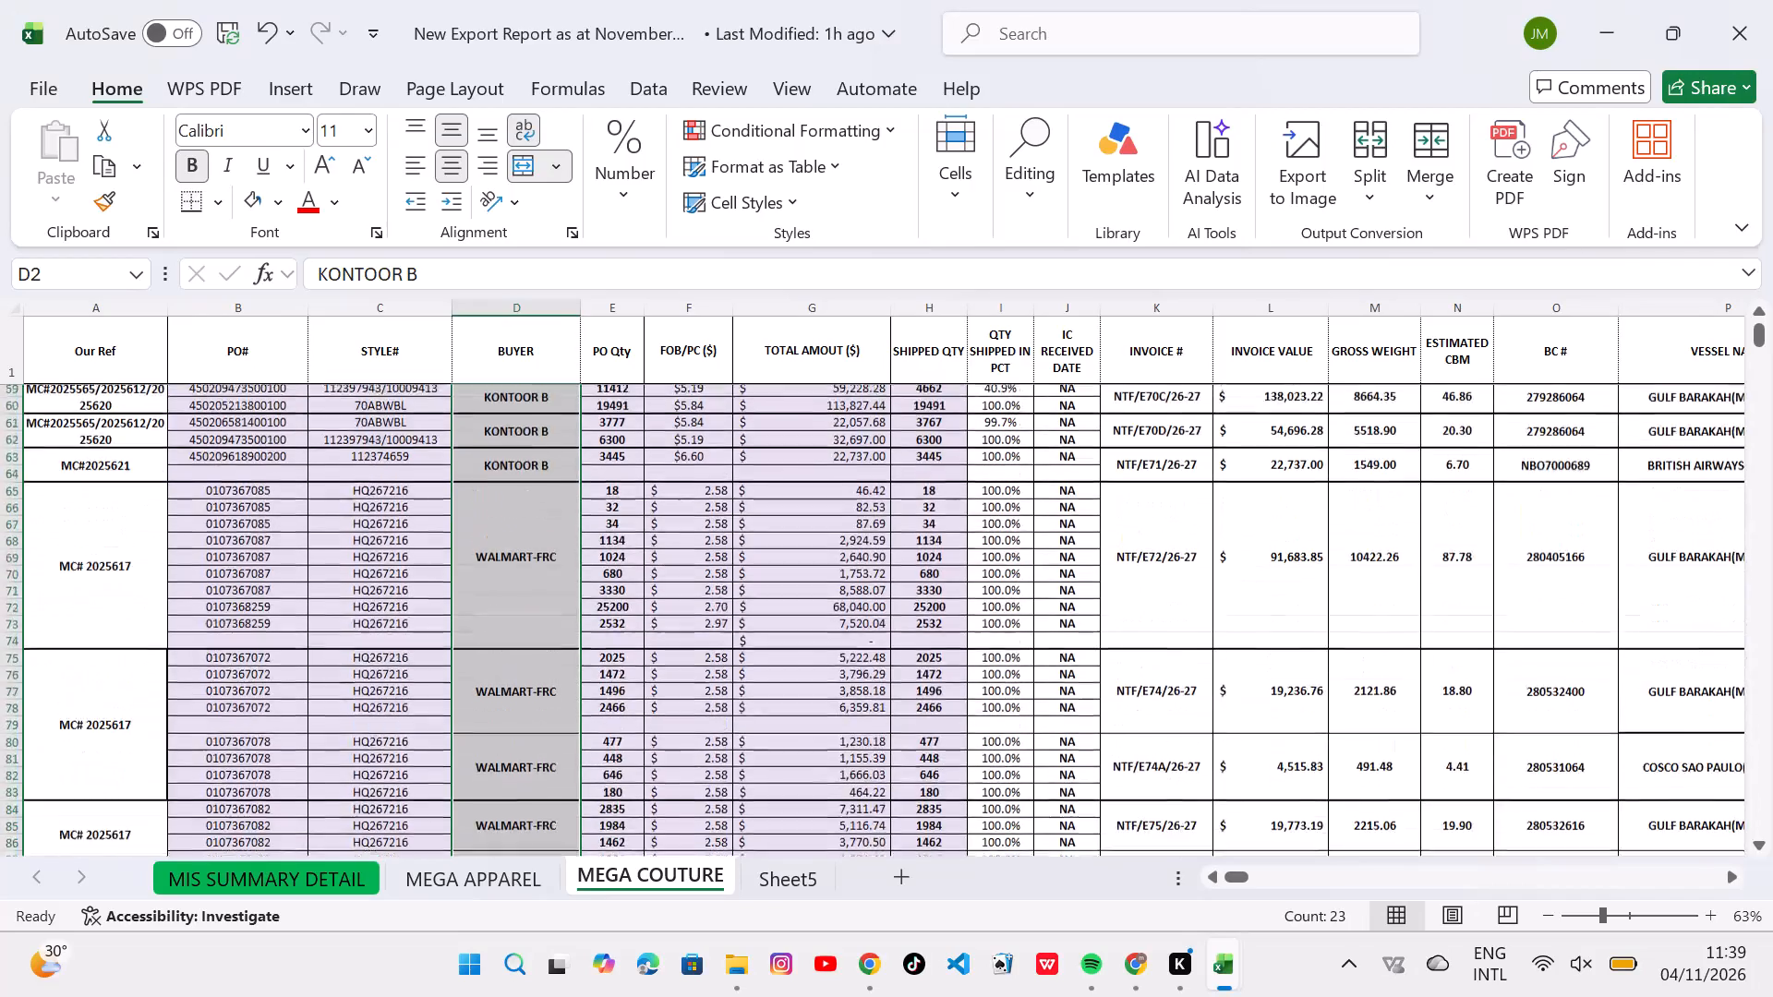
scroll(837, 724, down, 1)
scroll(837, 724, up, 5)
scroll(837, 724, down, 1)
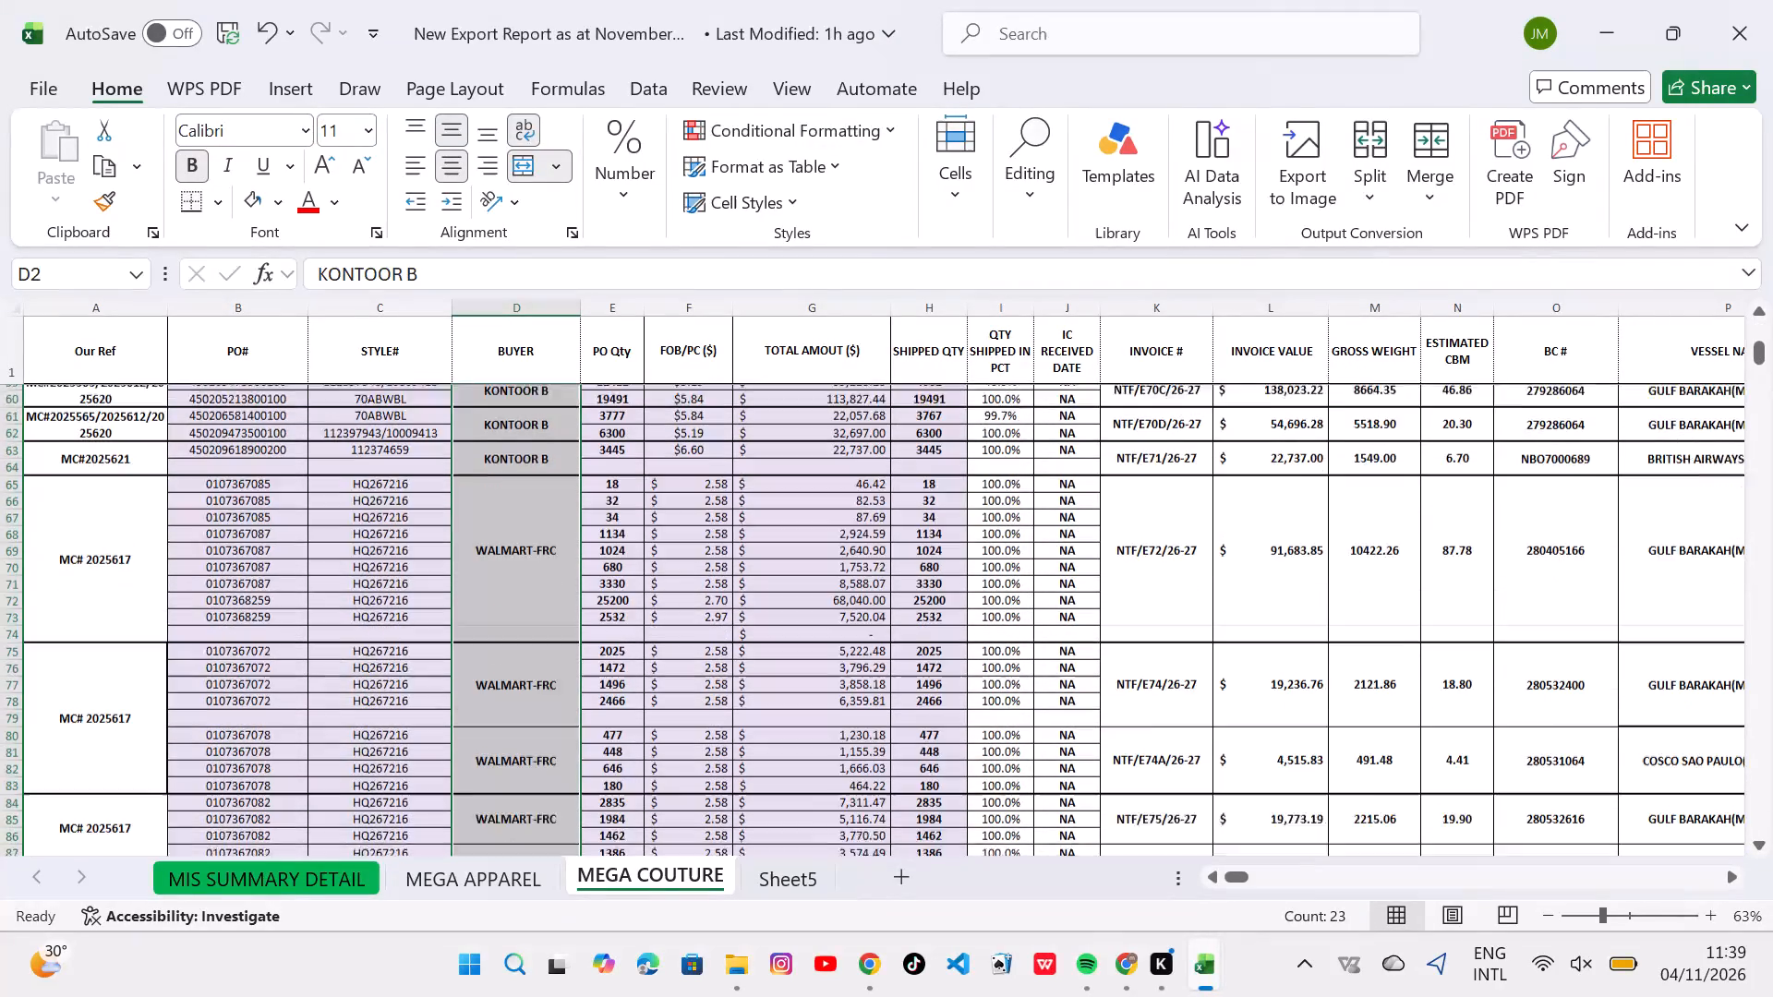
scroll(837, 724, down, 1)
scroll(837, 724, up, 9)
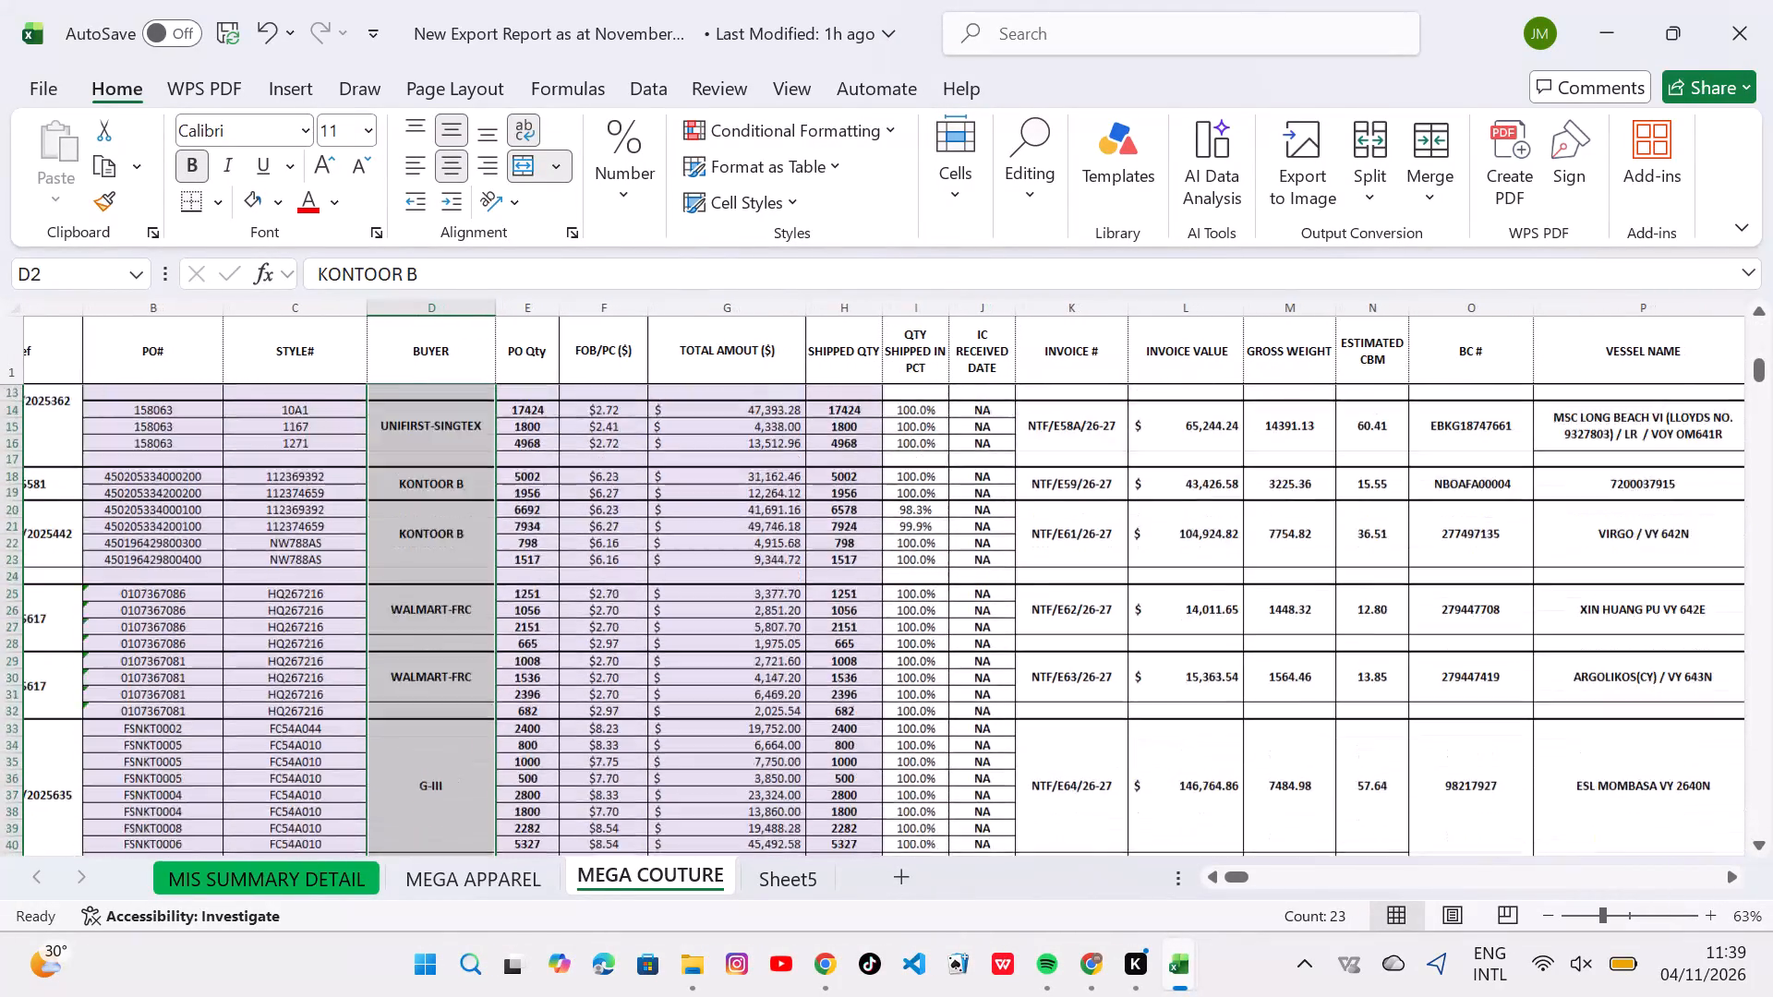
scroll(837, 724, up, 1)
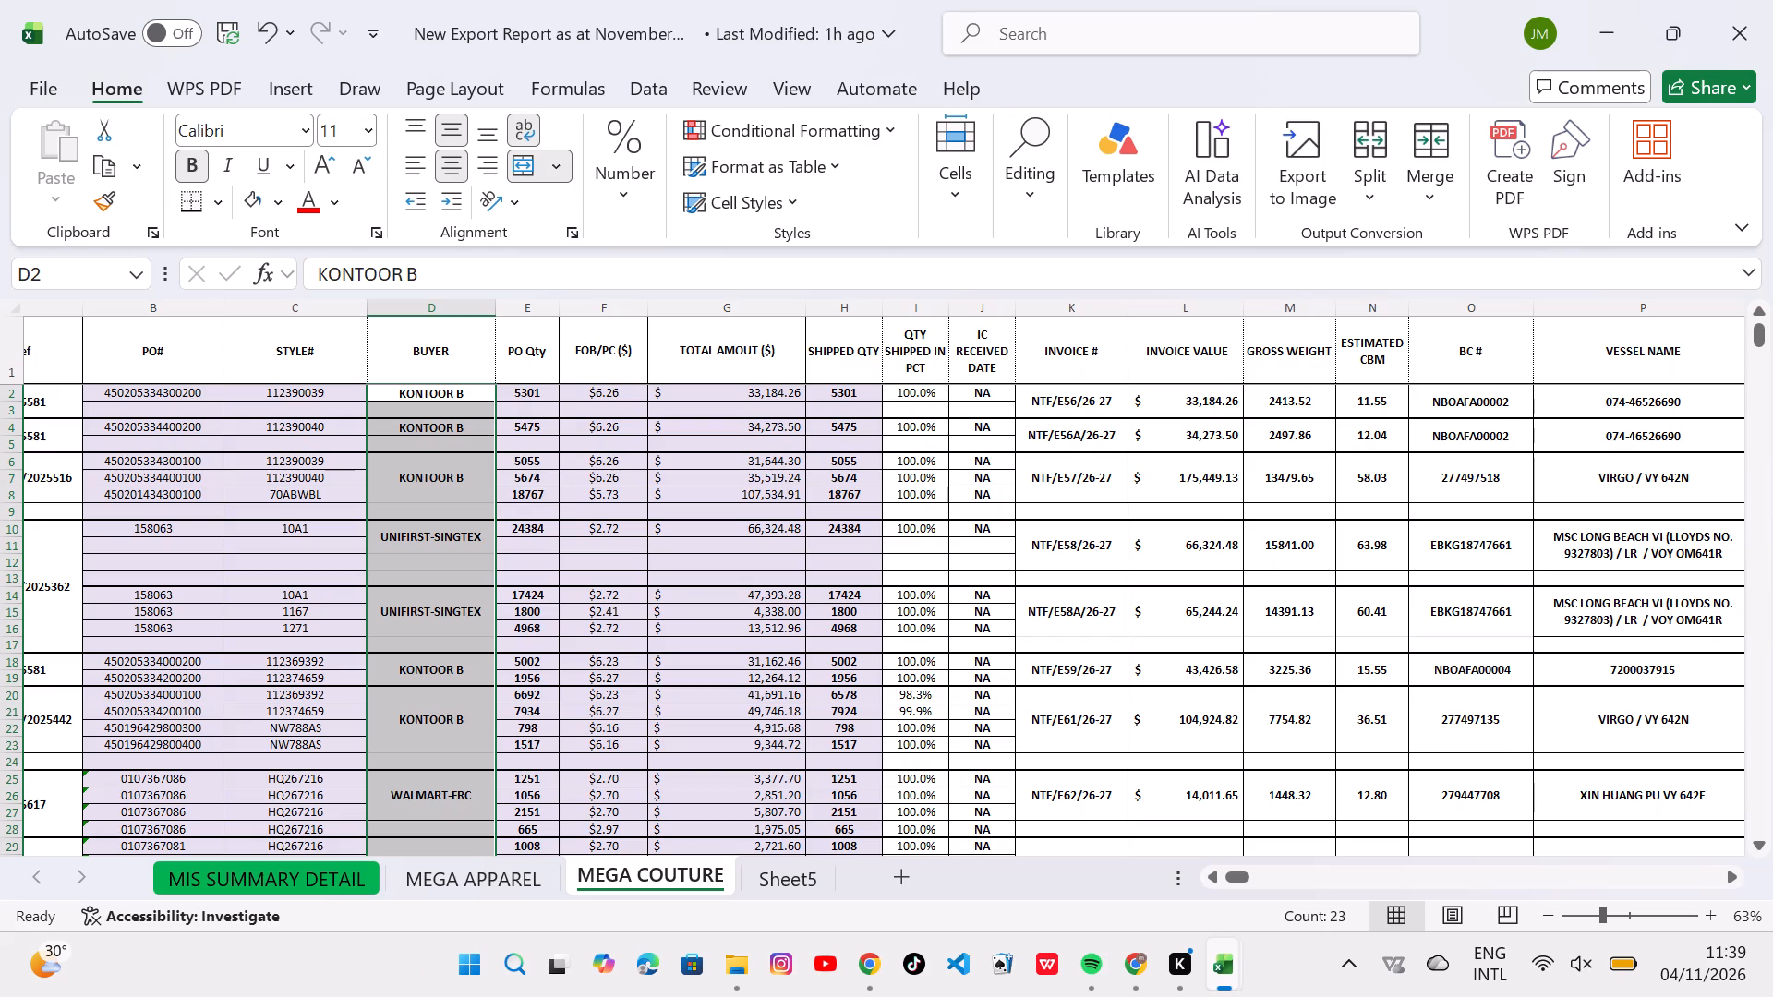
scroll(443, 617, down, 1)
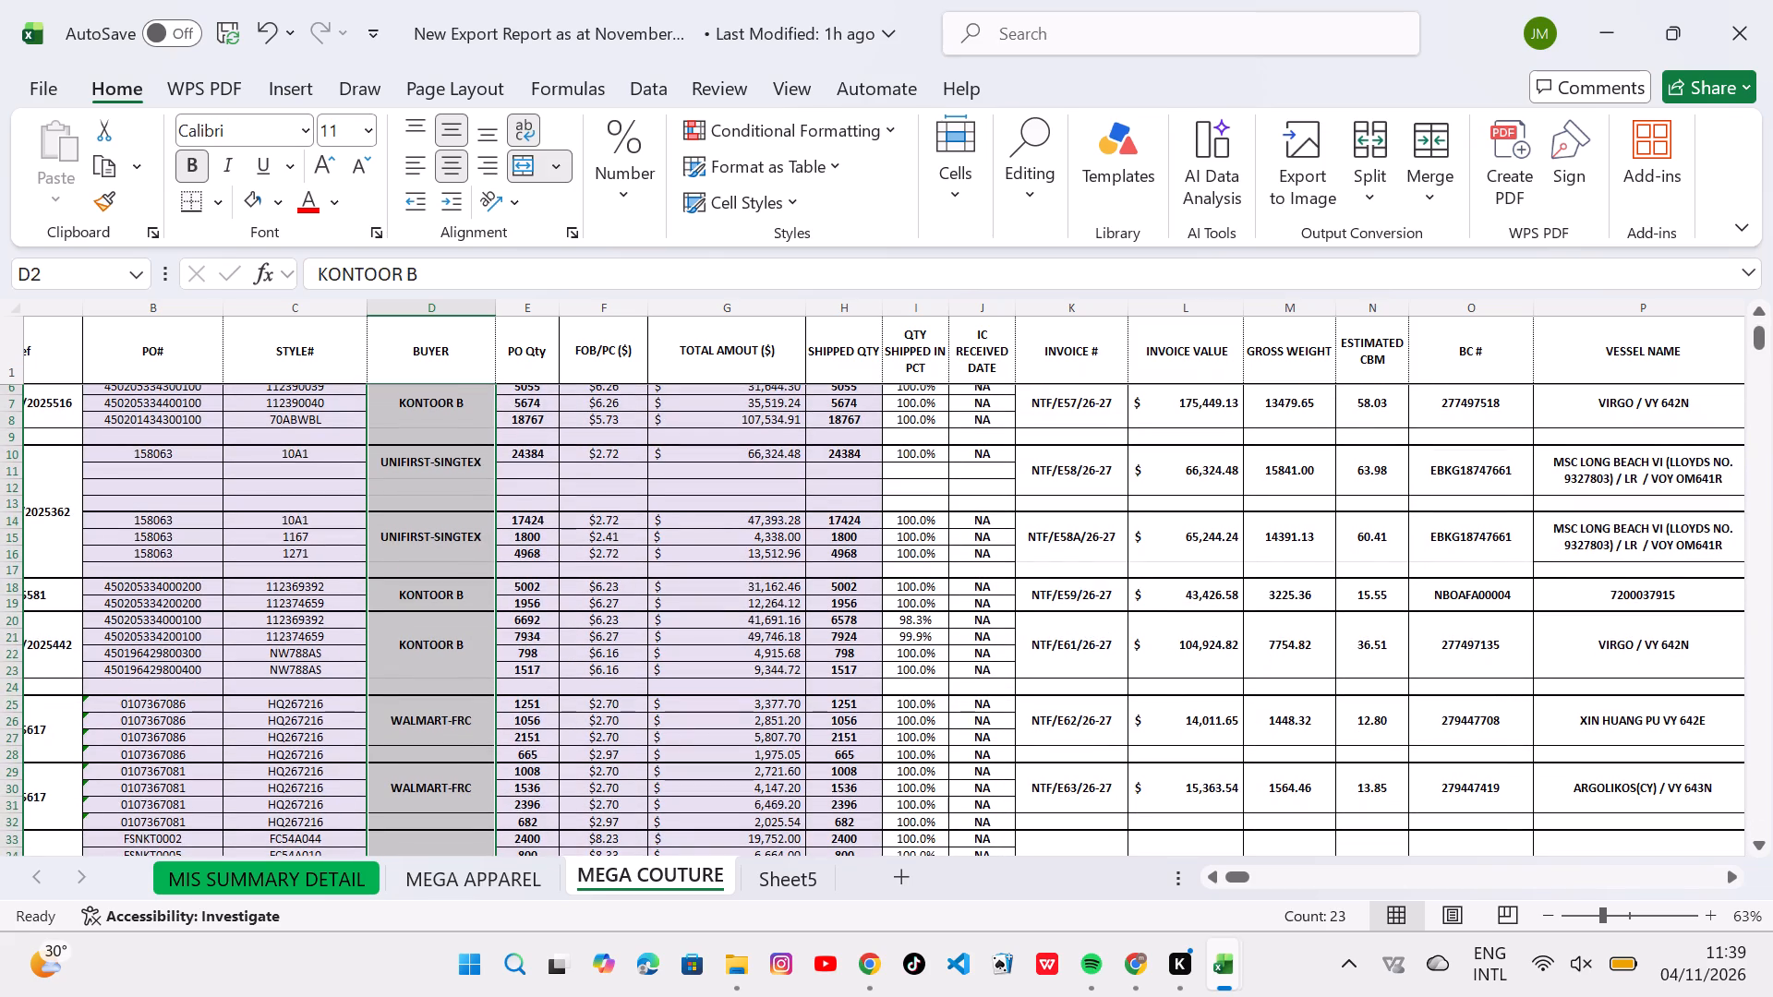
scroll(443, 617, down, 1)
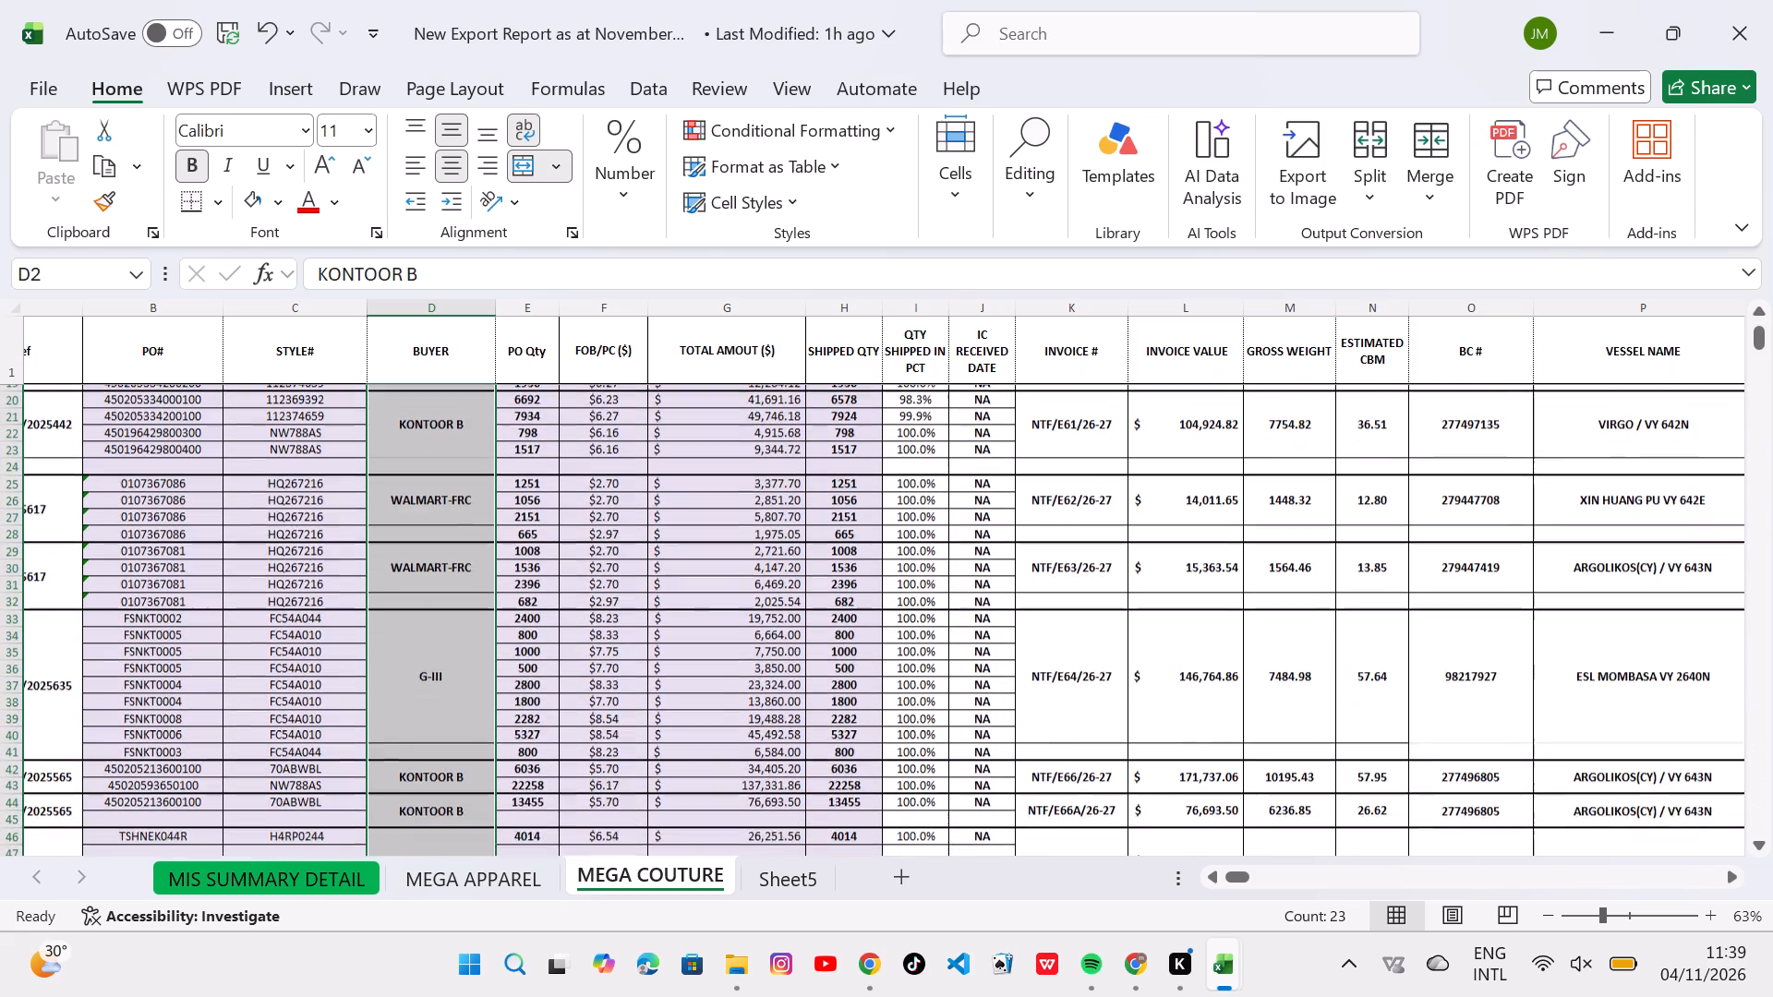
scroll(443, 617, down, 1)
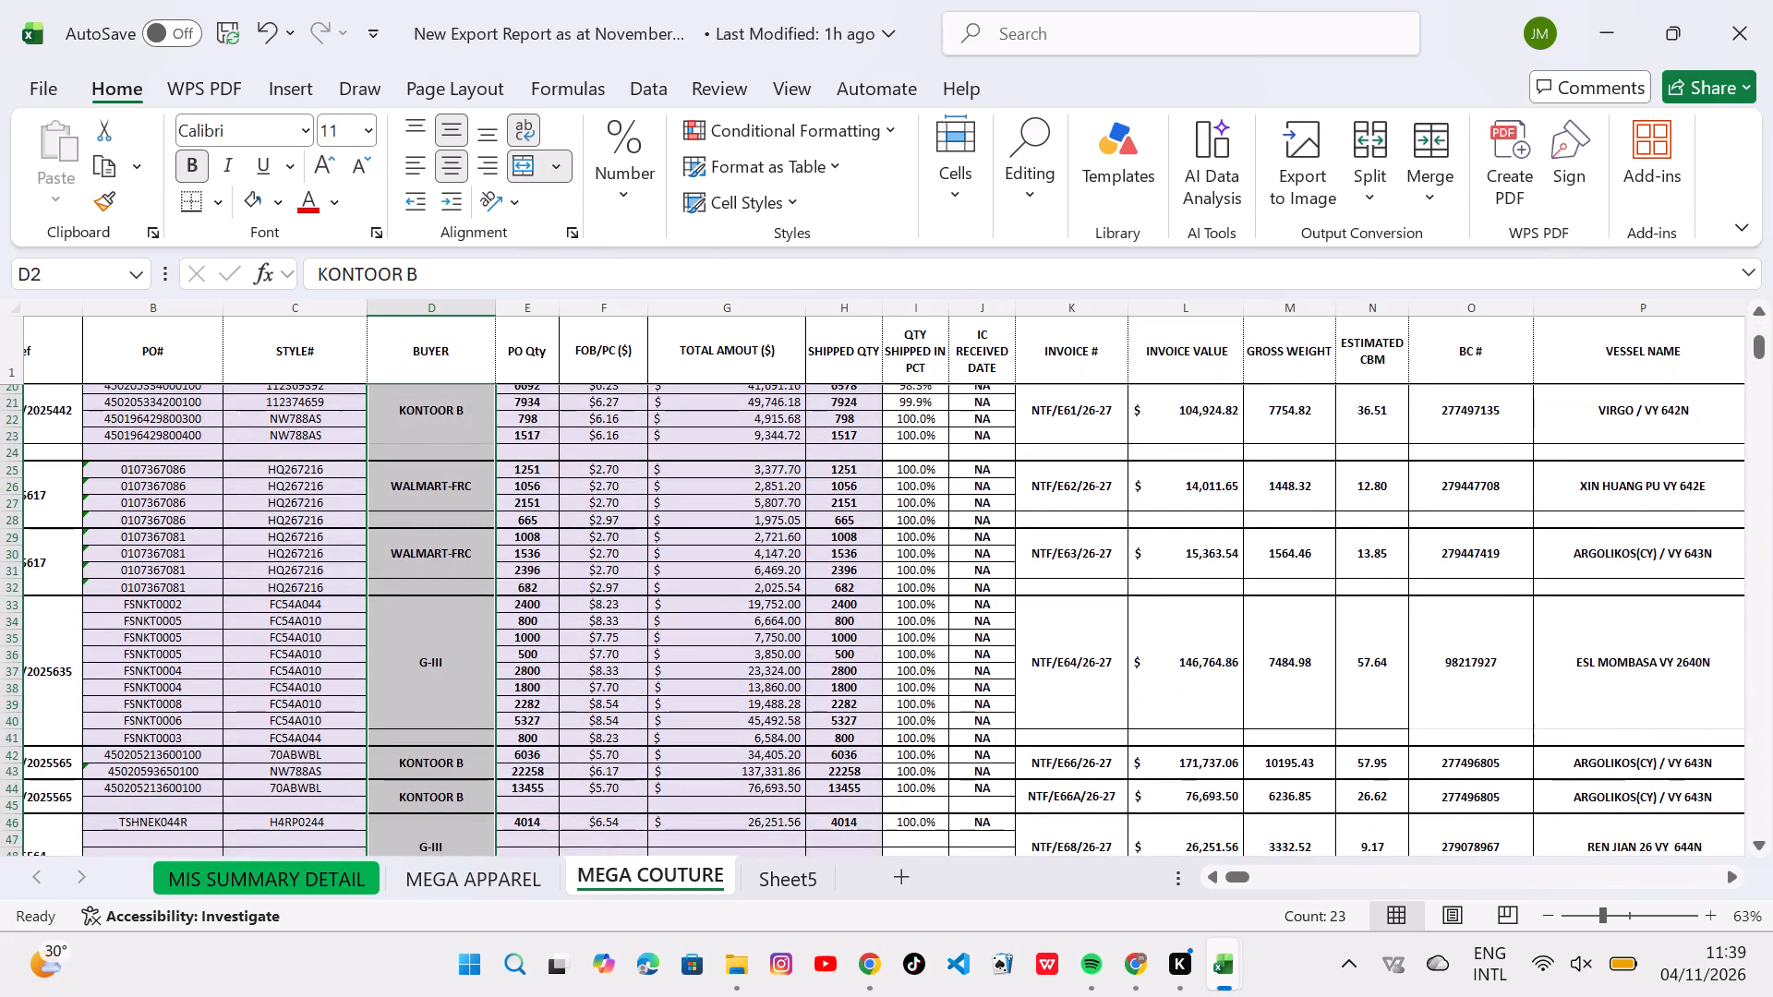
scroll(443, 617, down, 2)
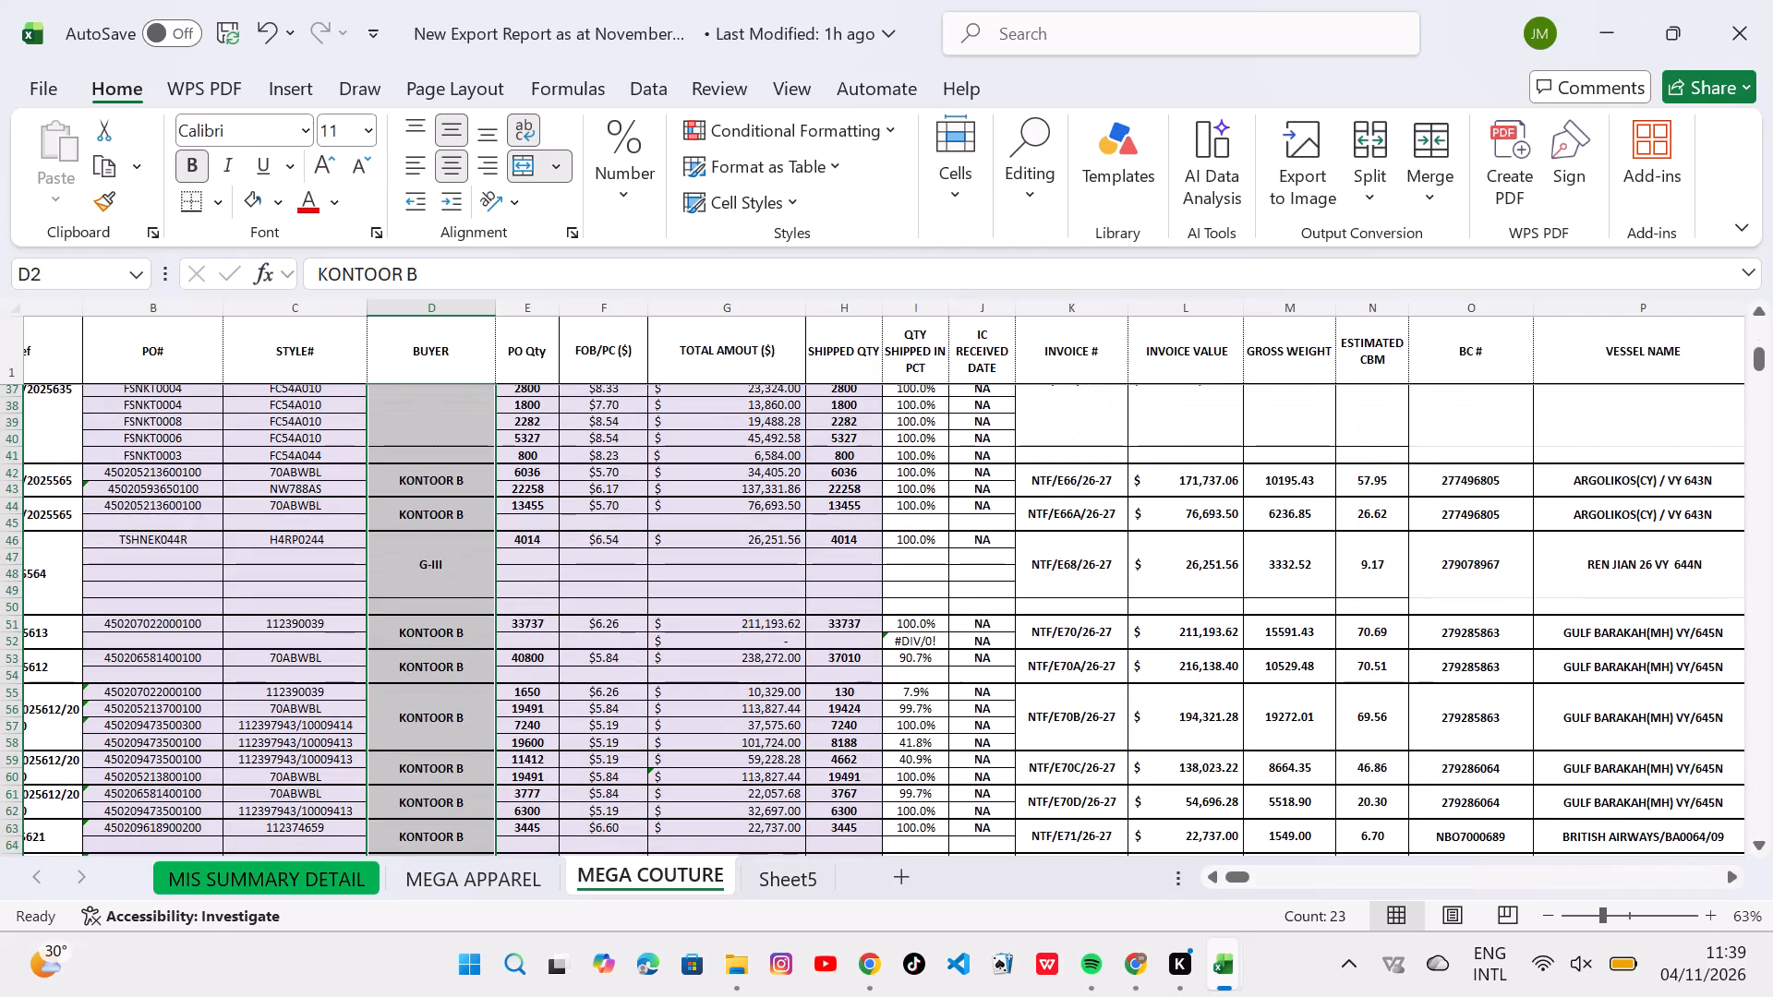
scroll(443, 617, down, 3)
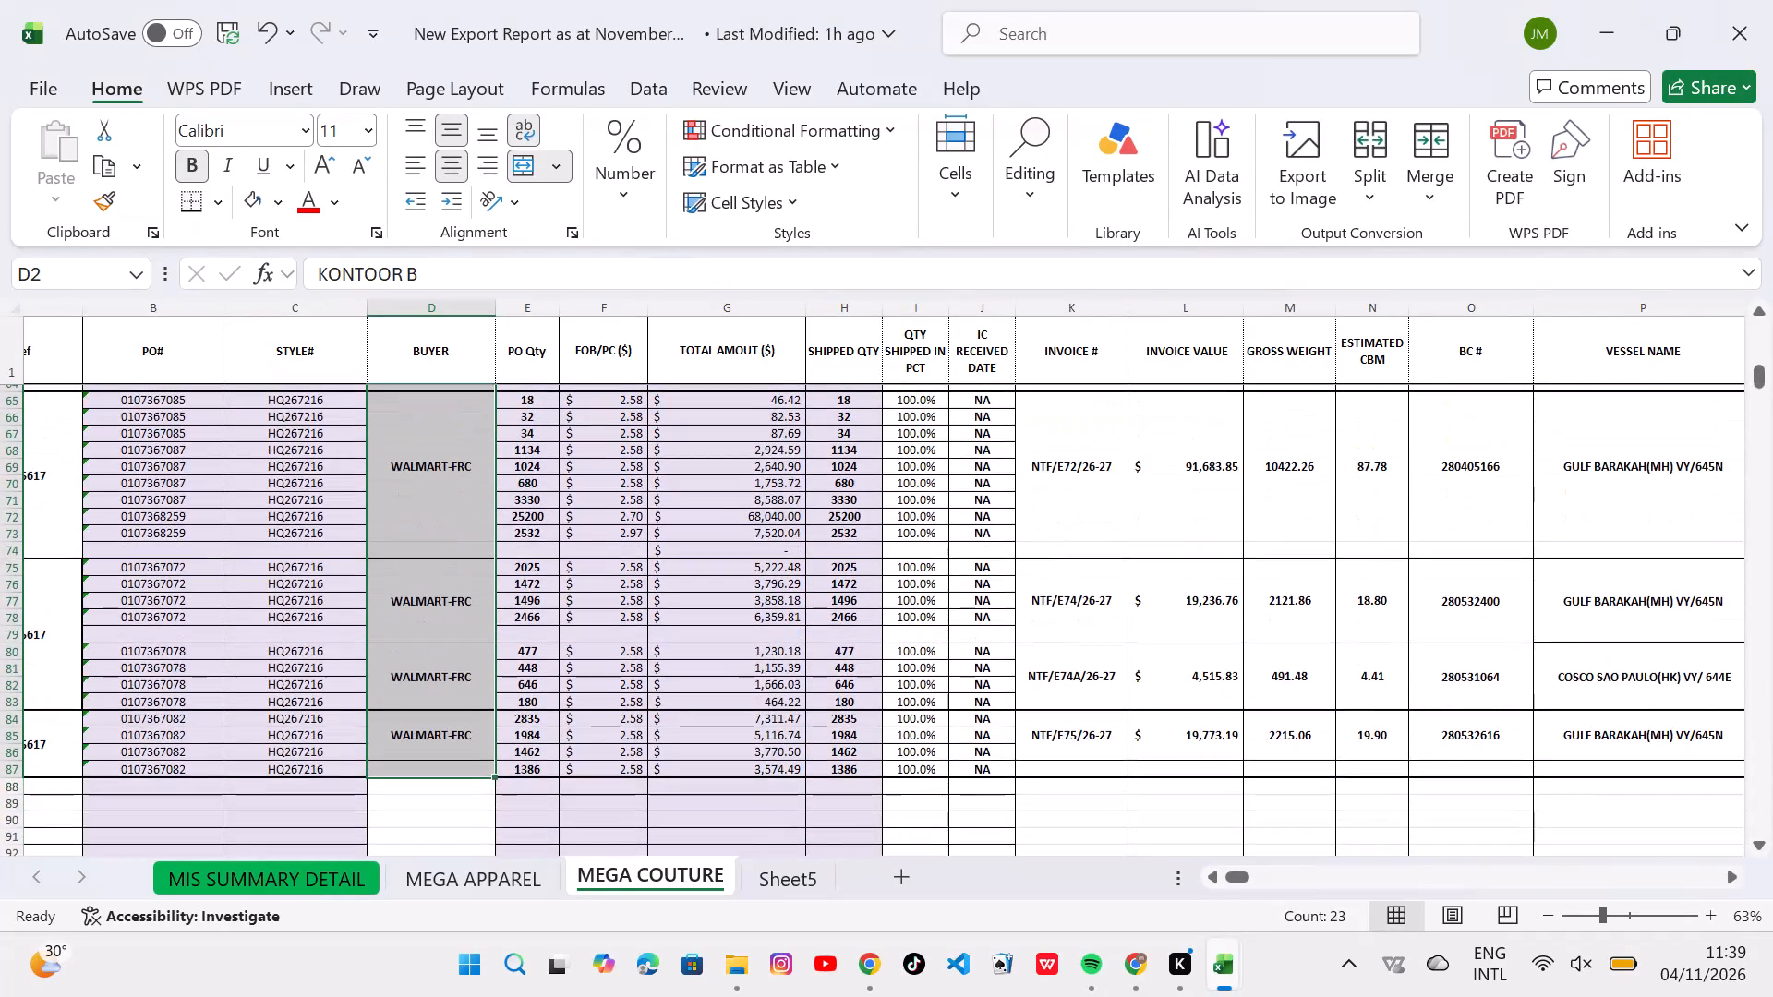
scroll(443, 617, up, 10)
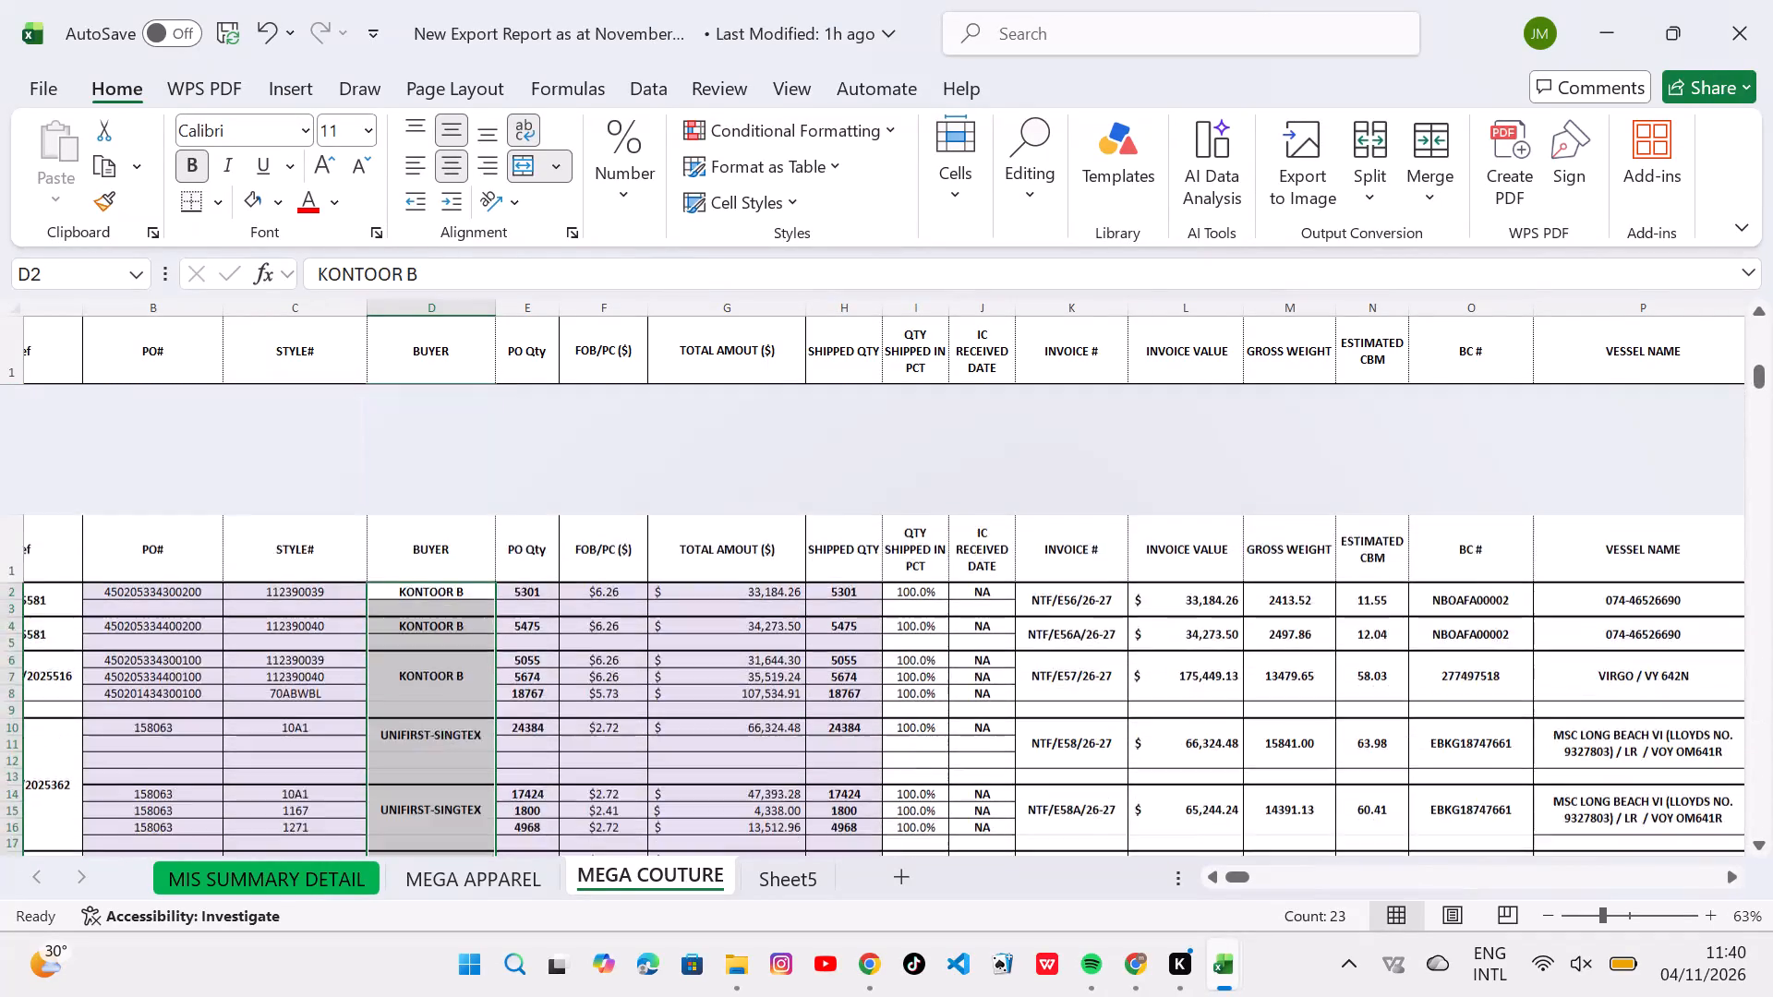
scroll(1140, 496, up, 1)
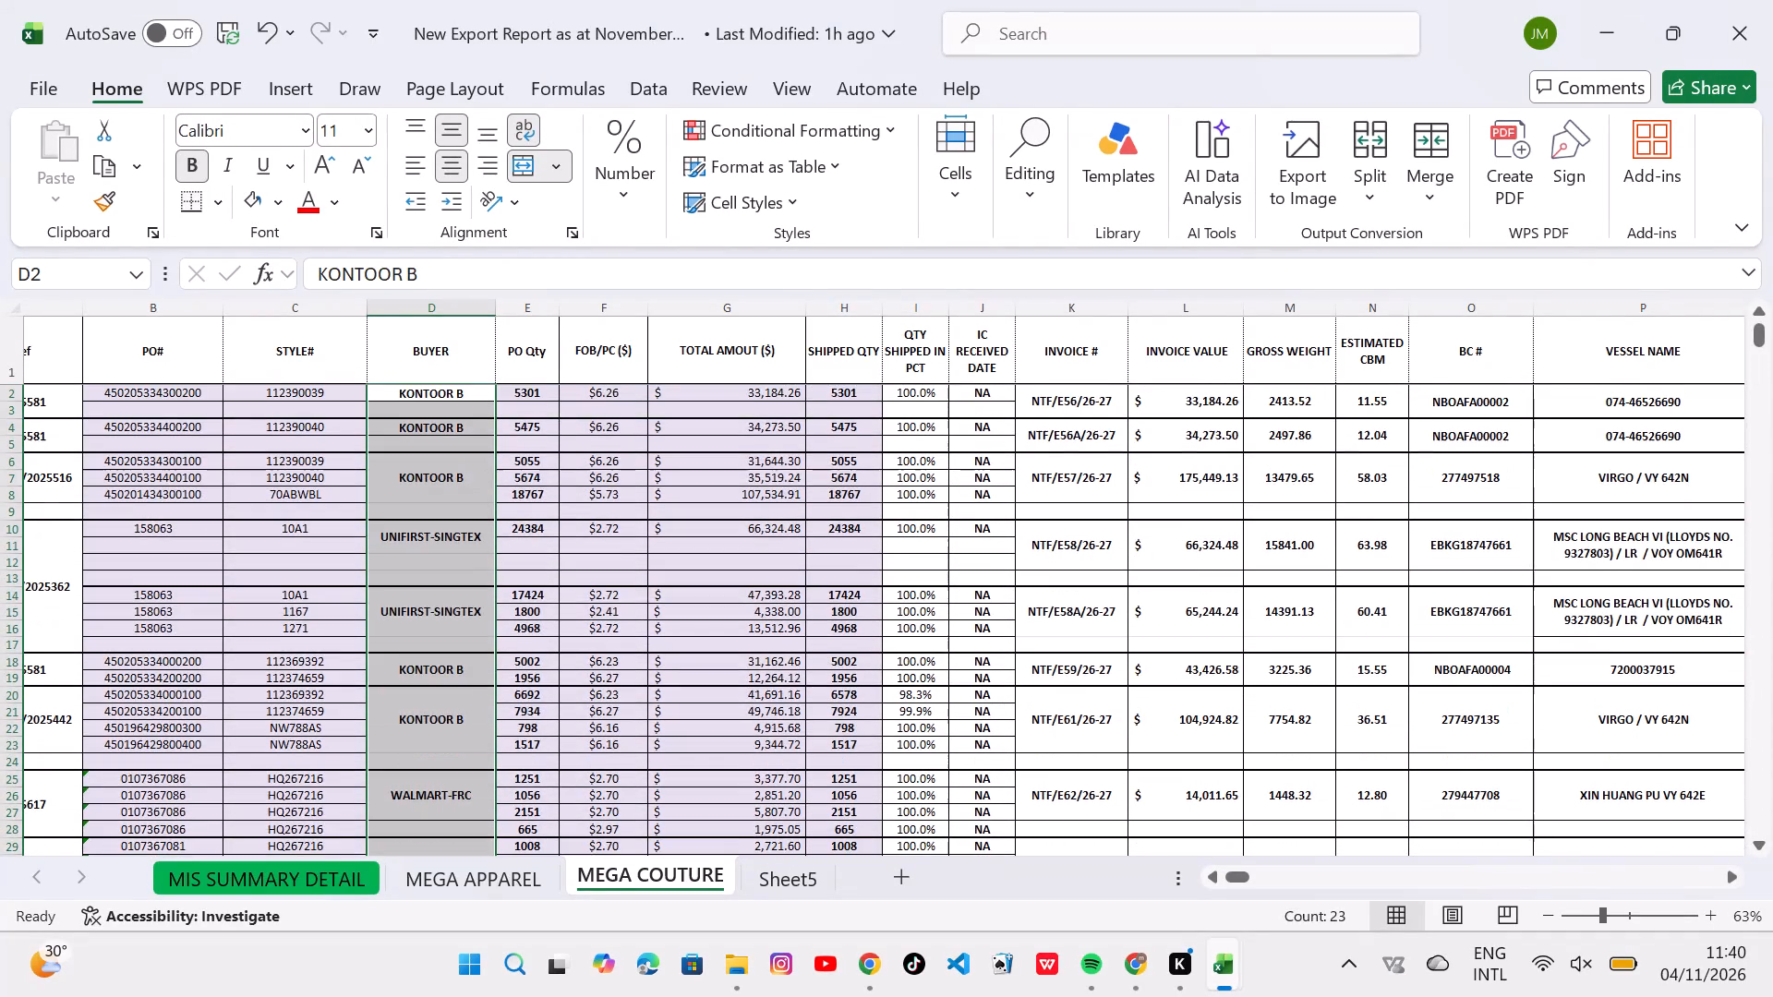
scroll(1140, 496, up, 1)
scroll(1140, 496, left, 1)
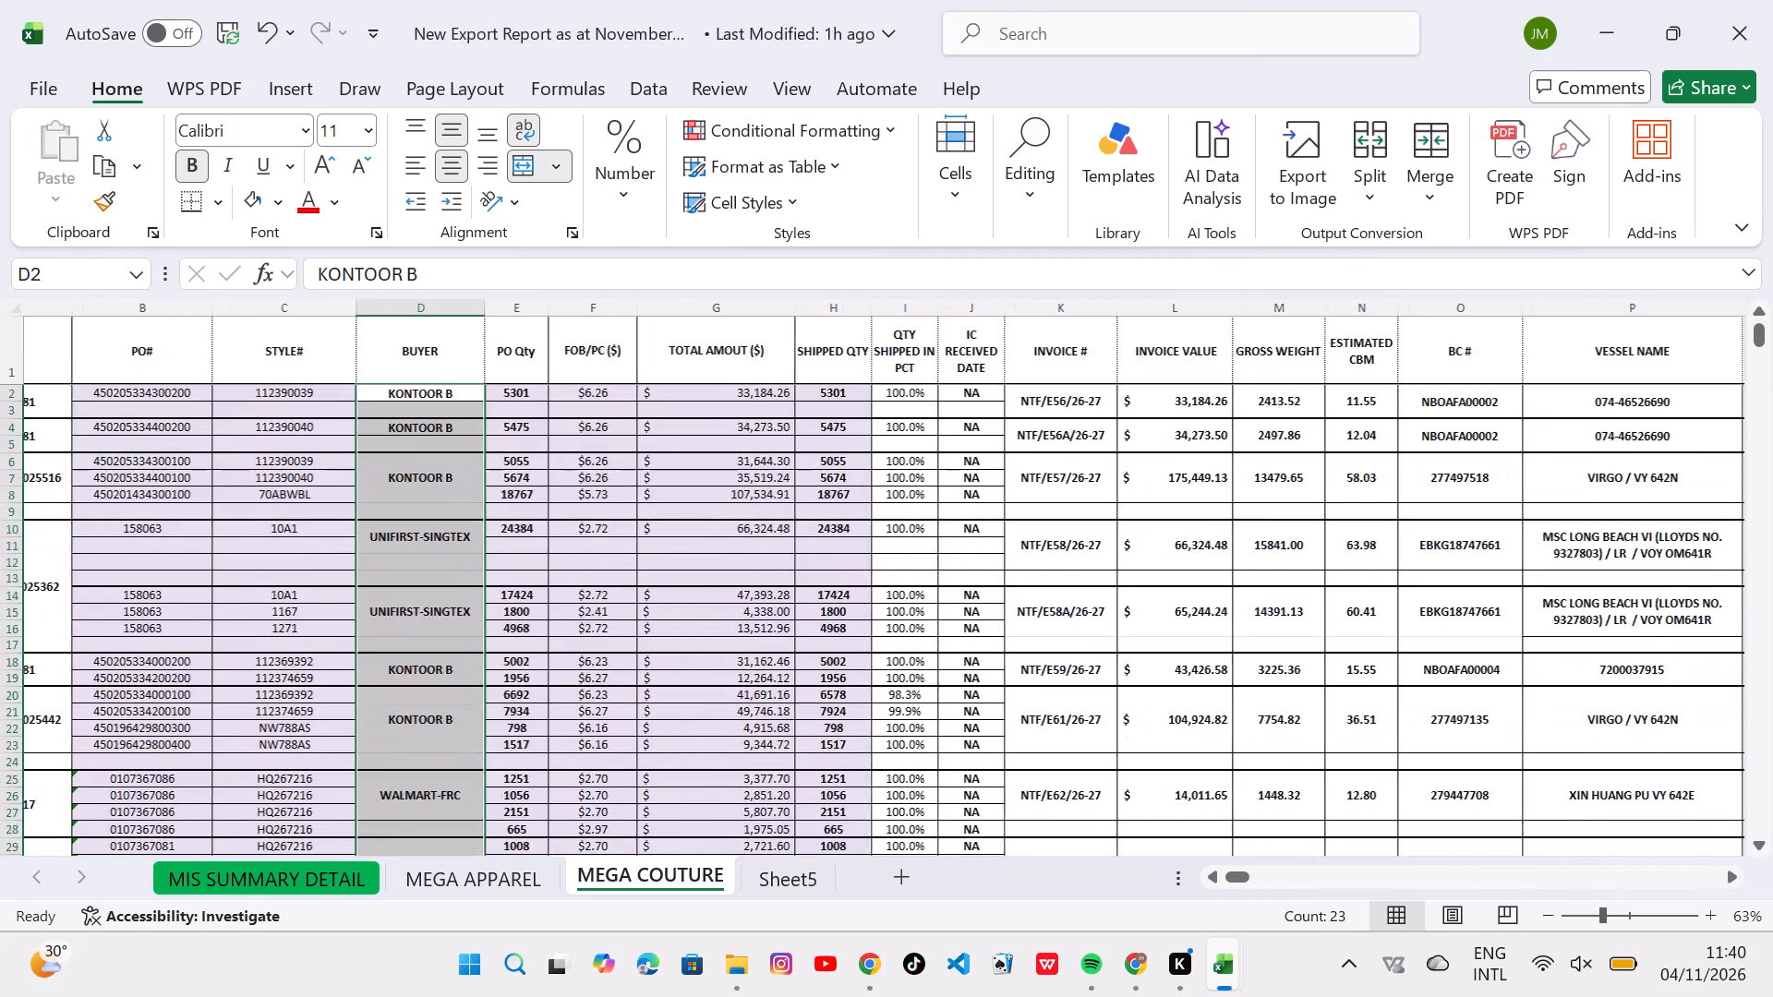
Place the New Export Report beside the October container statistics, with the report's container size and container number columns showing.
scroll(1140, 496, left, 5)
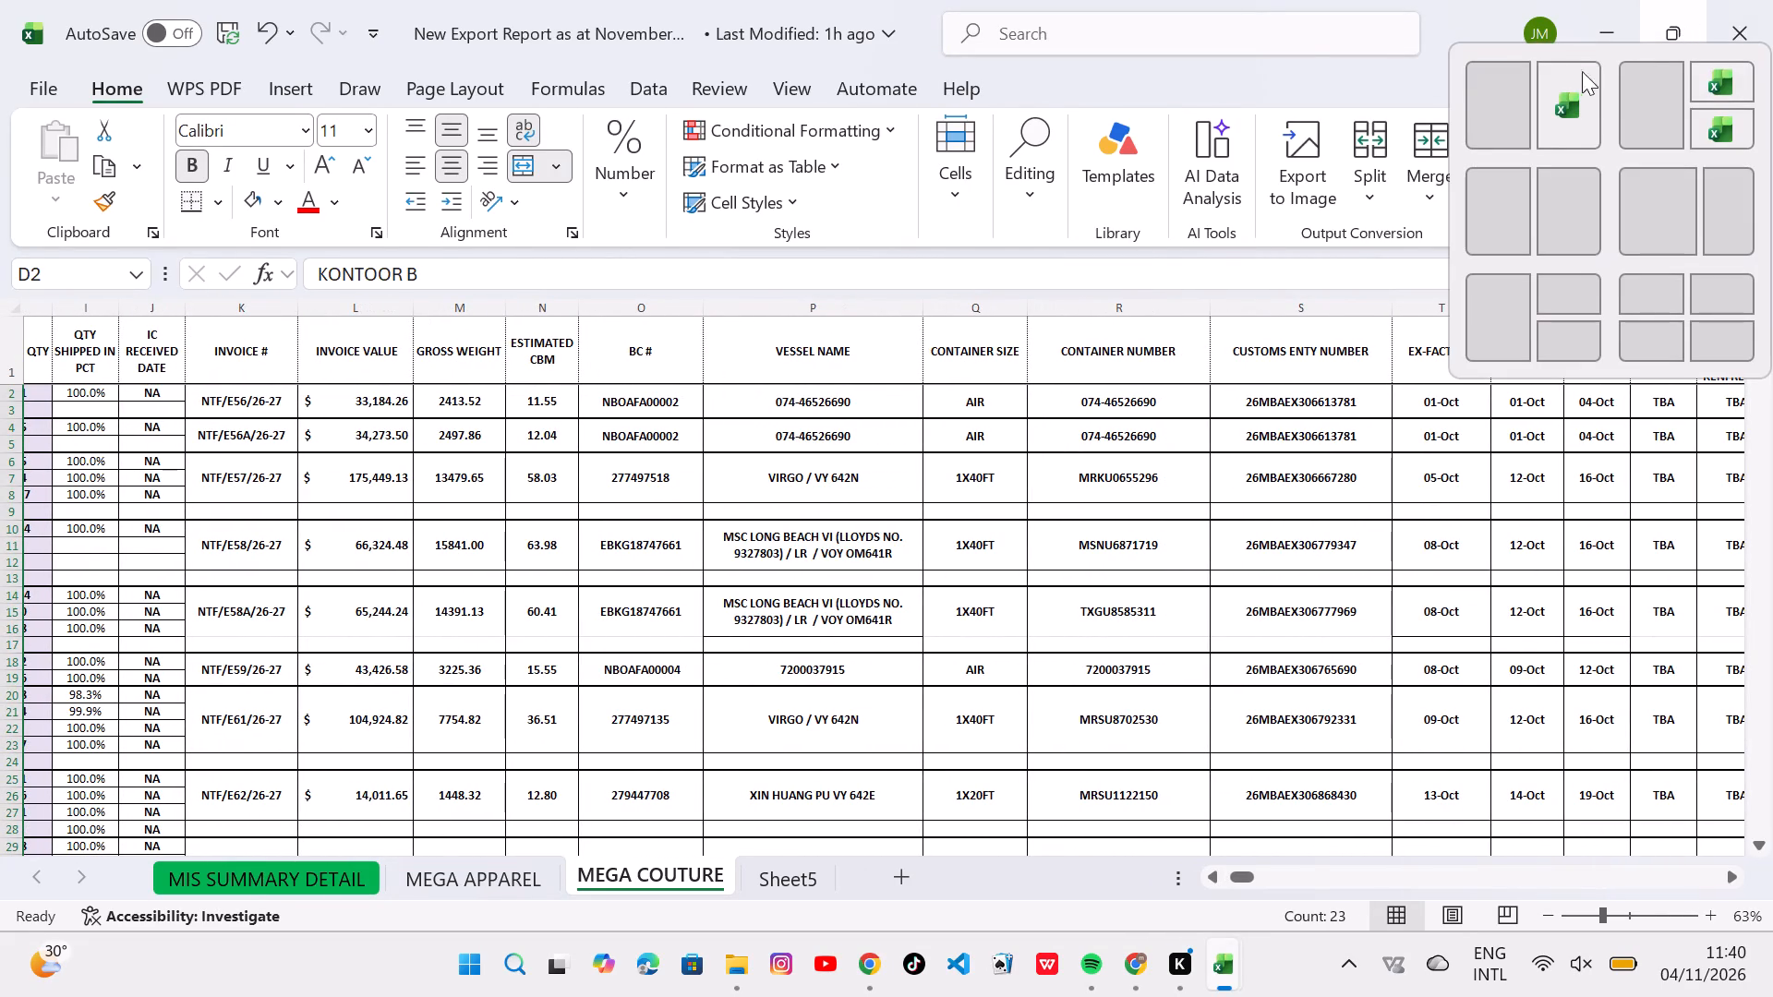
click(1464, 110)
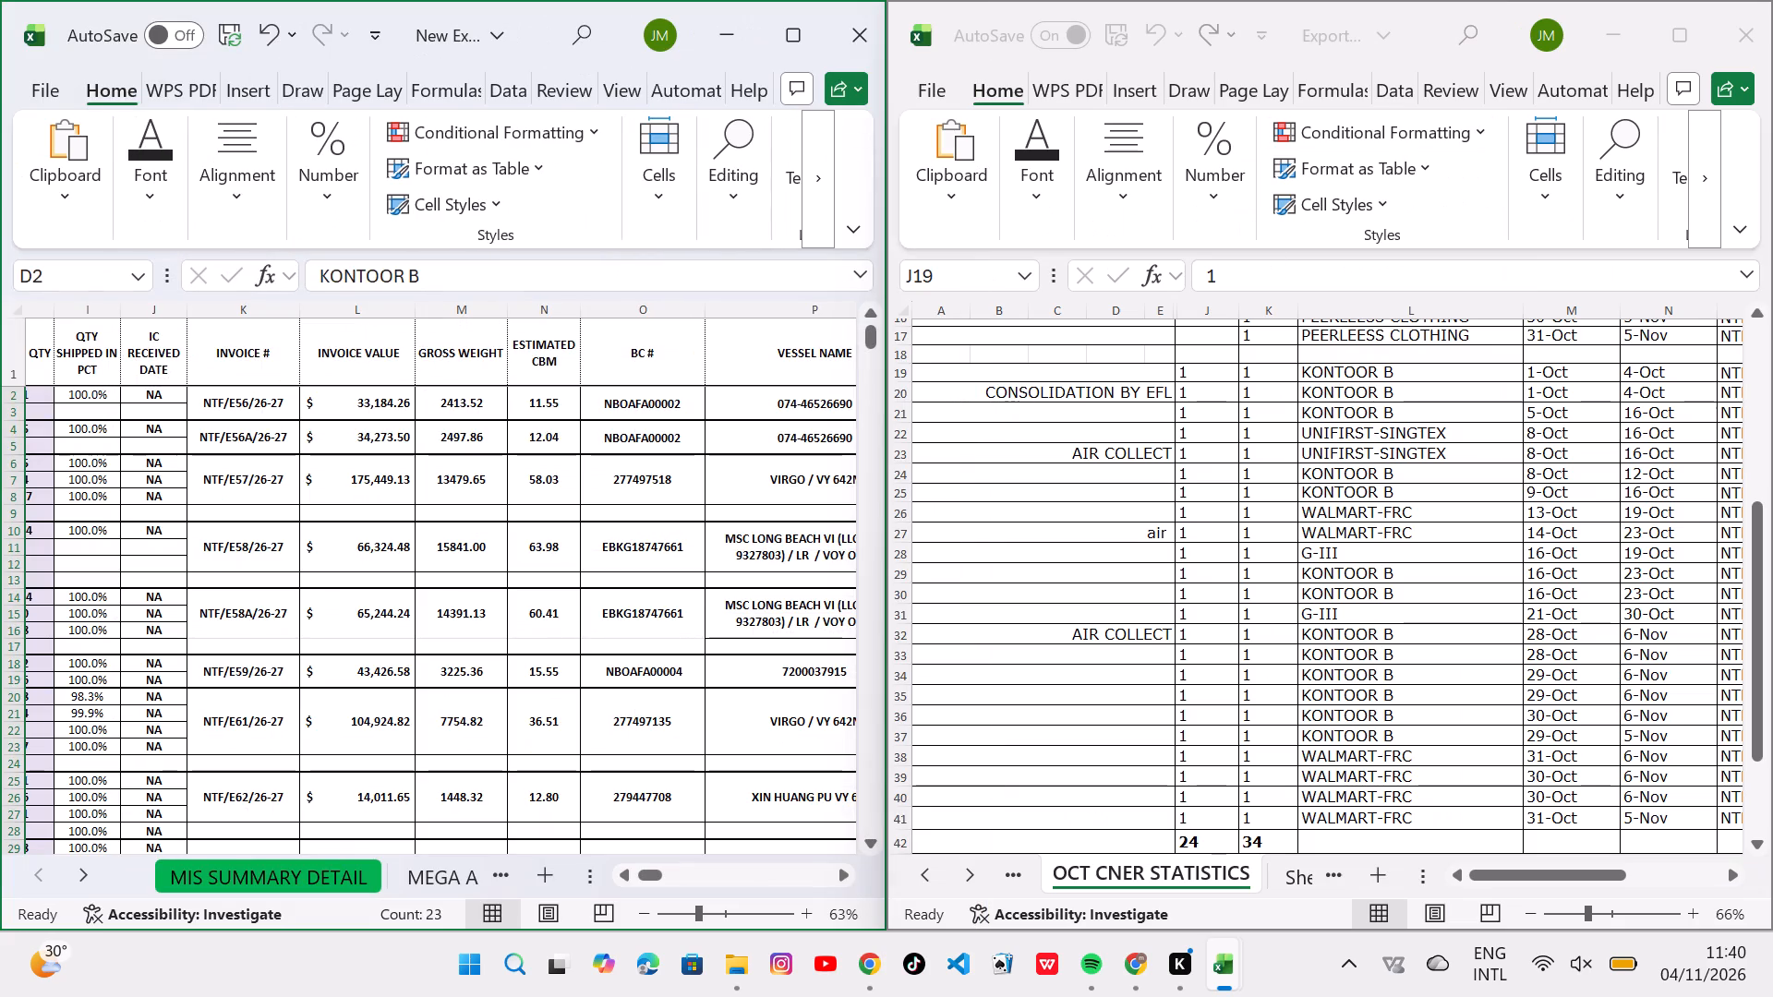
scroll(786, 529, left, 5)
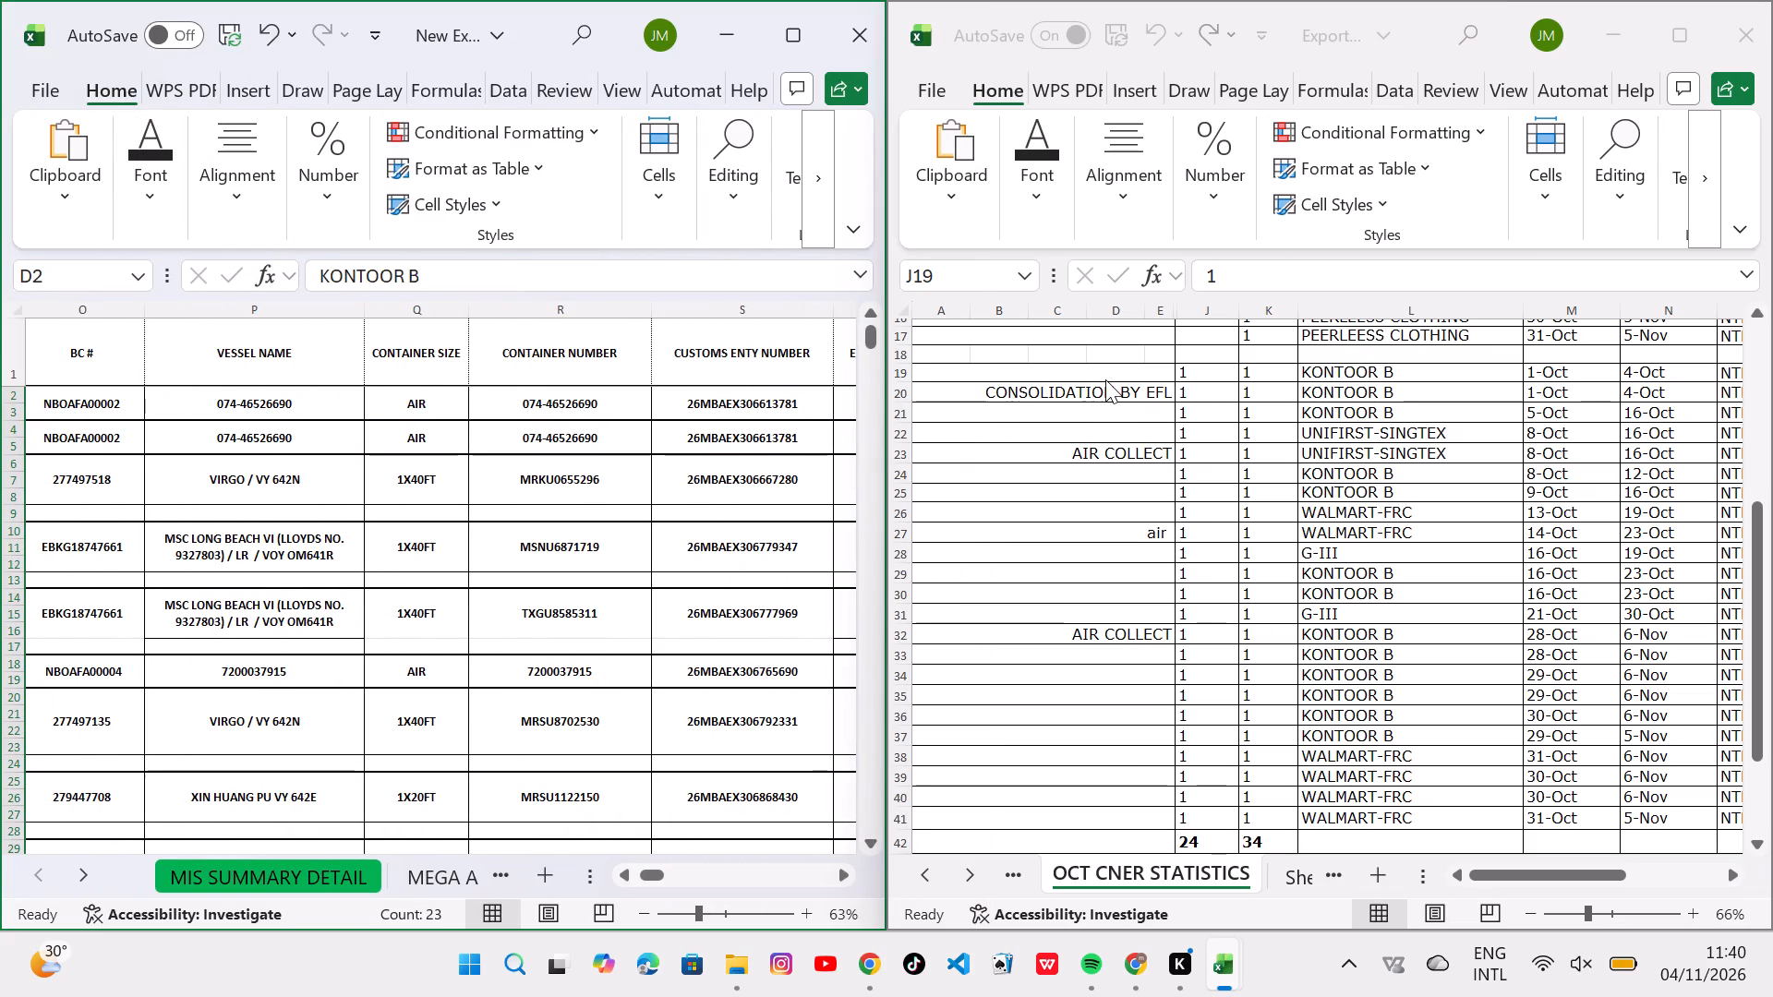
Clear the shipment remarks from A20, A23, A27 and A32 in the October container statistics.
click(970, 378)
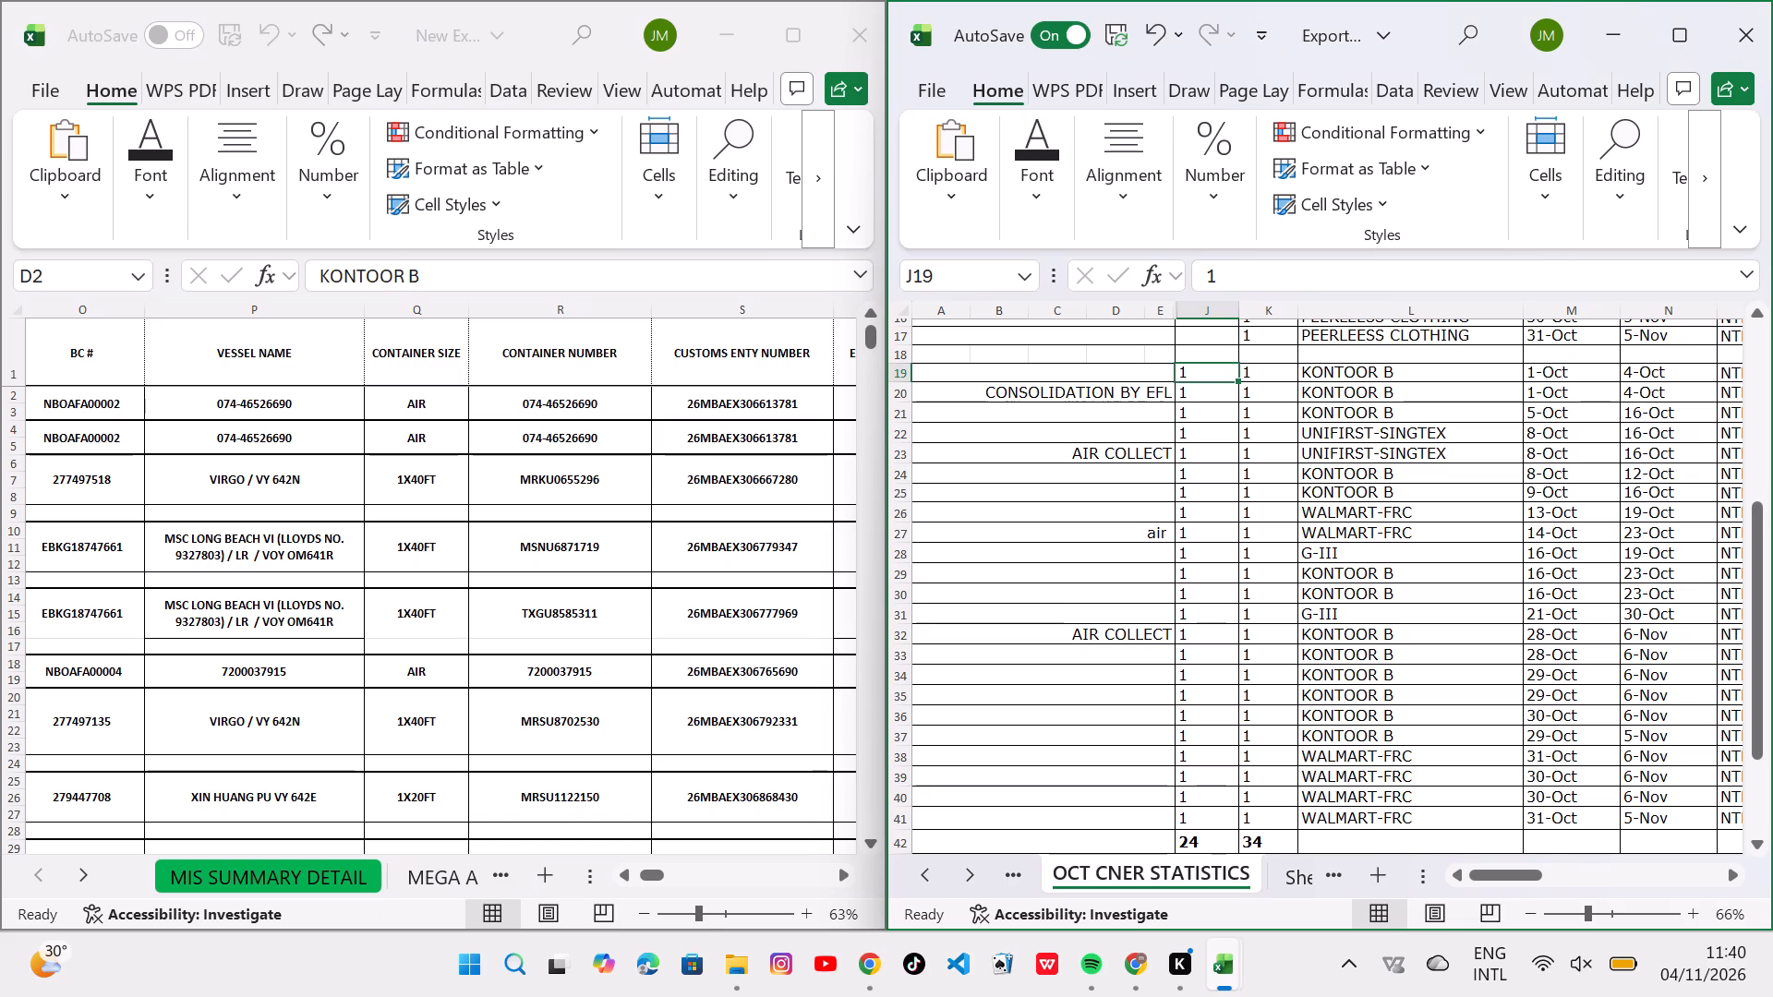
click(982, 398)
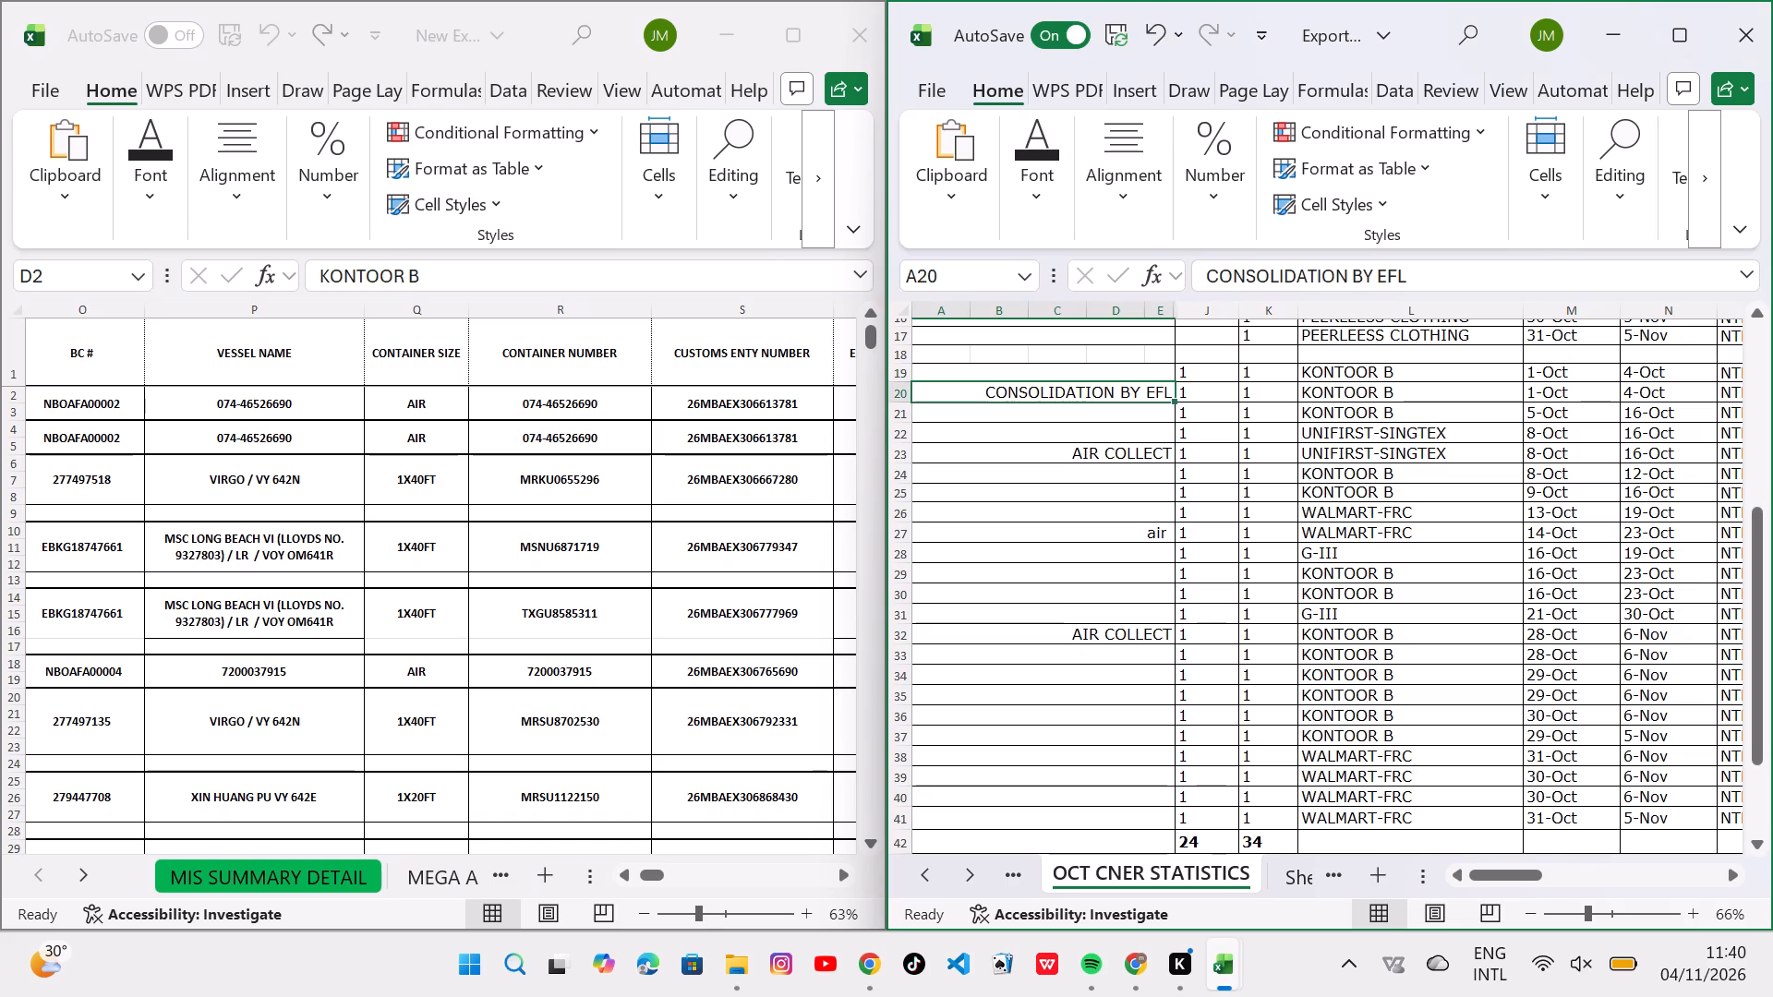
key(BackSpace)
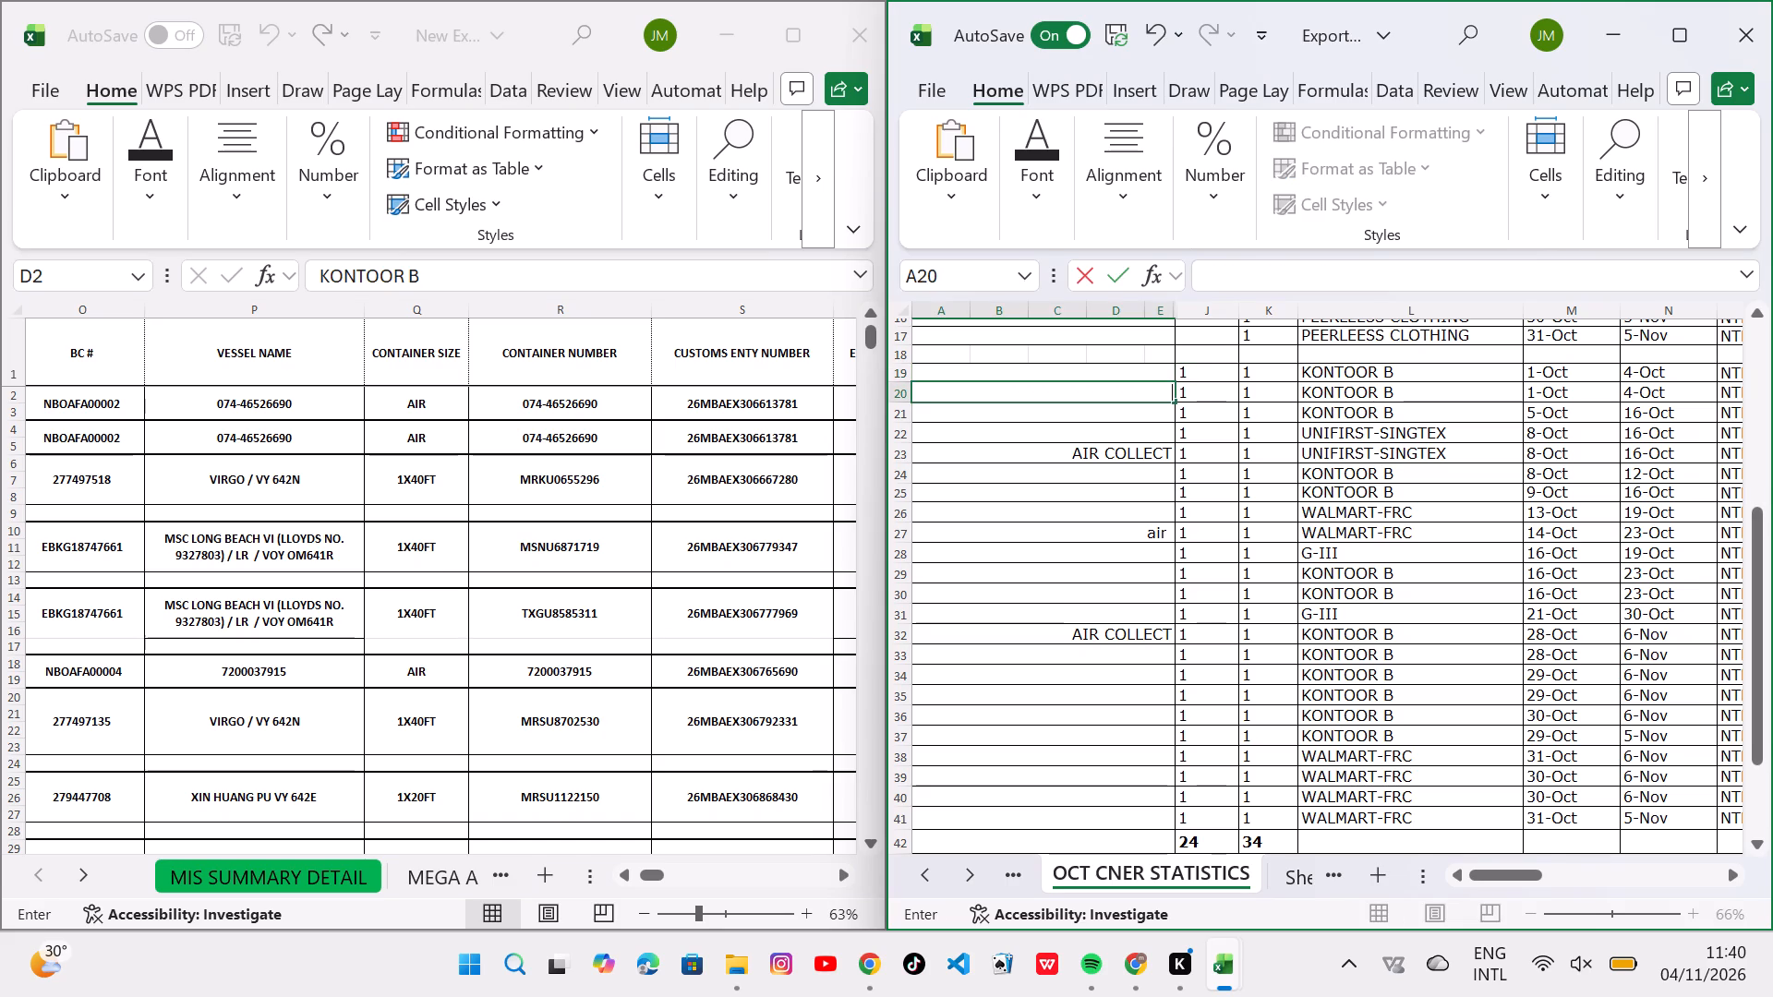
click(1078, 450)
key(BackSpace)
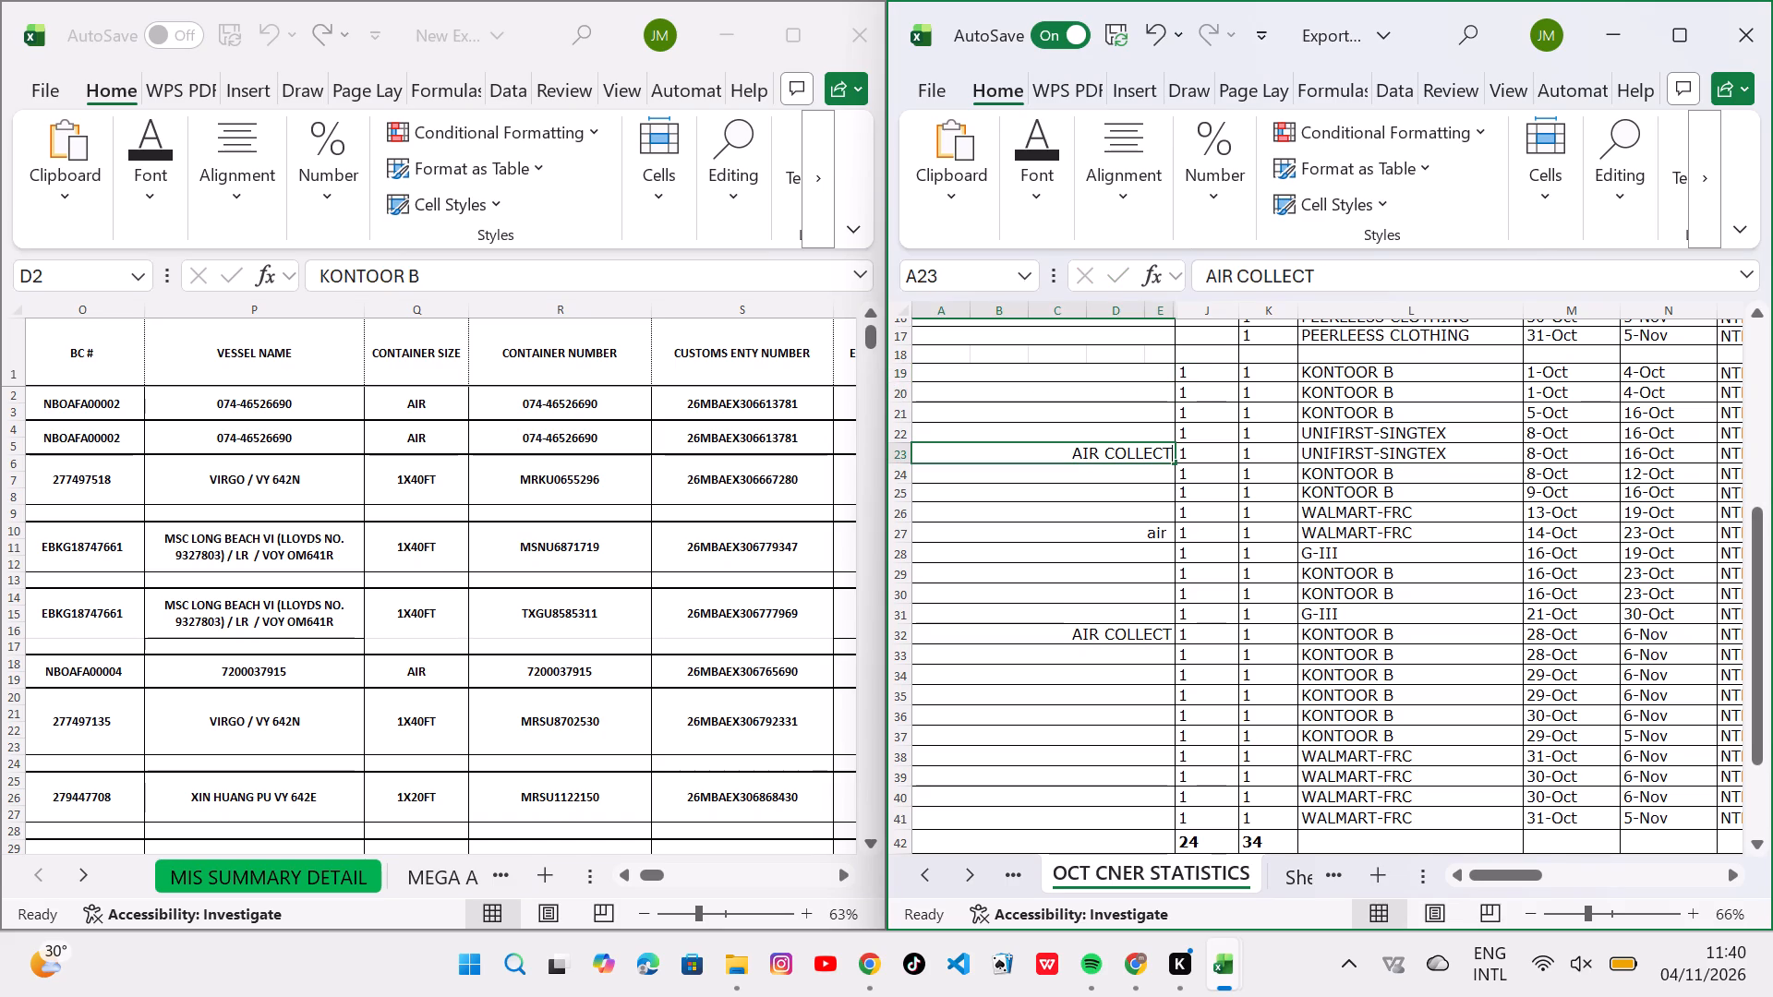
click(1122, 530)
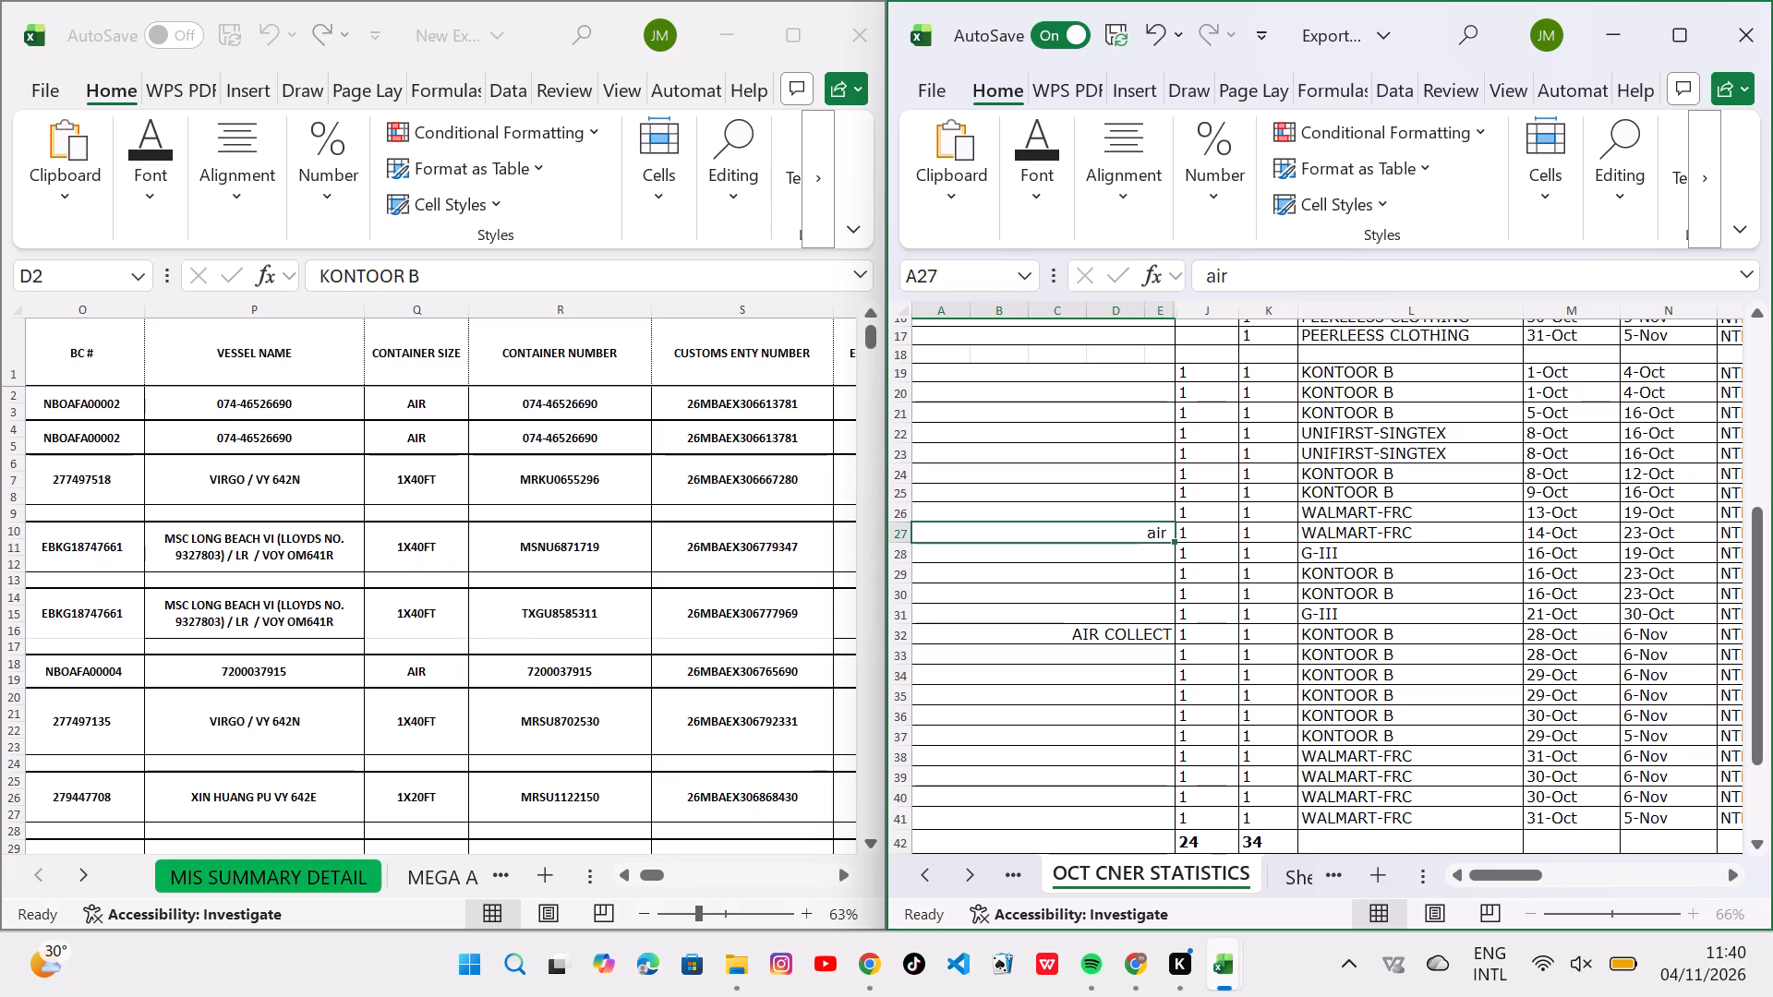
key(BackSpace)
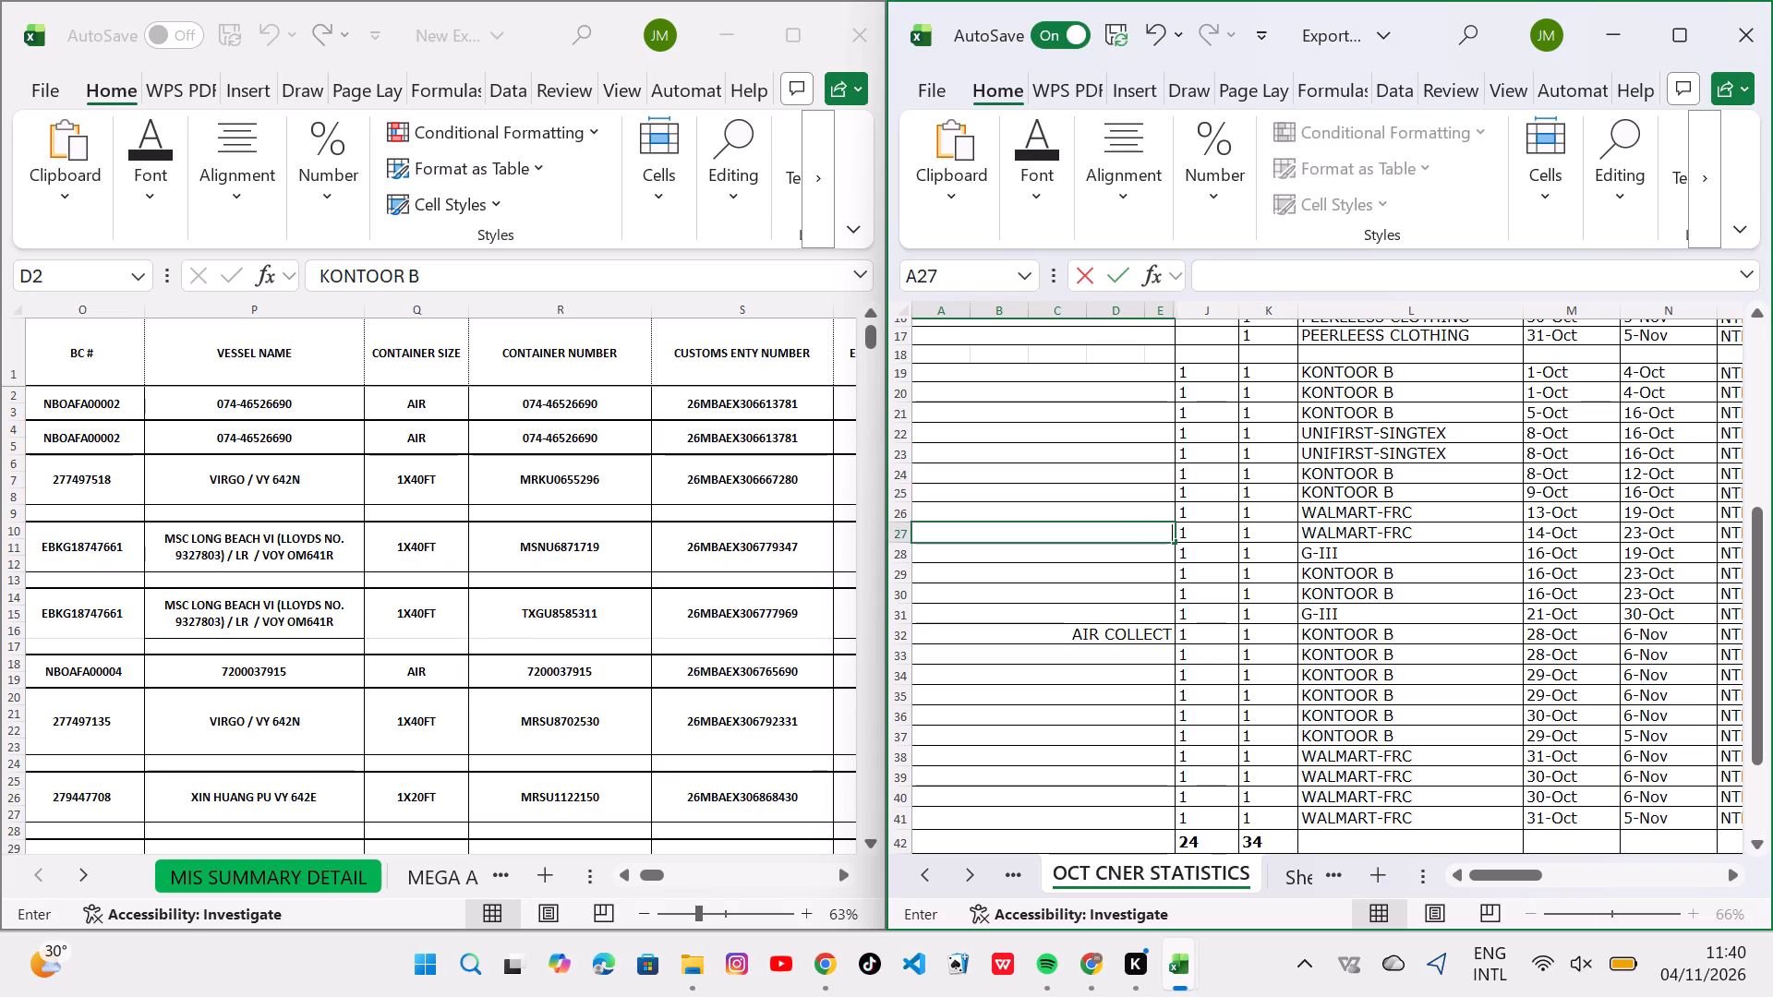
click(1074, 636)
key(BackSpace)
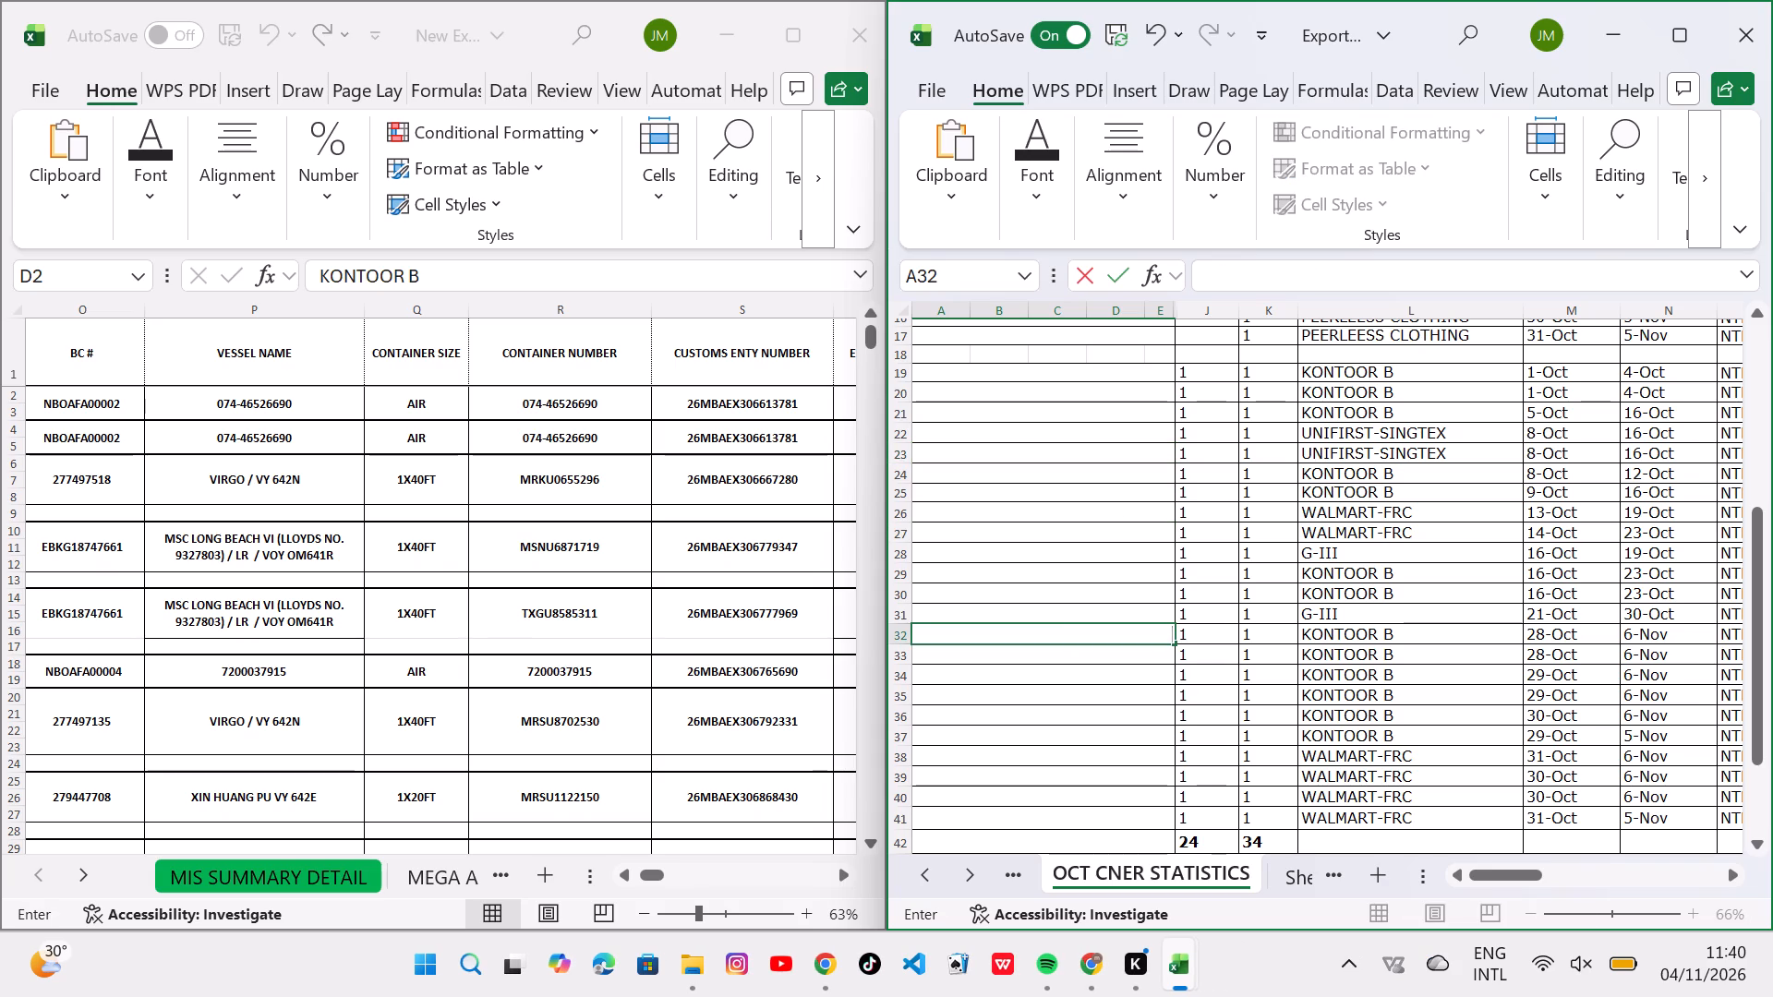
Clear the container quantities in J19 and K19 of the first 1-Oct KONTOOR B row and enter the remark a in A19.
click(1205, 372)
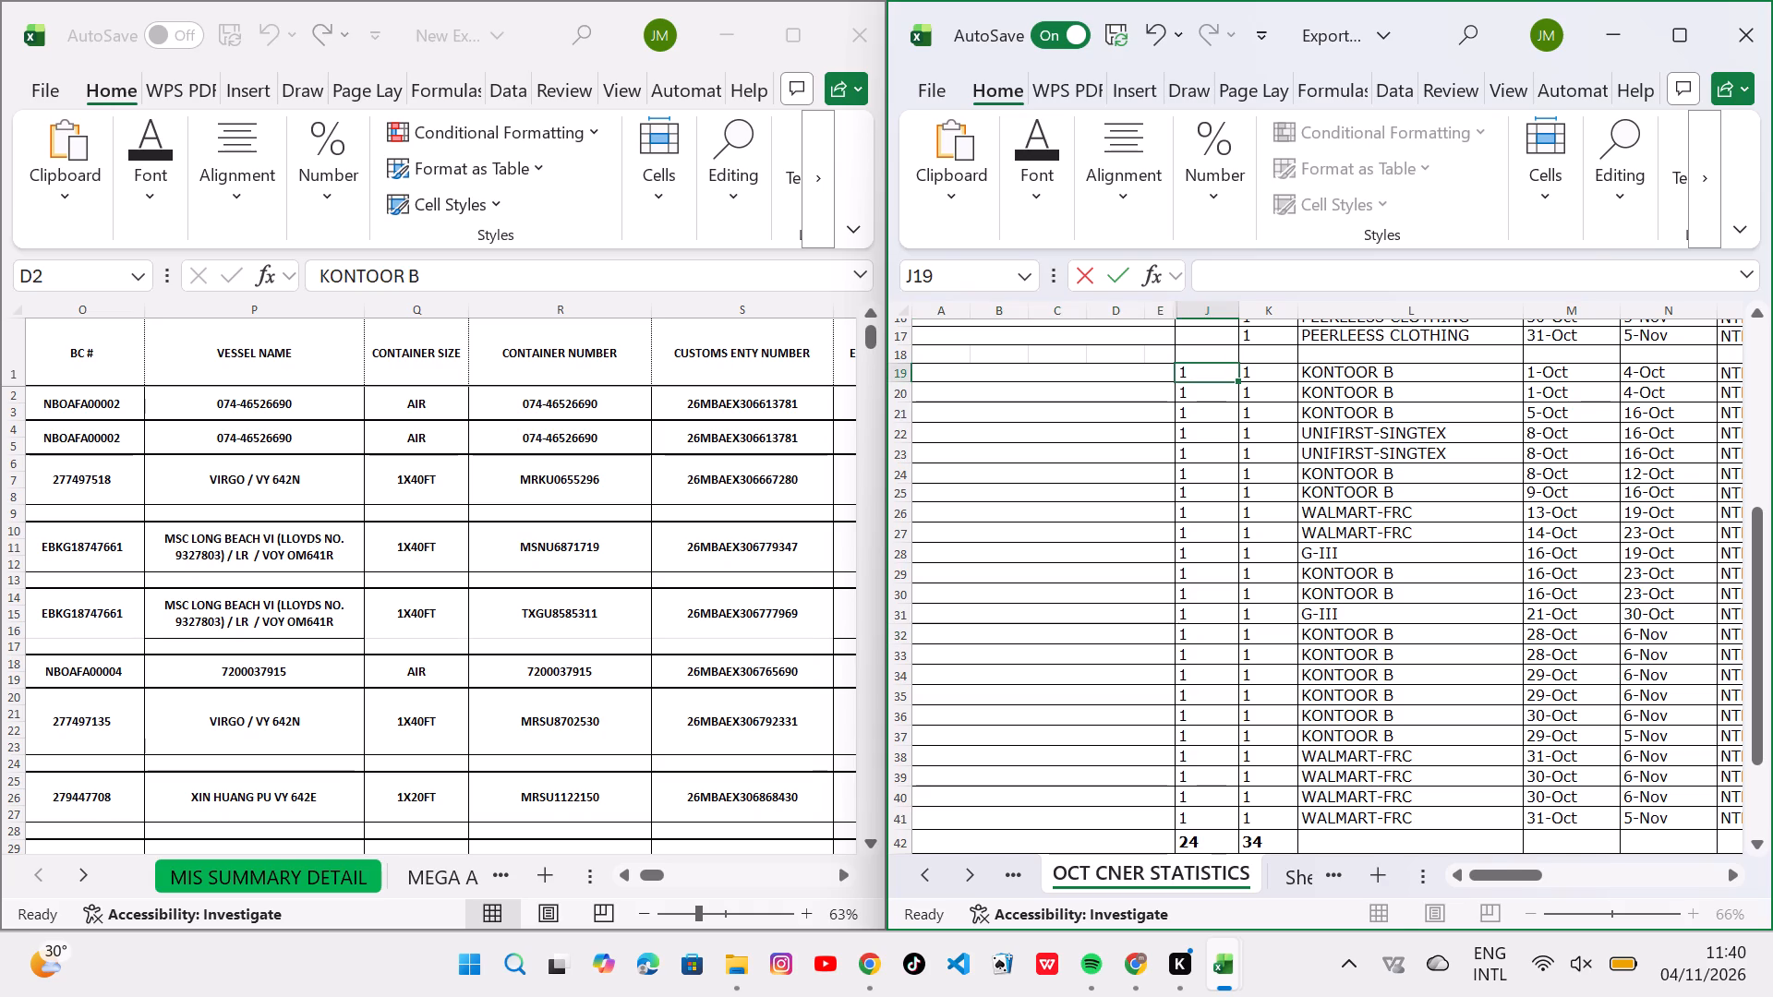
key(BackSpace)
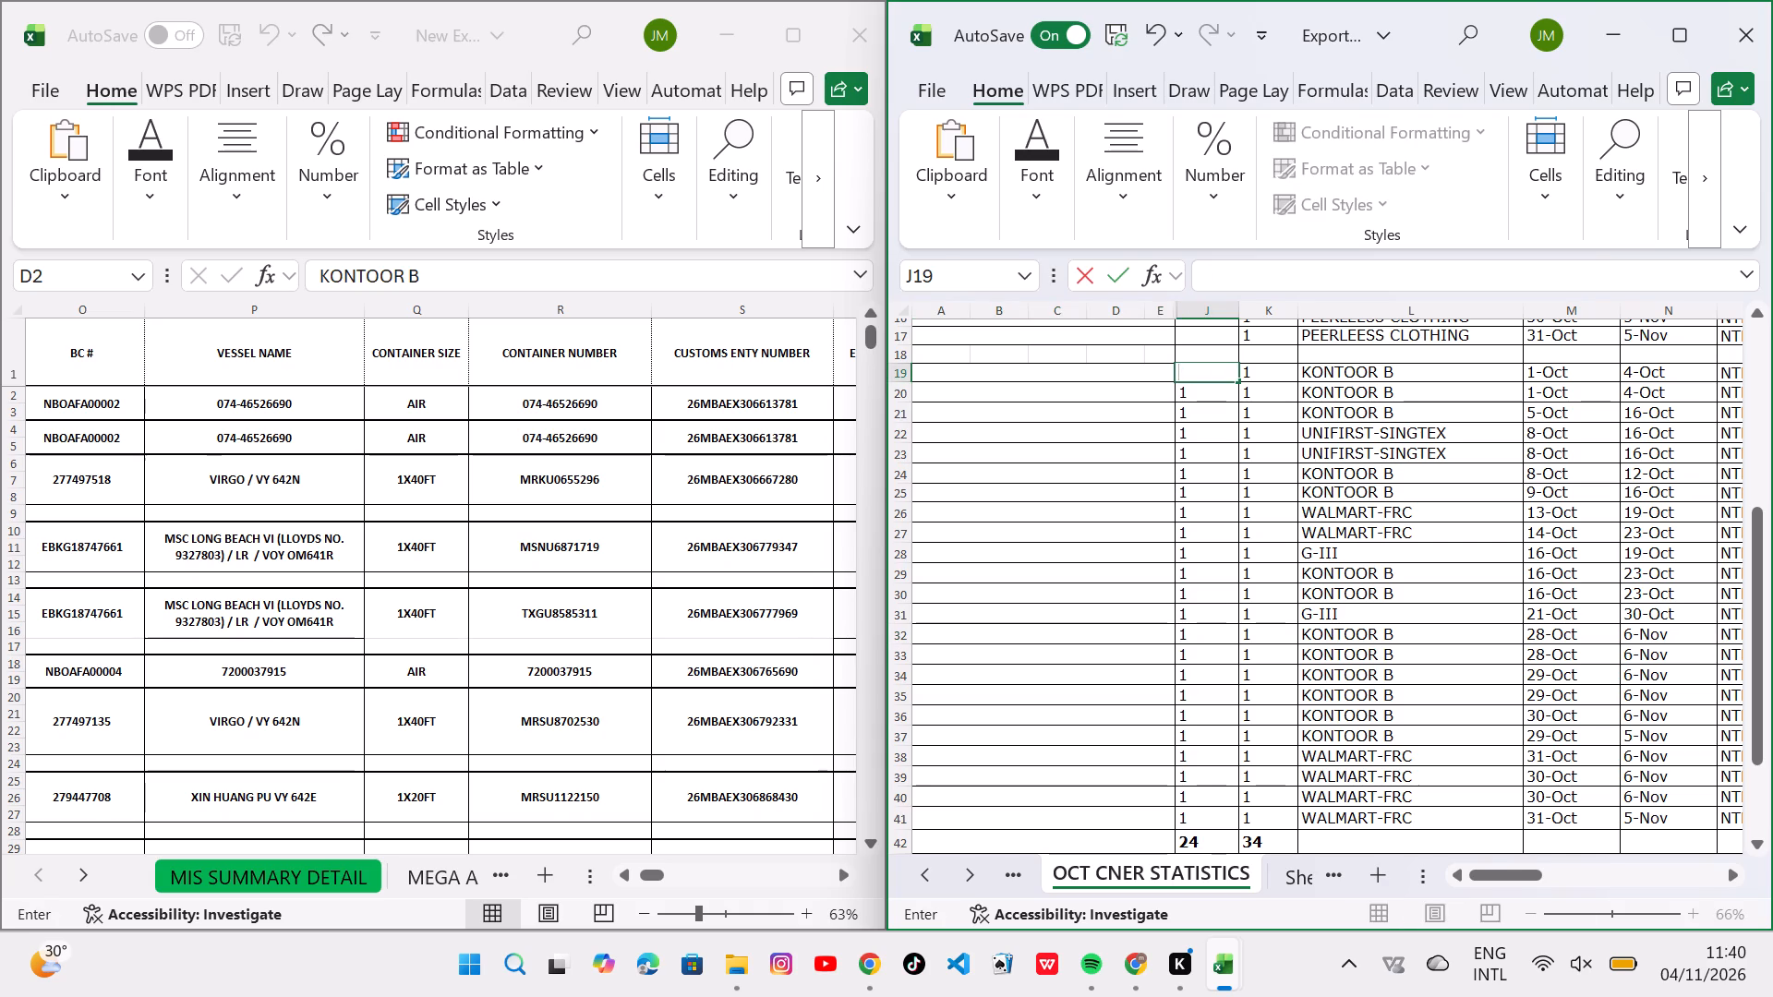
key(Right)
key(BackSpace)
key(Left)
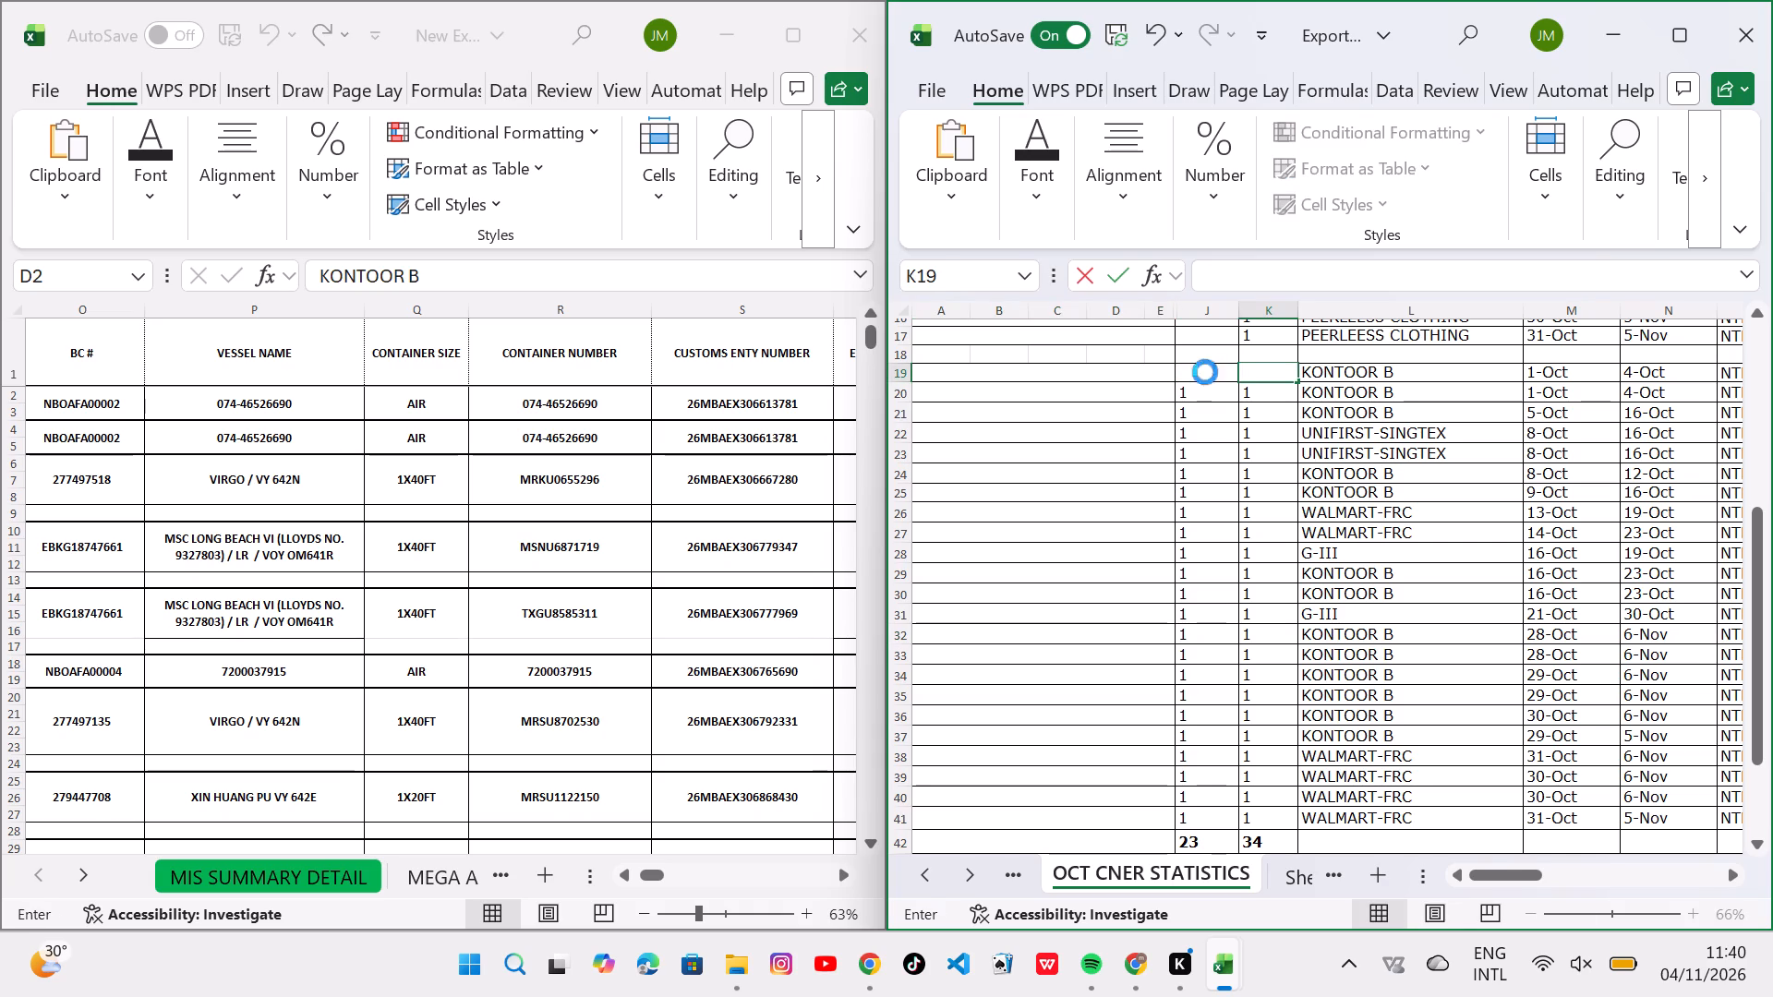
key(Left)
key(a)
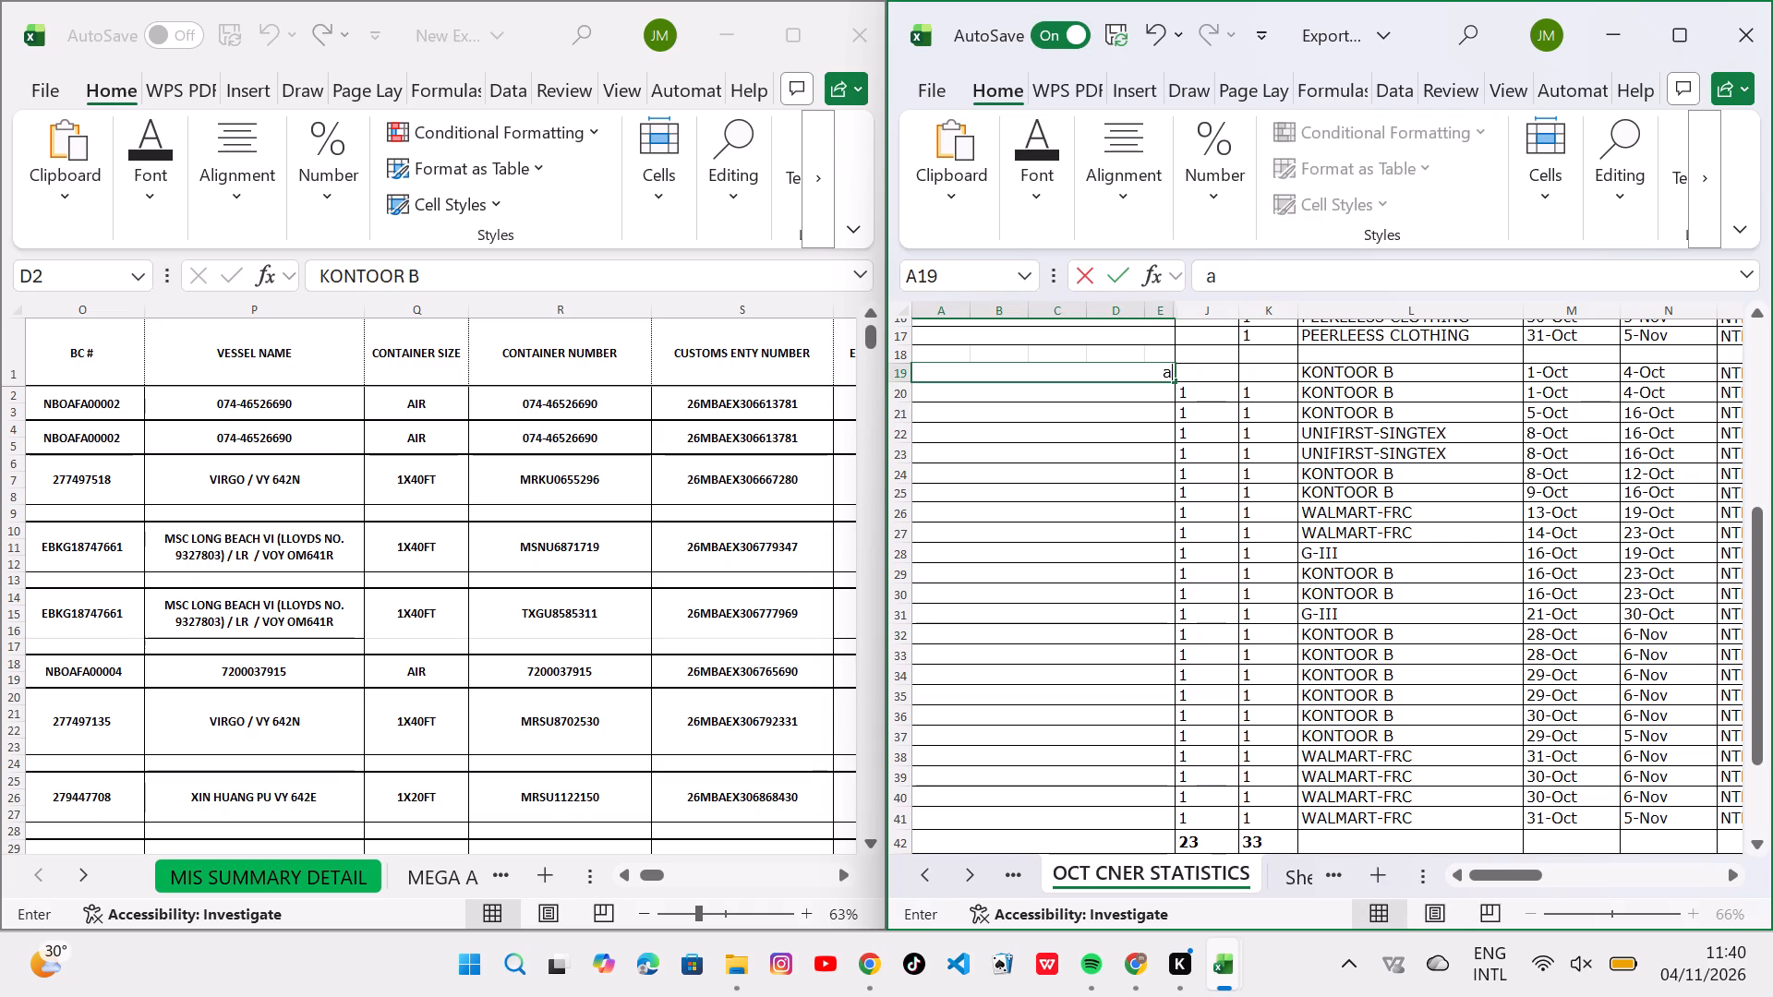
key(Down)
Enter the remark a in A20 for the second 1-Oct KONTOOR B row and clear its quantities in J20 and K20.
key(Right)
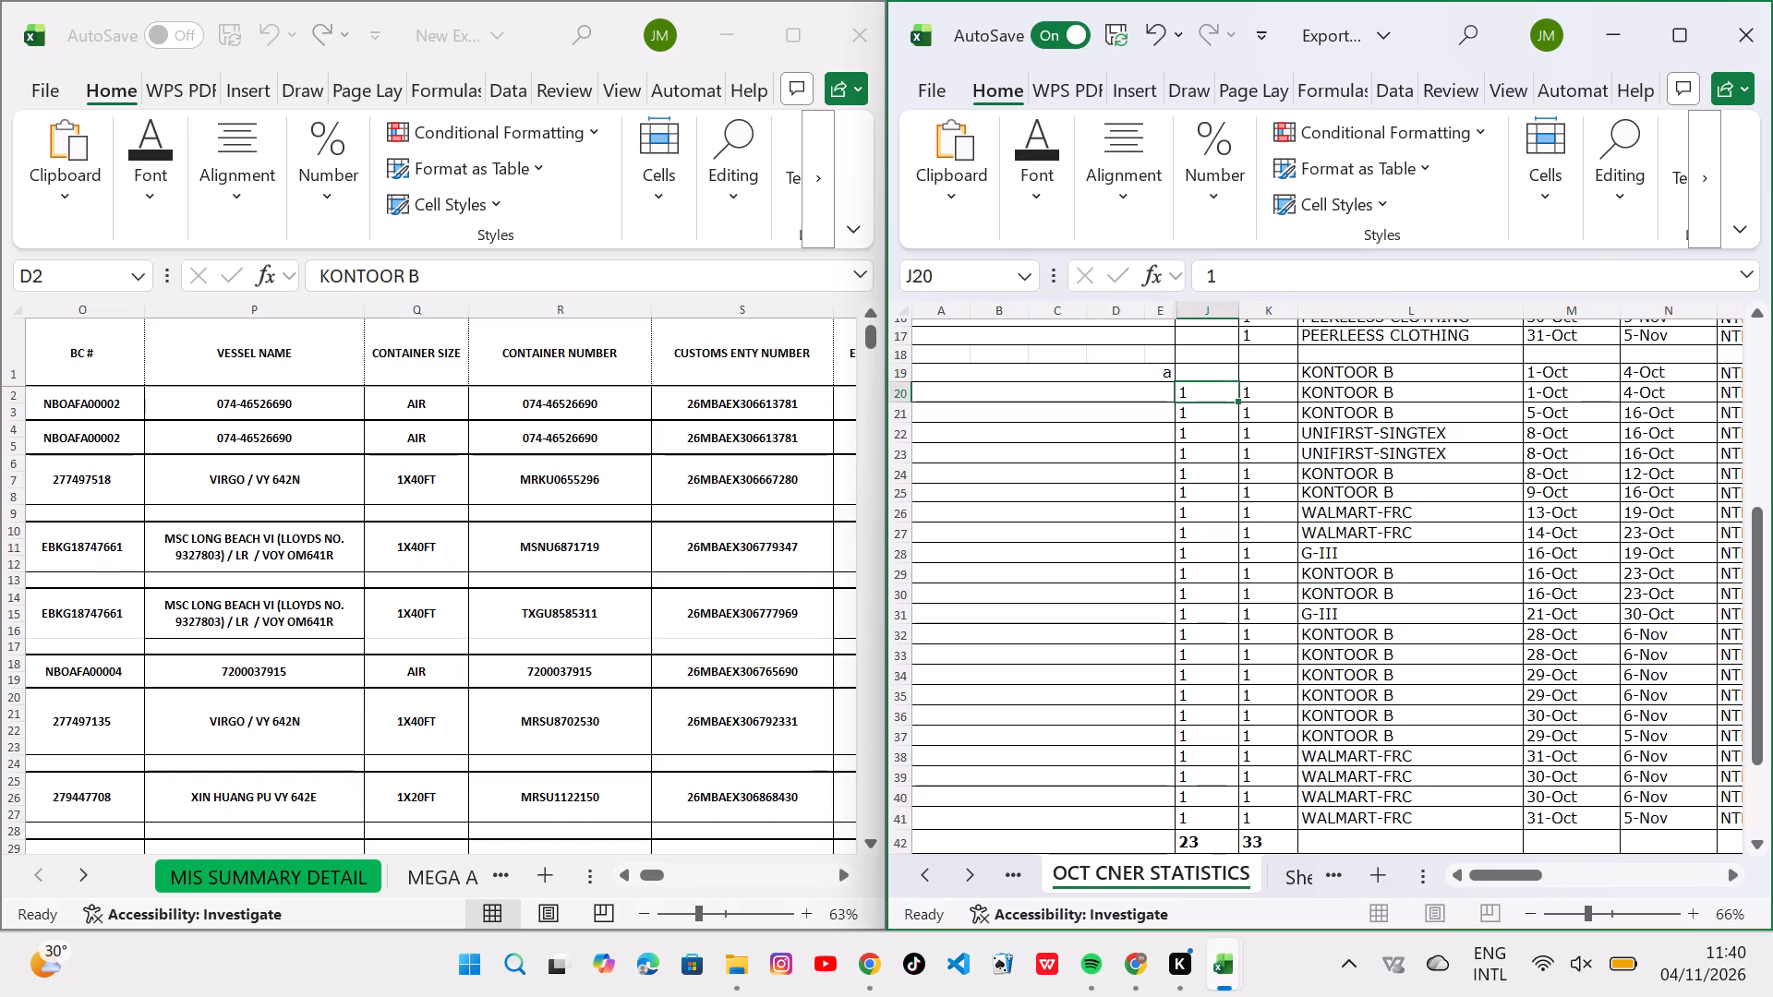
key(Left)
key(a)
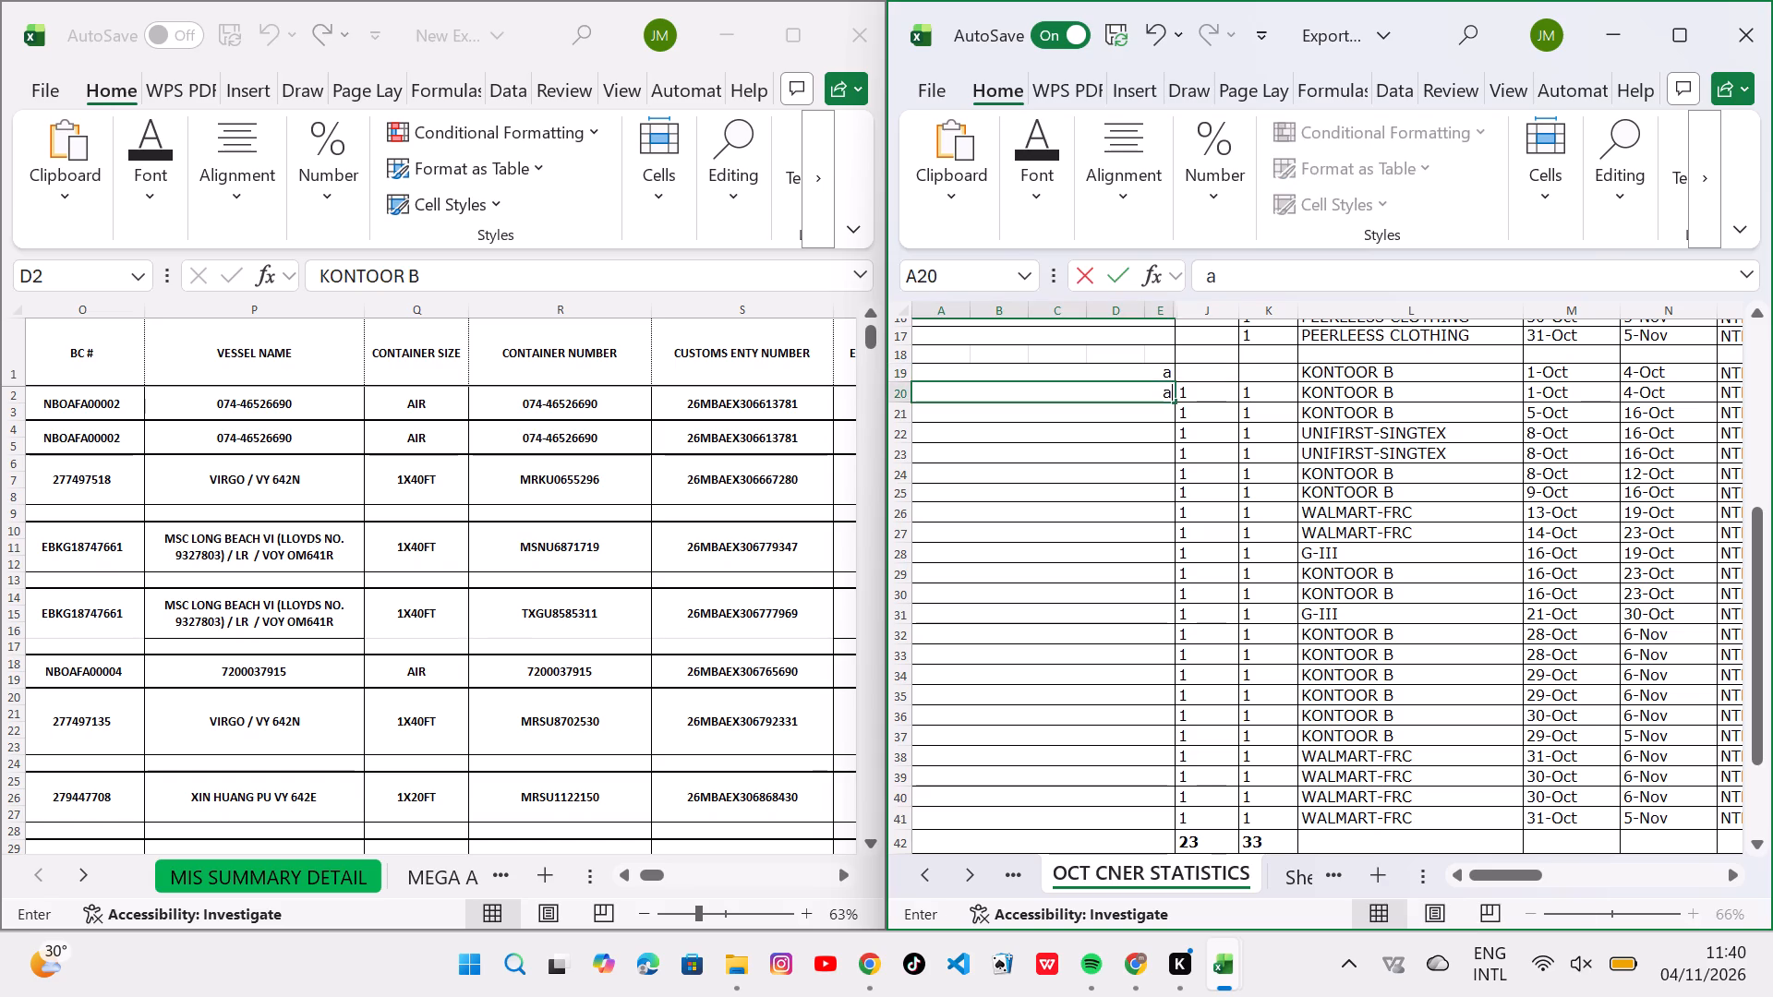
key(Right)
key(BackSpace)
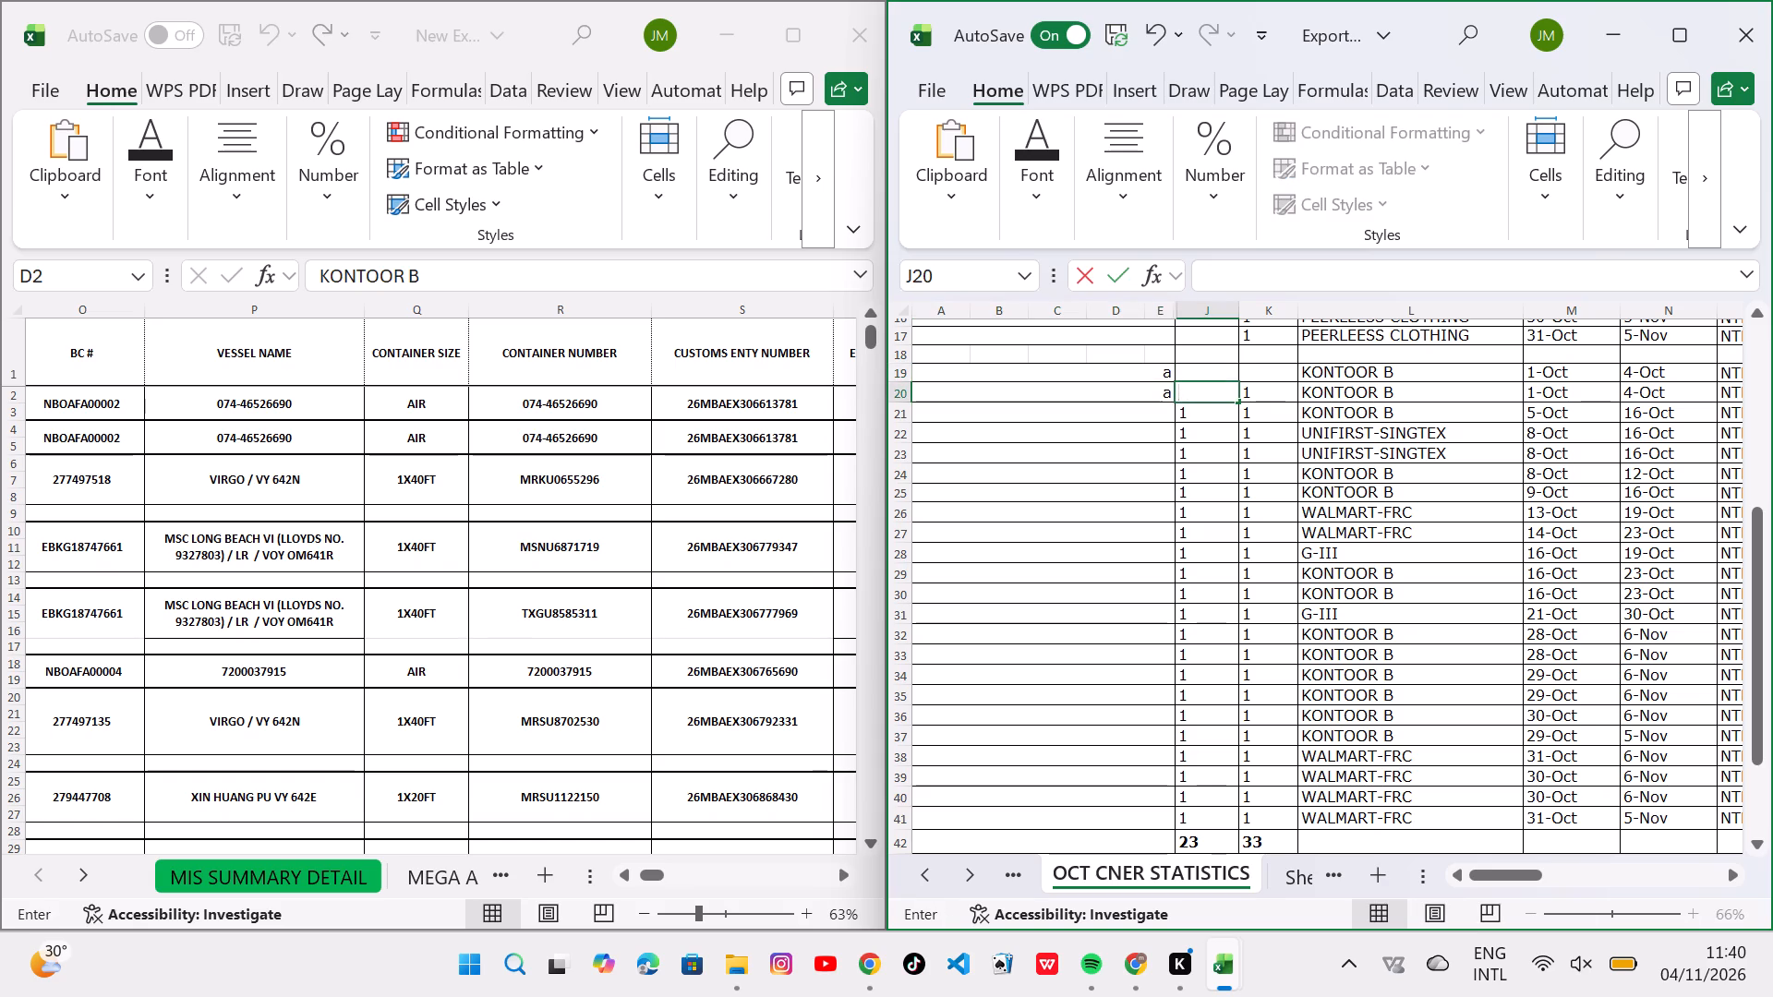
key(Right)
key(BackSpace)
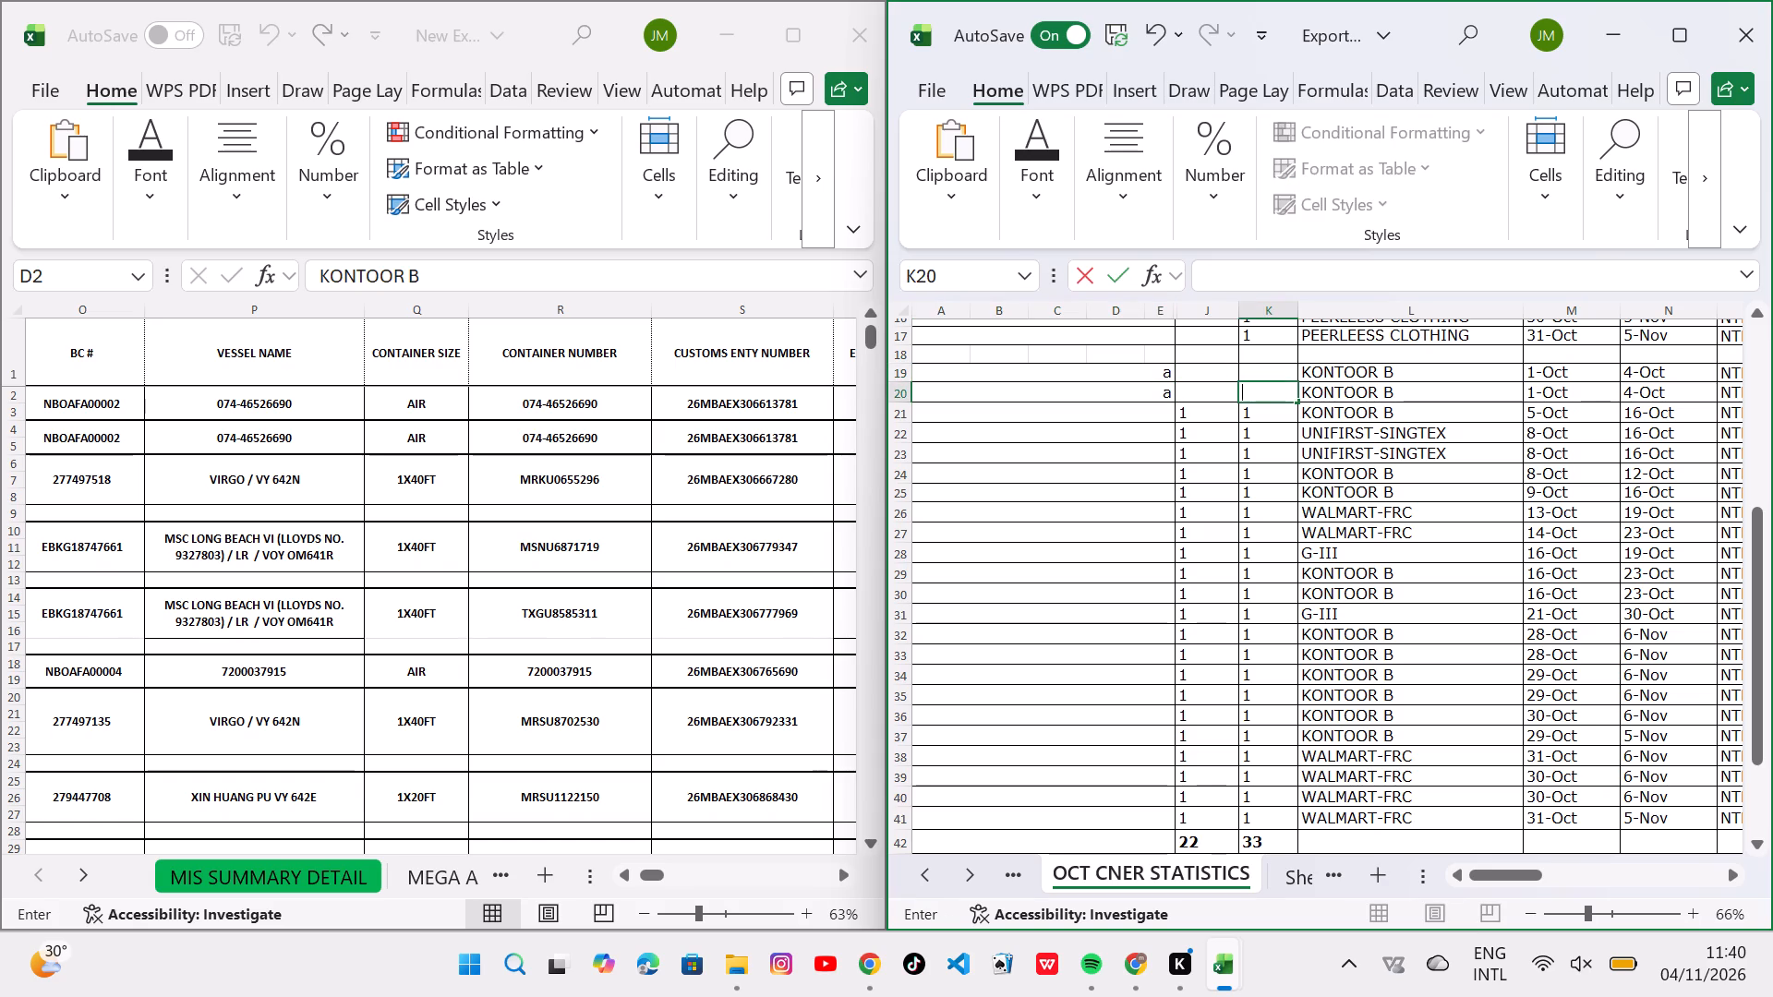
key(Down)
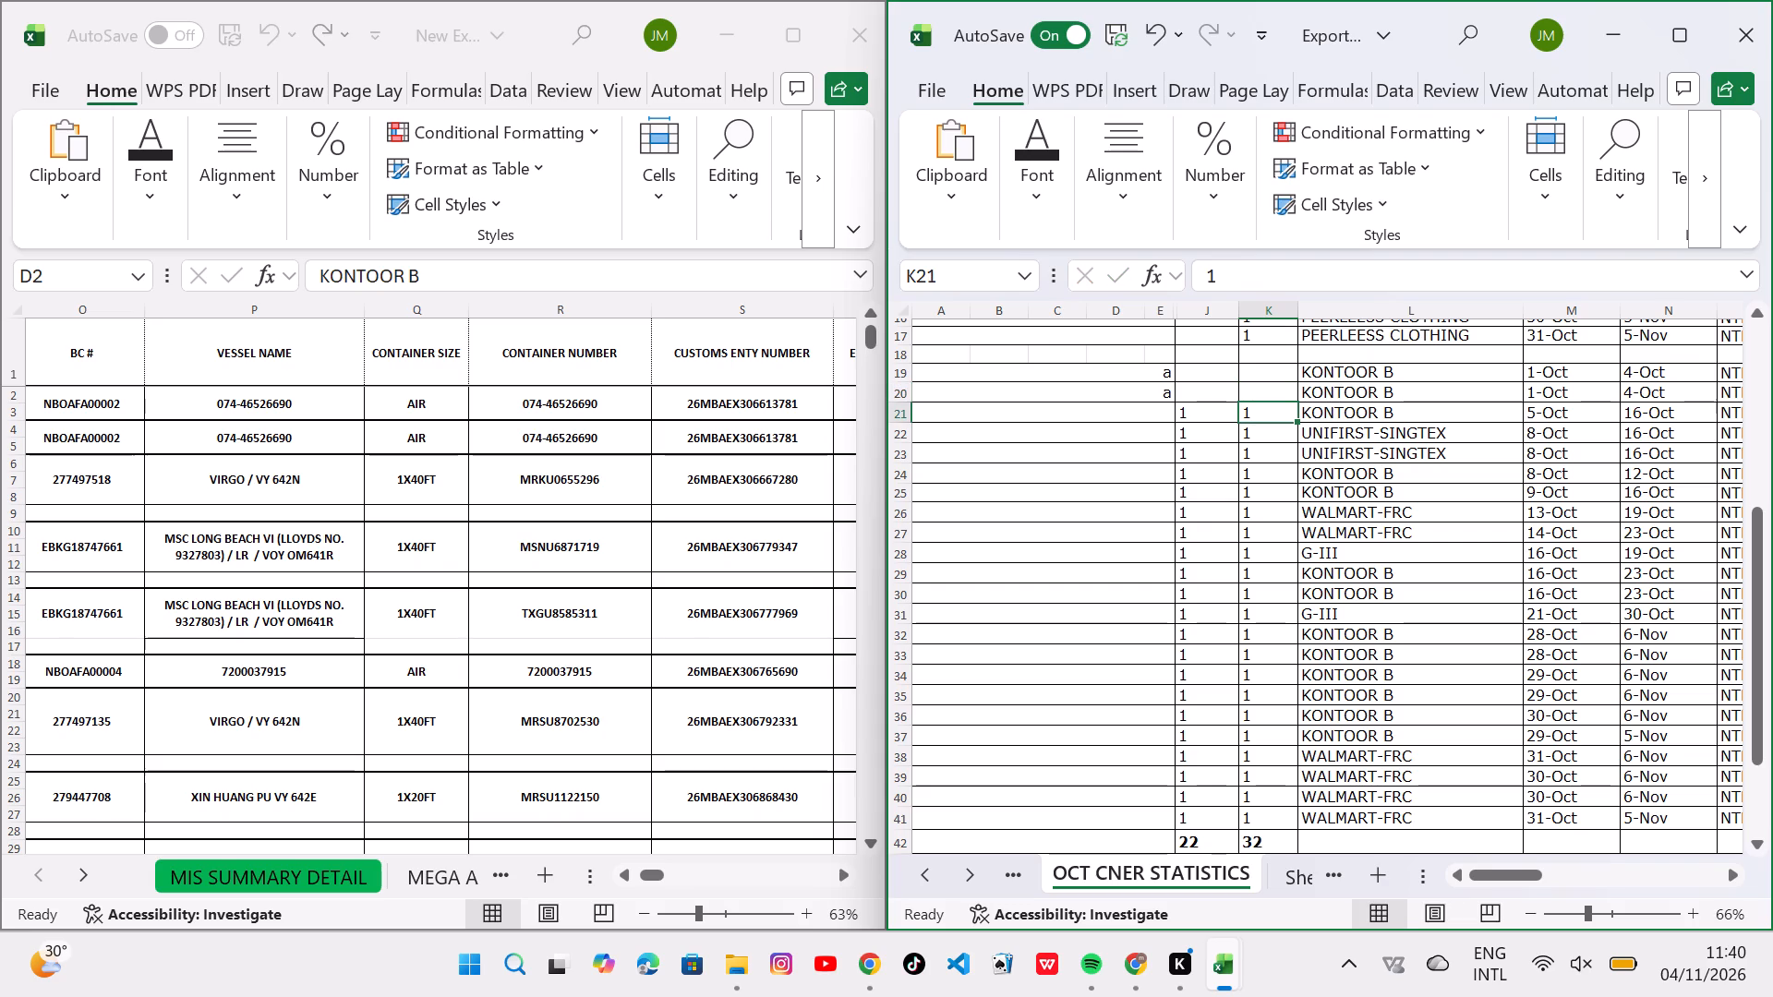
Clear the column J quantities in J21, J22 and J23 for the 5-Oct KONTOOR B and 8-Oct UNIFIRST-SINGTEX rows.
key(Left)
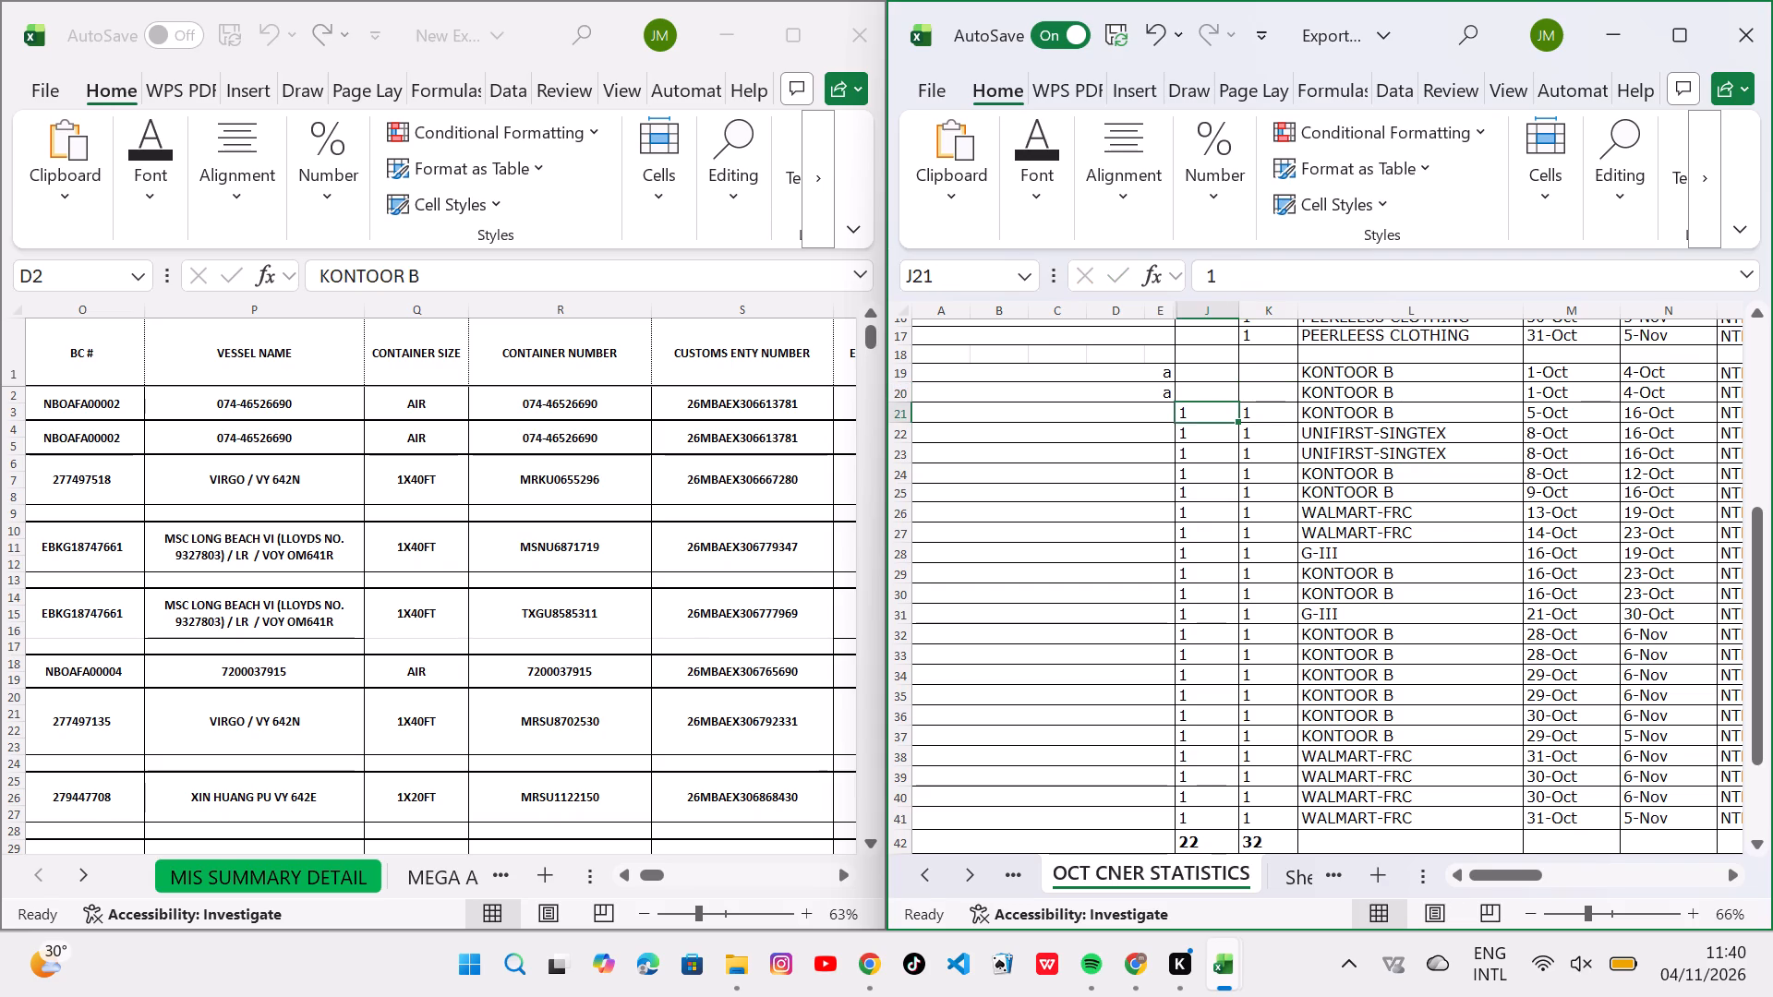
key(BackSpace)
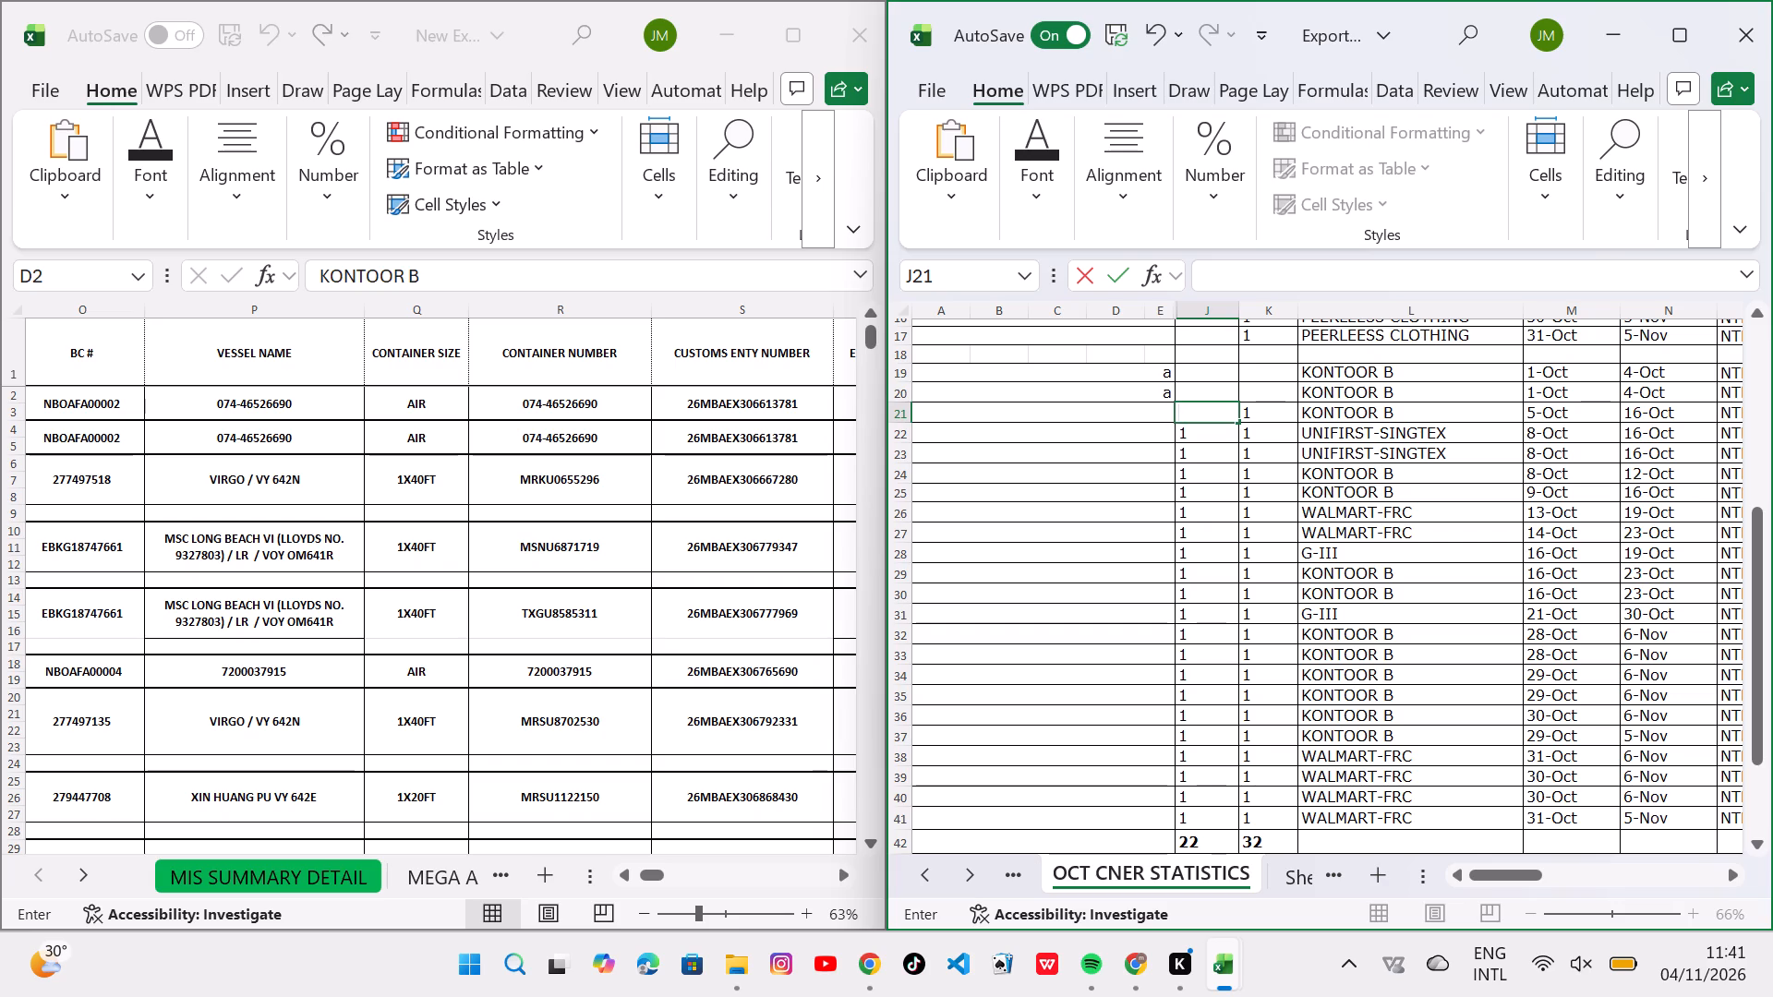
key(Left)
key(Right)
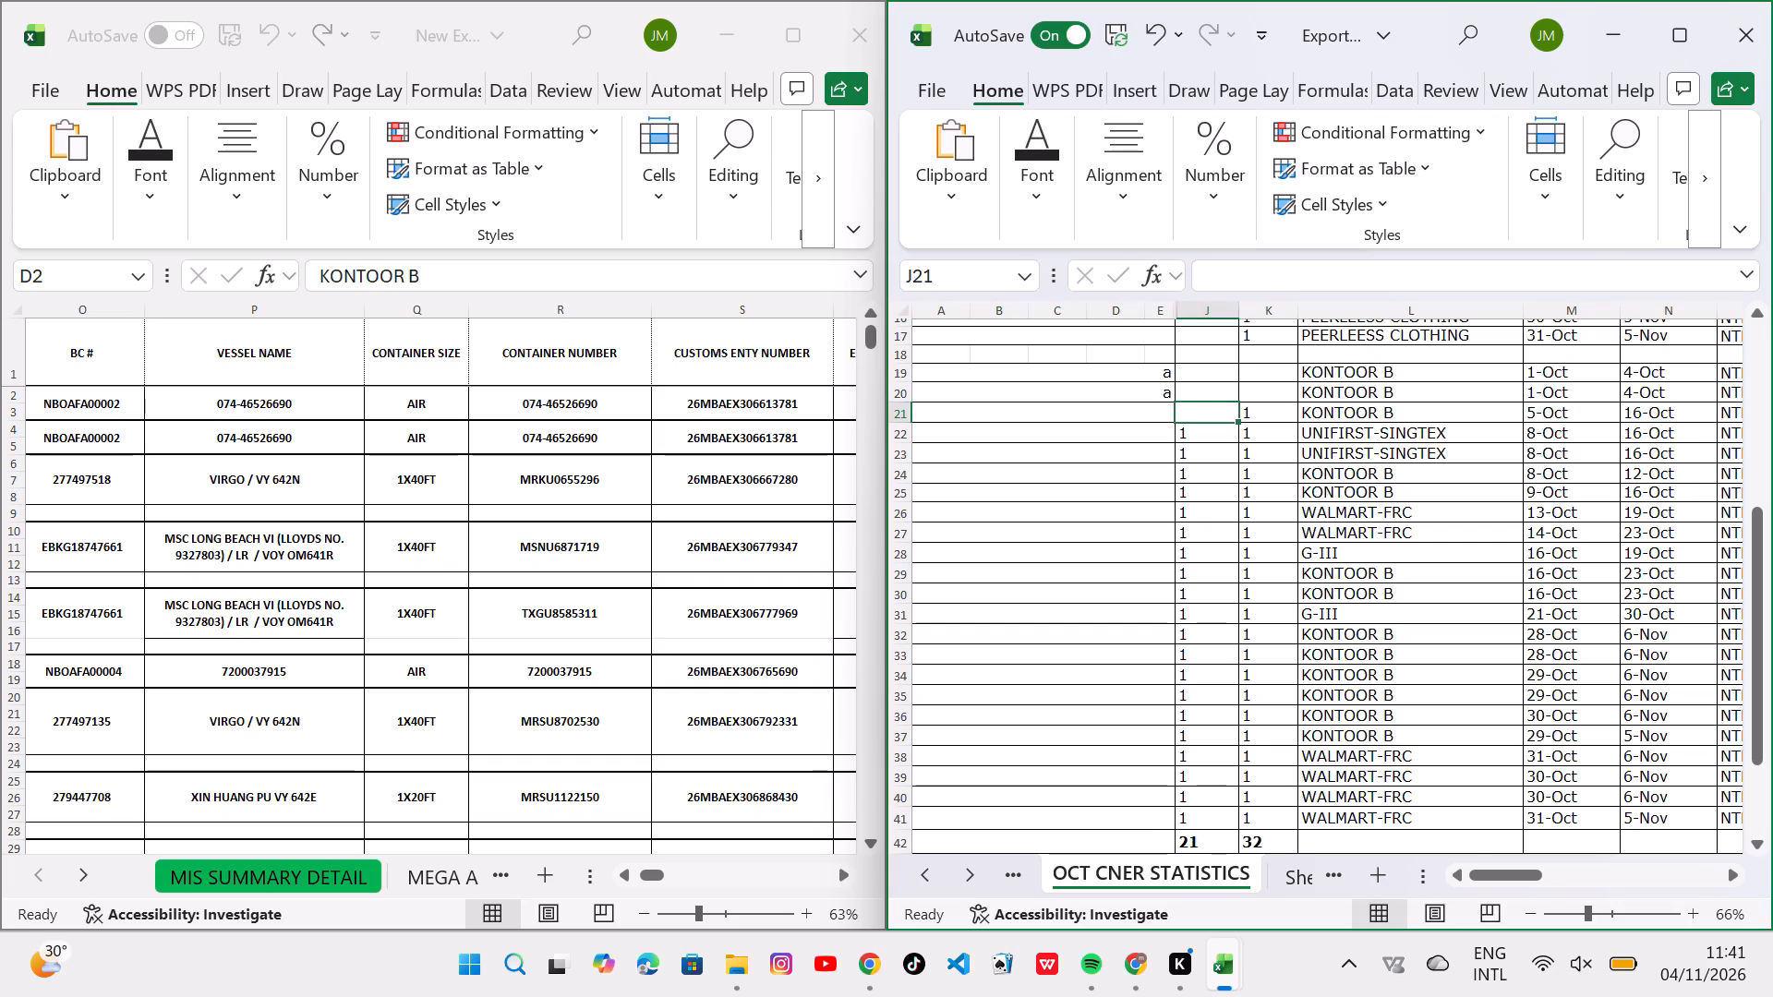
key(Down)
key(Up)
key(Down)
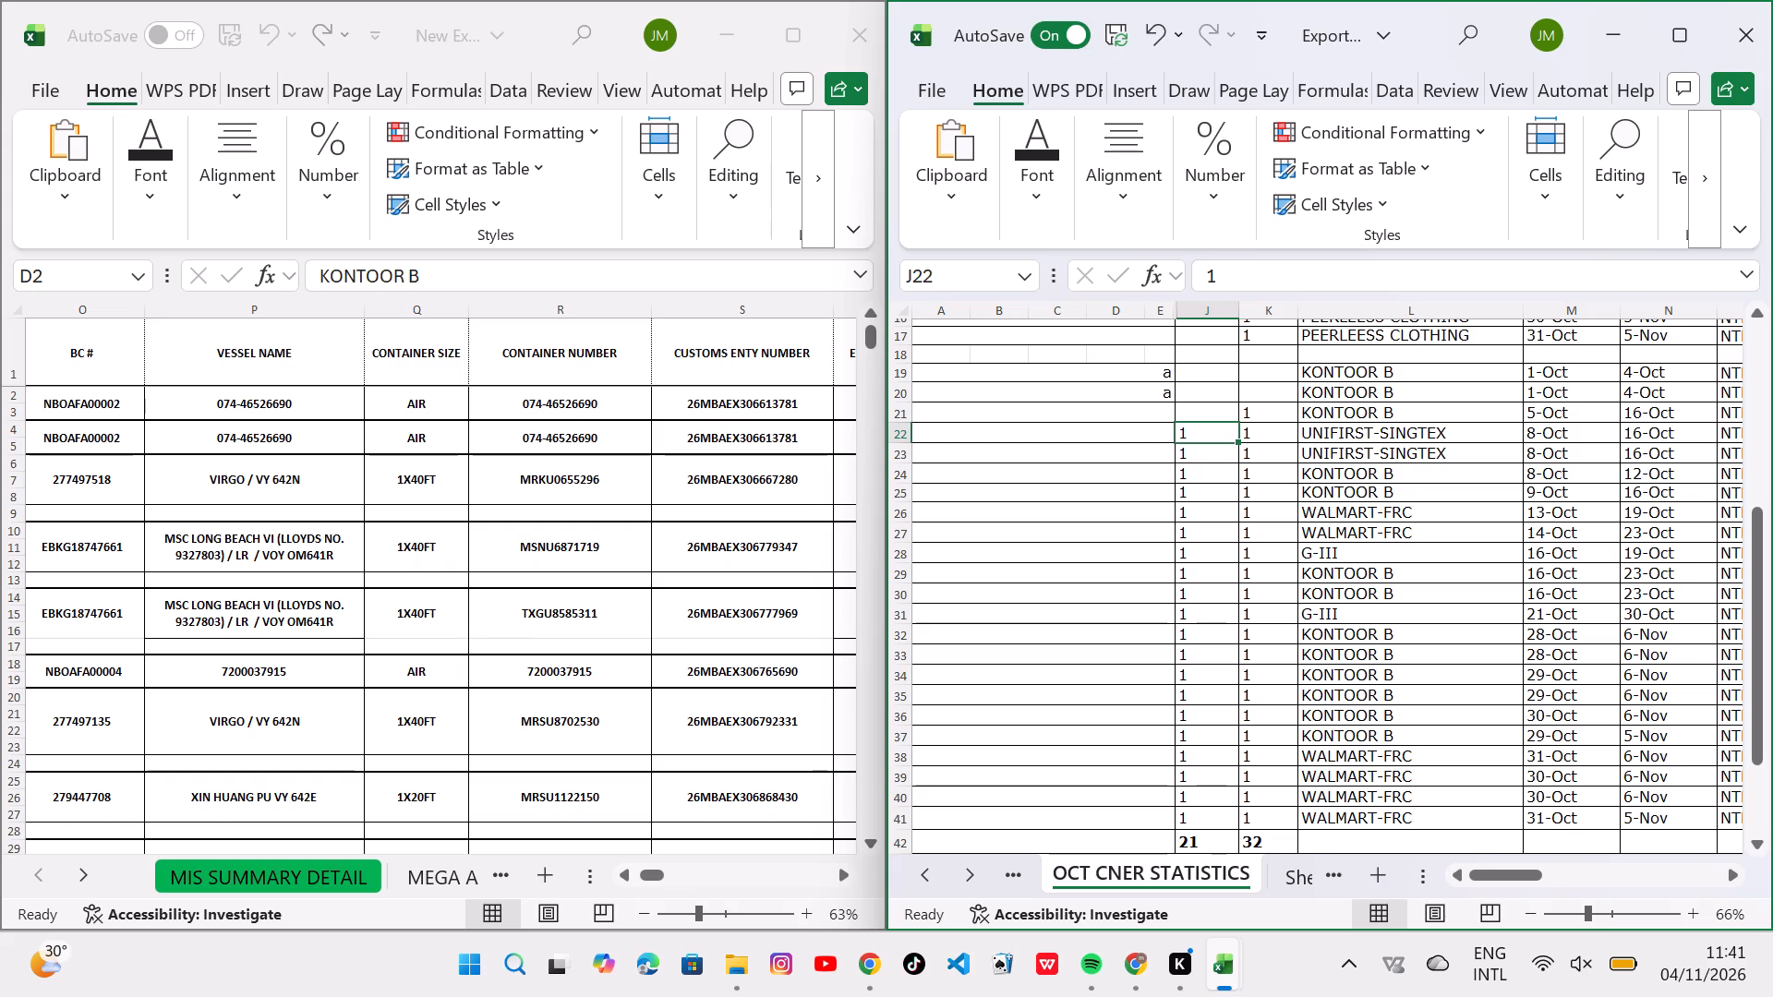
key(BackSpace)
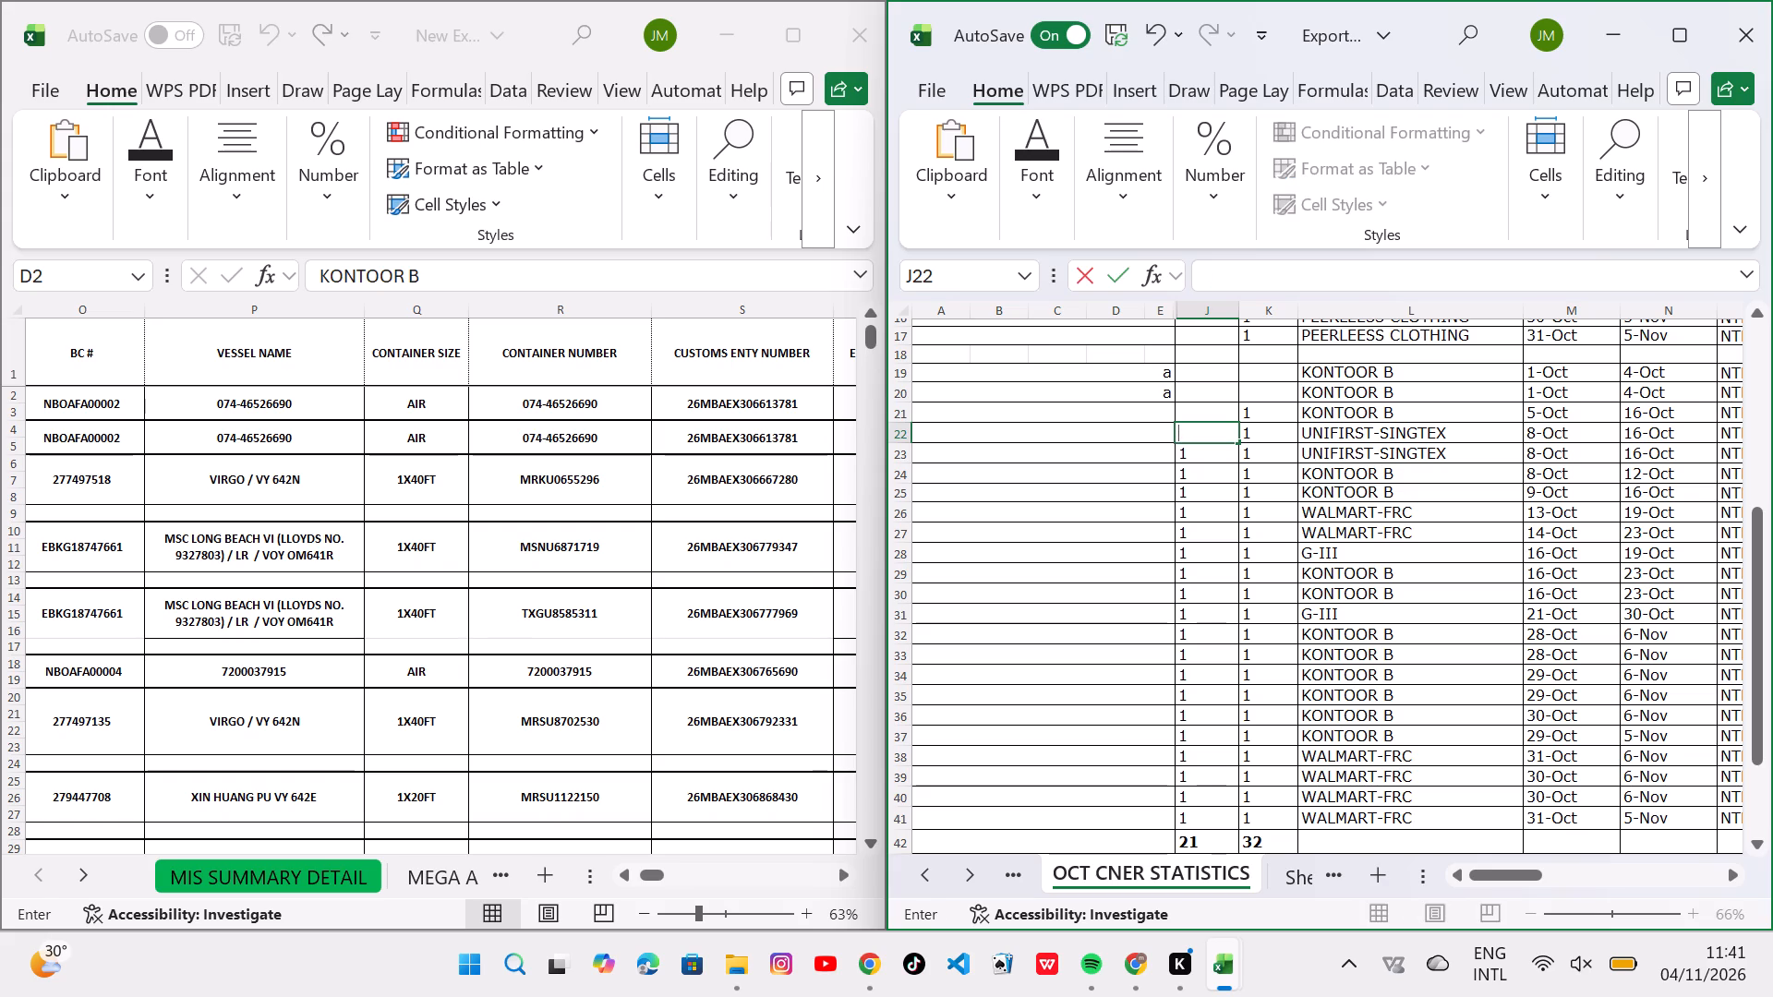
key(Down)
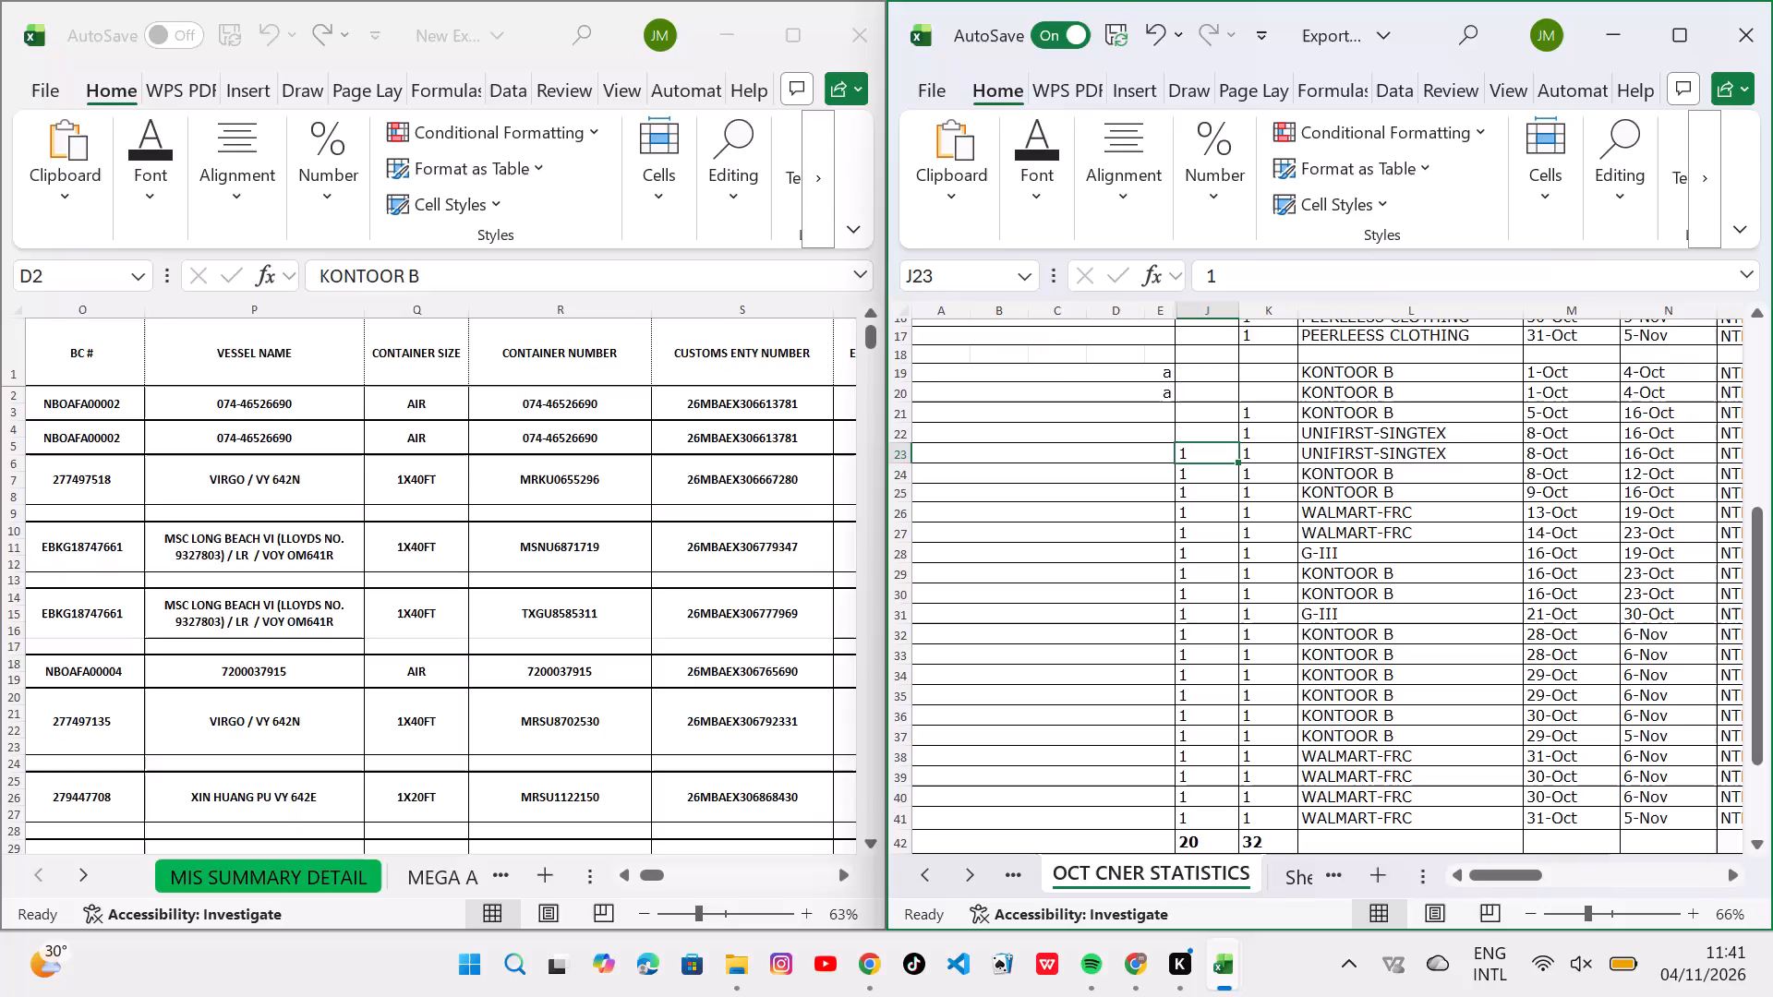
key(BackSpace)
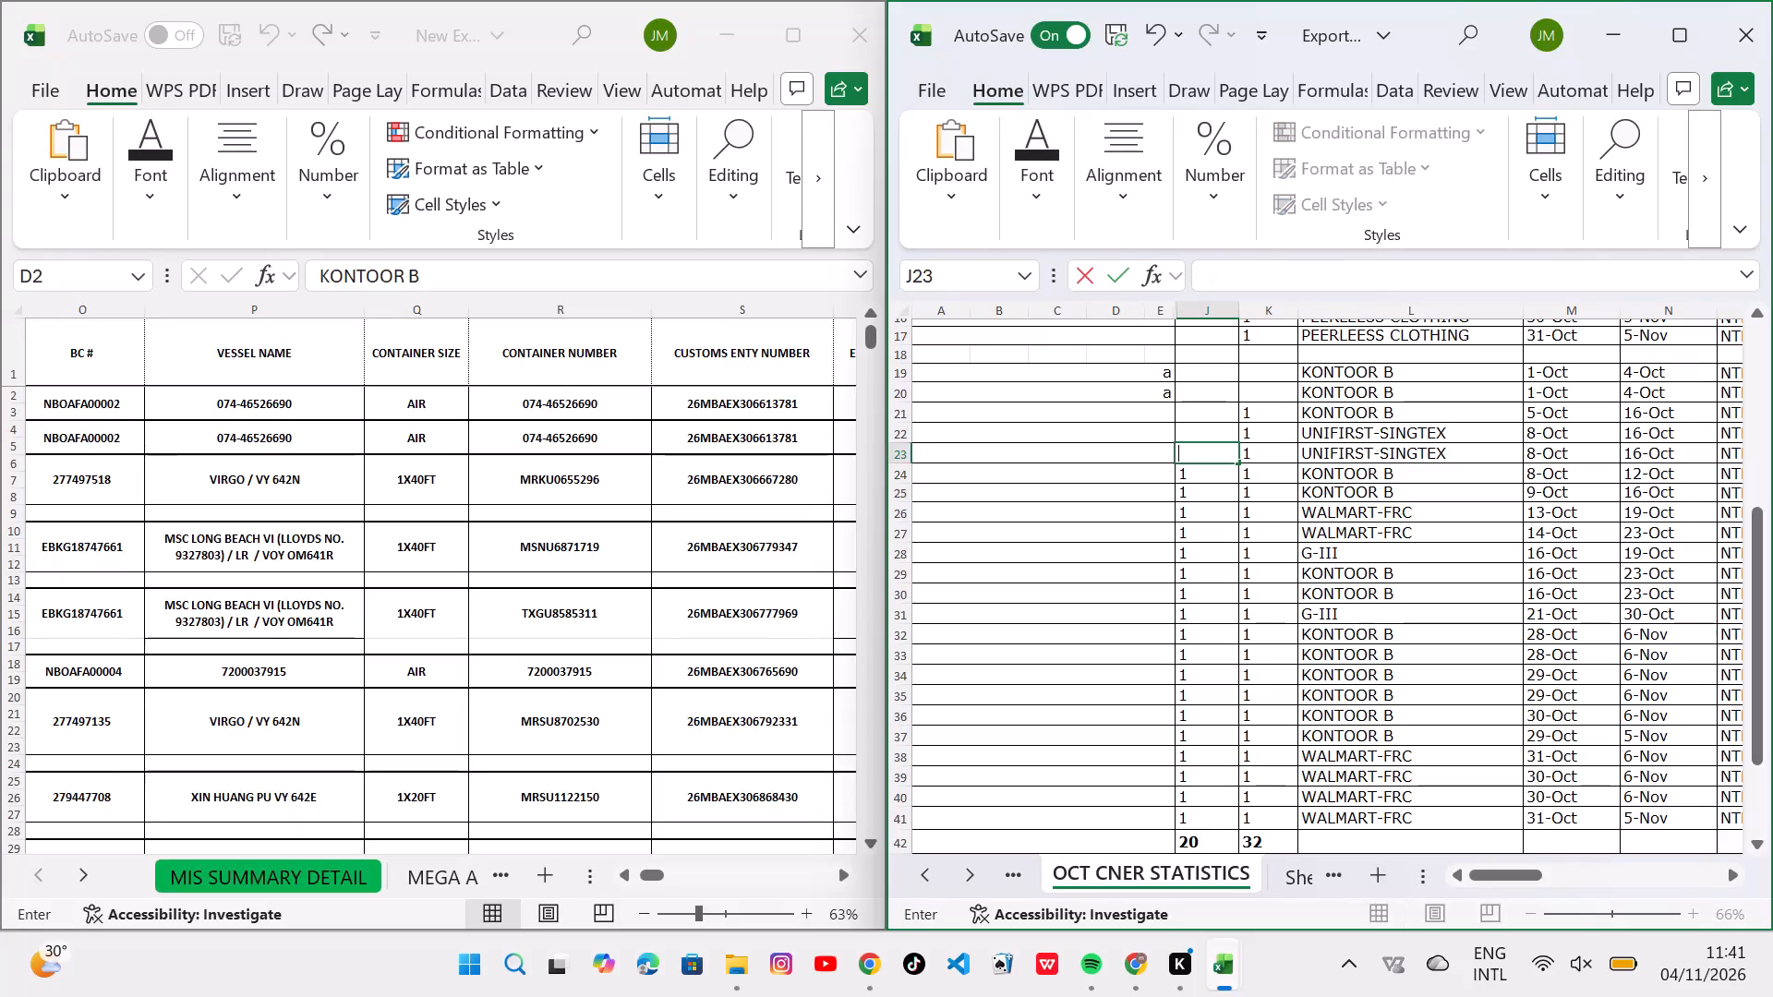
key(Down)
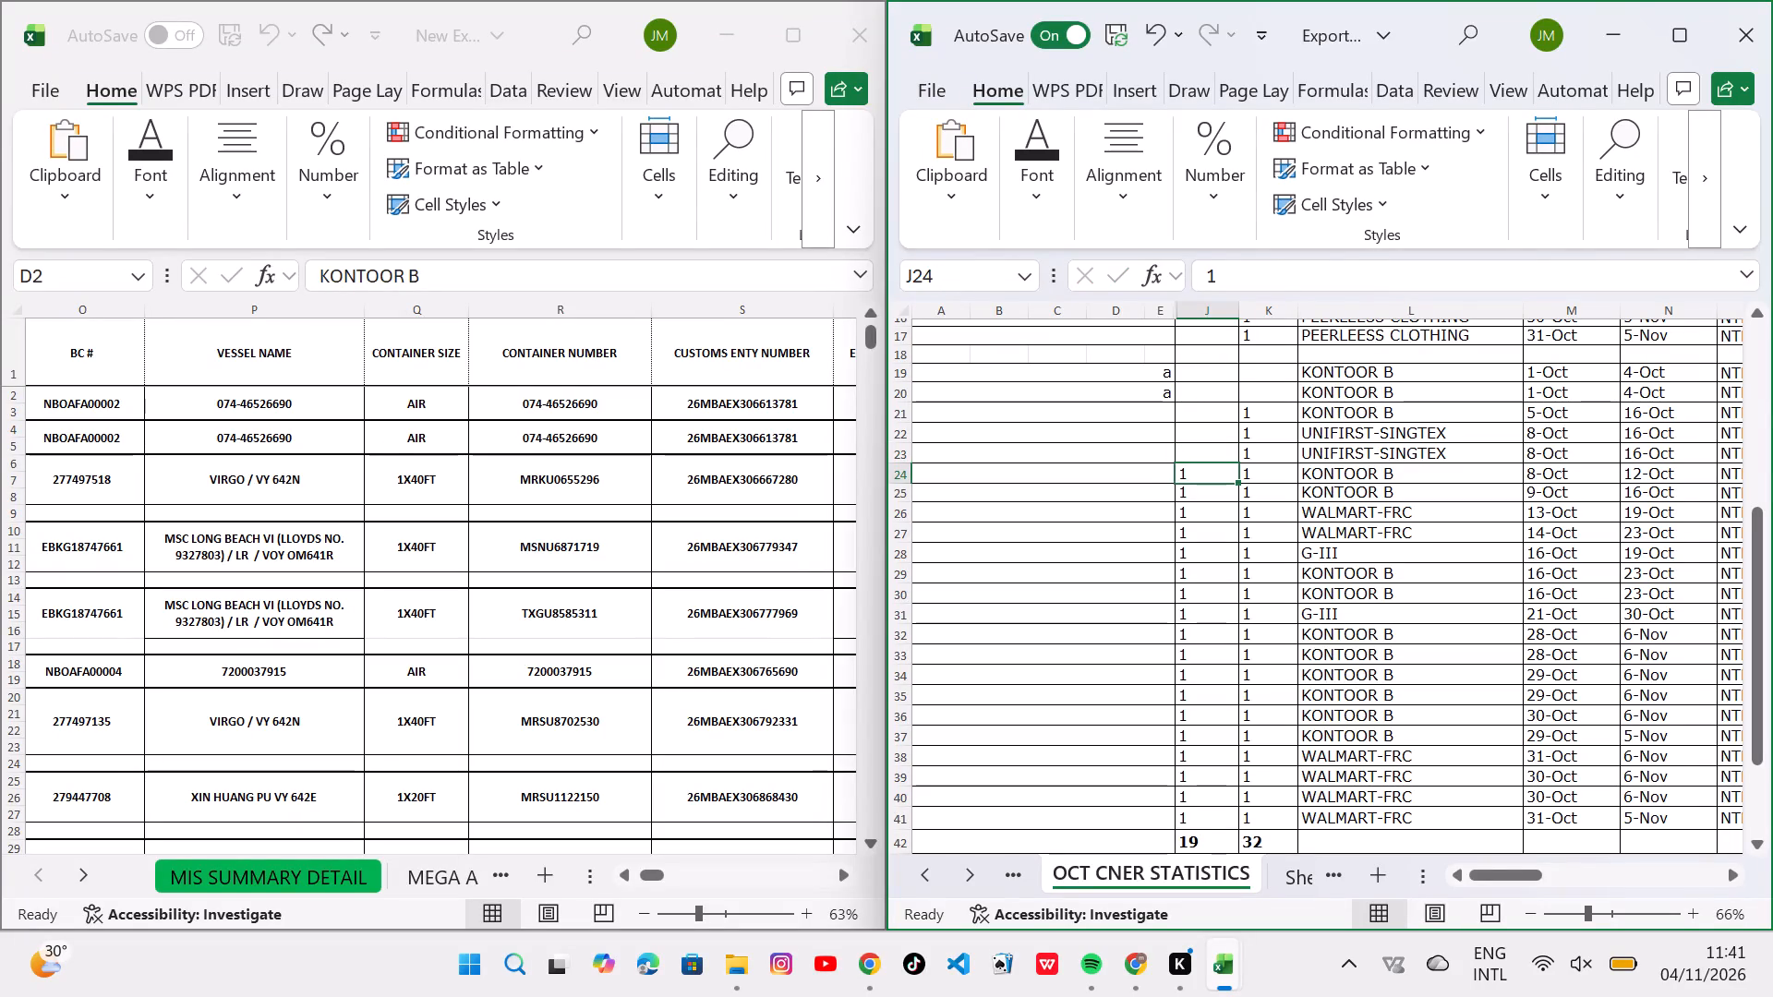
Enter the remark a in A24 for the 8-Oct KONTOOR B row and clear its quantities in J24 and K24.
key(Left)
key(a)
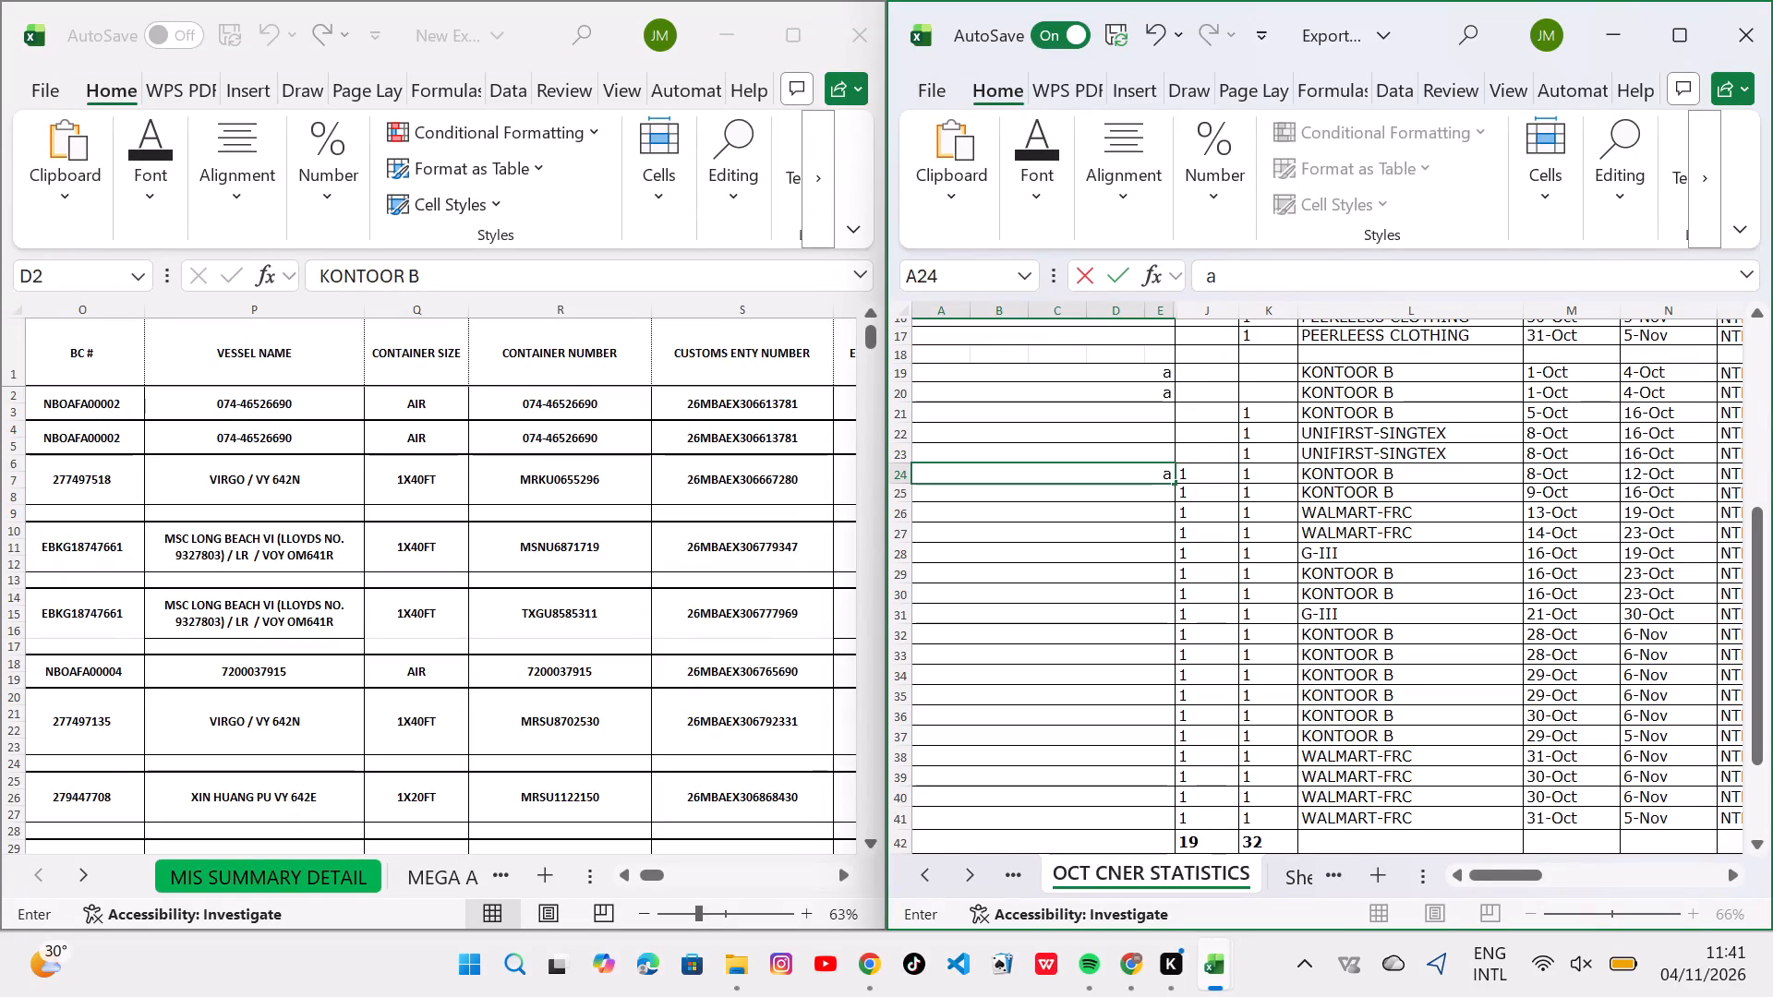
key(Right)
key(BackSpace)
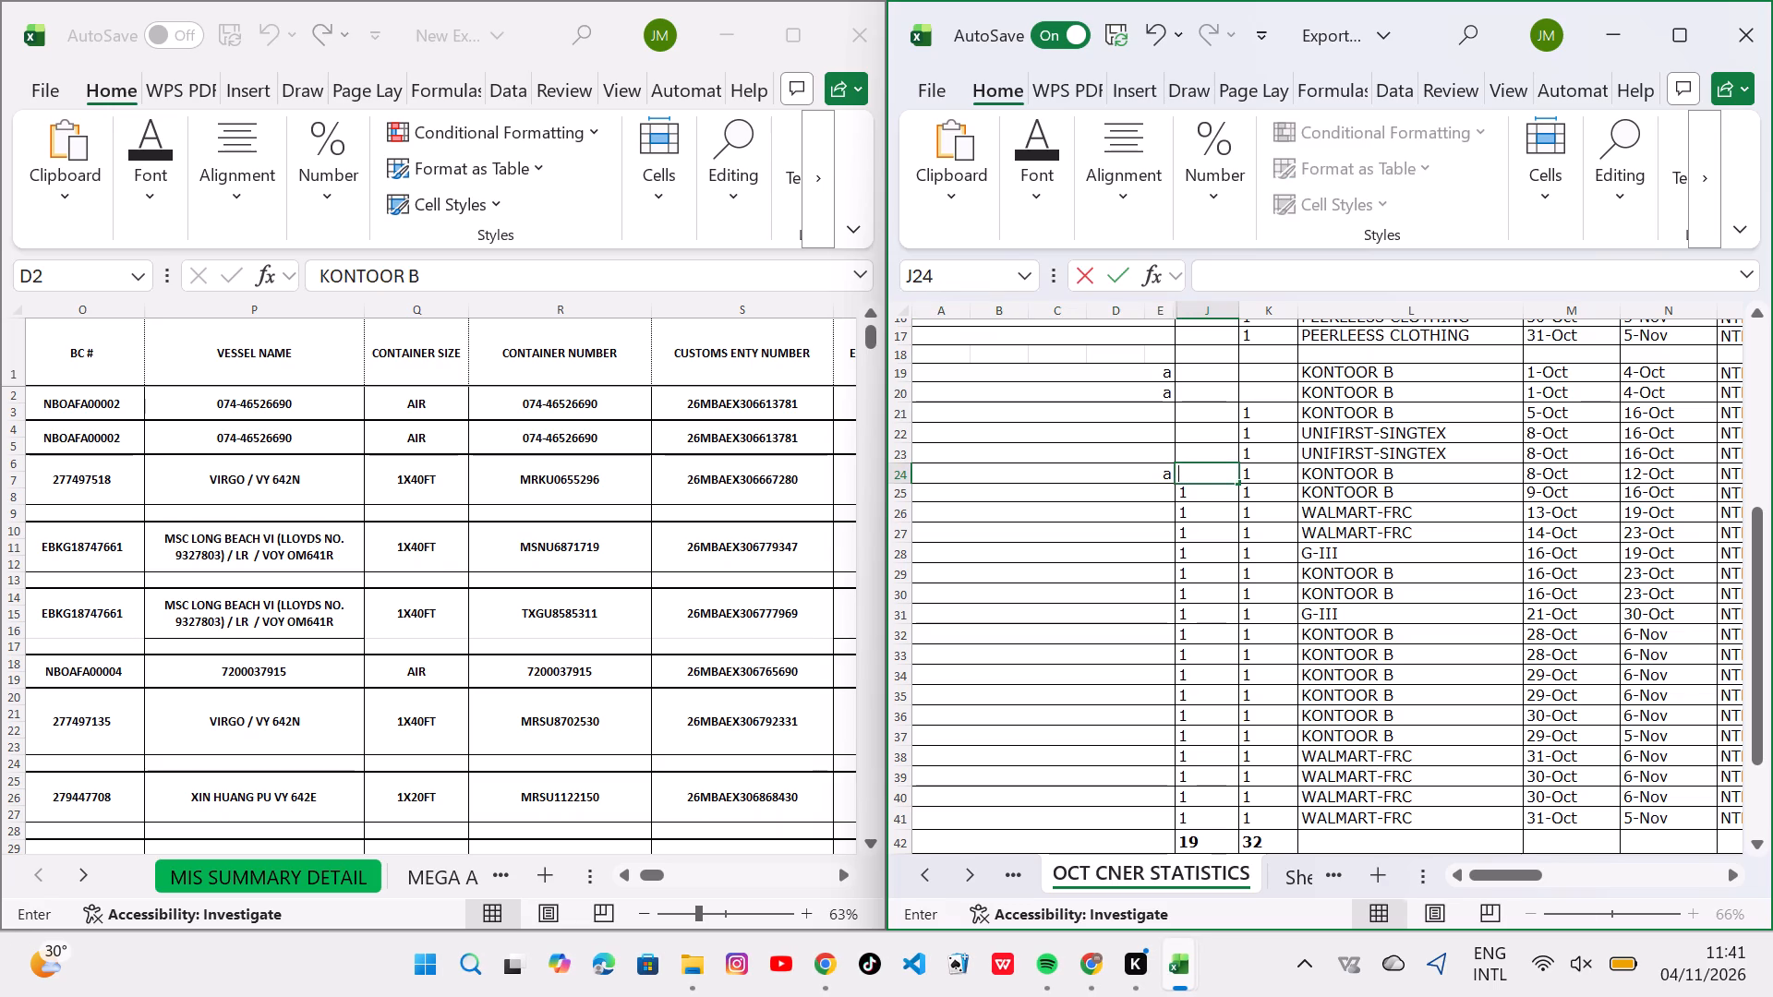
key(Right)
key(BackSpace)
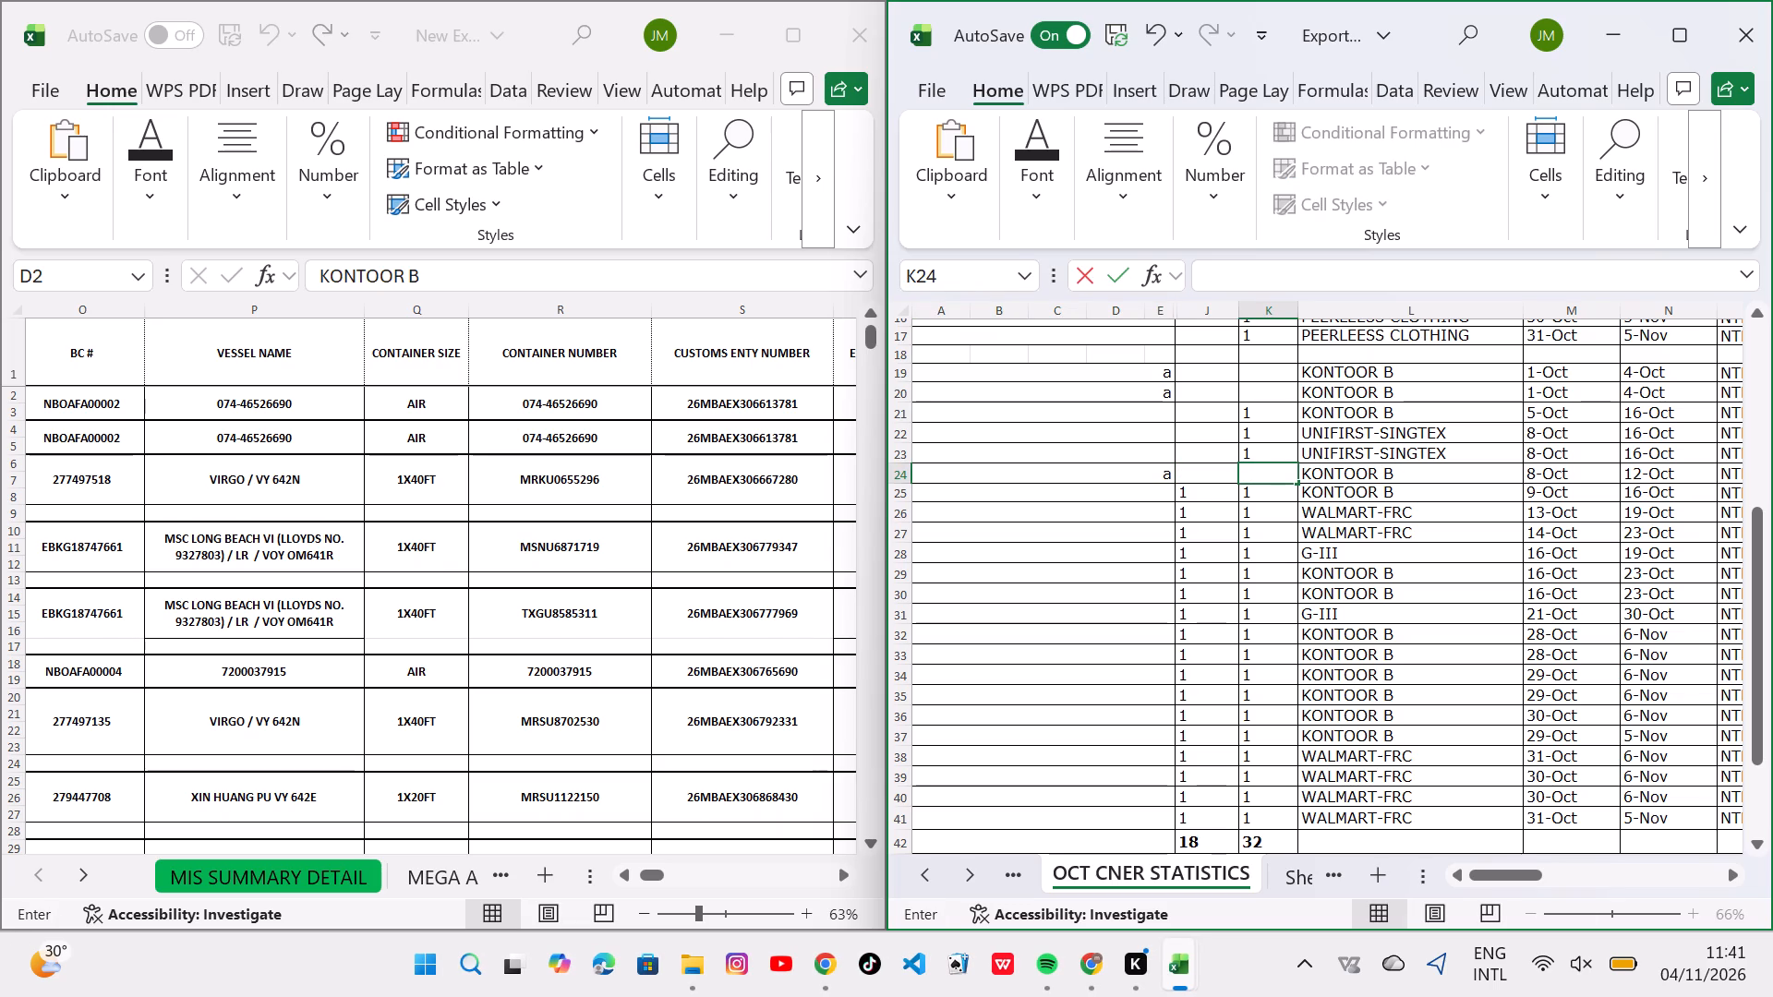
key(Down)
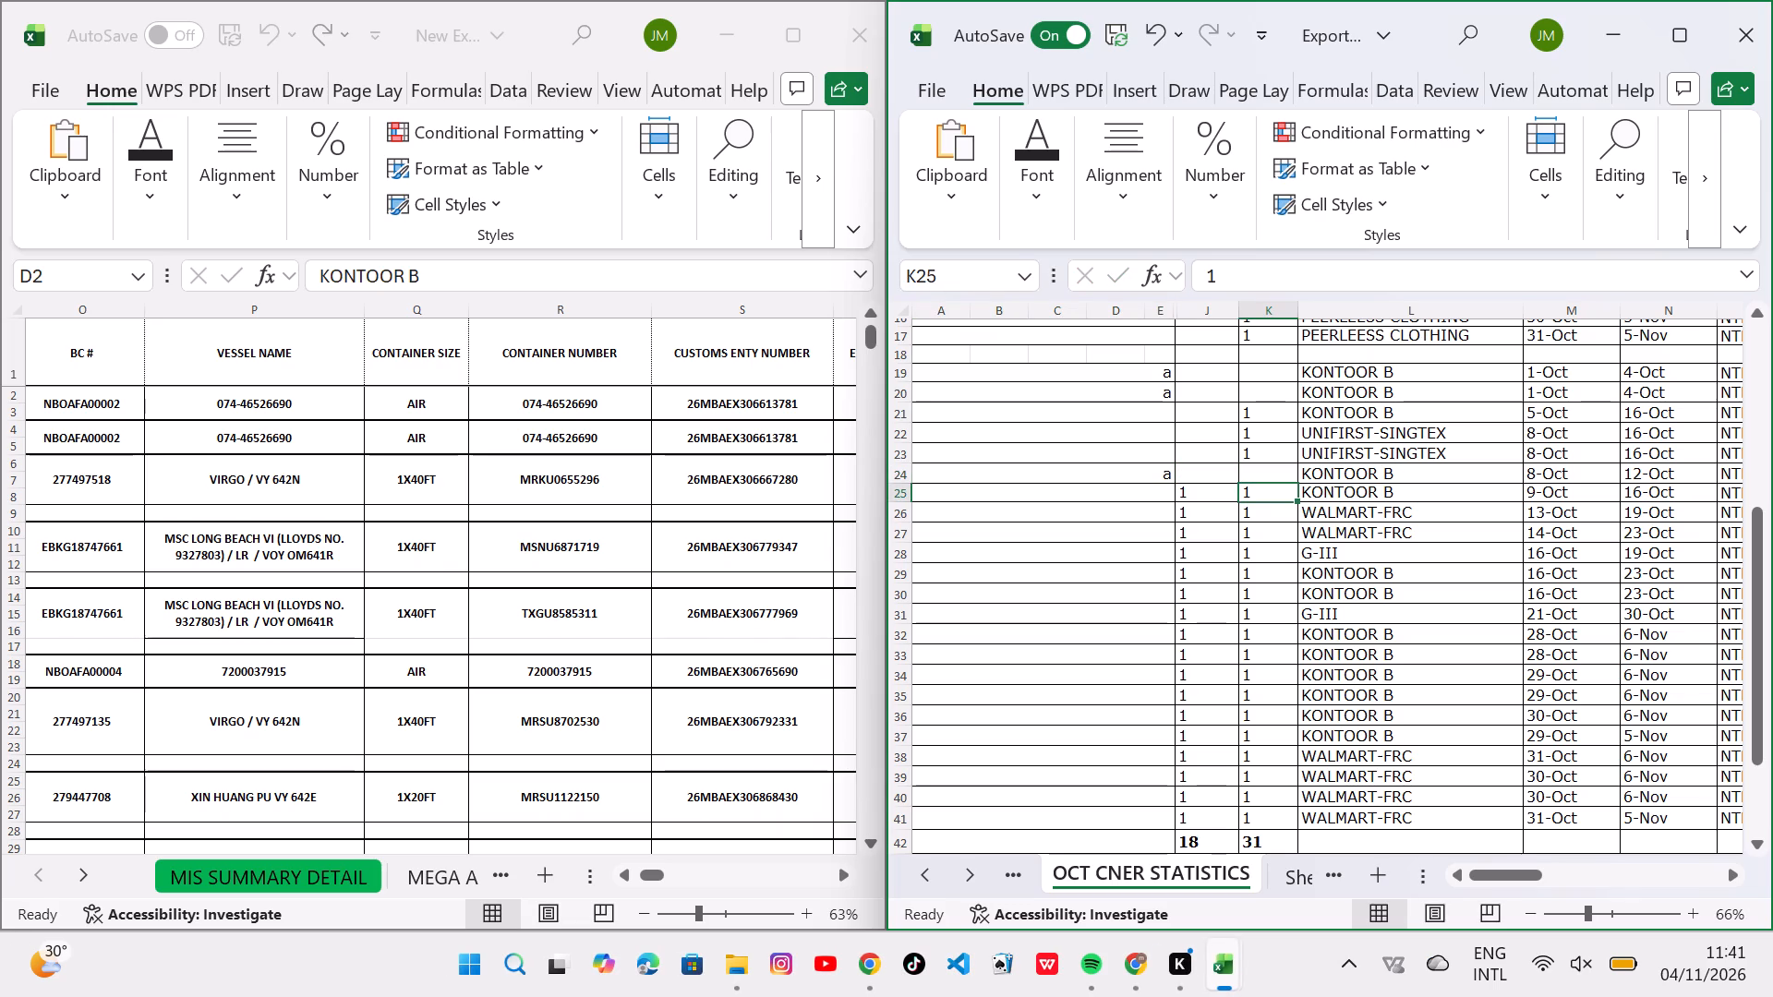
Clear the column J quantity in J25 for the 9-Oct KONTOOR B row, following the New Export Report's container size.
scroll(518, 624, down, 2)
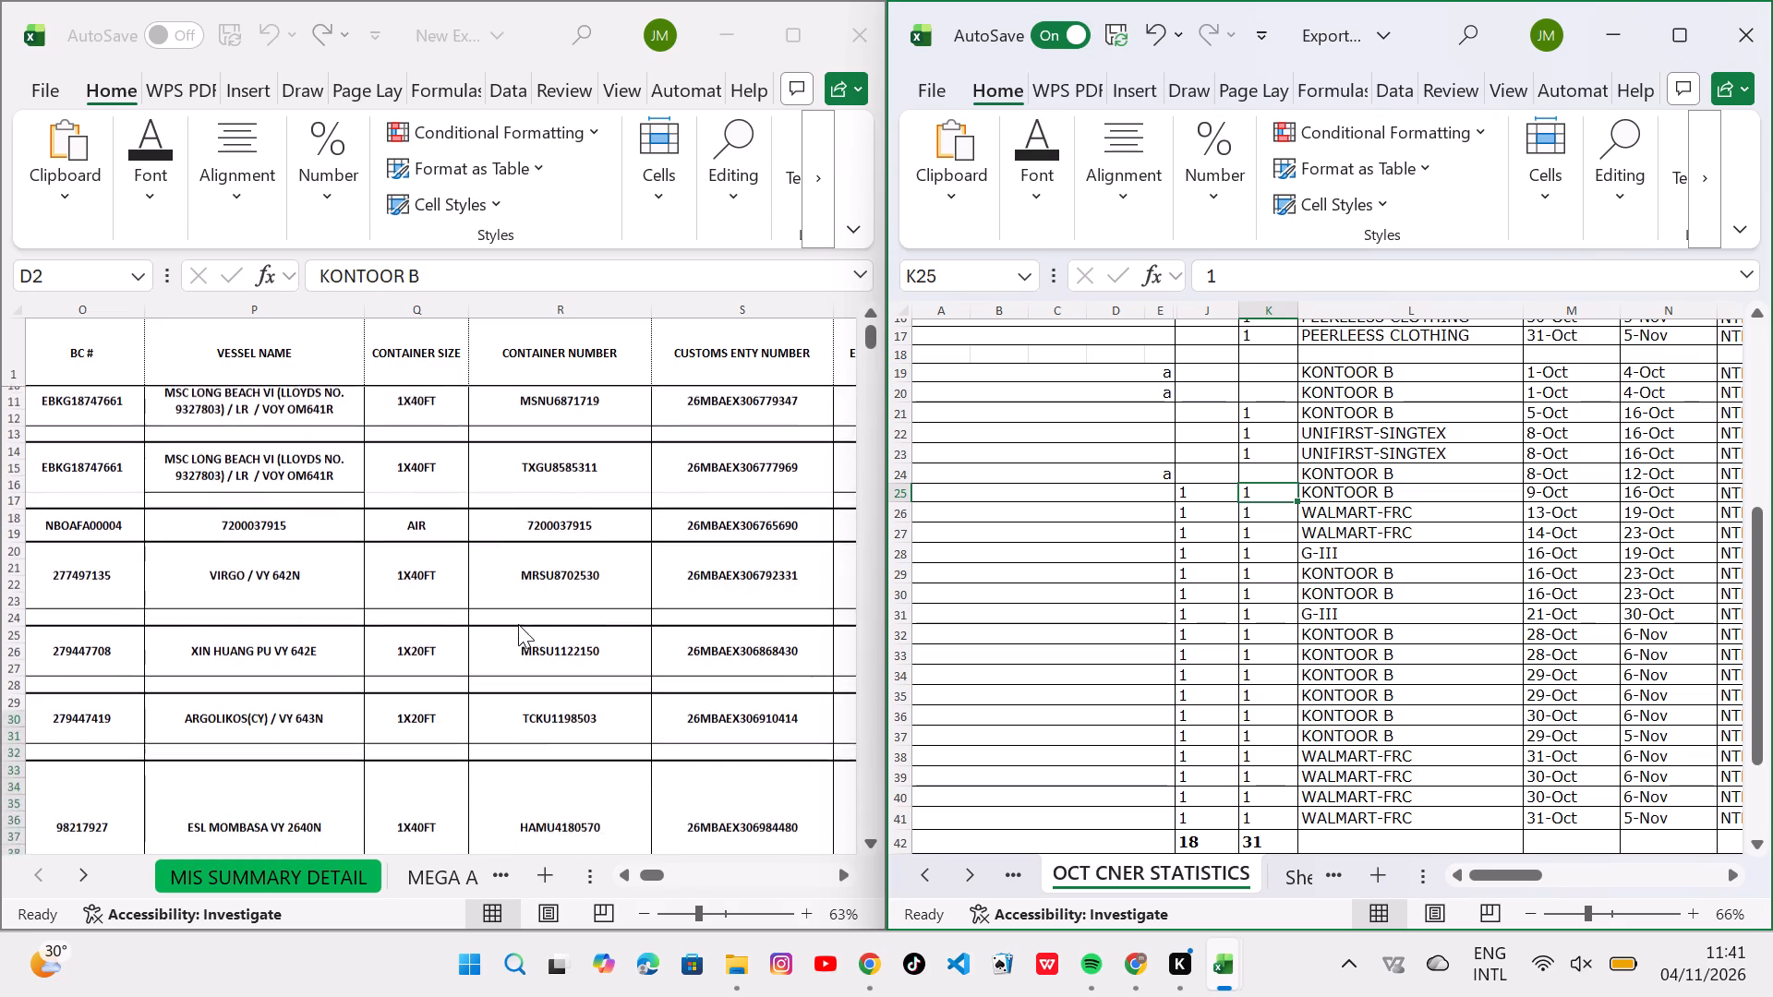
scroll(518, 624, down, 1)
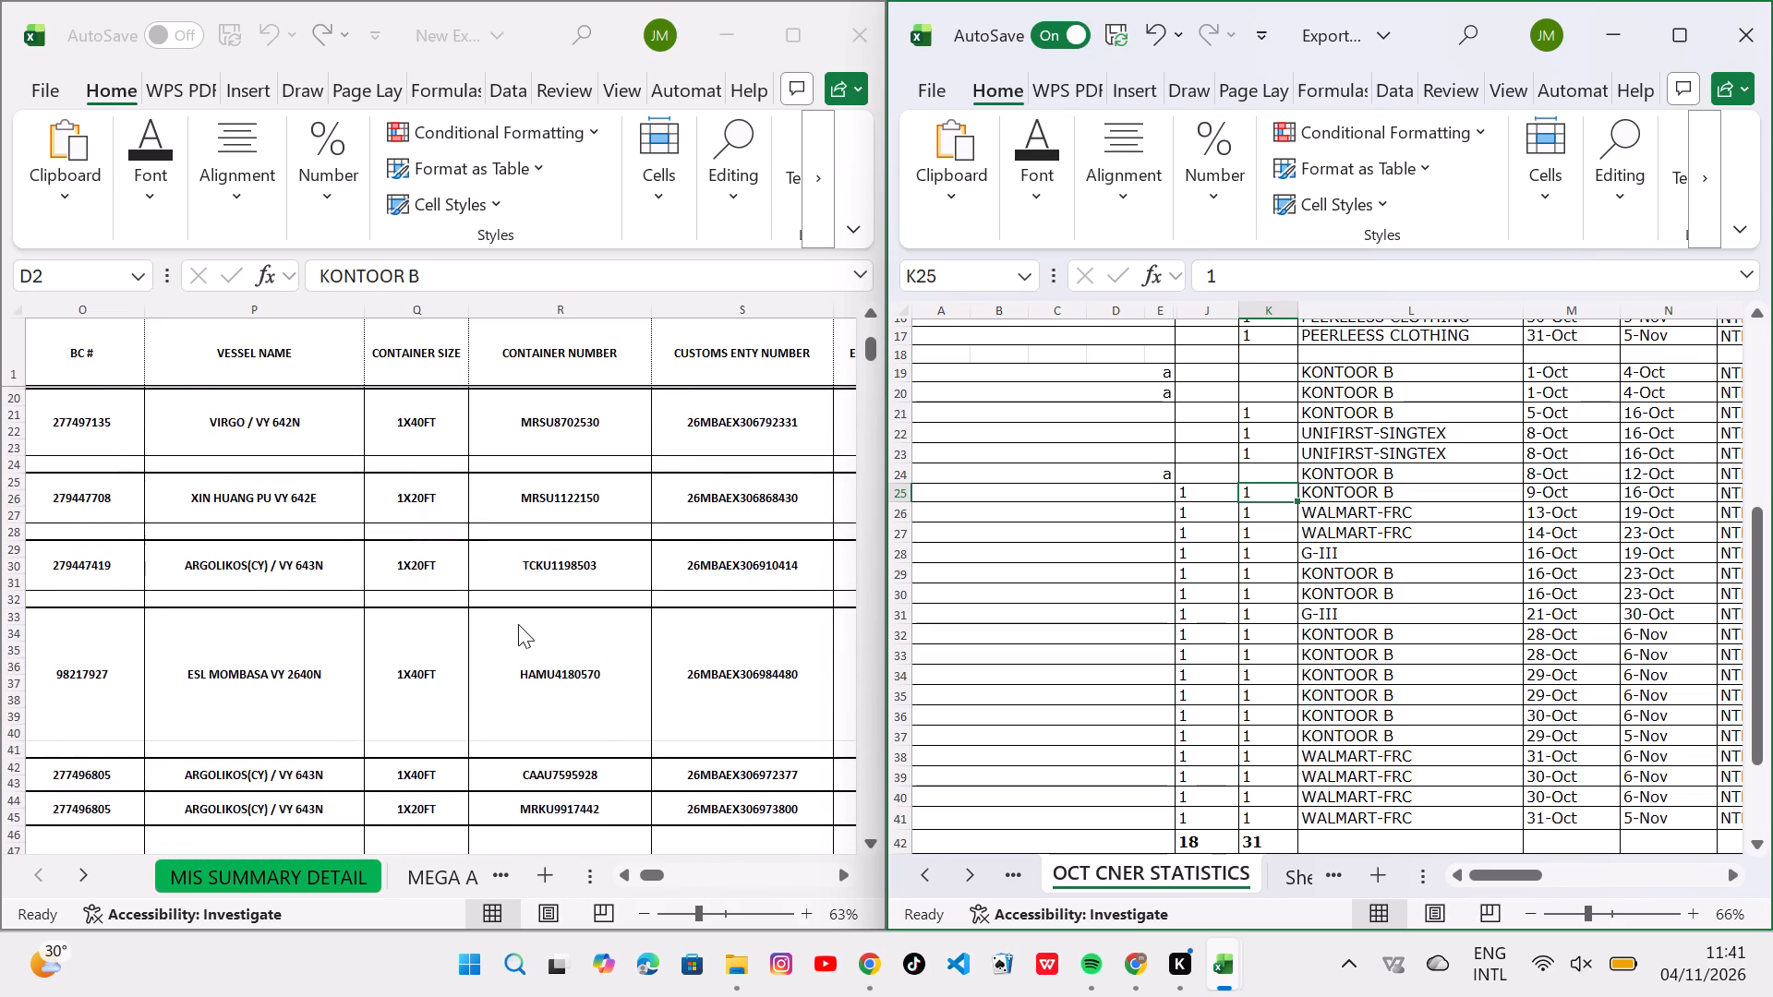
key(Left)
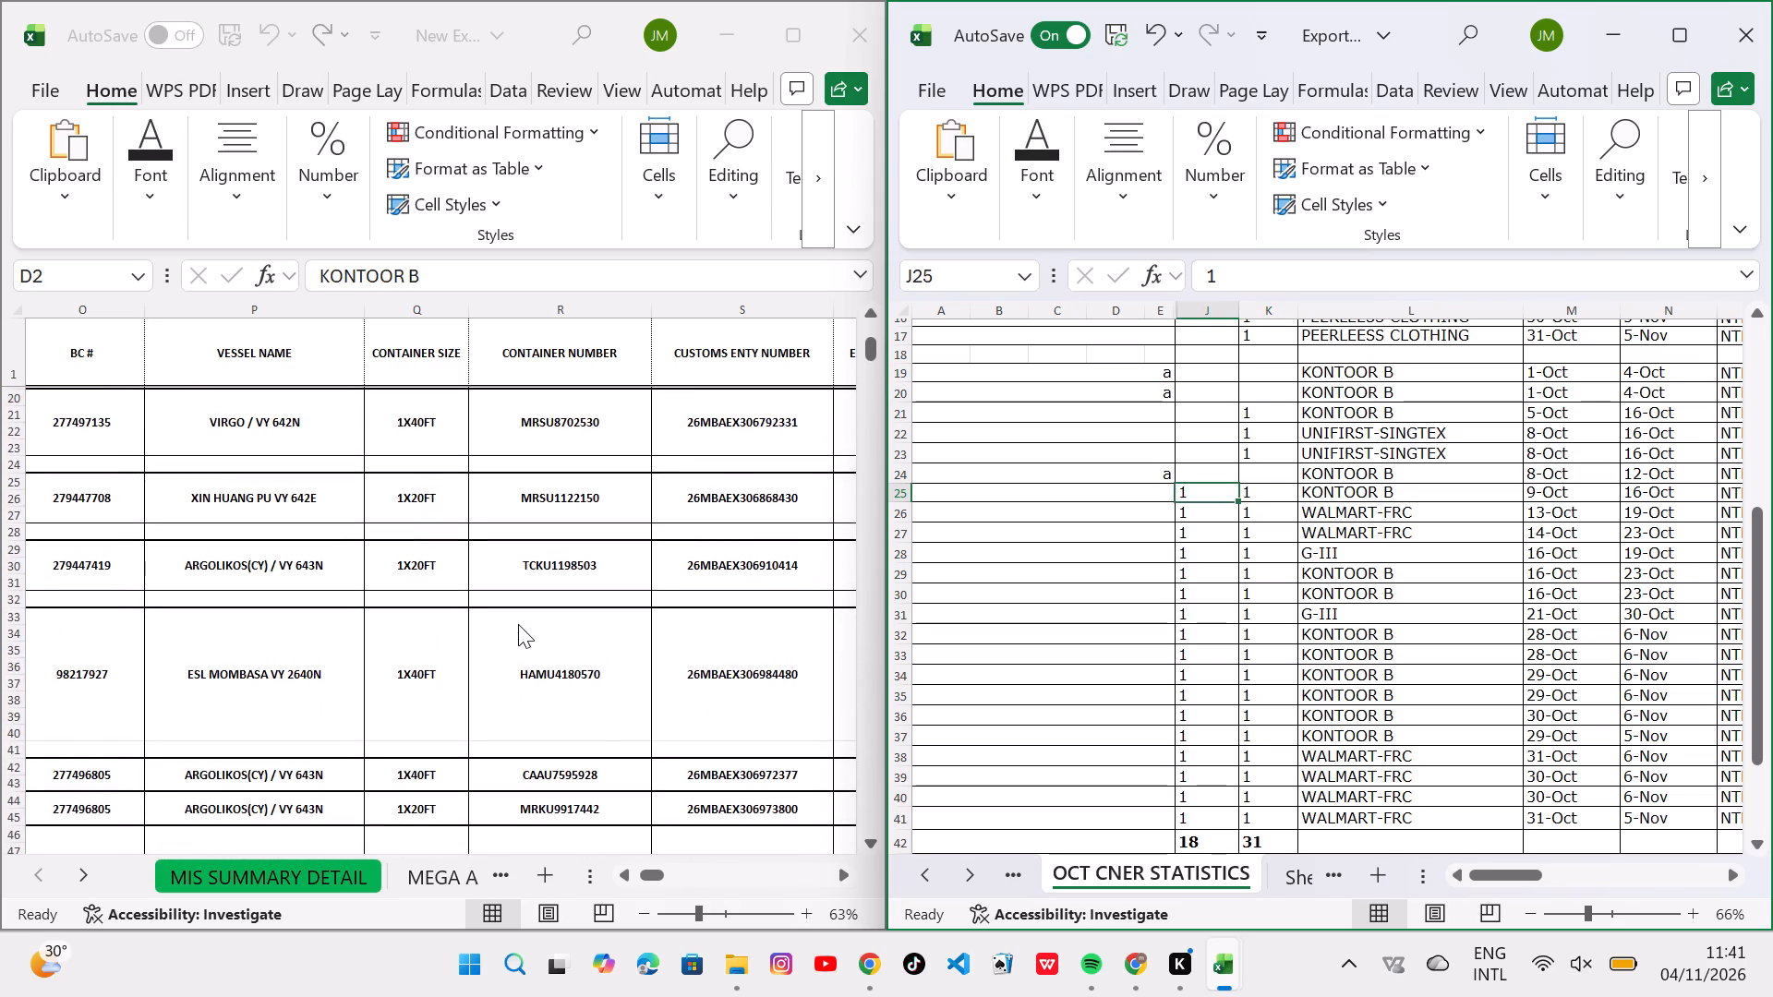
key(BackSpace)
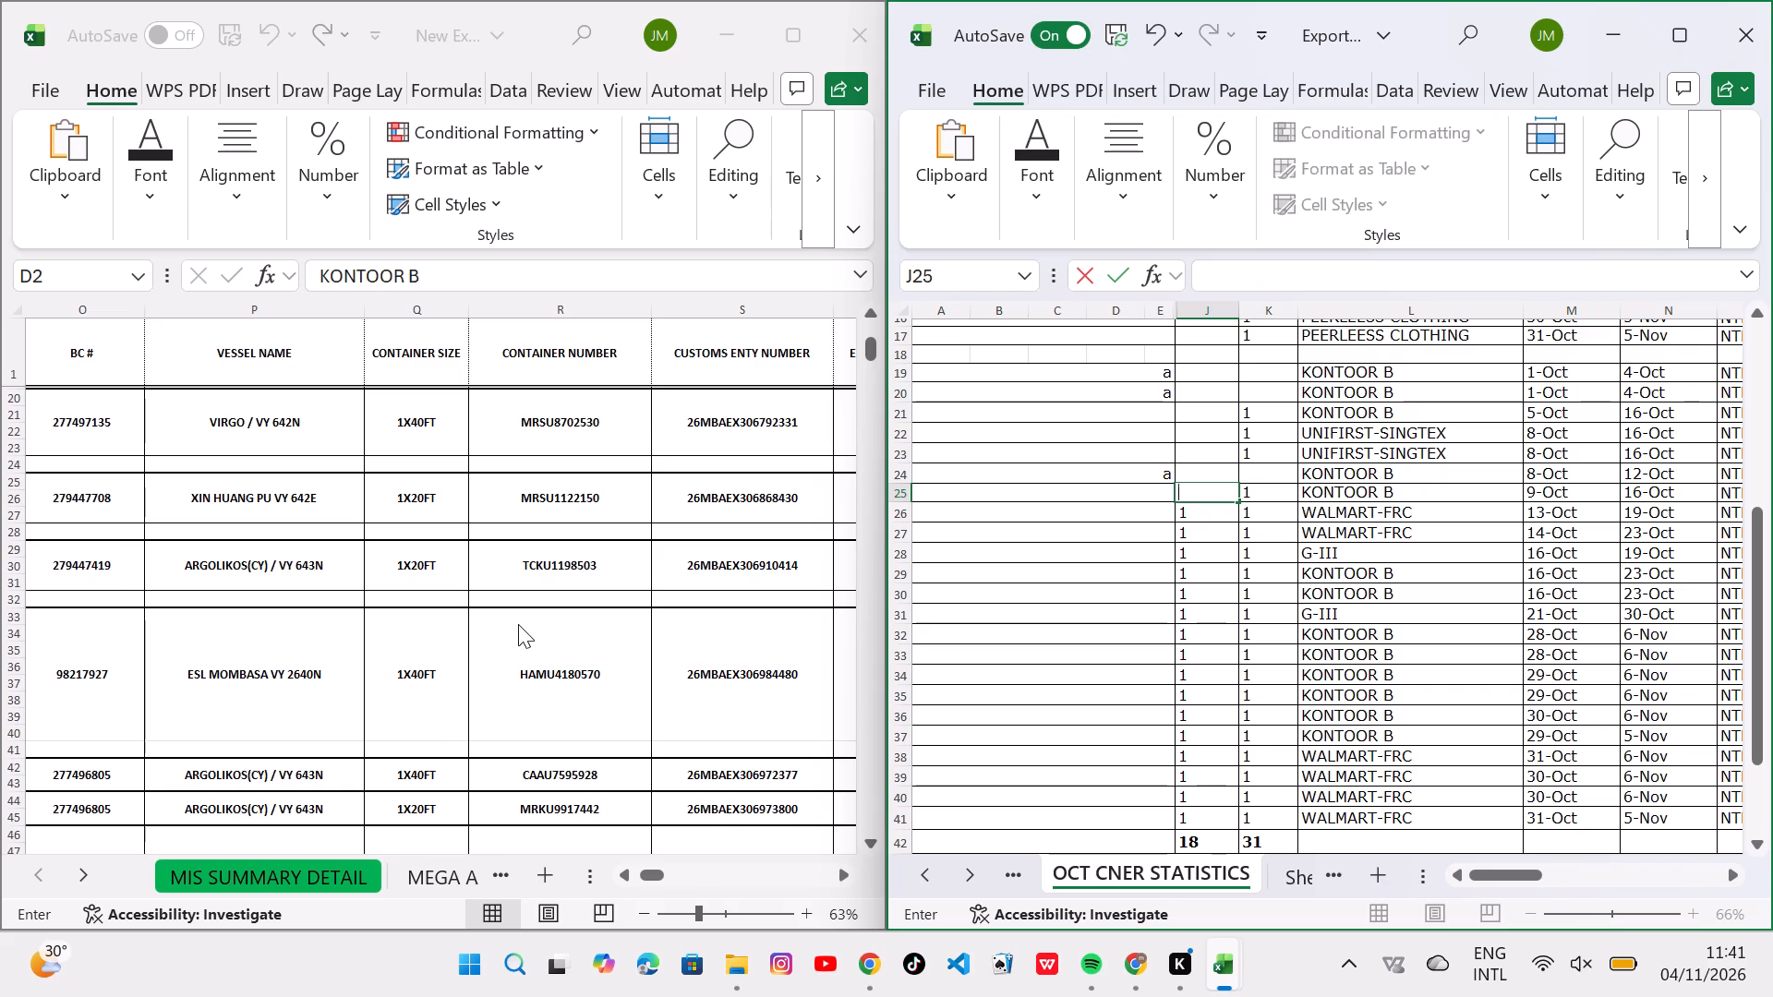
scroll(518, 624, down, 1)
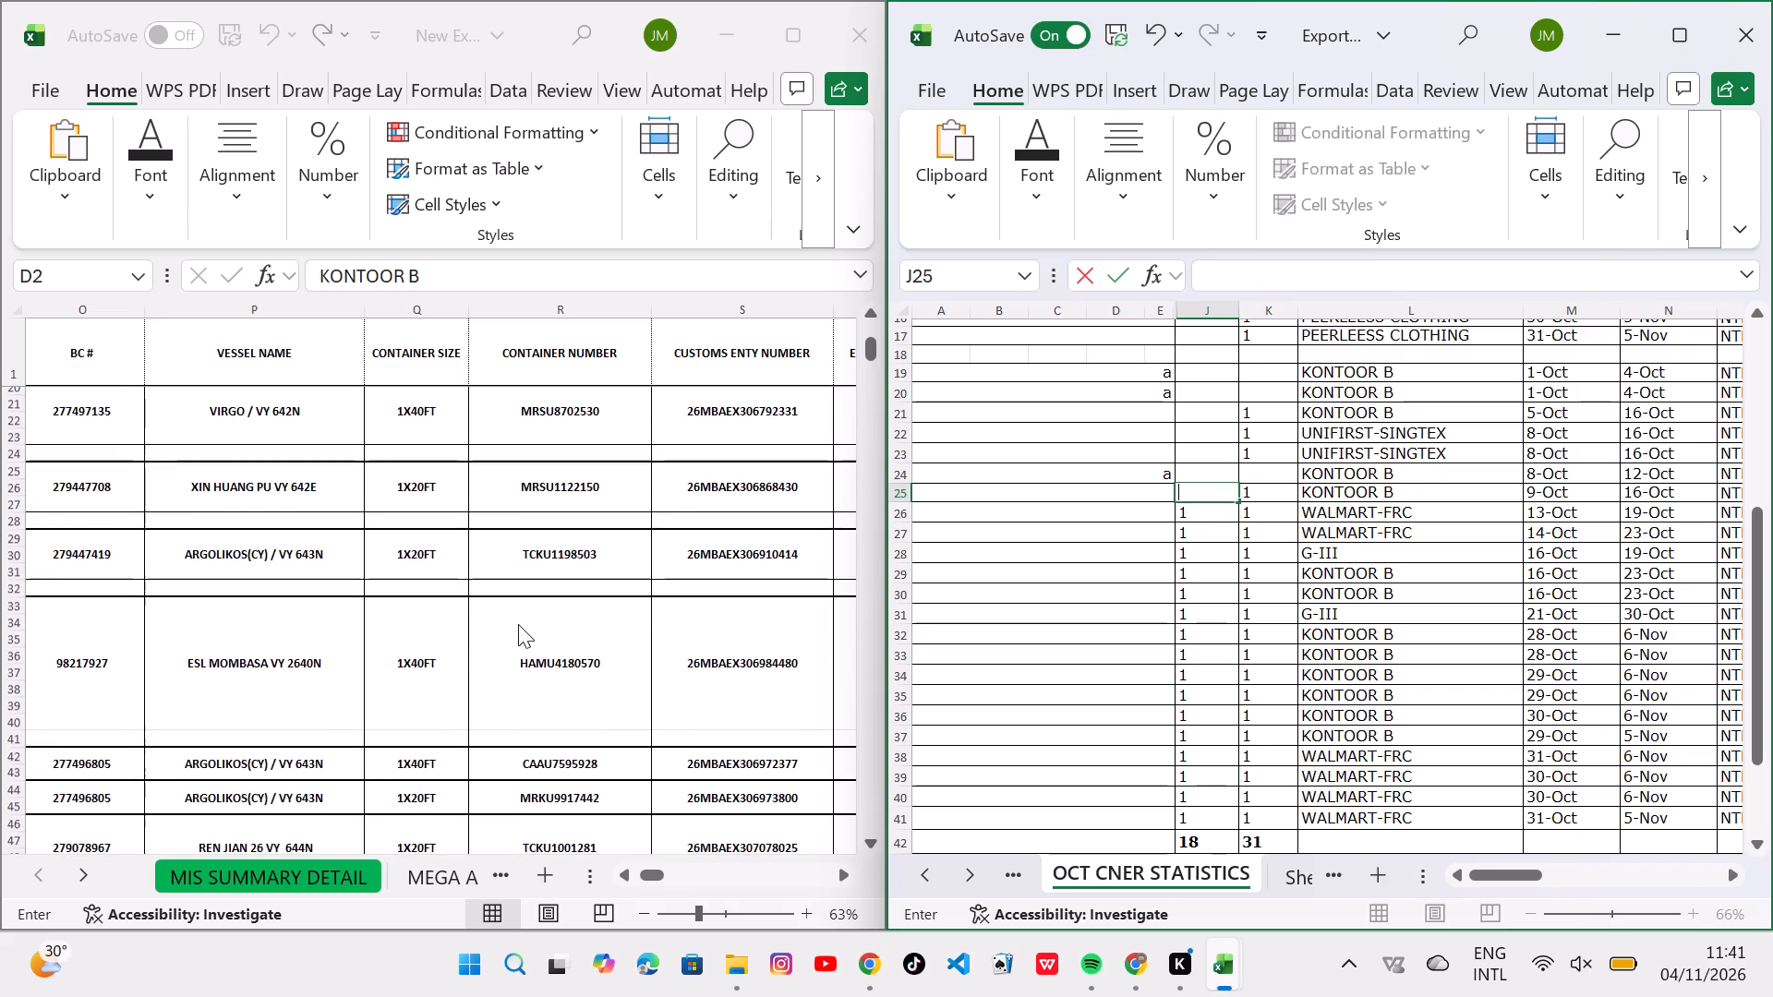
scroll(518, 624, down, 1)
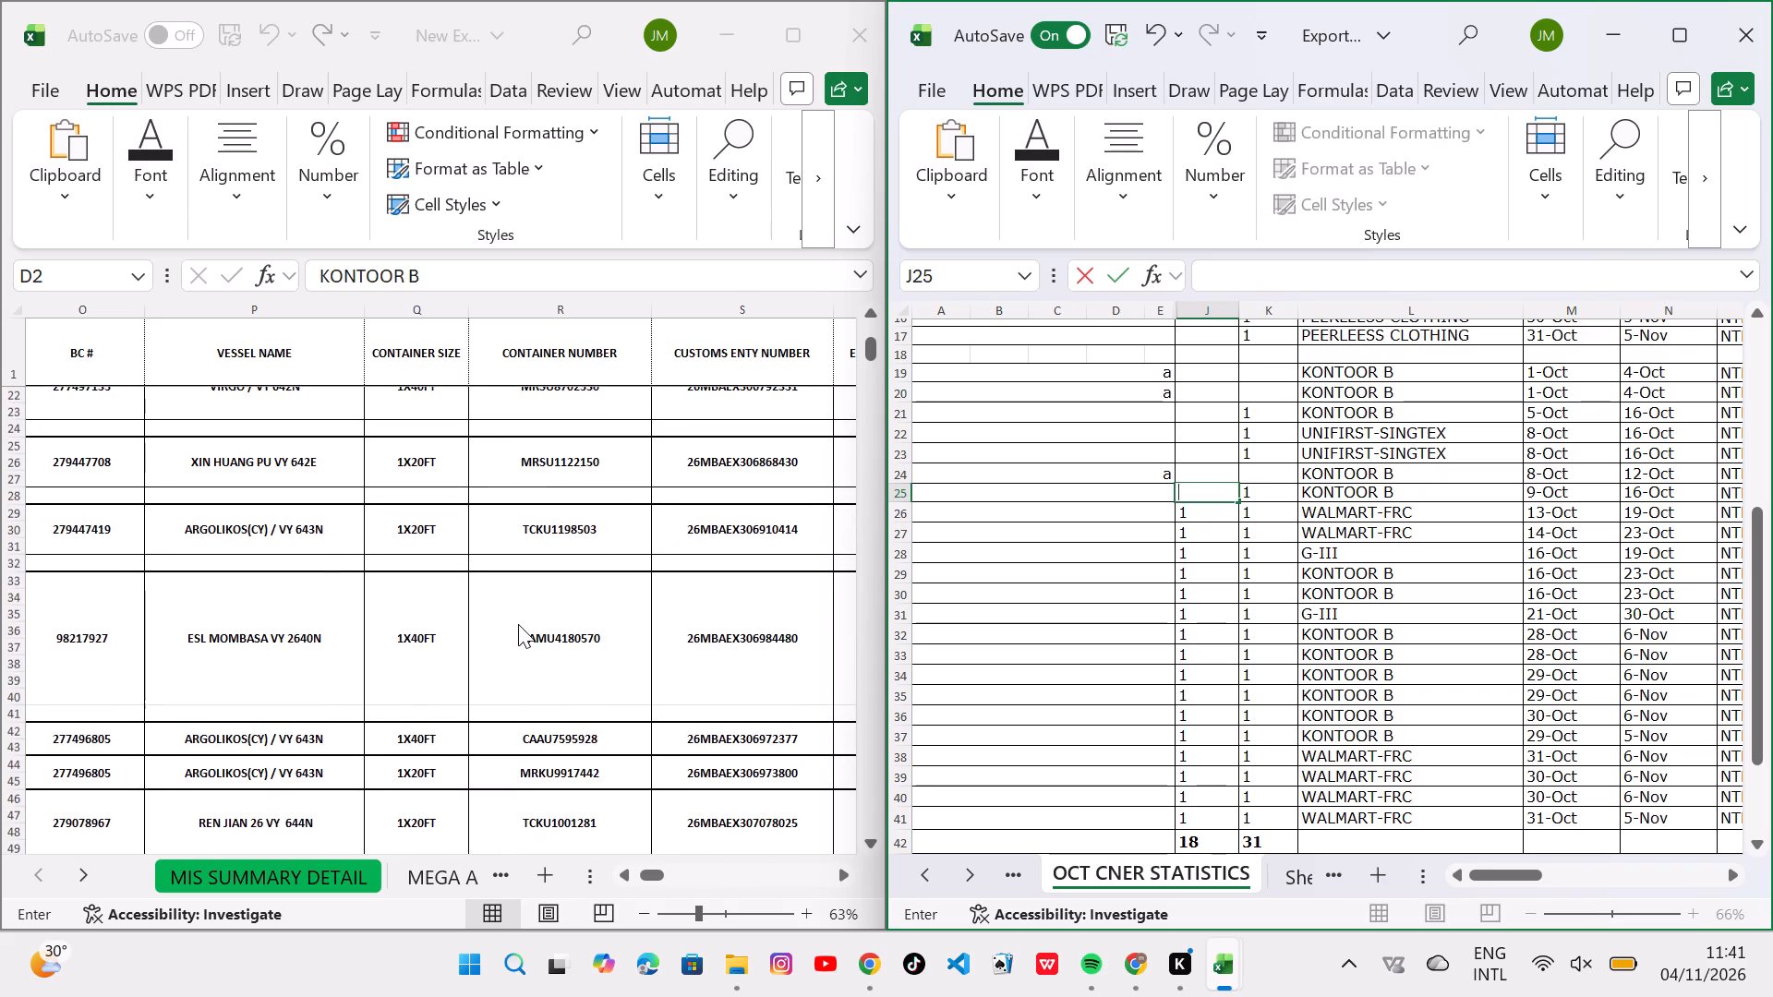
key(Right)
key(Down)
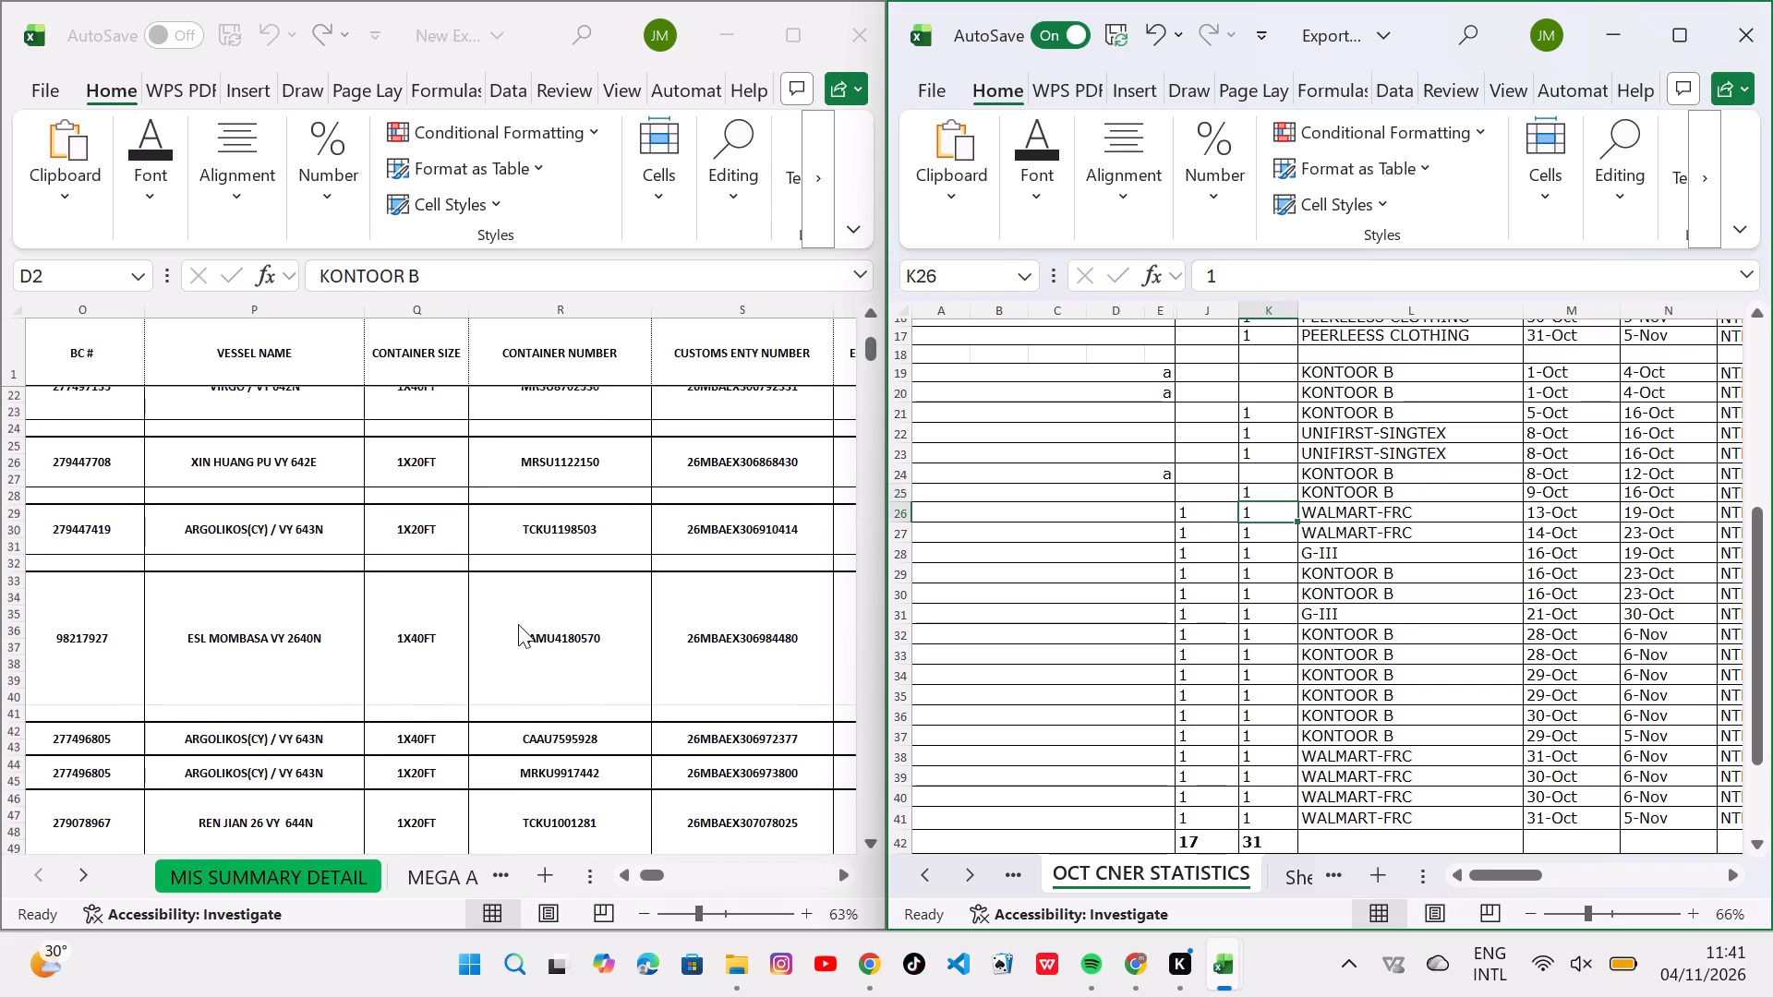
Clear the column K quantities in K26 and K27 for the 13-Oct and 14-Oct WALMART-FRC rows.
key(BackSpace)
key(Down)
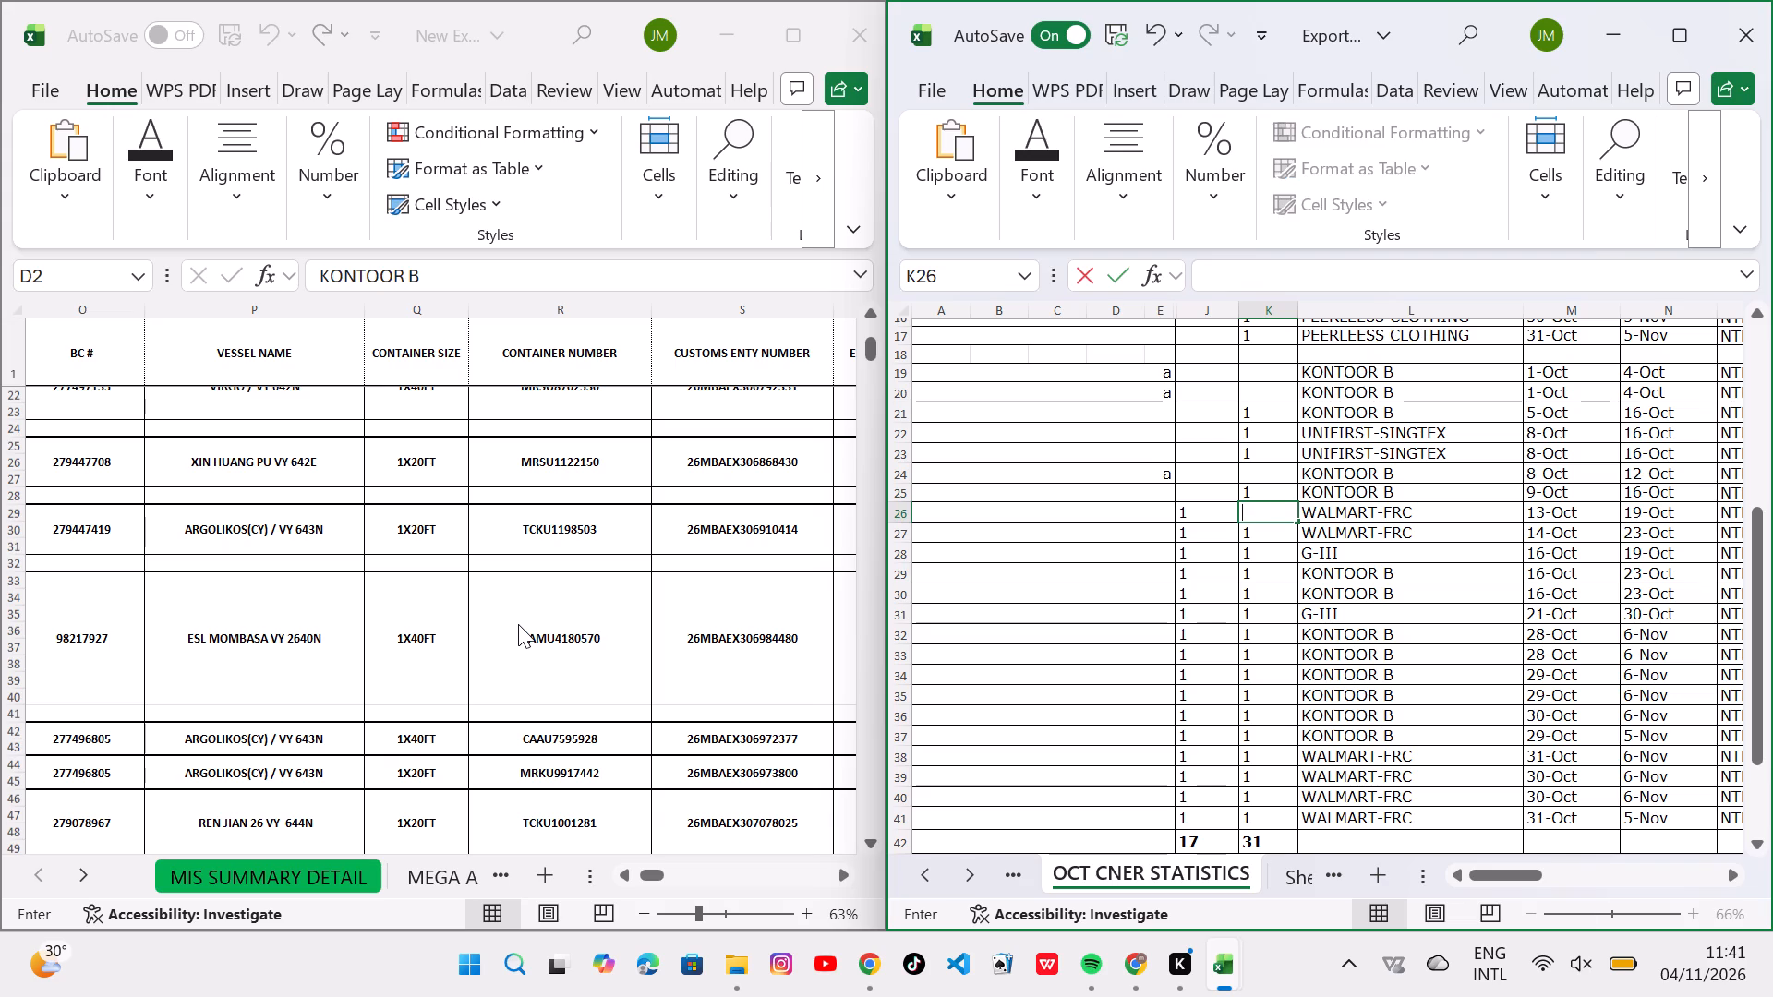
scroll(518, 624, down, 1)
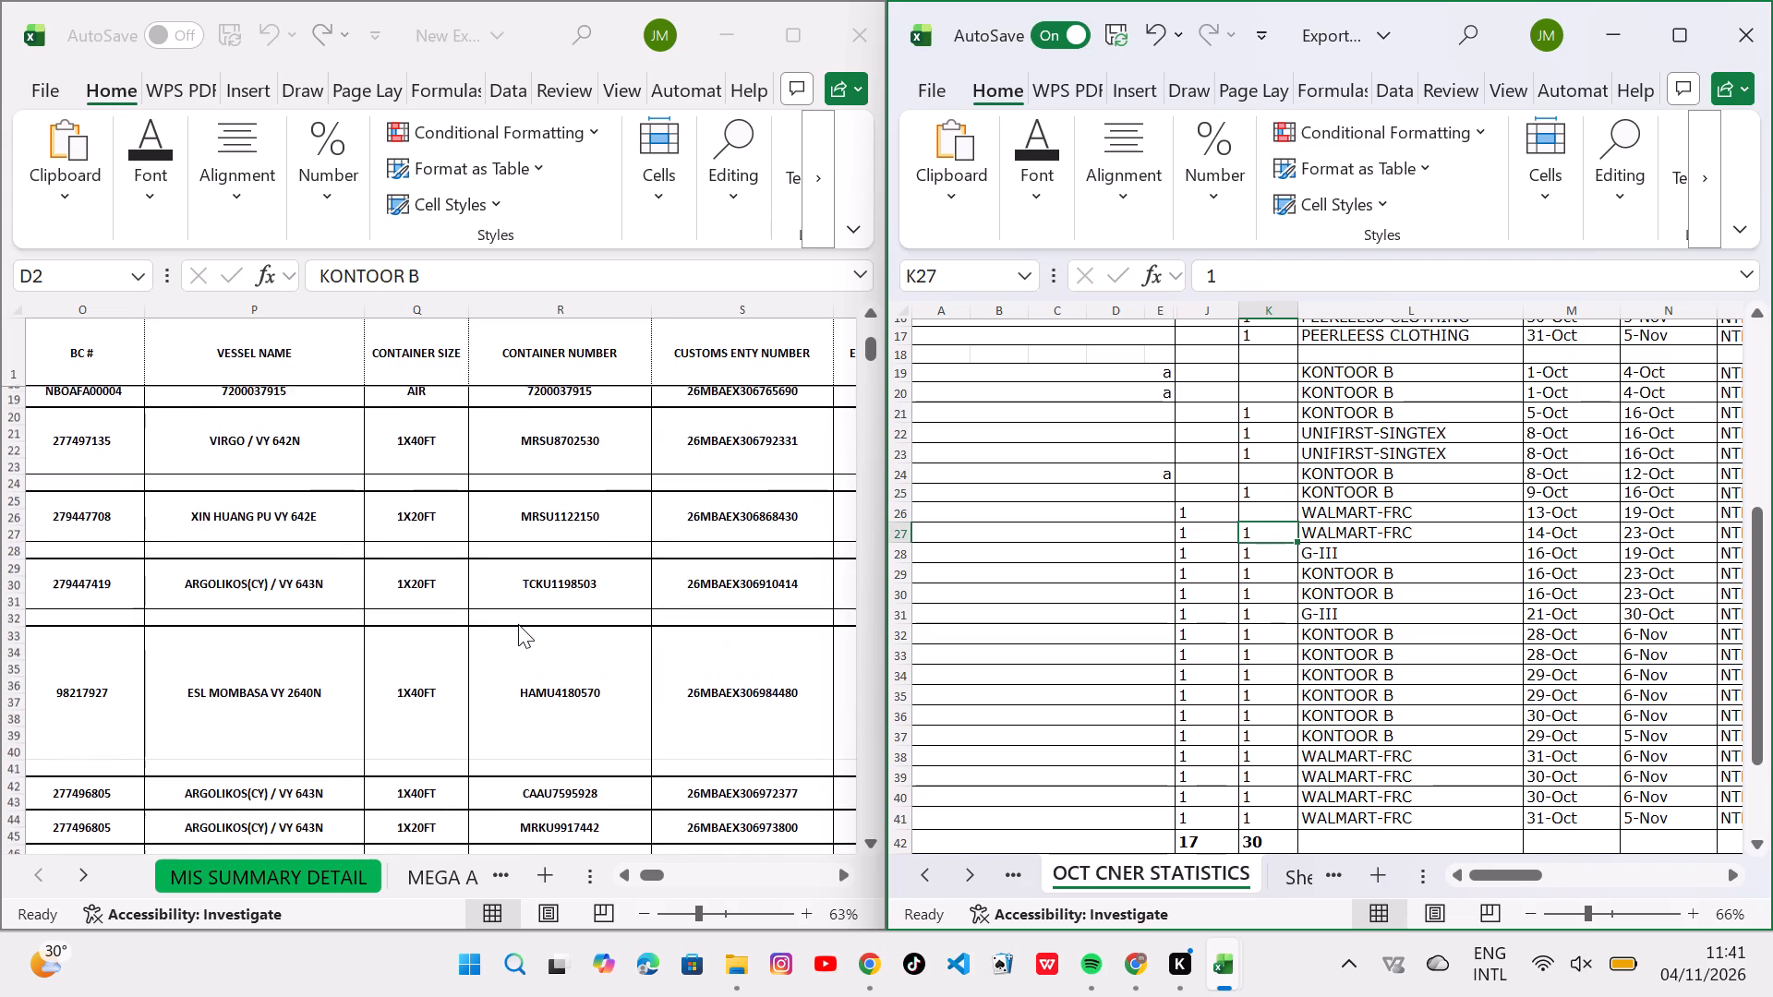
scroll(518, 624, down, 1)
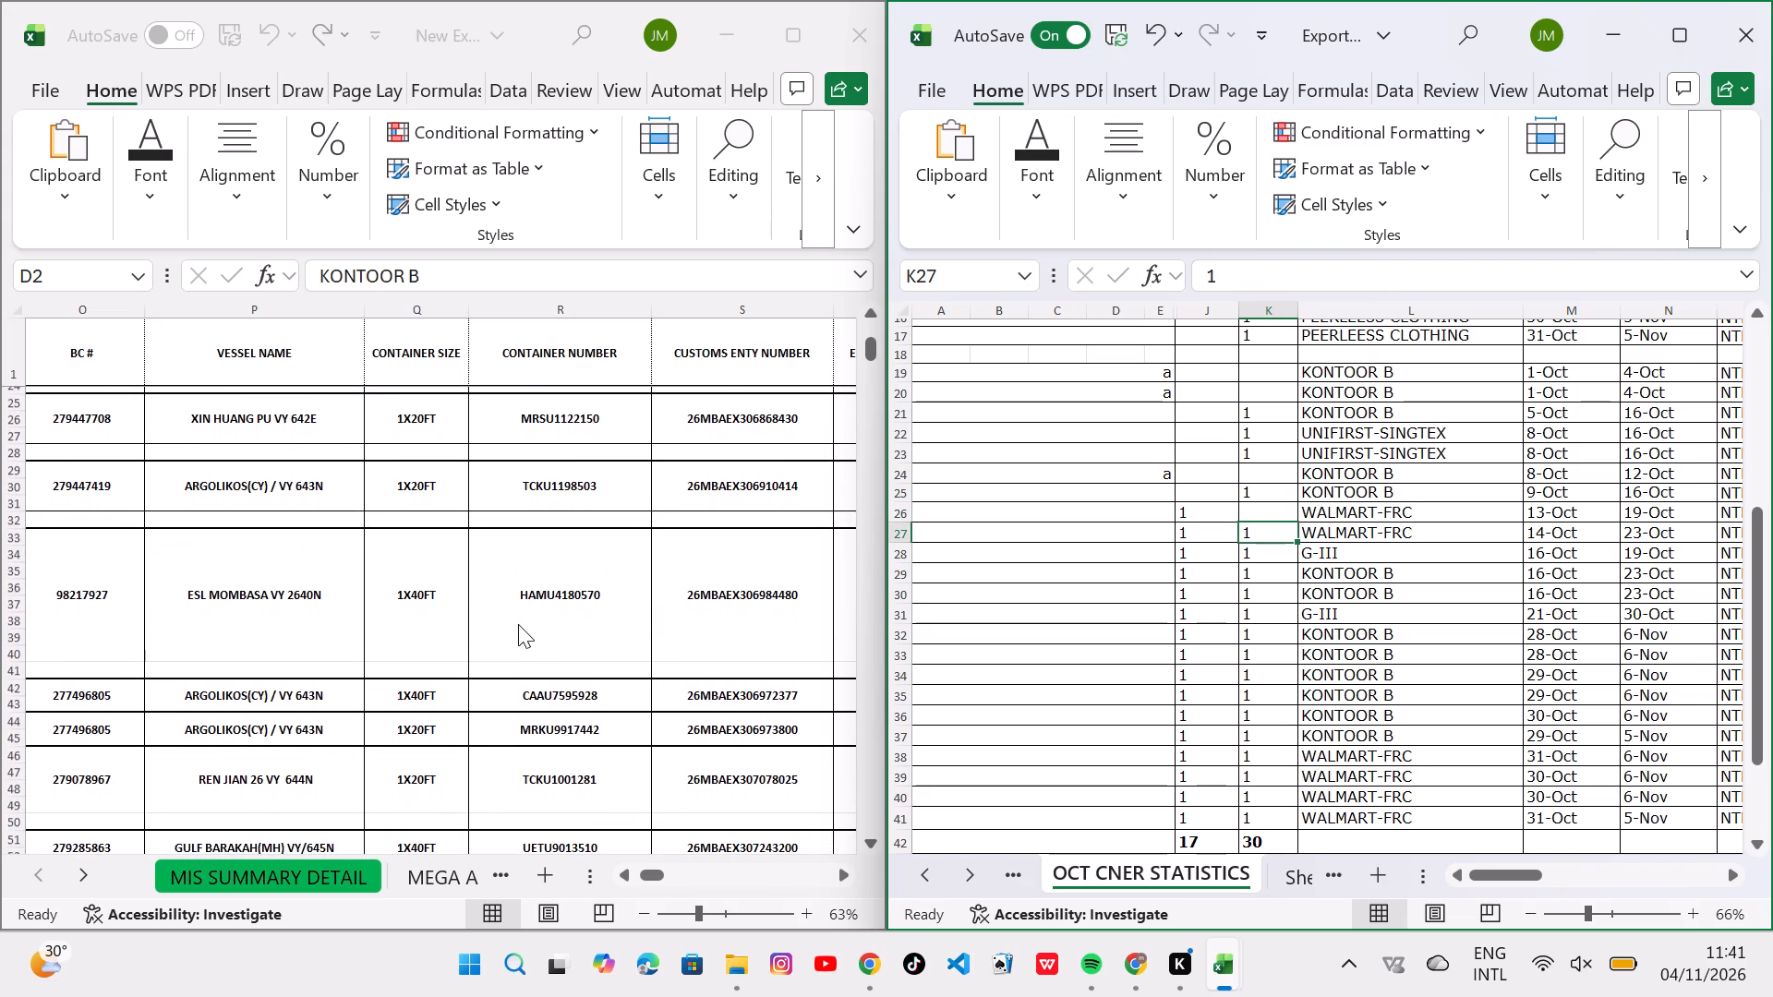
key(BackSpace)
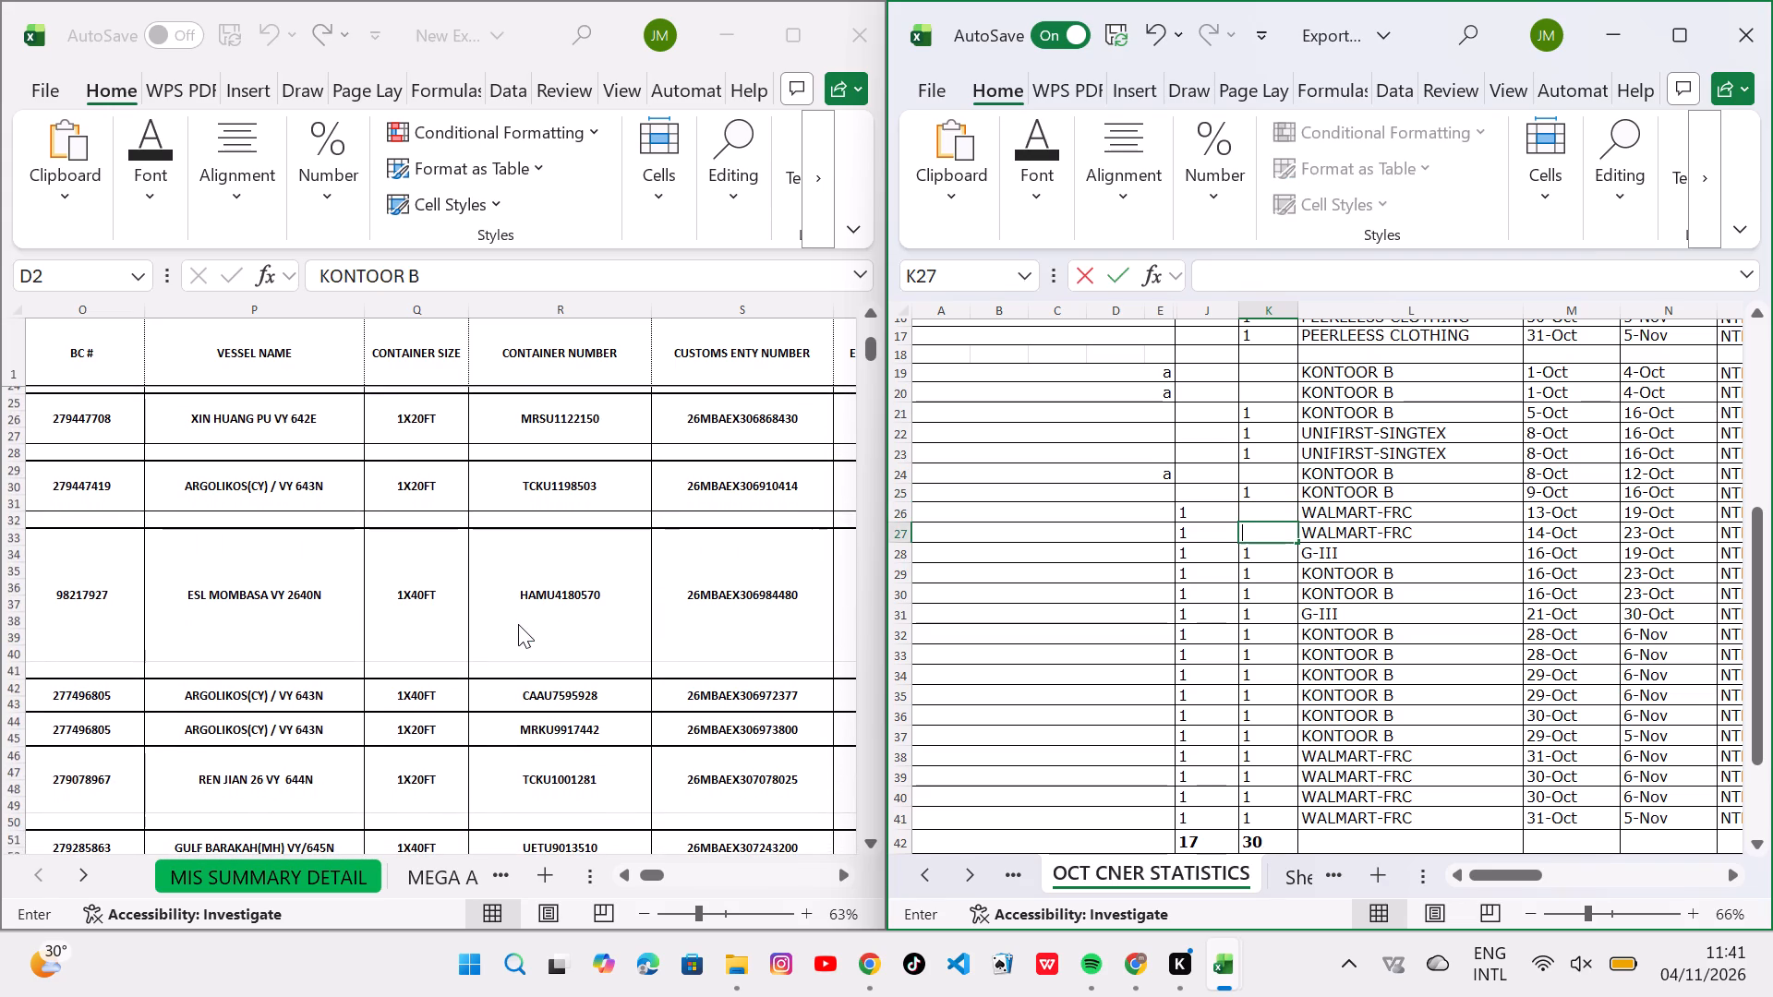
Clear the column J quantity in J28 for the 16-Oct G-III row, checking it against the report's ESL MOMBASA container size.
scroll(518, 624, down, 1)
scroll(518, 624, up, 1)
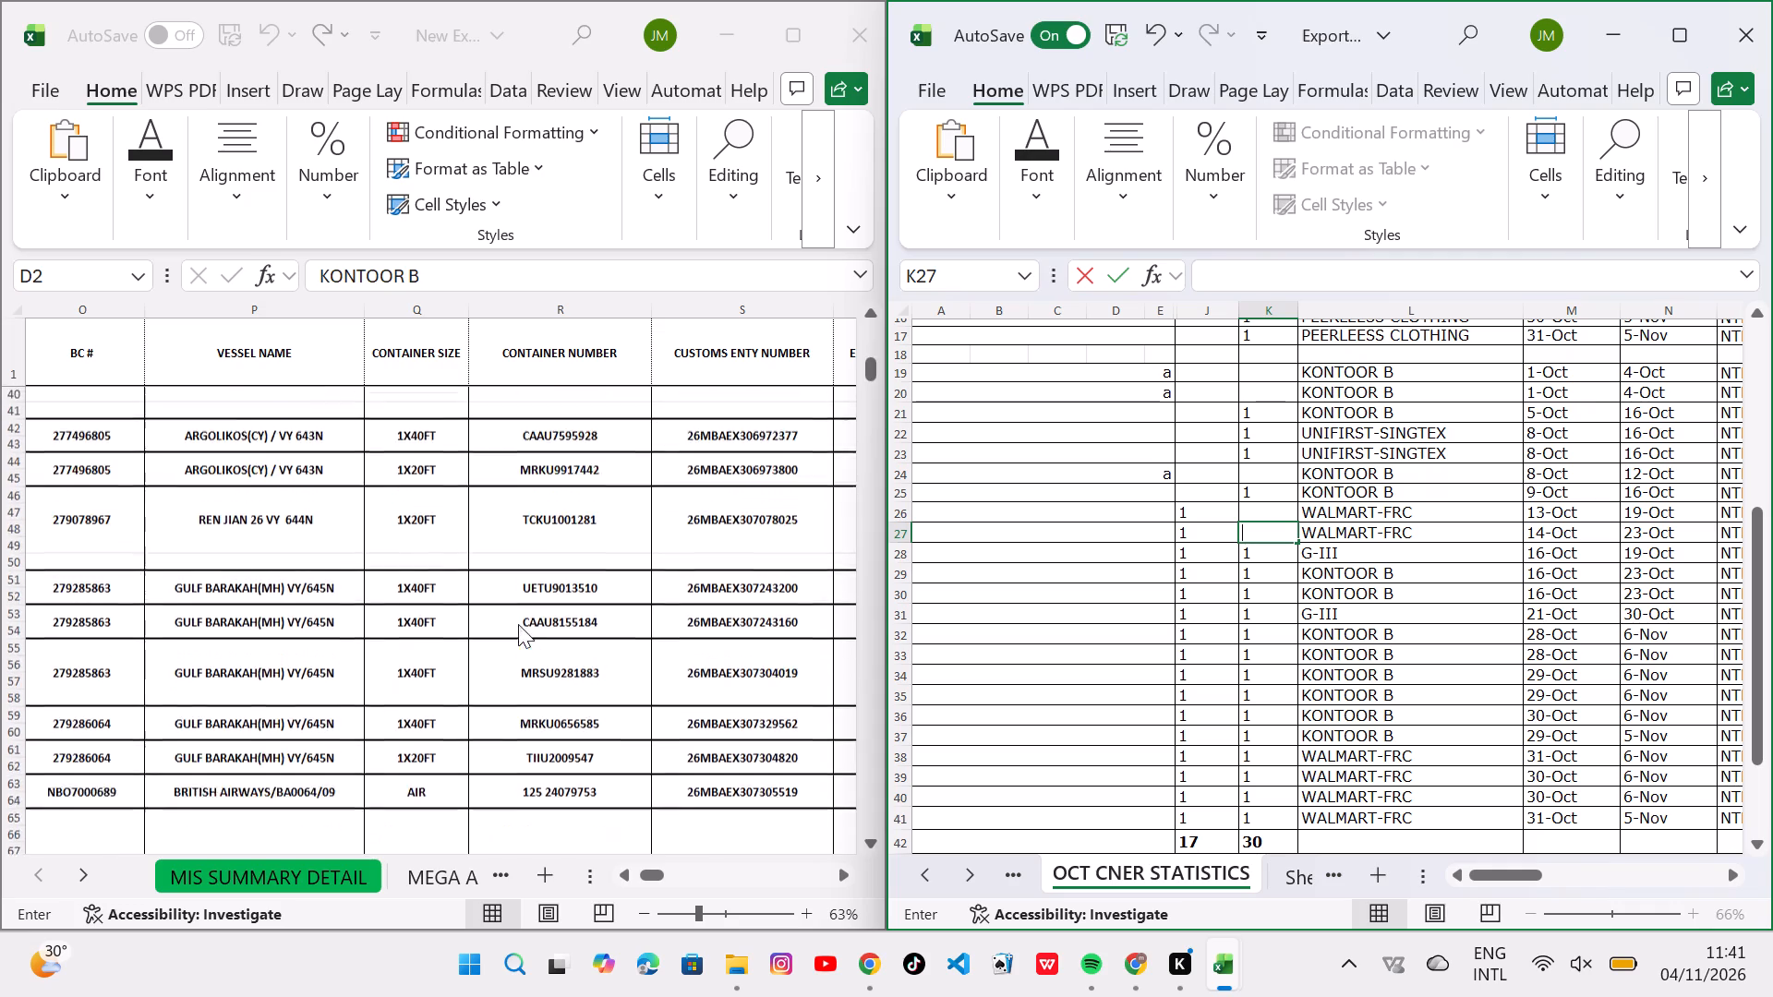
scroll(518, 624, up, 1)
key(Left)
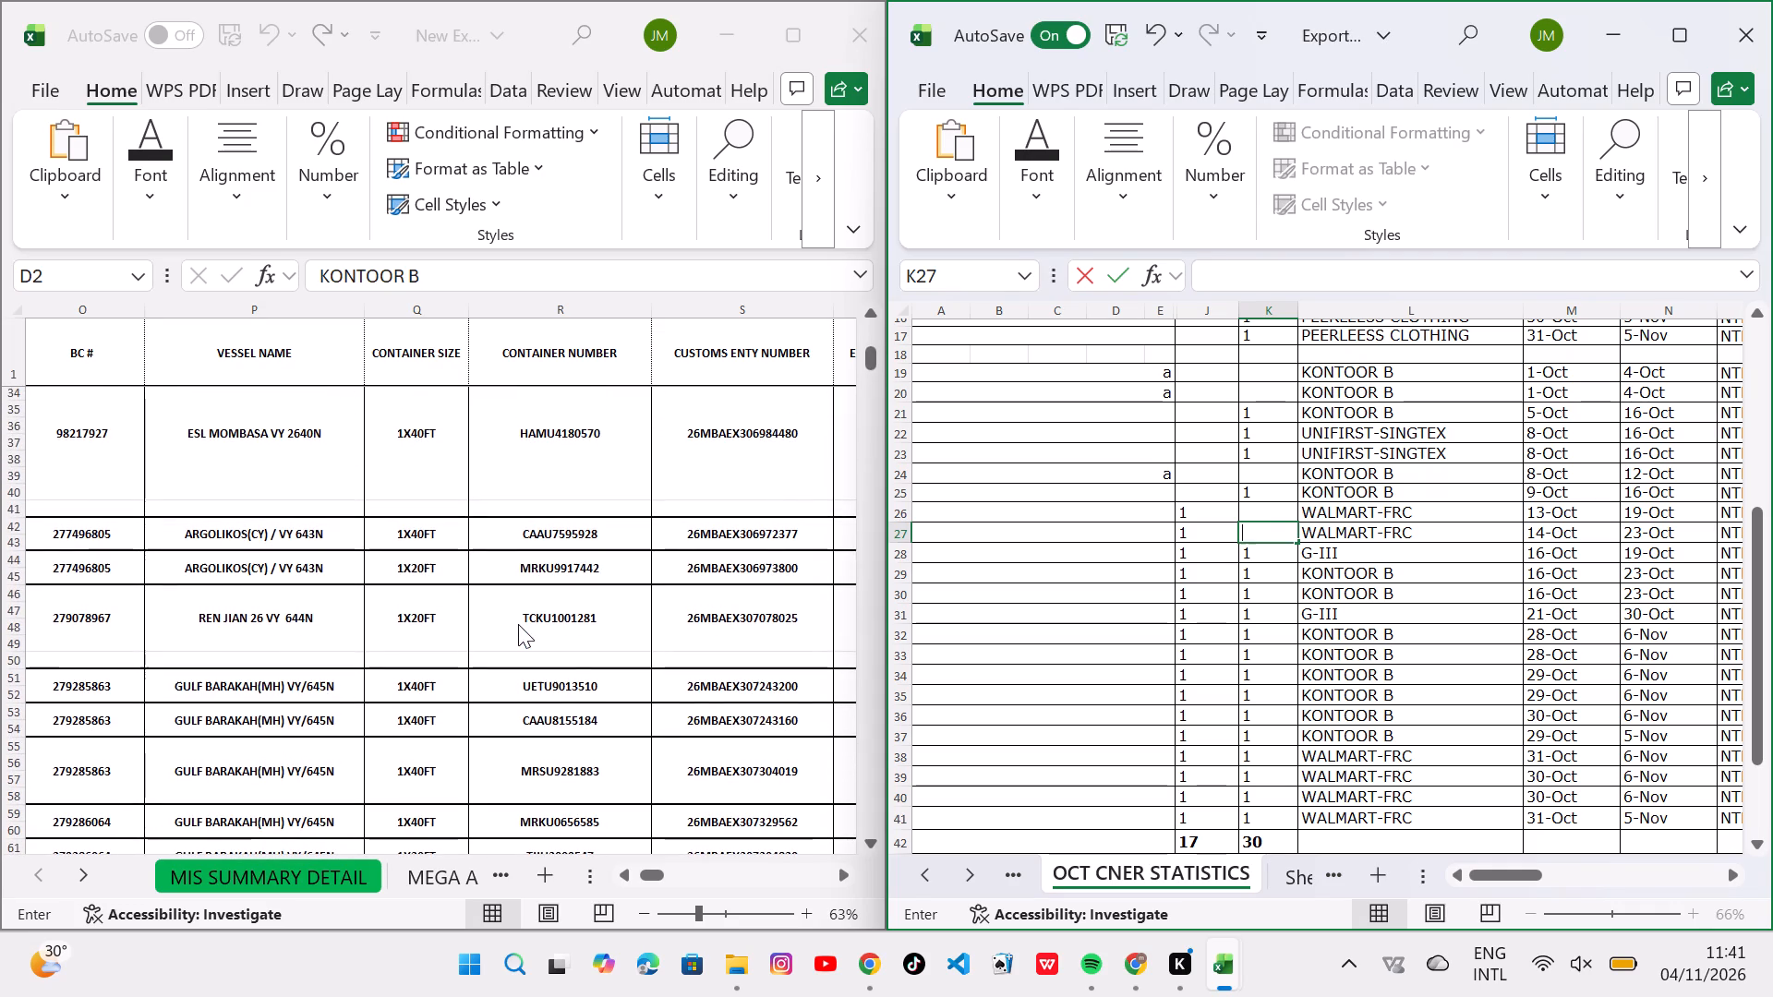
key(Down)
key(BackSpace)
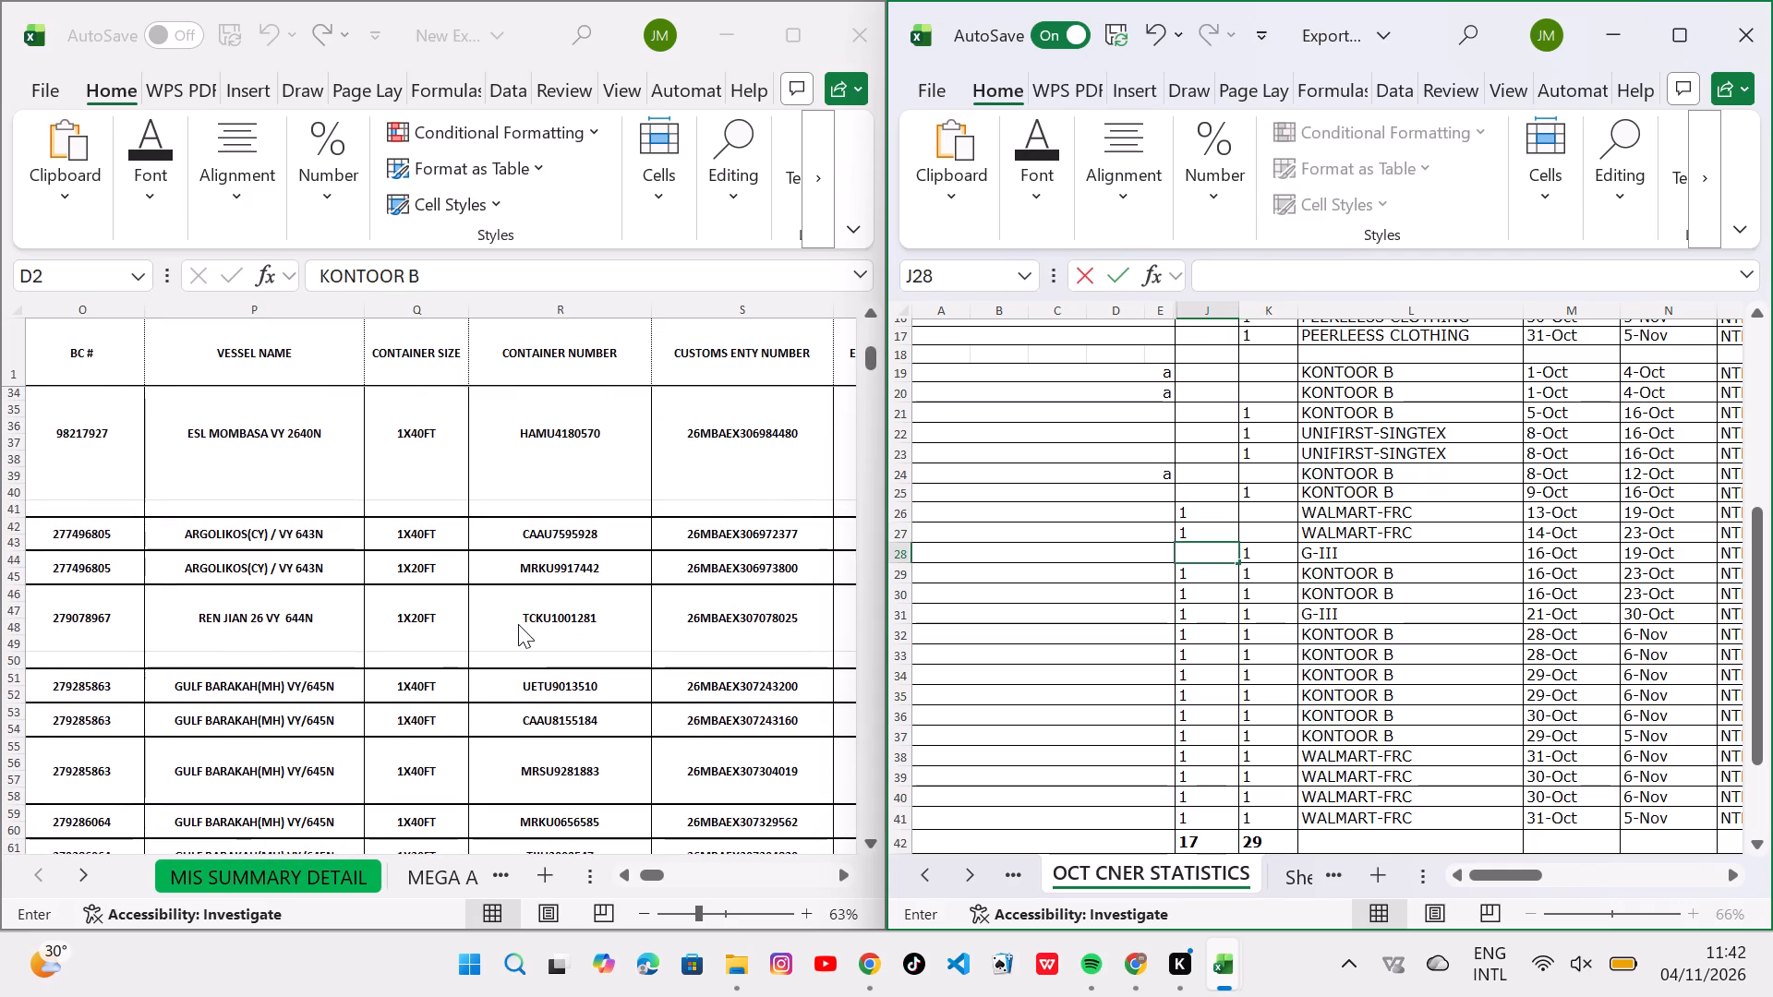
scroll(518, 624, up, 1)
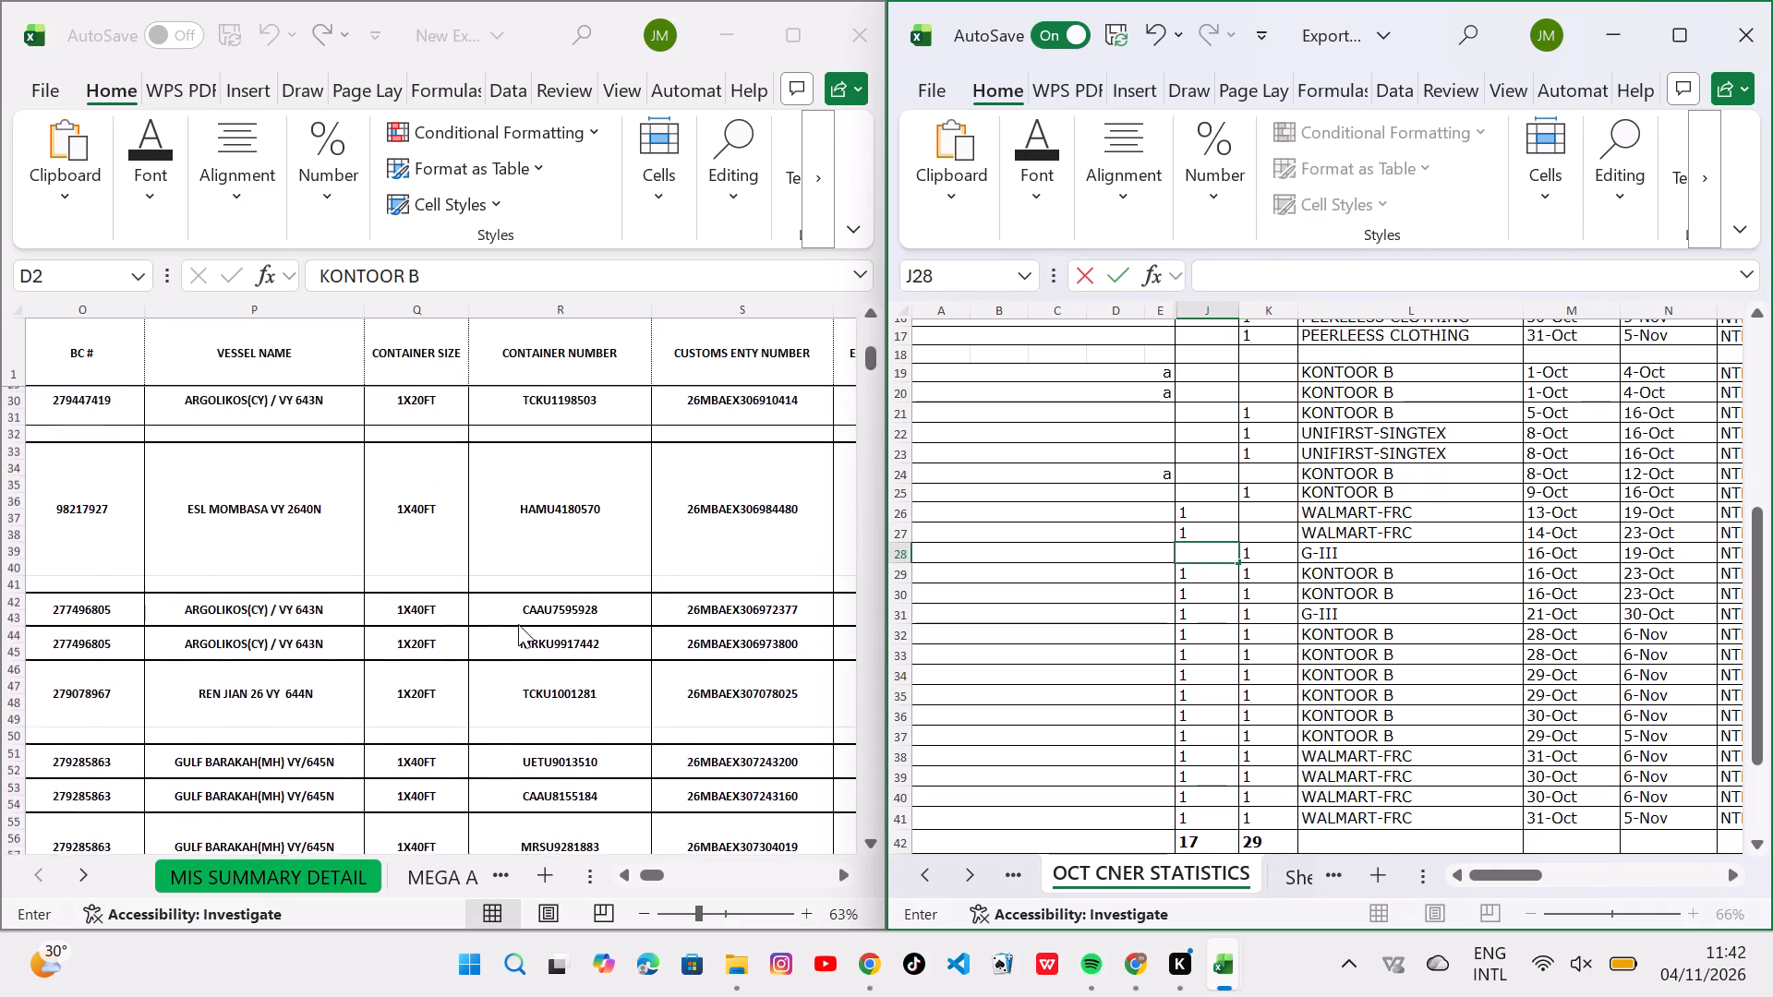
scroll(518, 624, up, 1)
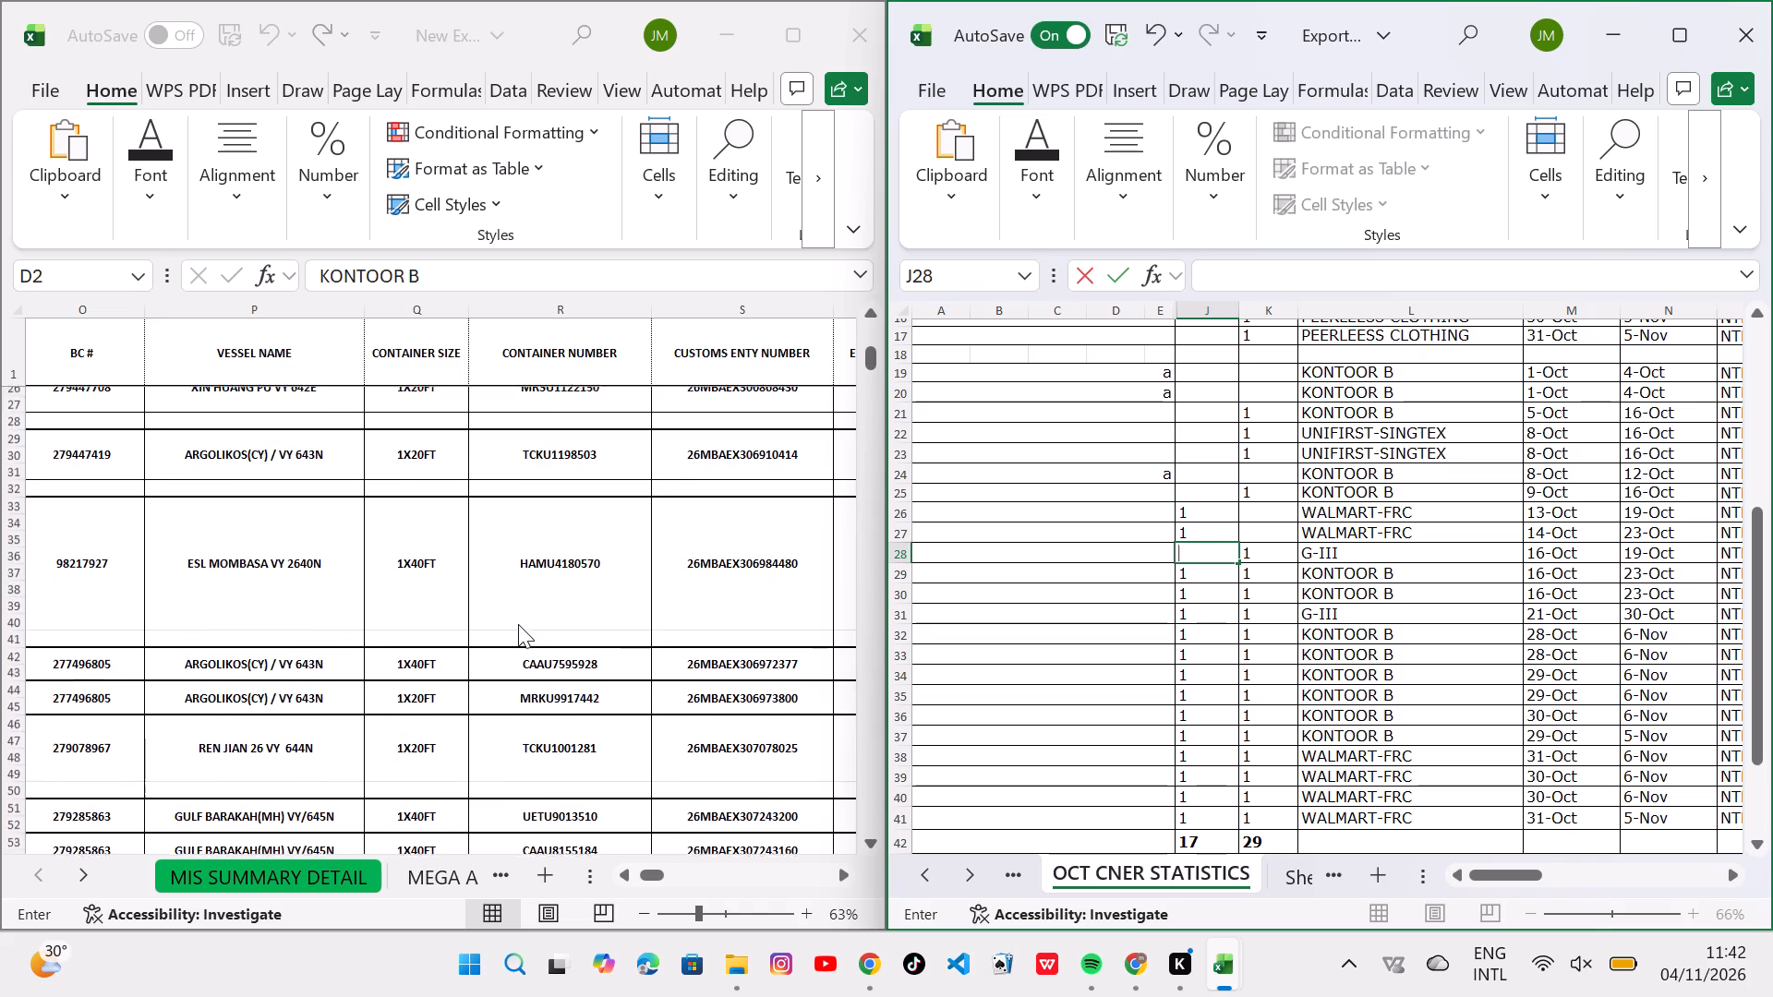
scroll(518, 624, up, 1)
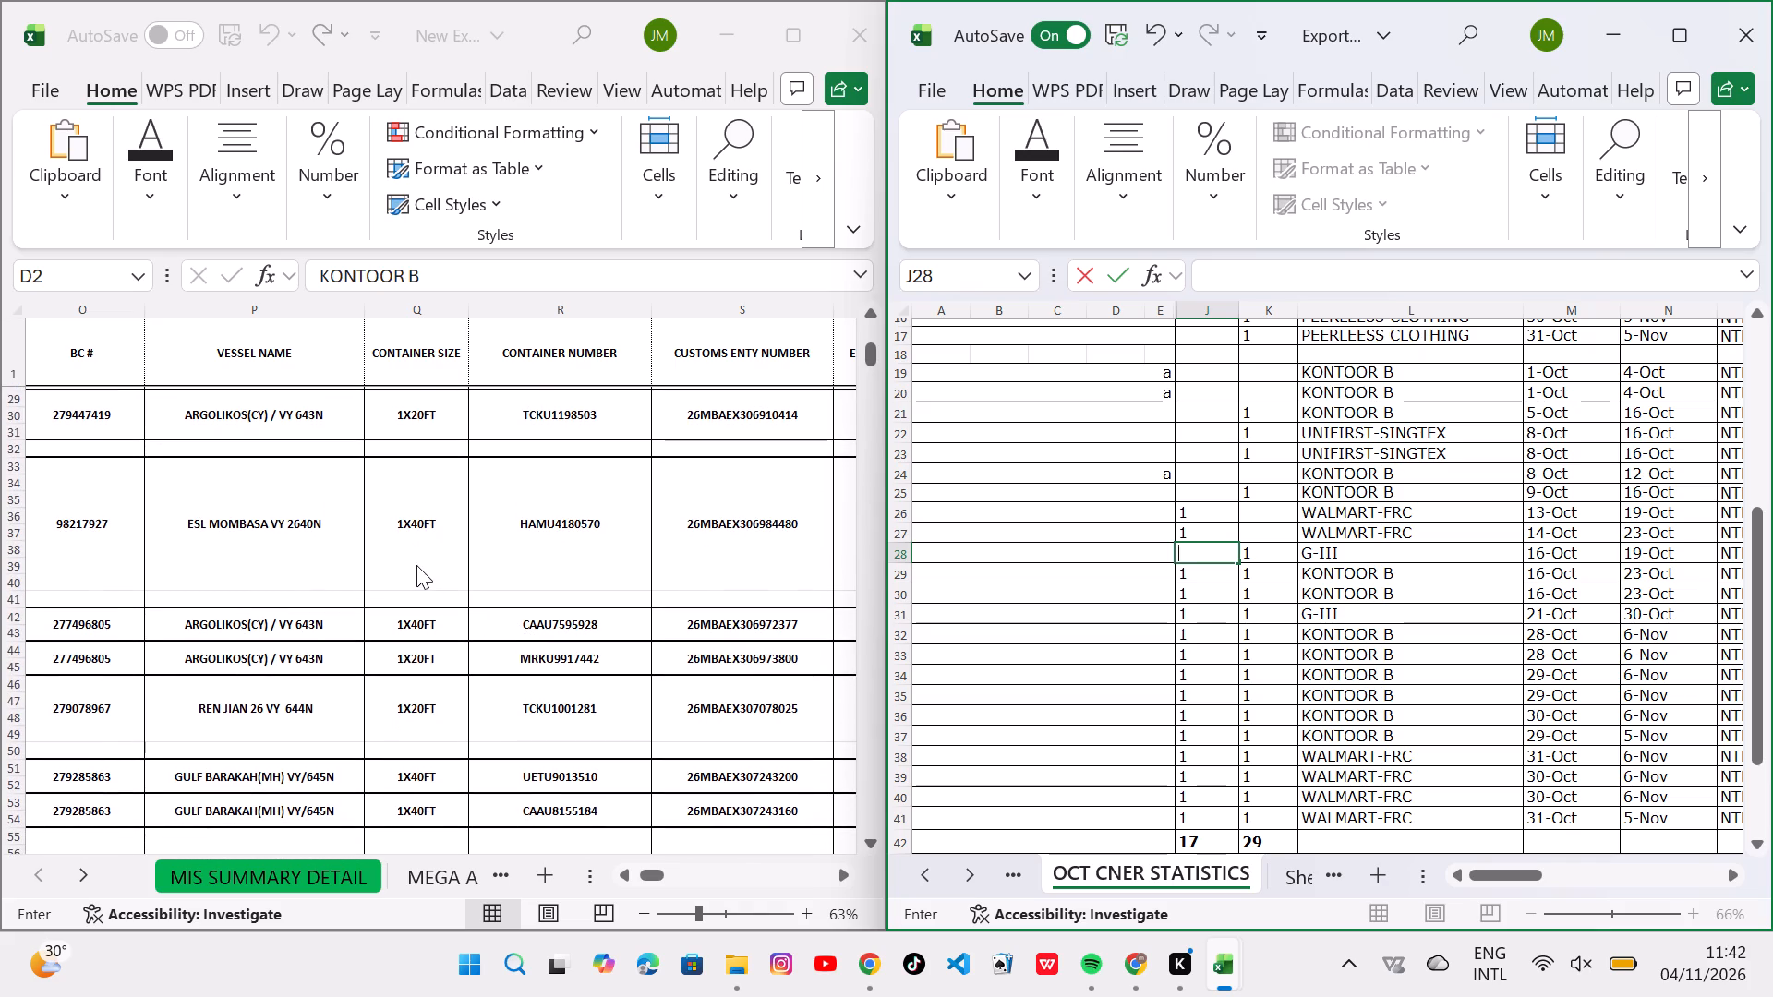
click(415, 564)
click(415, 564)
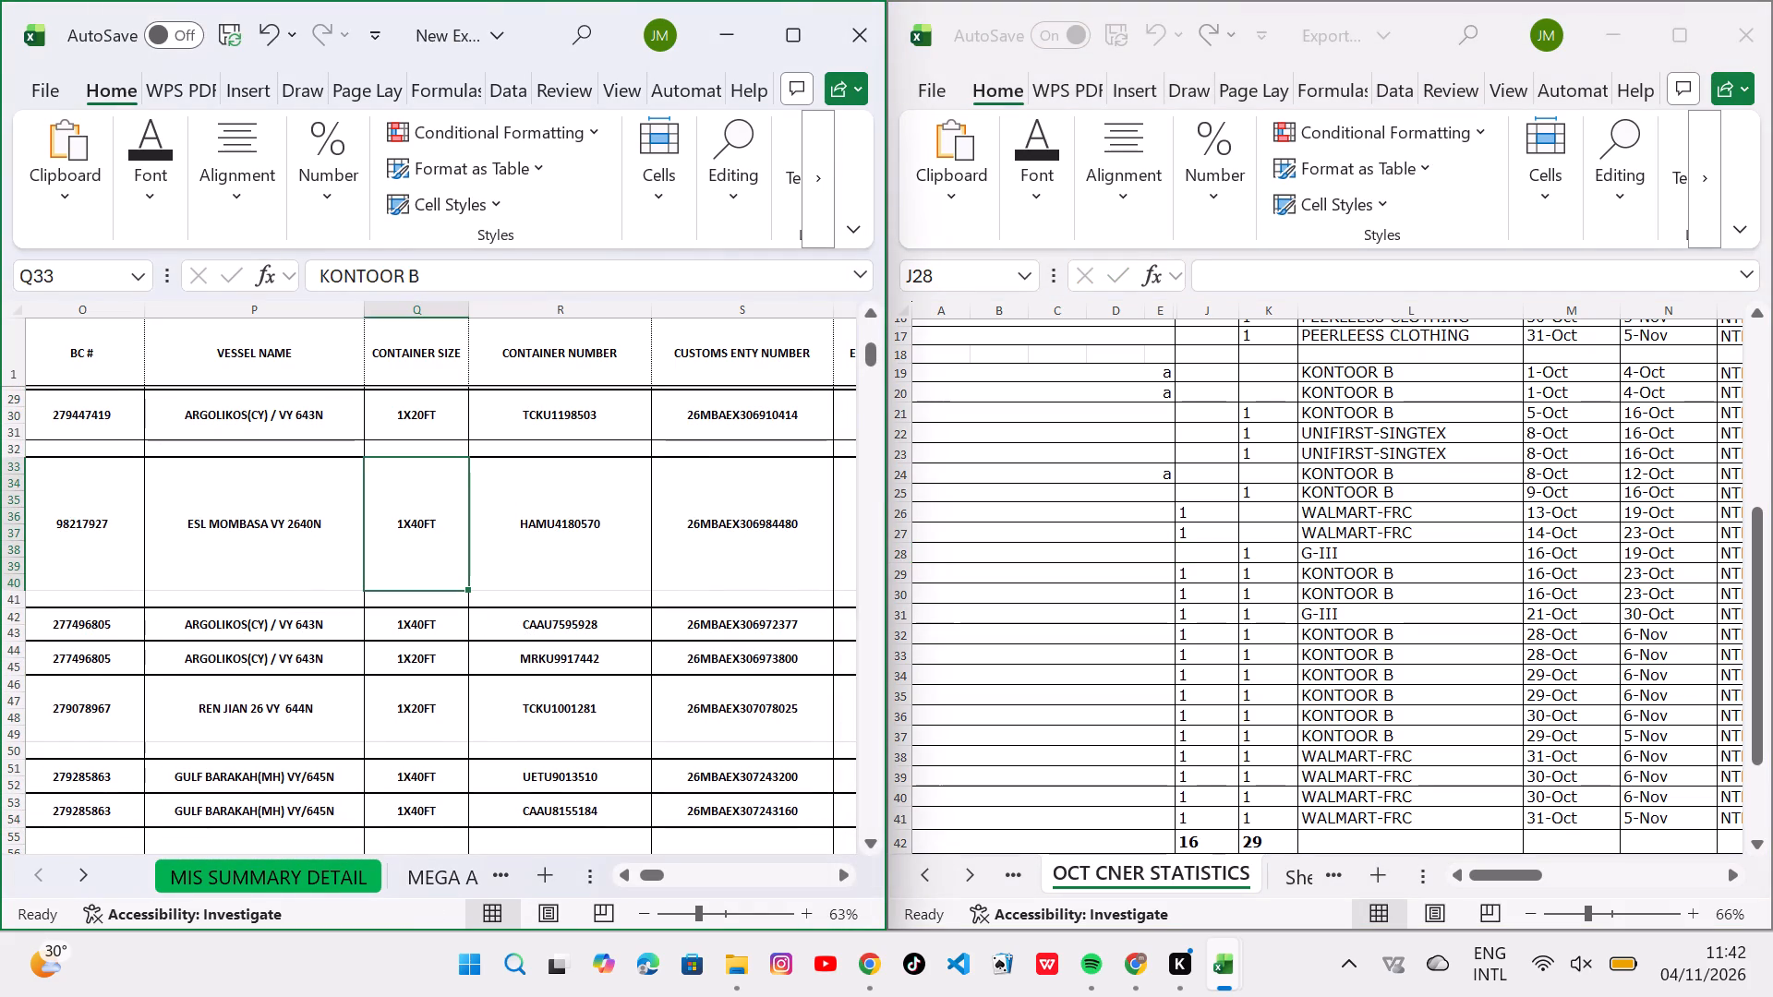
Enlarge the New Export Report and examine the container sizes of the two ARGOLIKOS entries in rows 42 to 45.
key(Down)
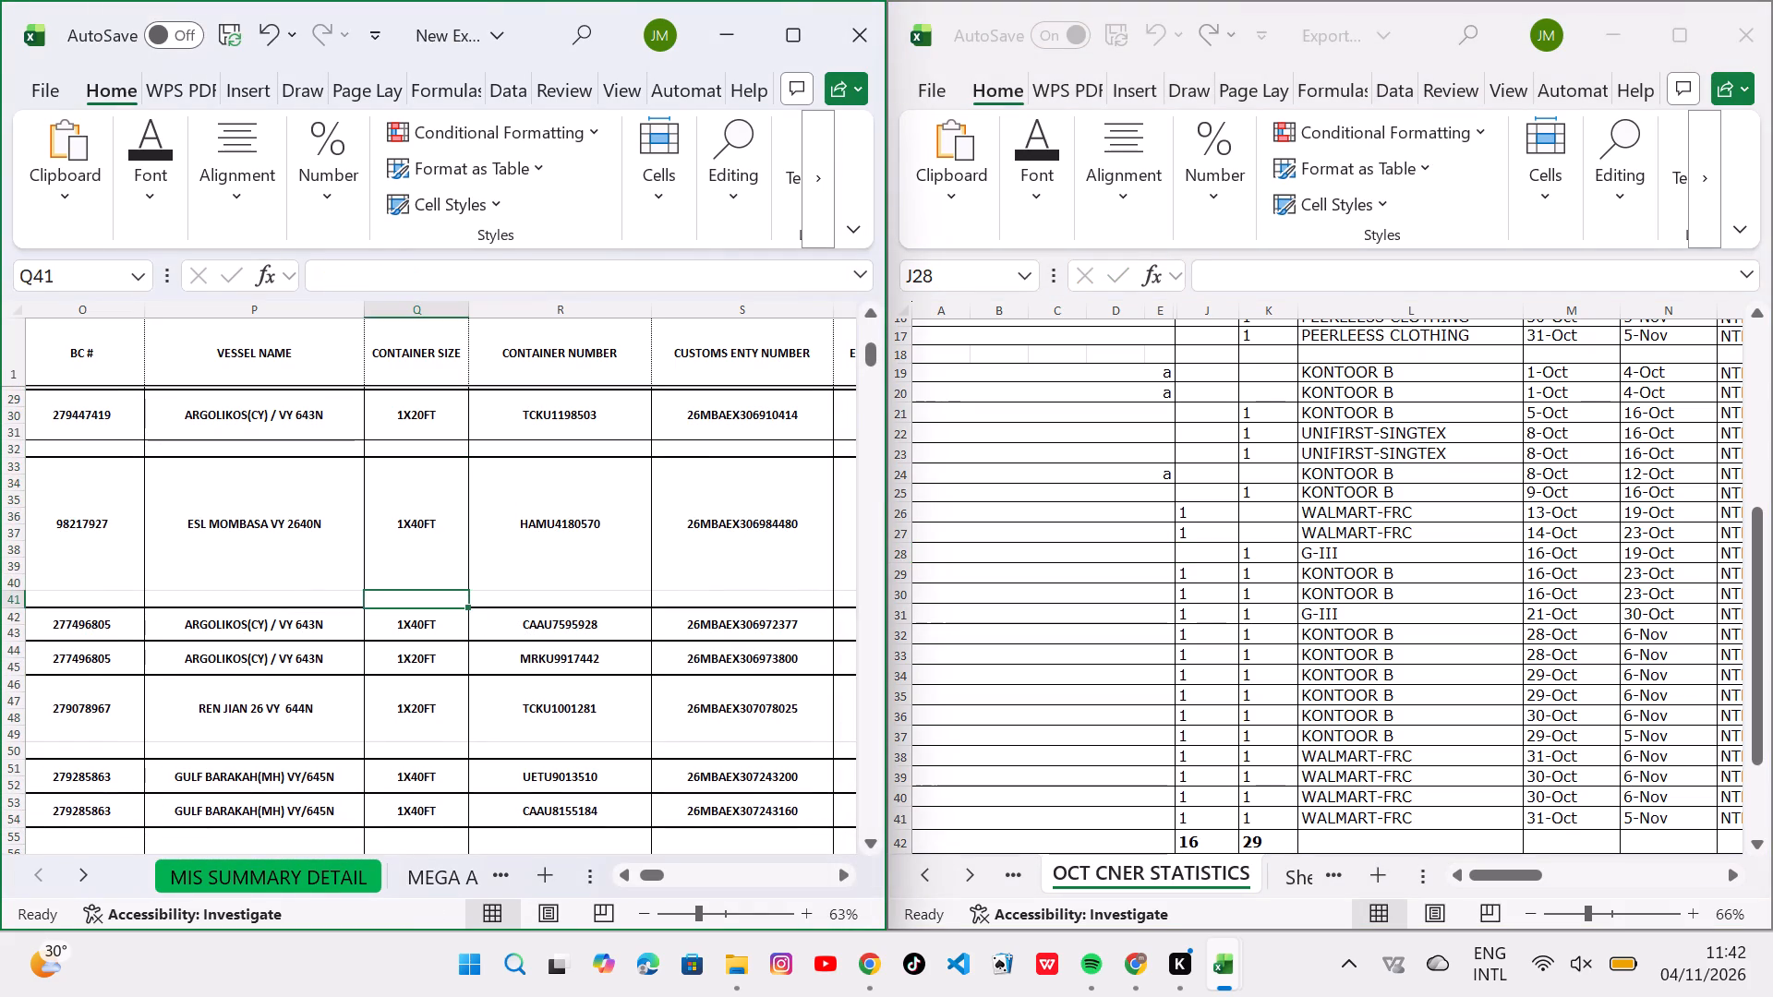
click(1212, 571)
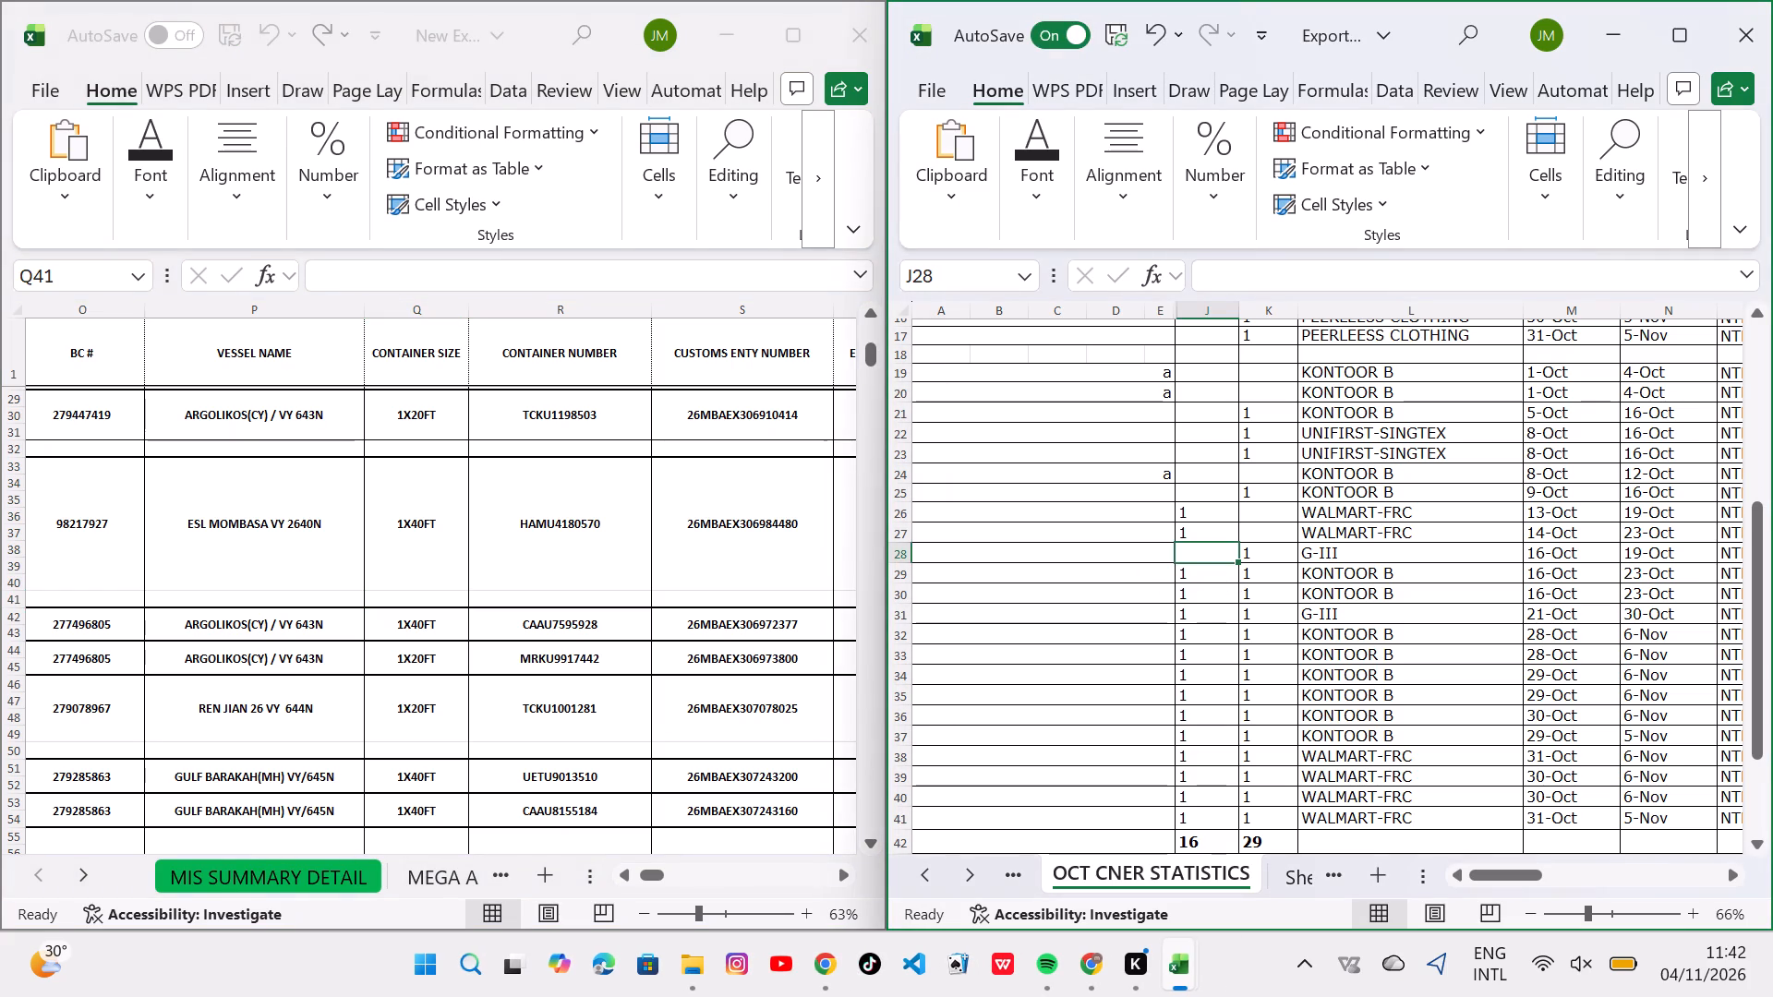
scroll(836, 631, right, 1)
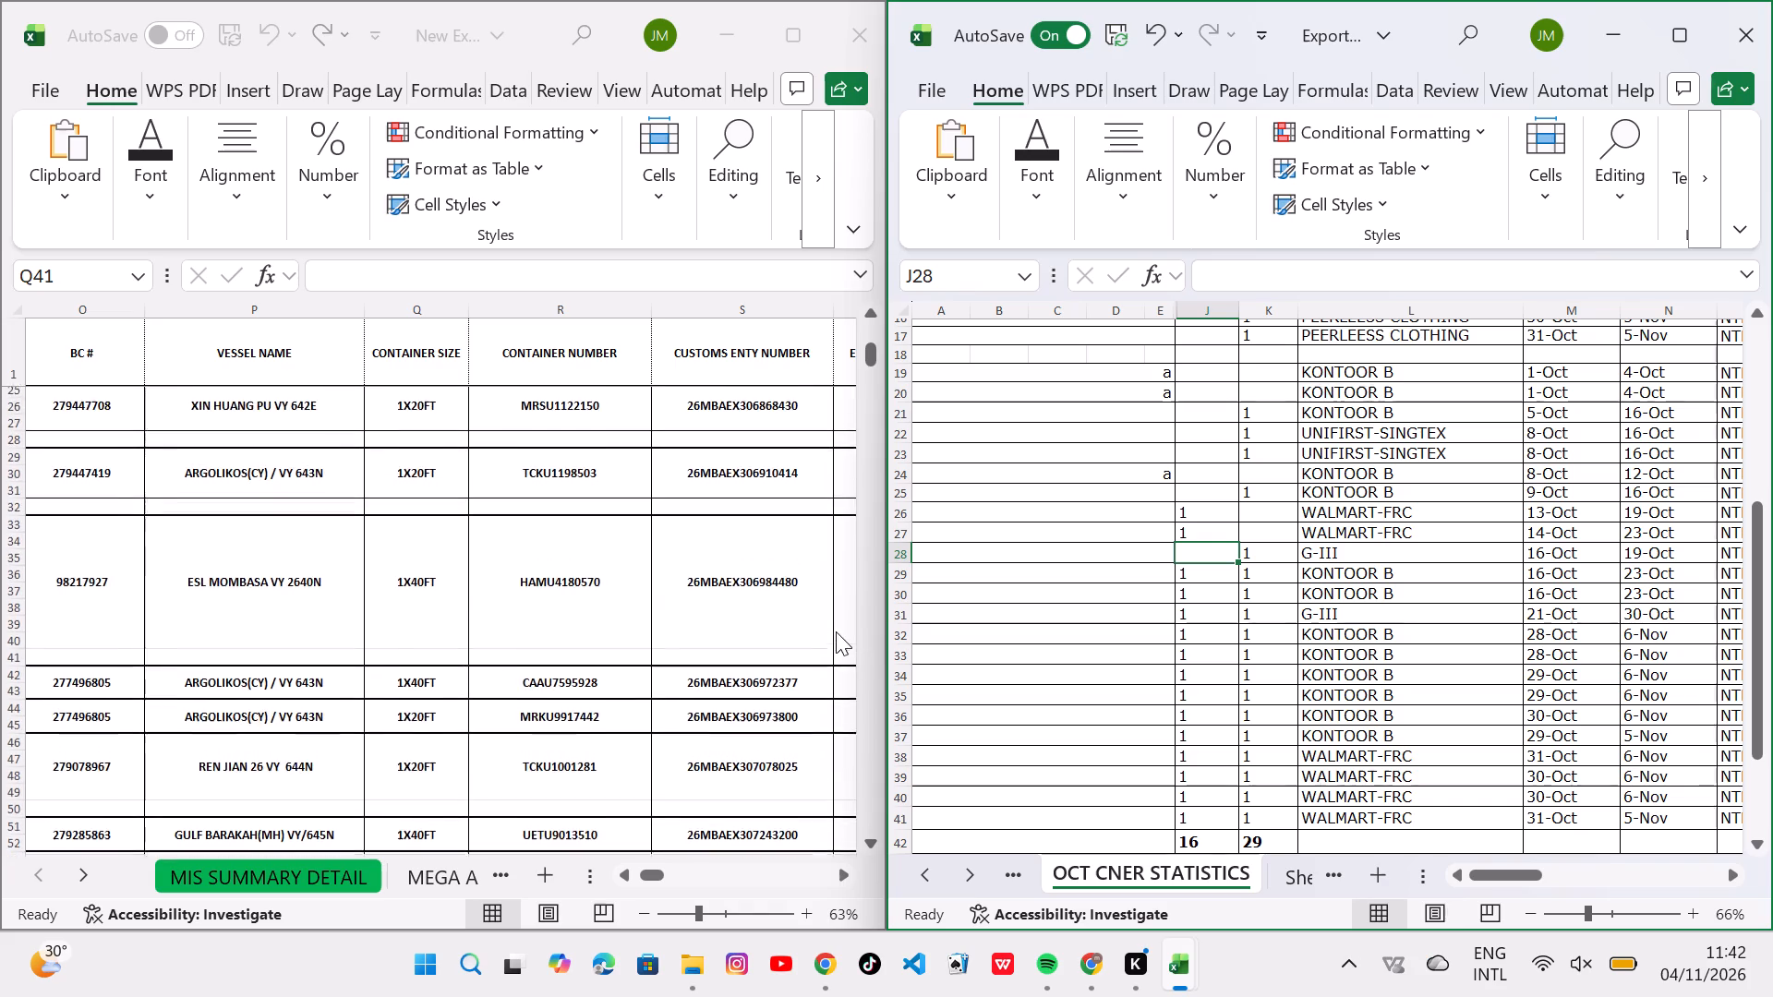
scroll(836, 631, right, 1)
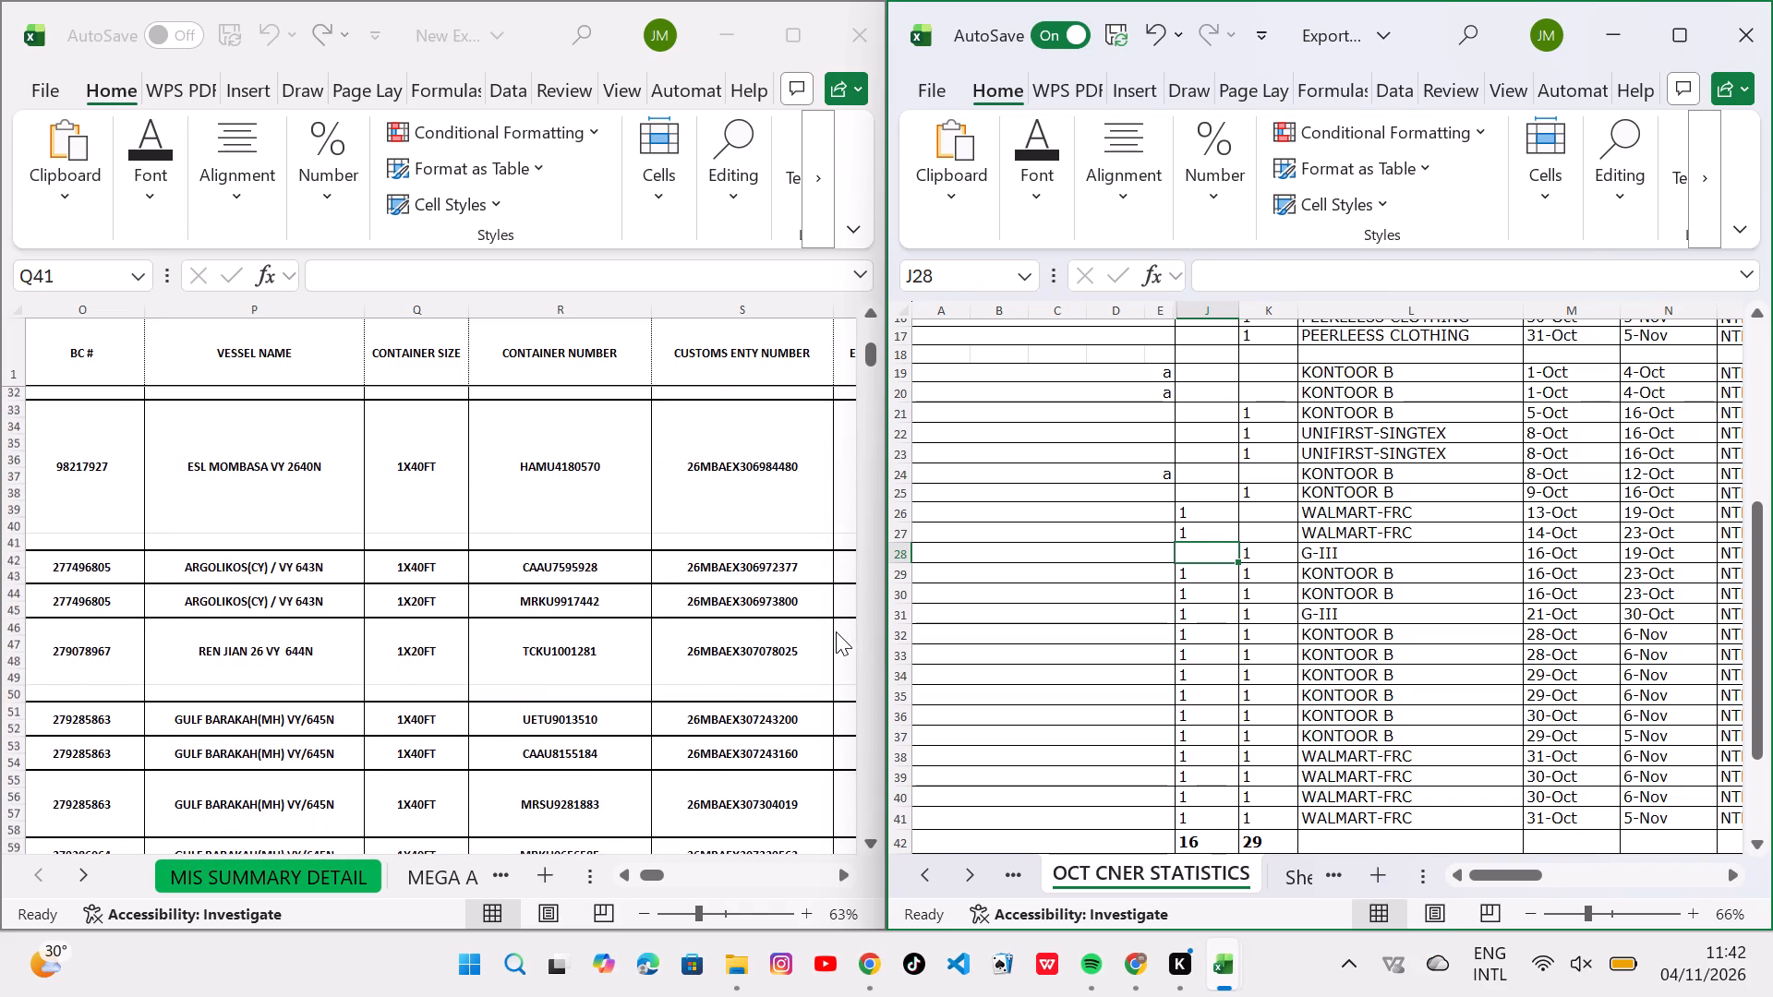
scroll(836, 631, right, 1)
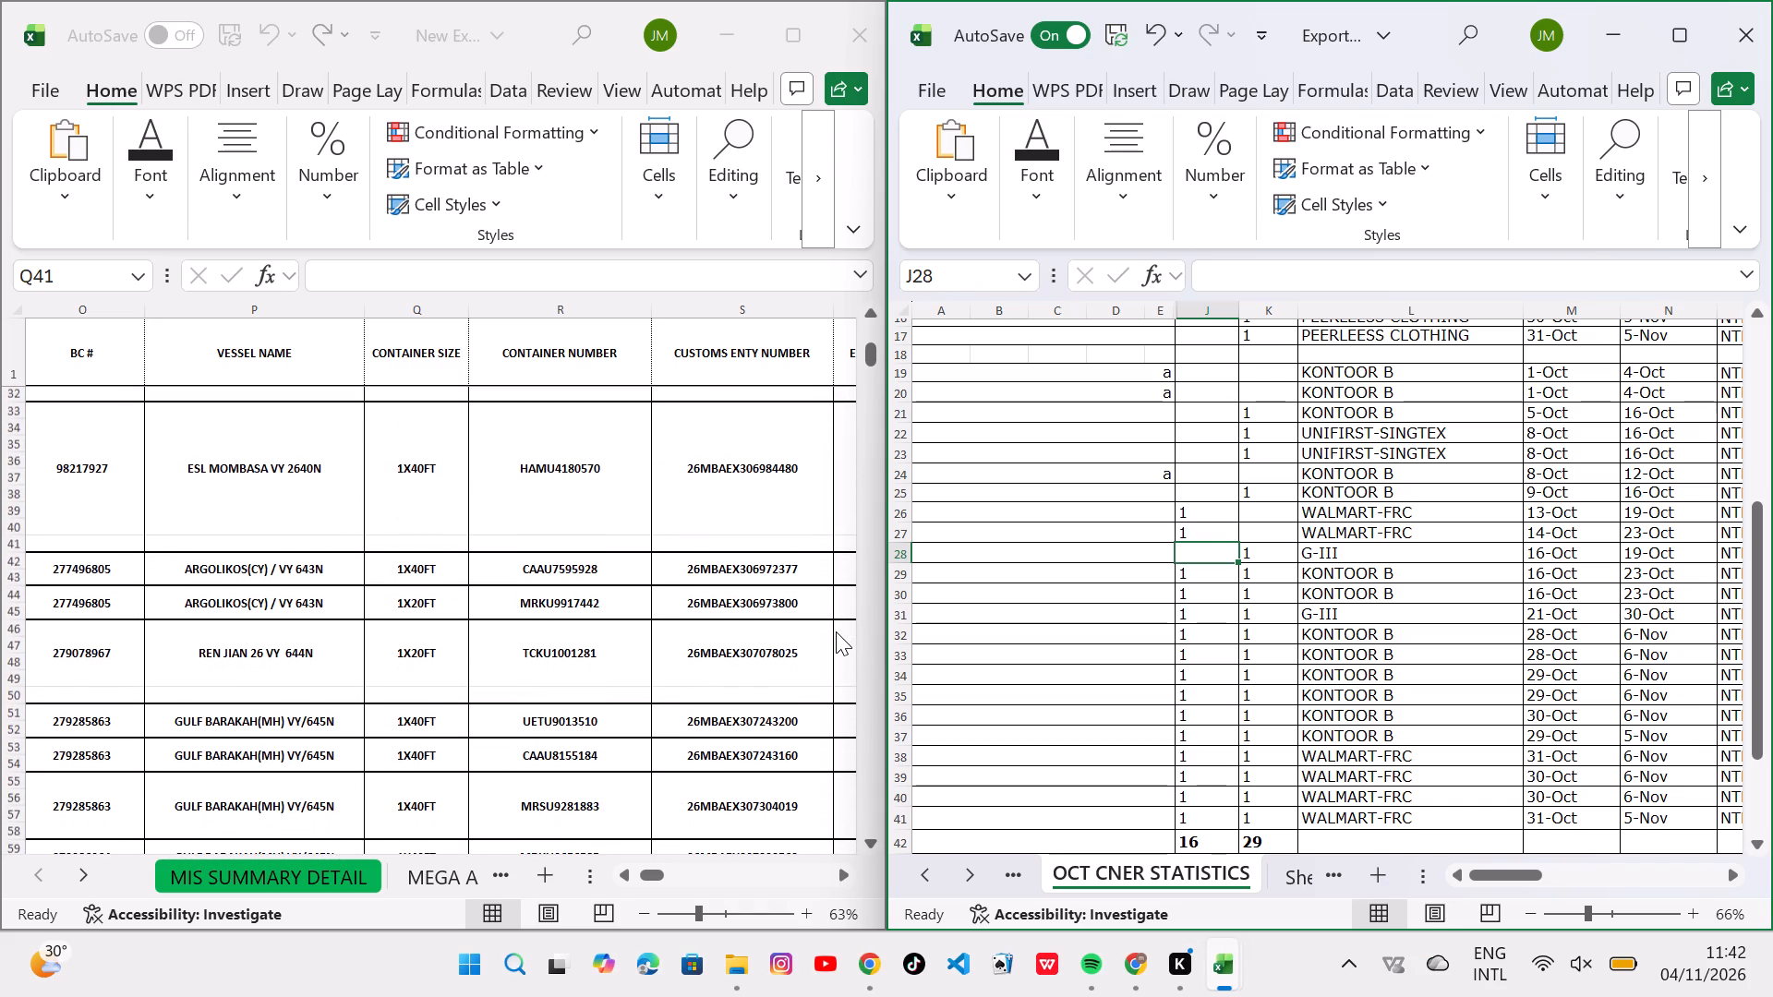
scroll(836, 631, right, 1)
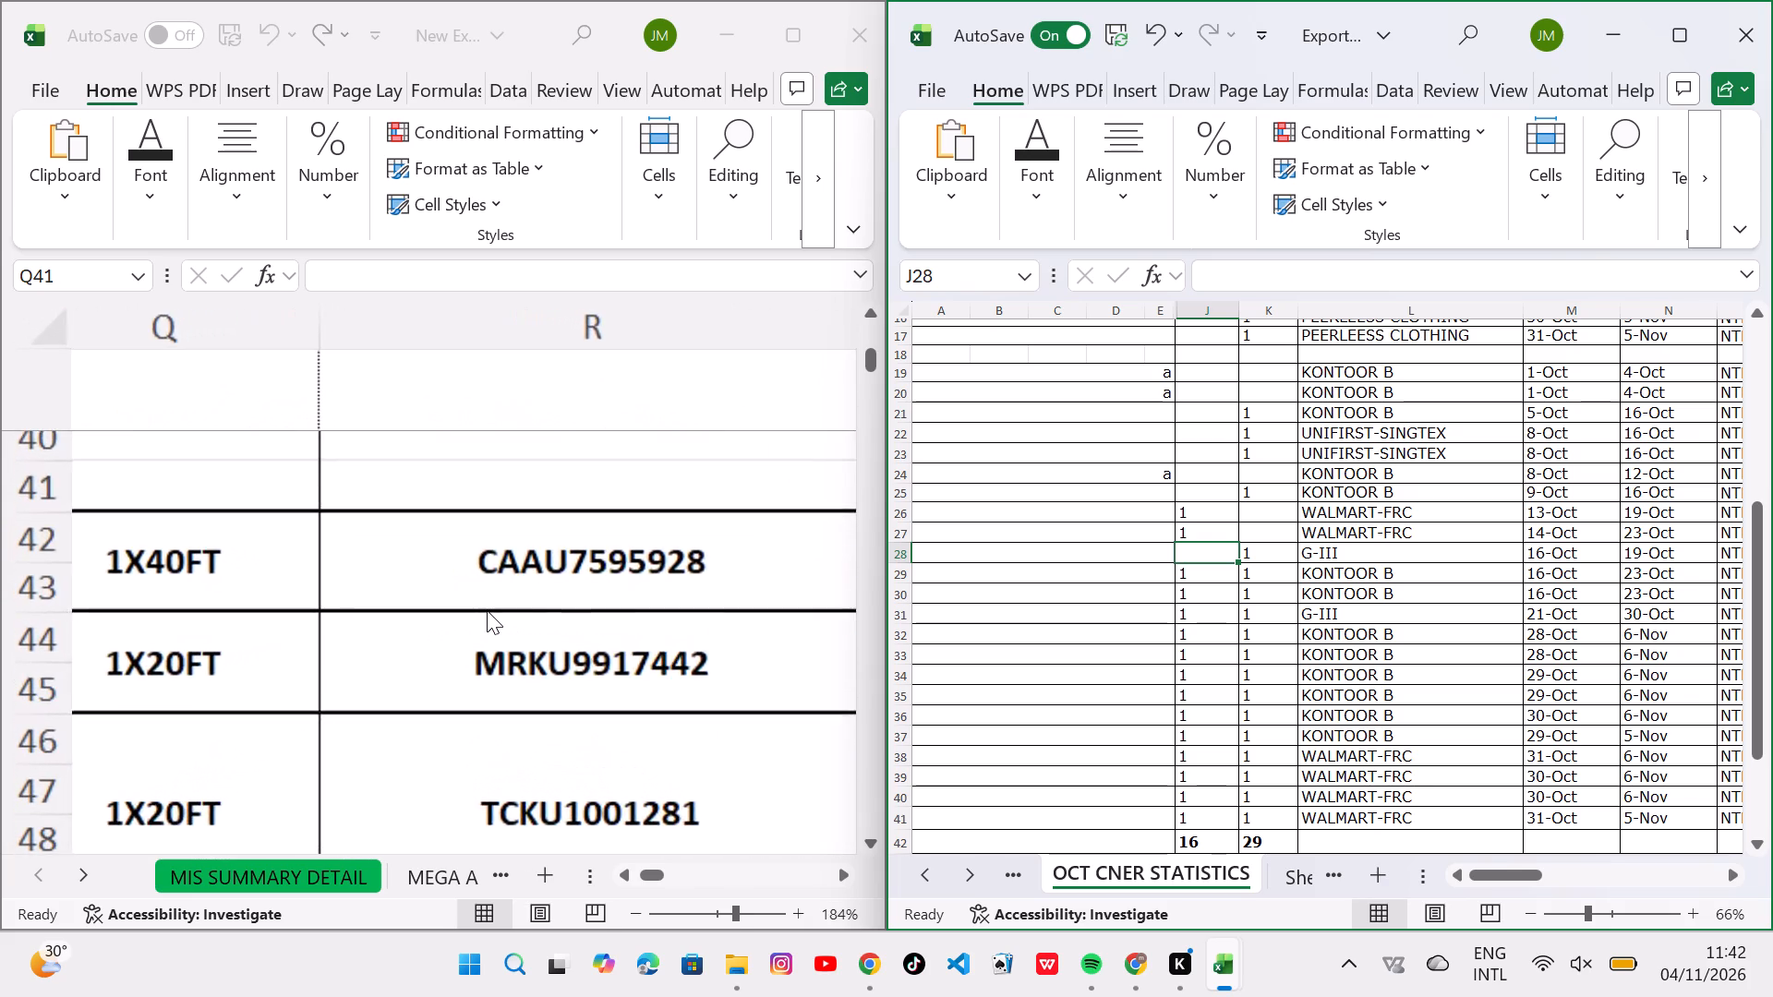
scroll(405, 646, right, 2)
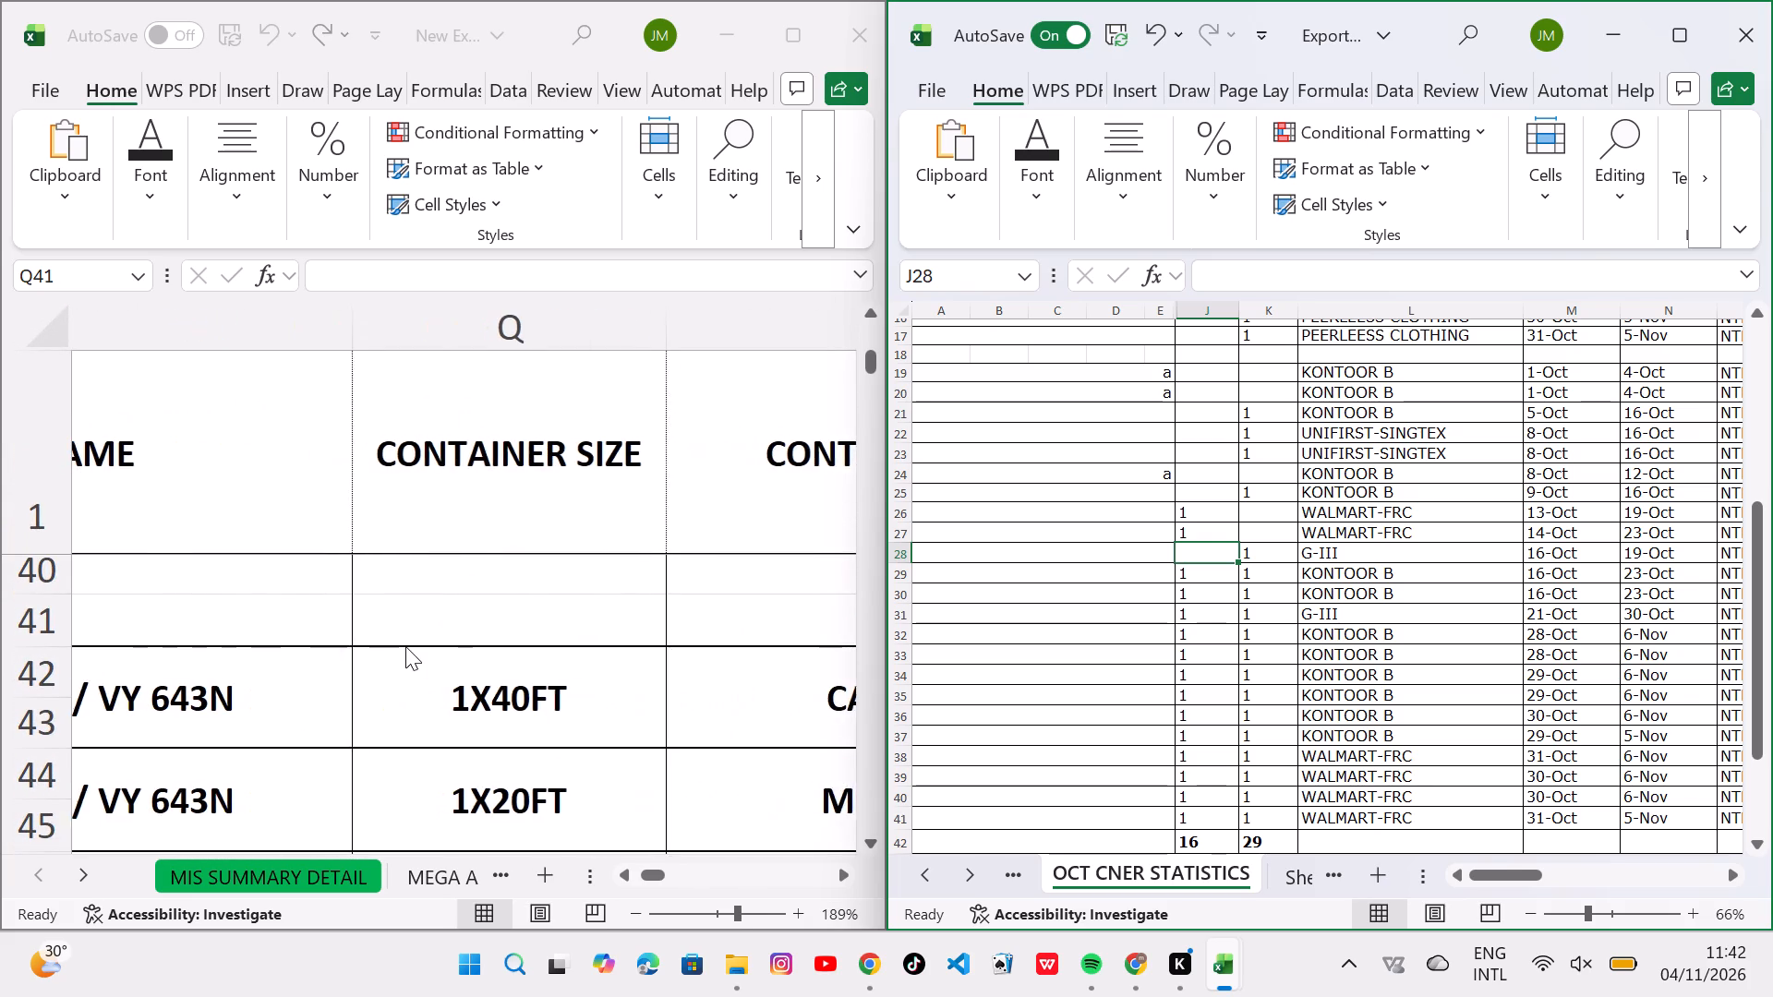
scroll(405, 646, down, 1)
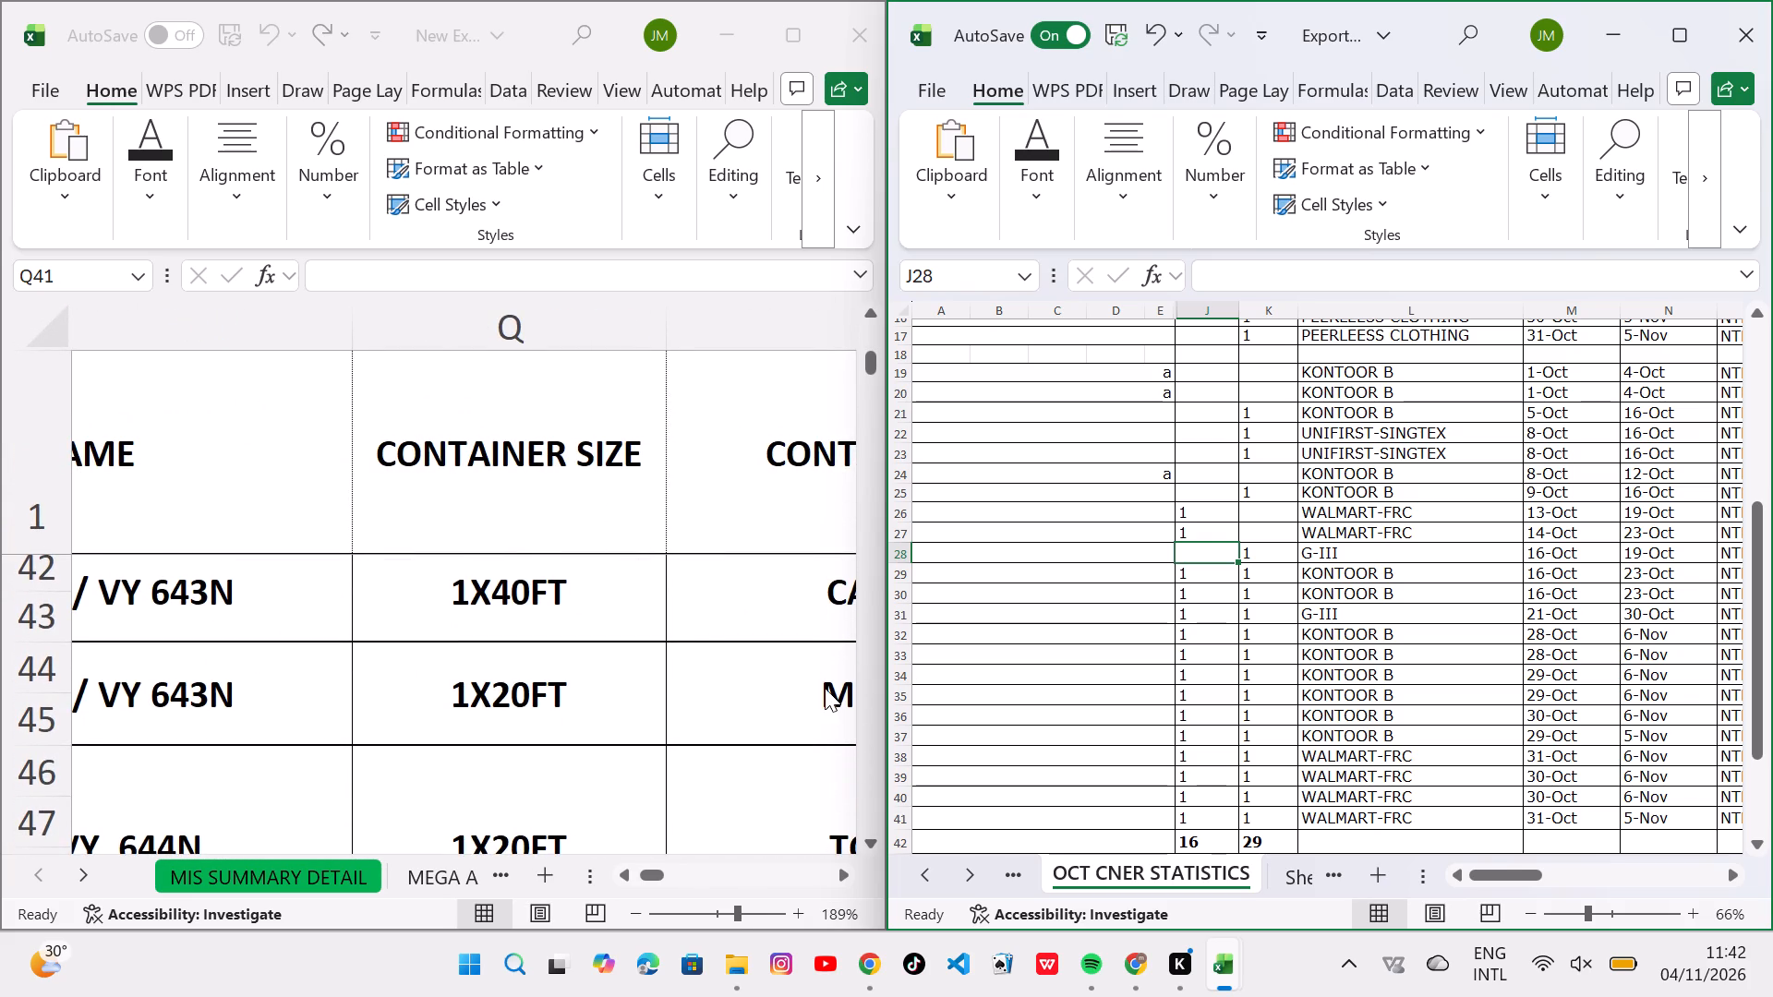
scroll(825, 688, up, 4)
scroll(825, 688, down, 1)
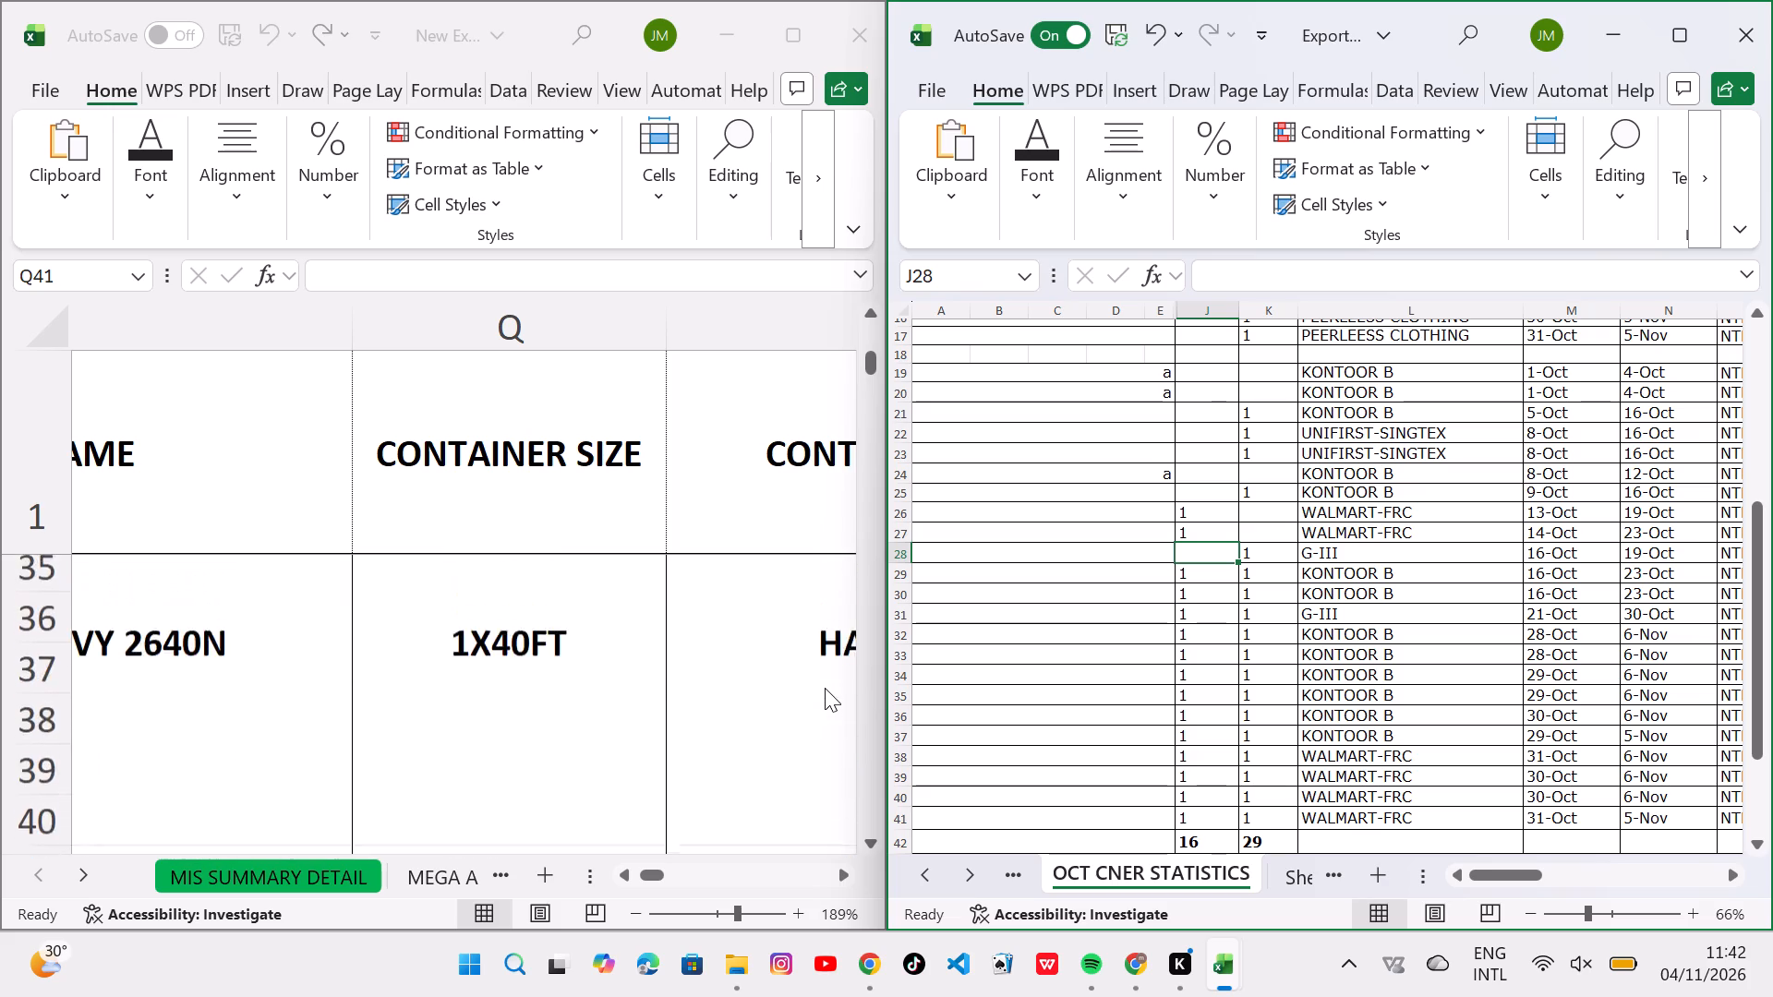
scroll(825, 688, down, 1)
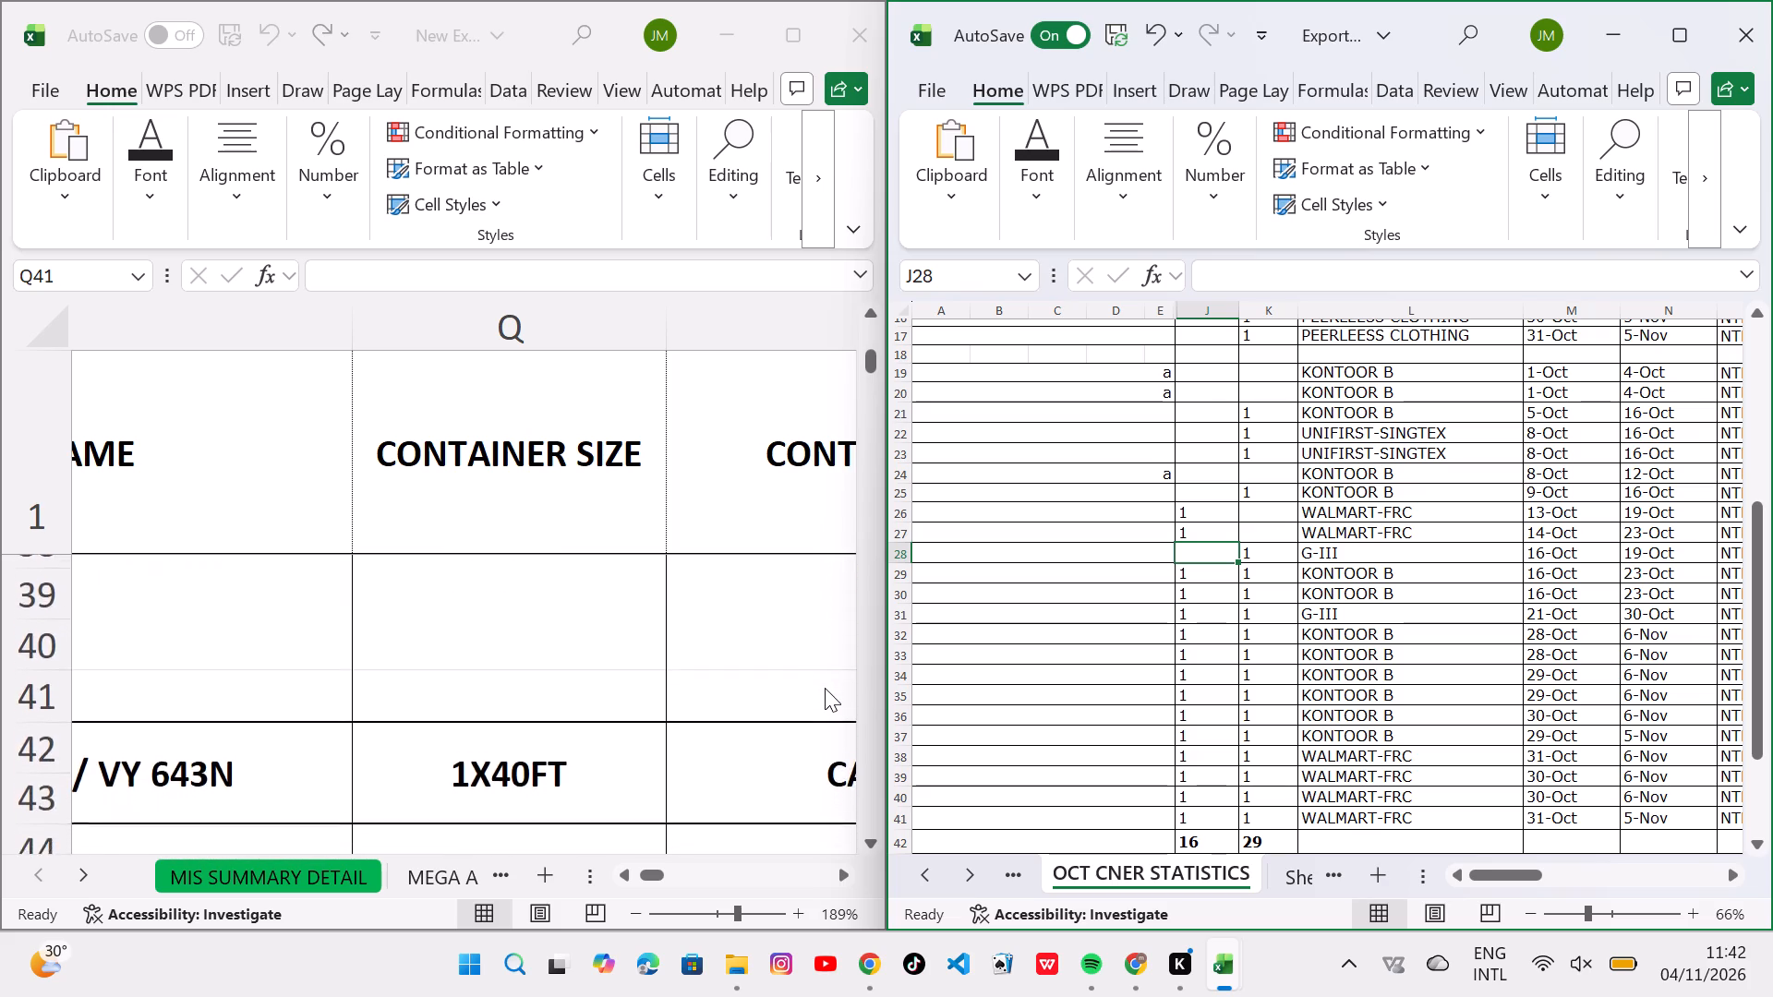
scroll(825, 688, down, 1)
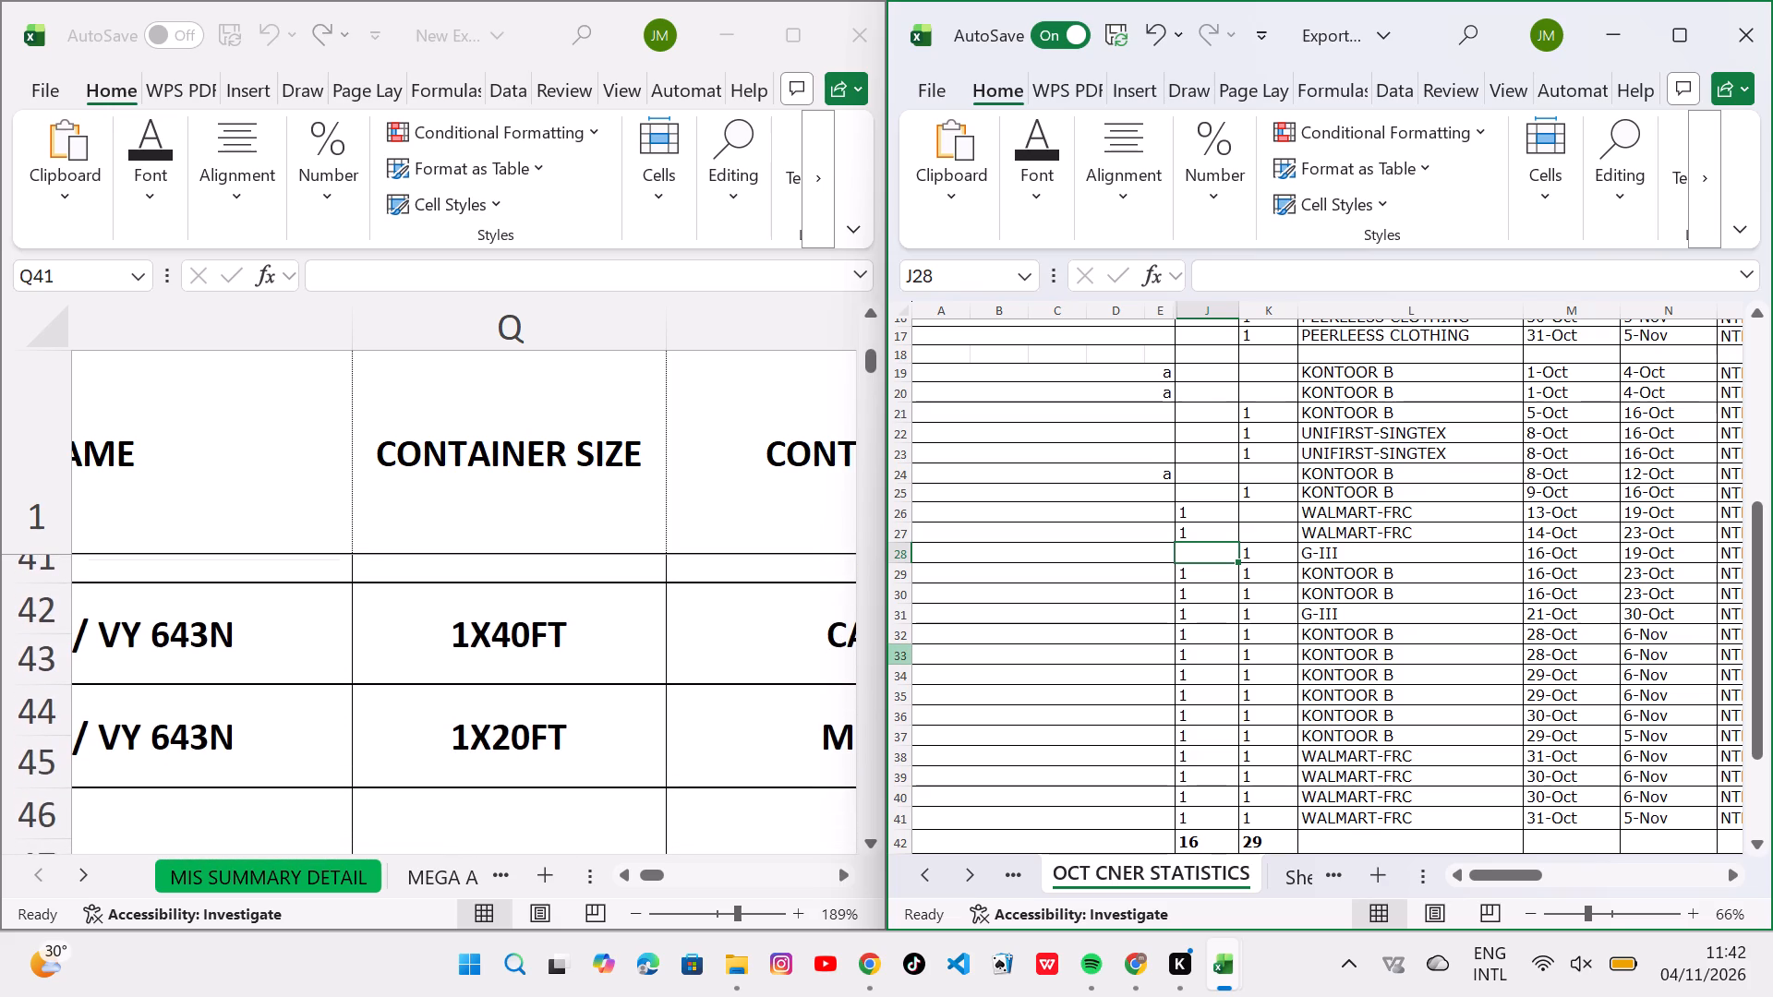
Clear the quantities in J29 and K30 for the two 16-Oct KONTOOR B rows.
click(1193, 574)
key(BackSpace)
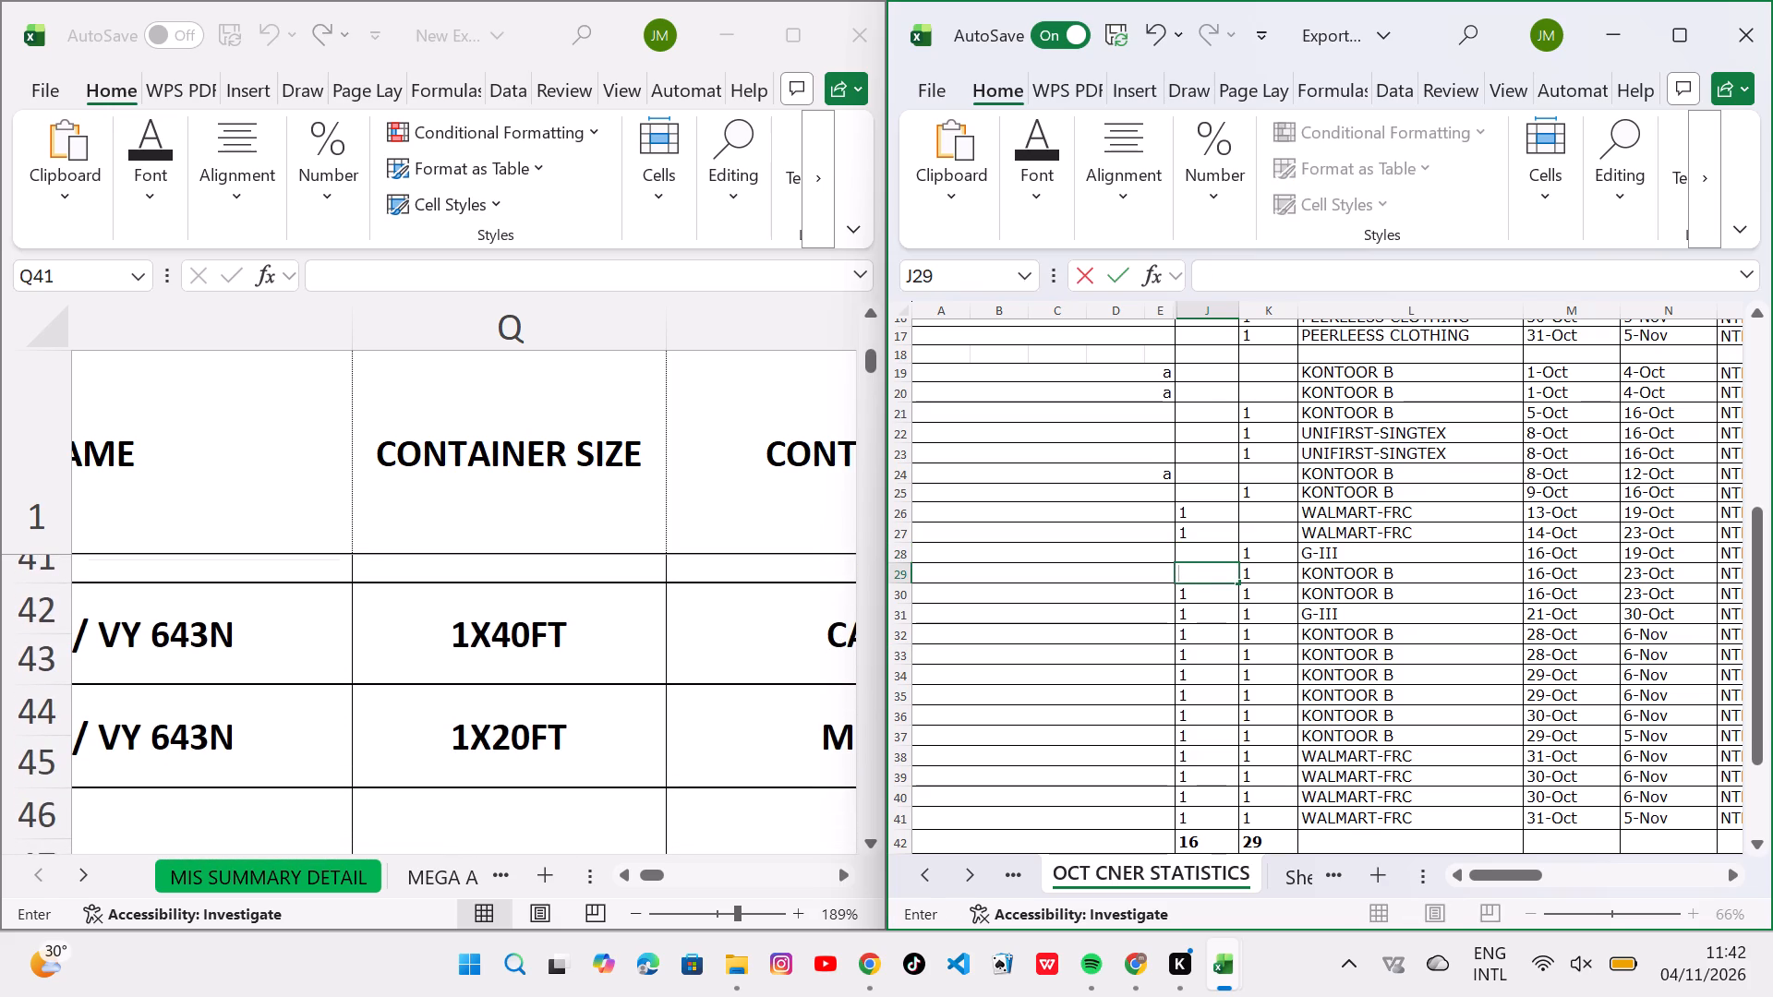
click(1253, 593)
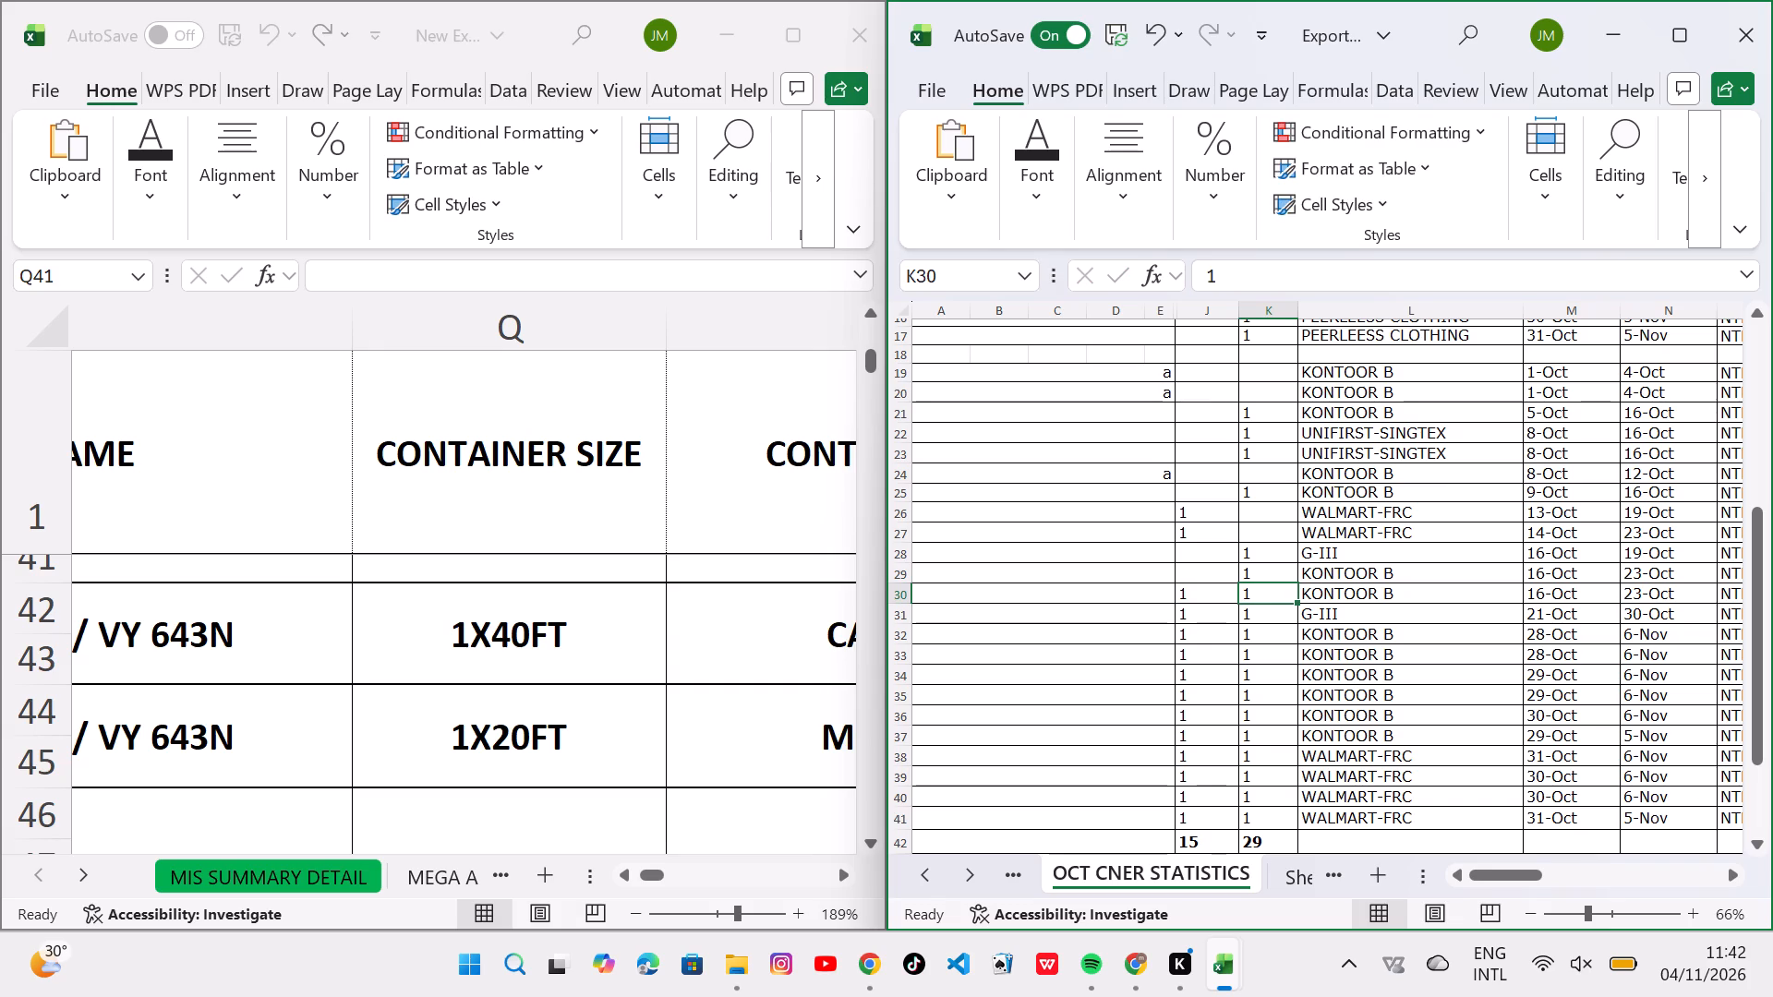
key(BackSpace)
Clear the column K quantity in K31 for the 21-Oct G-III row, checking it against the report's container size in rows 46 to 50.
scroll(693, 701, down, 1)
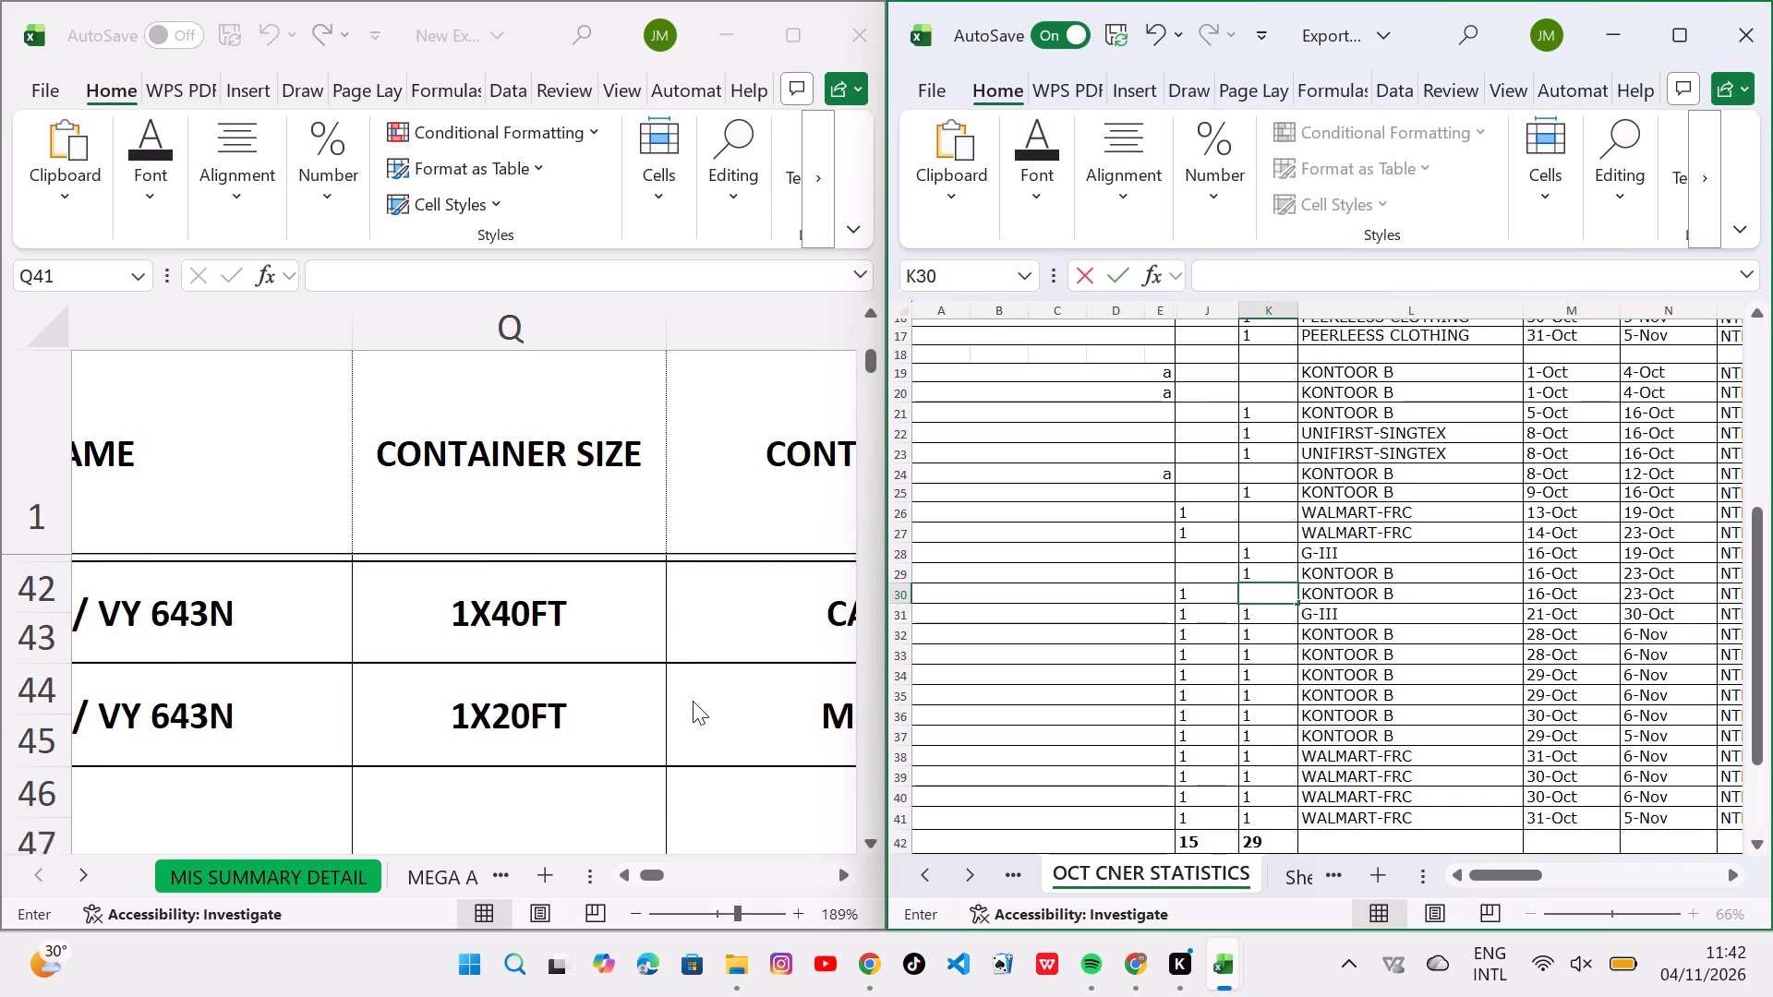
scroll(693, 701, down, 1)
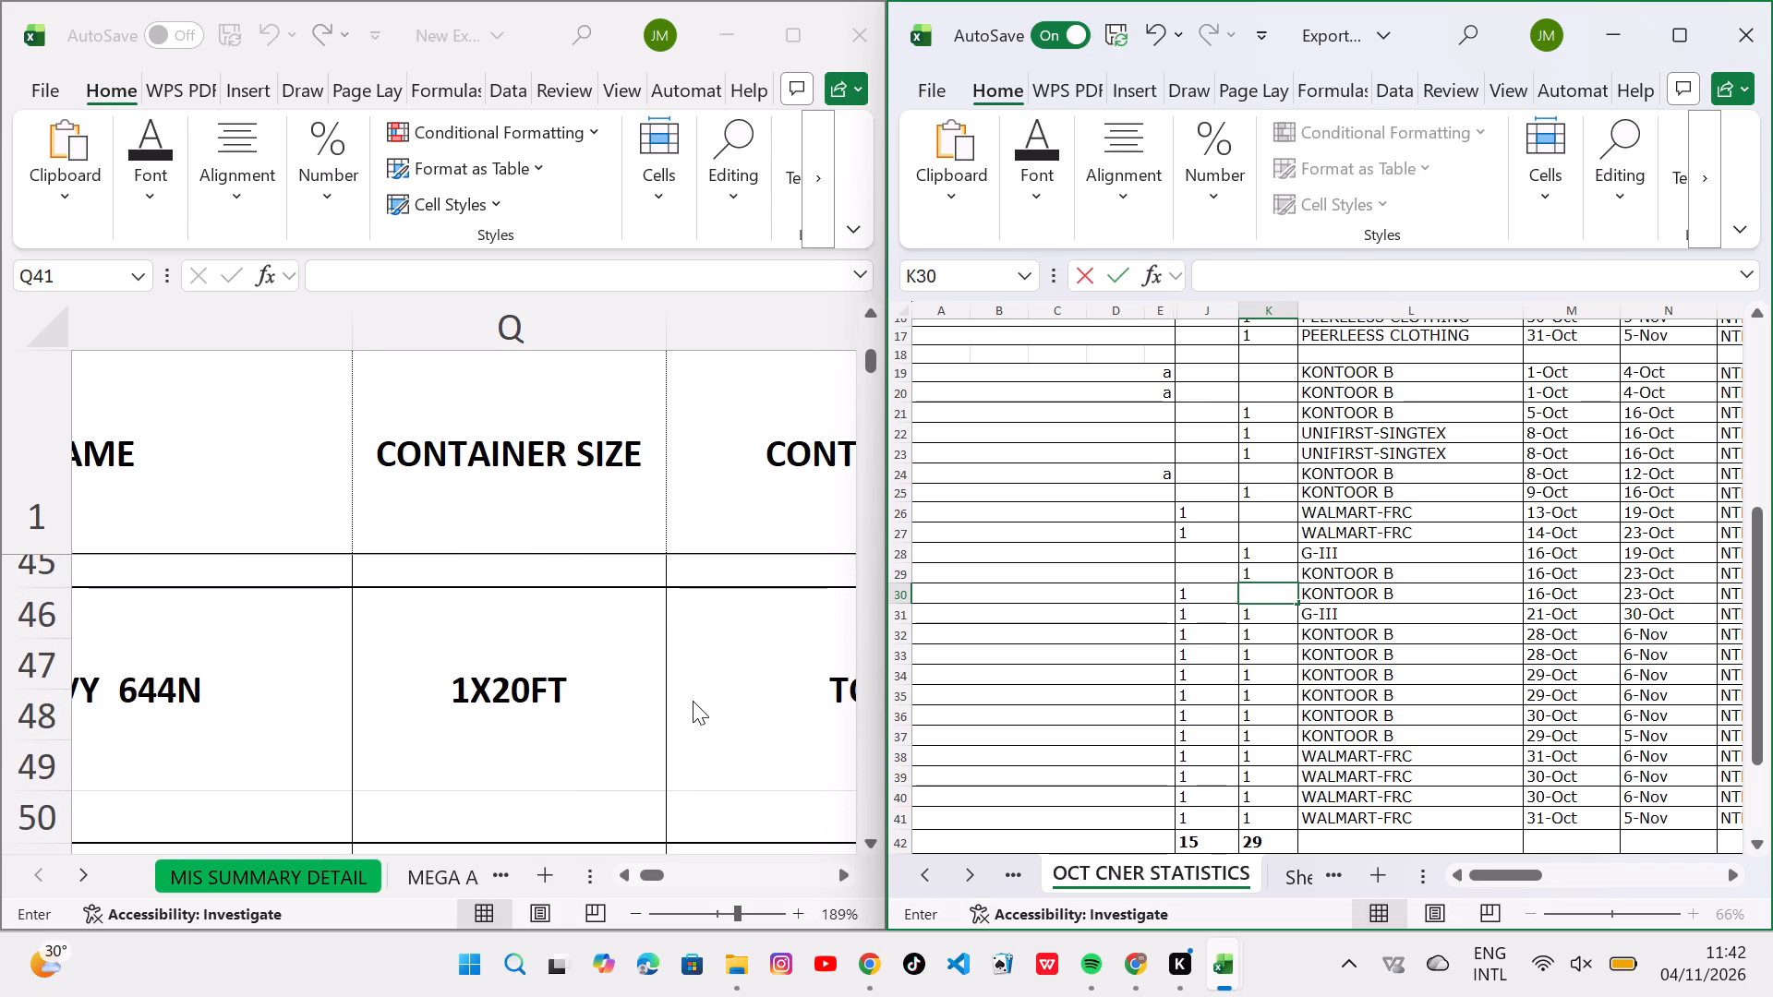
scroll(693, 701, down, 1)
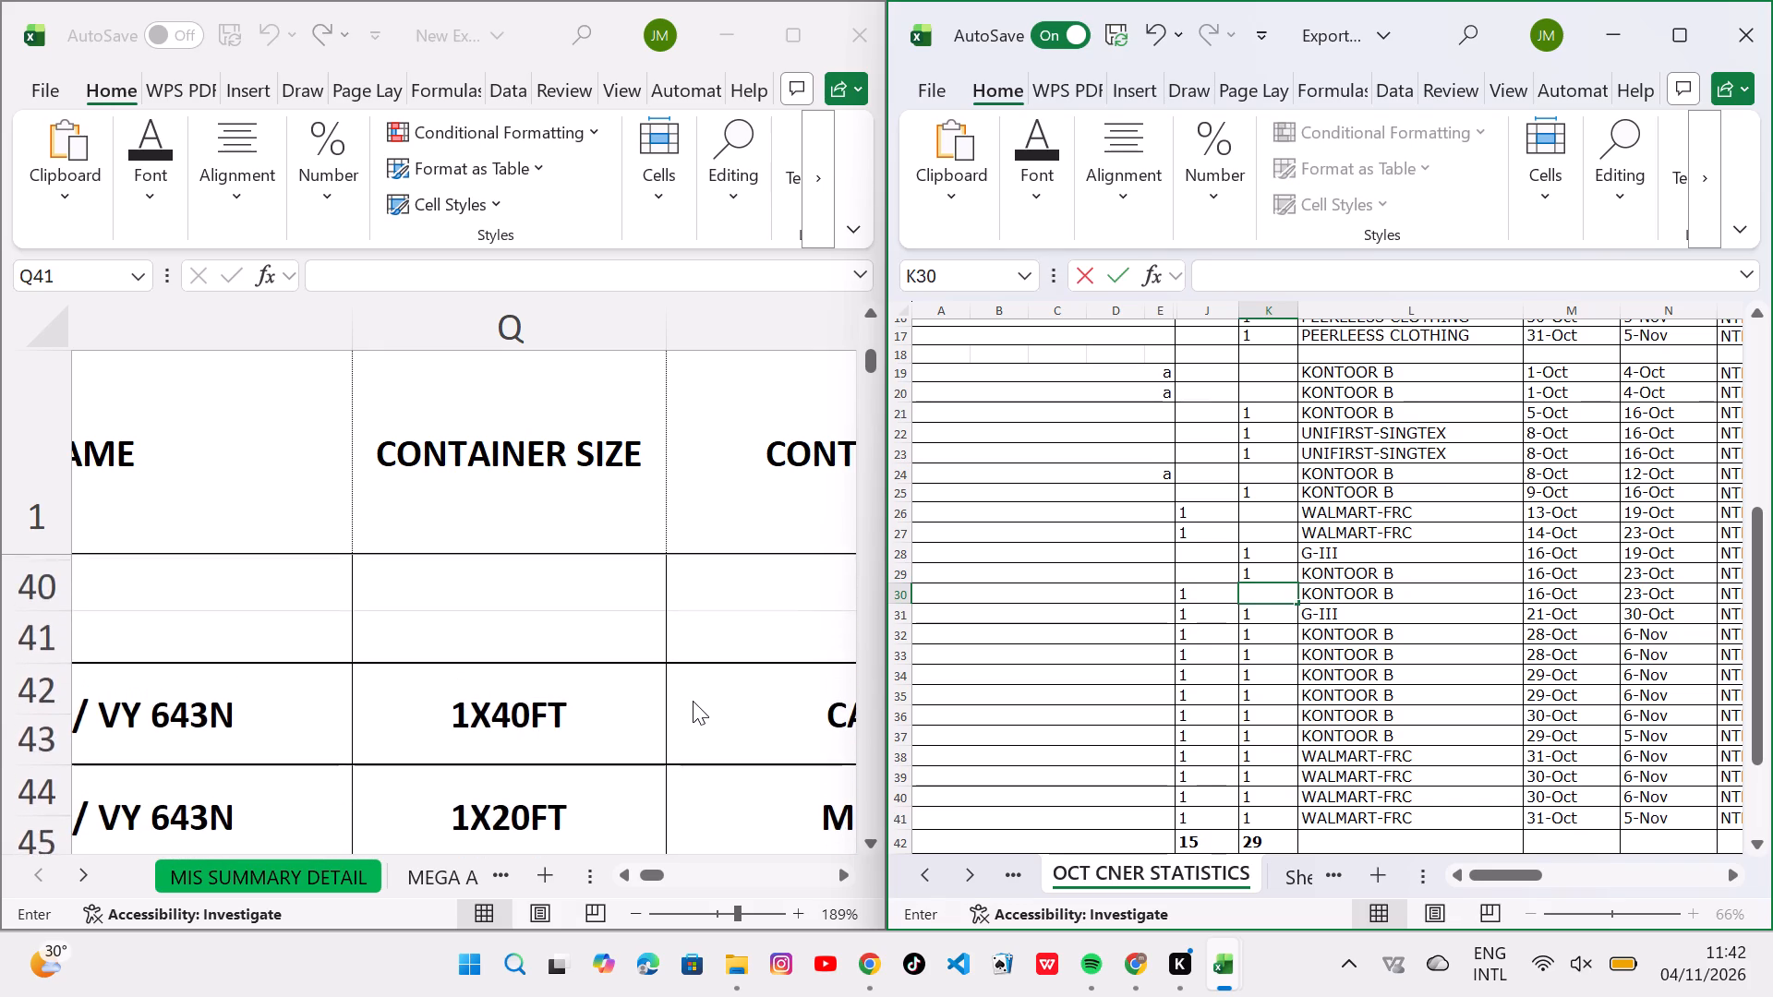
scroll(693, 701, down, 1)
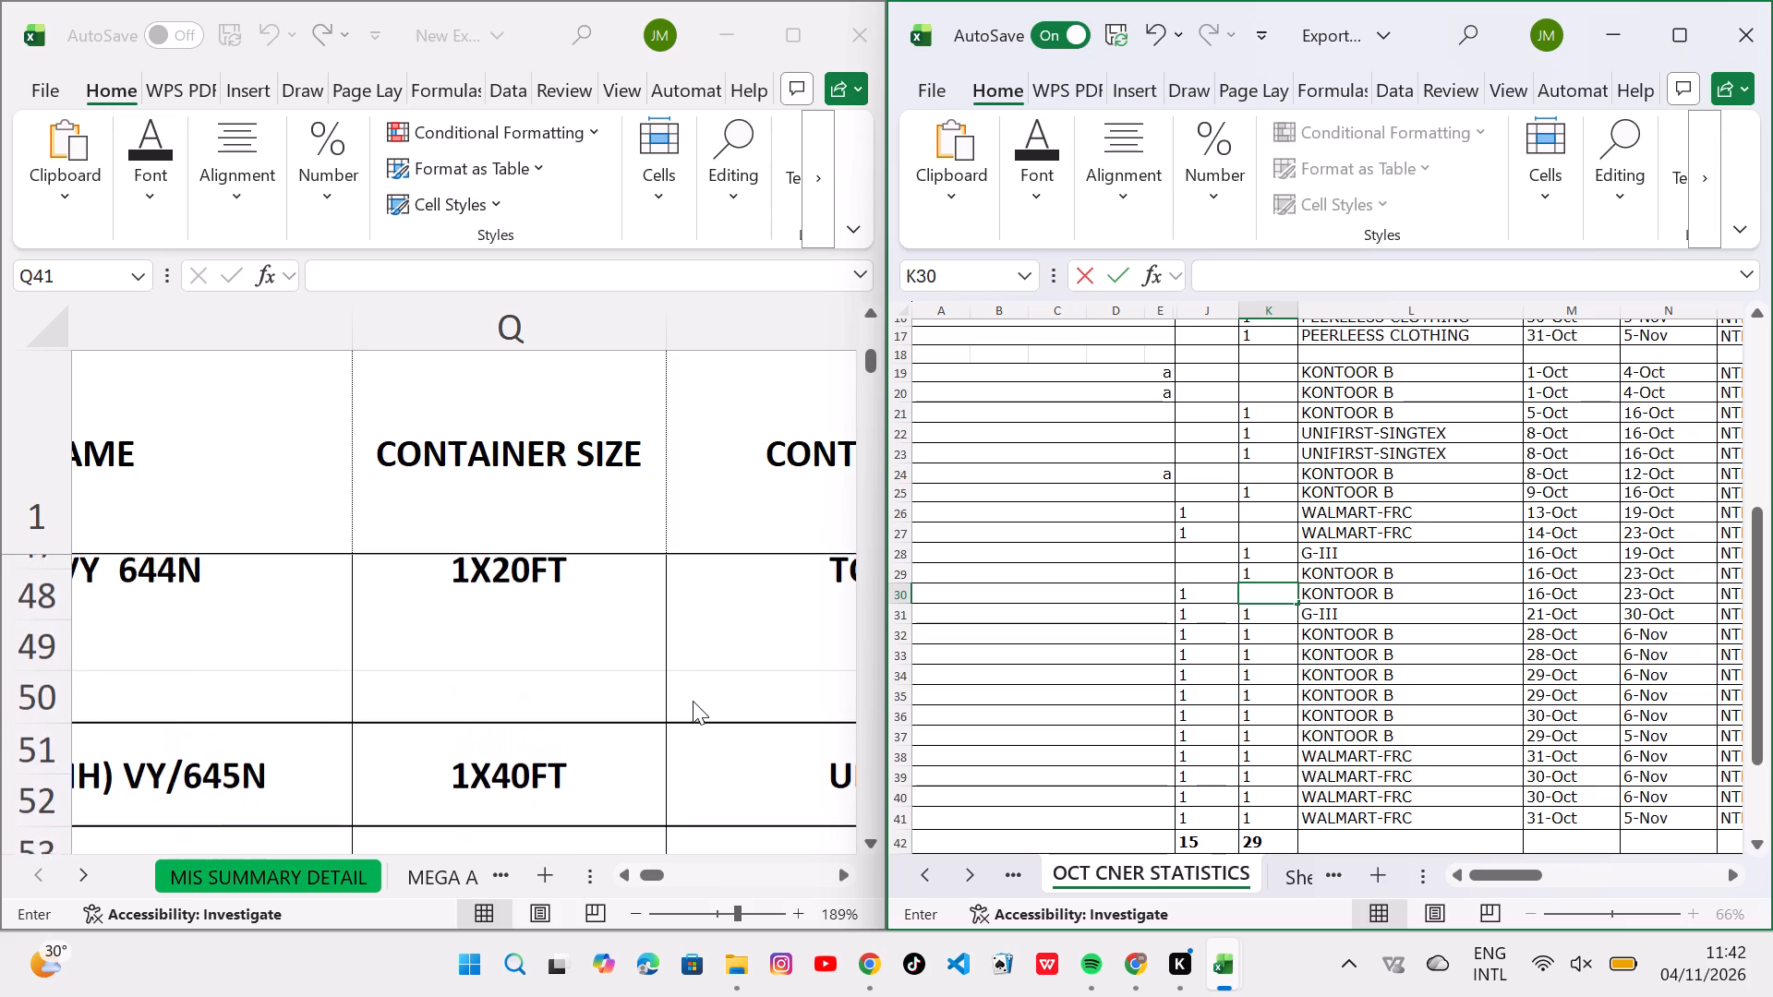
scroll(693, 701, down, 1)
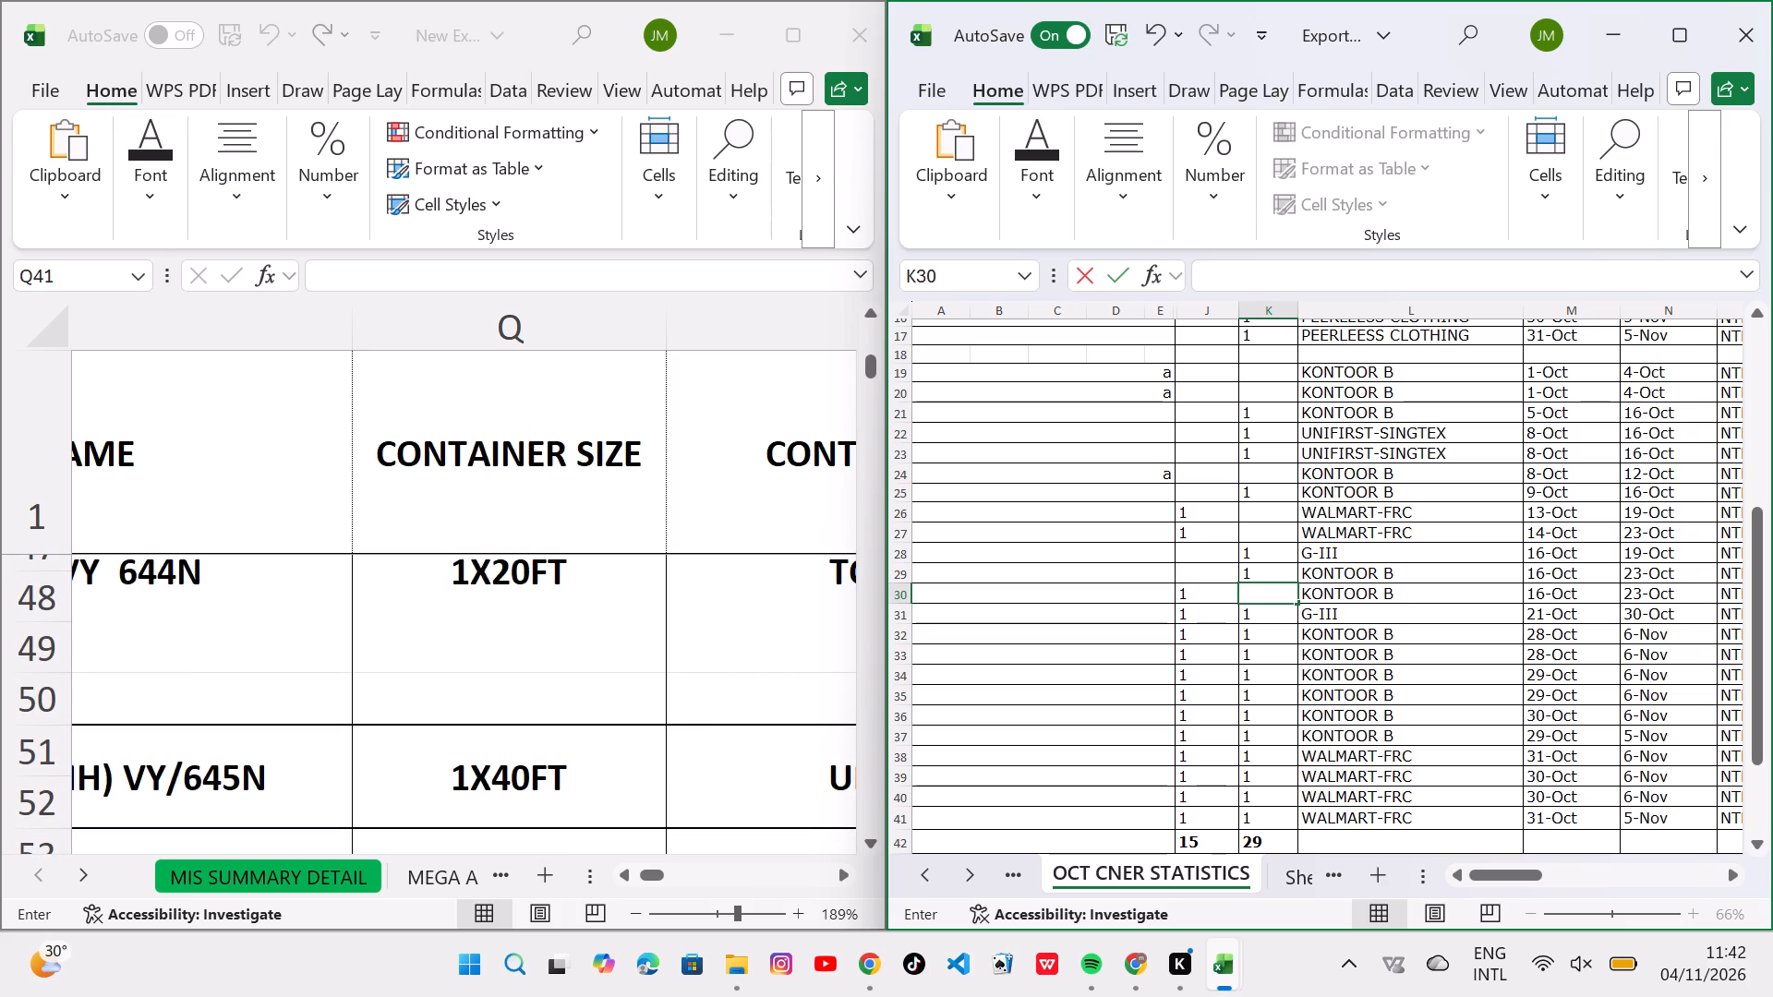
click(1256, 617)
key(BackSpace)
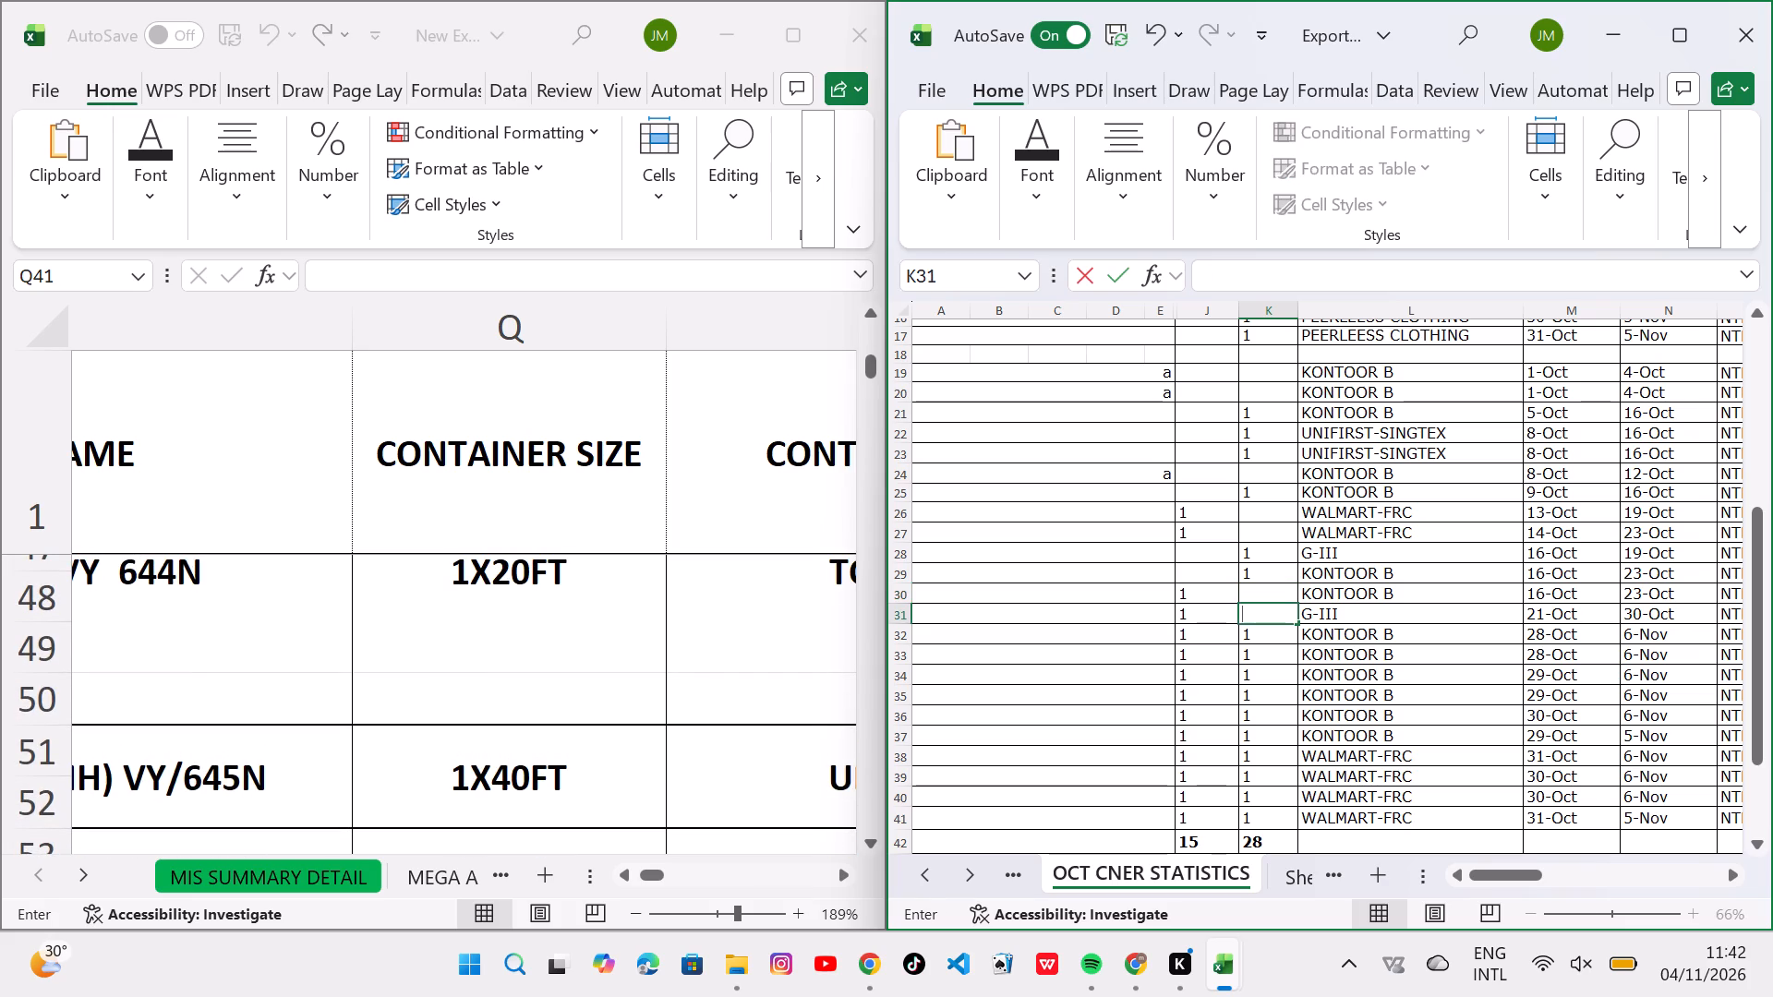
Clear the column J quantity in J32 for the first 28-Oct KONTOOR B row.
click(1185, 639)
key(BackSpace)
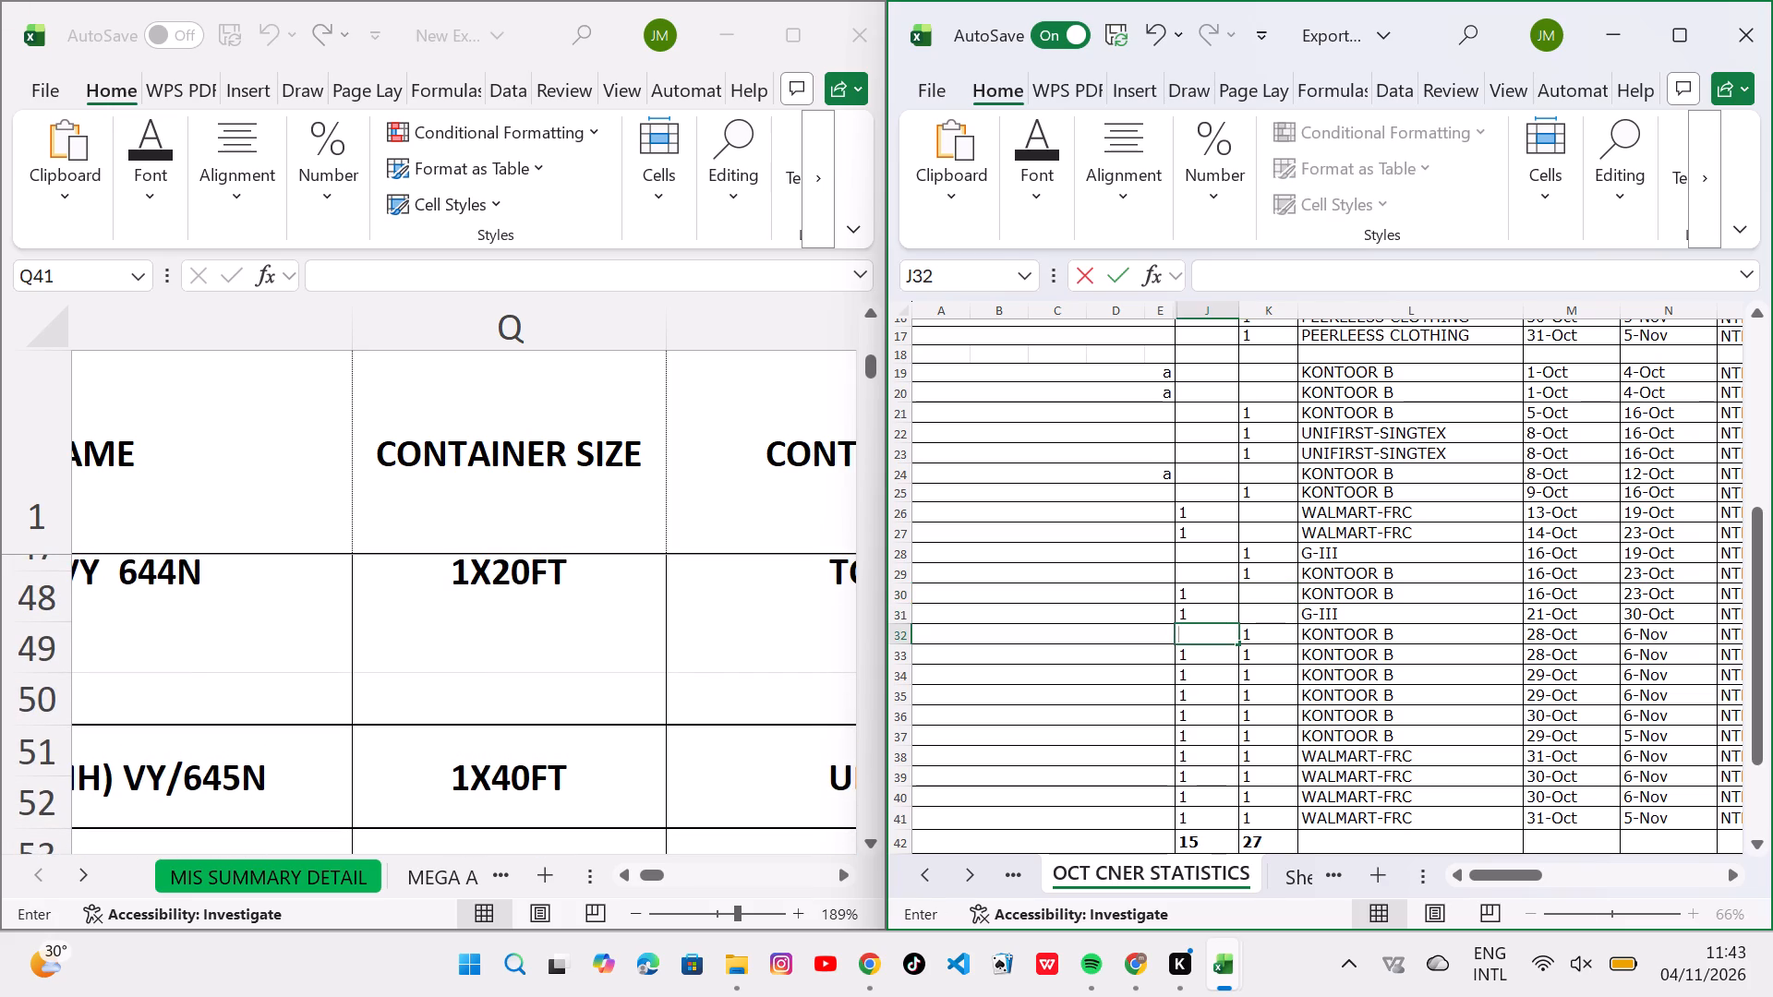
Examine the New Export Report's container sizes for the GULF BARAKAH entries from row 51 on and the British Airways entry below them.
scroll(1027, 590, right, 1)
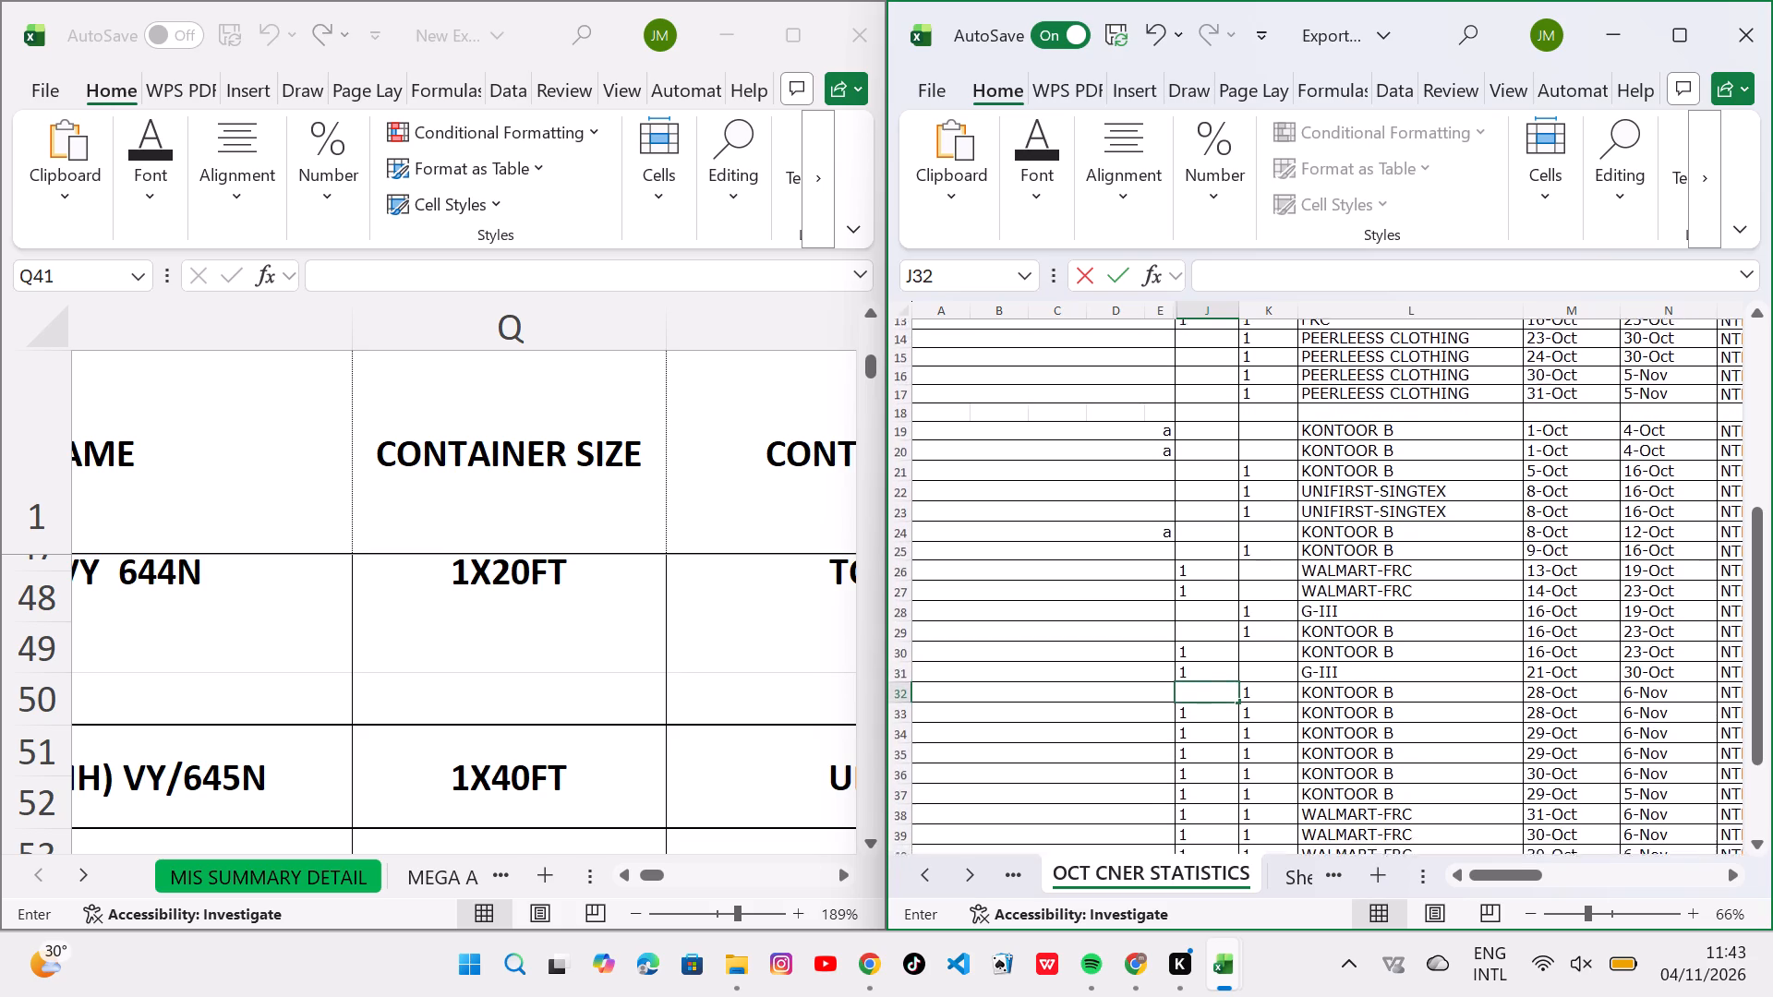
scroll(1027, 590, right, 1)
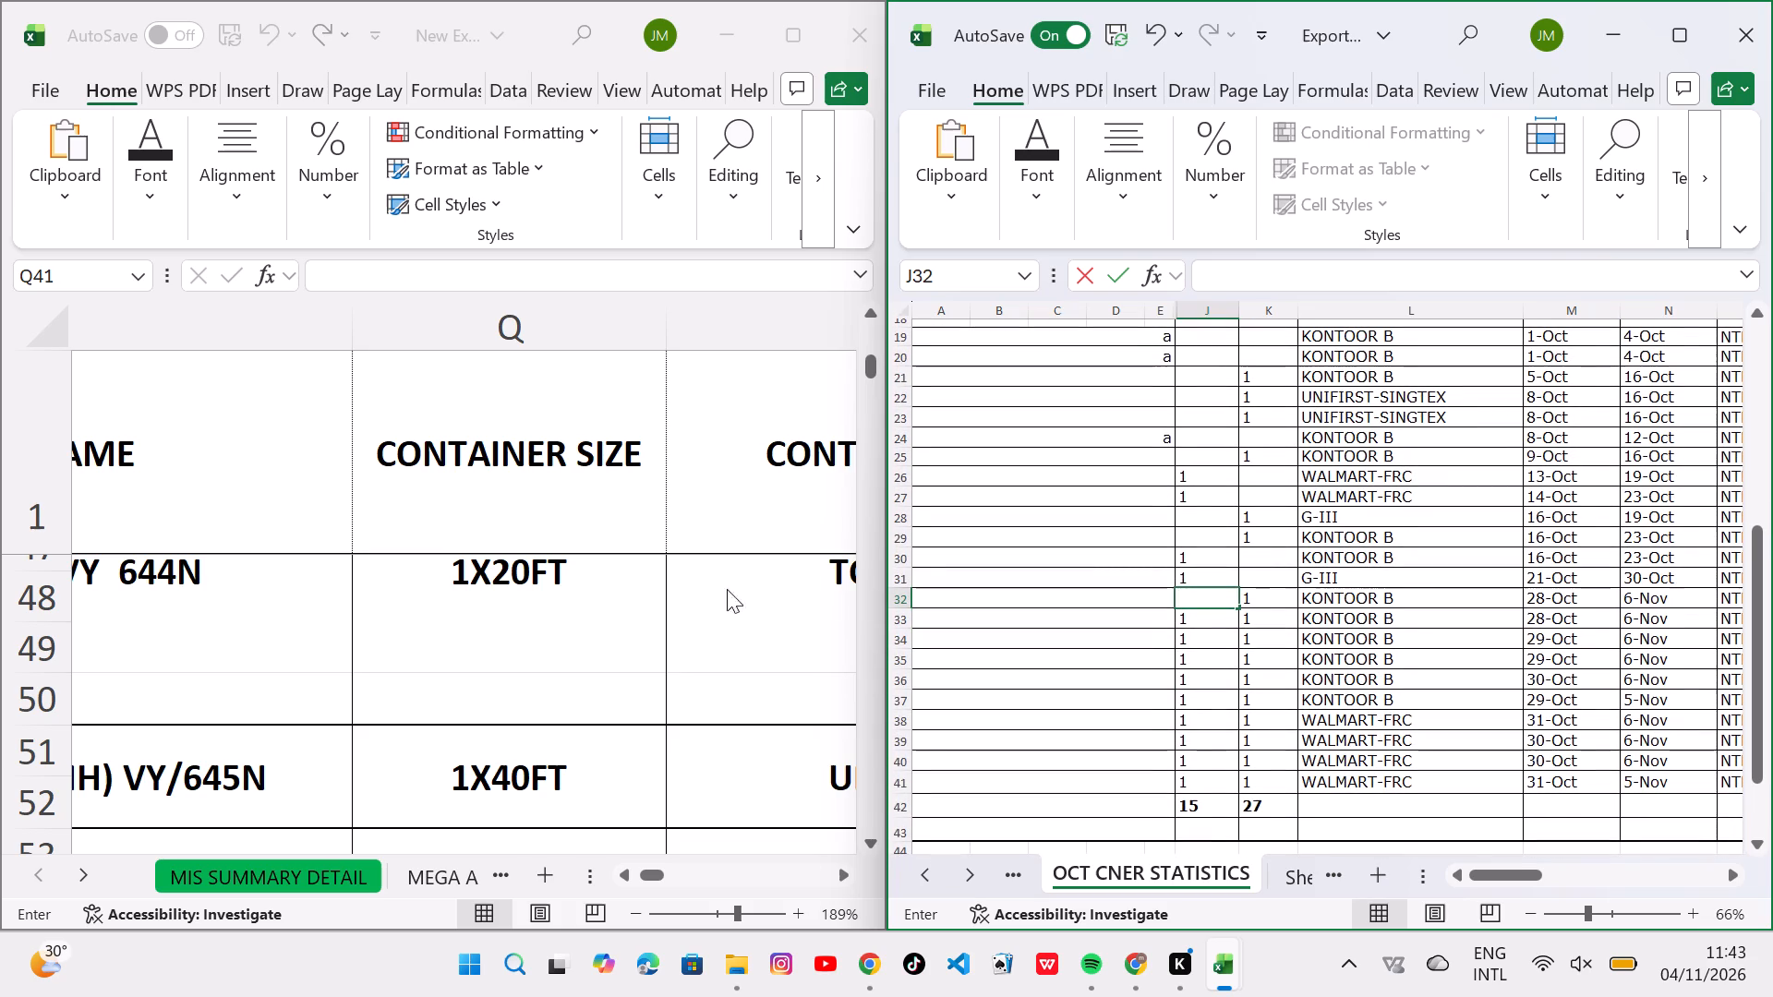
scroll(602, 590, up, 4)
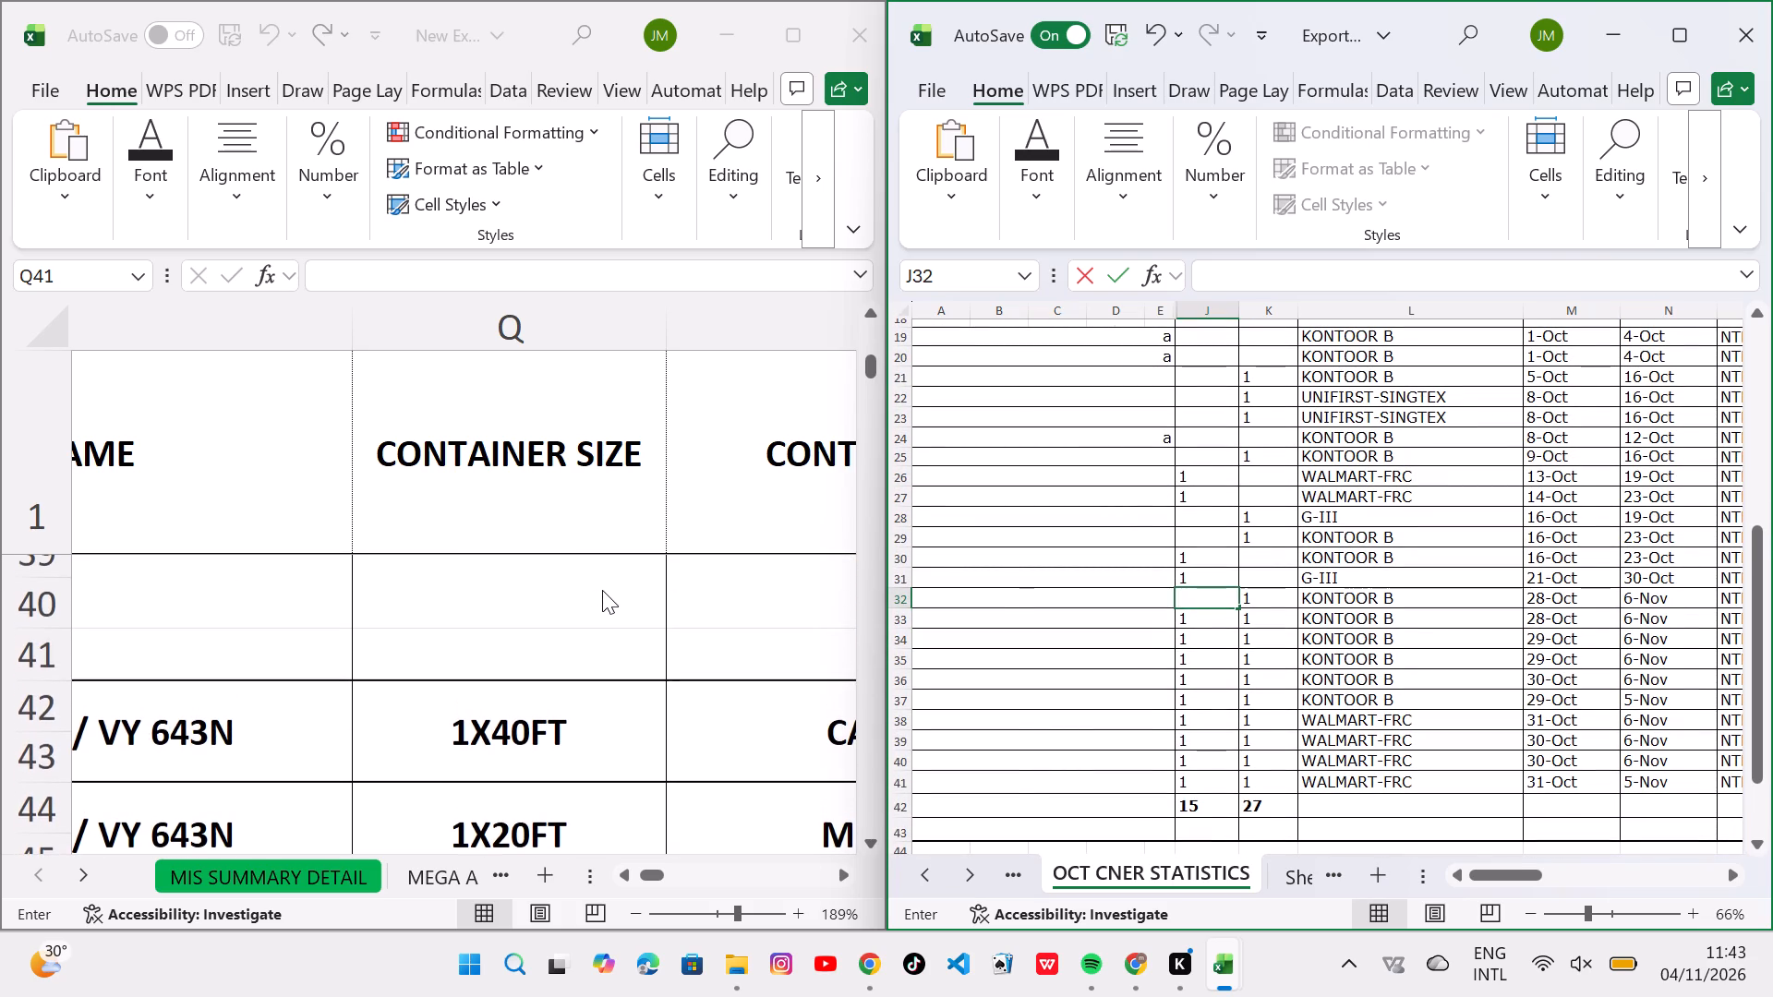
scroll(602, 590, right, 1)
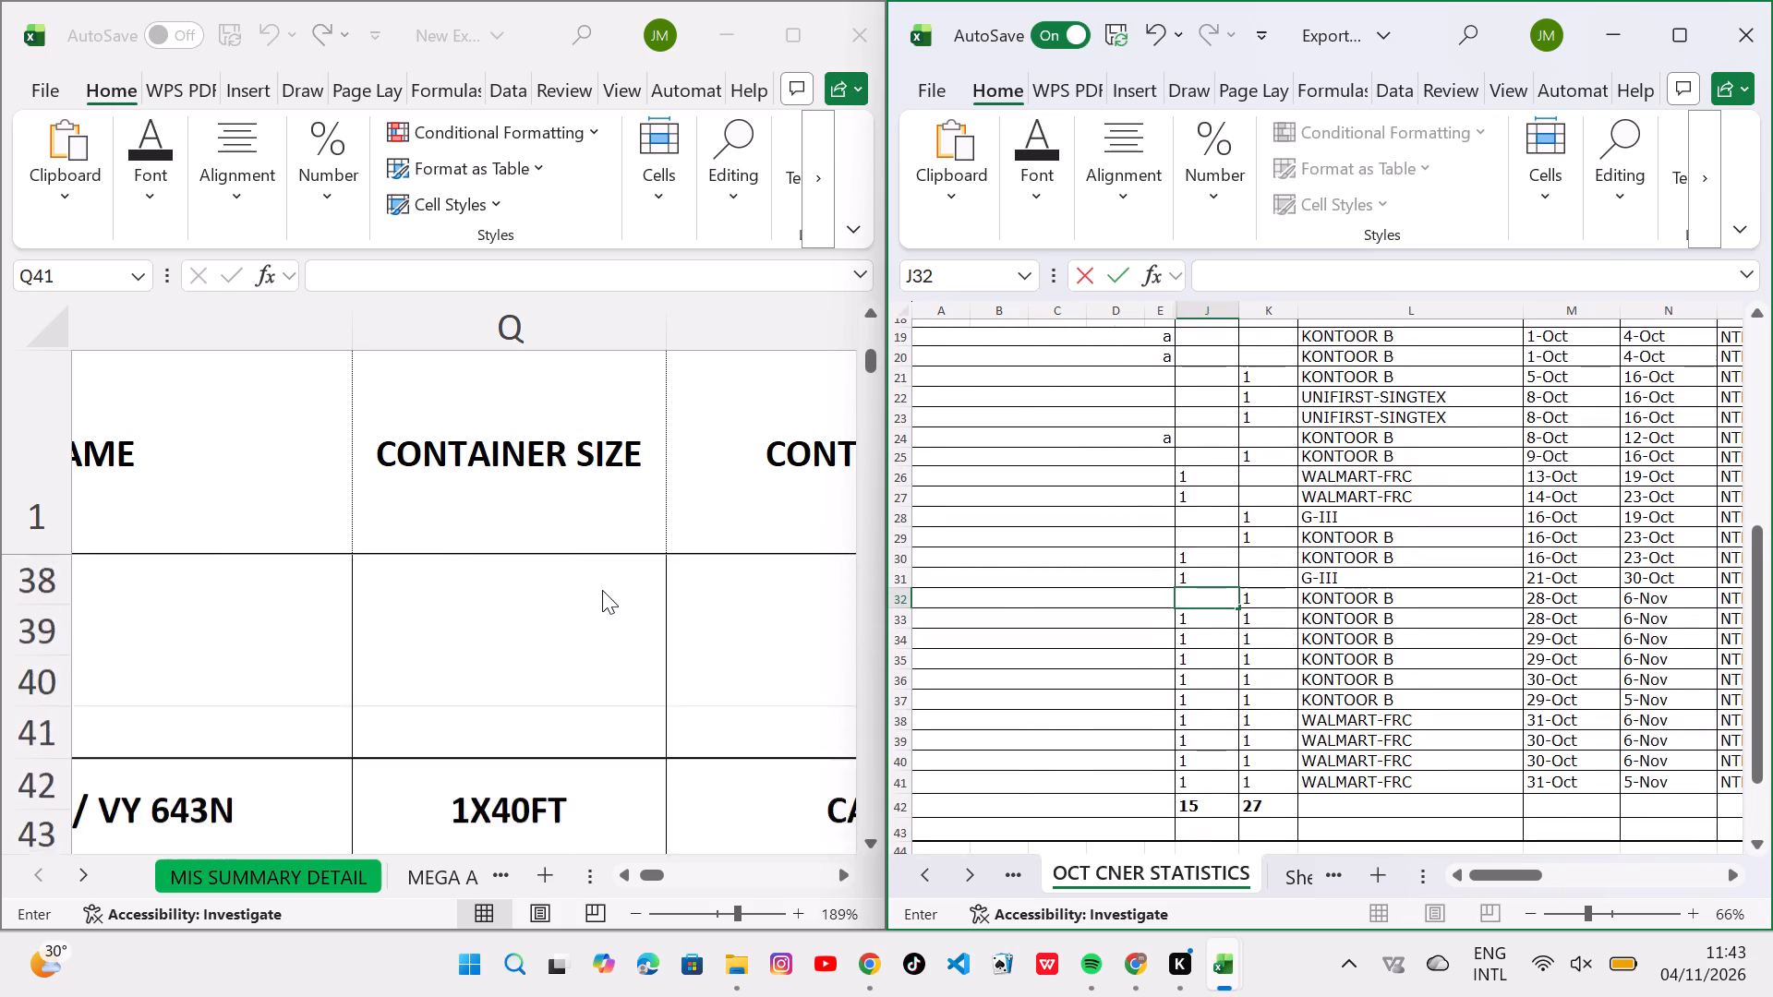
scroll(602, 590, right, 1)
scroll(602, 590, down, 3)
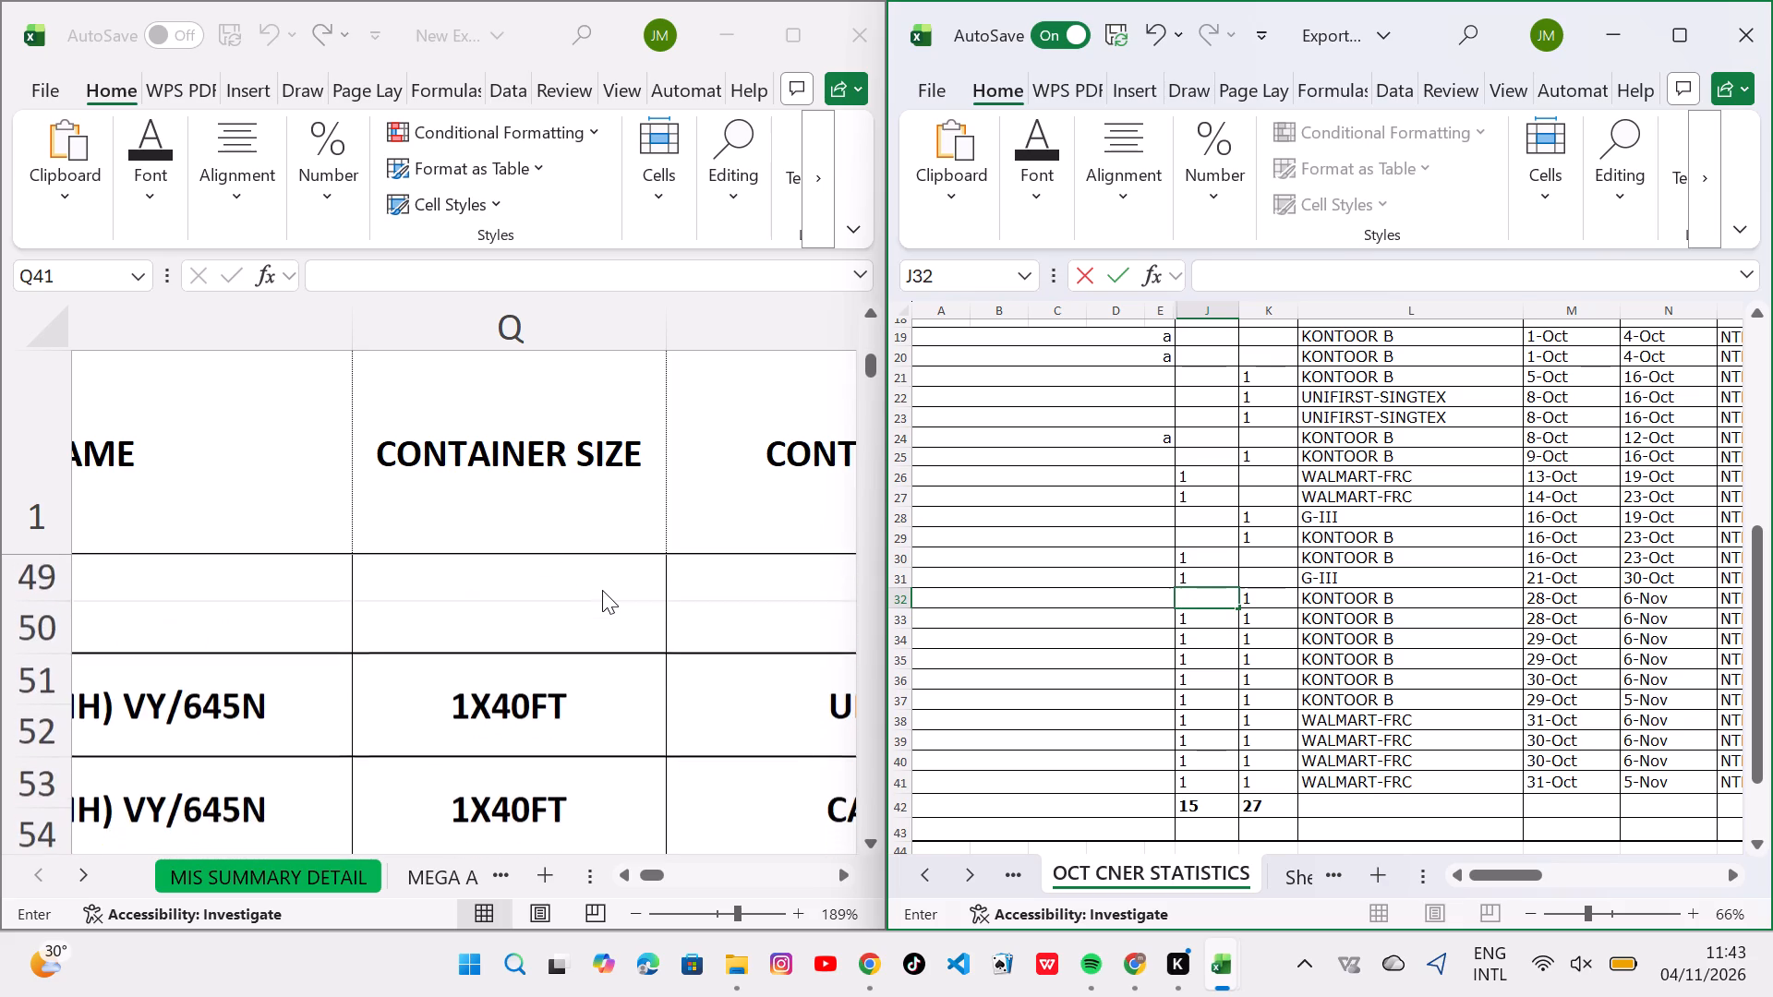
scroll(602, 590, down, 2)
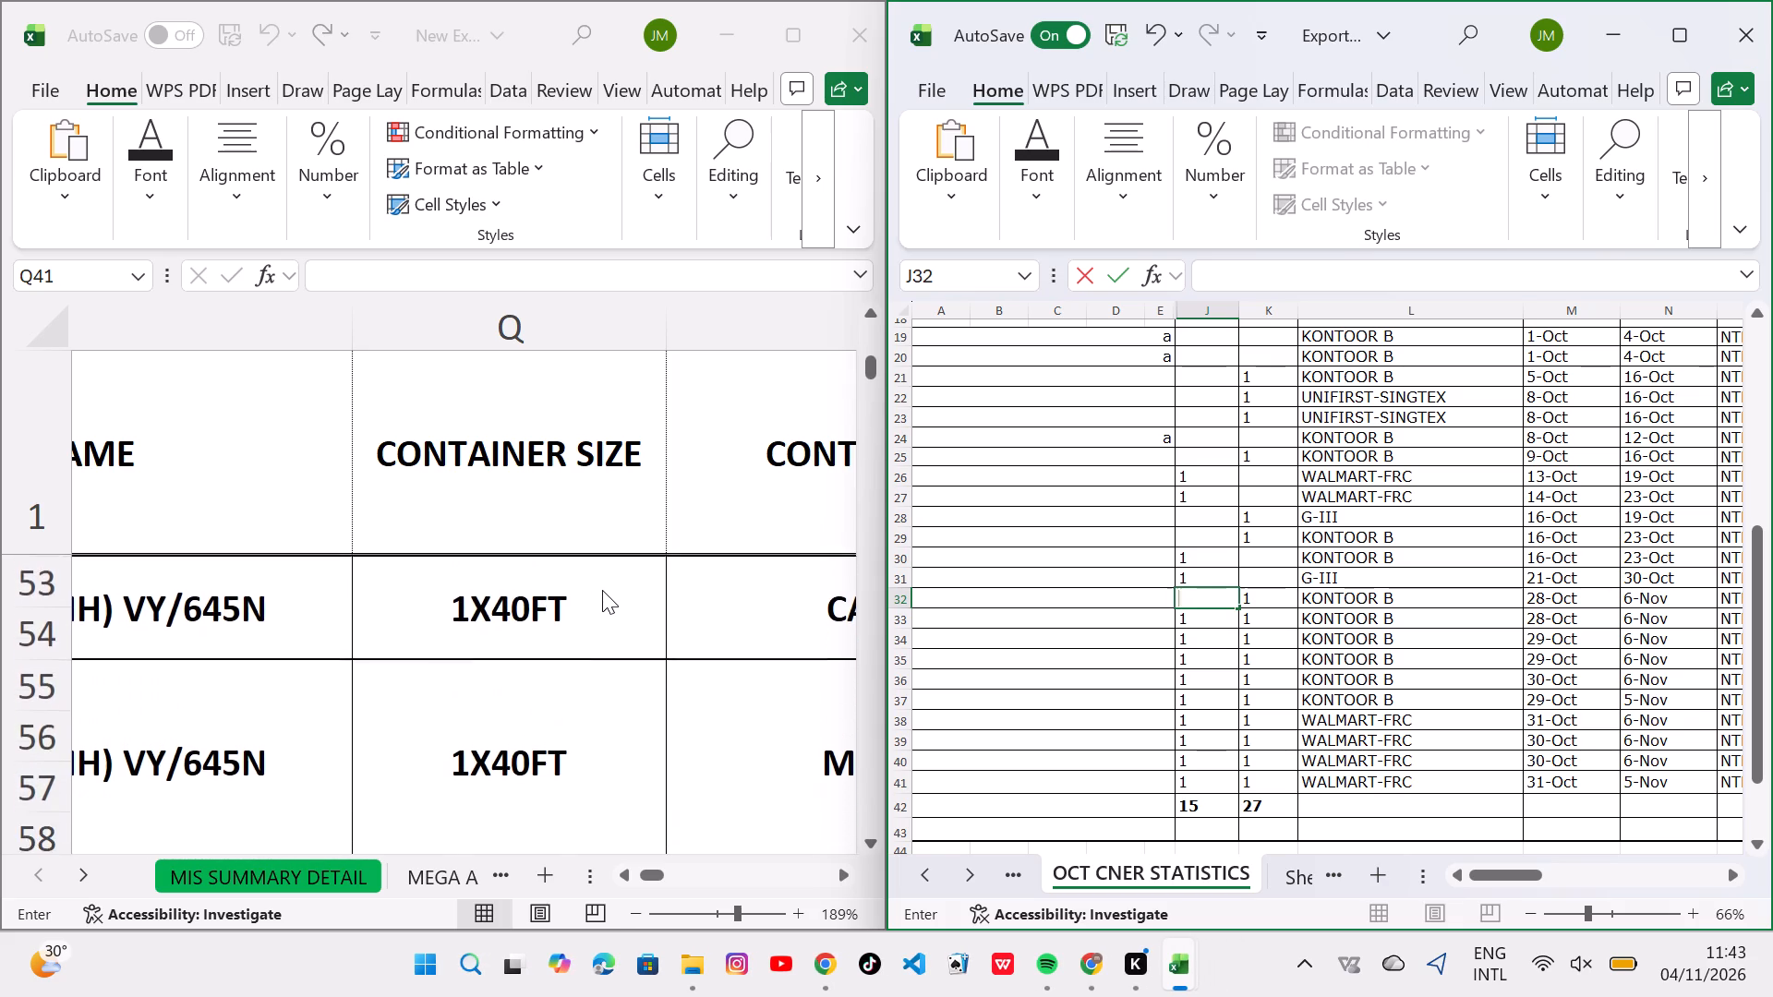
scroll(602, 590, down, 1)
scroll(602, 590, up, 1)
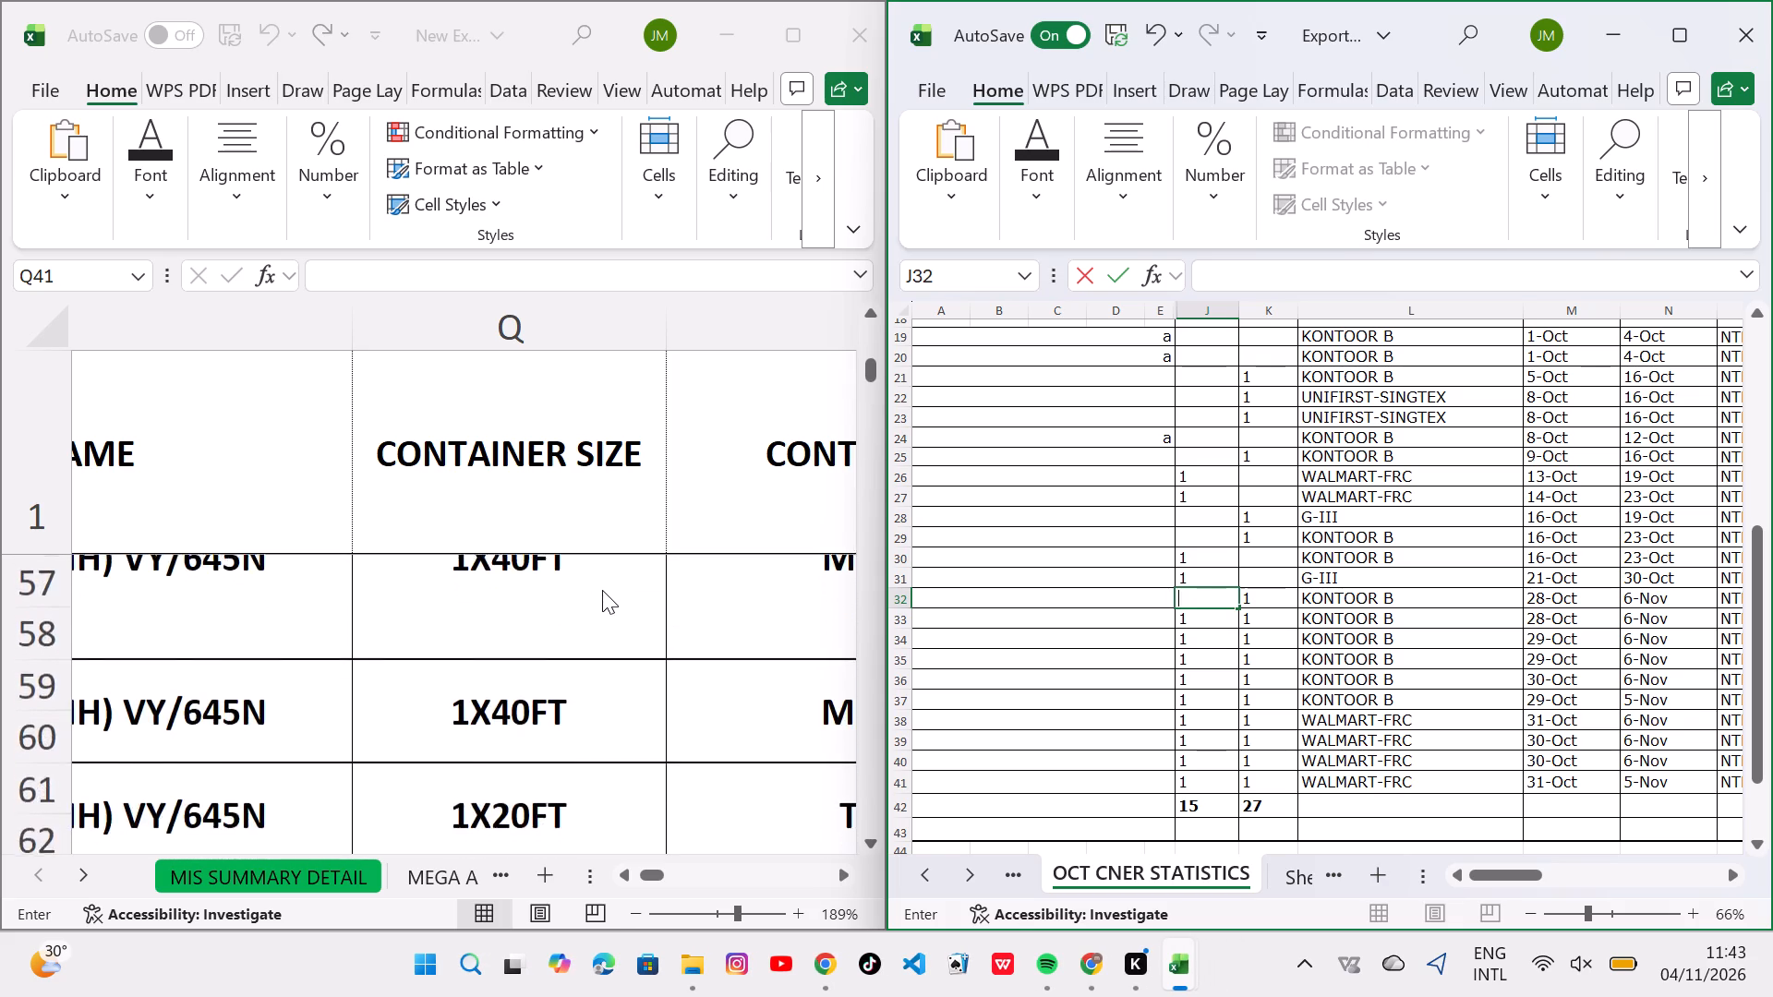
scroll(602, 590, up, 8)
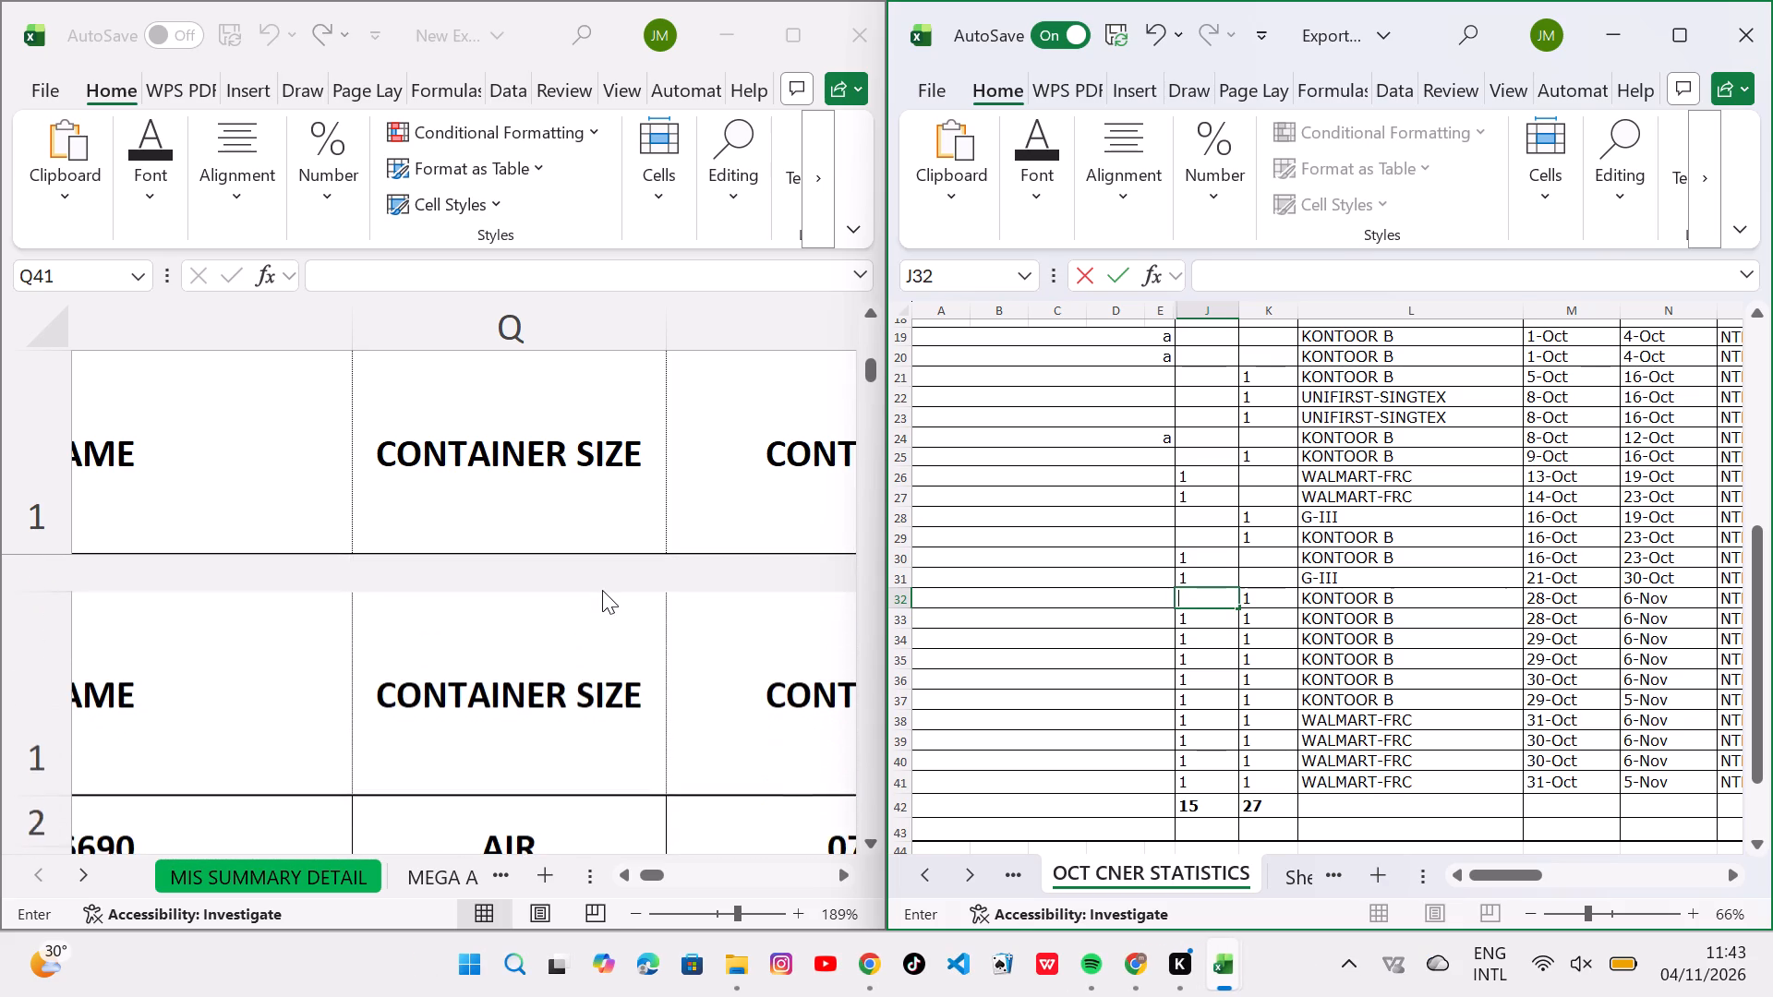
ctrl+scroll(602, 590, up, 1)
ctrl+scroll(602, 590, down, 1)
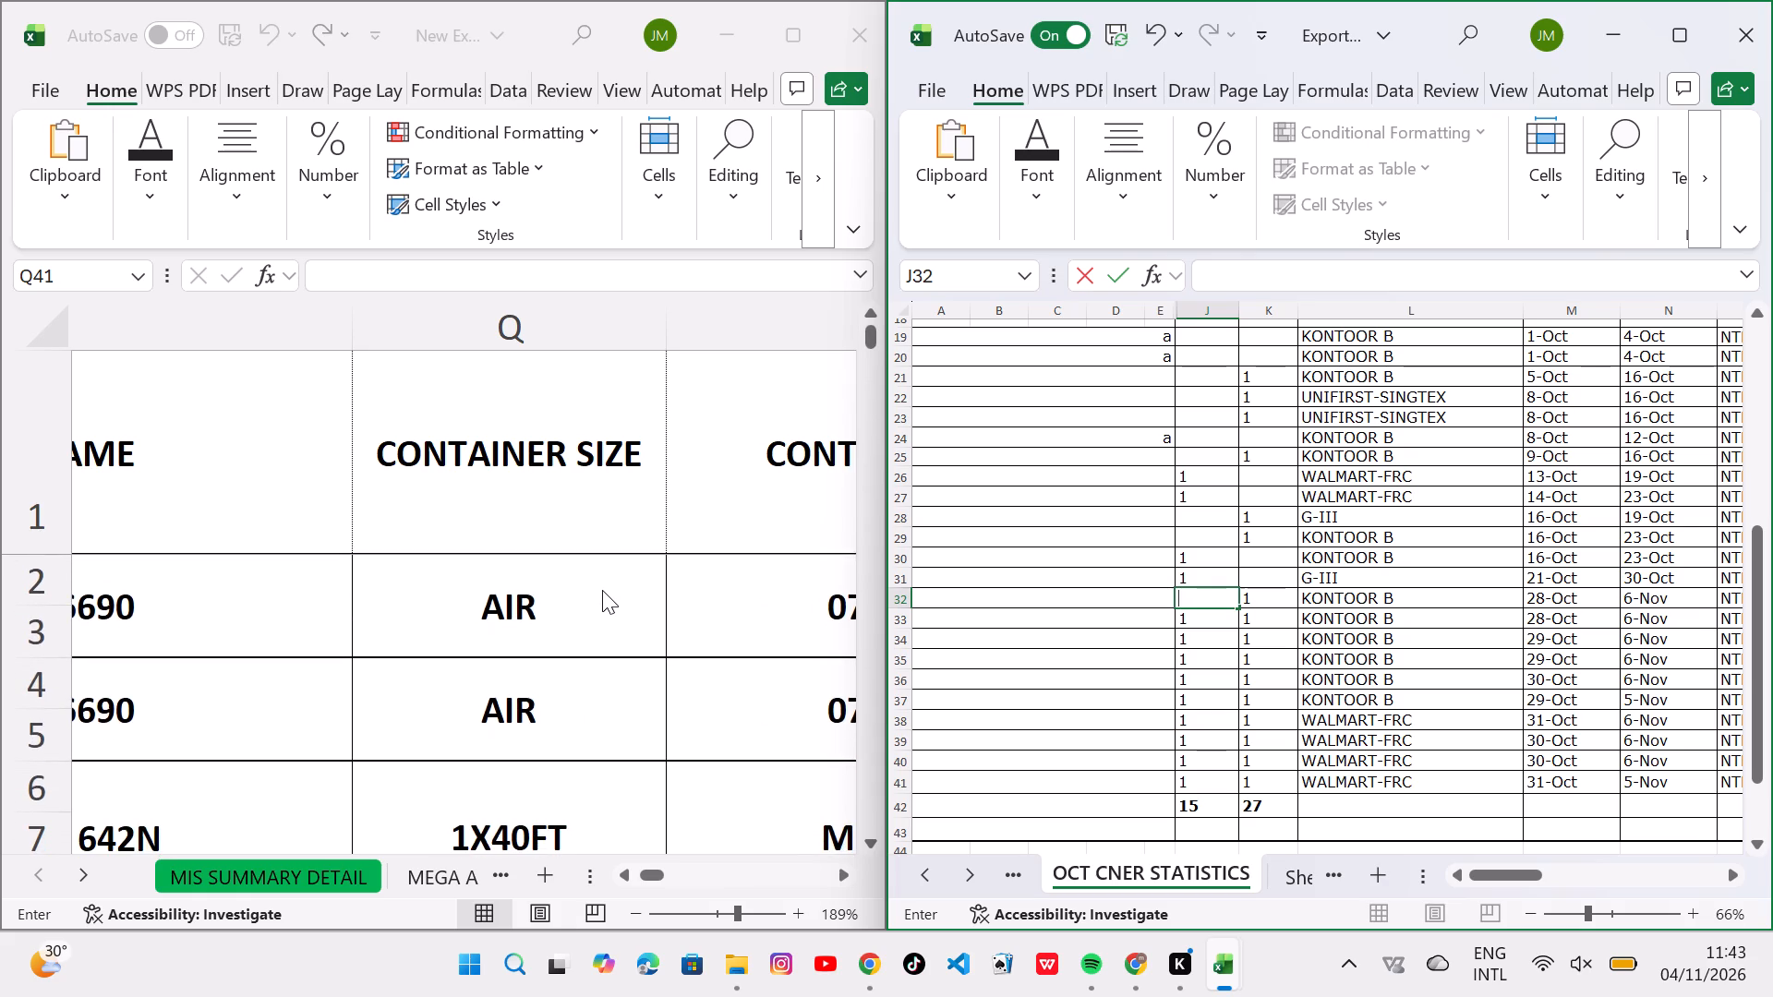
ctrl+scroll(713, 590, down, 4)
click(708, 908)
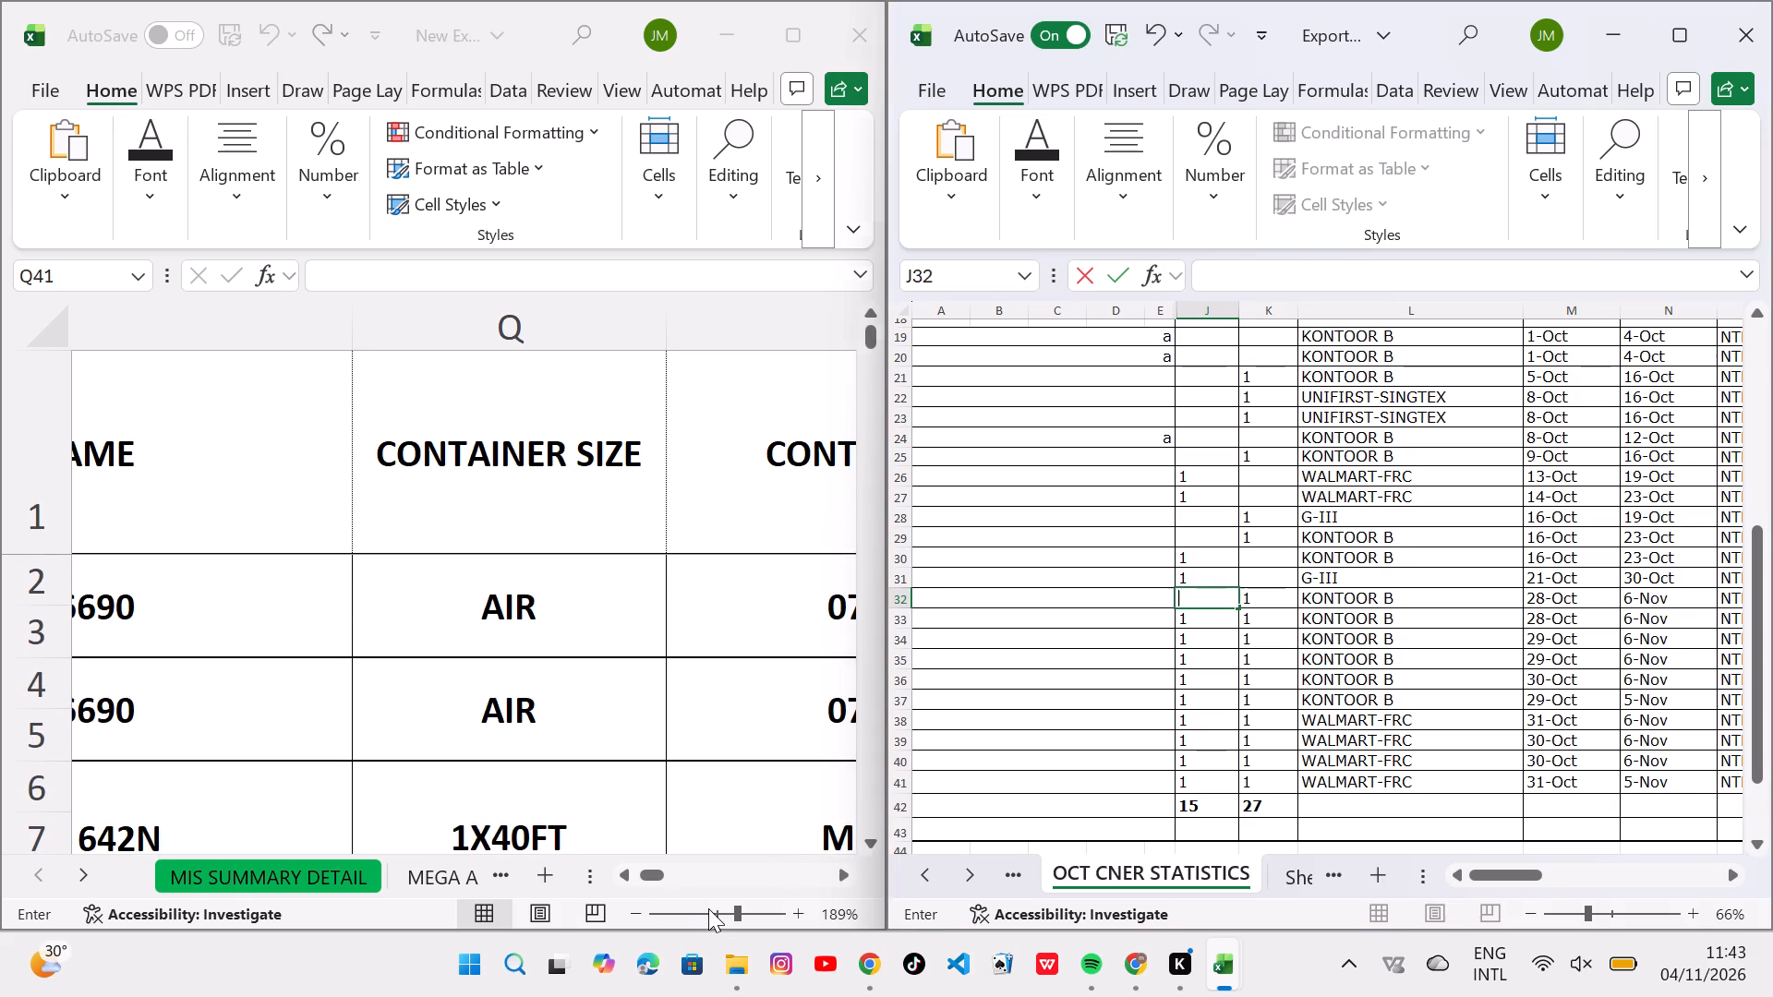
click(1190, 611)
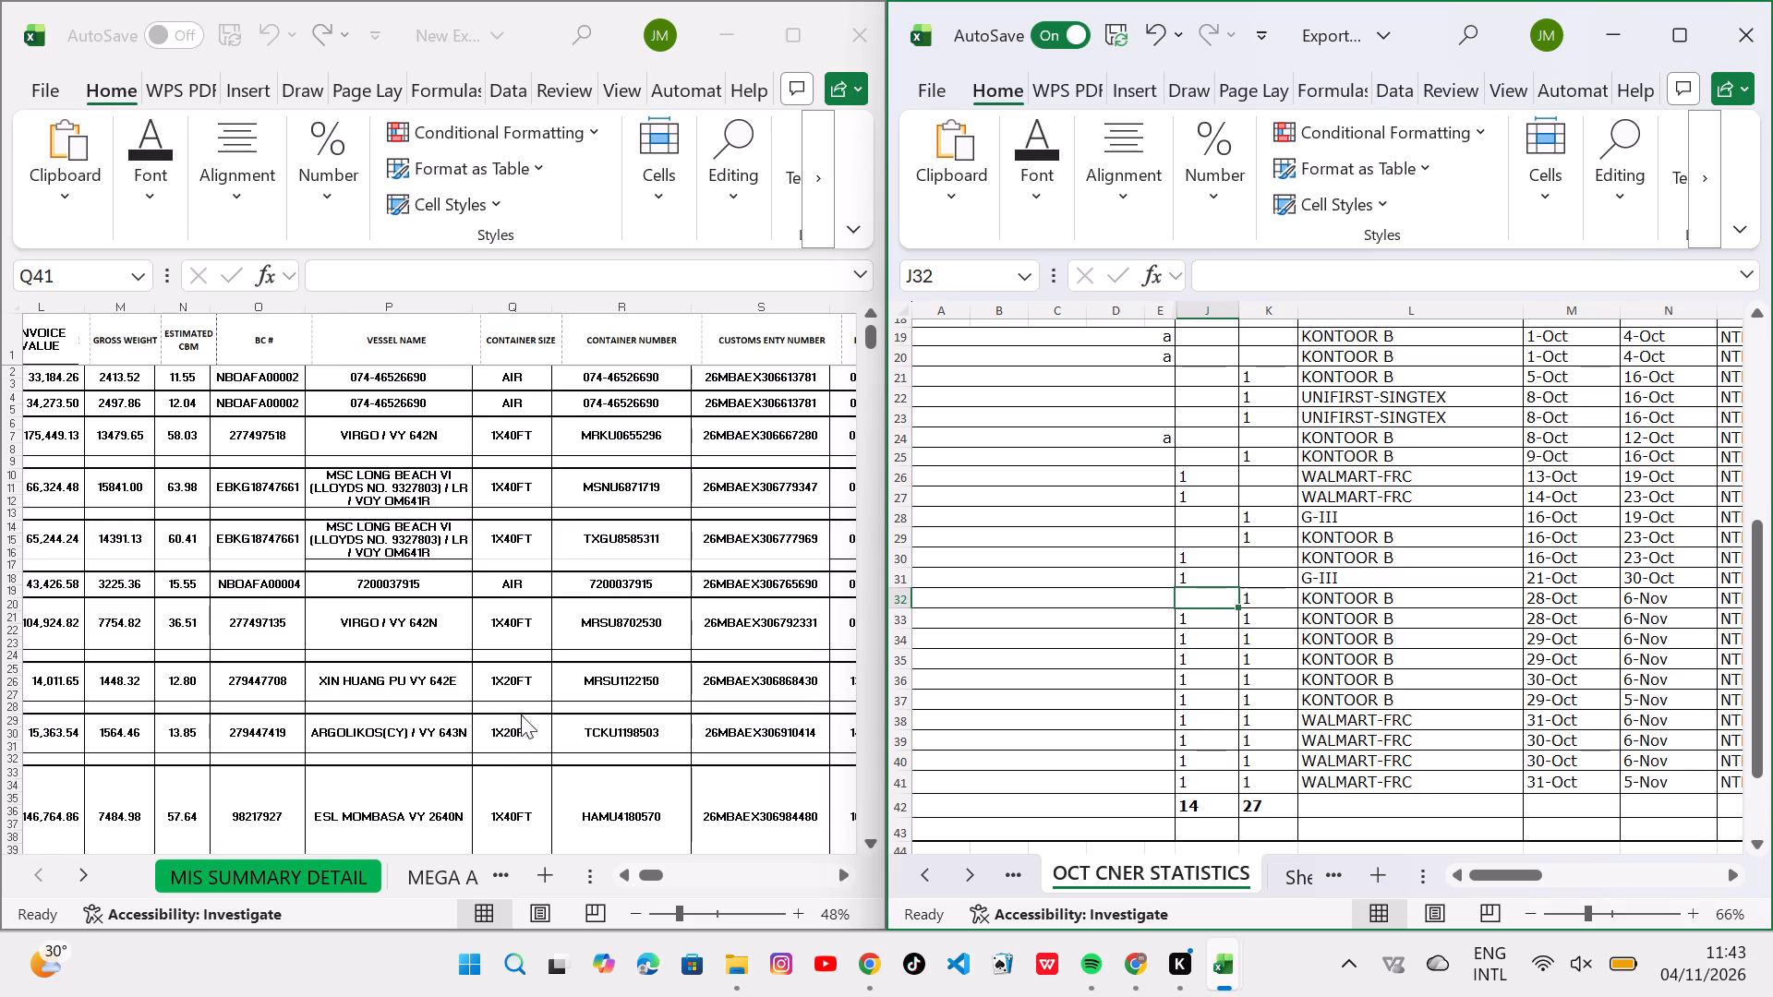
scroll(528, 709, down, 2)
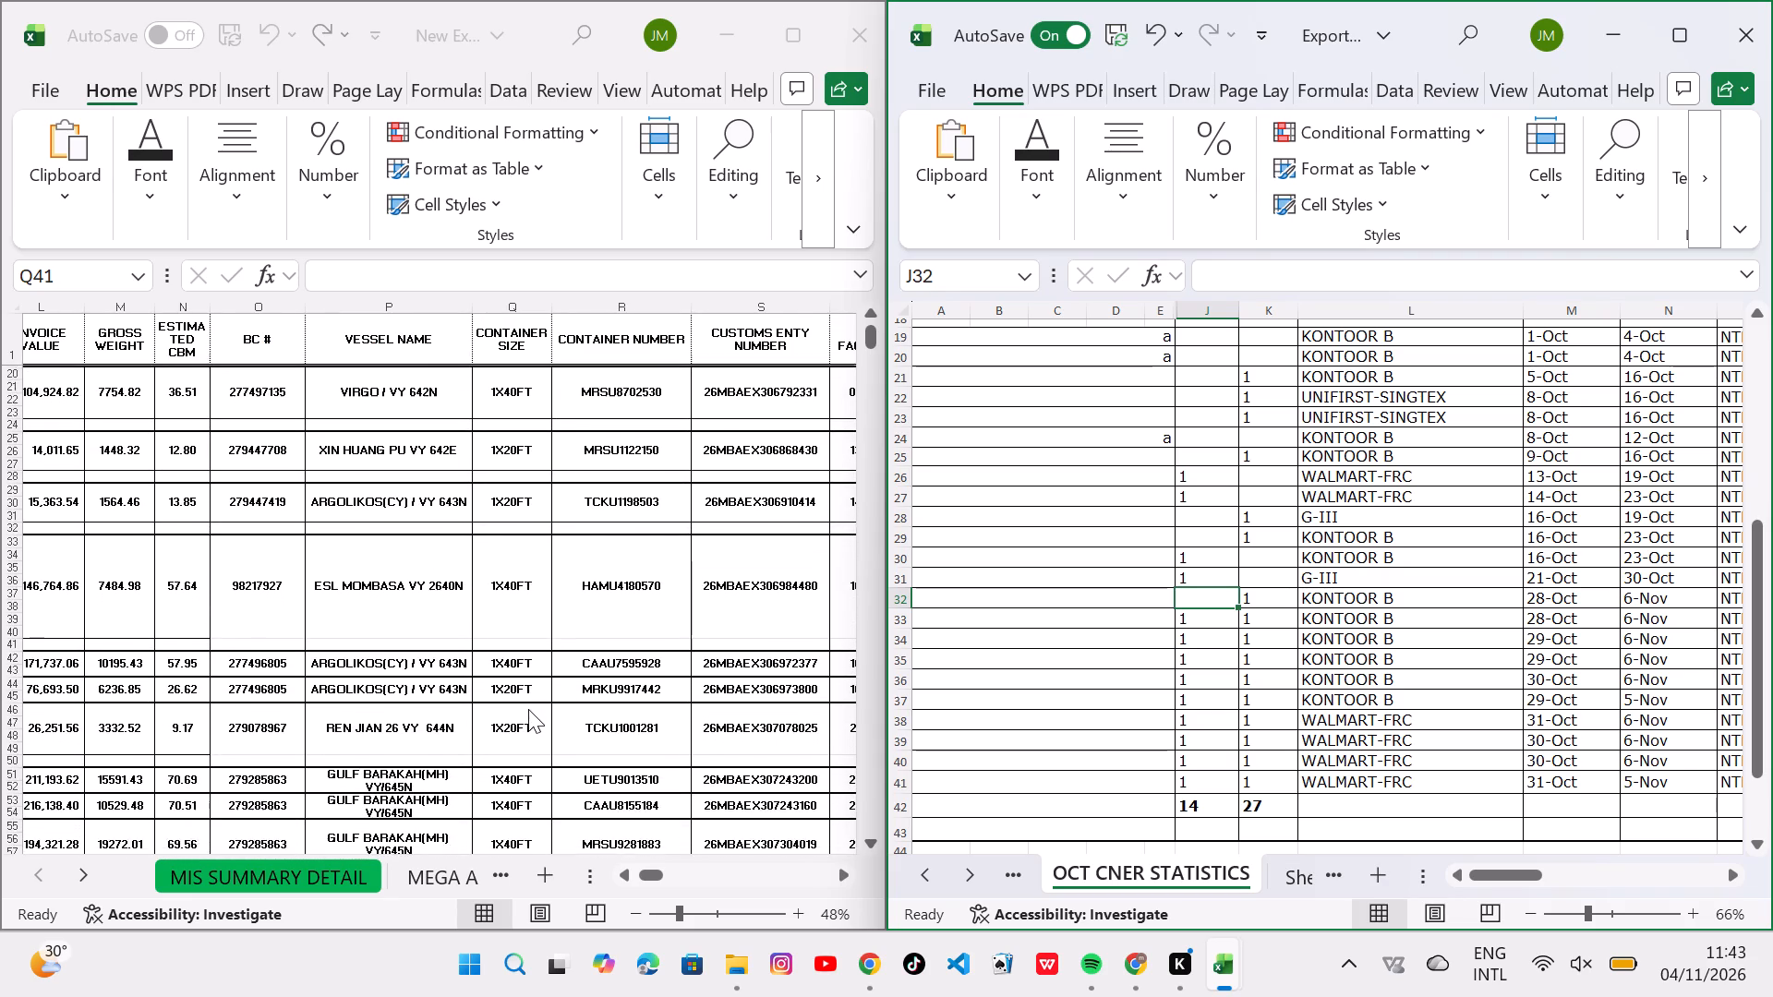
scroll(528, 709, down, 1)
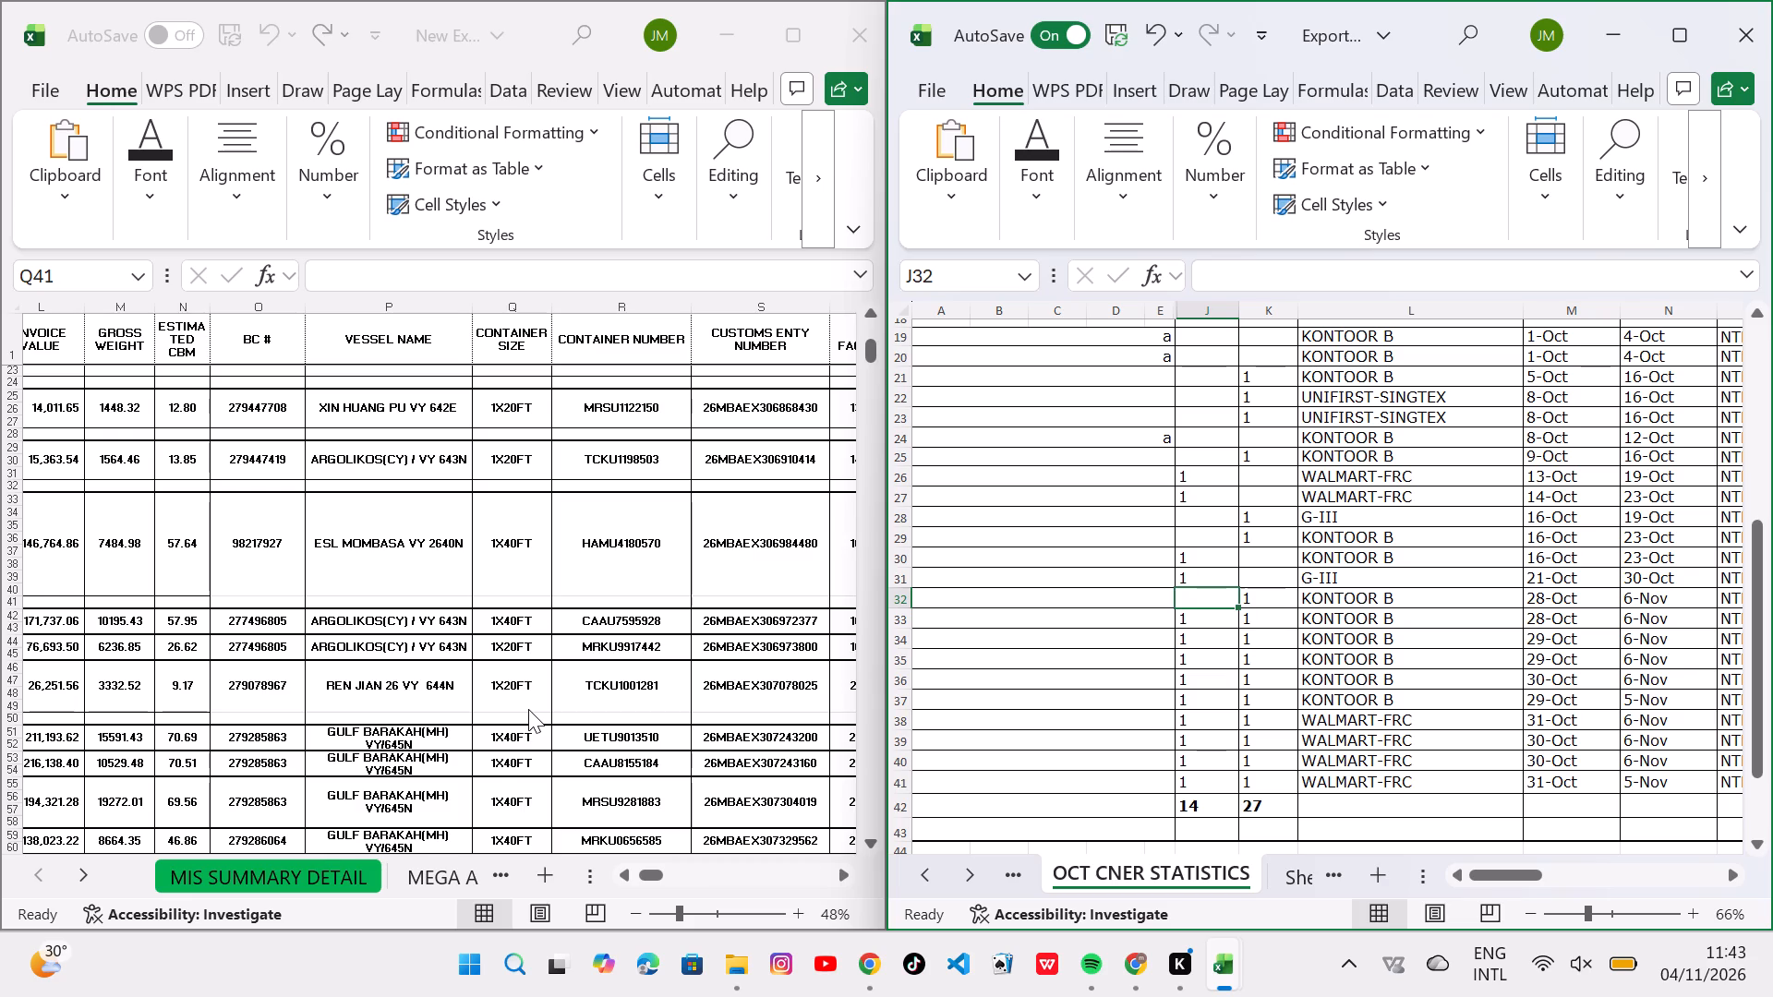
scroll(528, 709, down, 1)
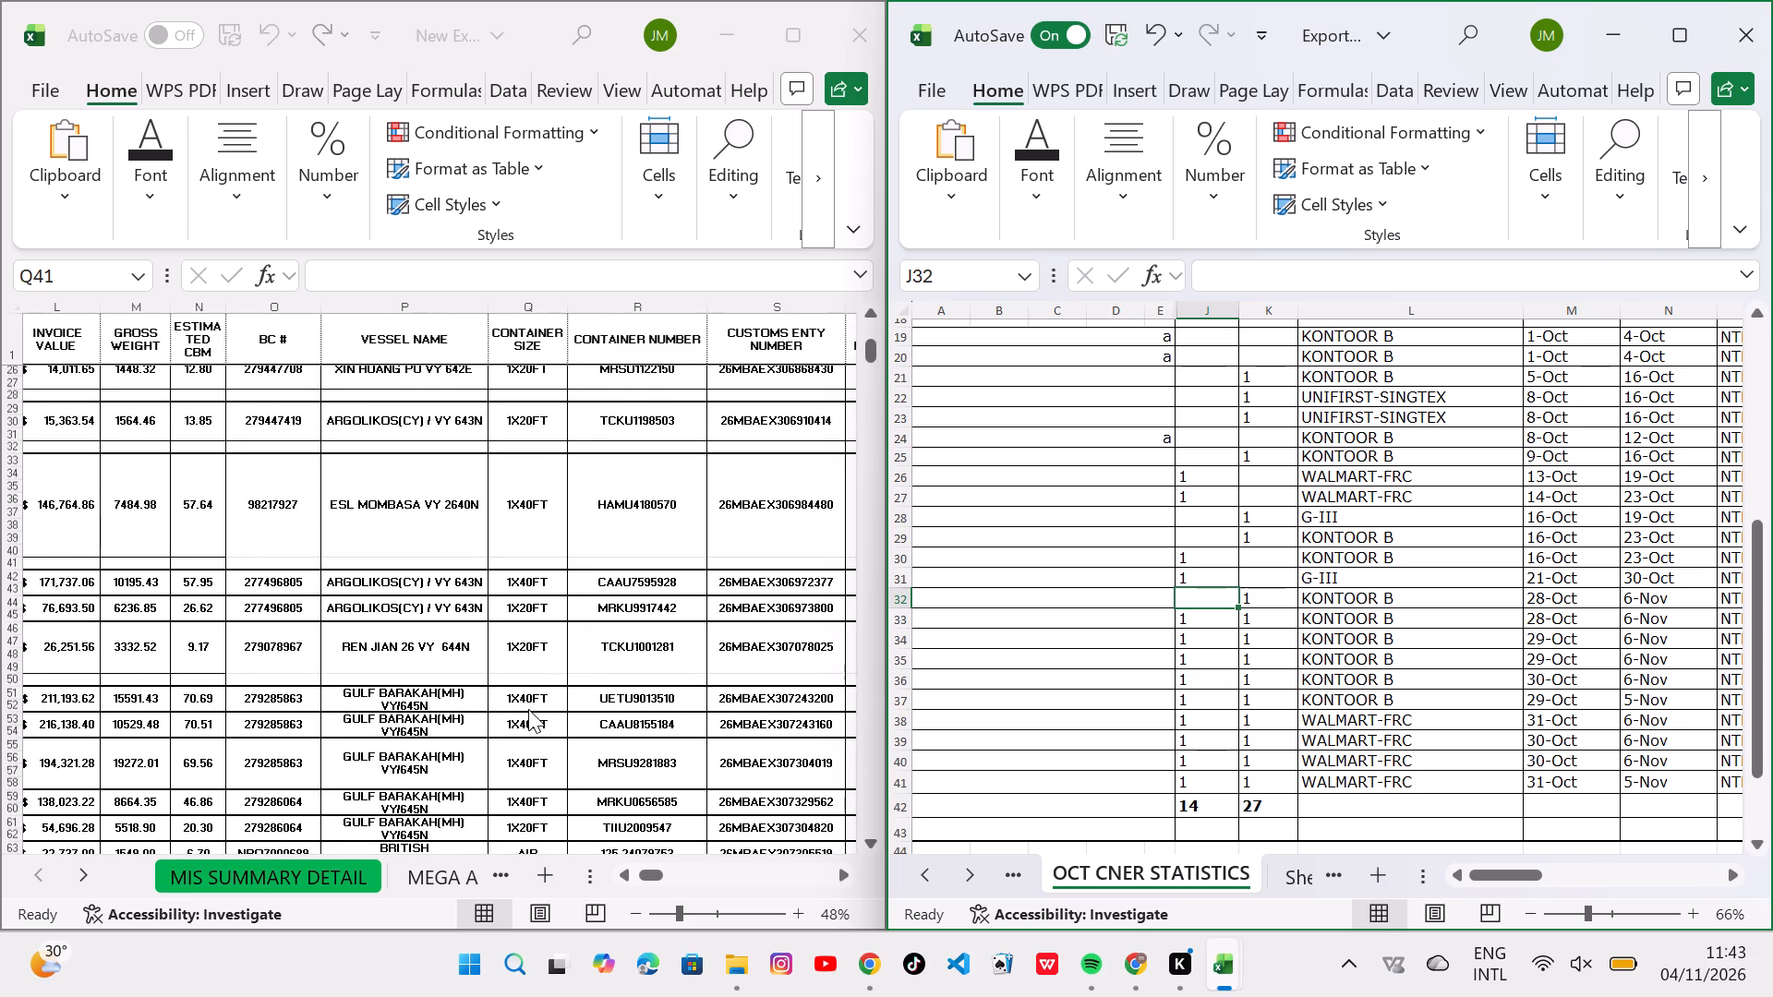
scroll(528, 709, down, 1)
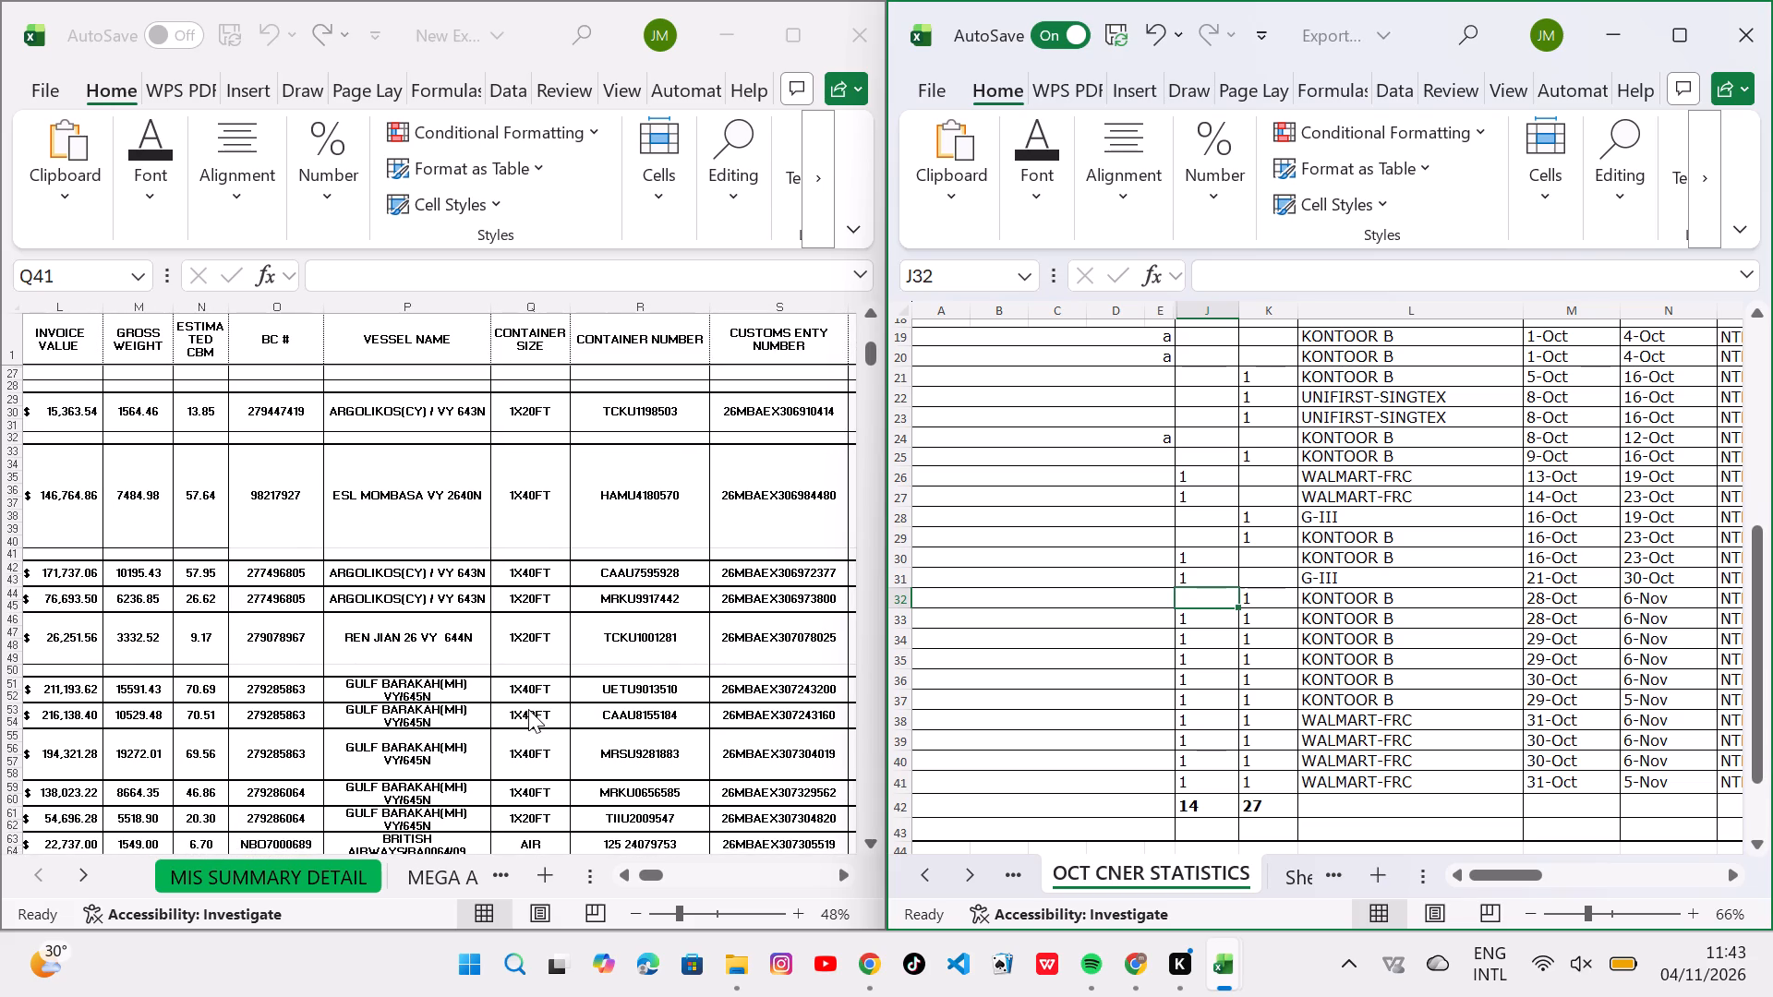
click(528, 709)
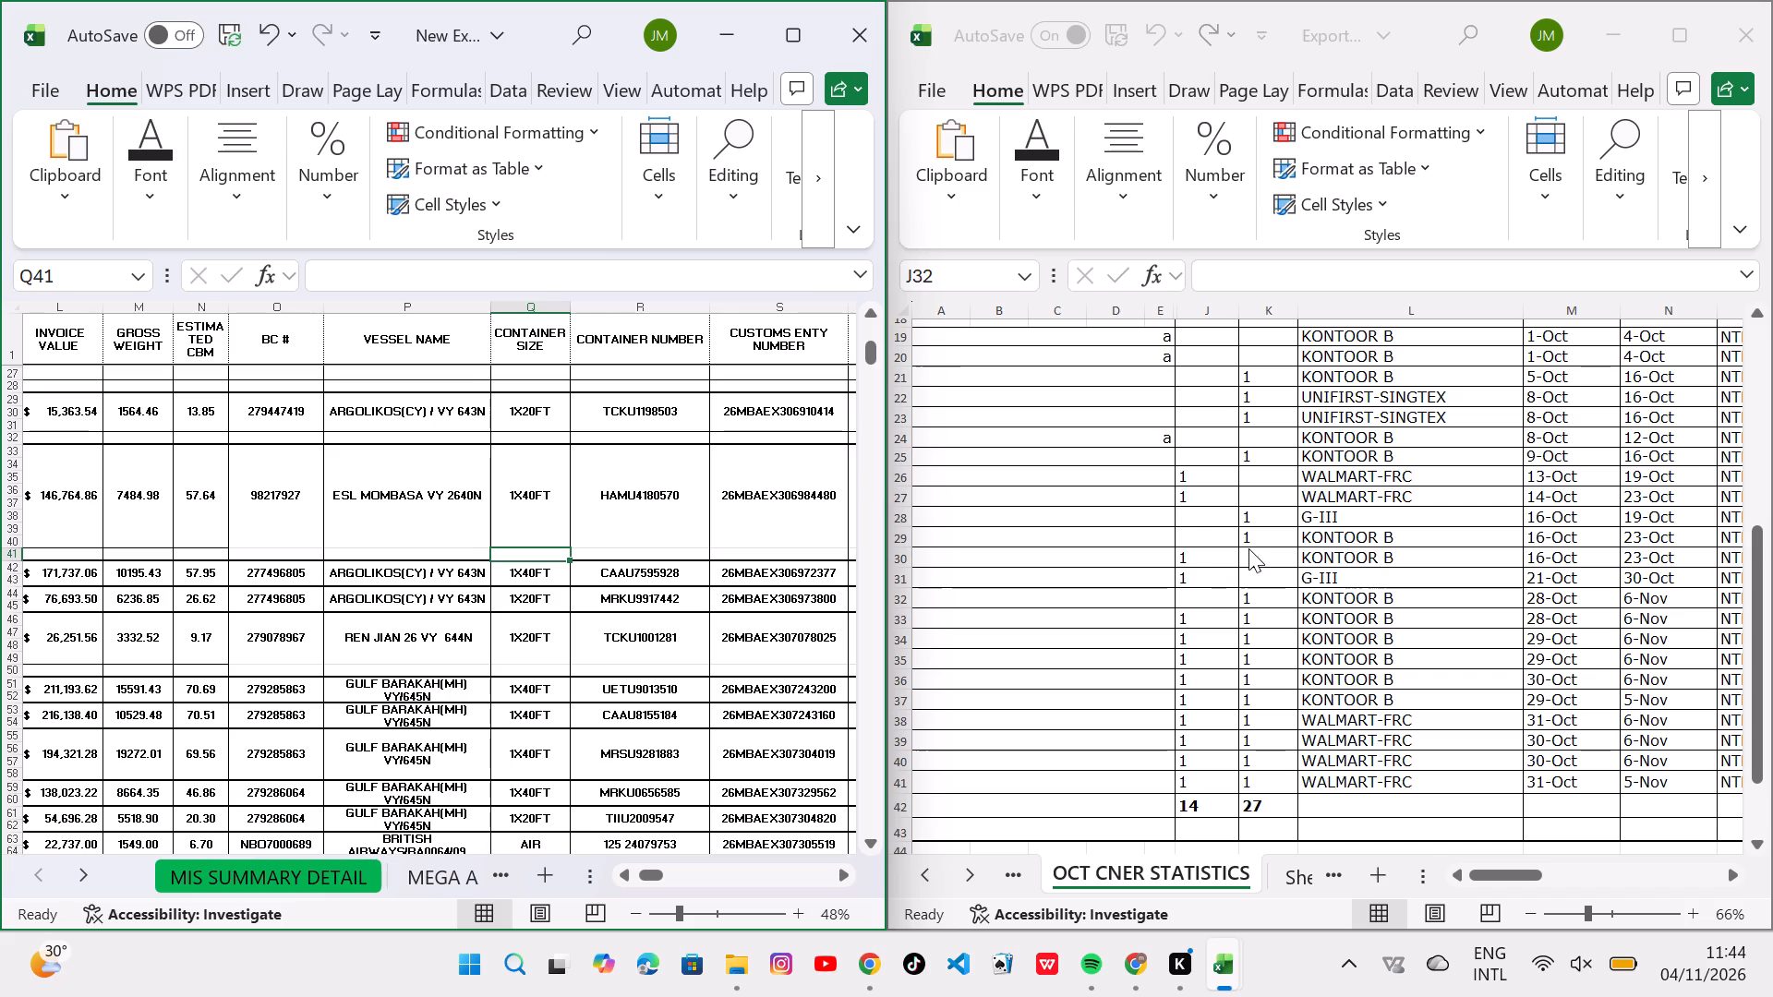
Clear the column J quantities in J33, J34 and J35 for the second 28-Oct and the two 29-Oct/6-Nov KONTOOR B rows.
click(1196, 613)
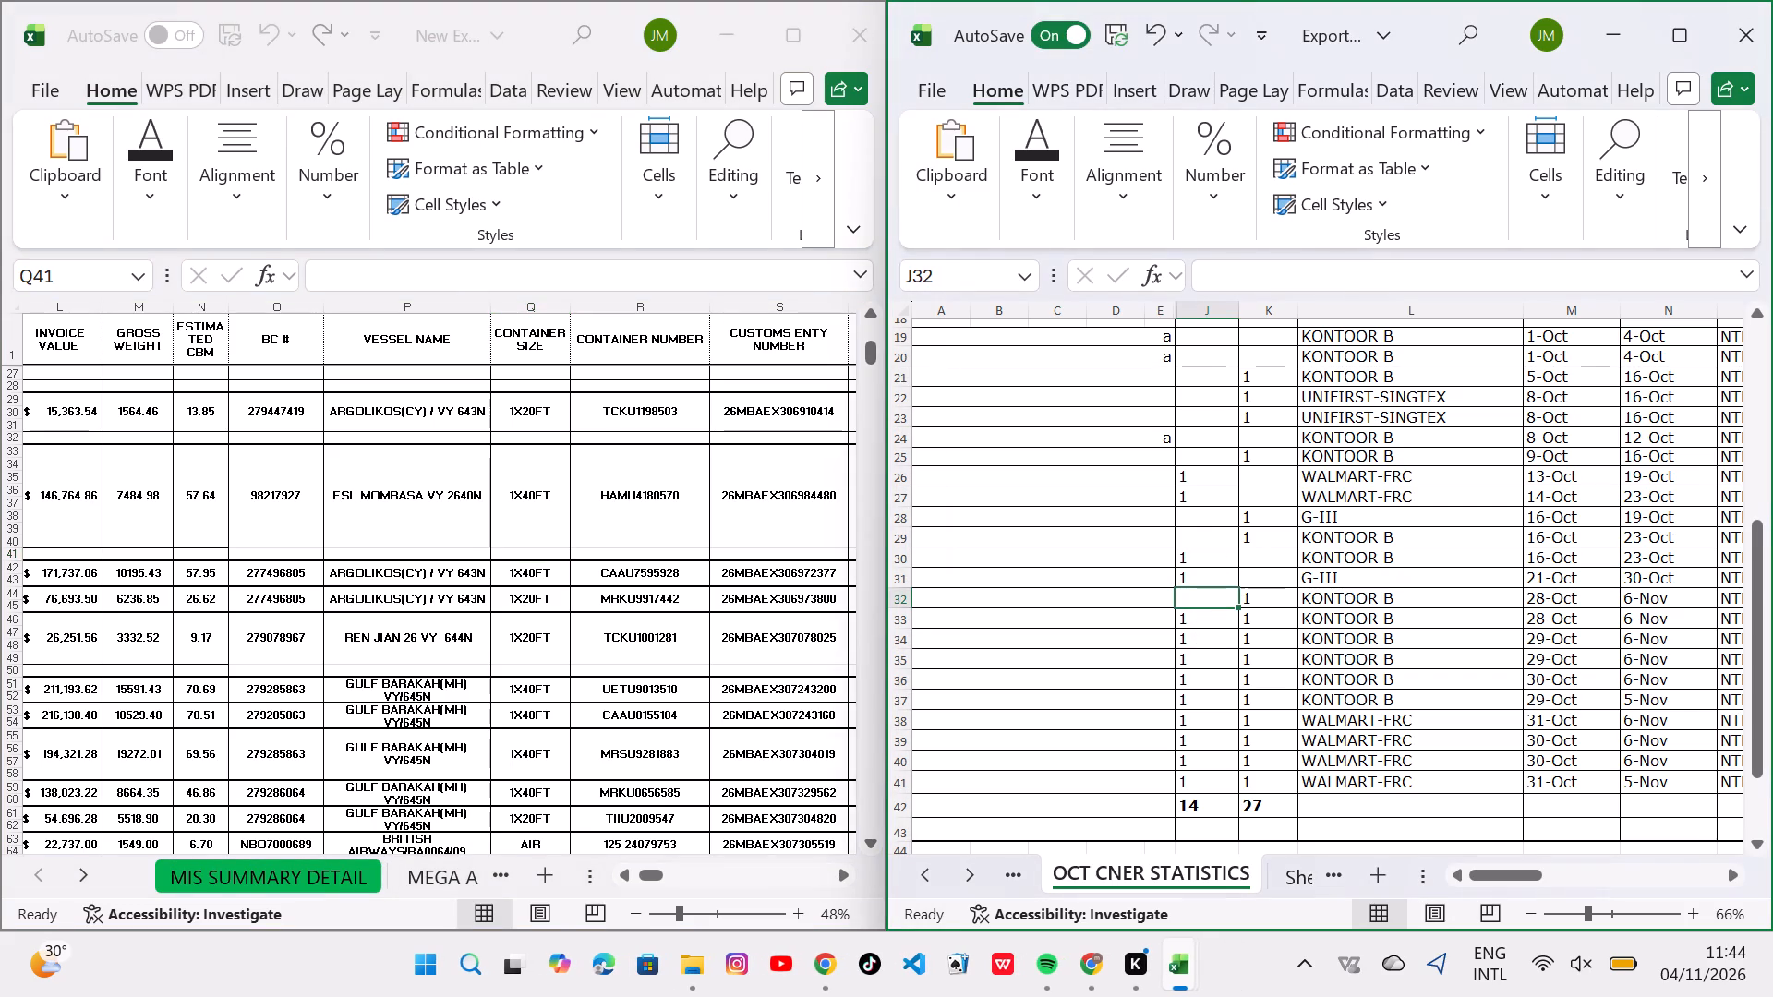
click(1195, 617)
key(BackSpace)
key(Down)
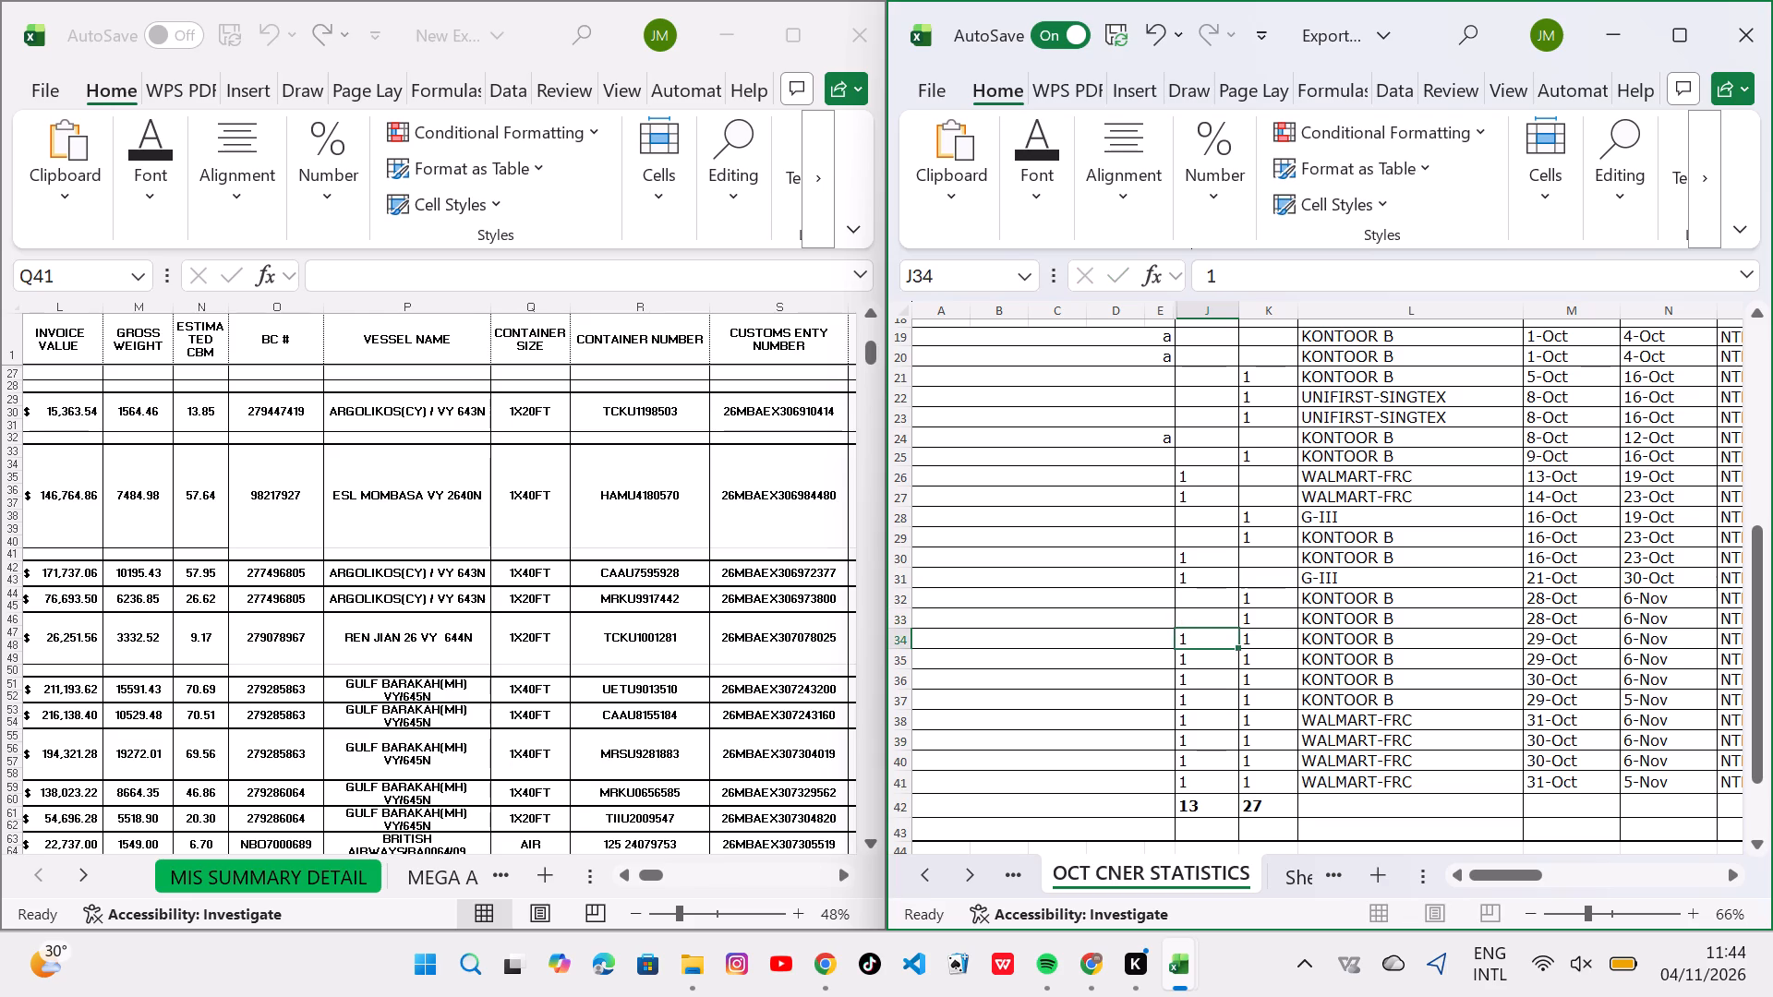
key(BackSpace)
key(Down)
key(BackSpace)
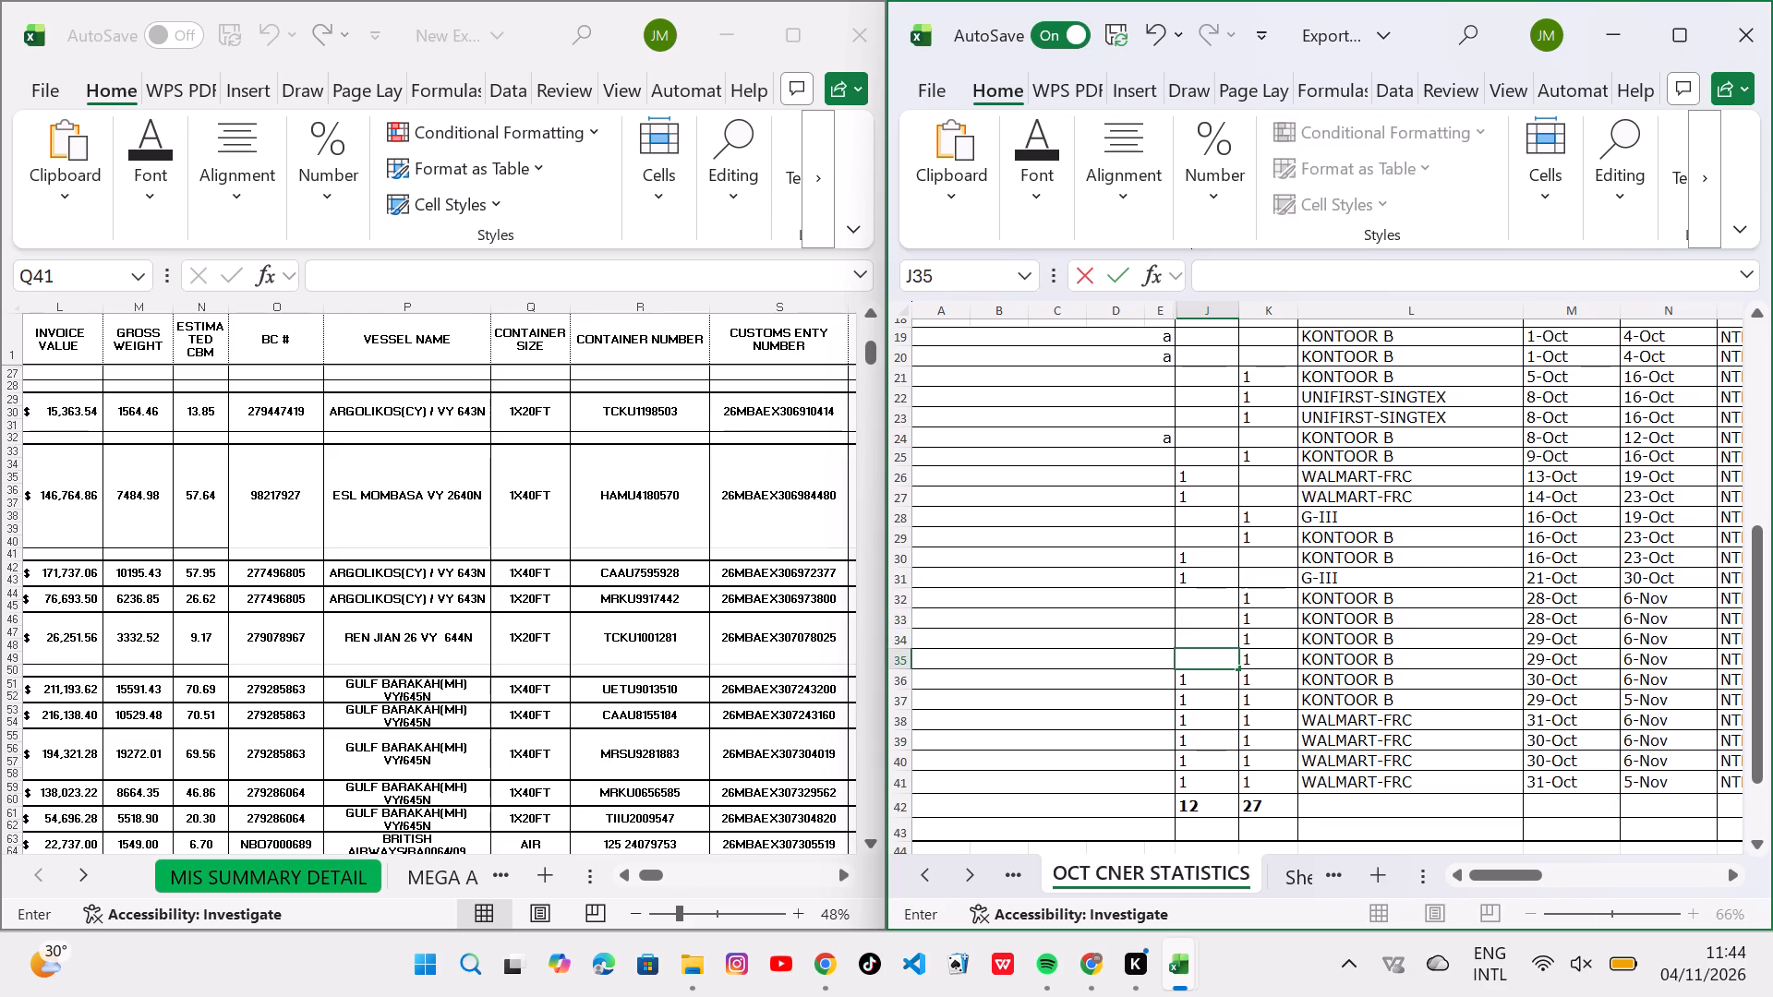
key(Page_Down)
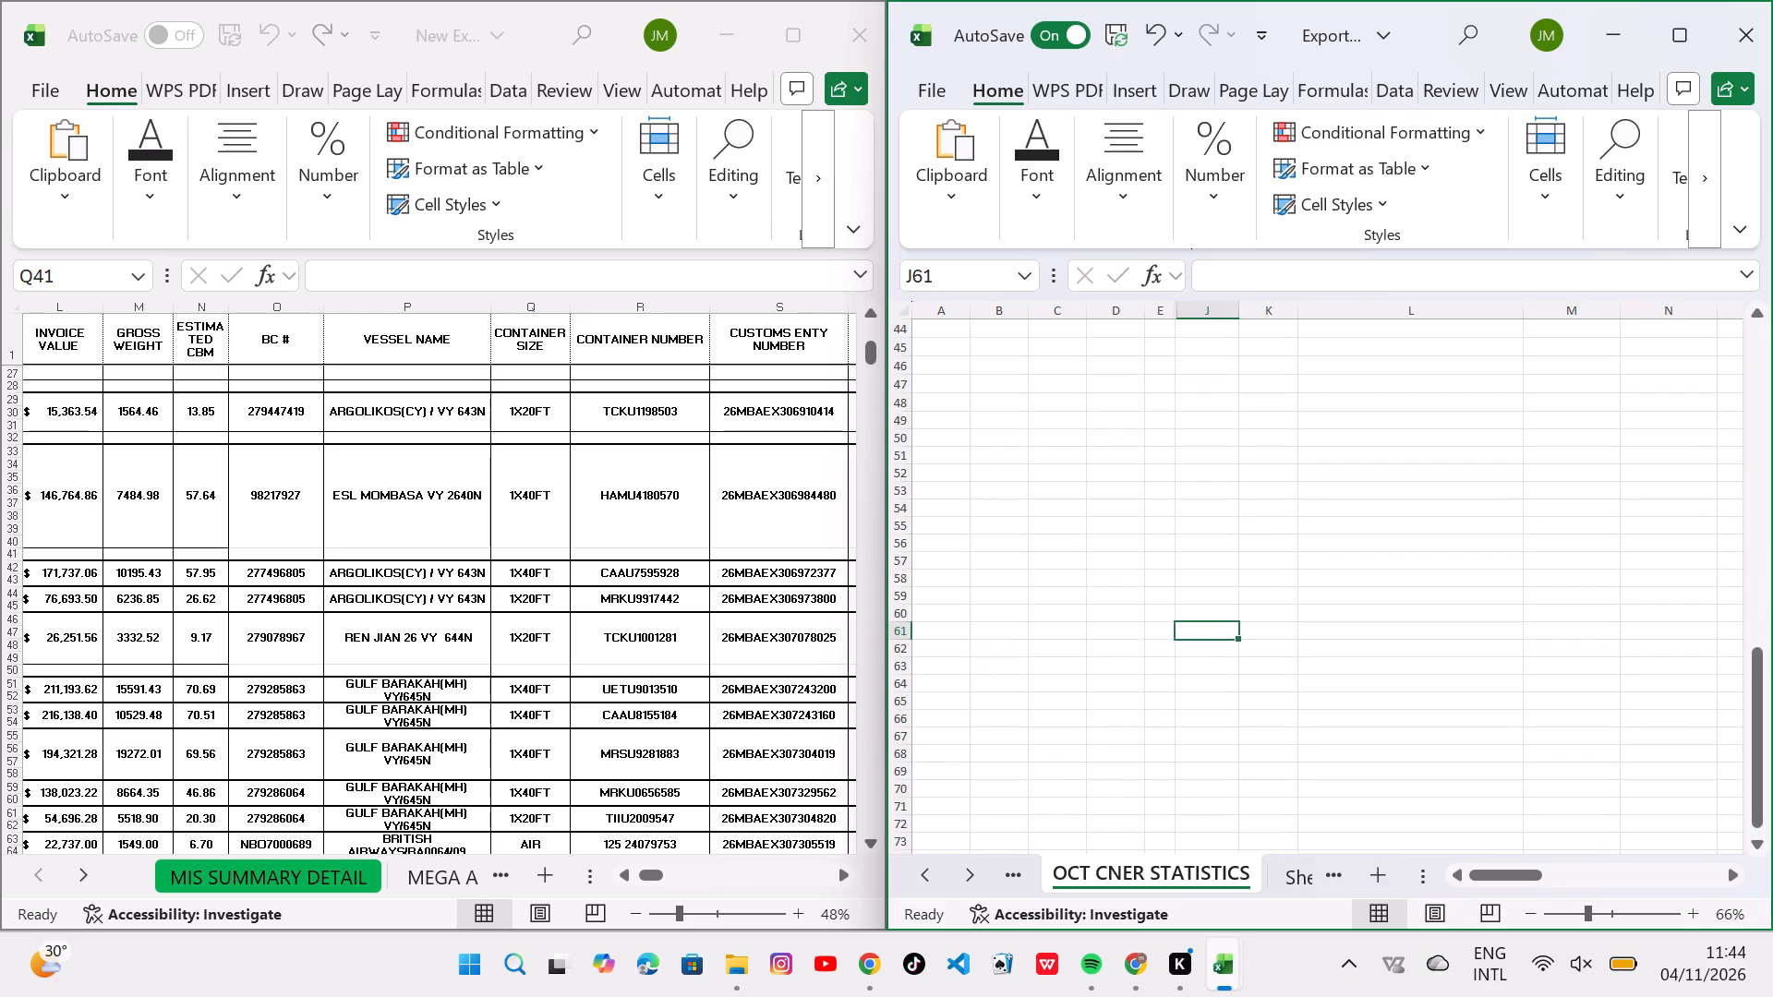
Clear the column K quantity in K36 for the 30-Oct KONTOOR B row.
scroll(1195, 617, up, 4)
scroll(1195, 617, down, 1)
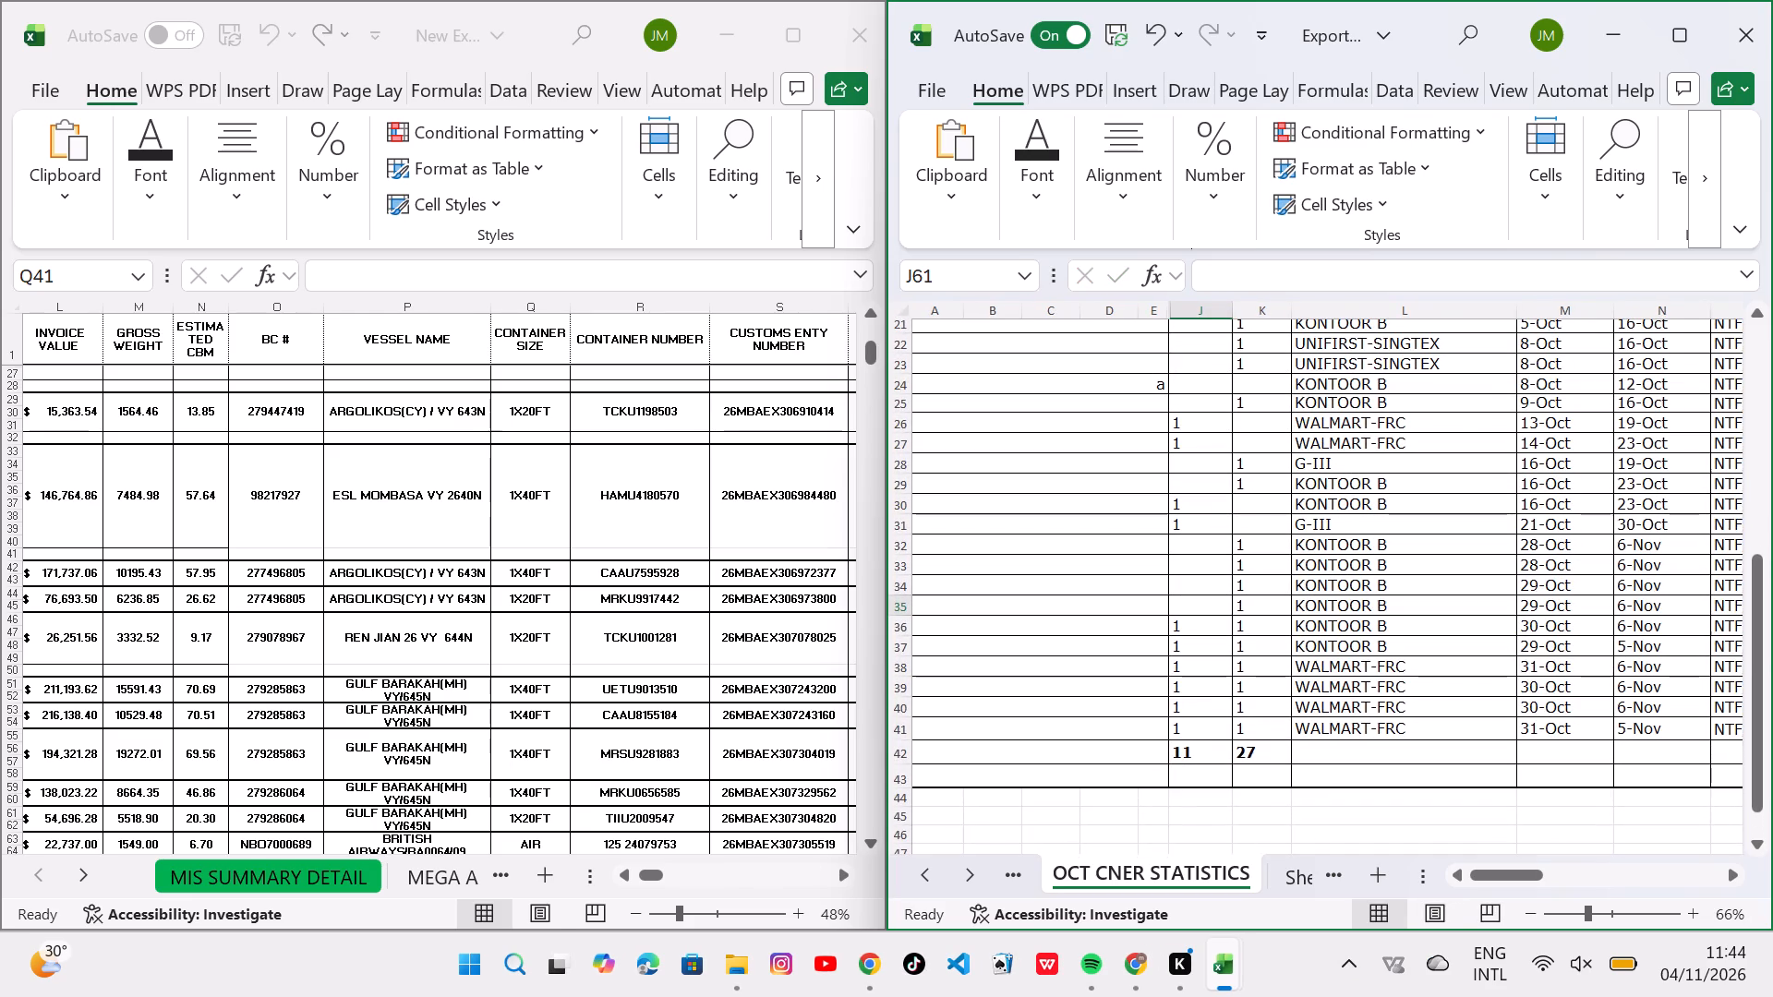
click(1263, 630)
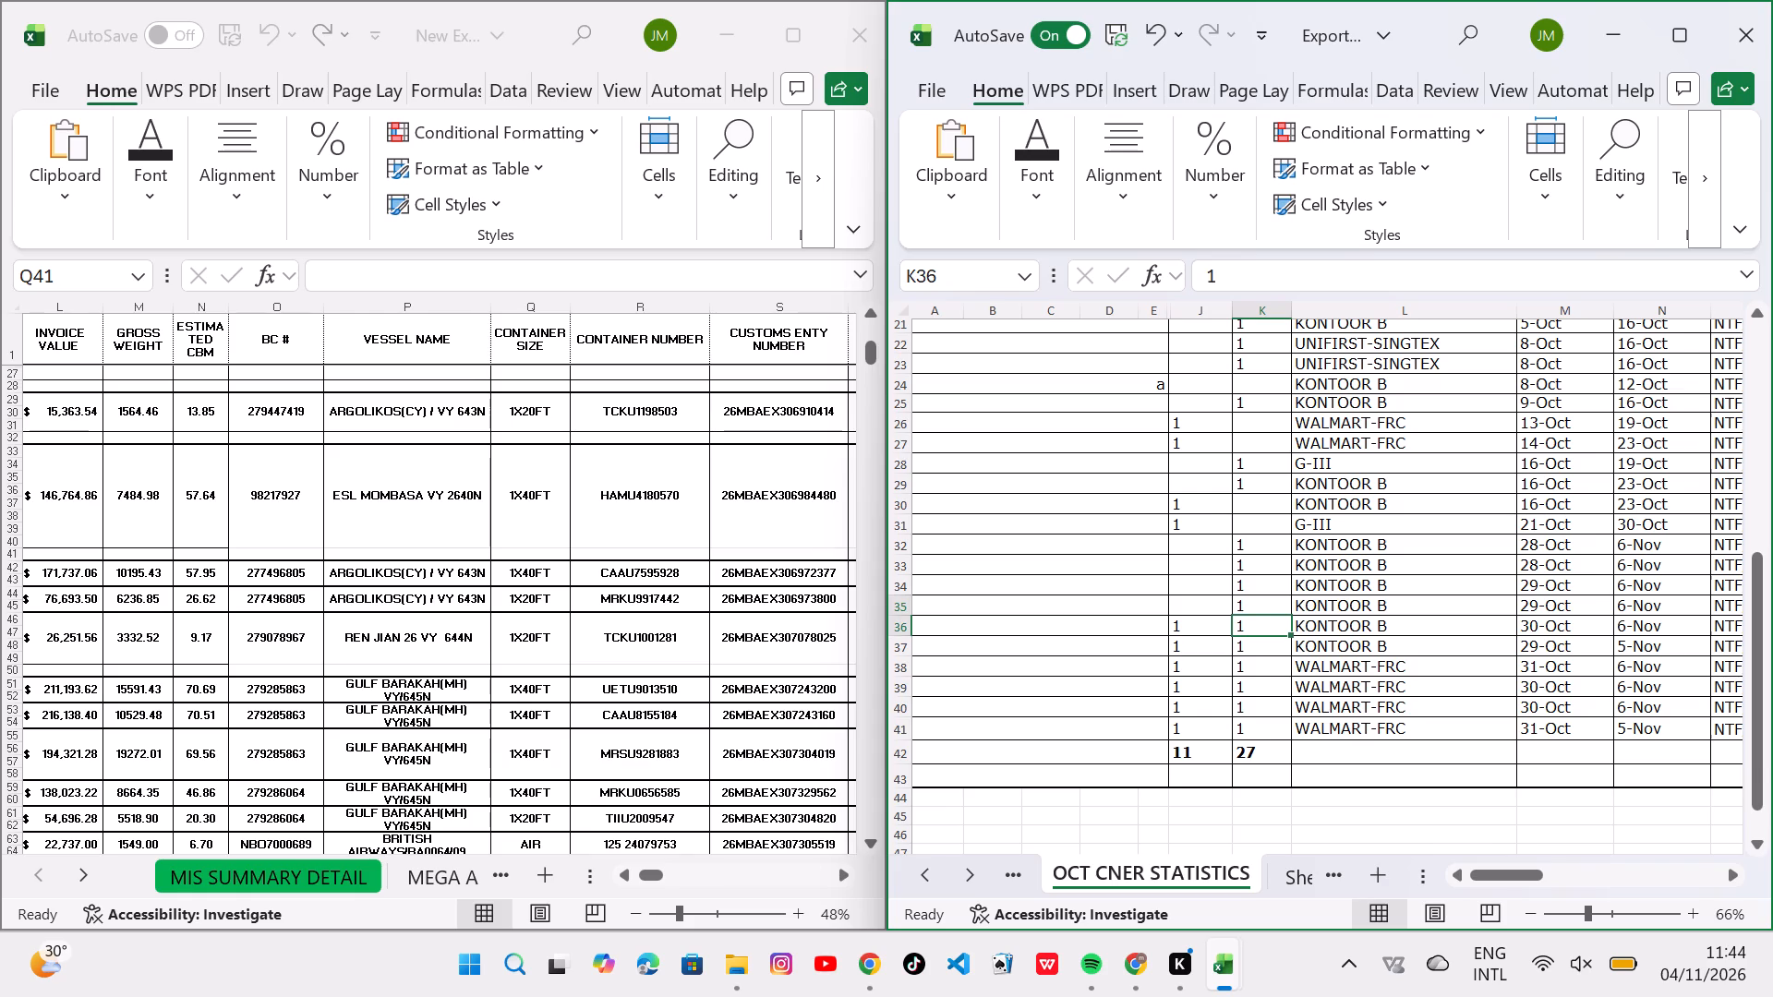
key(BackSpace)
key(Up)
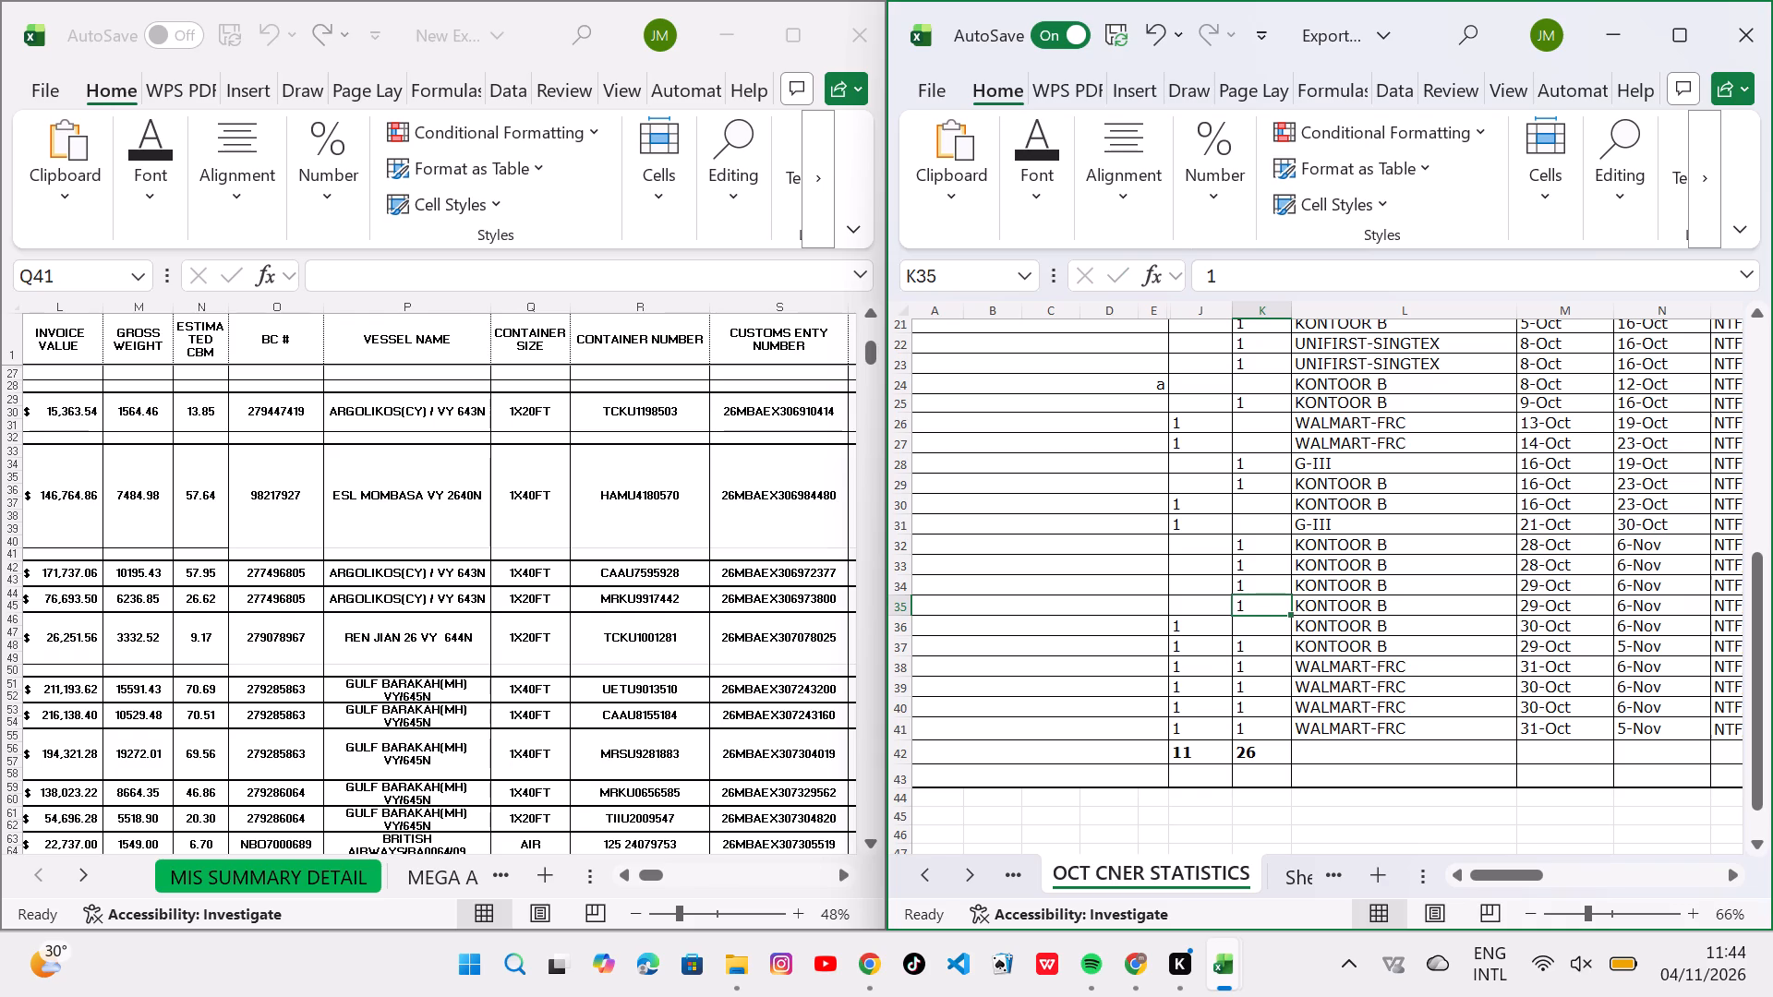
Clear the quantities in K37 and J37 for the 29-Oct/5-Nov KONTOOR B row and enter "a" as its air remark in A37.
click(1248, 653)
key(BackSpace)
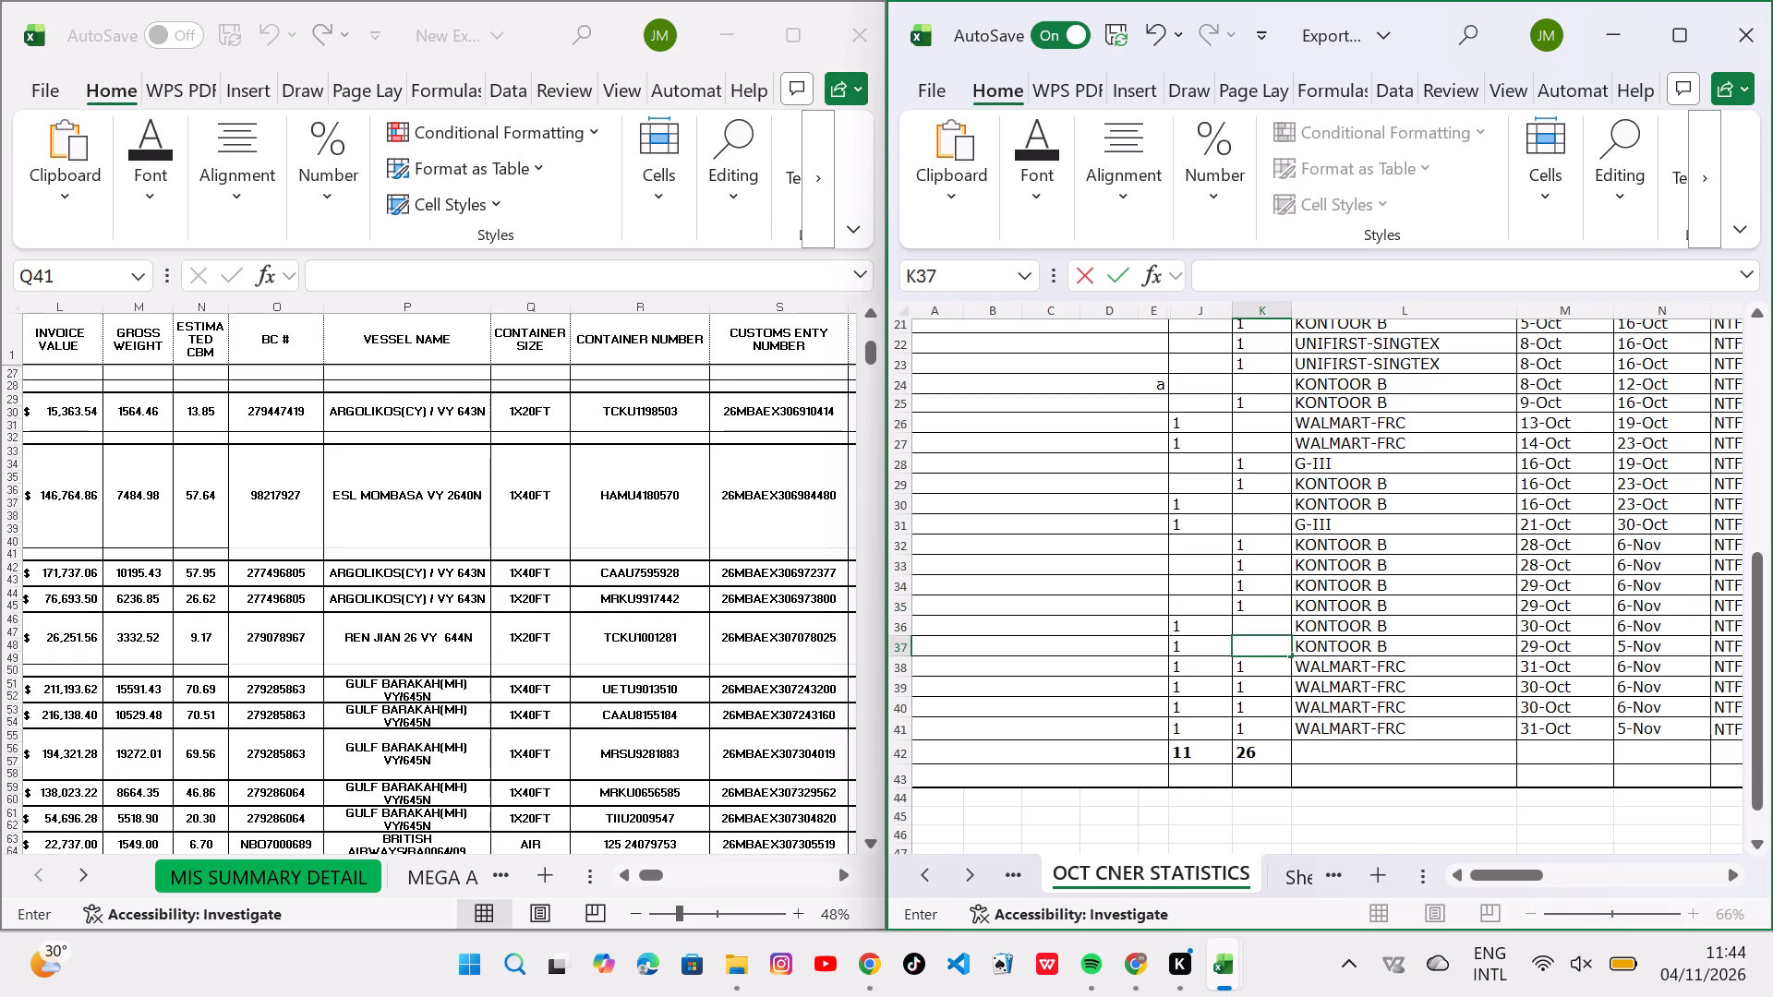
key(Left)
key(BackSpace)
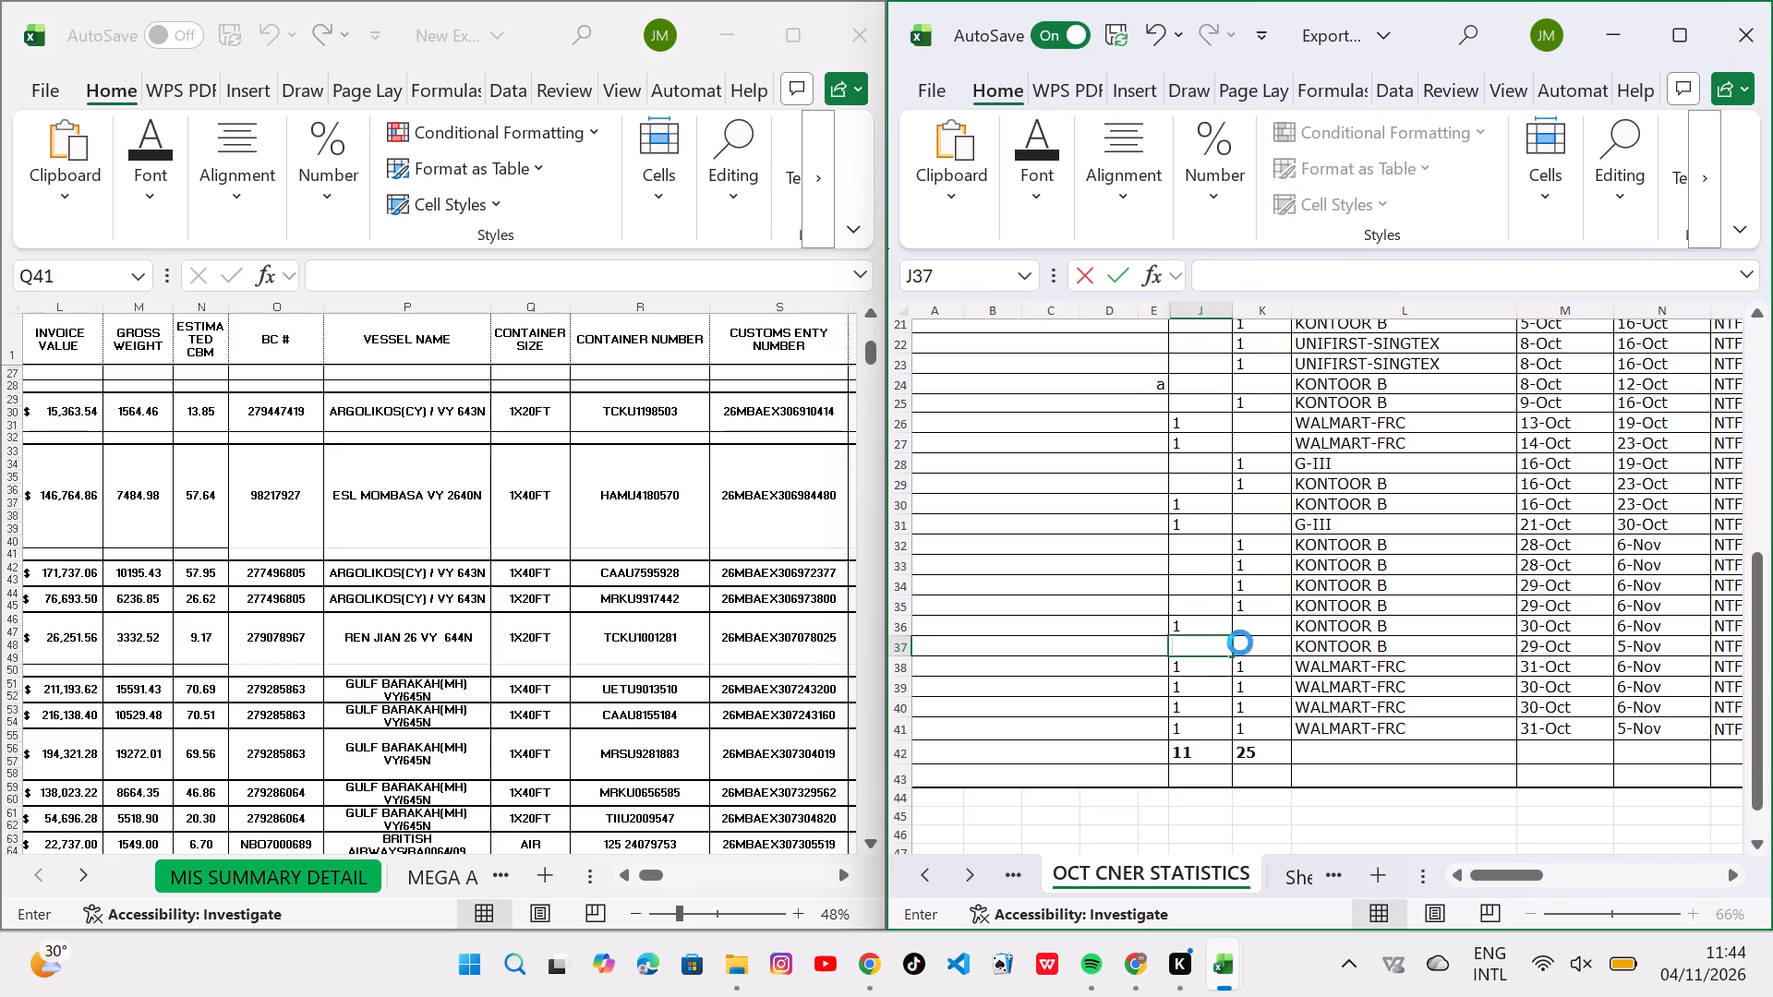
key(Left)
key(a)
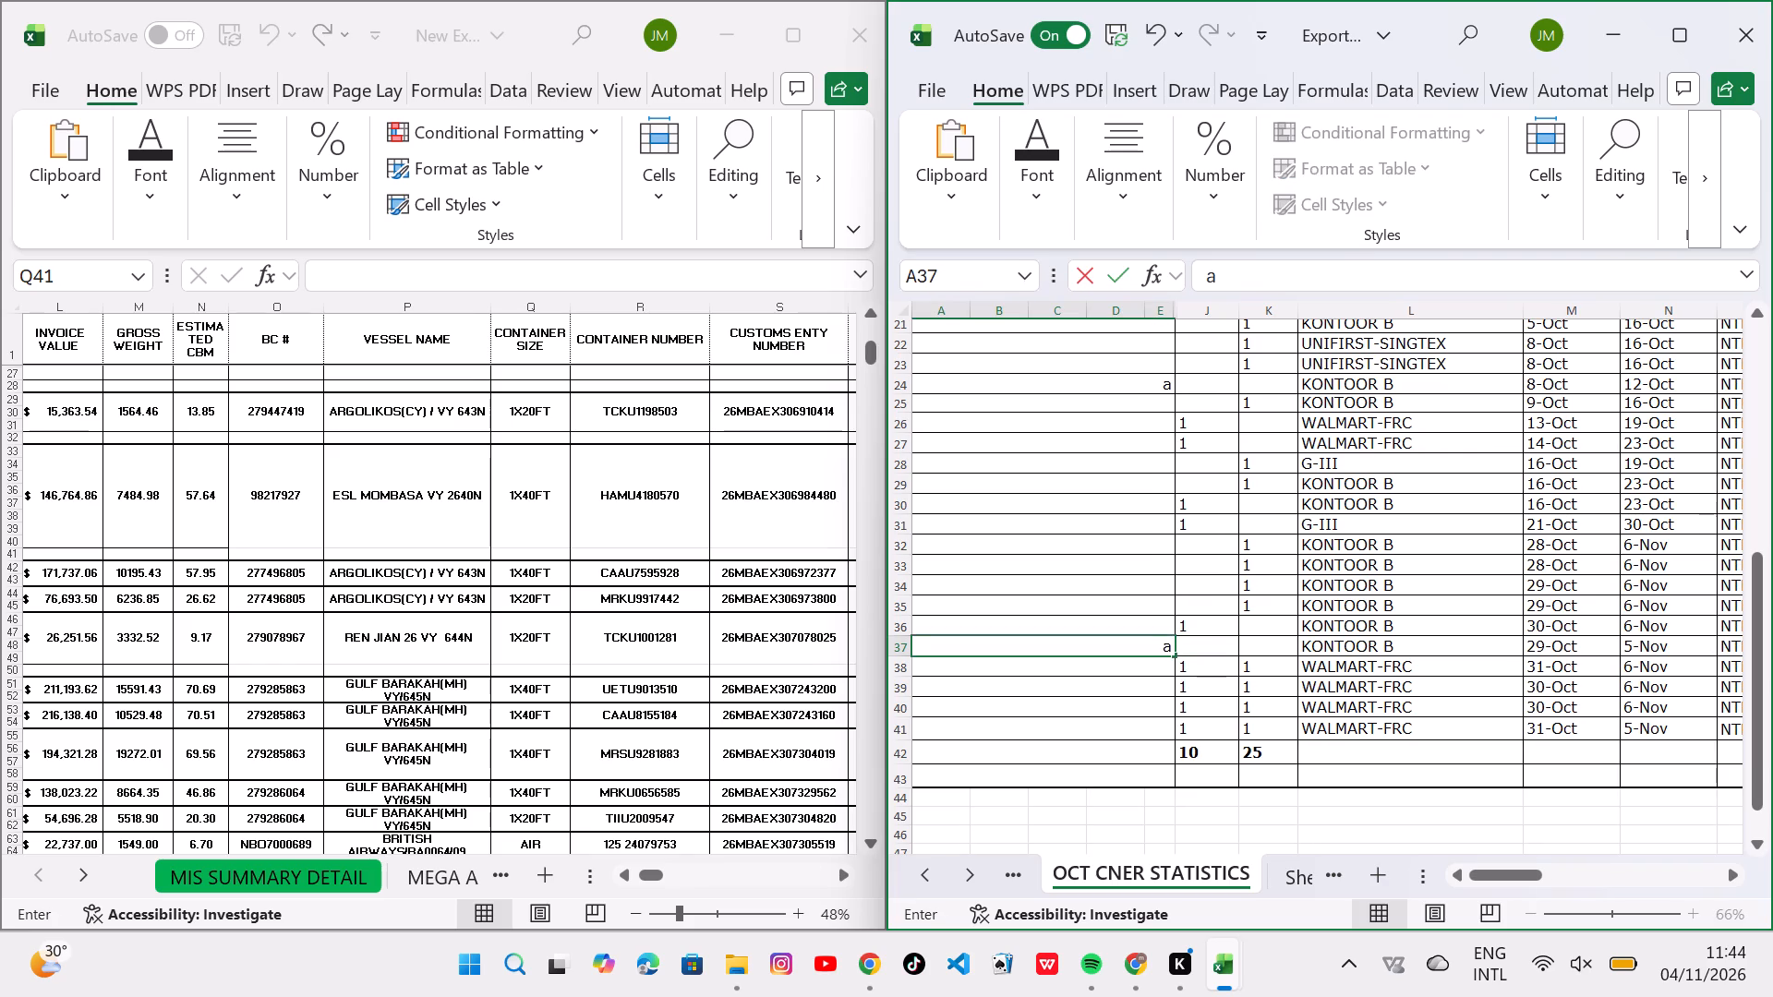
Clear the 40'FT quantities in K39, K40 and K41 for the last three WALMART-FRC rows.
key(Down)
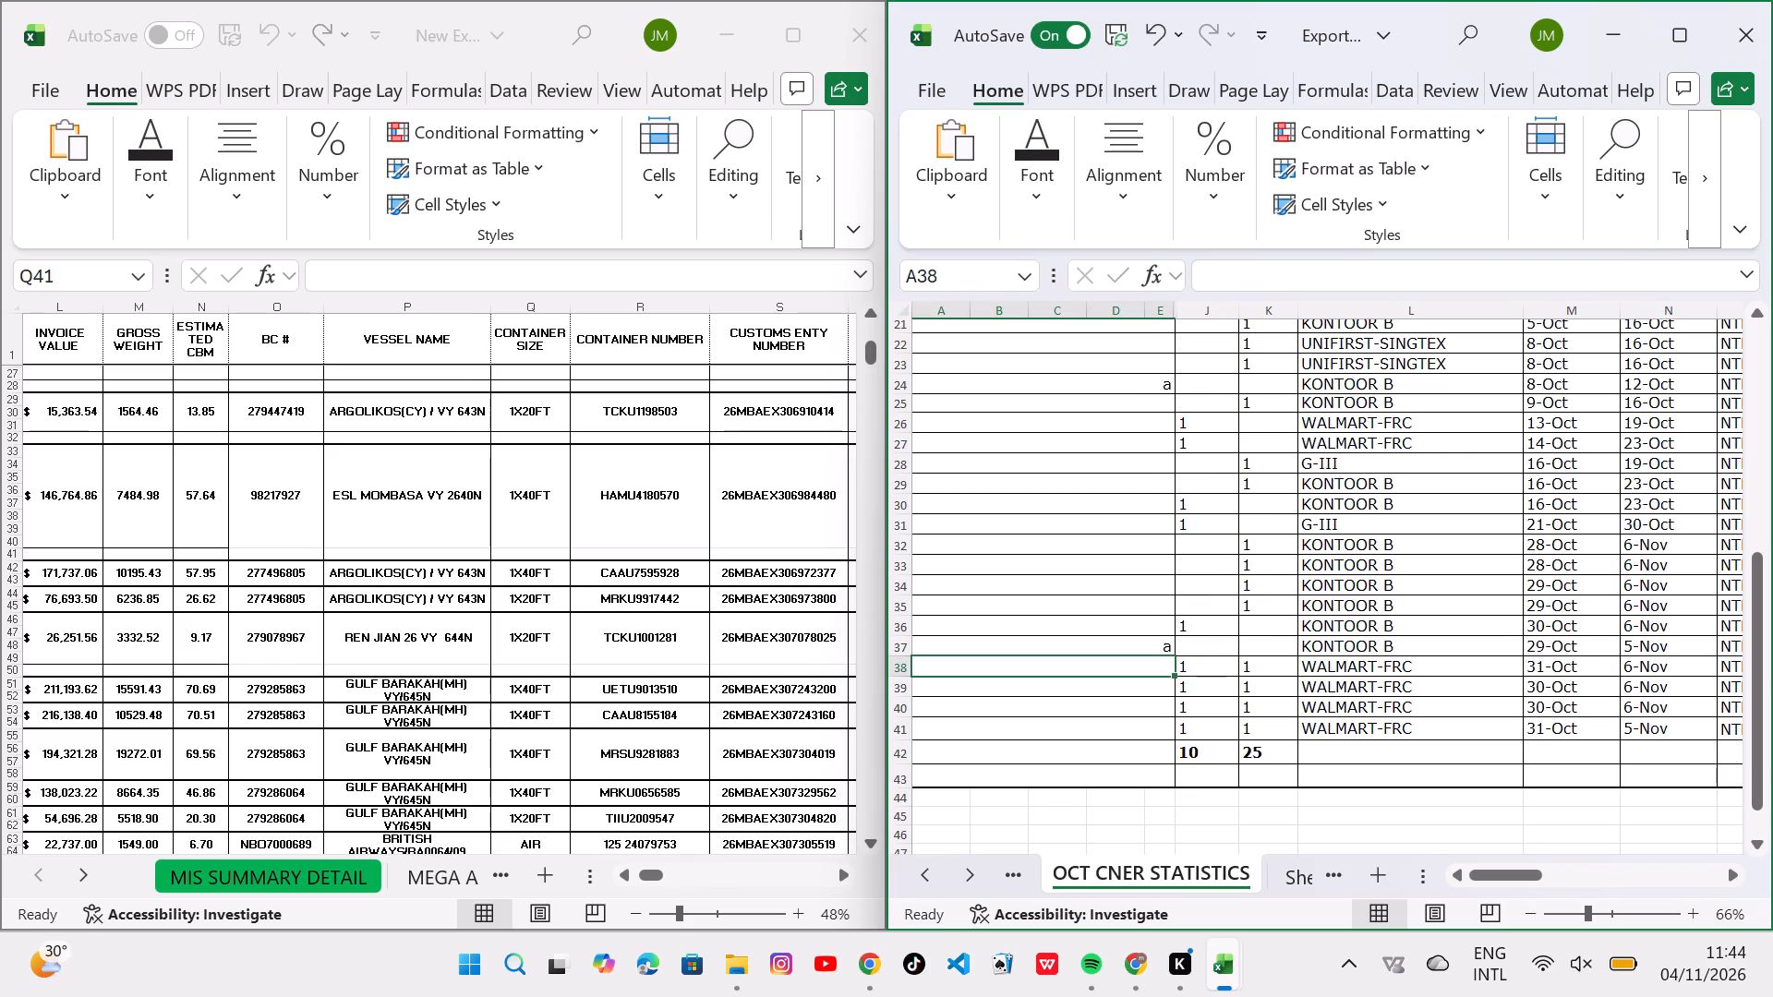
scroll(622, 708, right, 1)
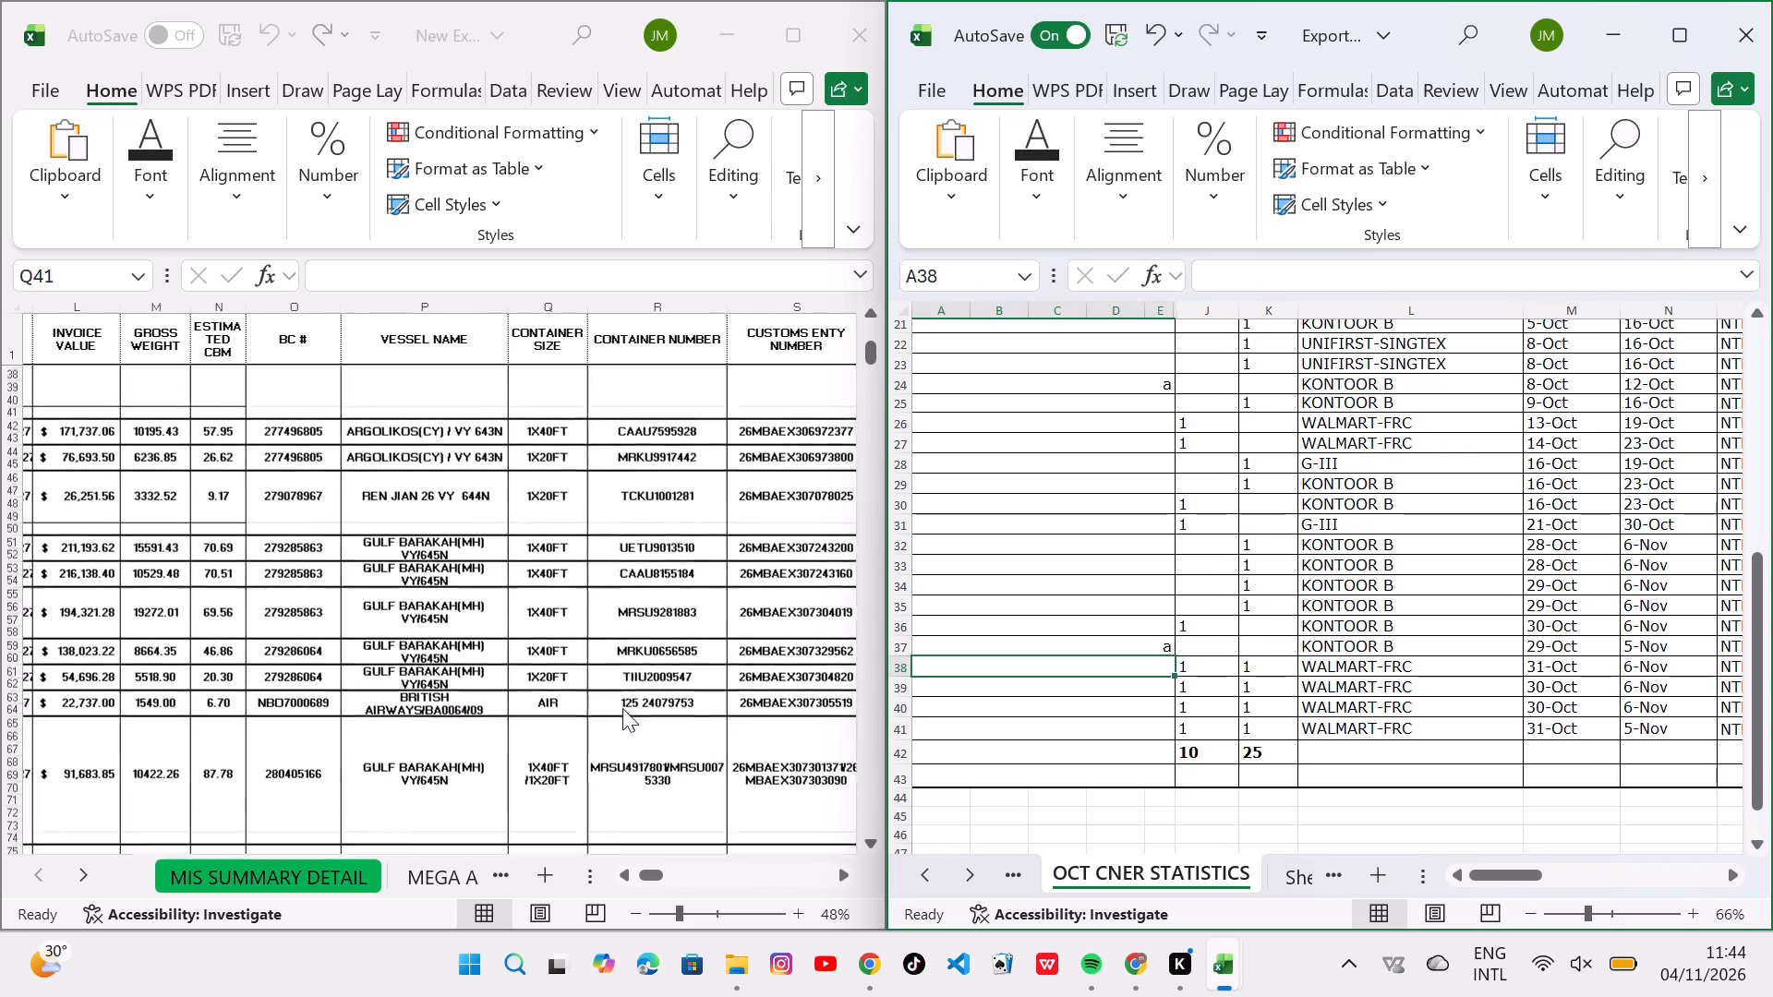
scroll(622, 708, right, 1)
scroll(622, 708, up, 3)
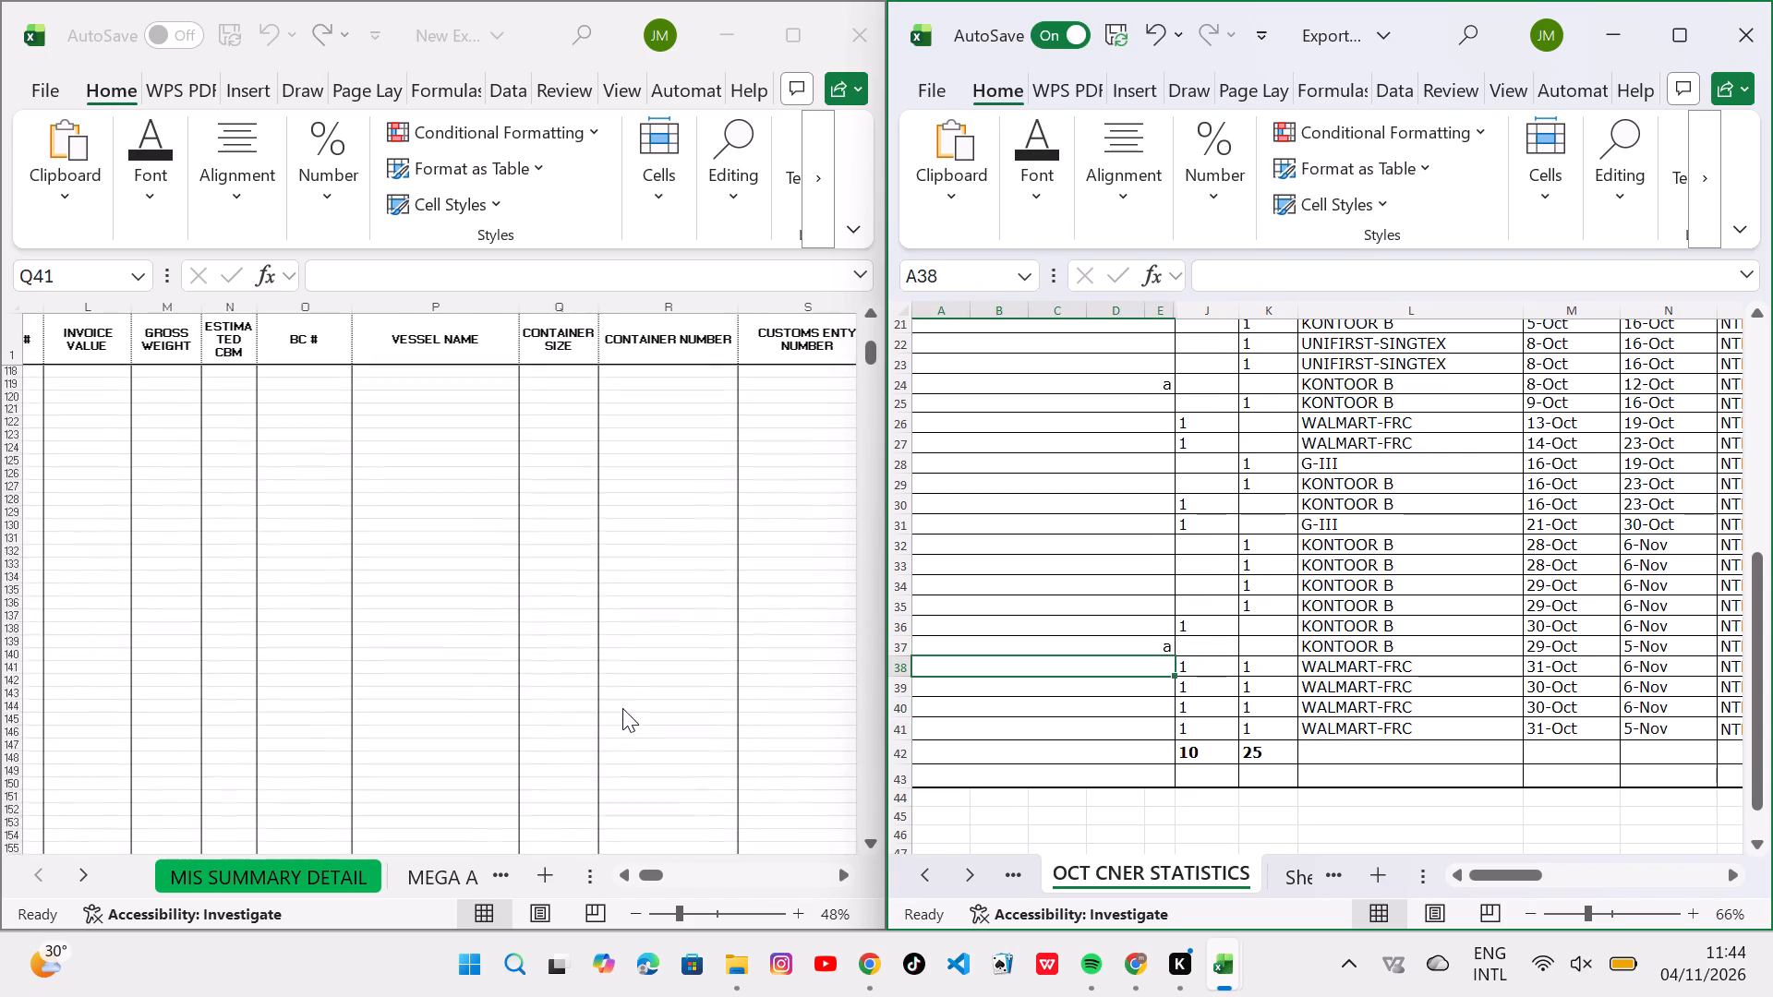
scroll(622, 708, up, 3)
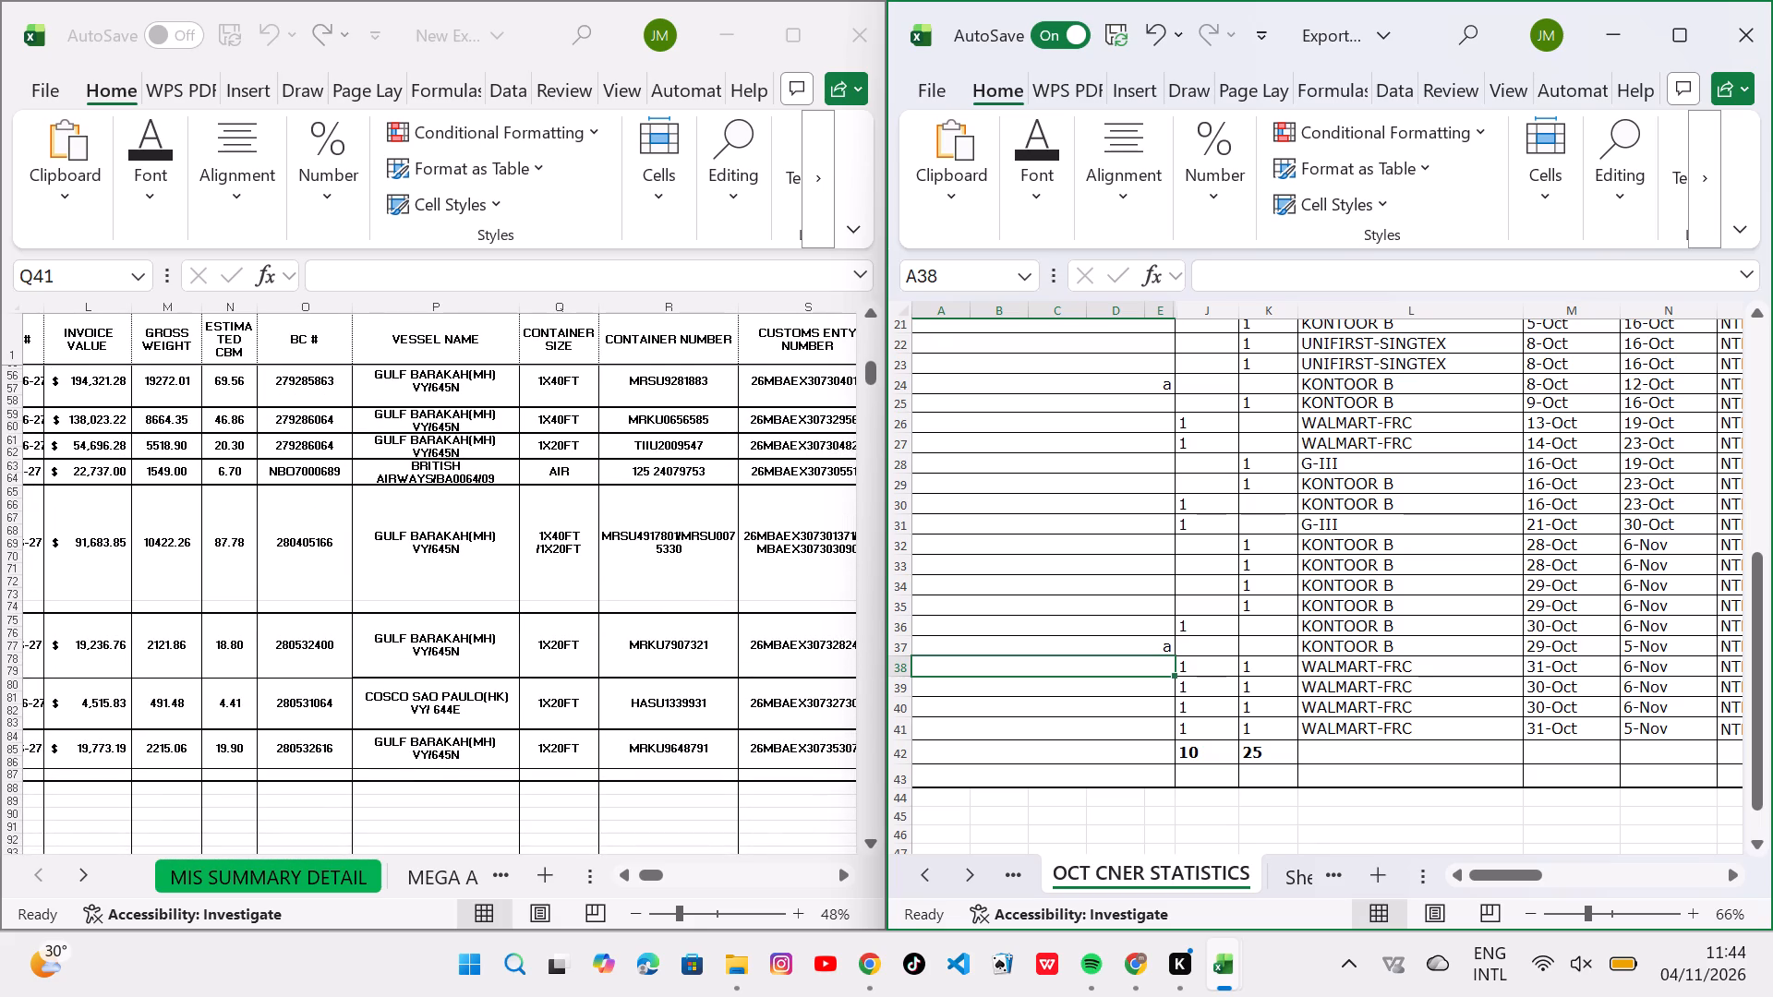
click(1256, 690)
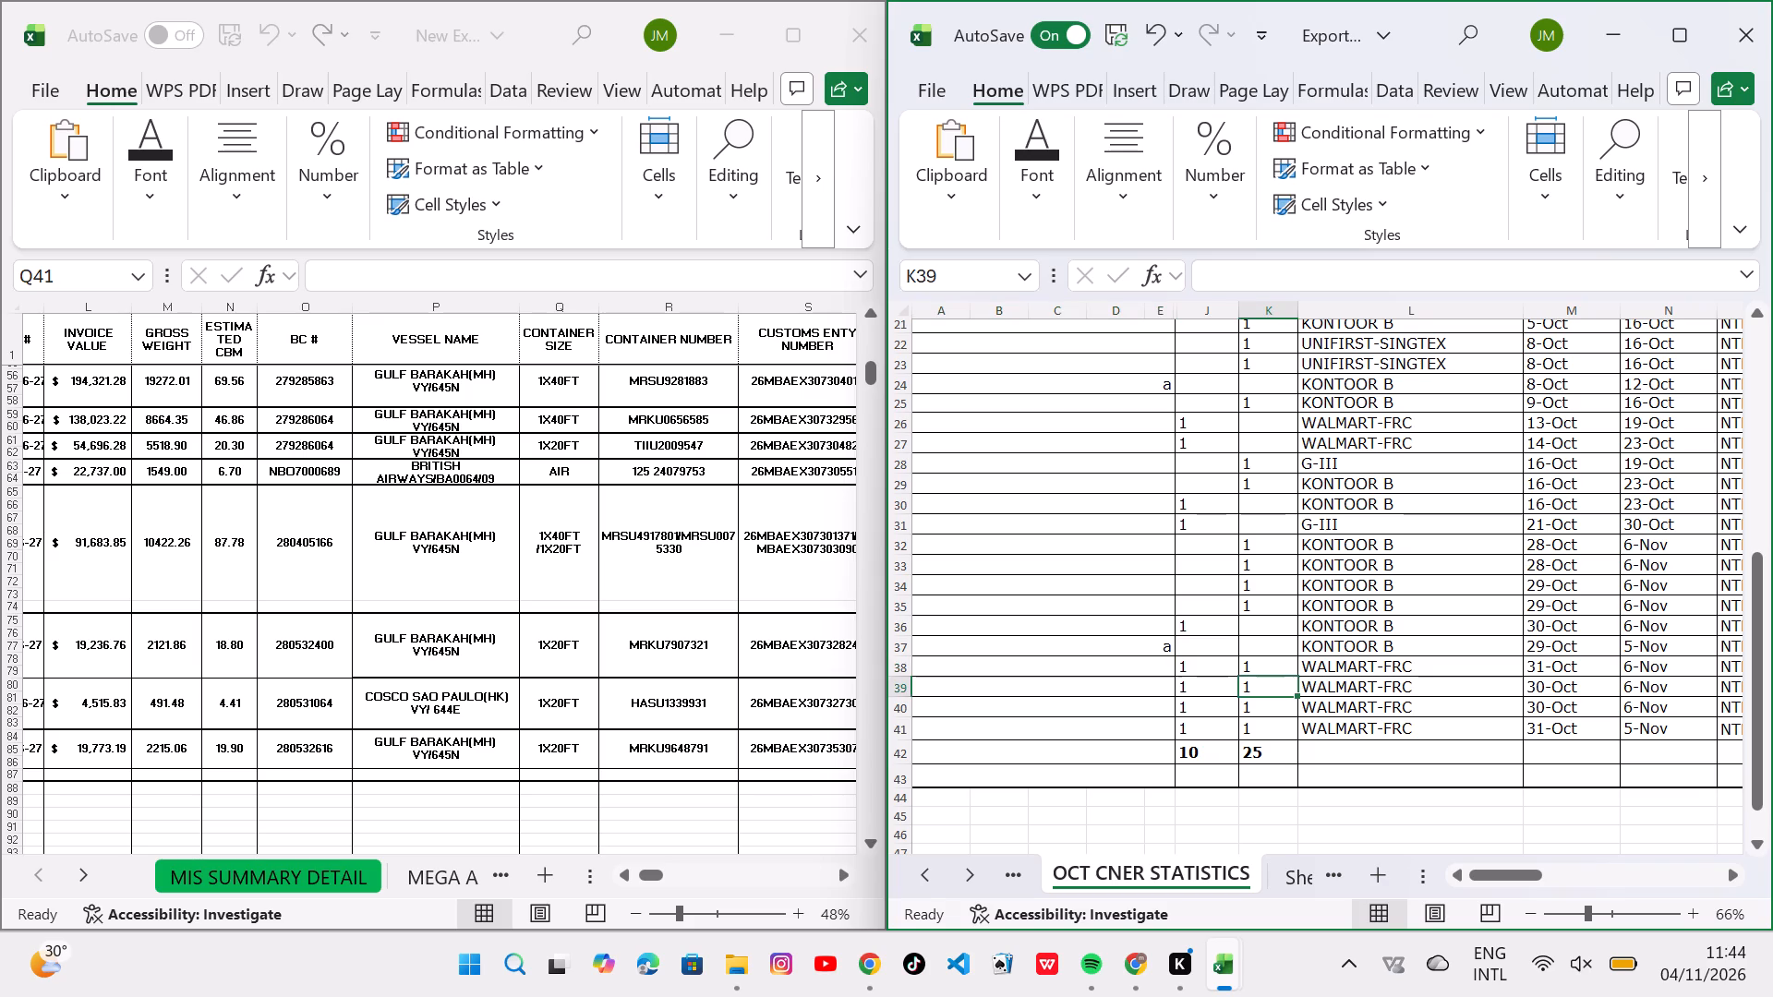
key(BackSpace)
key(Down)
key(BackSpace)
key(Down)
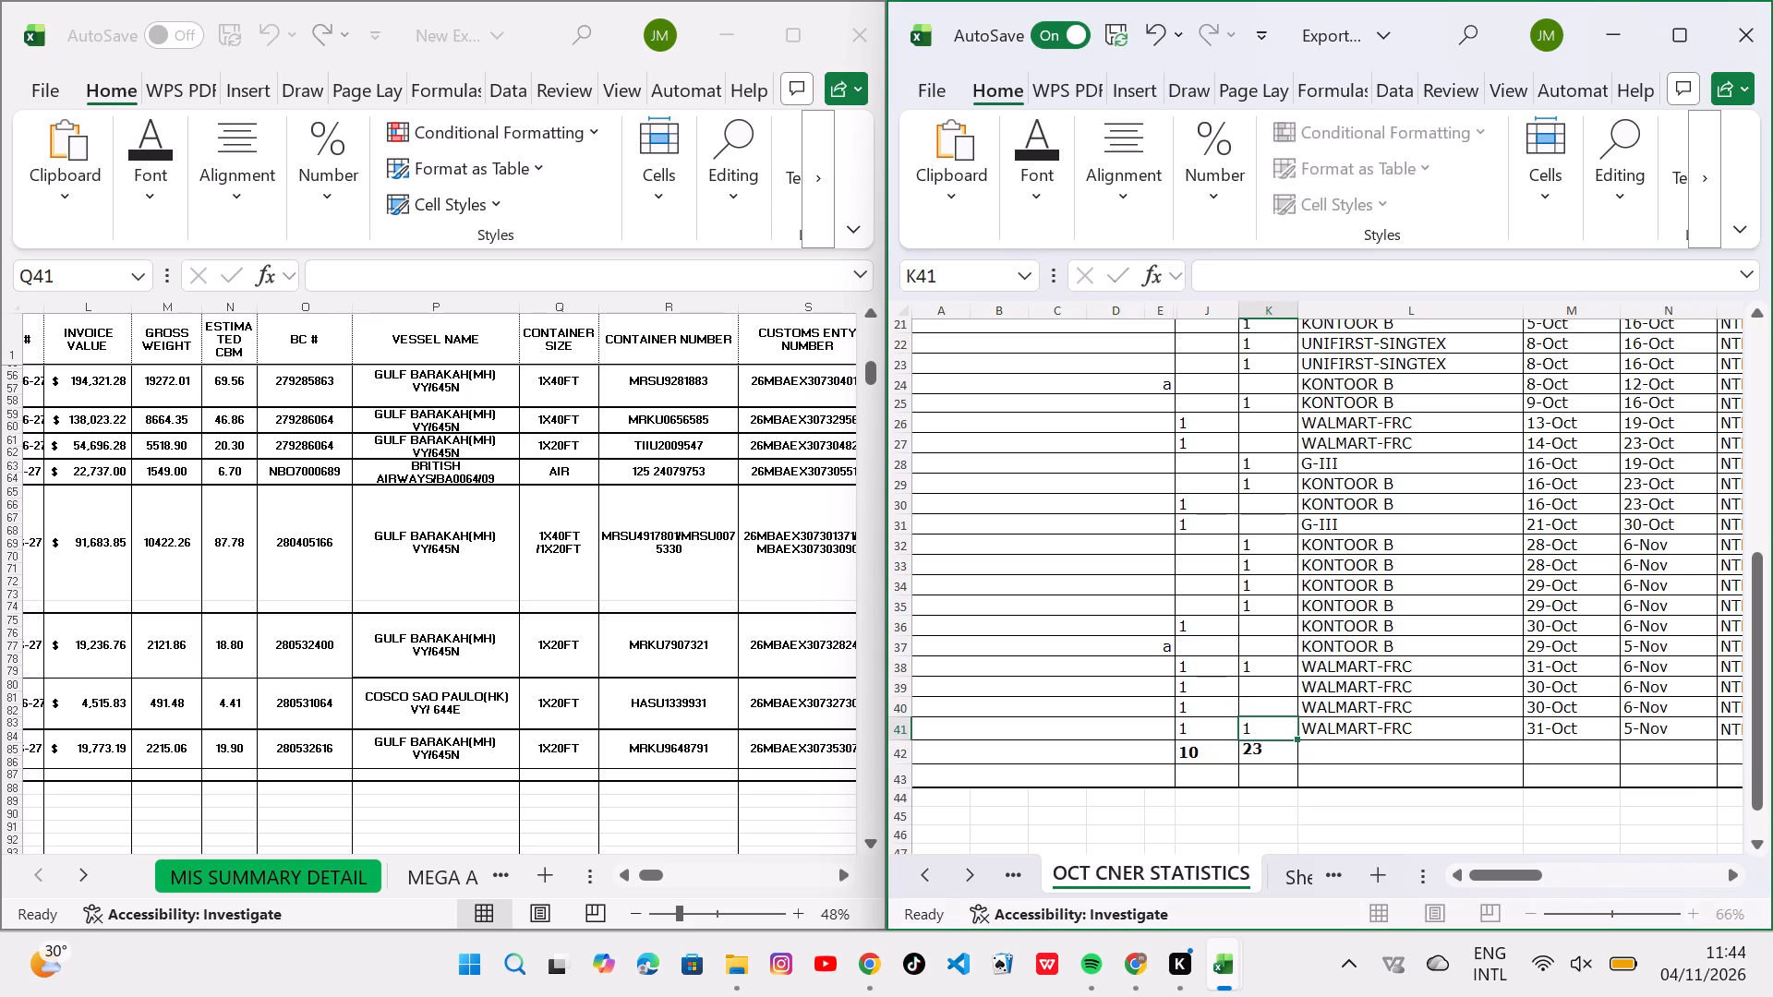
key(BackSpace)
Maximize the export shipment statistics workbook and review the October container statistics across all consignee rows and charge columns.
scroll(1309, 684, up, 1)
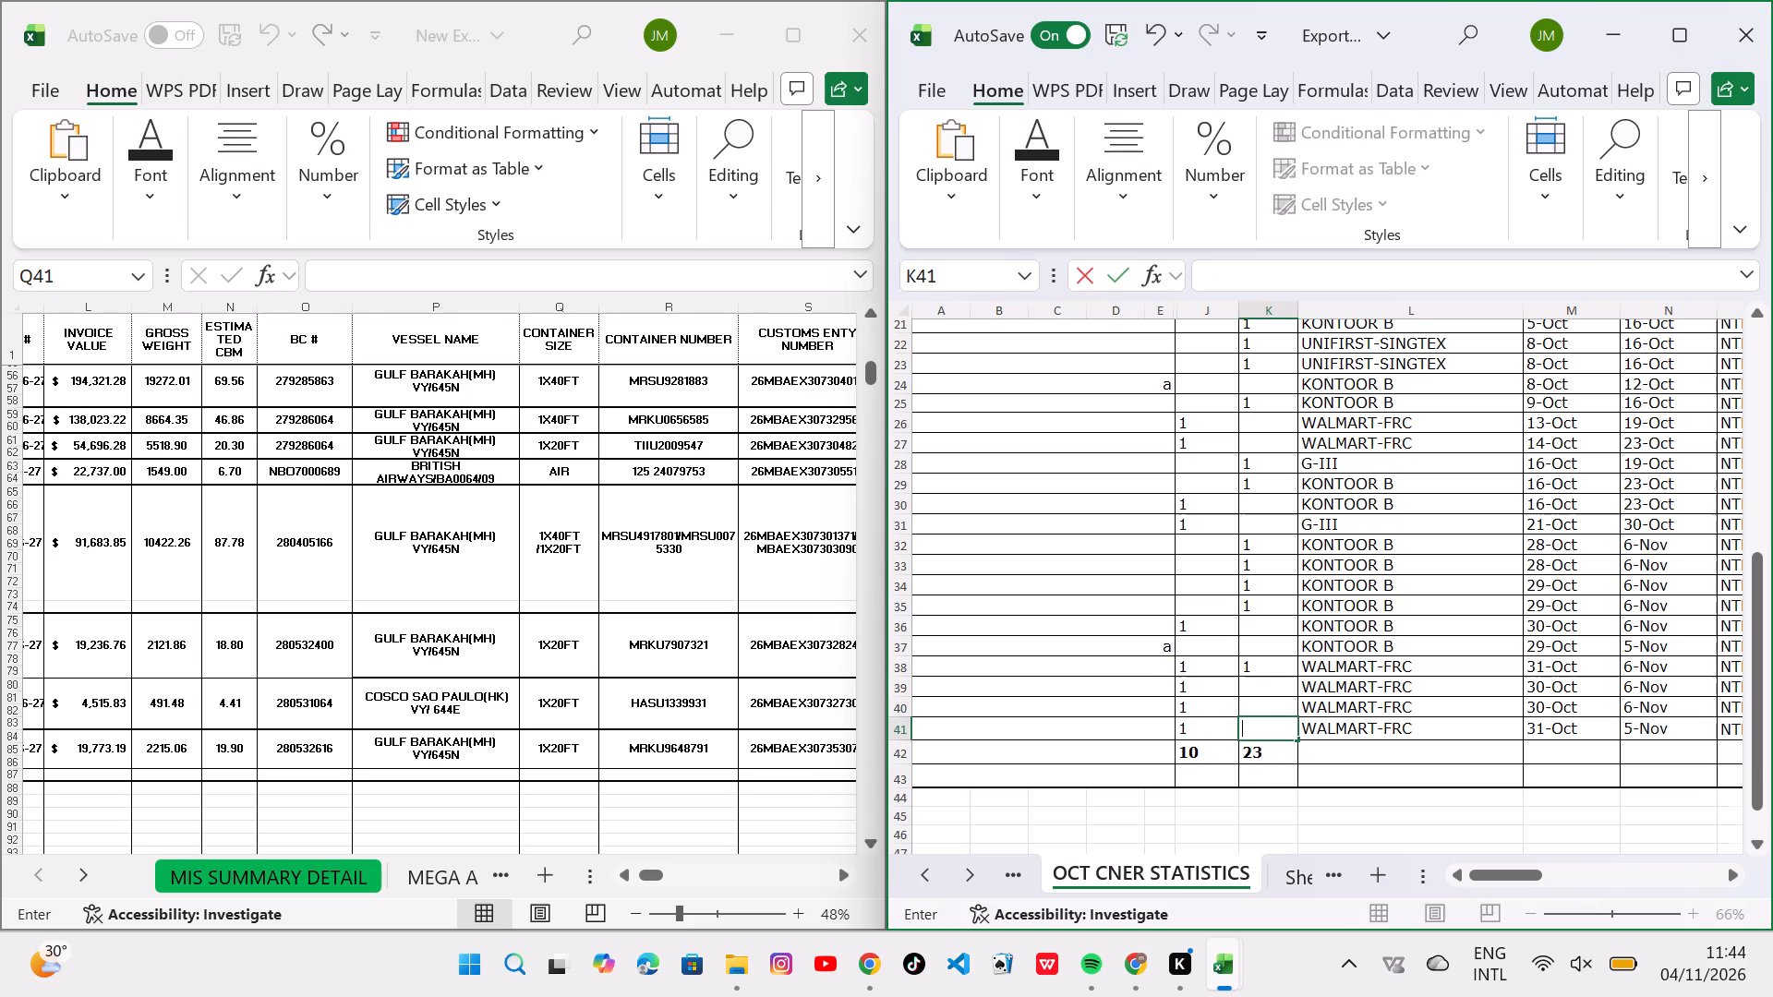
scroll(1309, 684, up, 2)
scroll(1309, 684, down, 1)
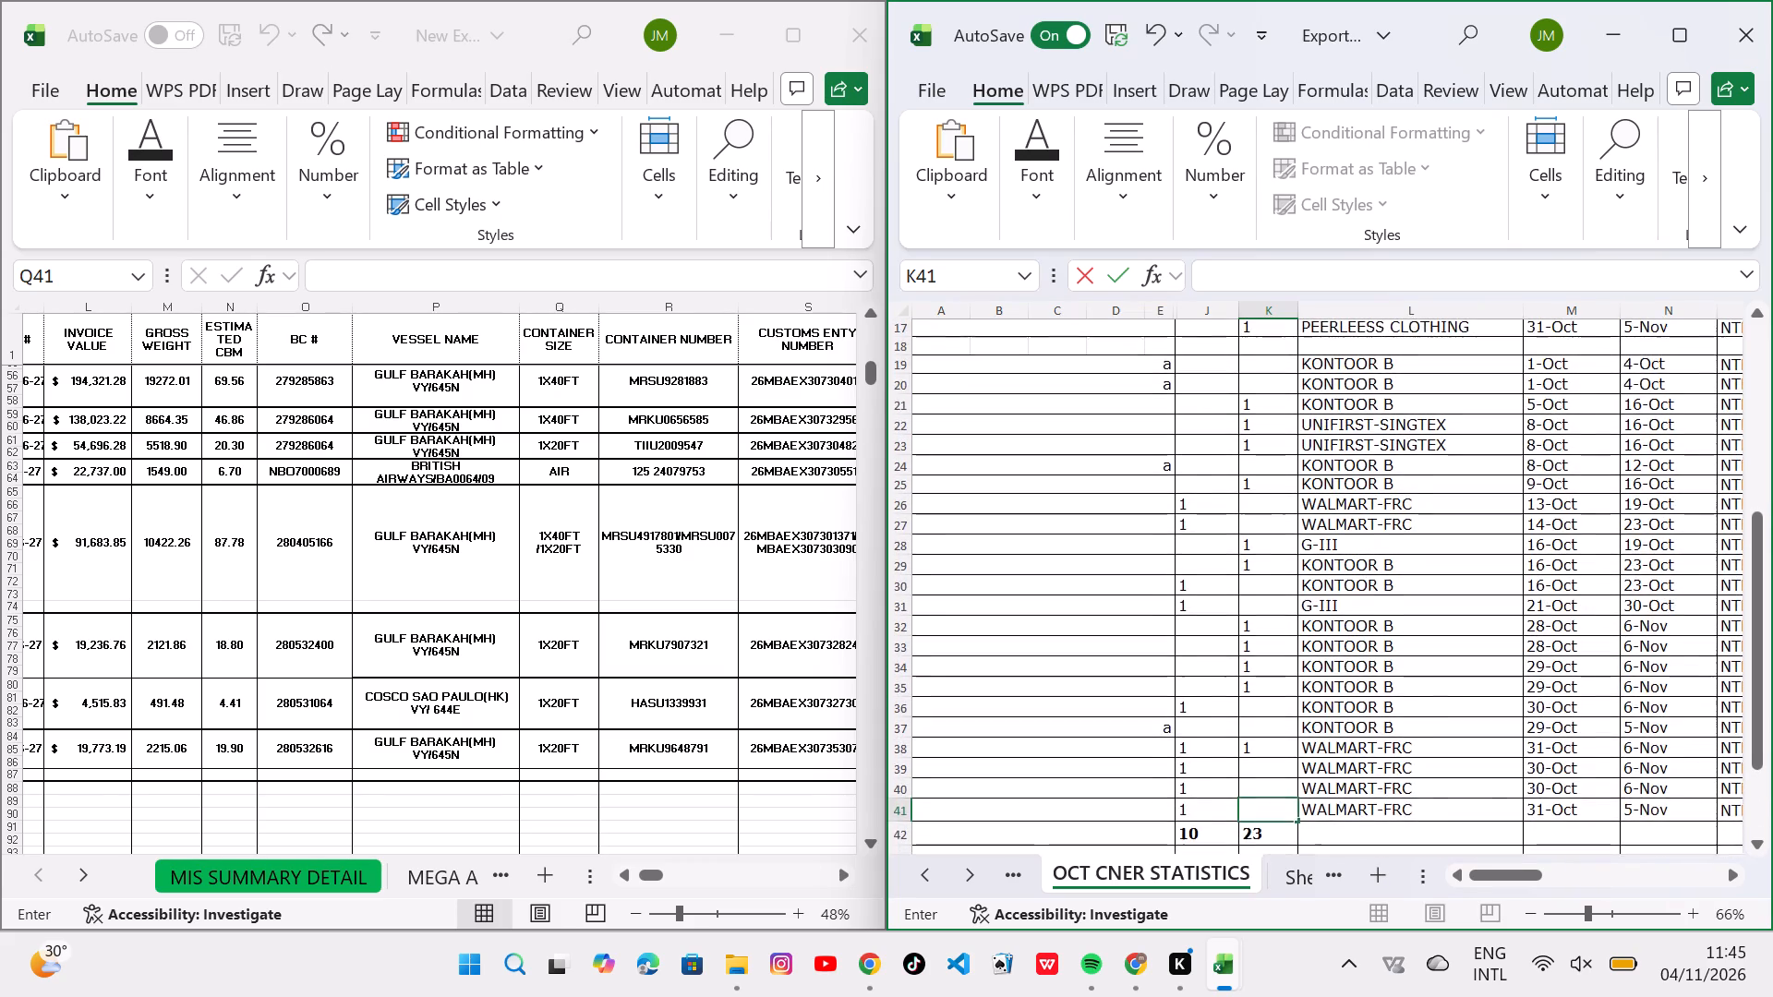
scroll(1309, 684, down, 1)
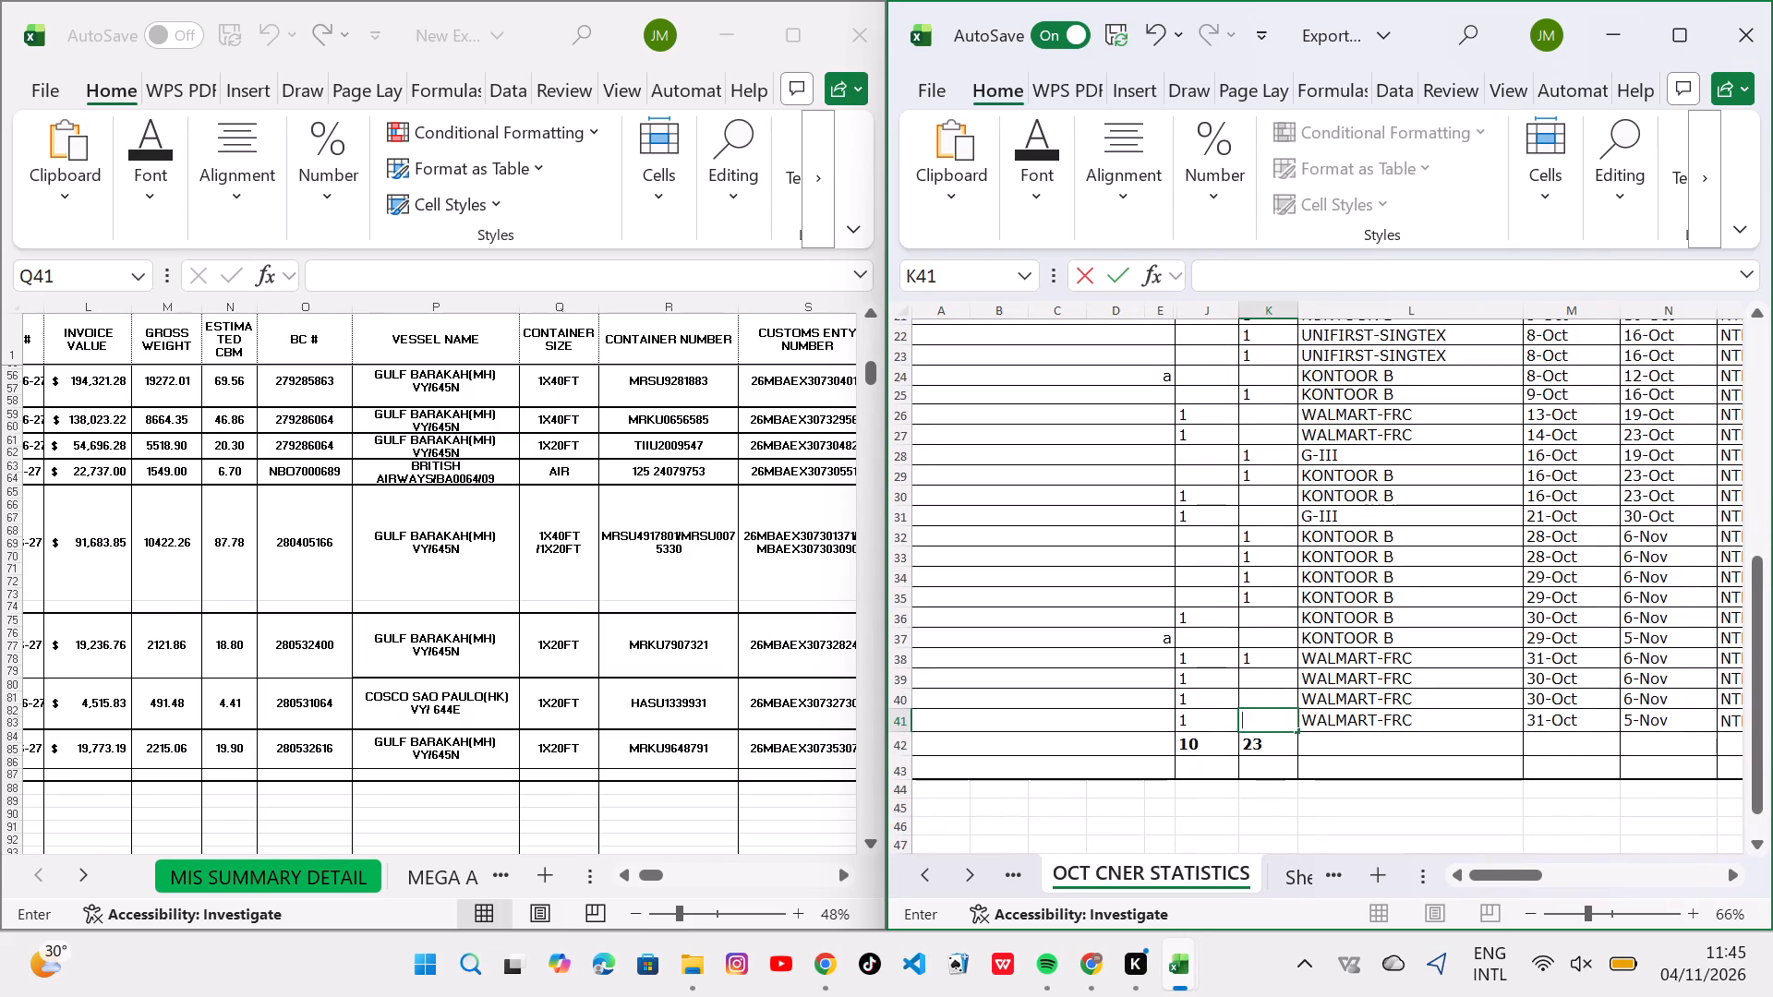
scroll(1156, 630, up, 2)
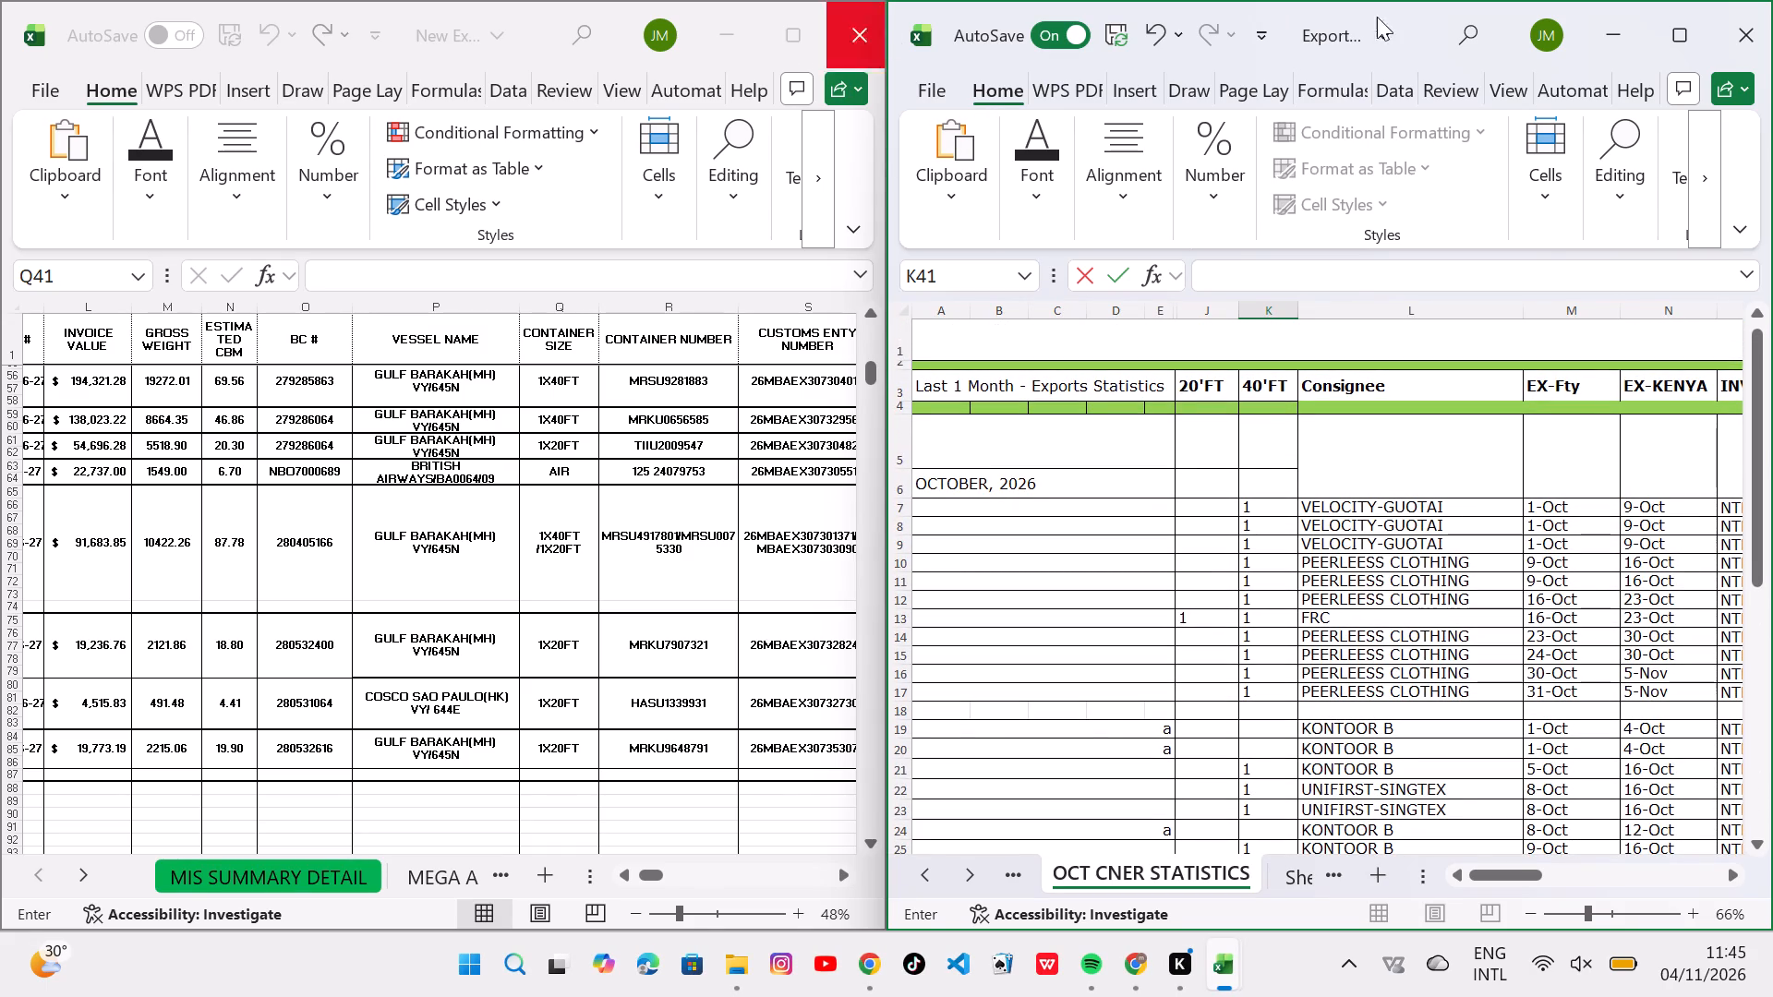
click(1665, 35)
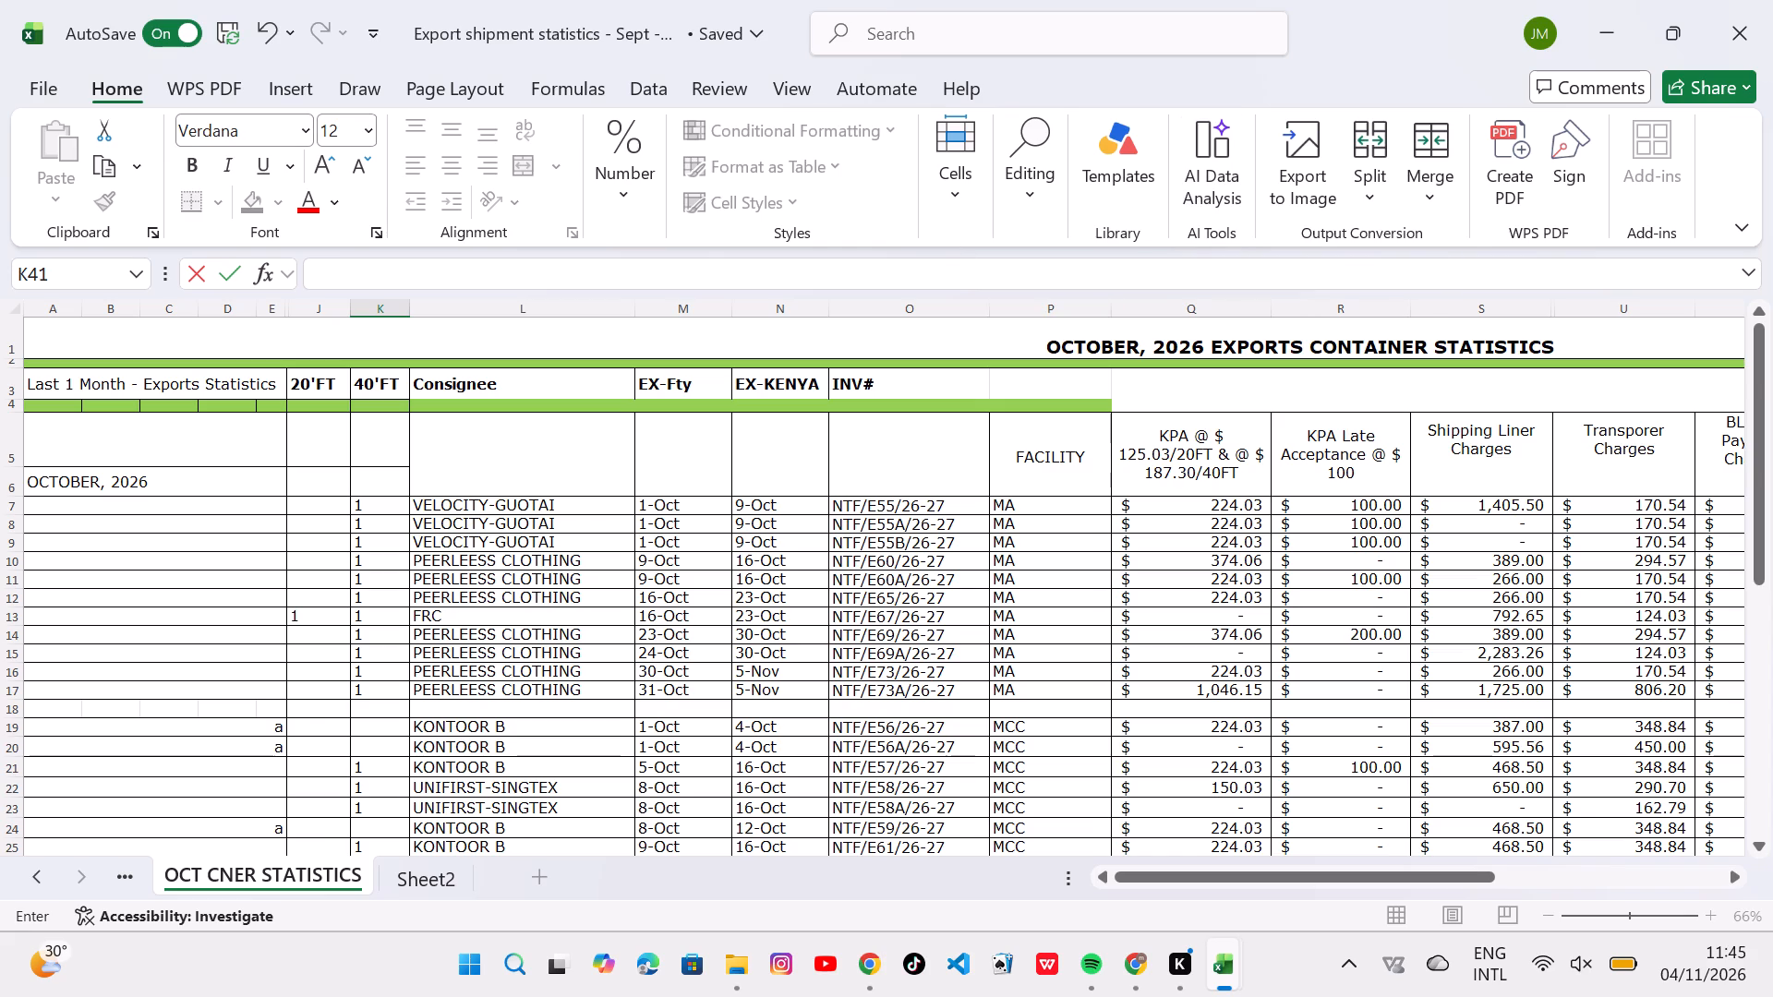
scroll(897, 567, down, 3)
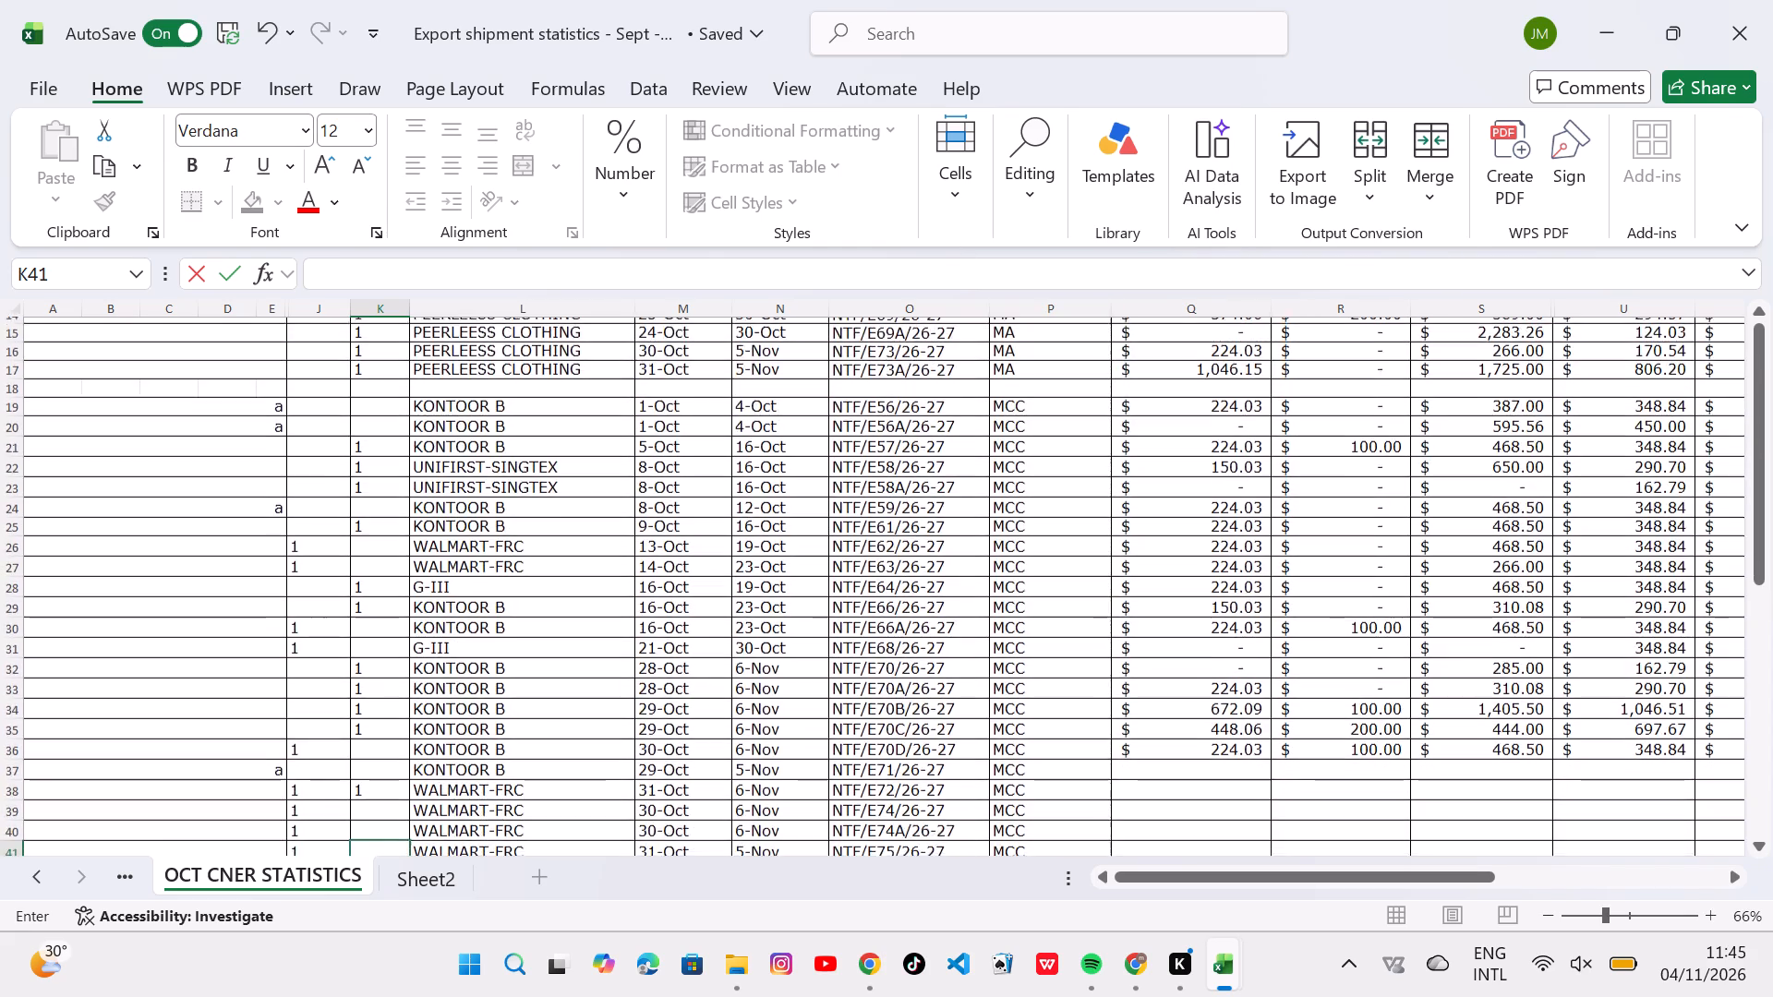
scroll(897, 567, right, 2)
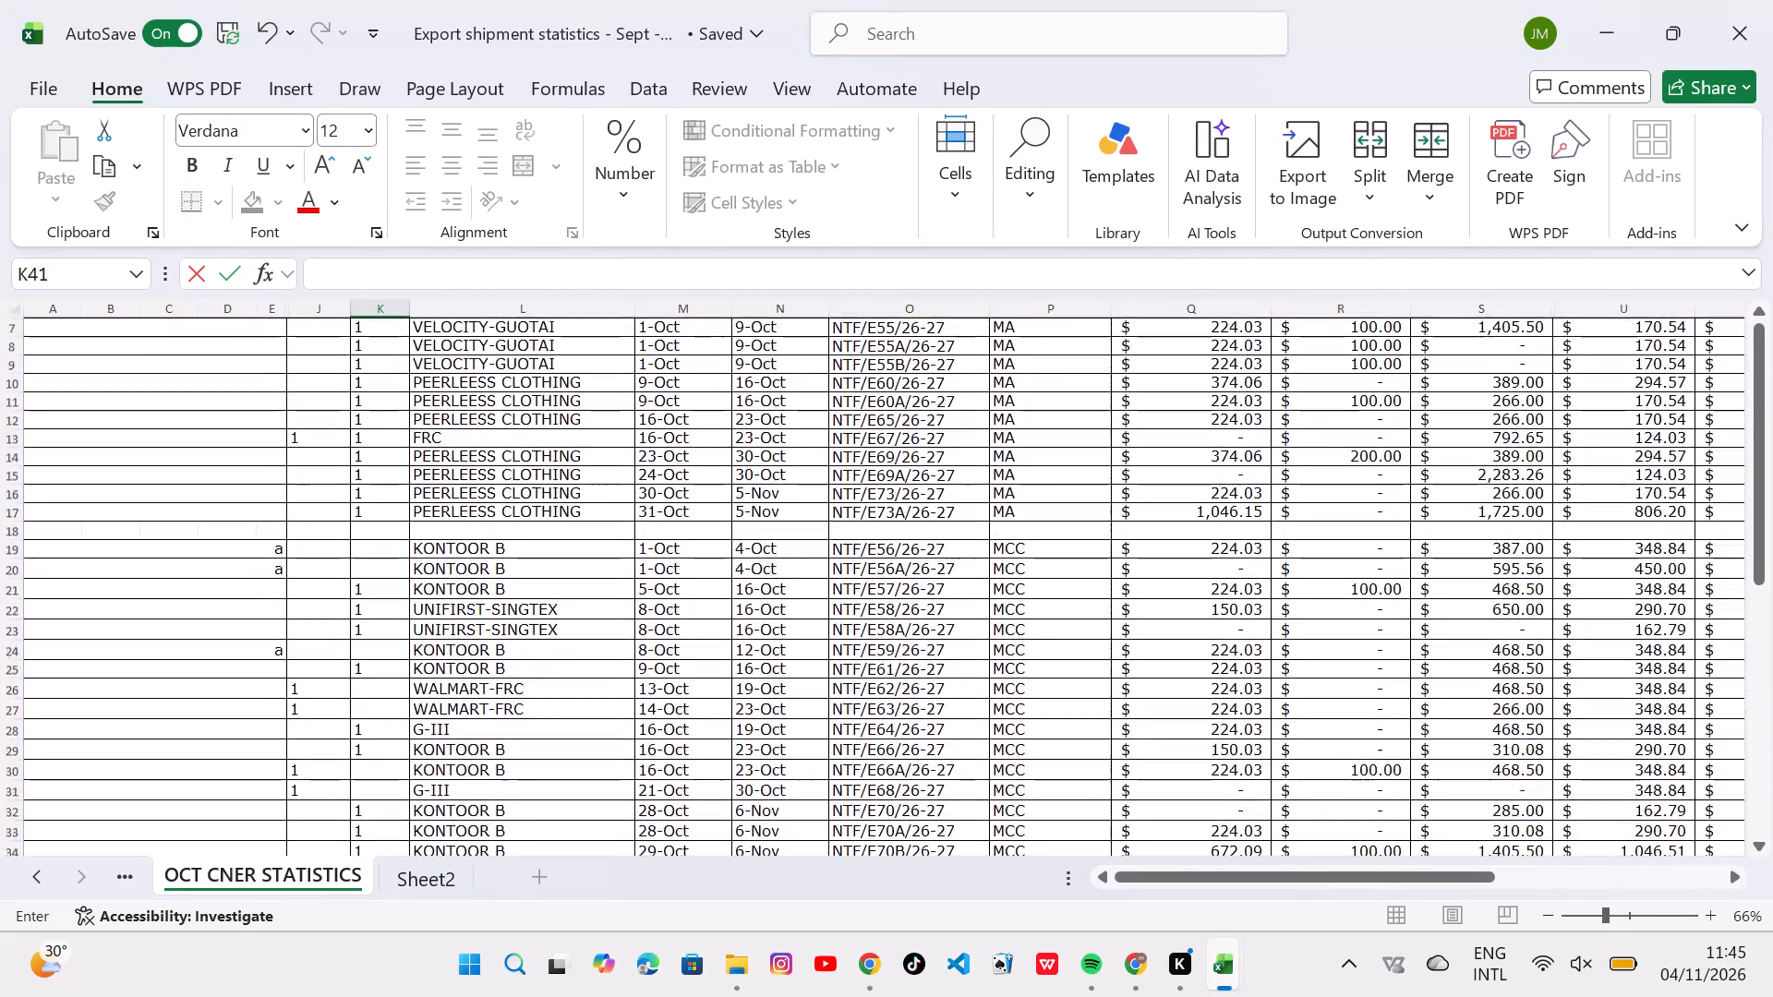
scroll(897, 567, right, 1)
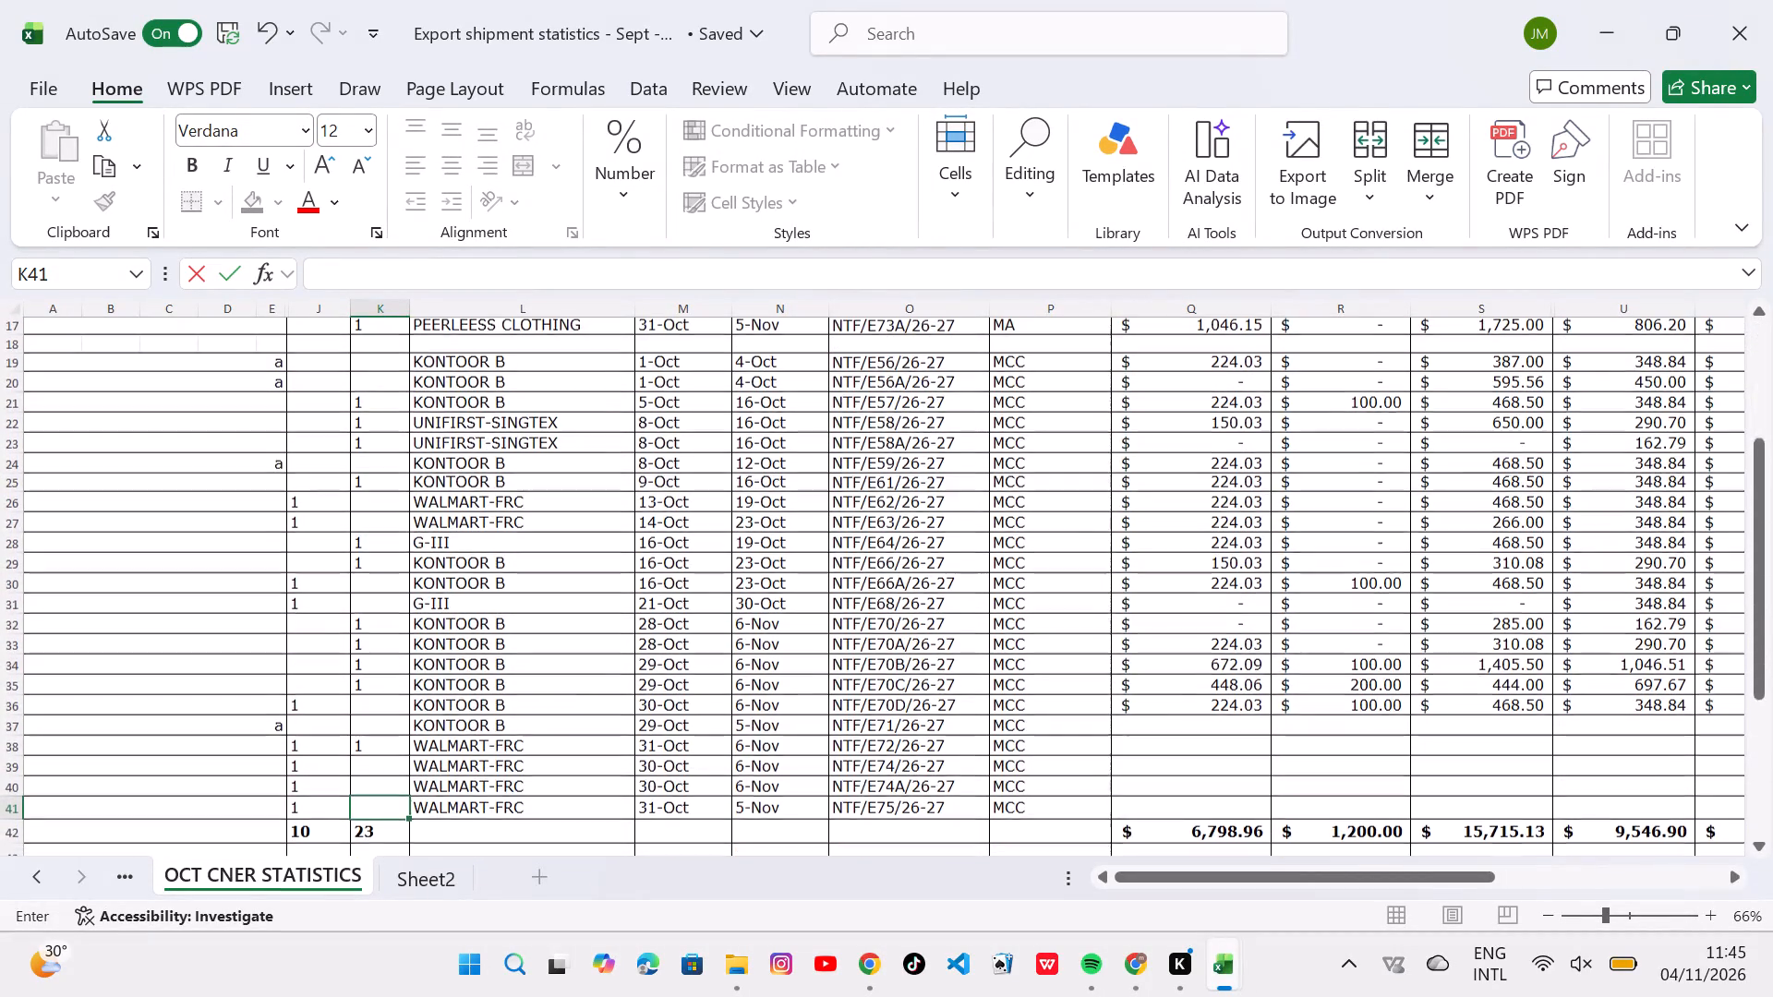
scroll(897, 567, right, 3)
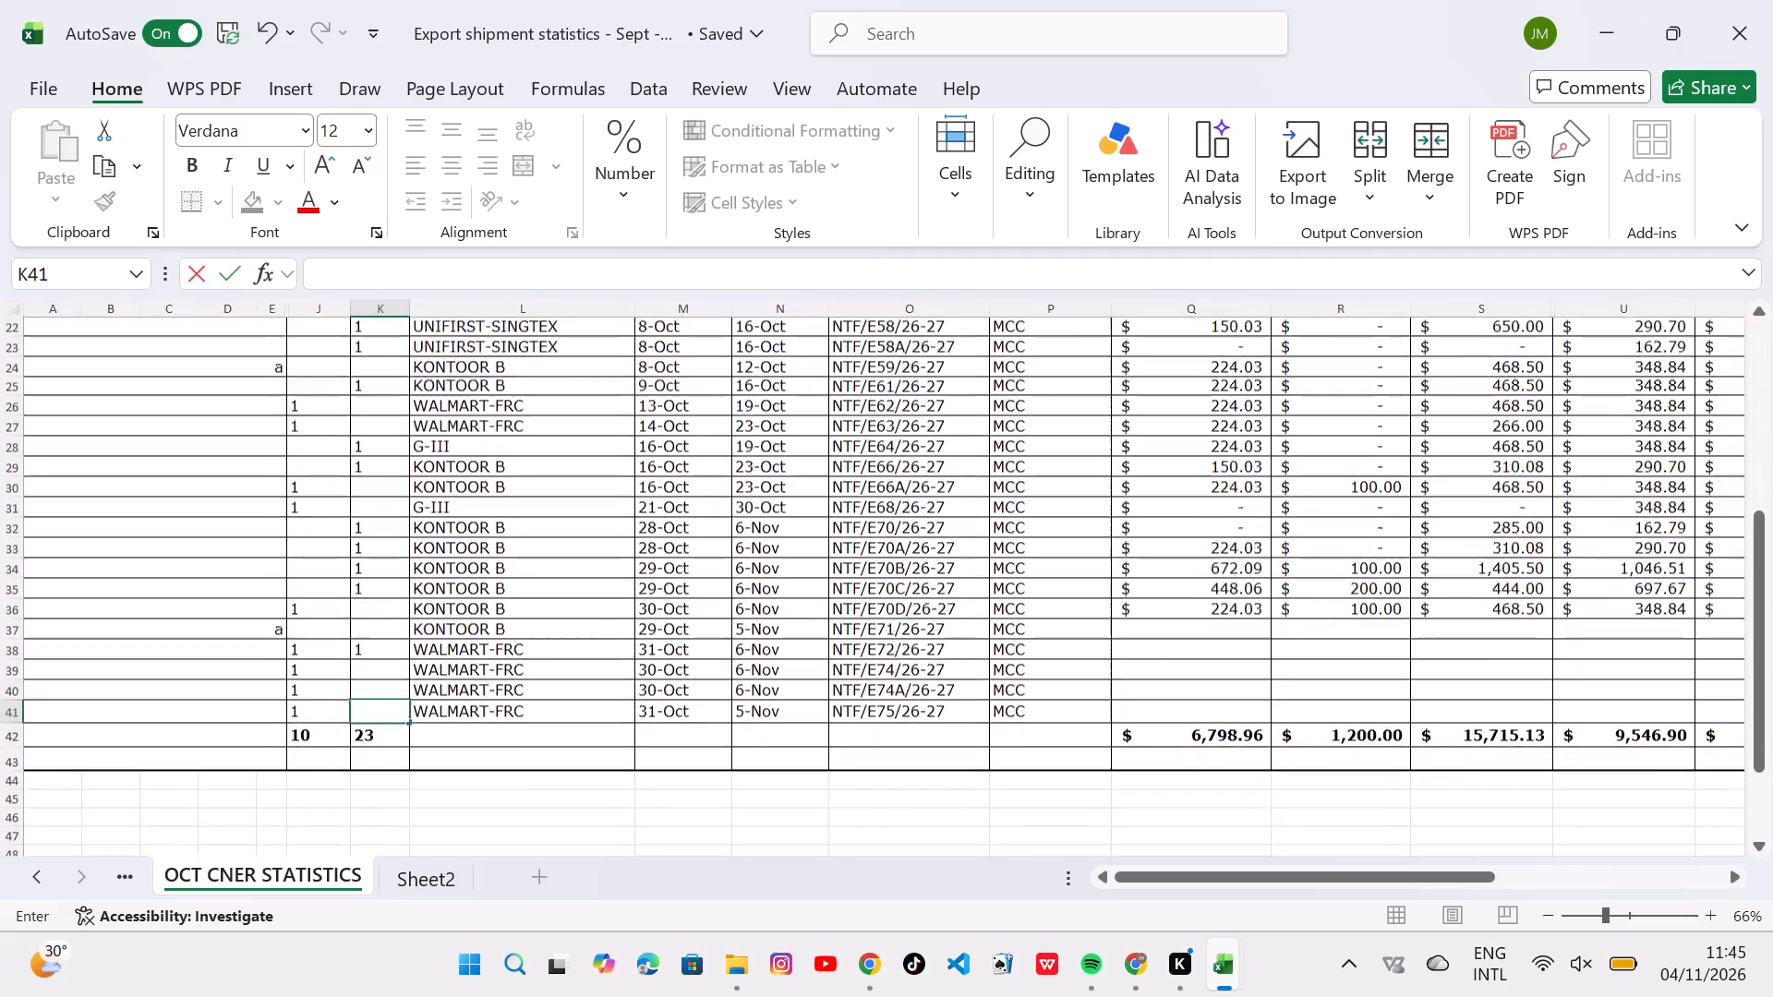
scroll(897, 567, right, 1)
scroll(897, 567, up, 2)
scroll(897, 567, left, 3)
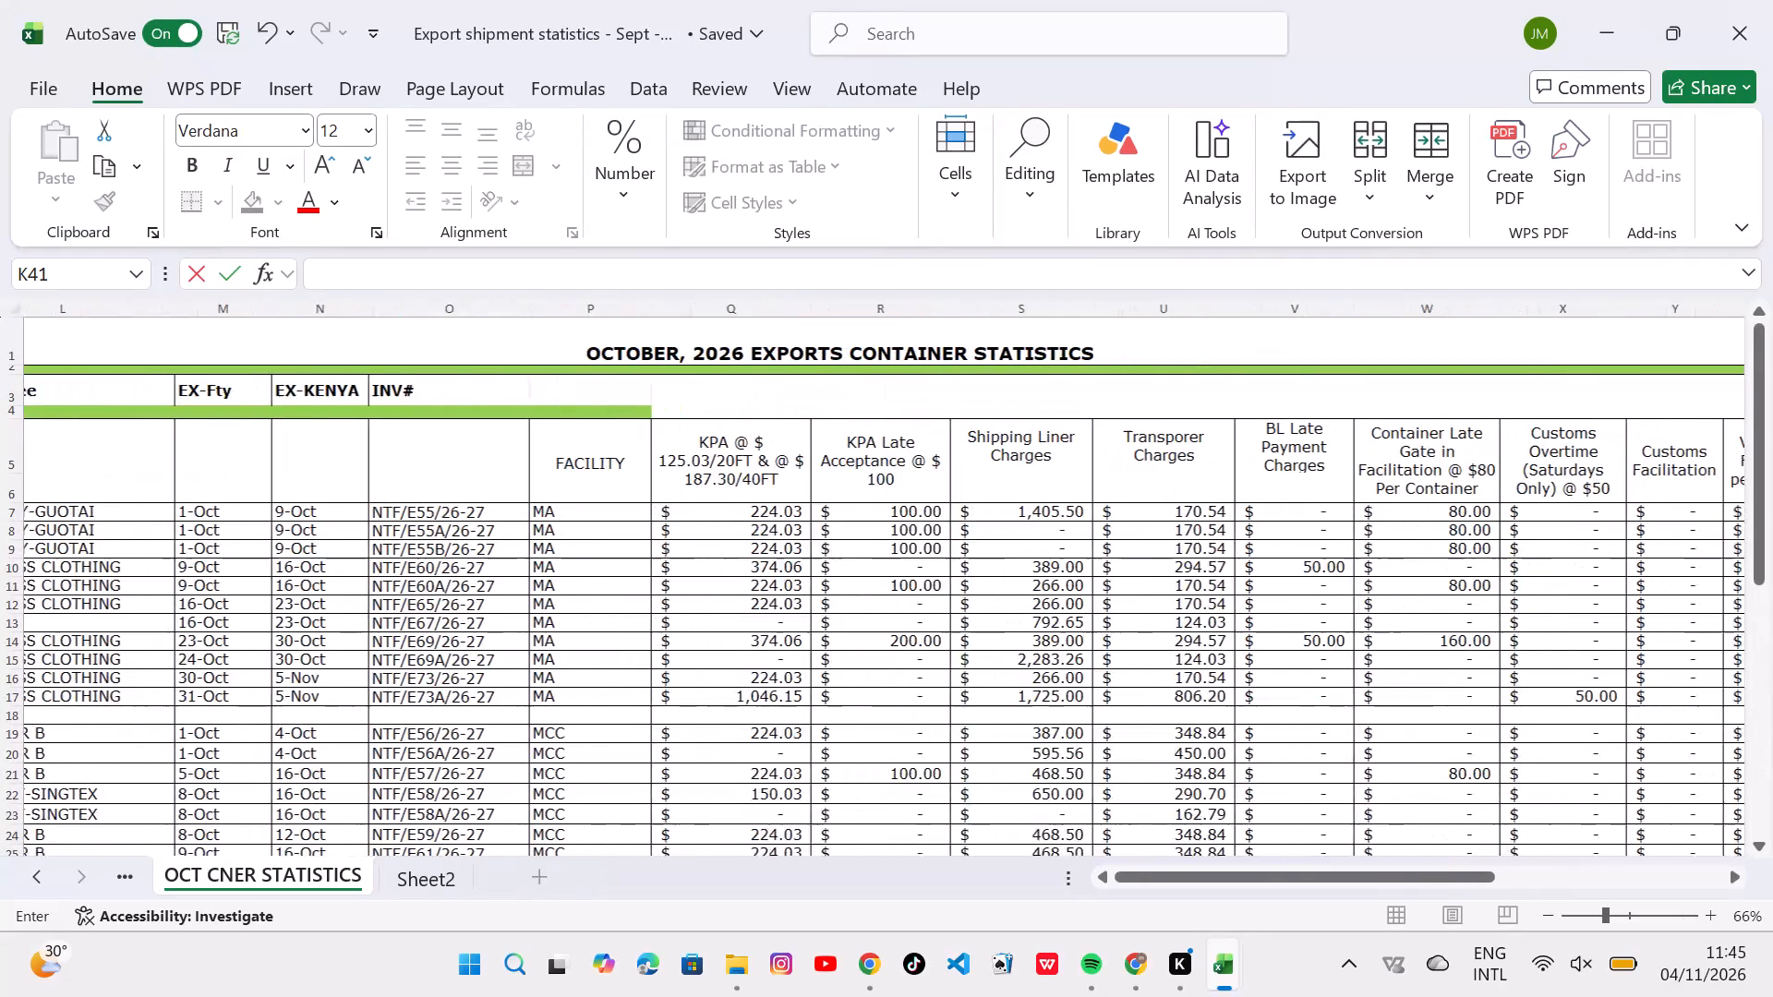
scroll(897, 567, left, 1)
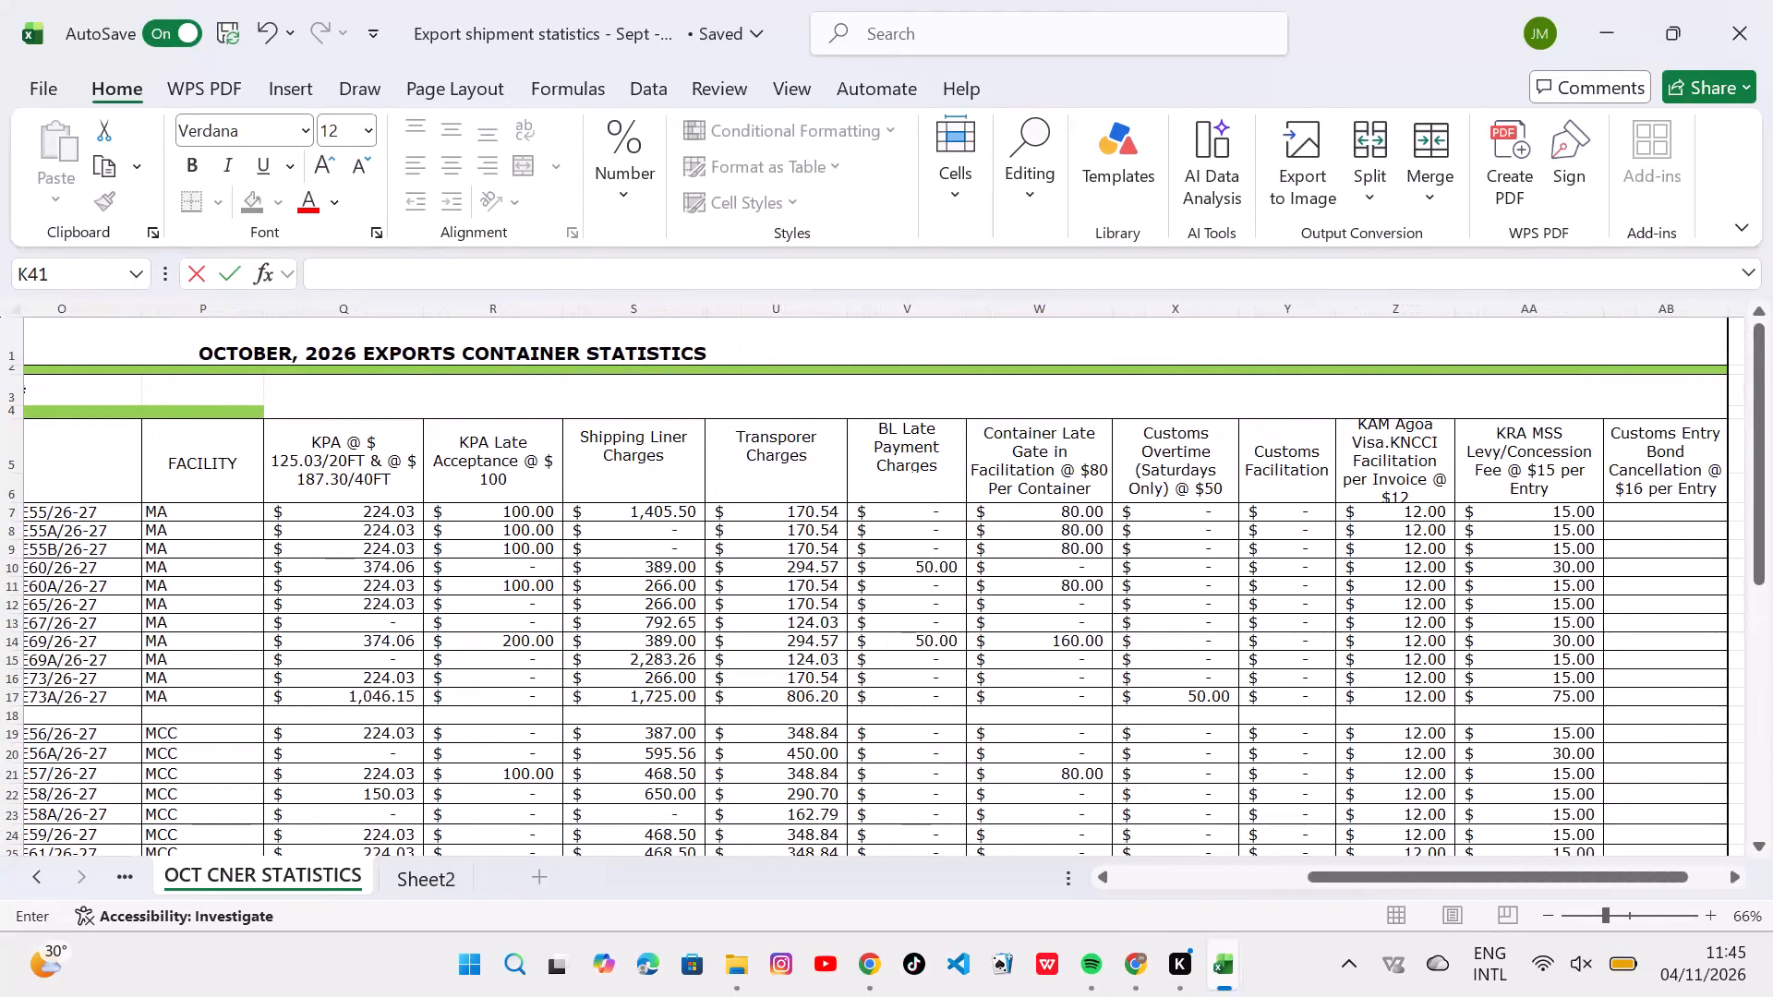
scroll(897, 567, left, 2)
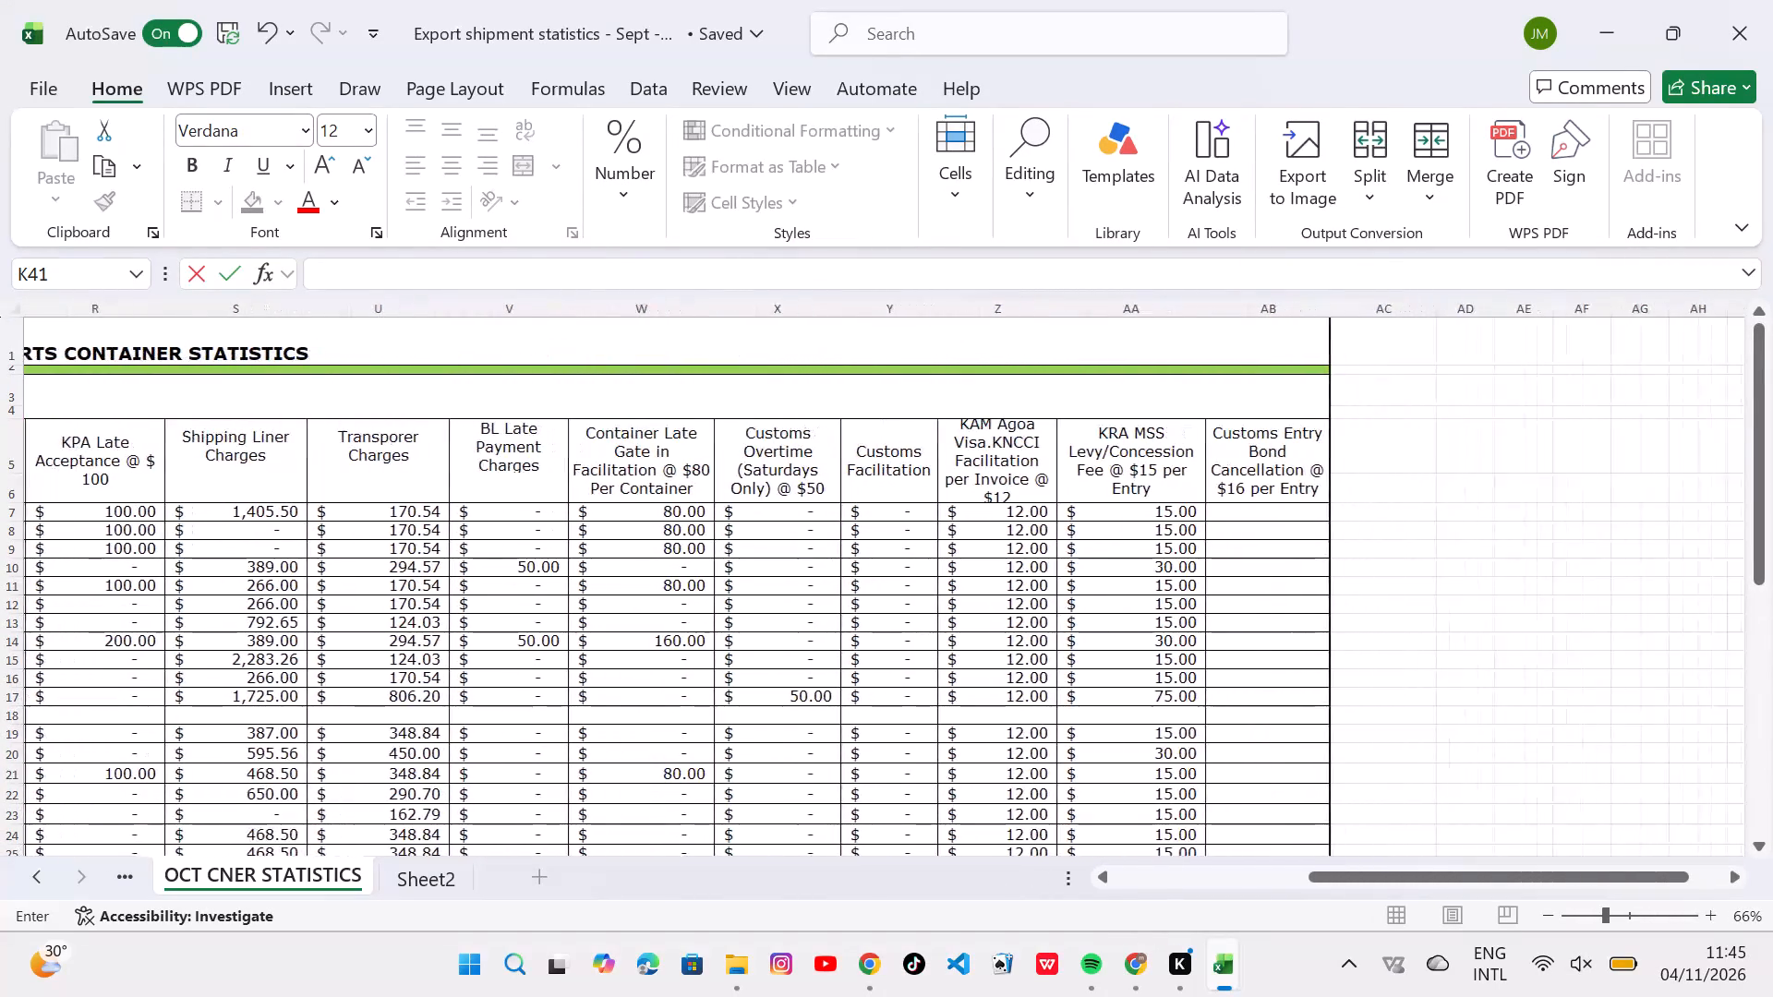
scroll(897, 567, right, 7)
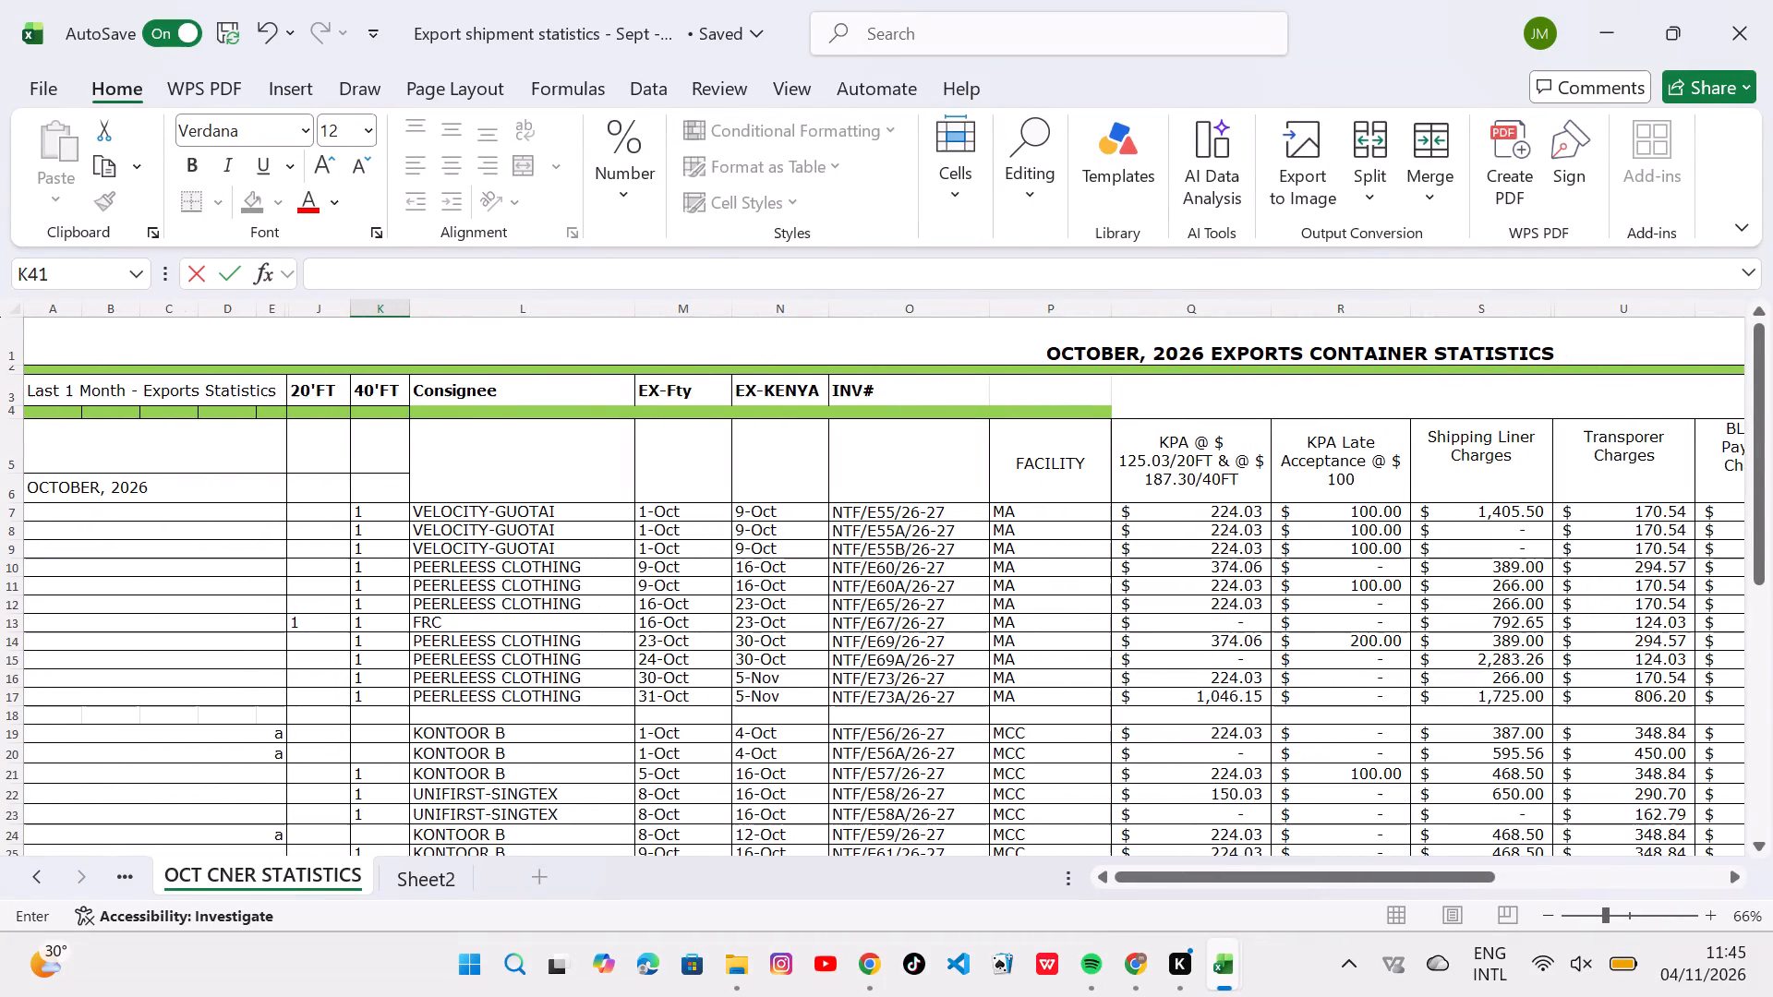
scroll(990, 754, down, 3)
scroll(990, 754, up, 1)
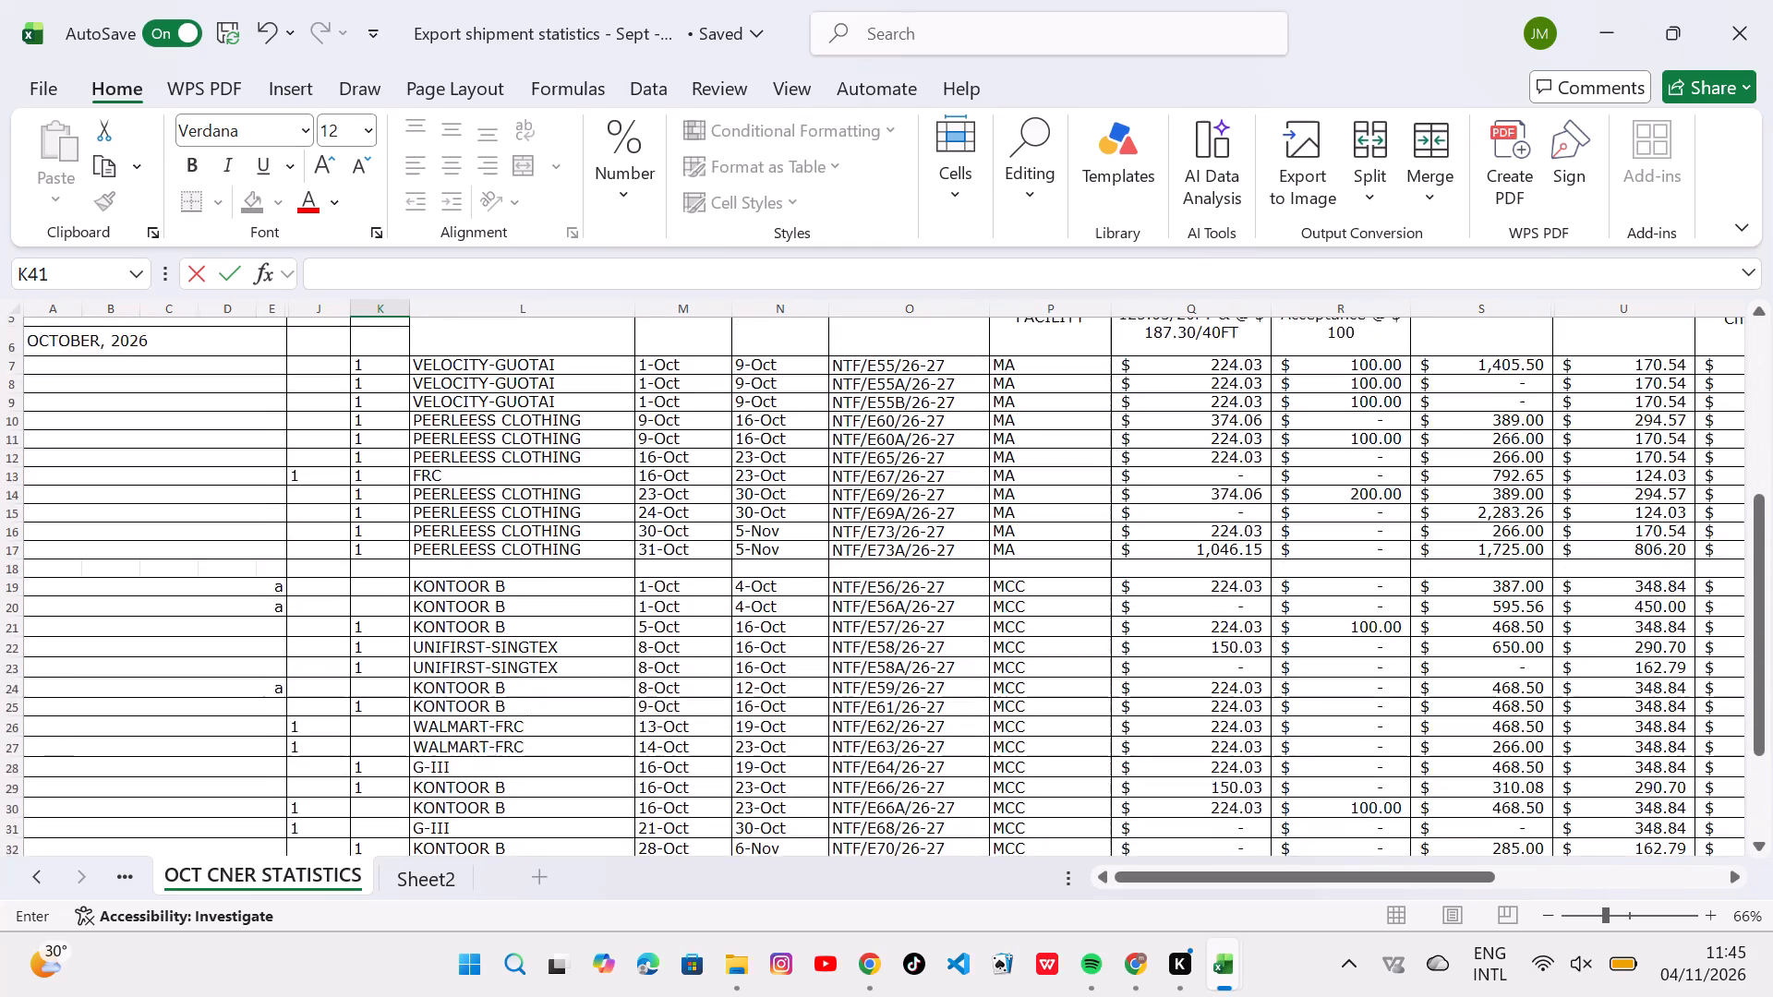
scroll(990, 754, up, 3)
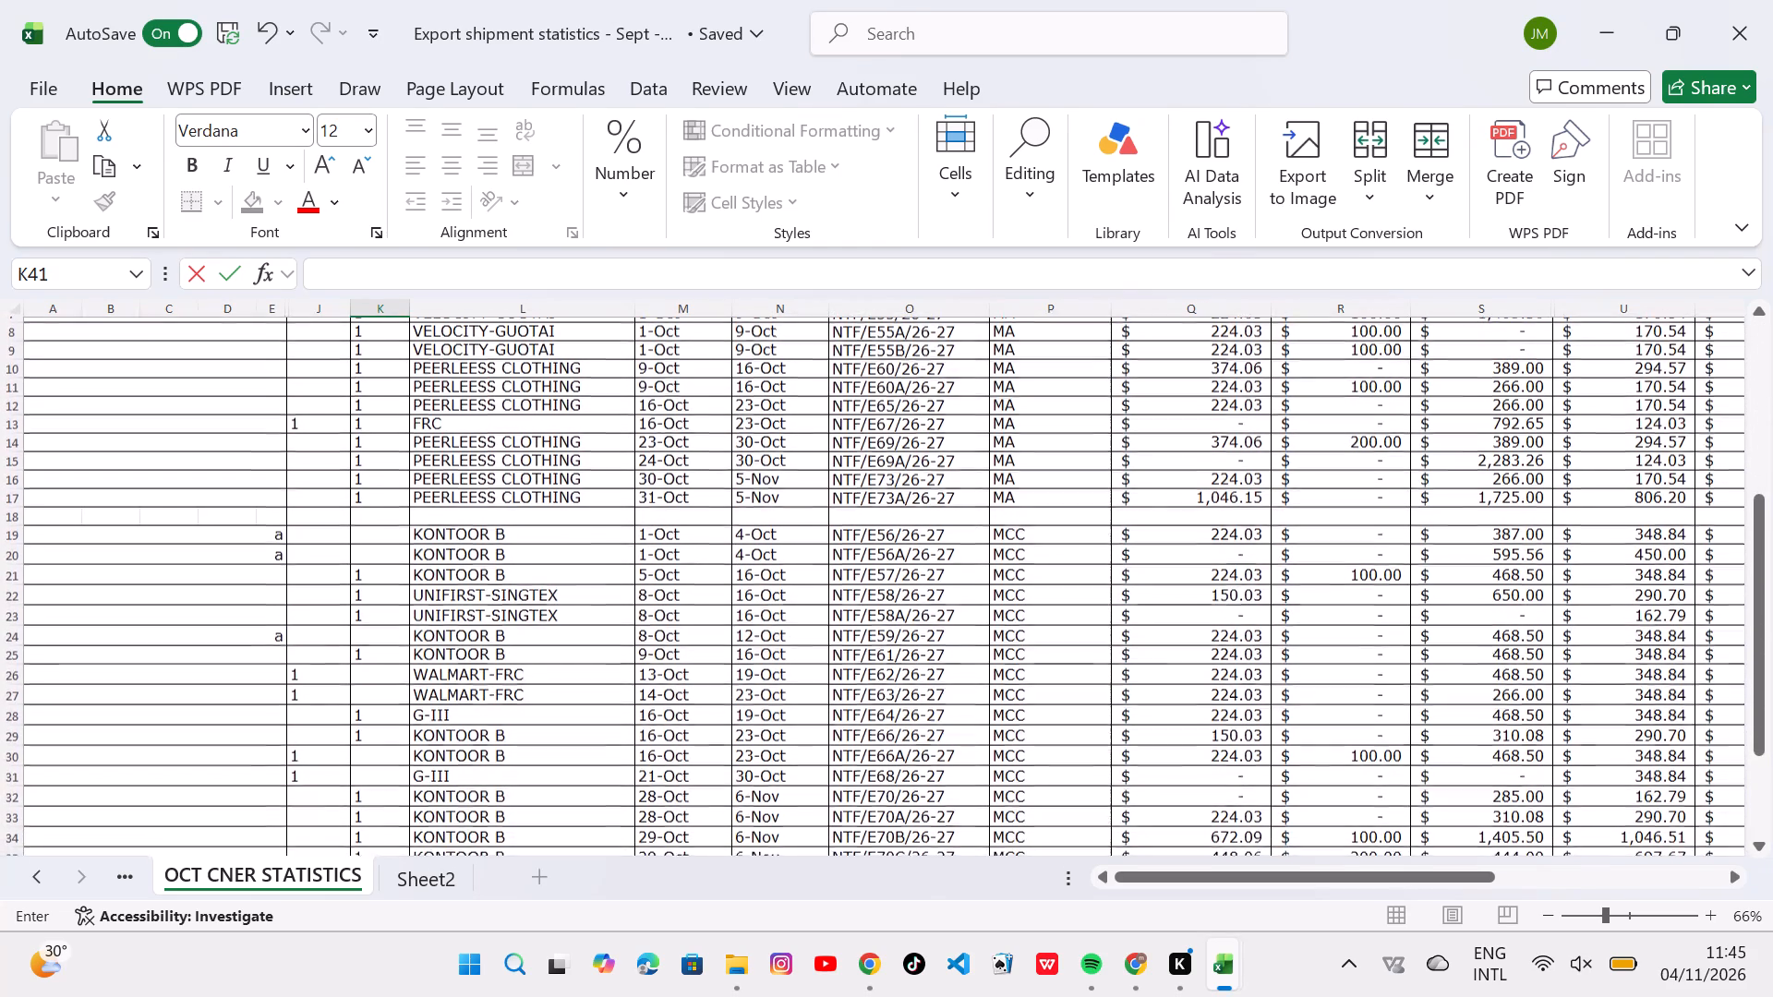
Merge and center the blank cells A18 to E18 in the separator row above the first KONTOOR B row.
drag(69, 520, 271, 515)
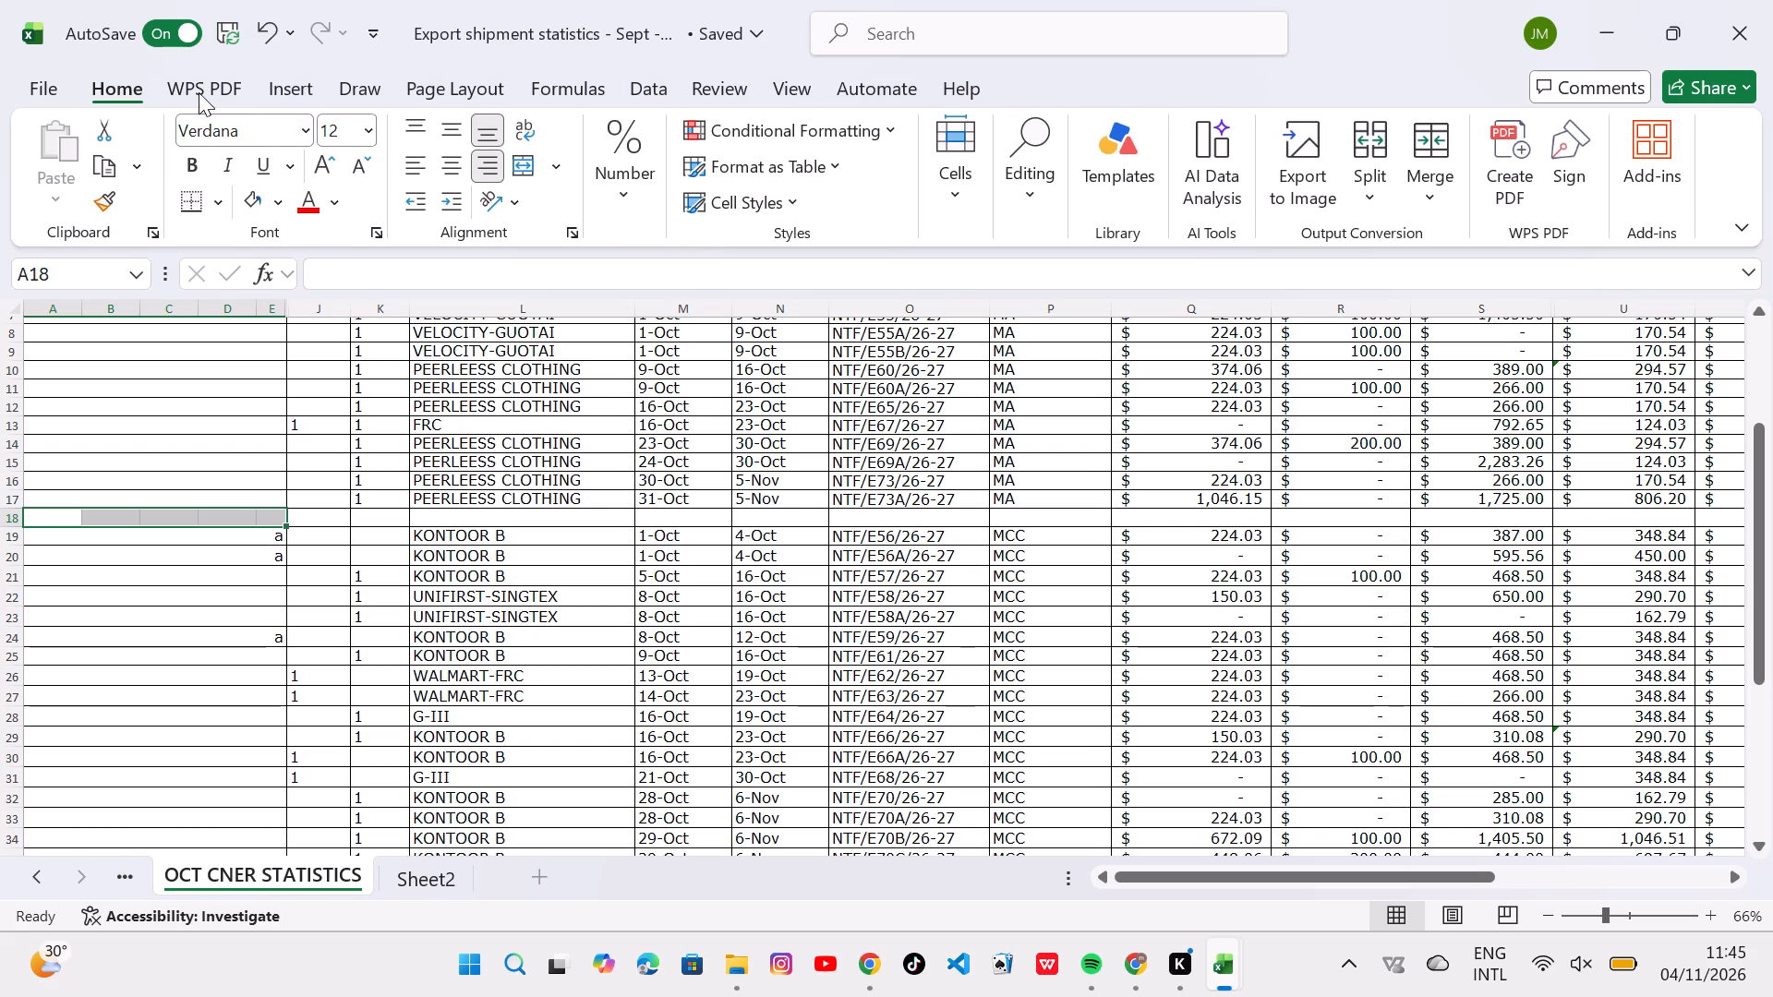
click(518, 163)
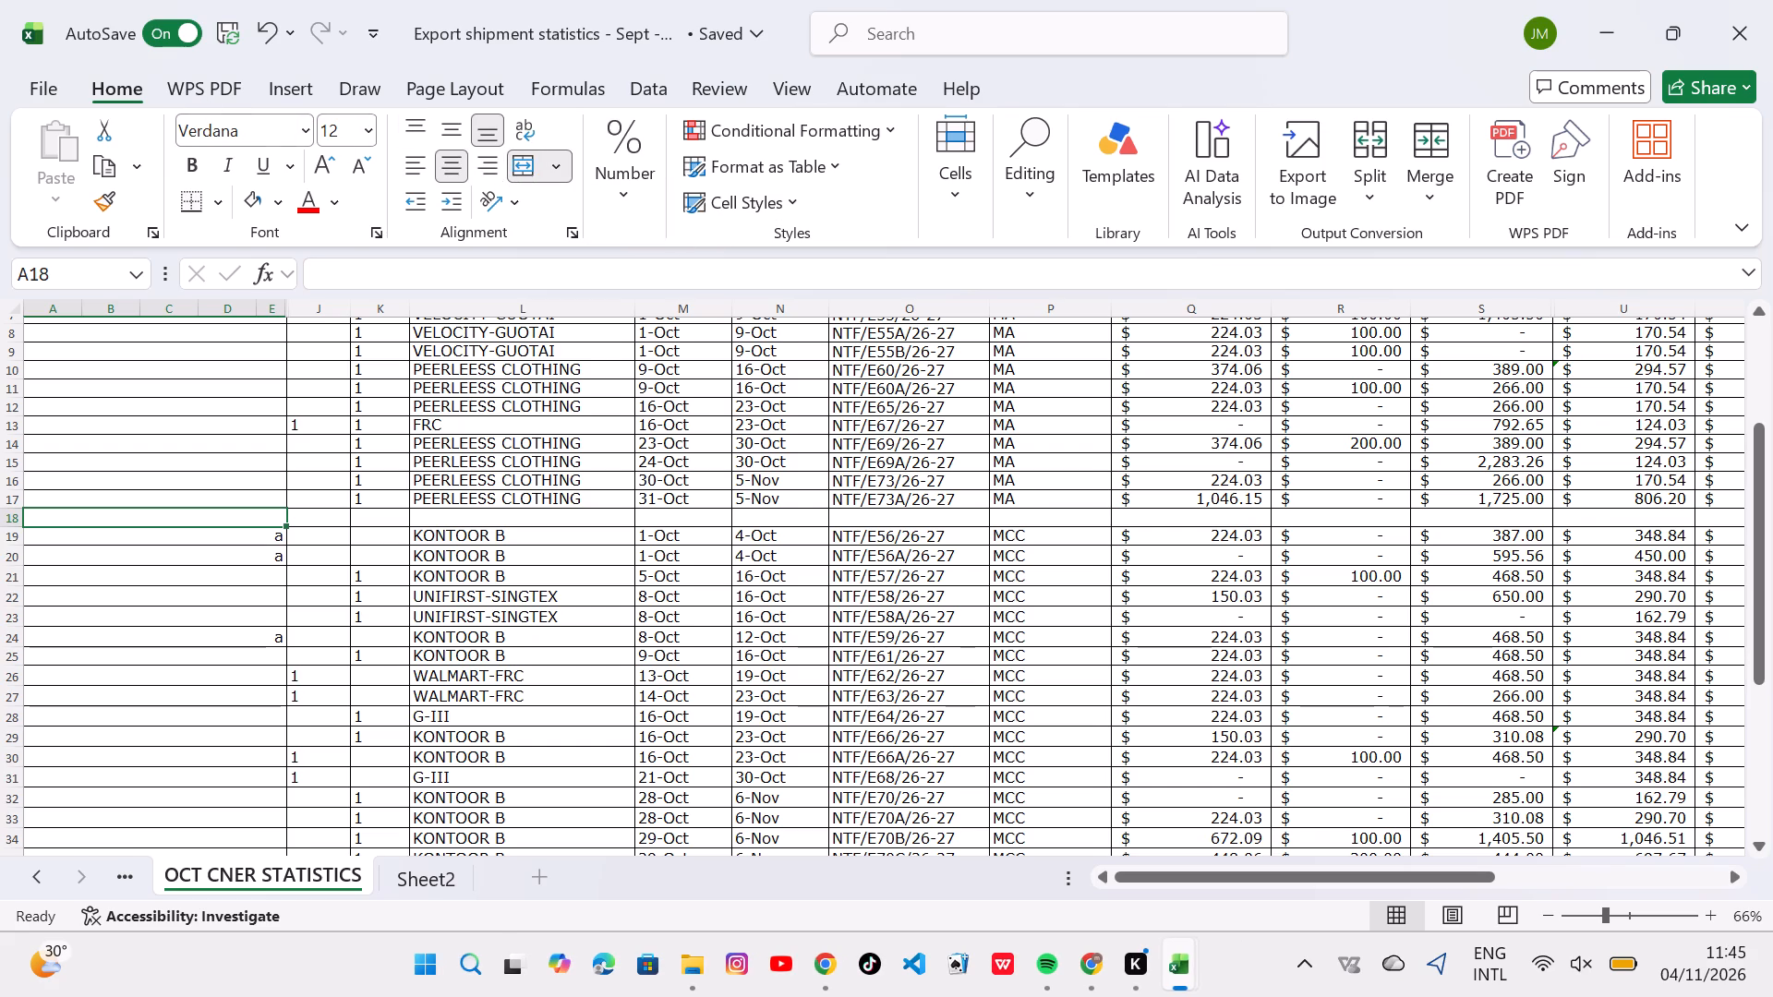
Apply outside borders around the whole October export container statistics table, from the title row through row 43 and column AB.
scroll(614, 547, down, 2)
scroll(614, 547, up, 1)
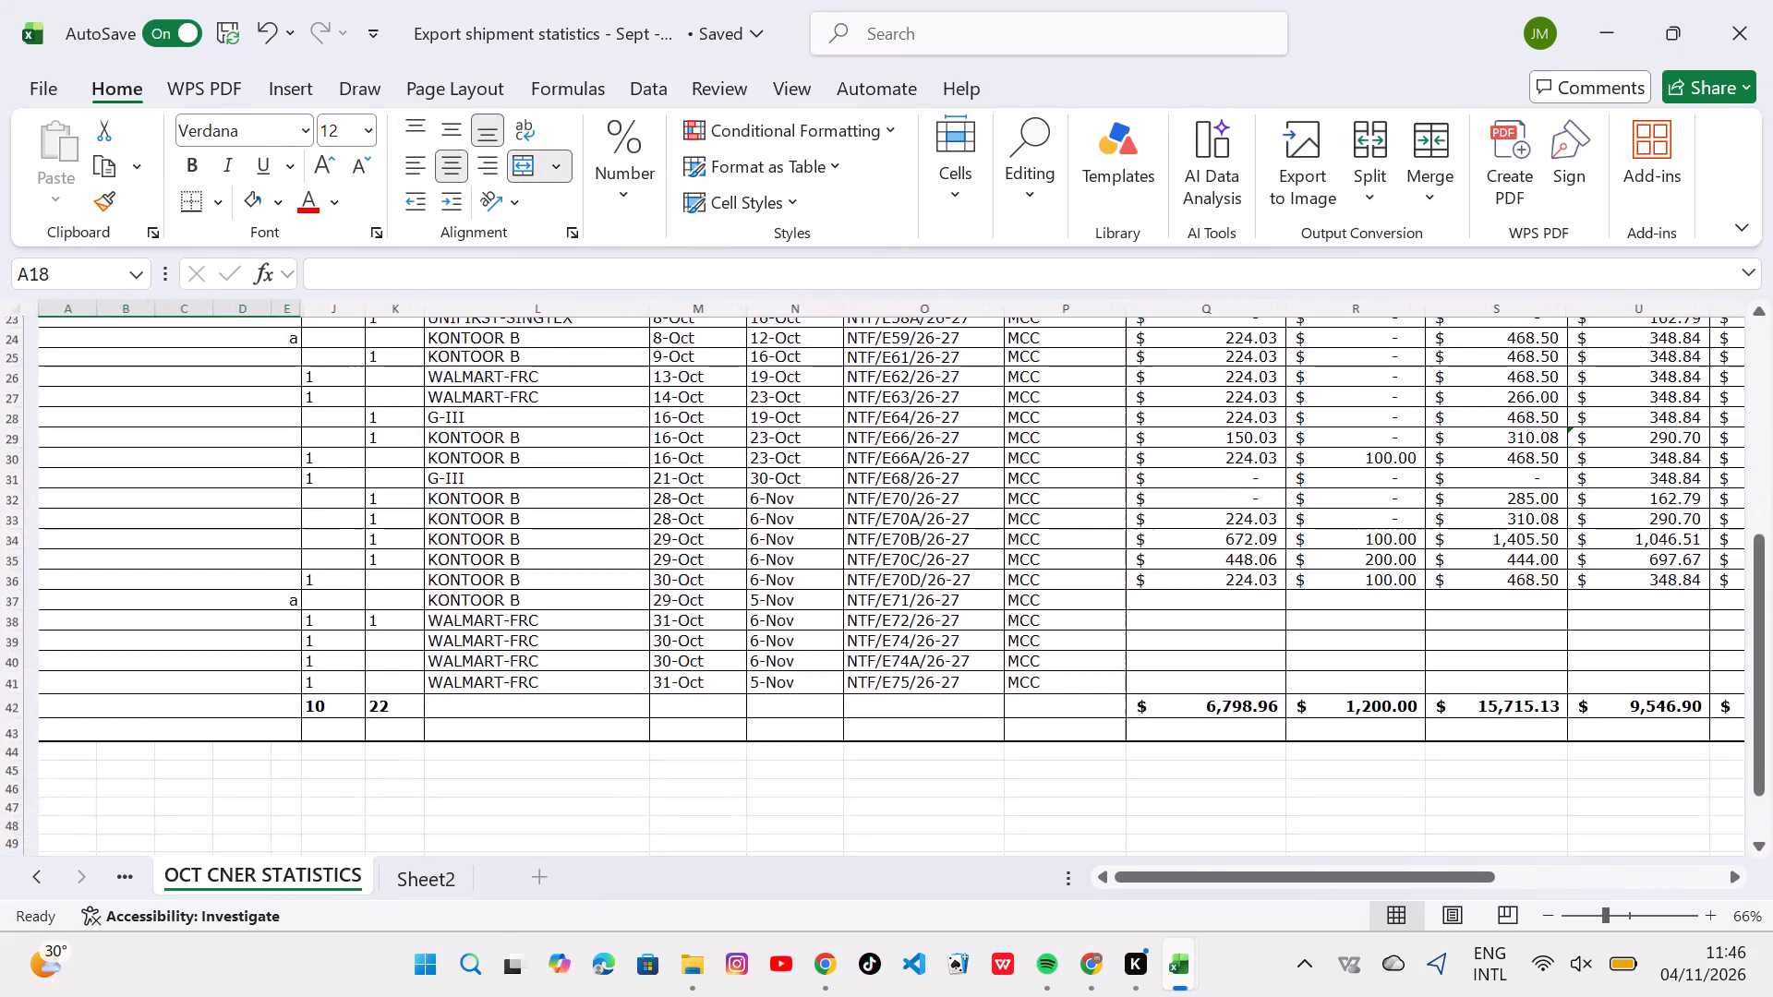
scroll(614, 547, up, 1)
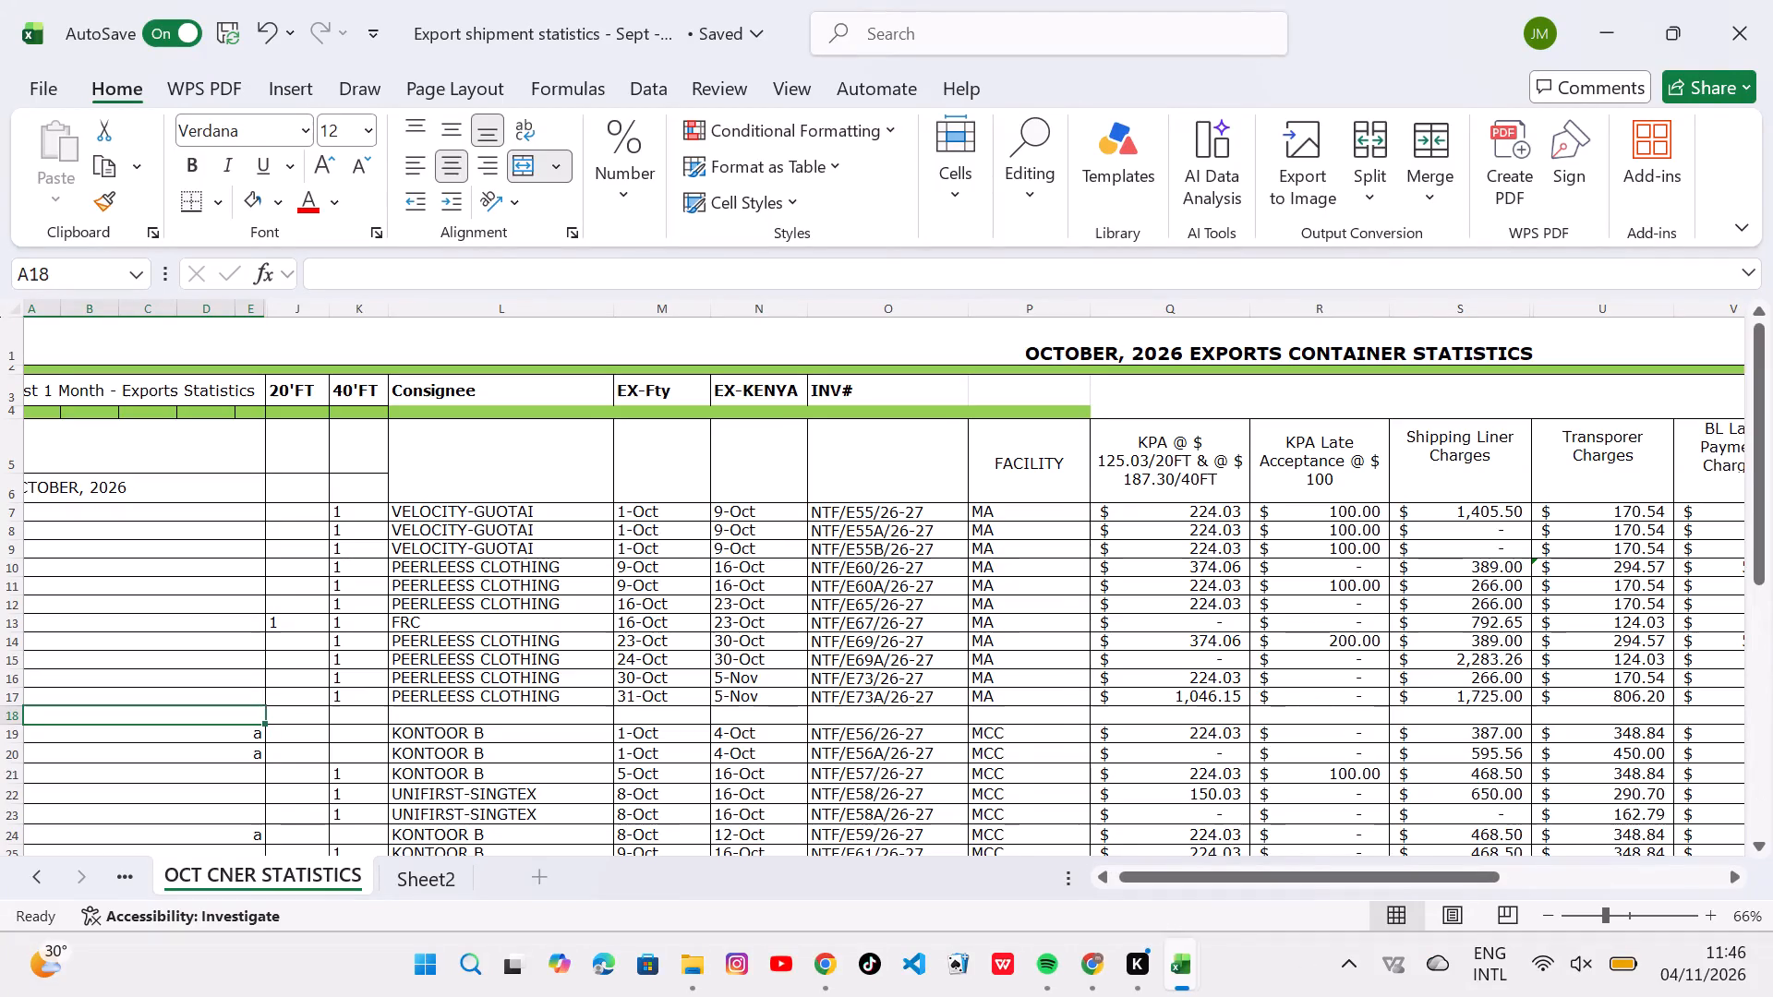
drag(90, 350, 259, 878)
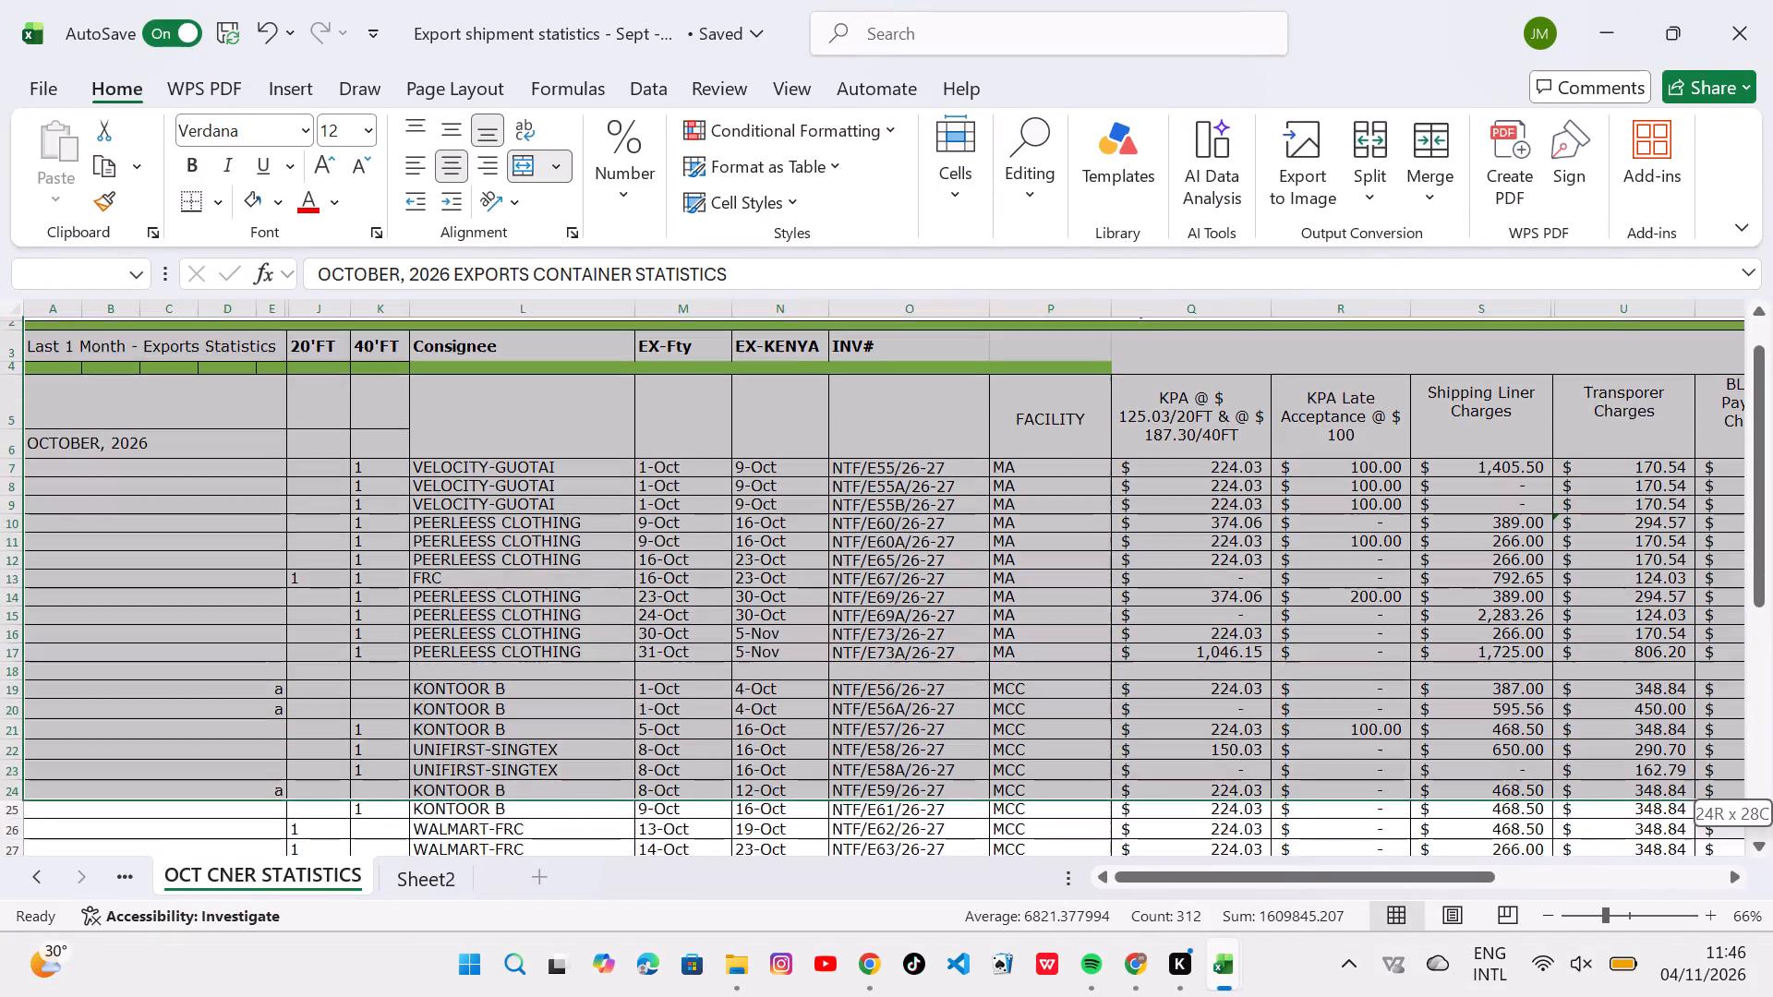
drag(259, 878, 396, 835)
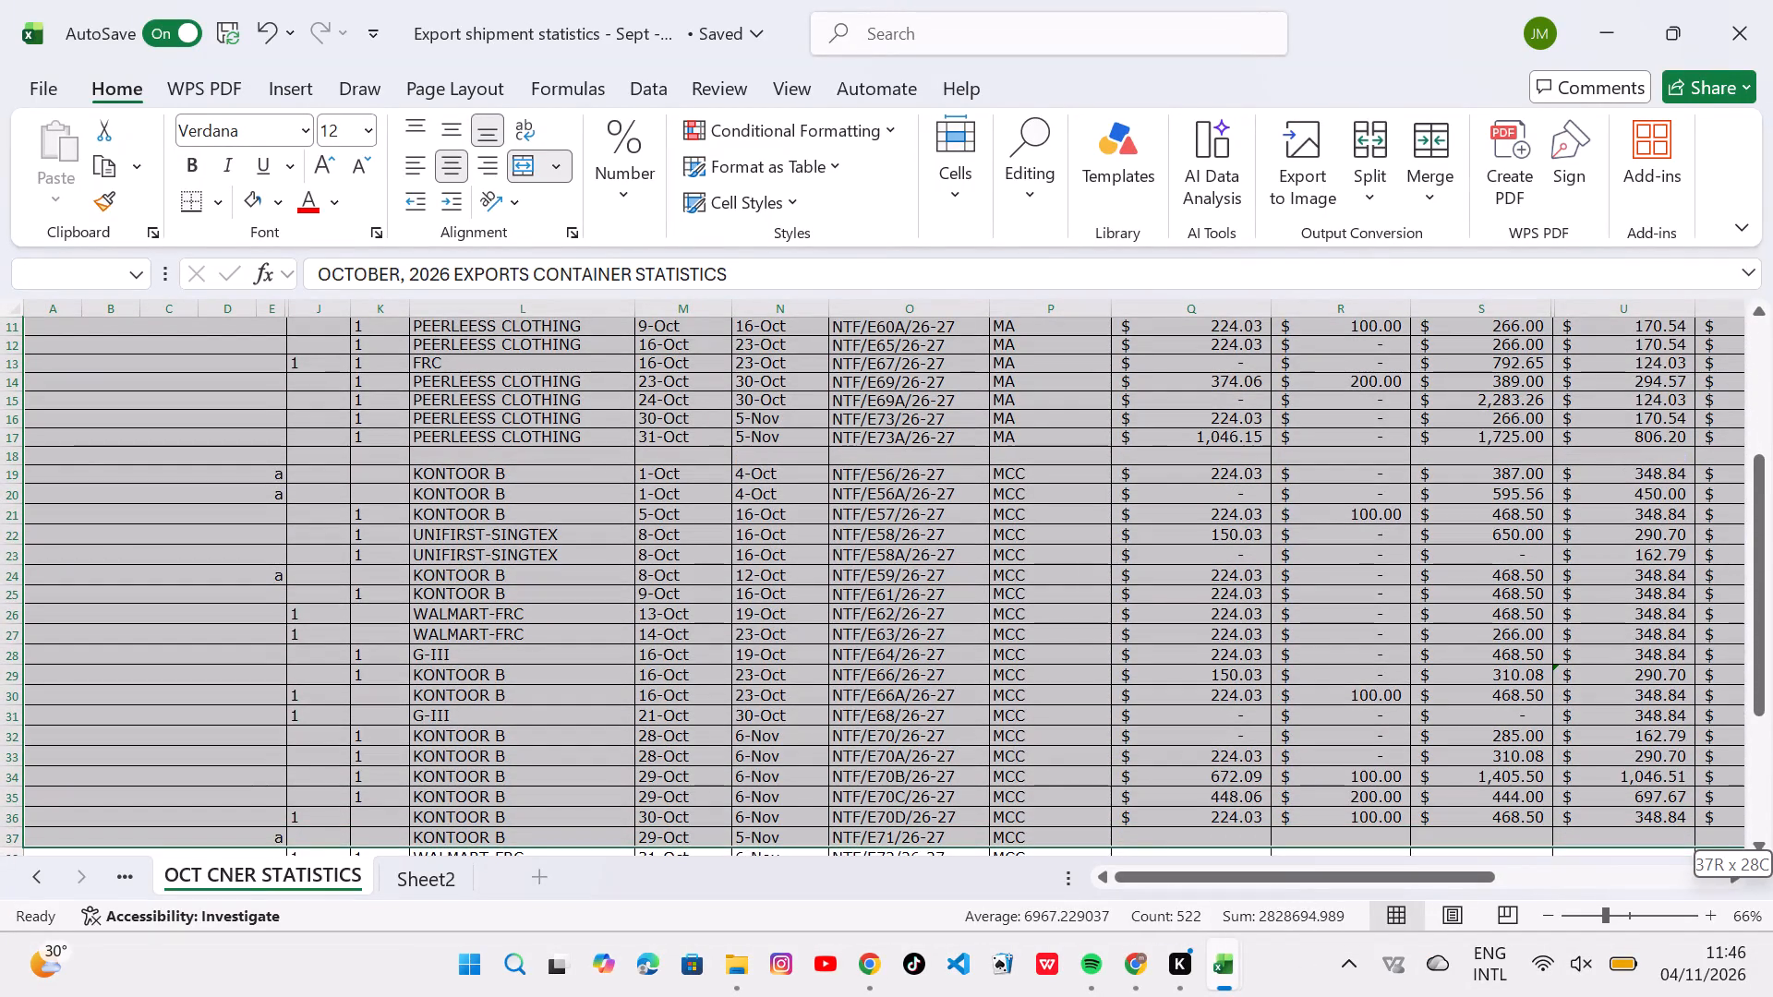
drag(396, 835, 453, 862)
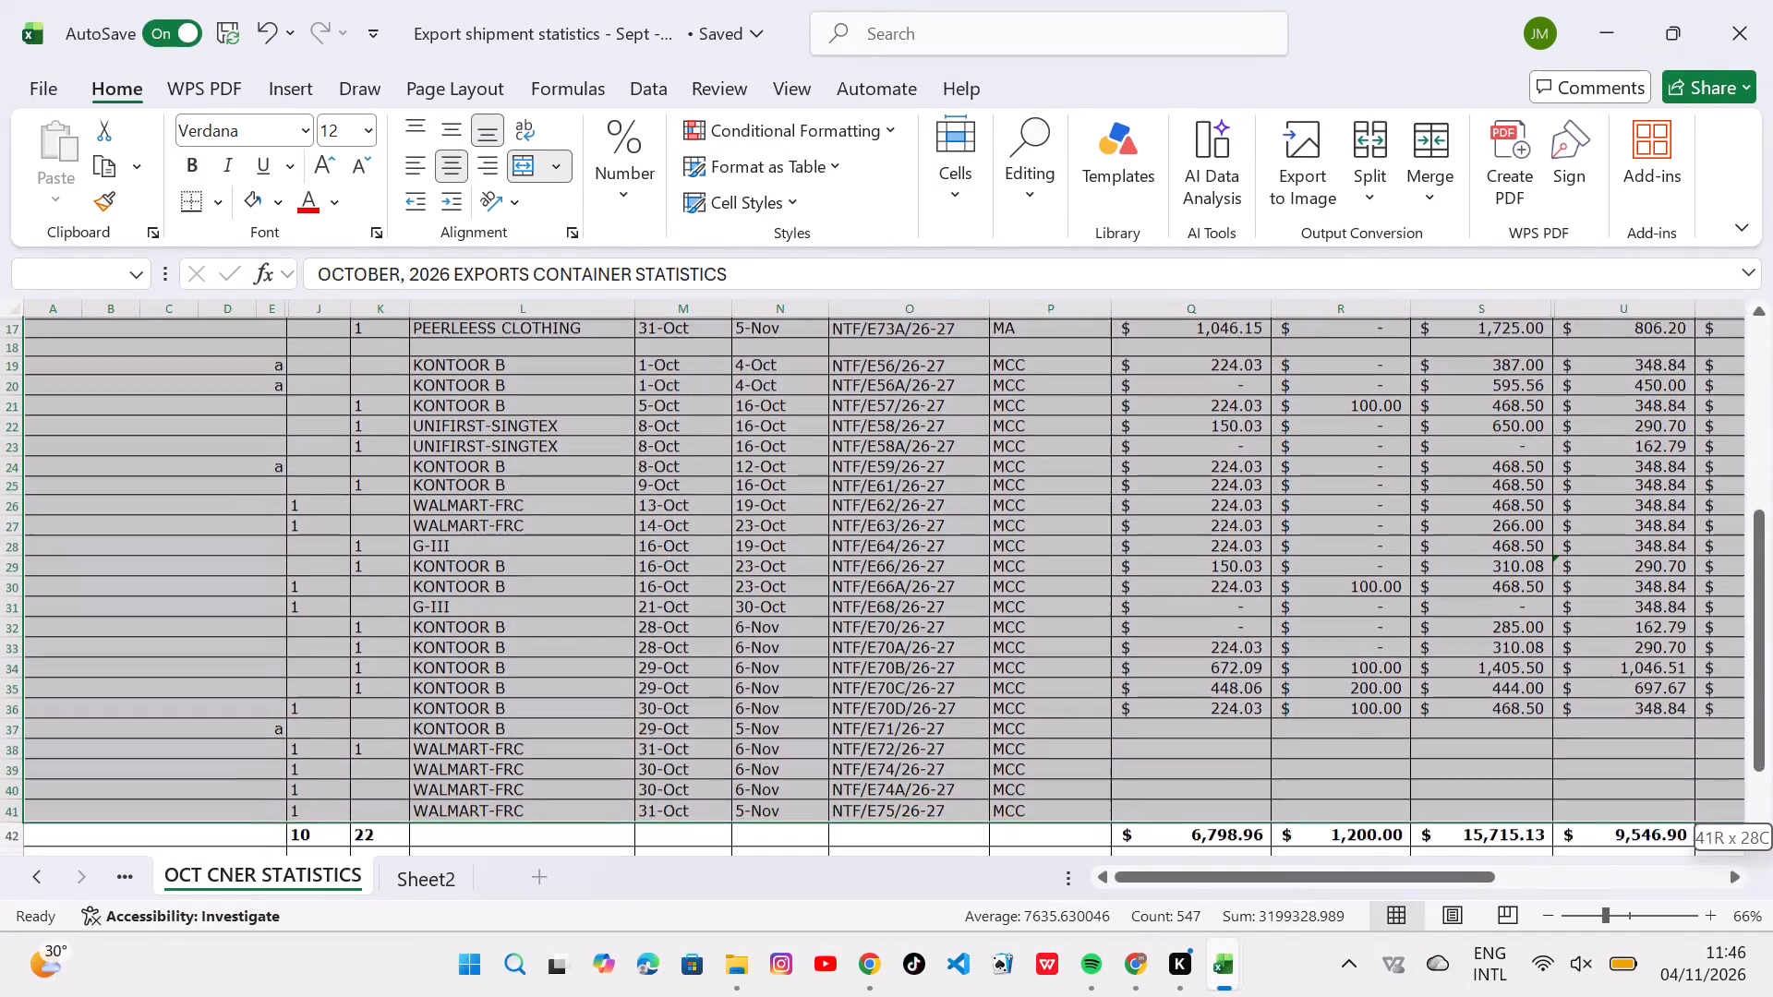
drag(453, 862, 793, 733)
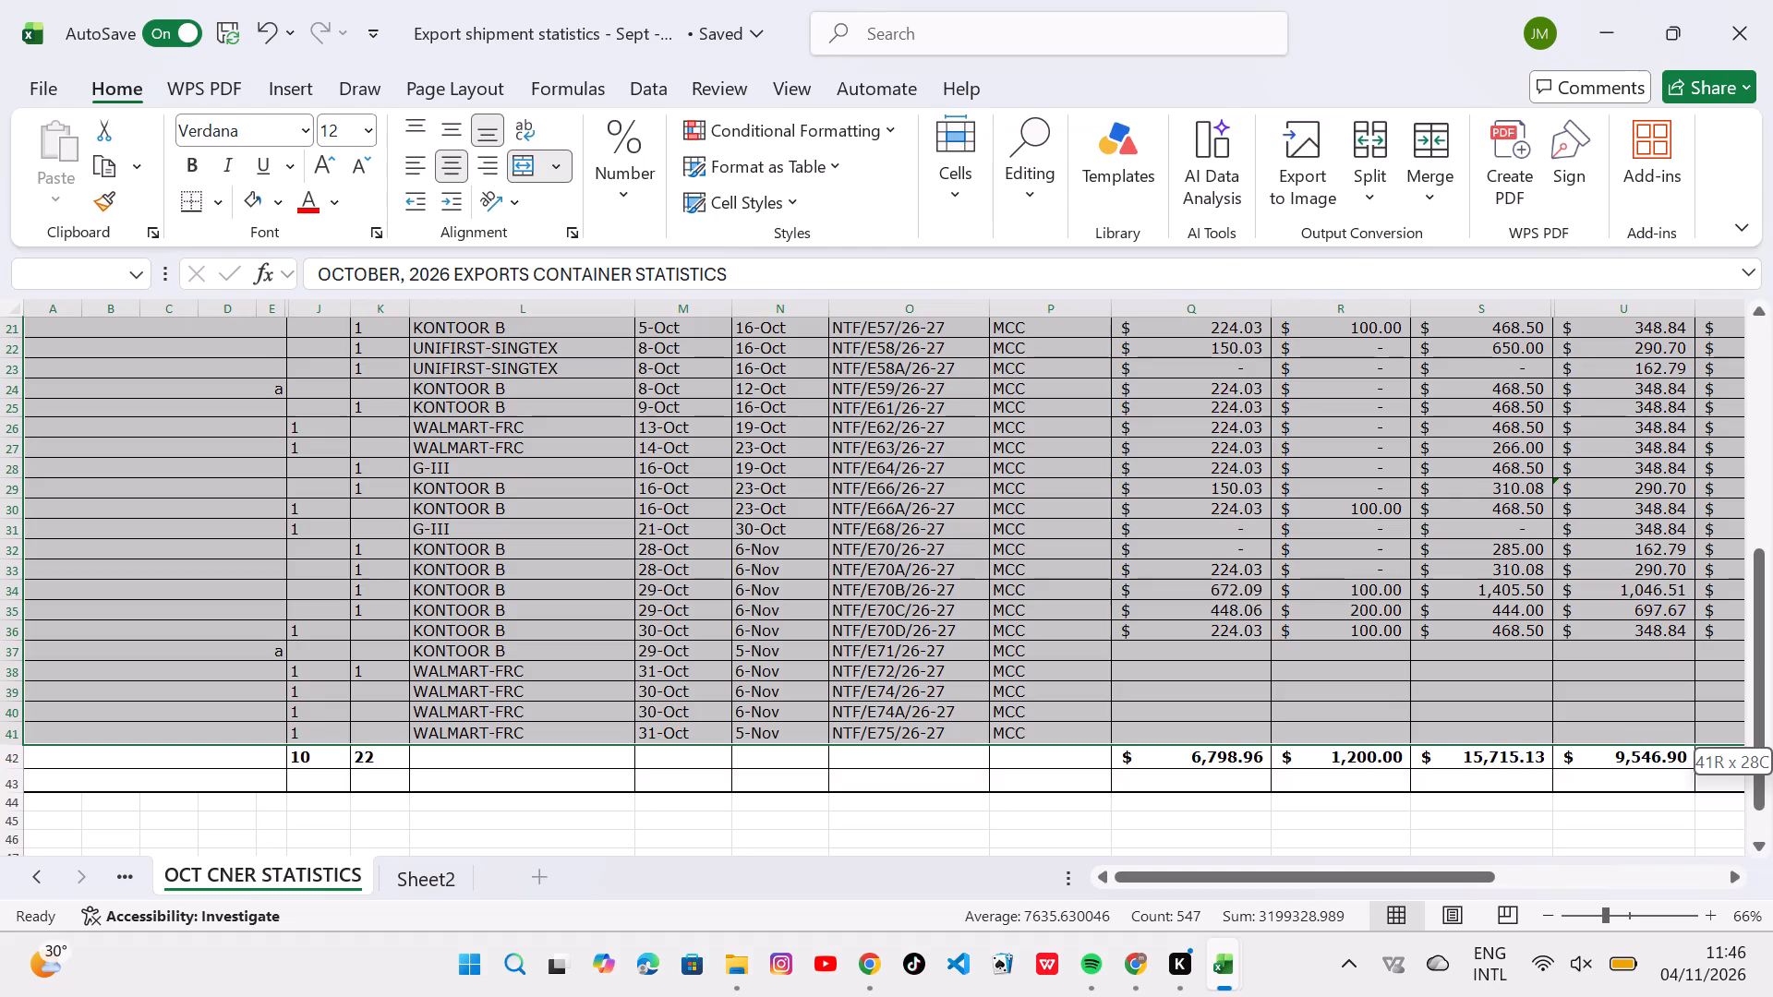
drag(793, 733, 1245, 738)
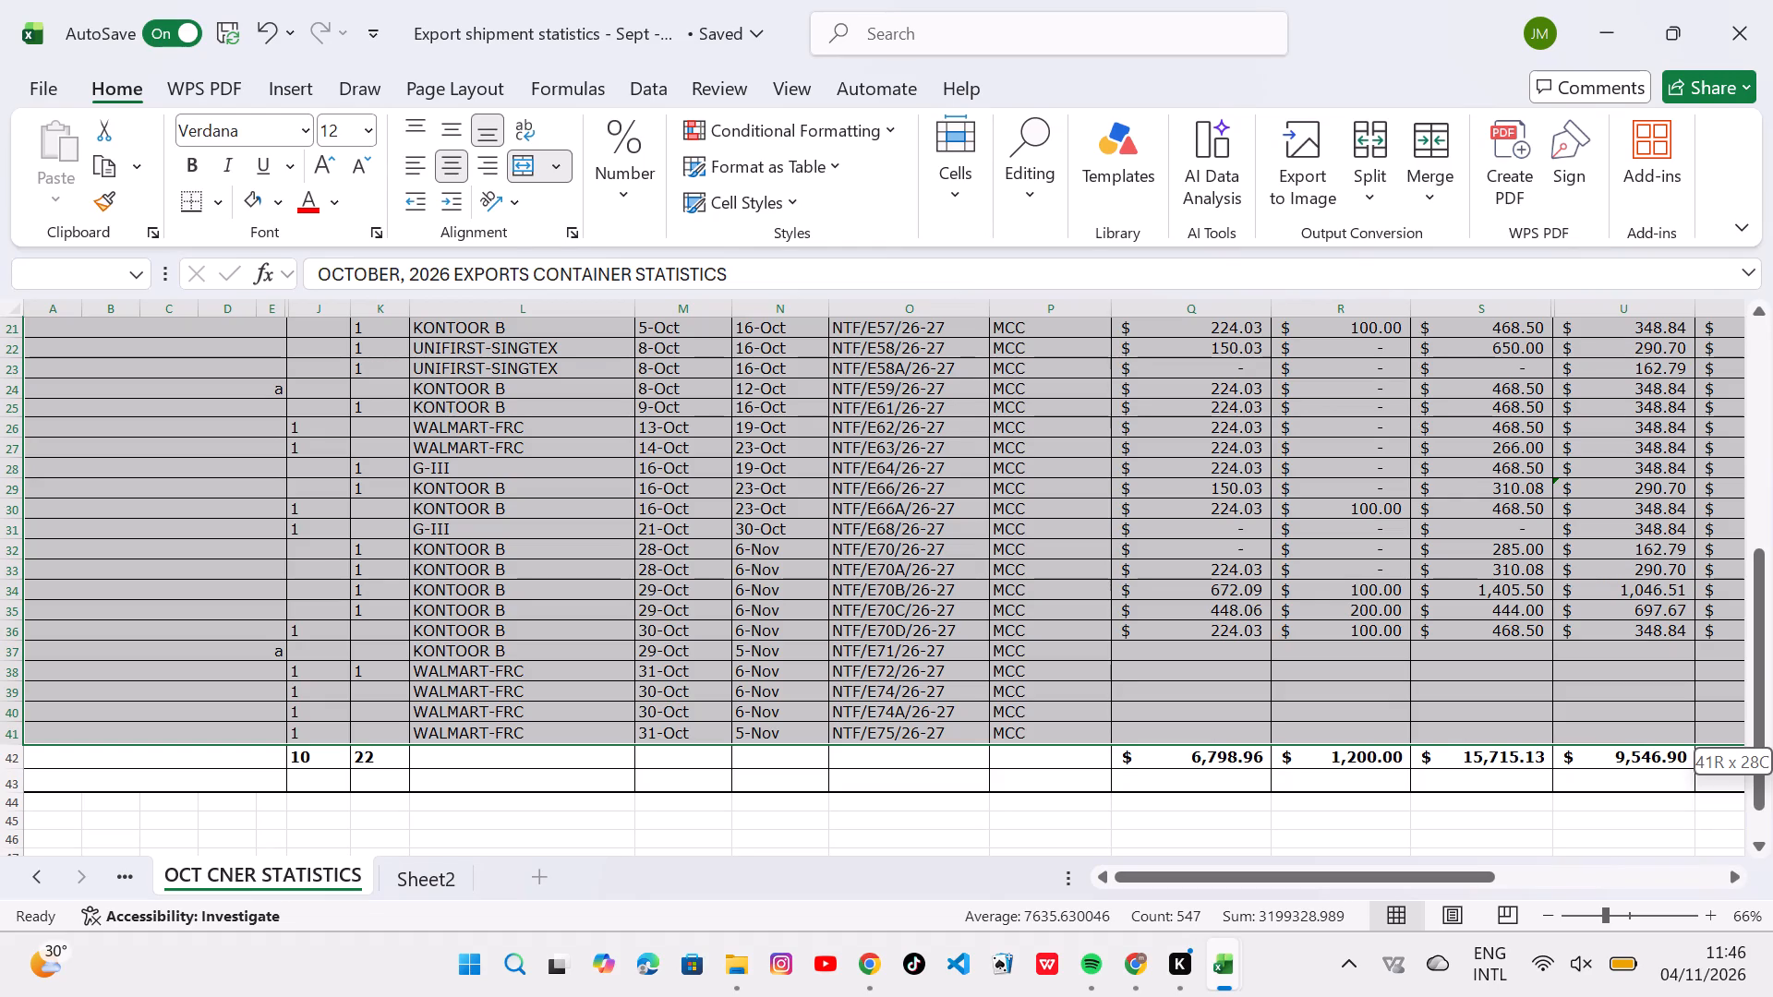
drag(1245, 738, 1716, 733)
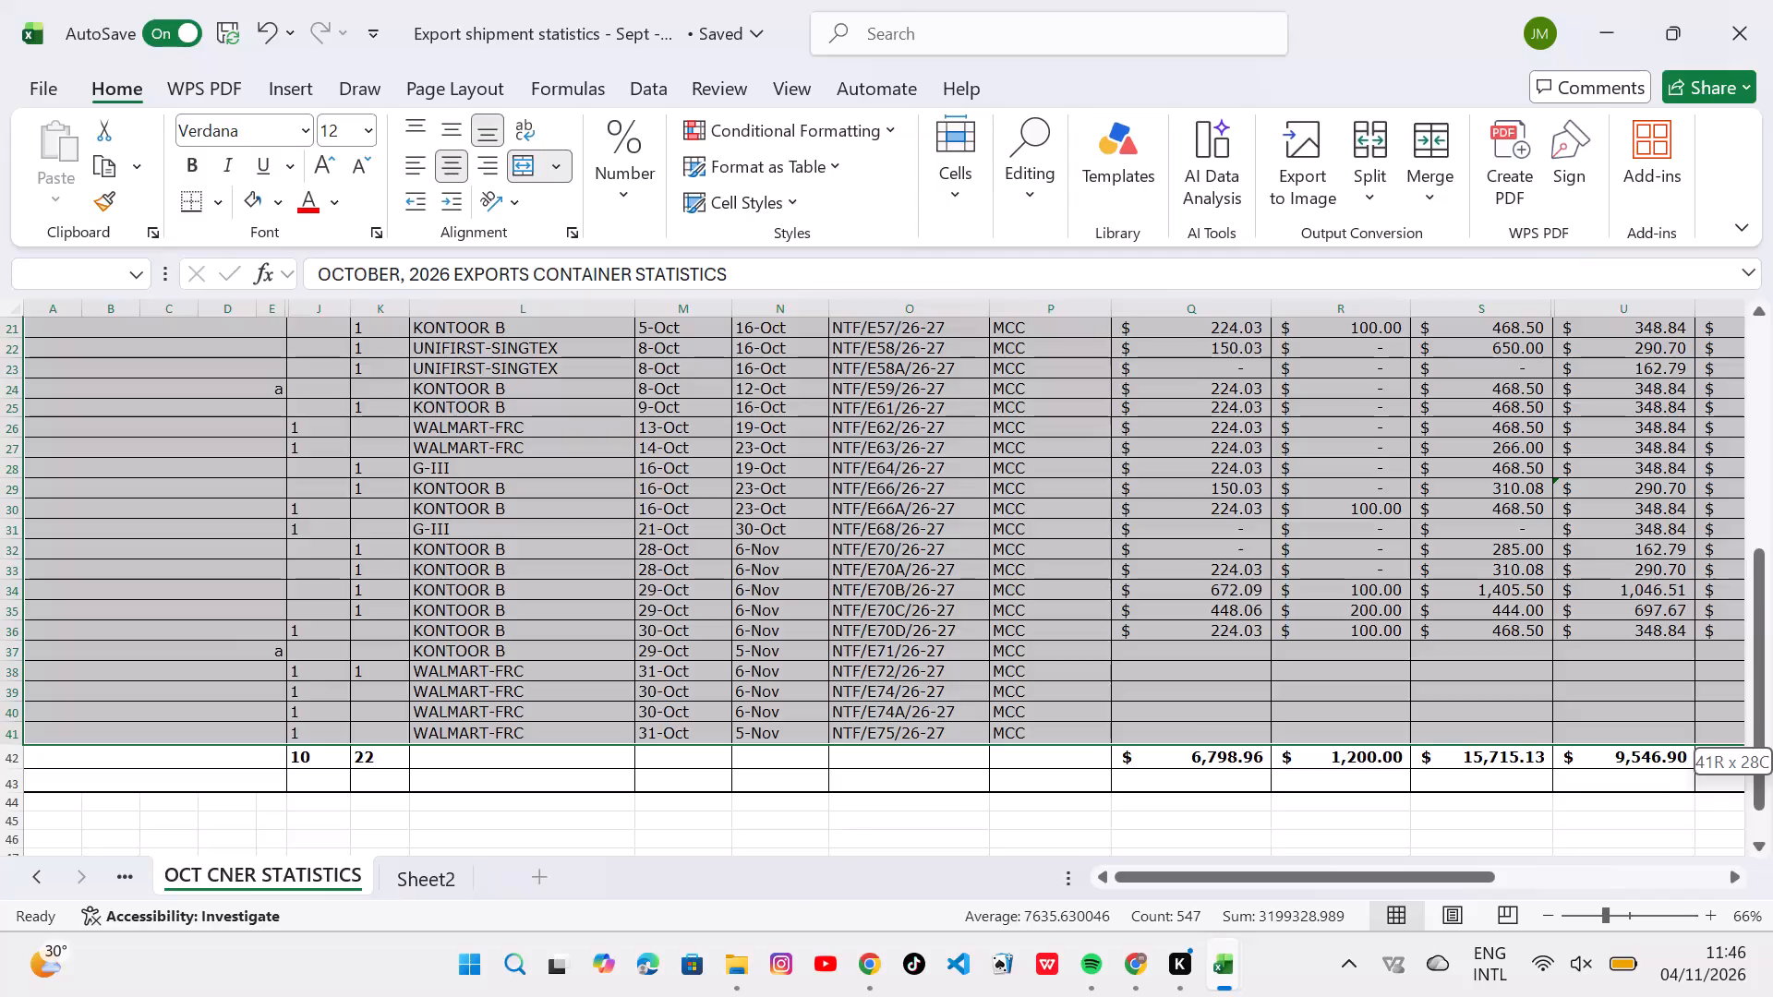
drag(1716, 733, 1435, 793)
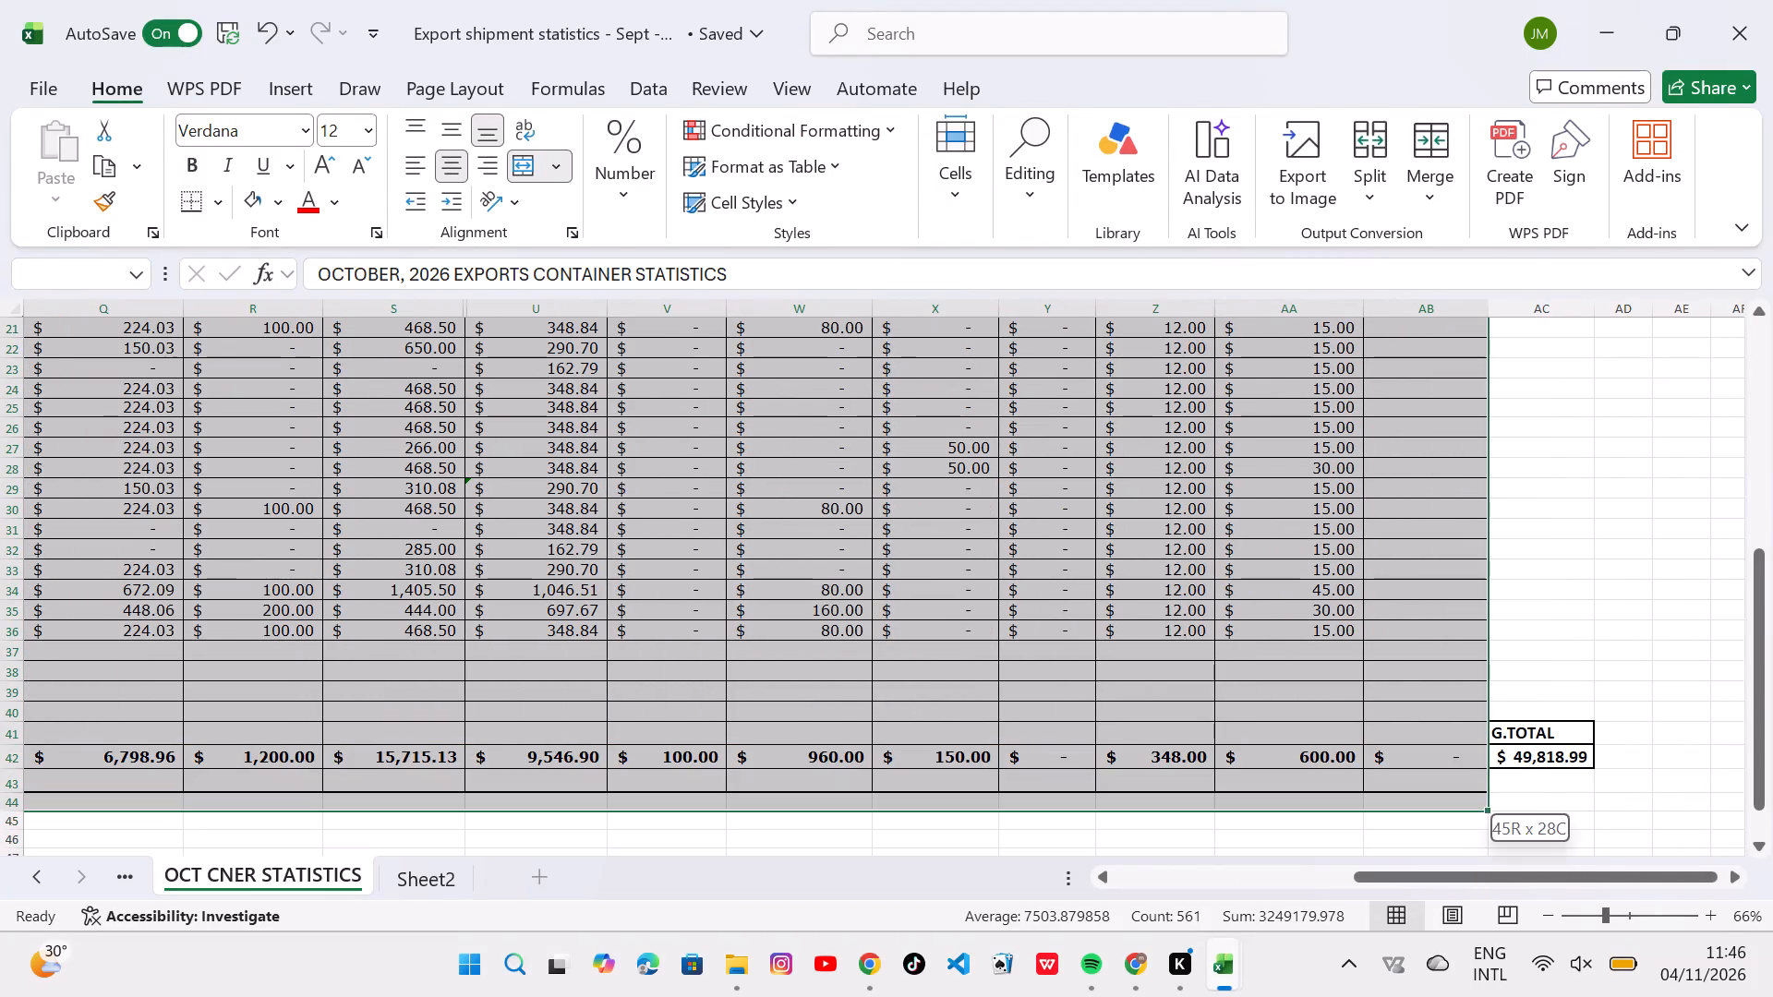
drag(1435, 793, 1541, 762)
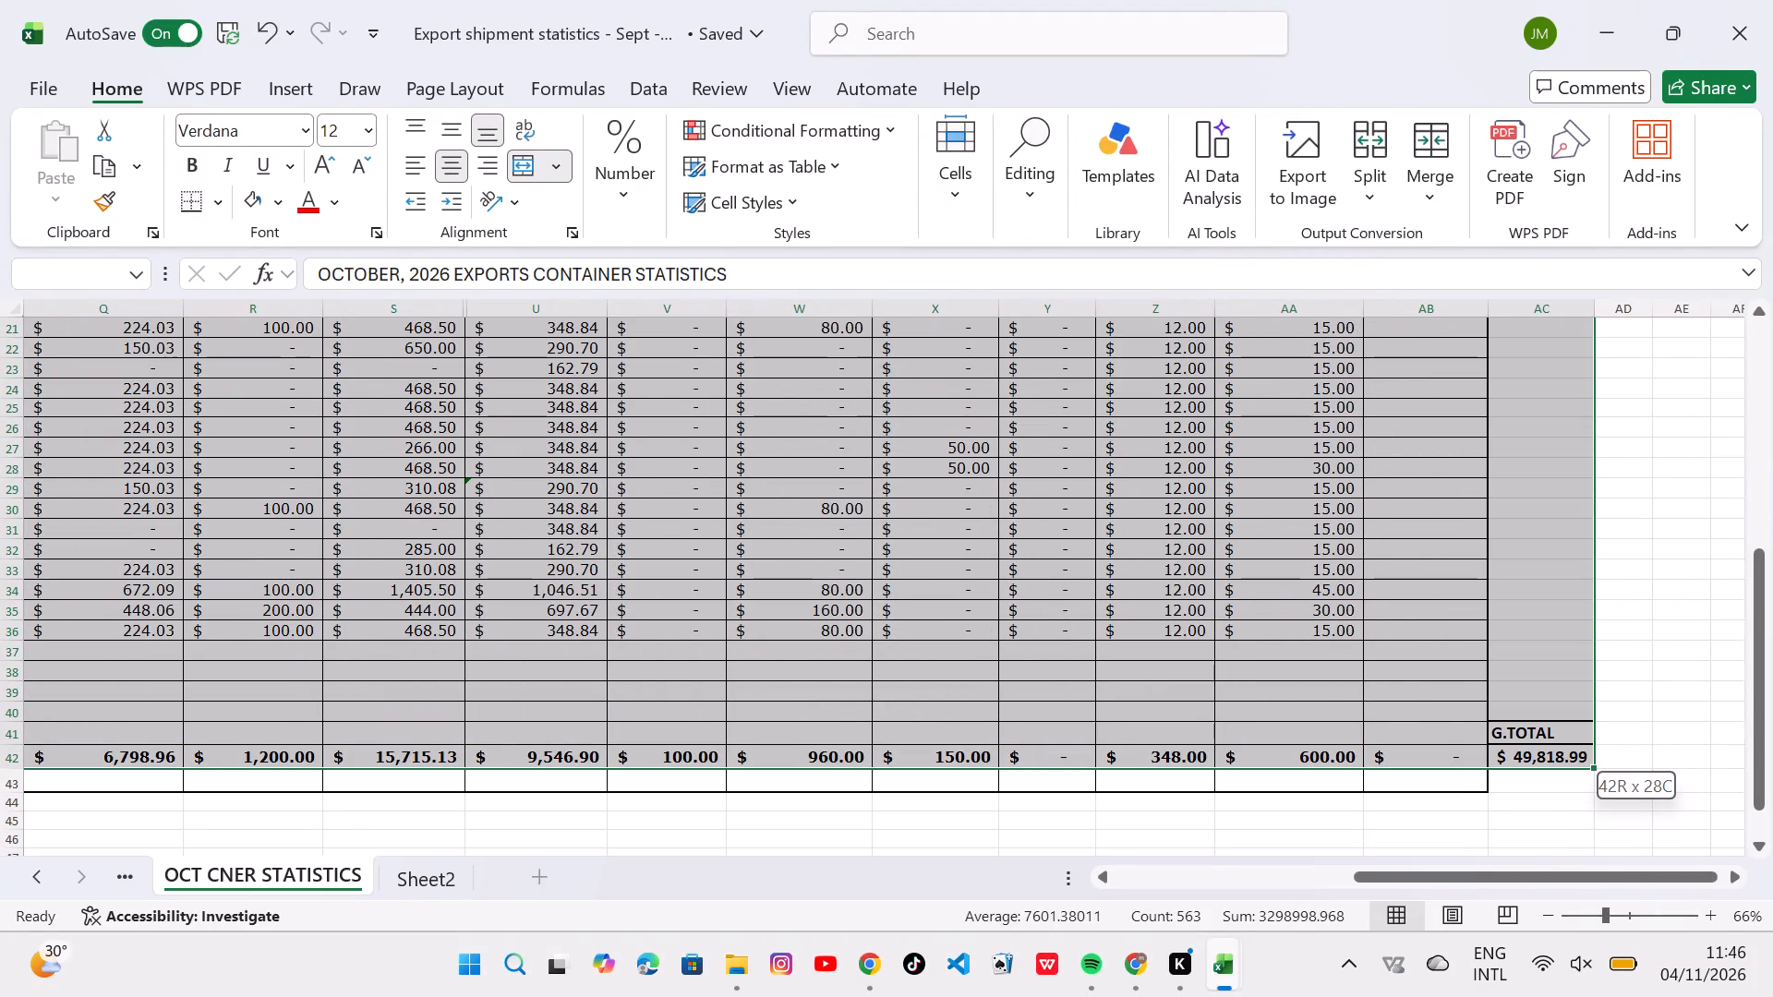
drag(1541, 762, 1543, 784)
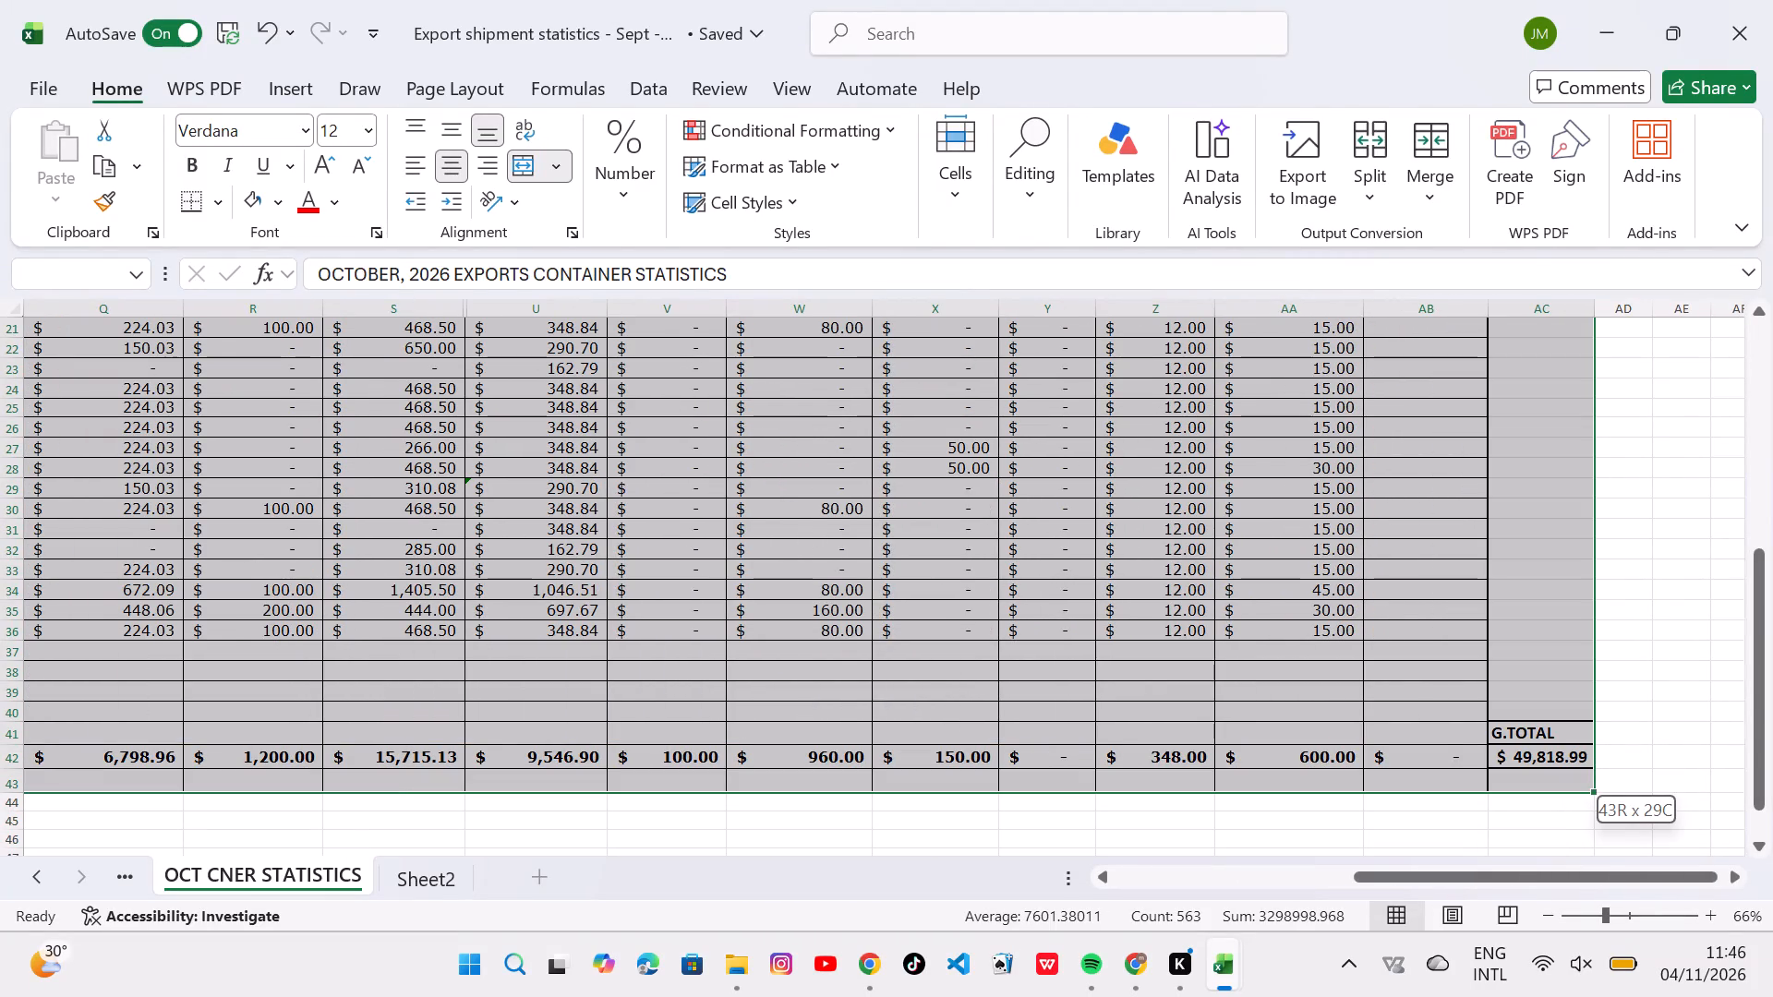
drag(1543, 784, 1469, 800)
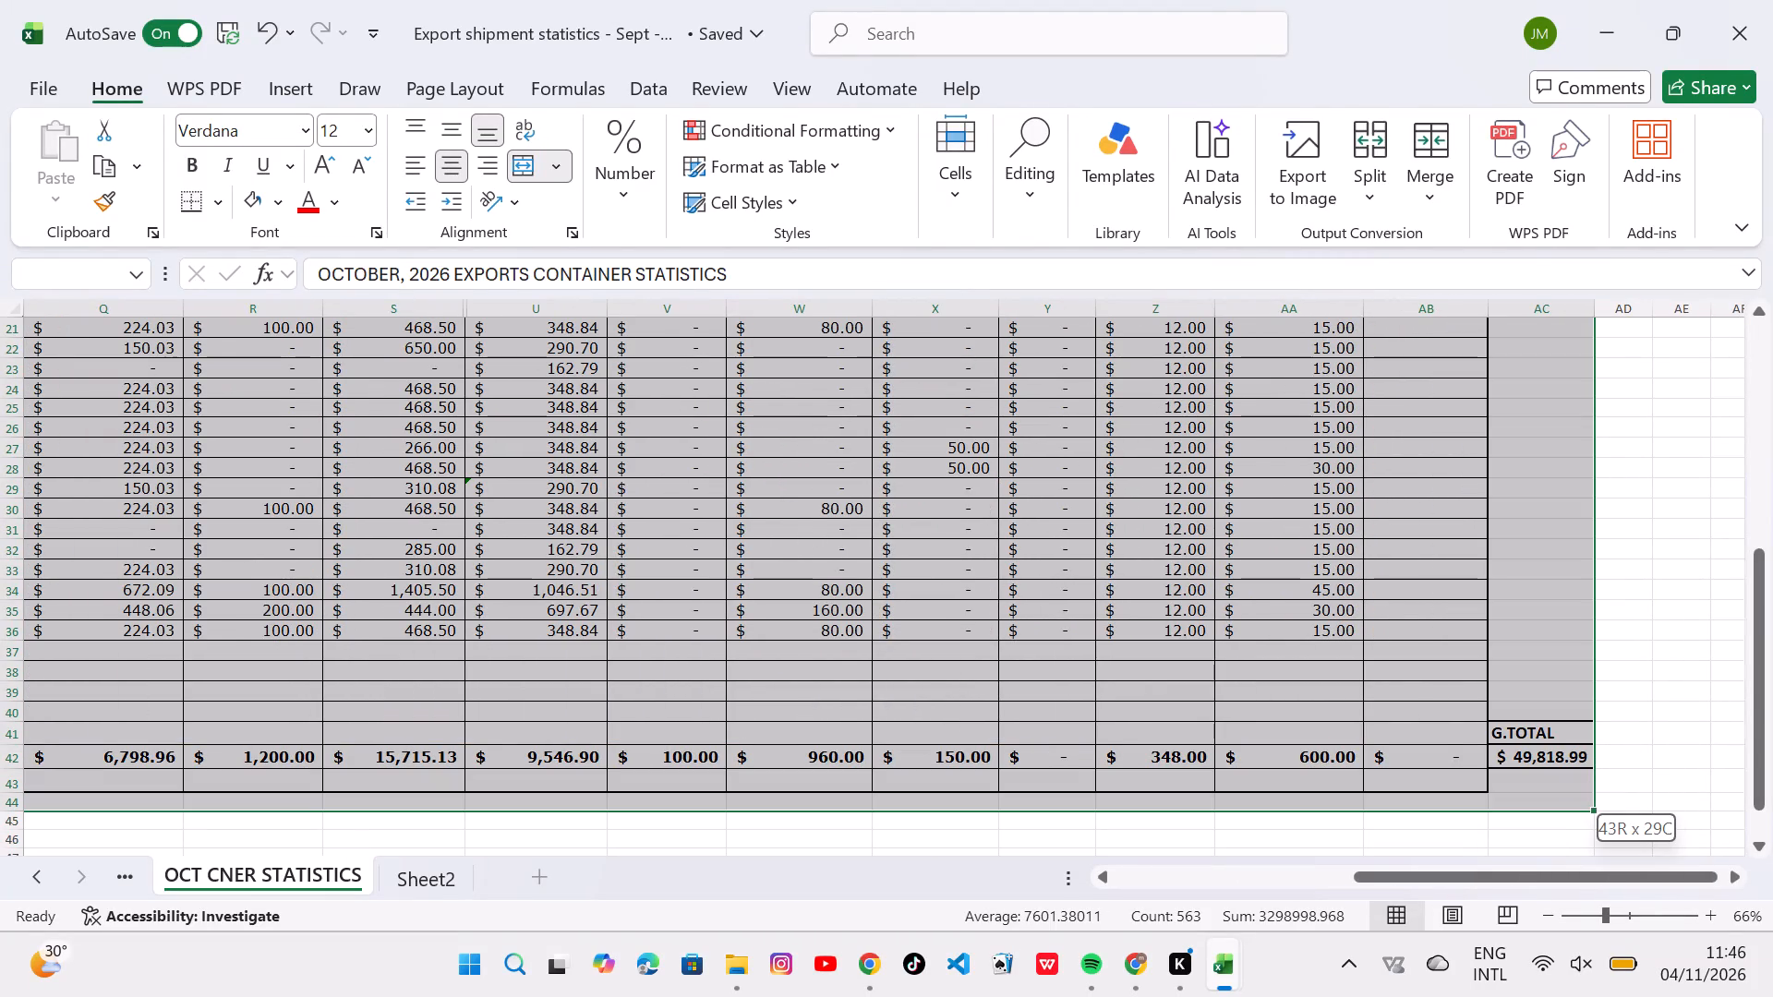
drag(1469, 800, 1474, 786)
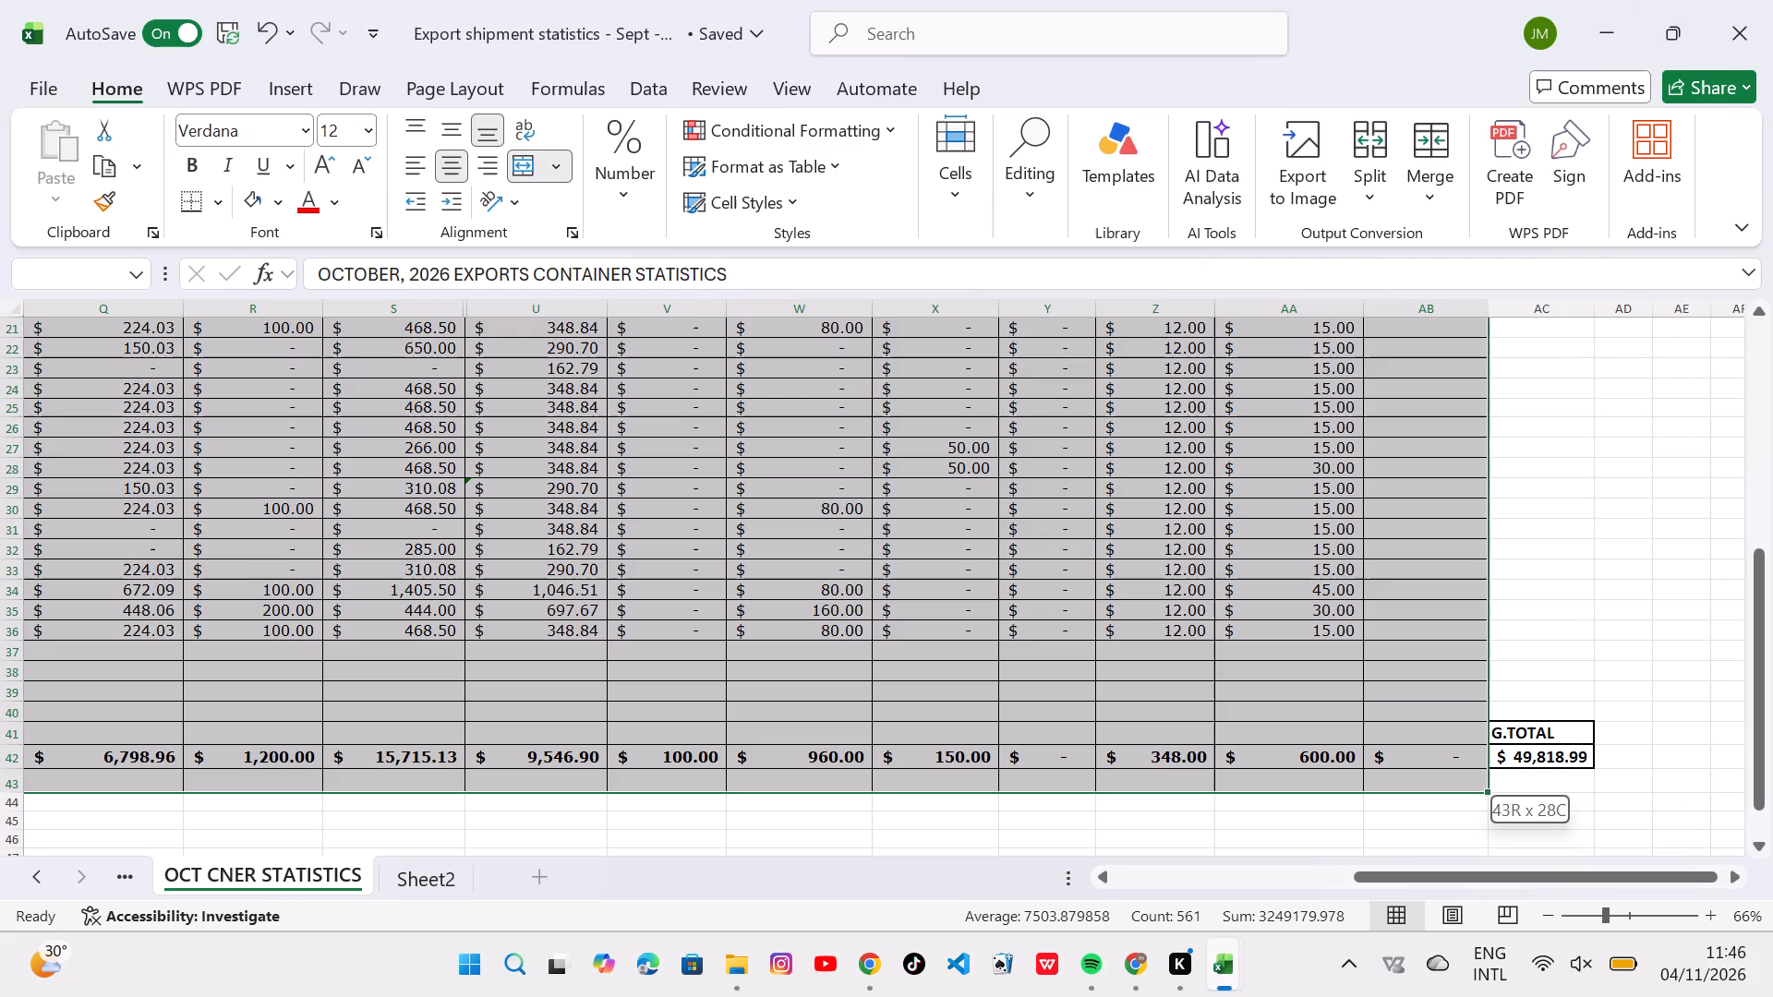
drag(1474, 786, 1472, 787)
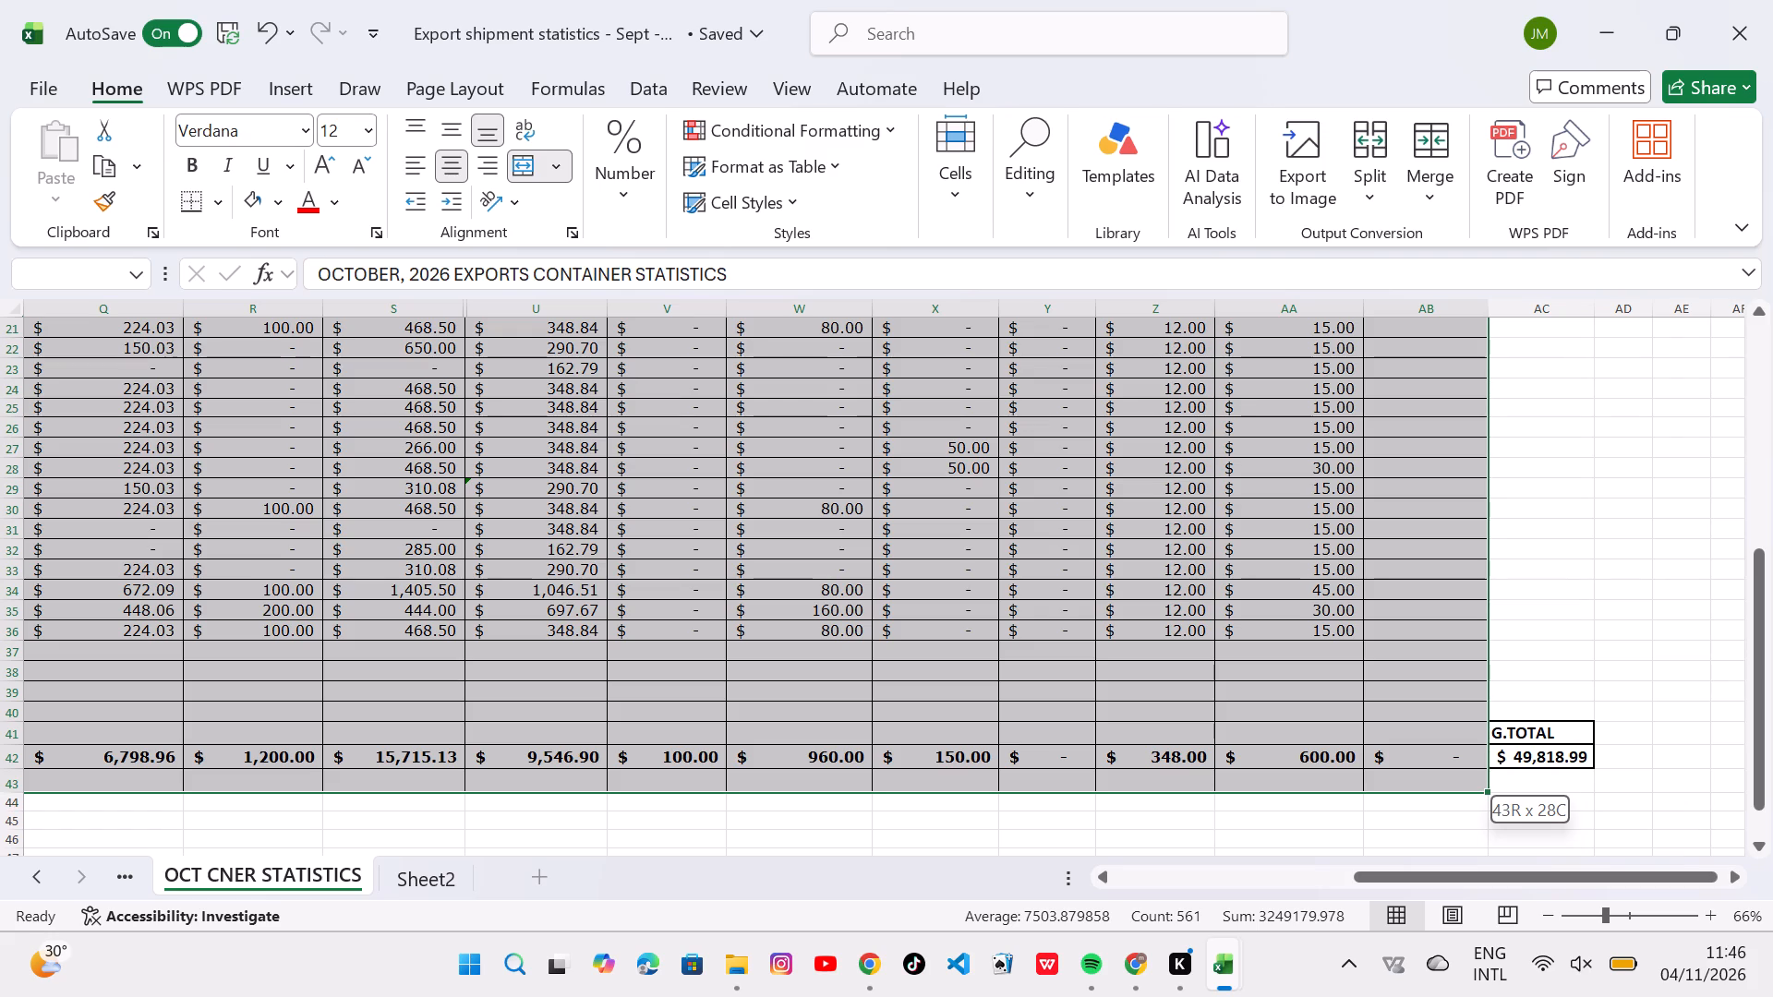
drag(1472, 787, 1472, 790)
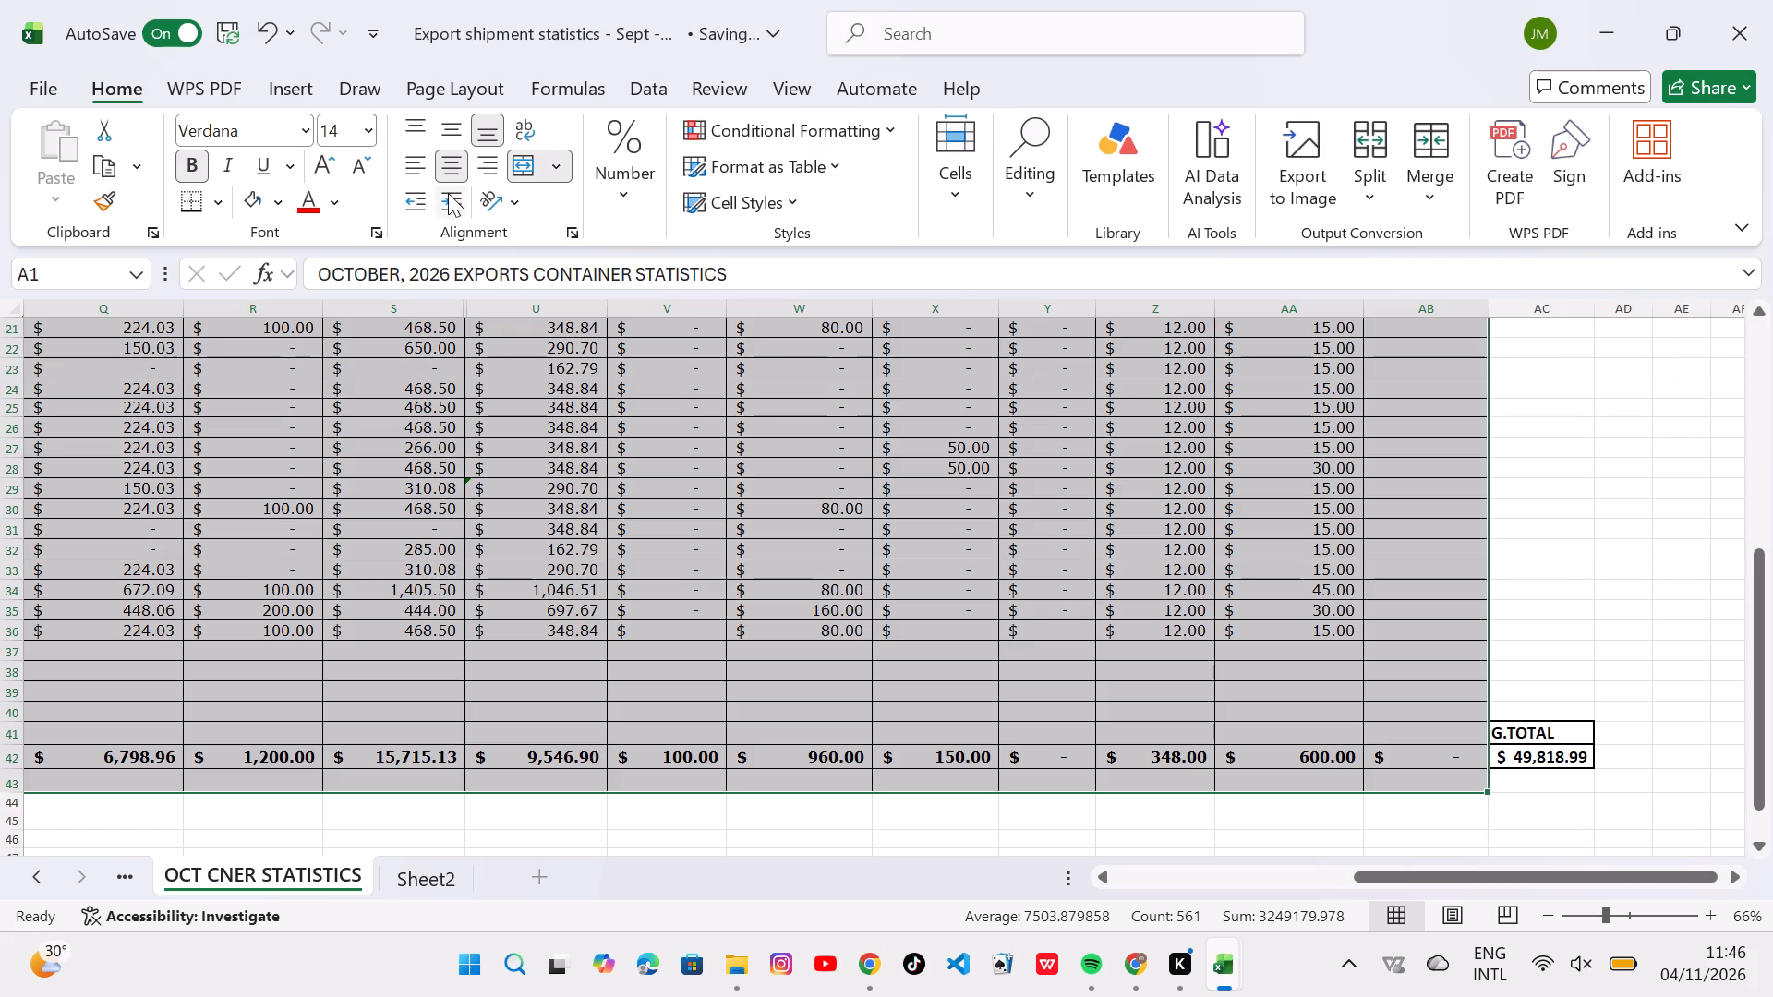
click(223, 198)
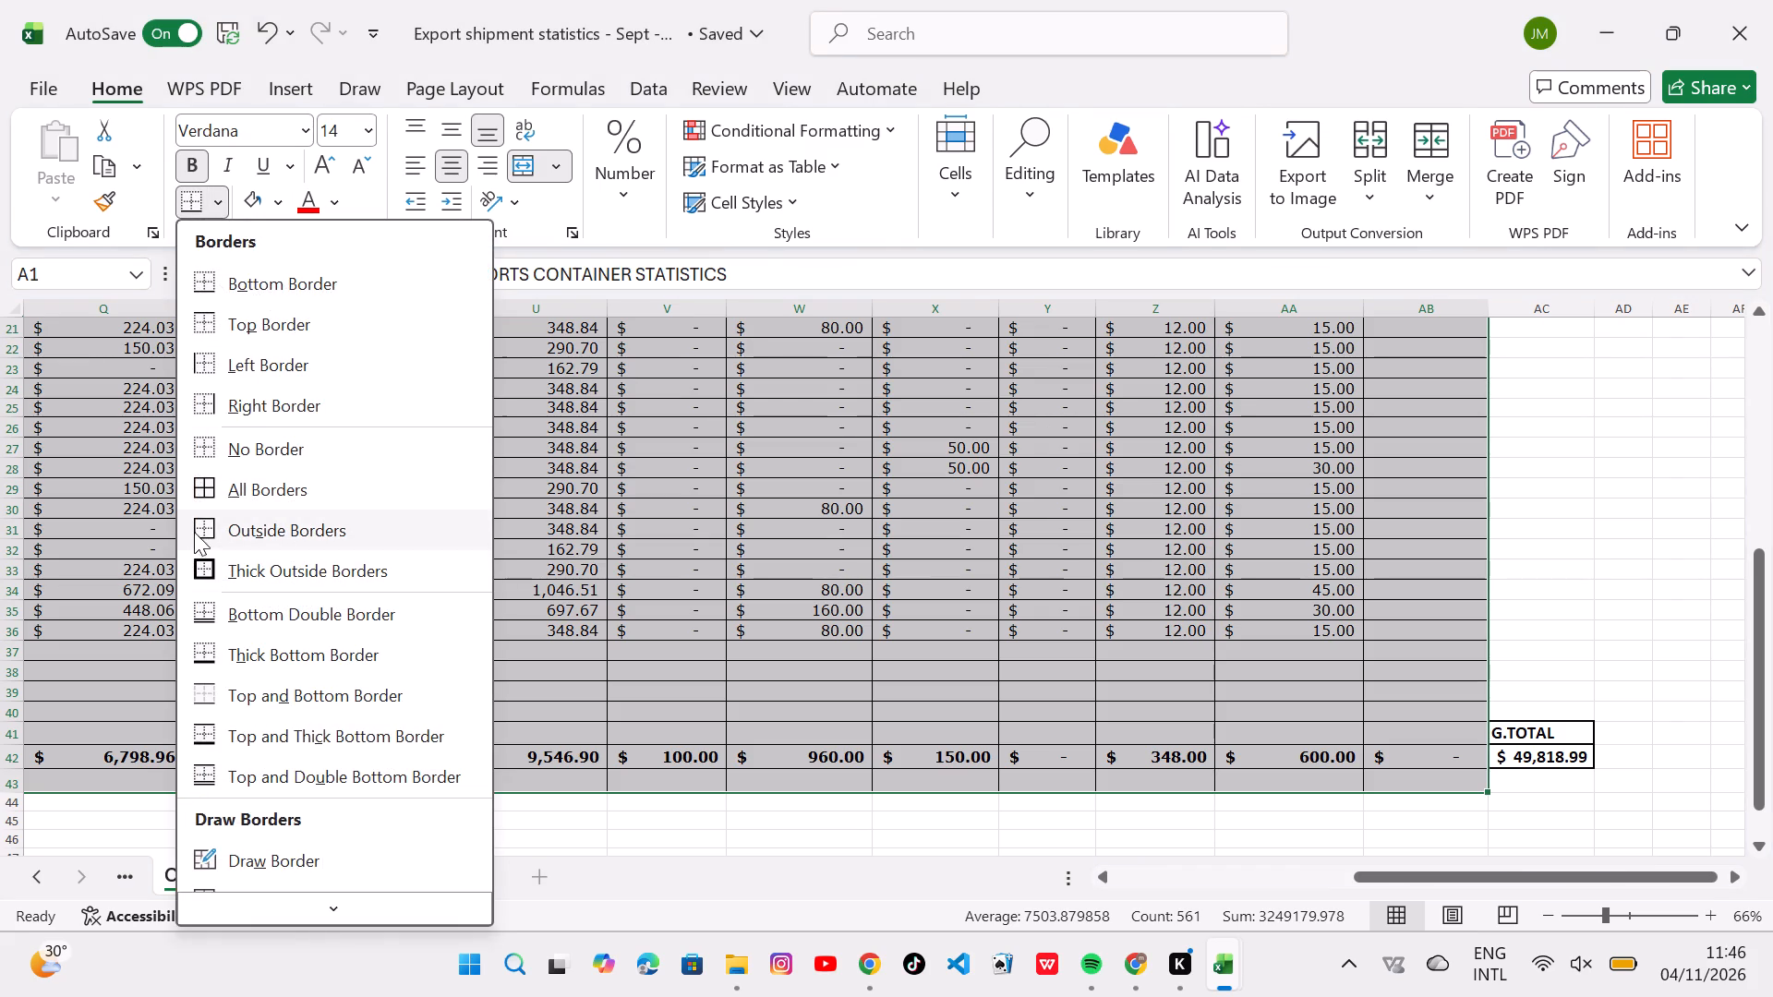
click(192, 535)
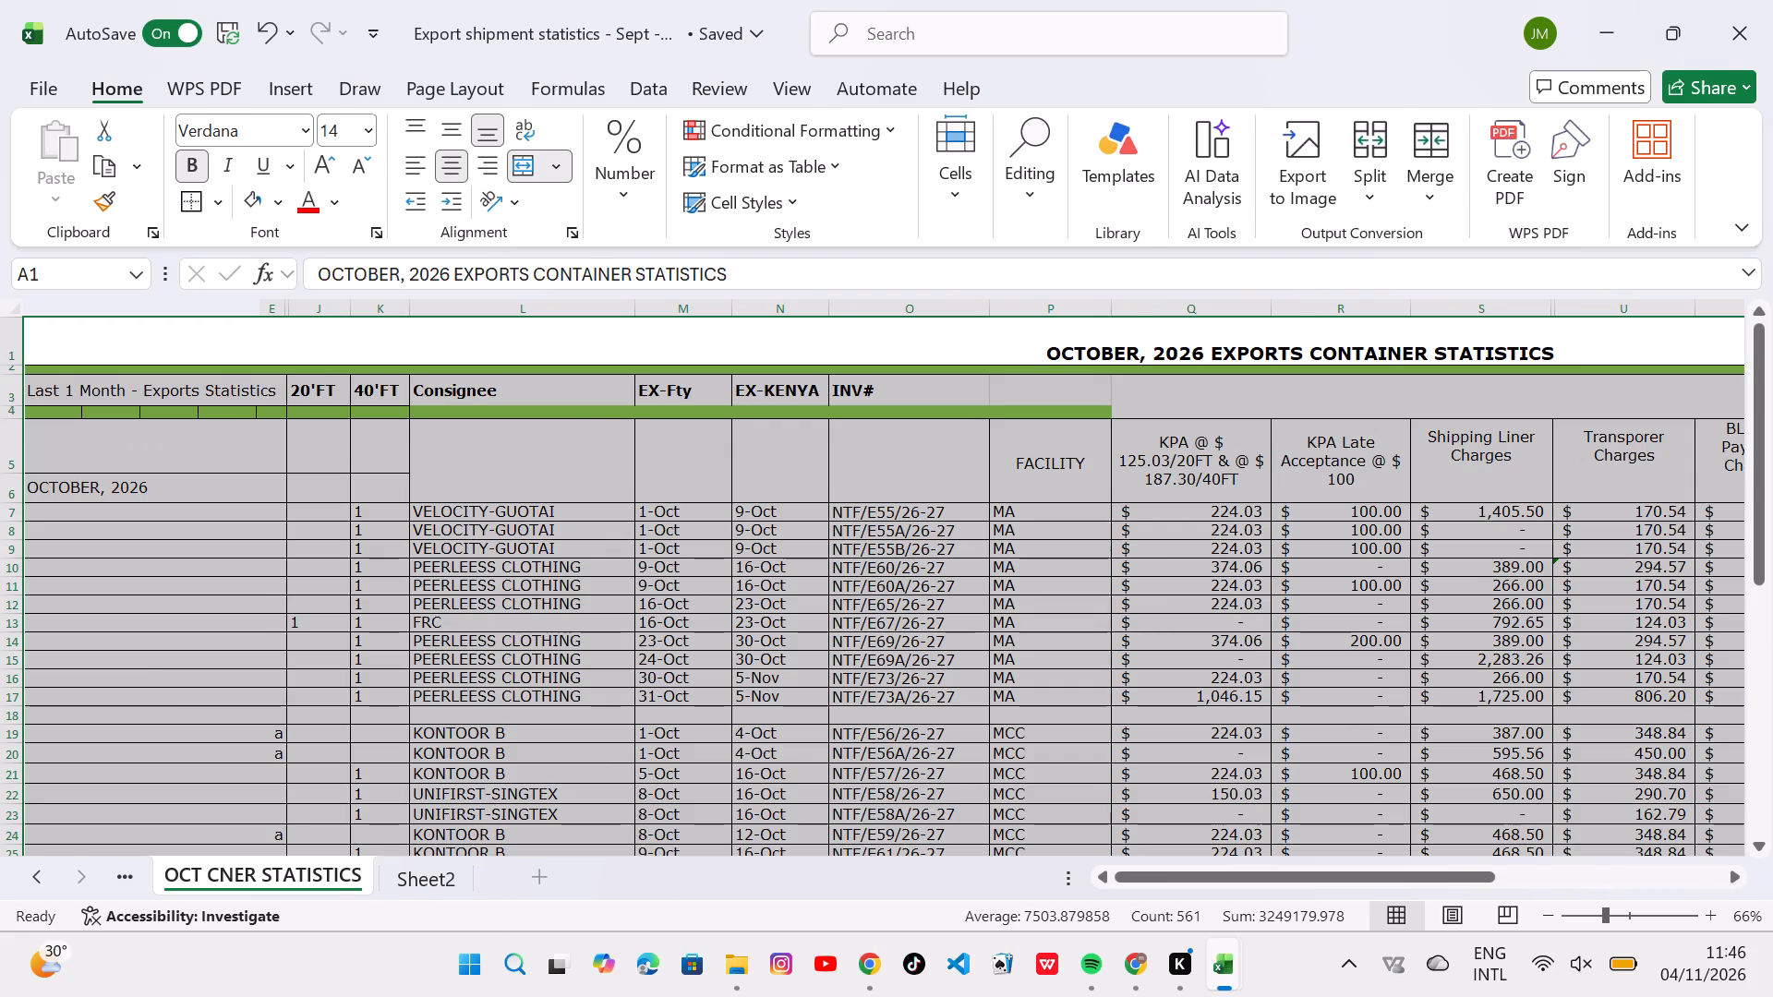
Review the bordered October container statistics table across its consignee rows, charge columns, title and total row.
scroll(703, 689, down, 4)
scroll(703, 689, up, 3)
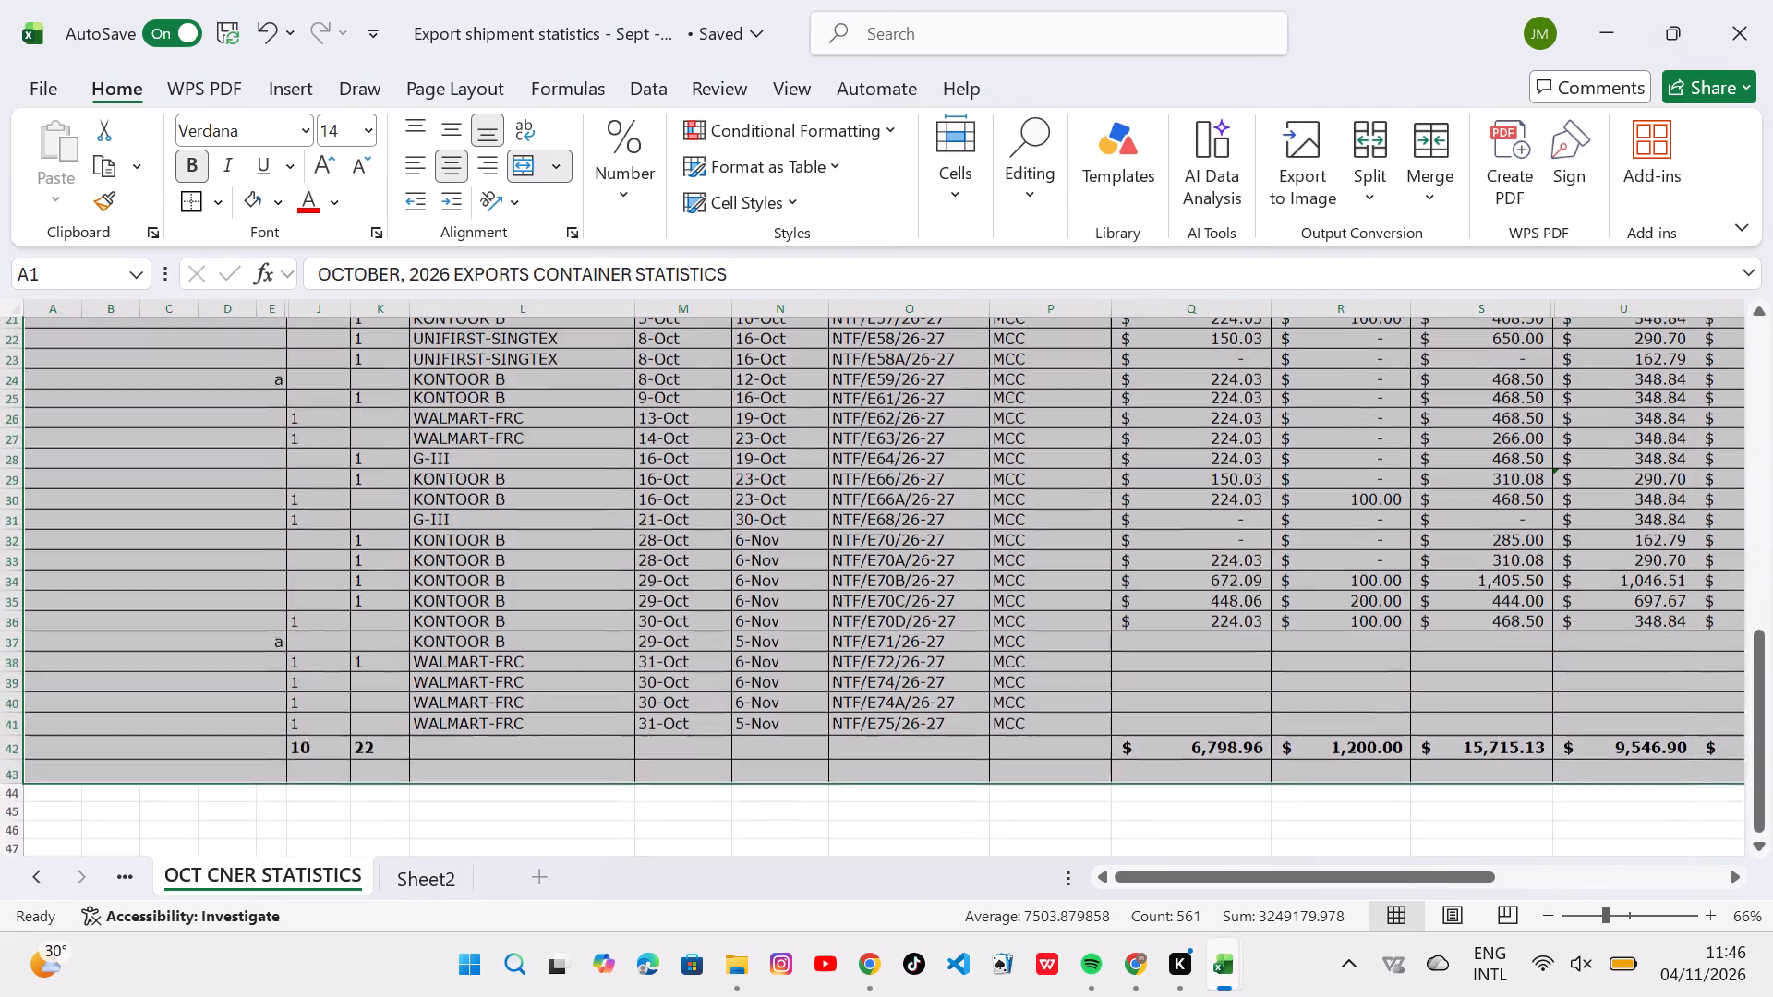
scroll(703, 689, left, 4)
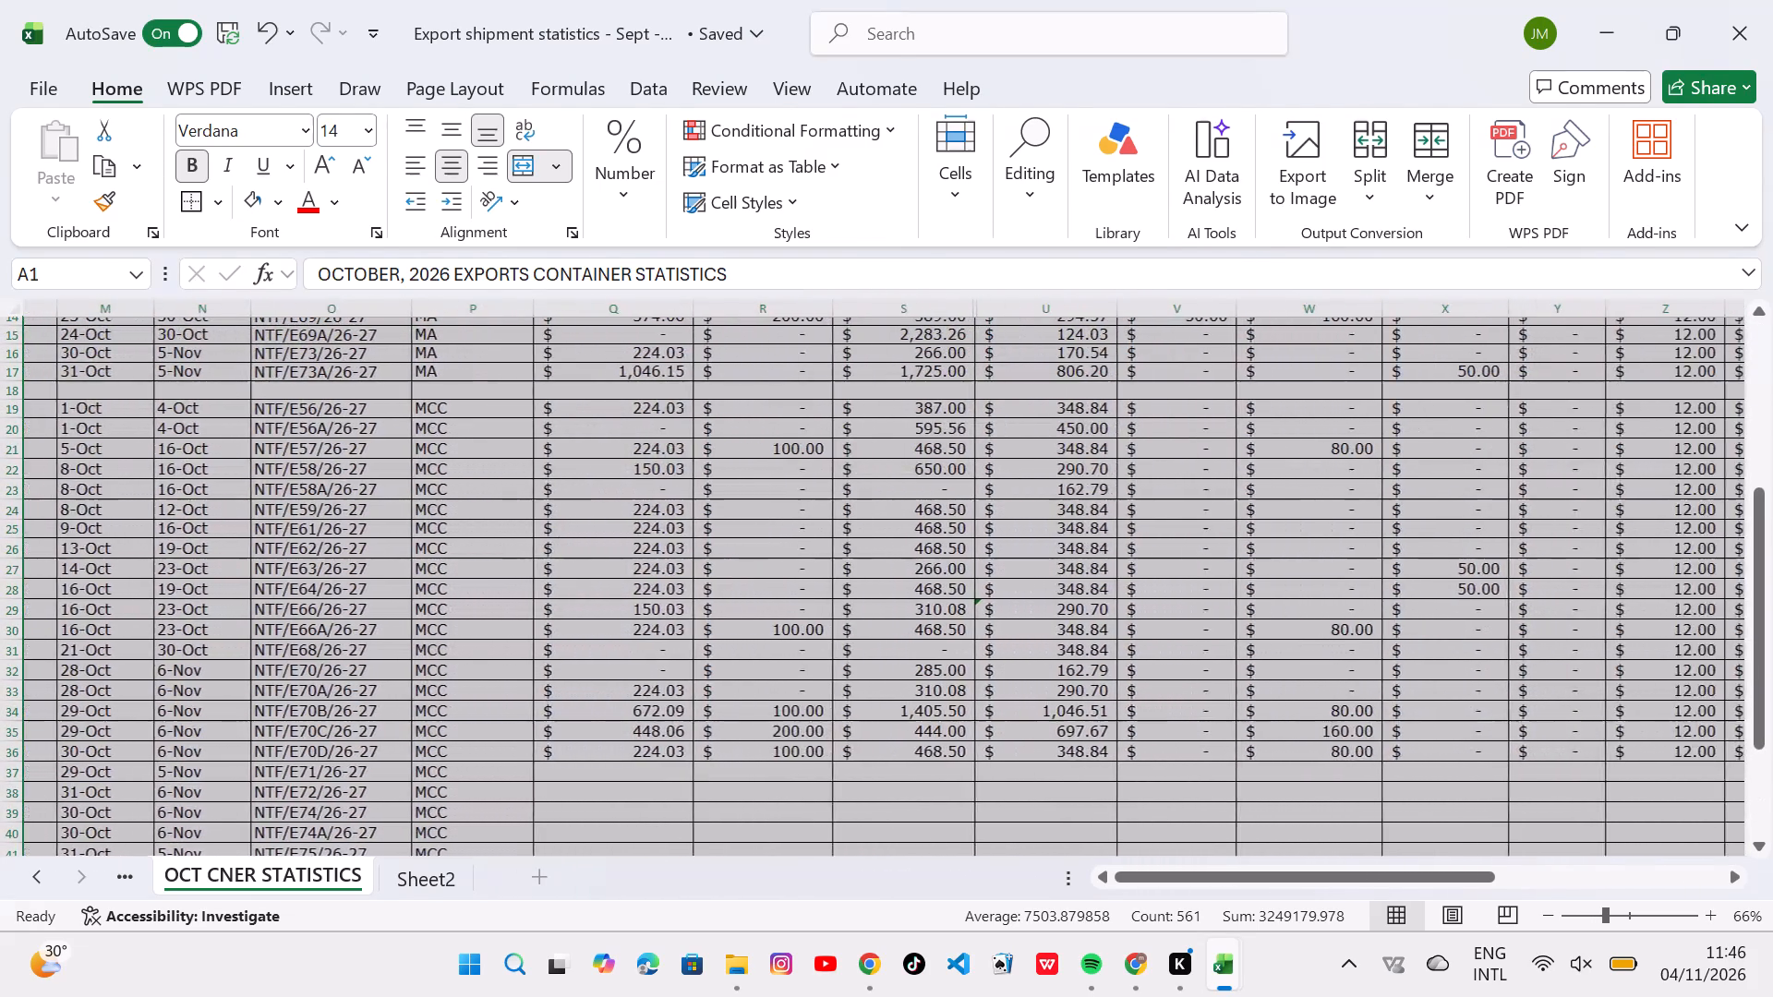
scroll(703, 689, left, 3)
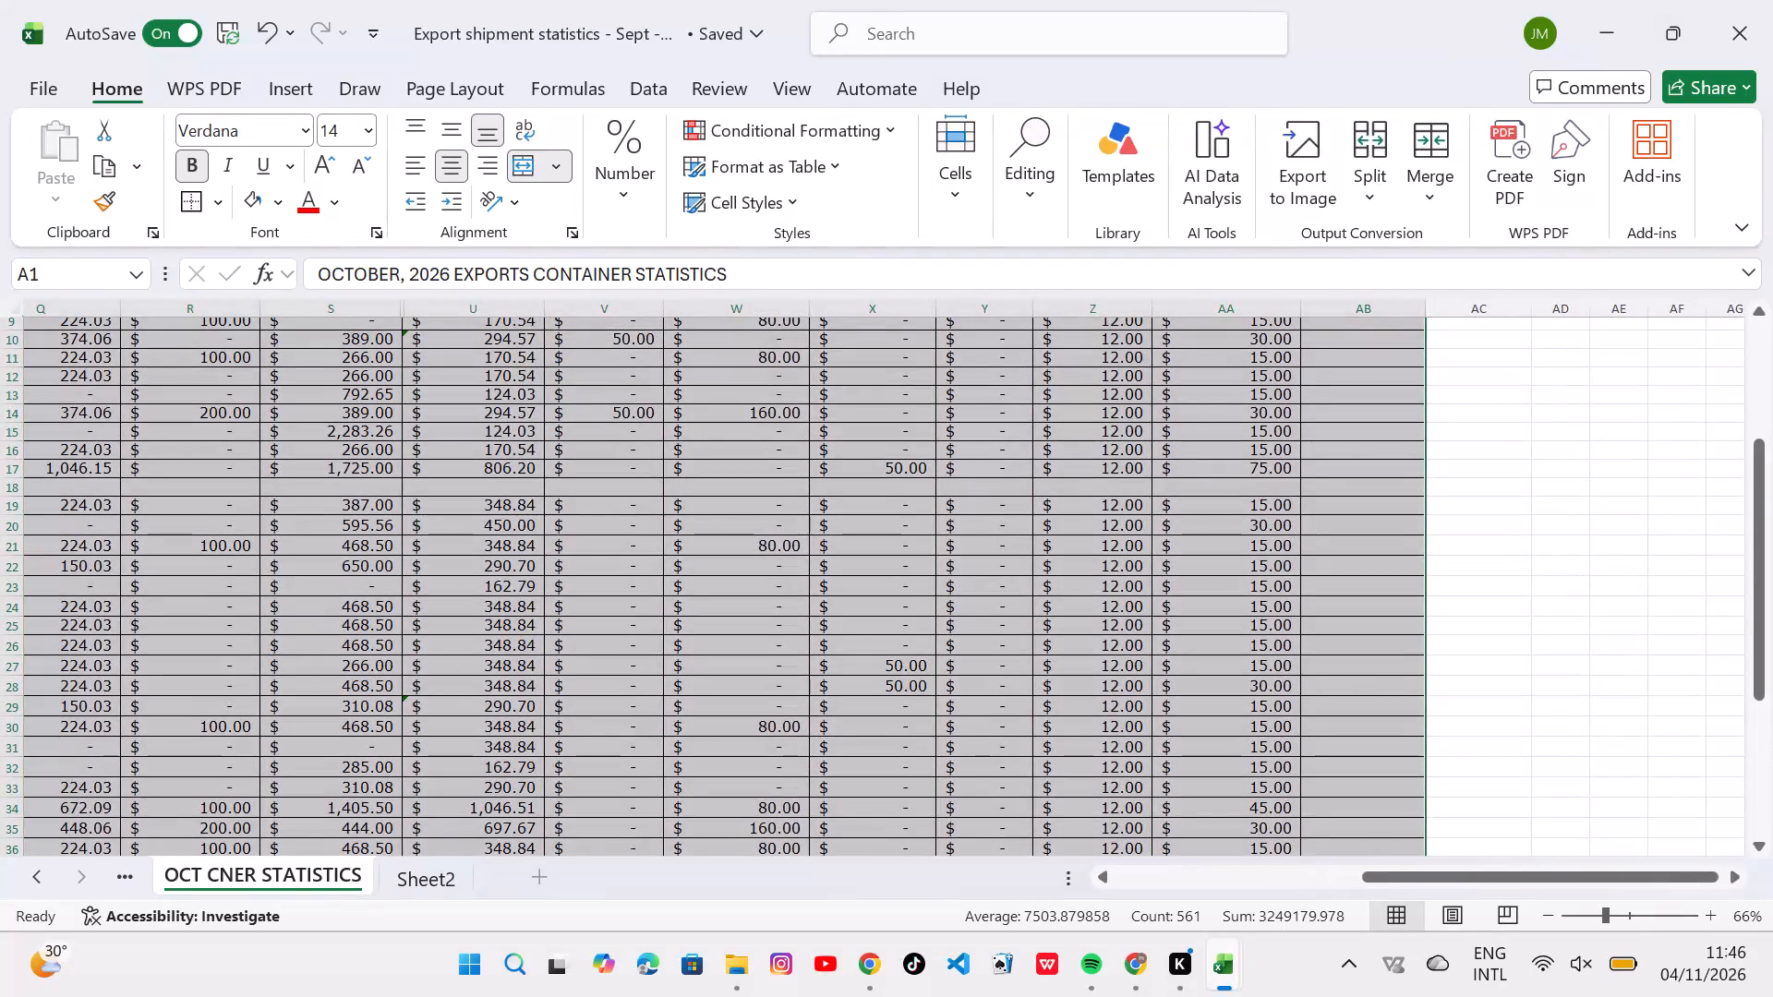
scroll(704, 685, up, 2)
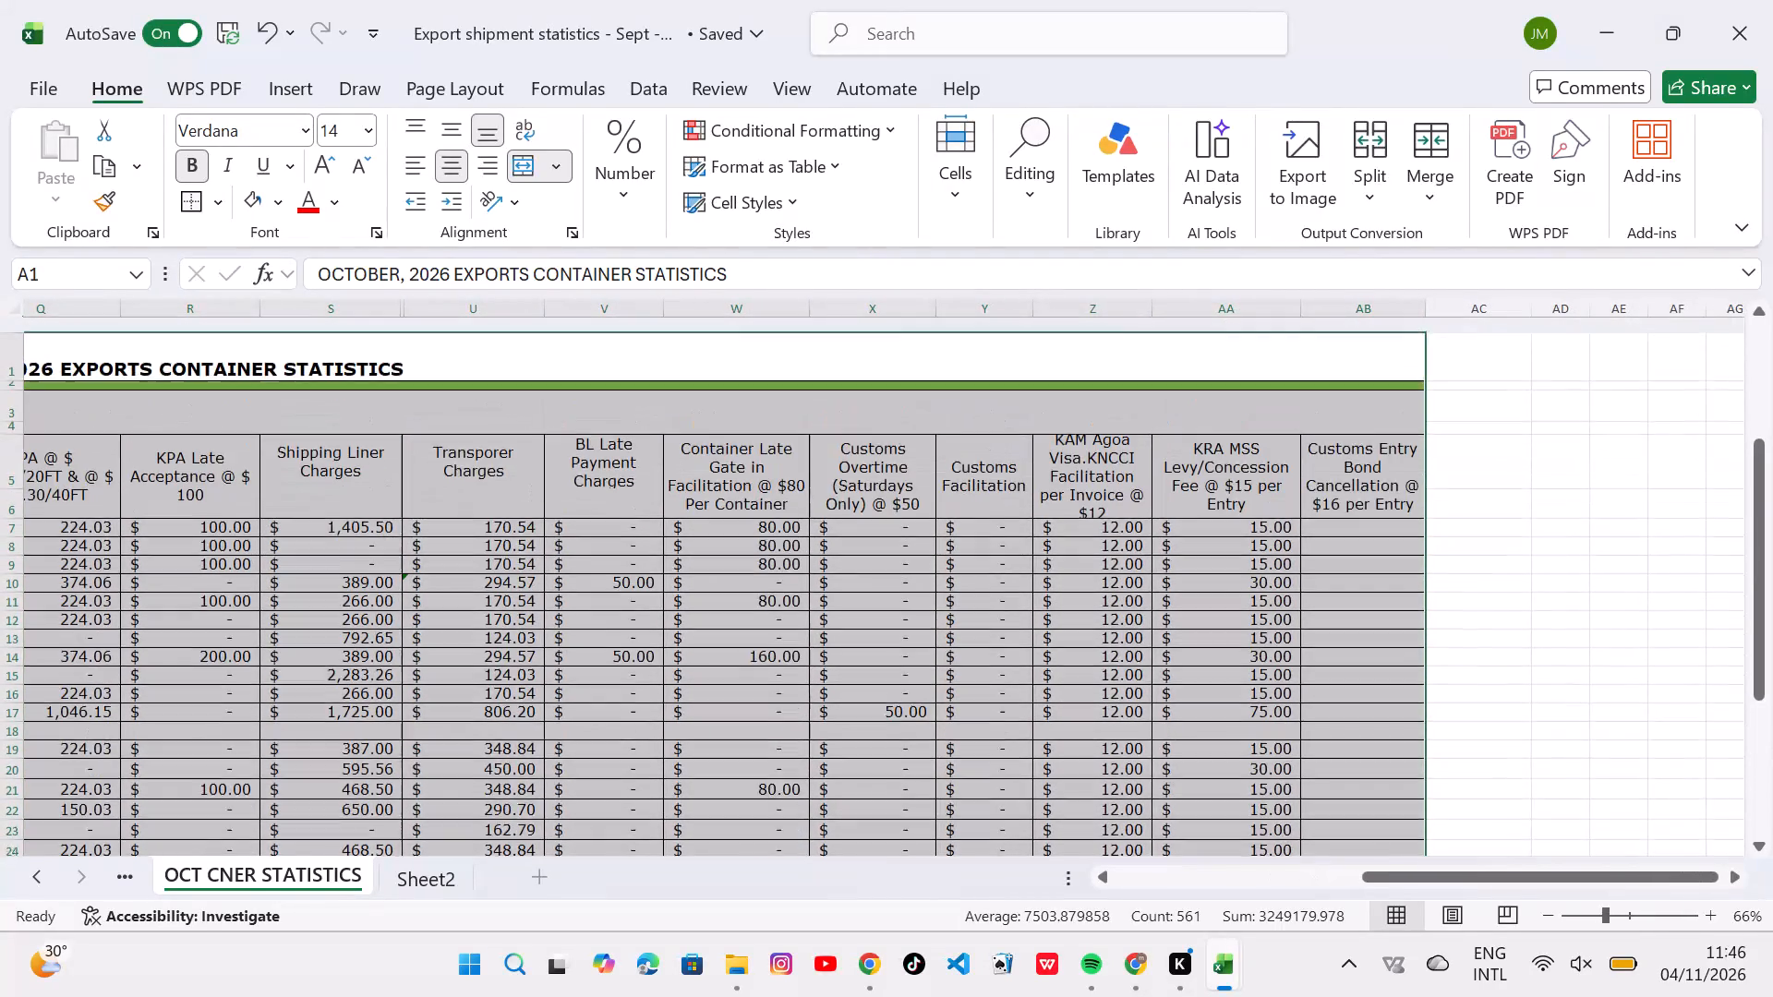
scroll(704, 685, up, 1)
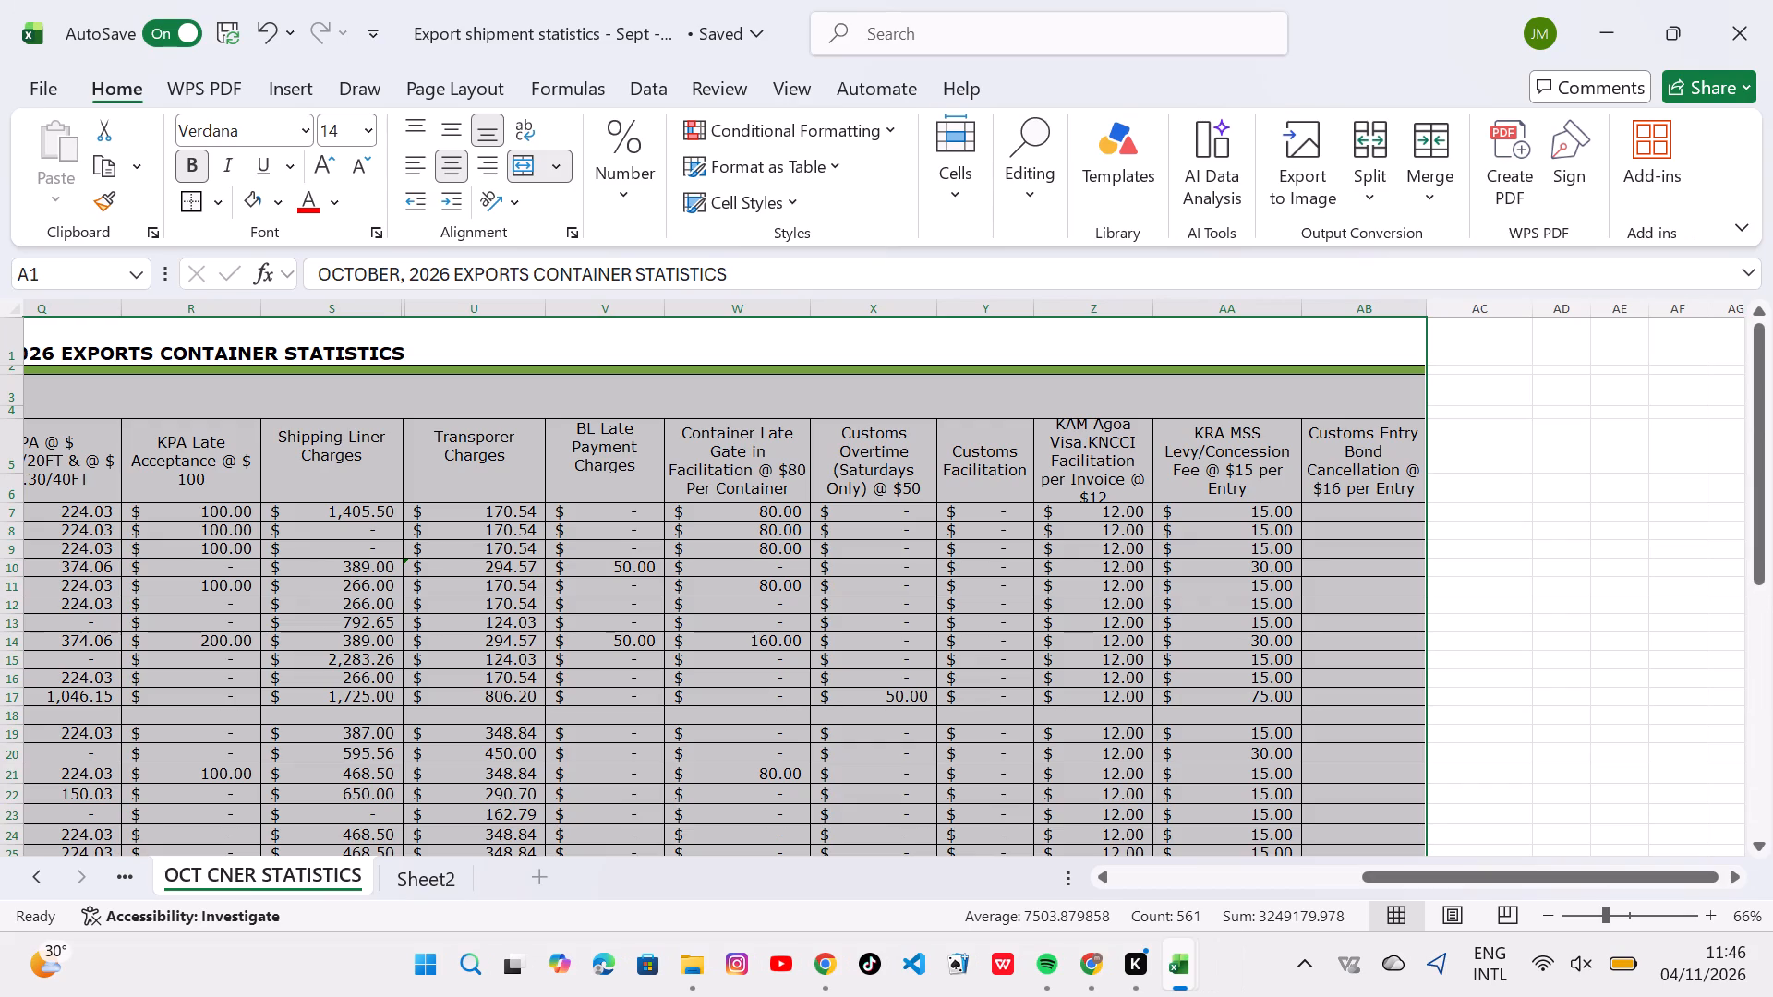
scroll(704, 685, down, 1)
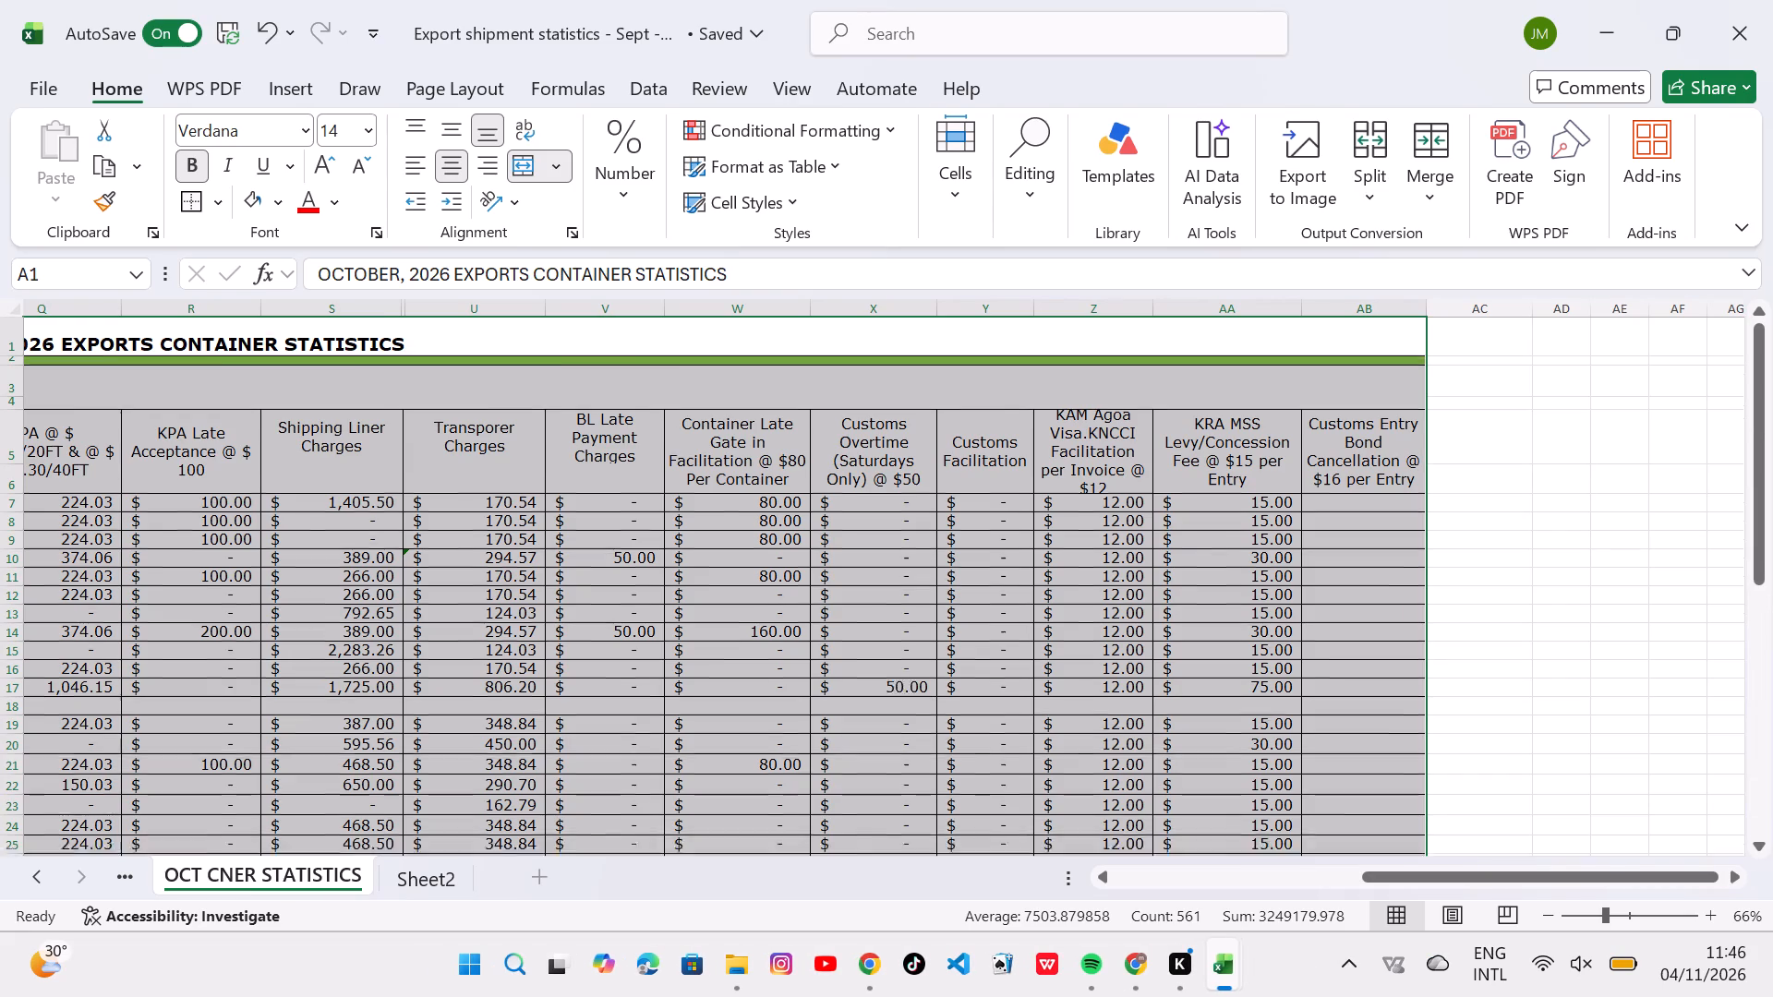
scroll(704, 685, down, 2)
scroll(704, 685, up, 2)
scroll(704, 685, right, 2)
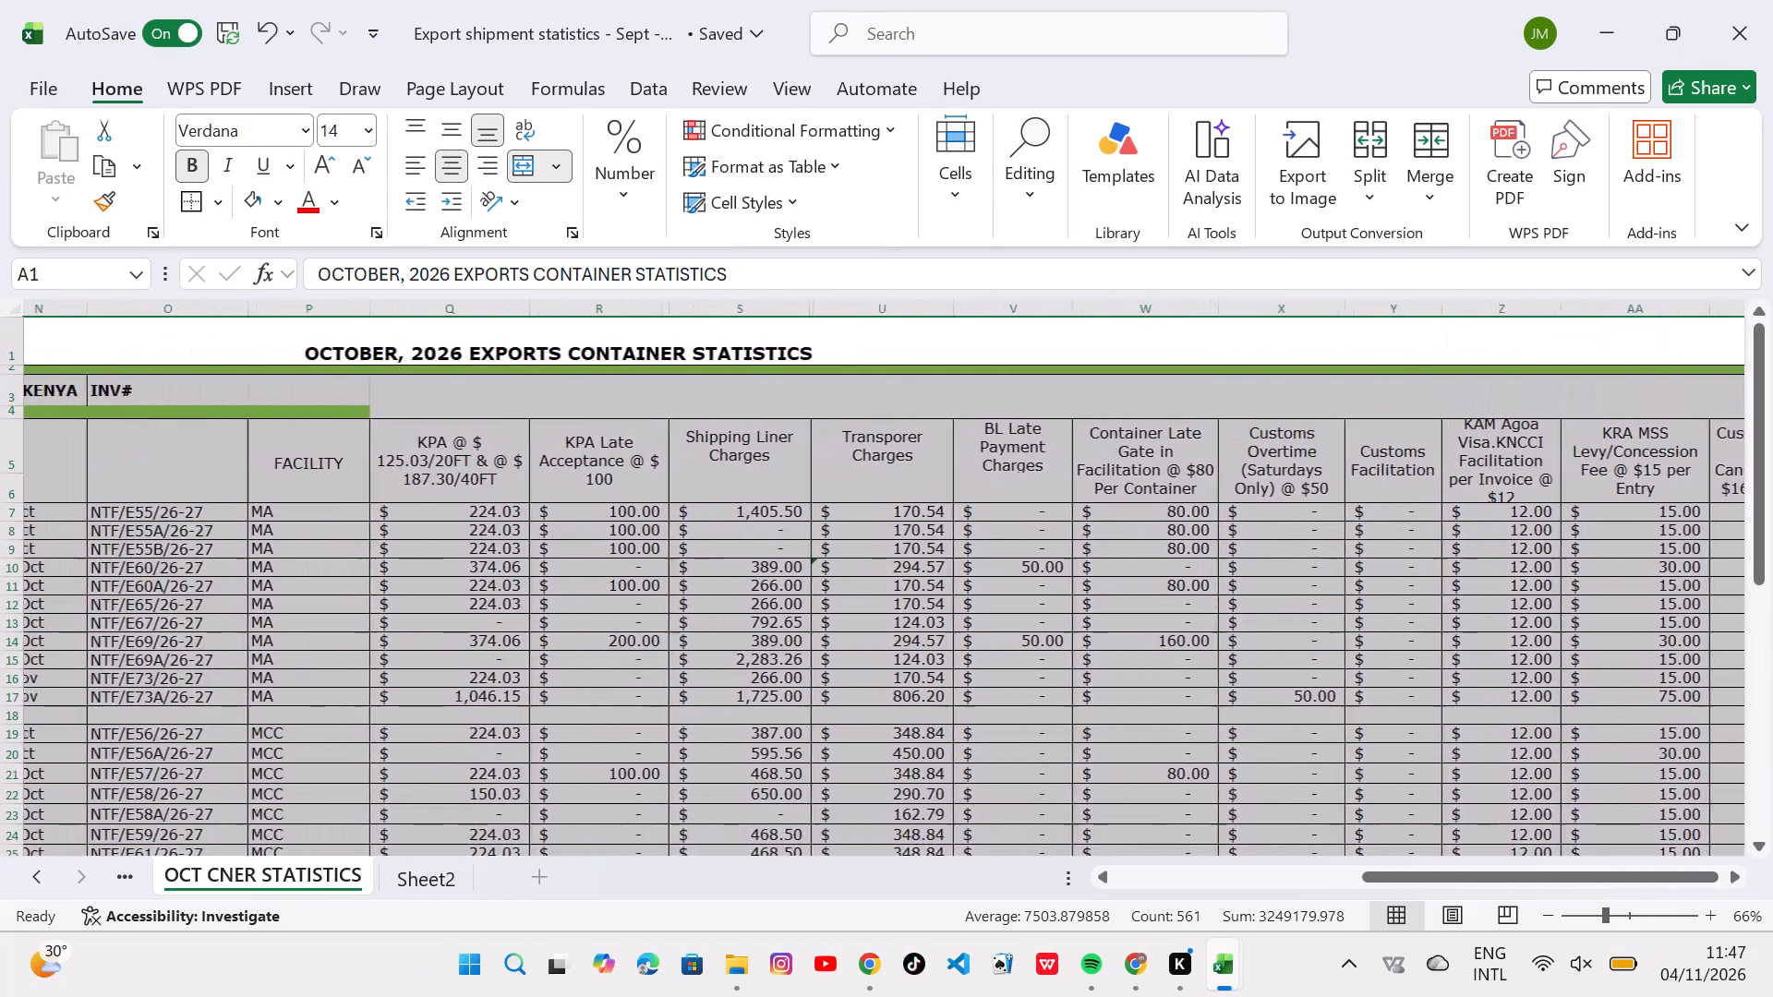
scroll(704, 685, right, 5)
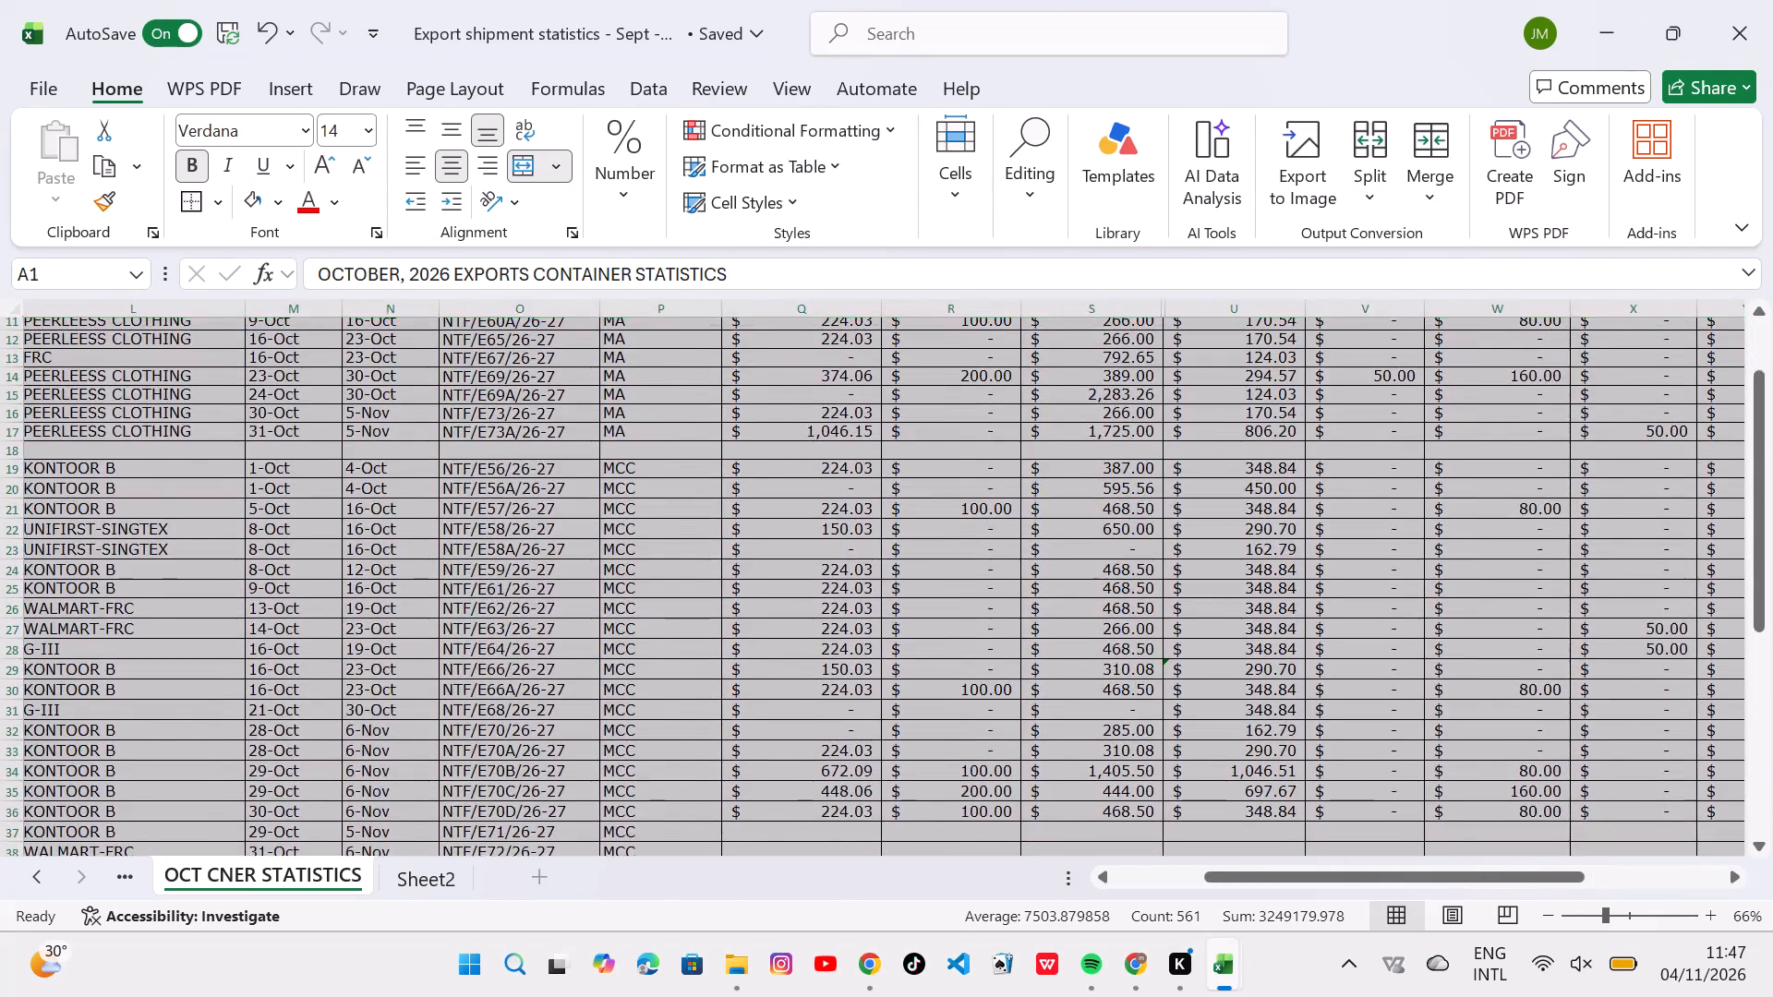
scroll(704, 685, right, 2)
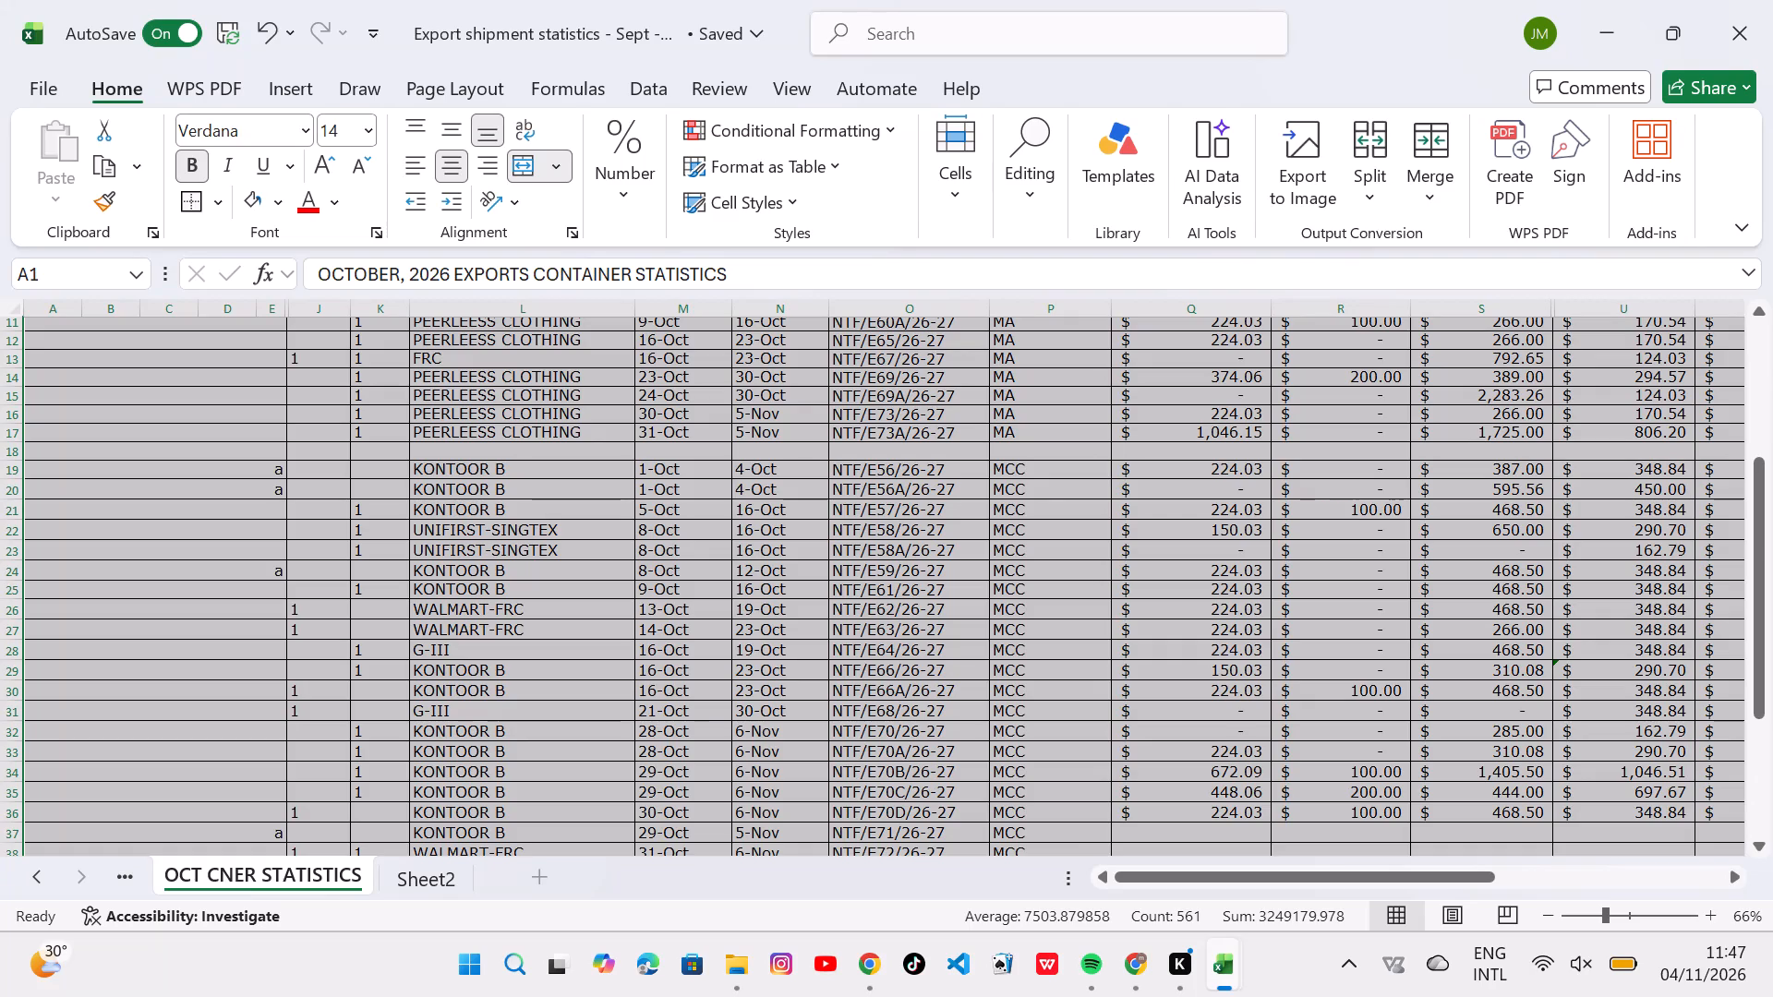
Replace the air remark in A24 for the 8-Oct/12-Oct KONTOOR B row with "AIR COLLECT".
click(267, 575)
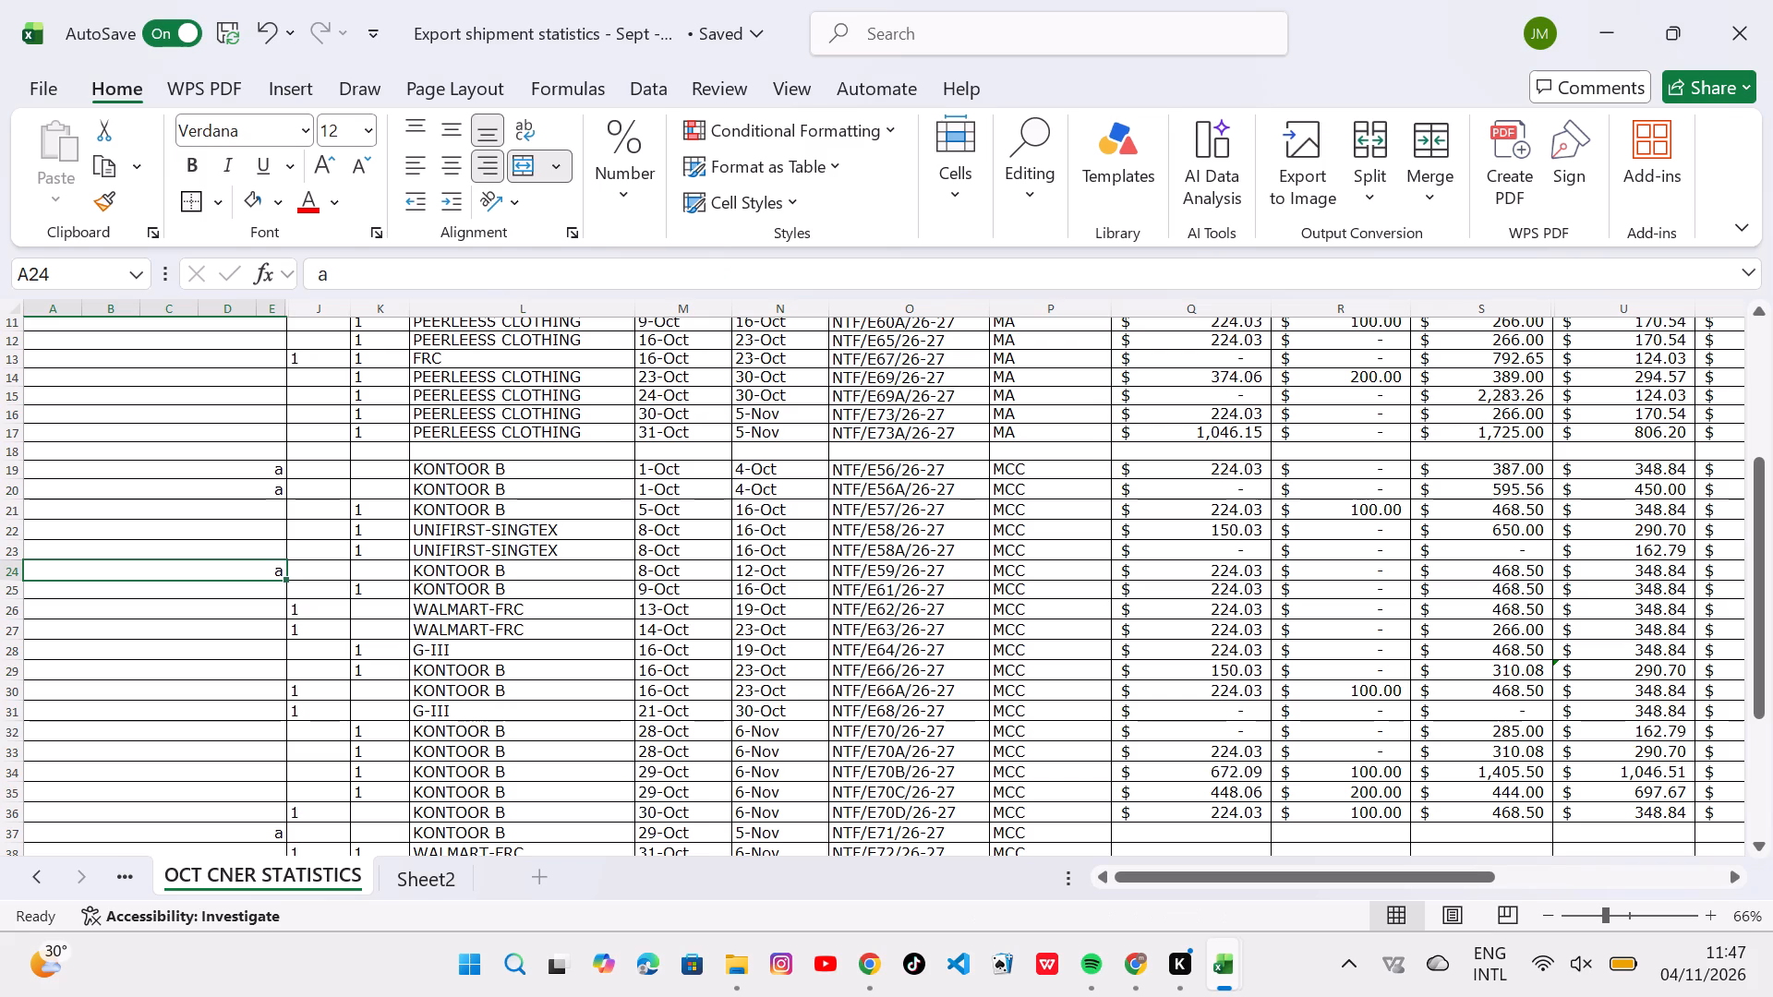
click(268, 566)
key(BackSpace)
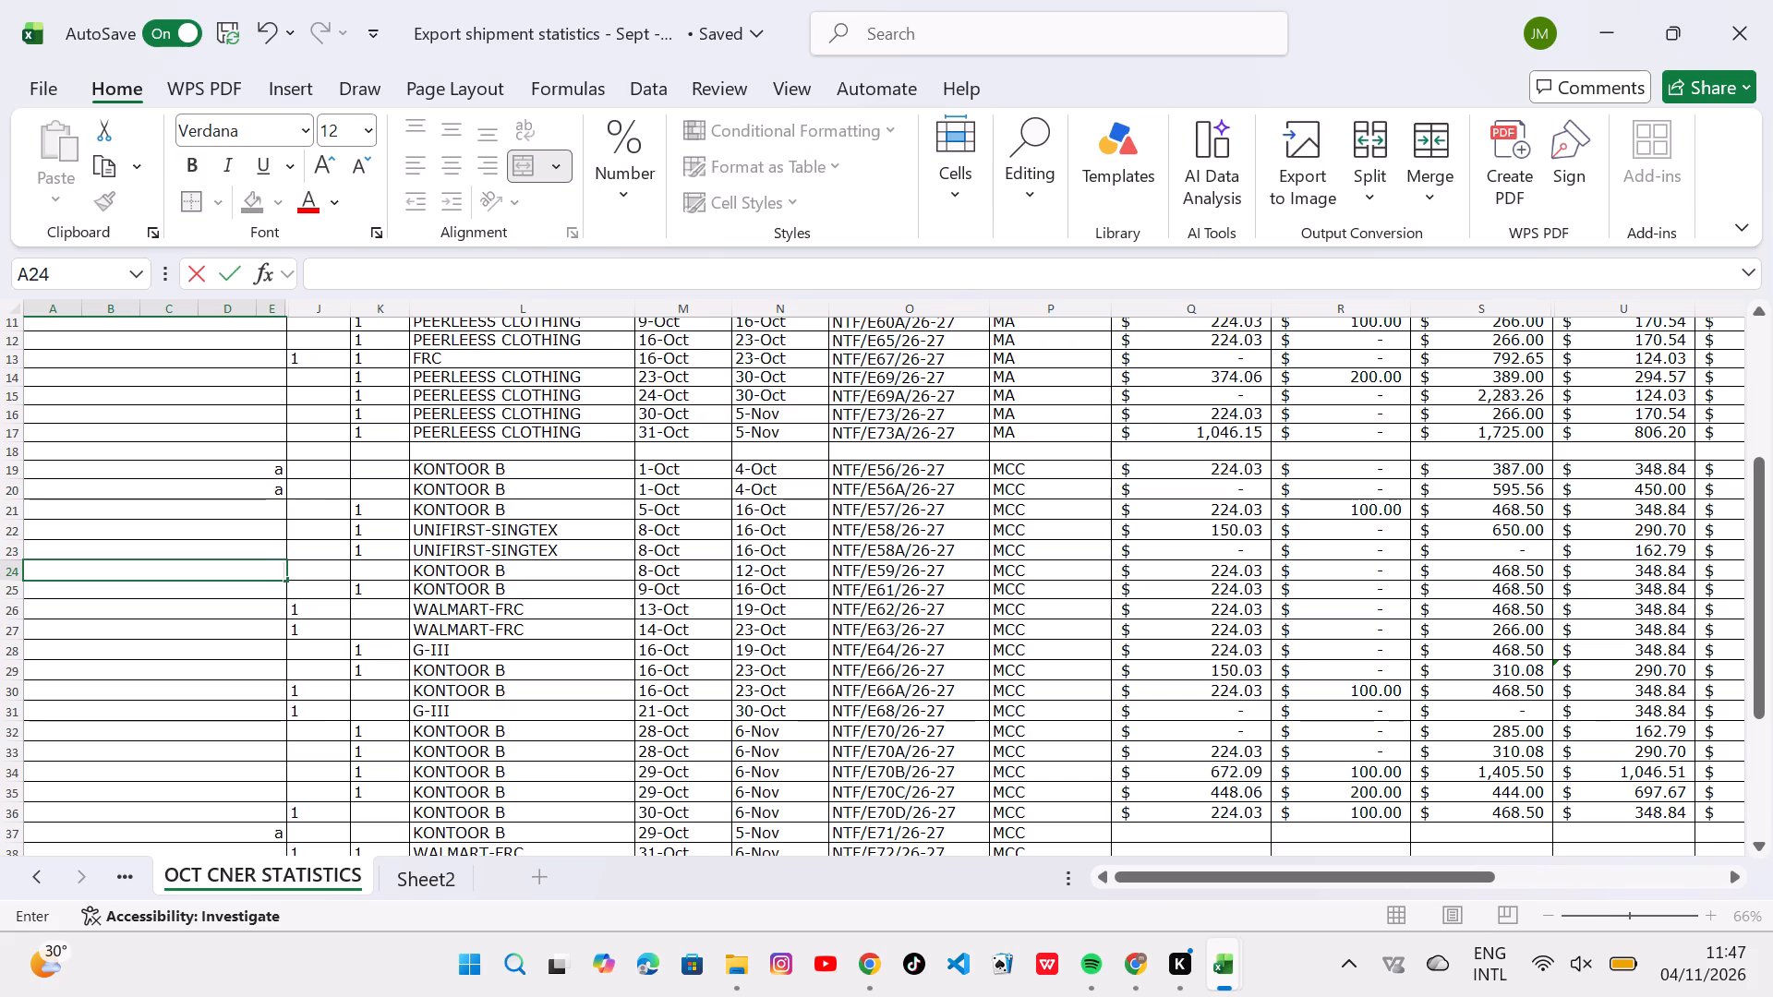
text(AIR COL)
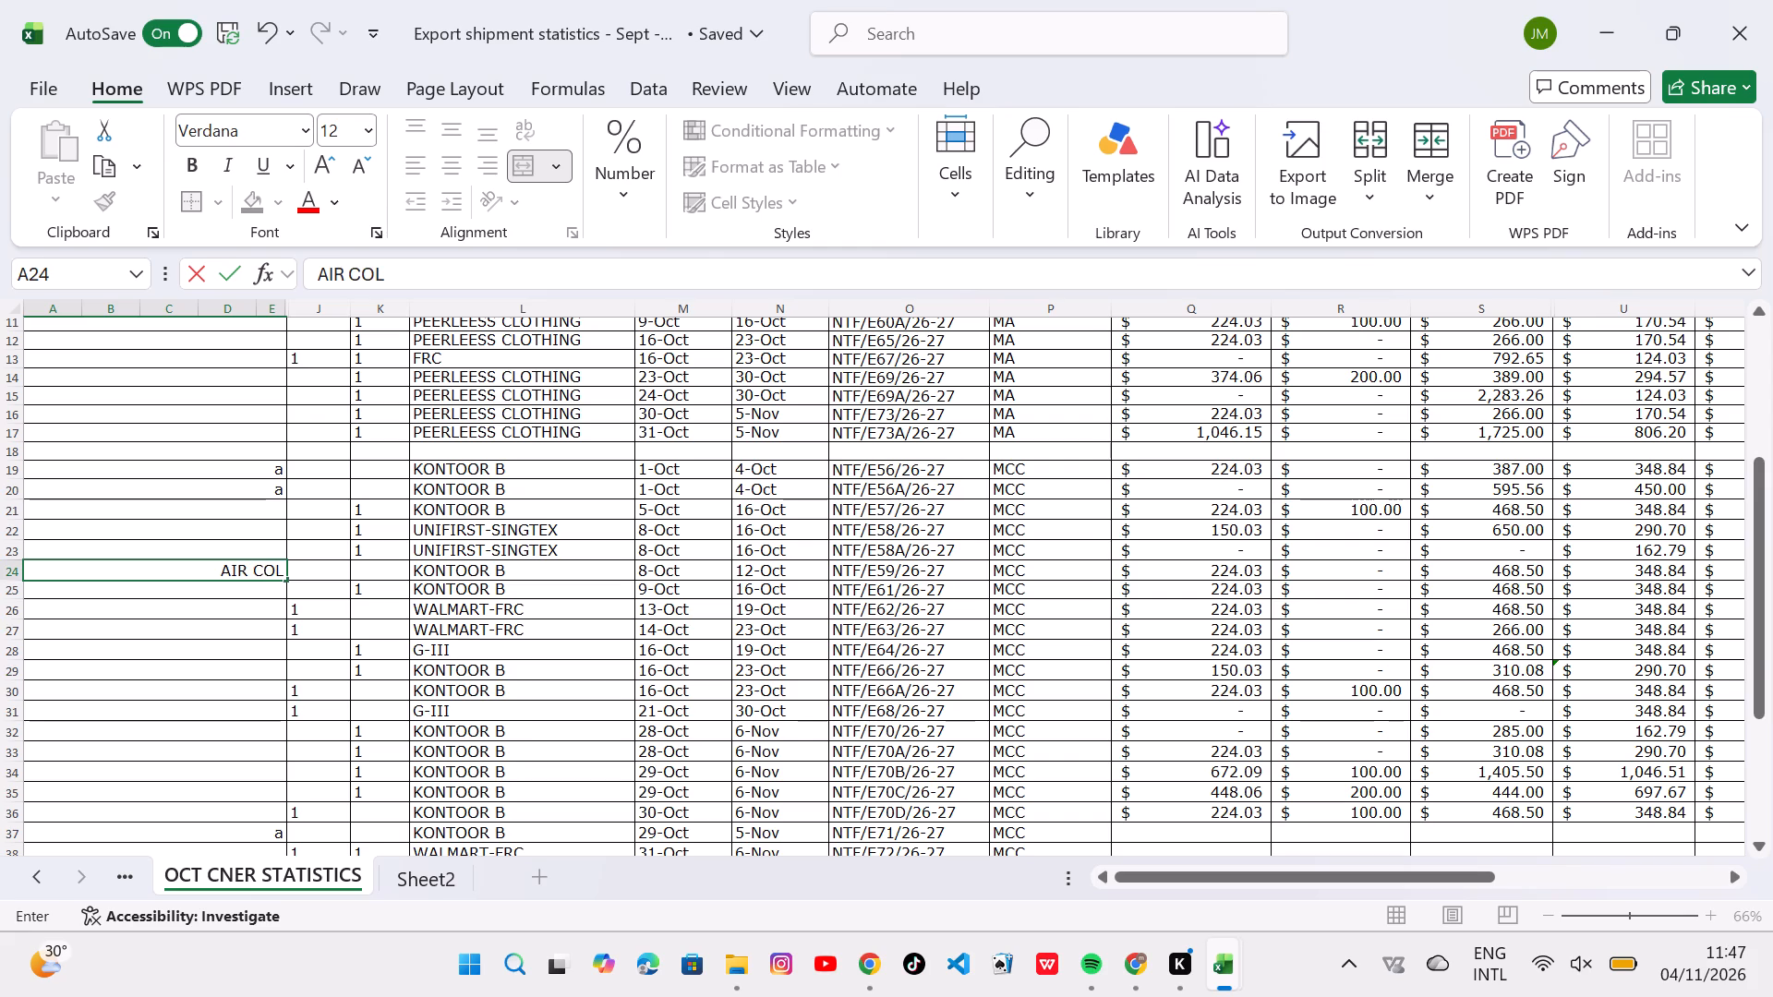
text(LEST)
key(BackSpace)
key(BackSpace)
text(CT)
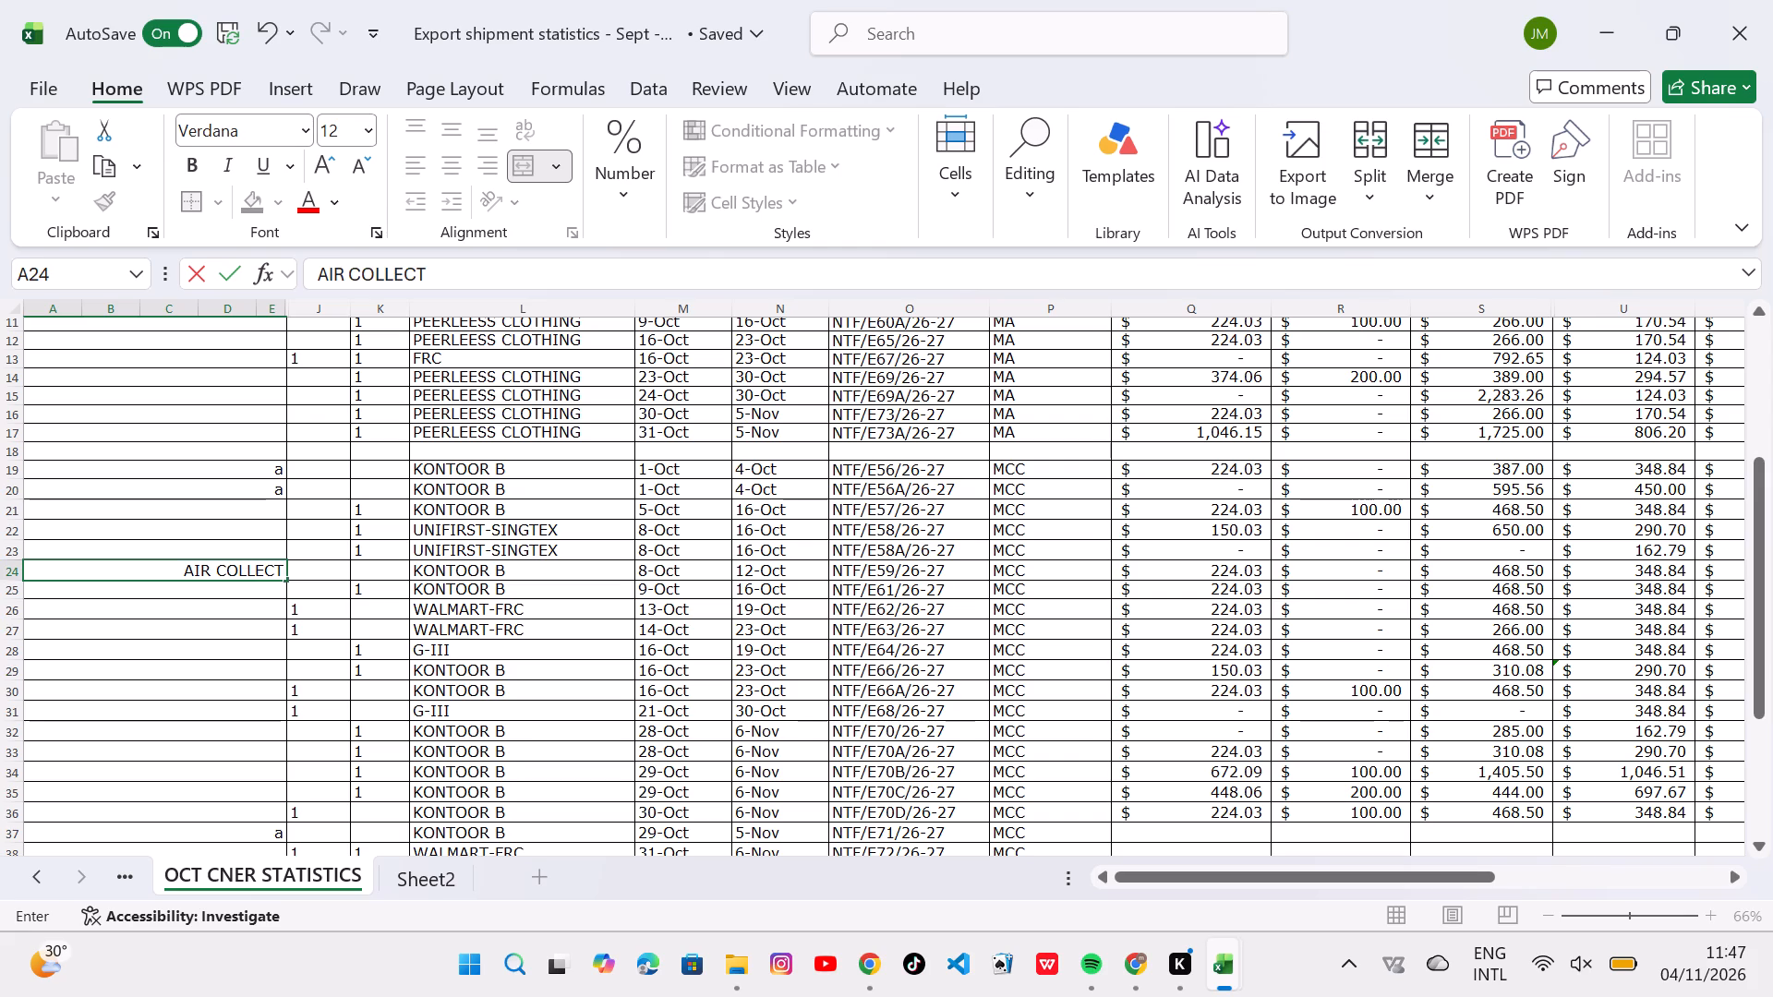
Copy the "AIR COLLECT" text from A24 and replace the remark in A20, the KONTOOR B row for NTF/E56A/26-27, with it.
drag(440, 275, 291, 266)
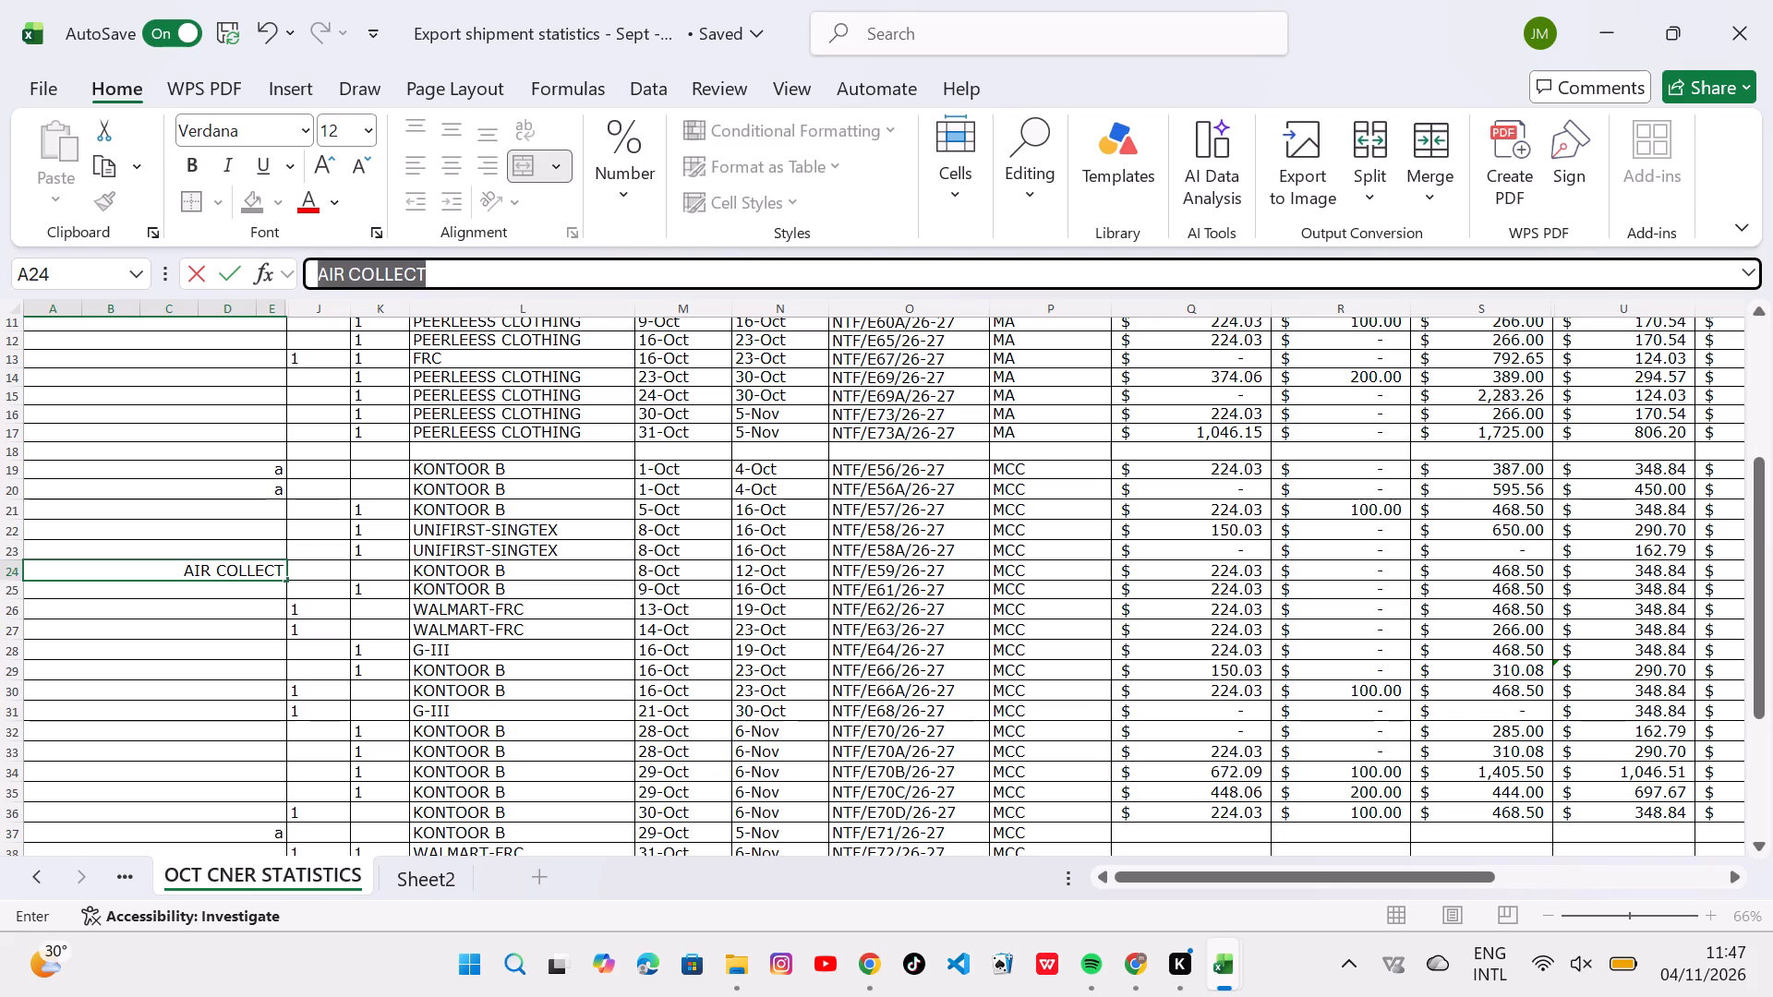
drag(291, 266, 291, 264)
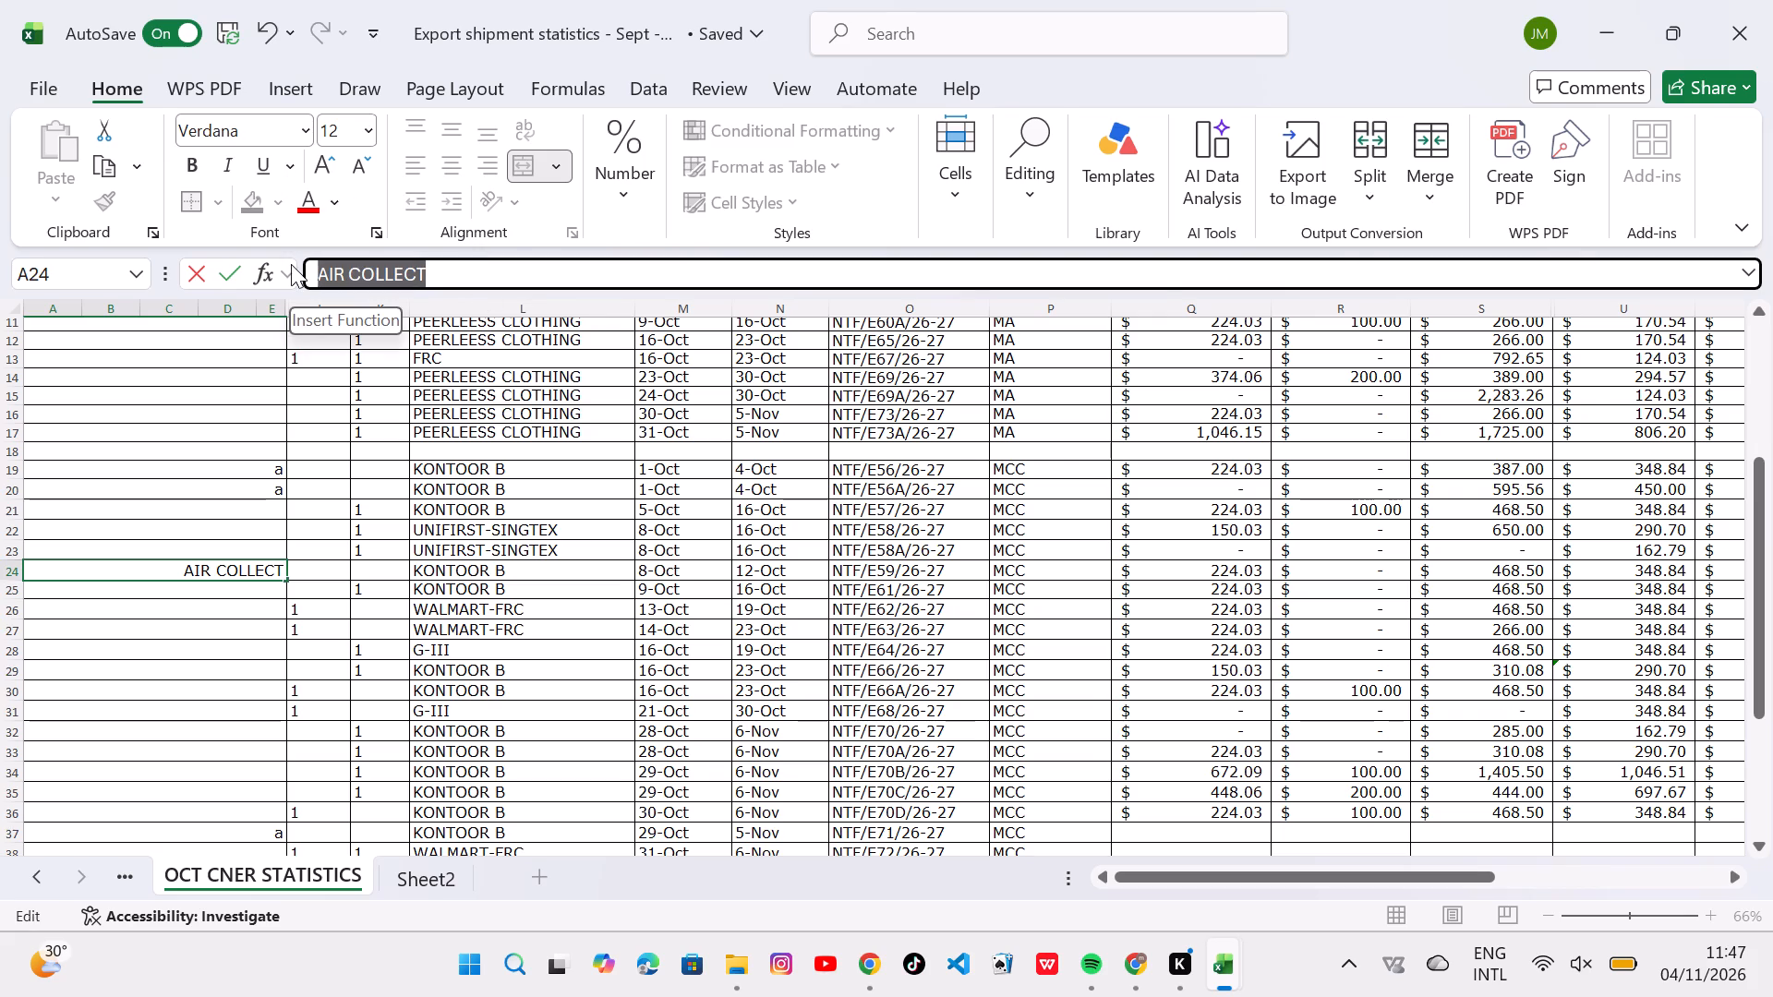
key(ctrl+c)
click(254, 487)
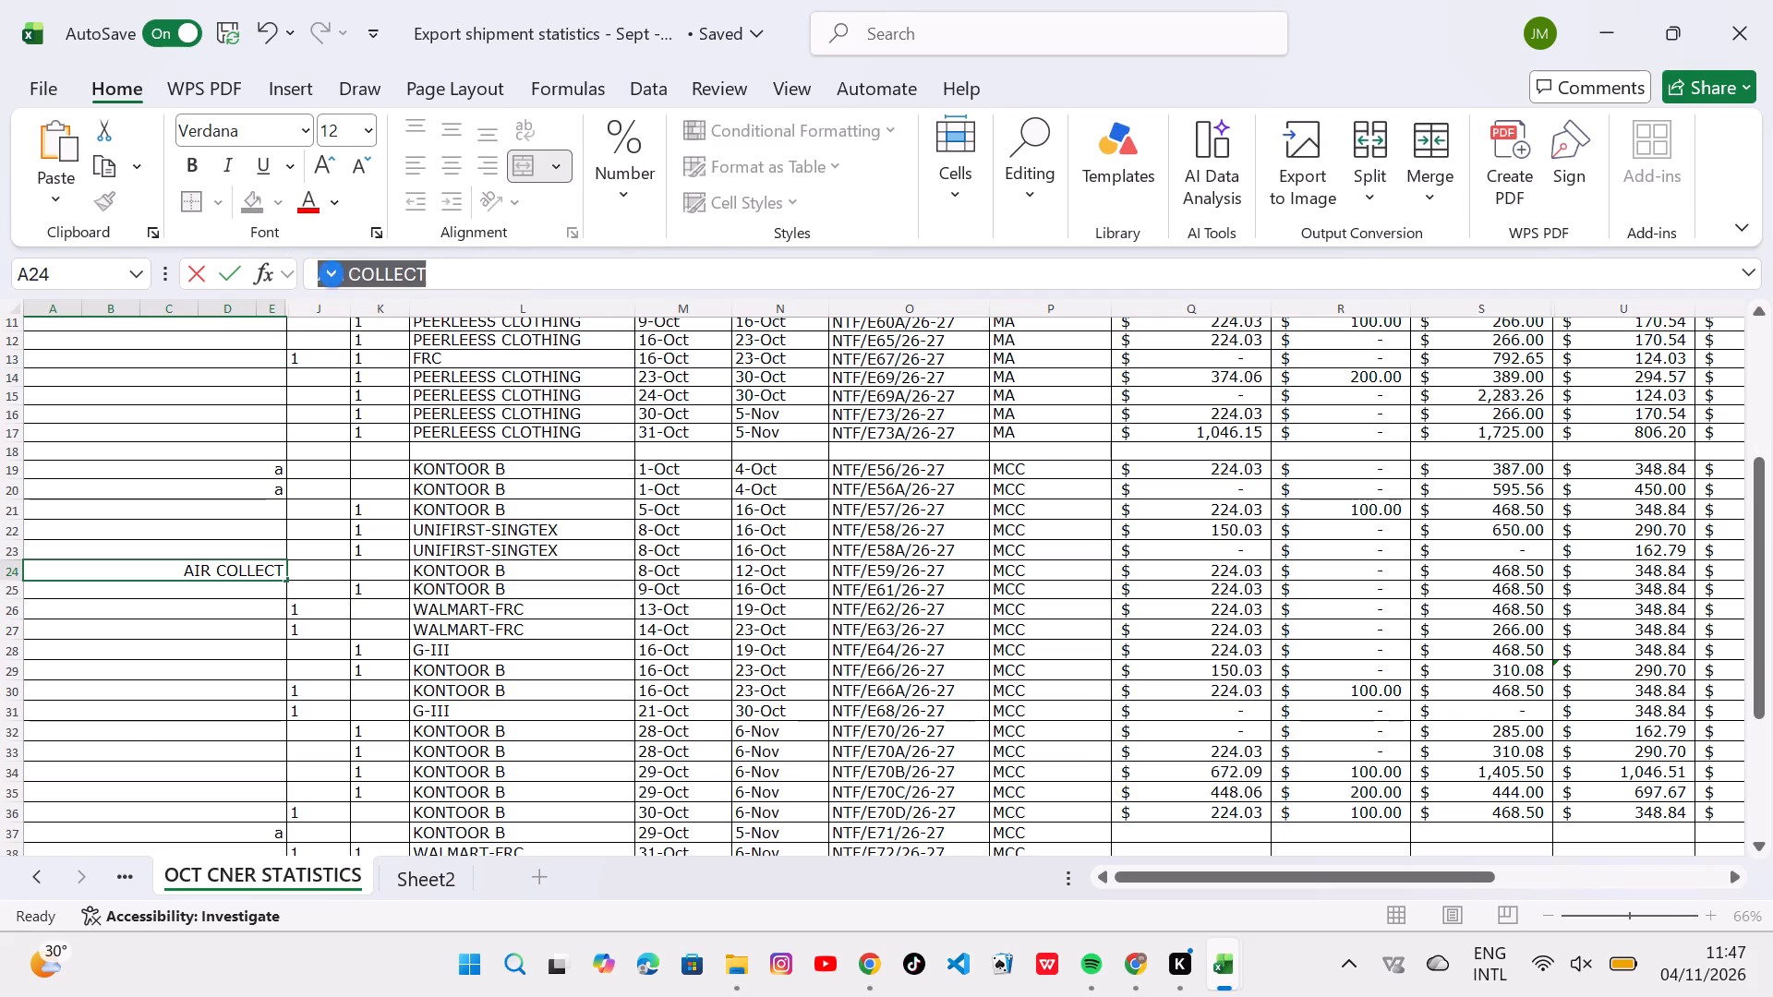
key(ctrl+v)
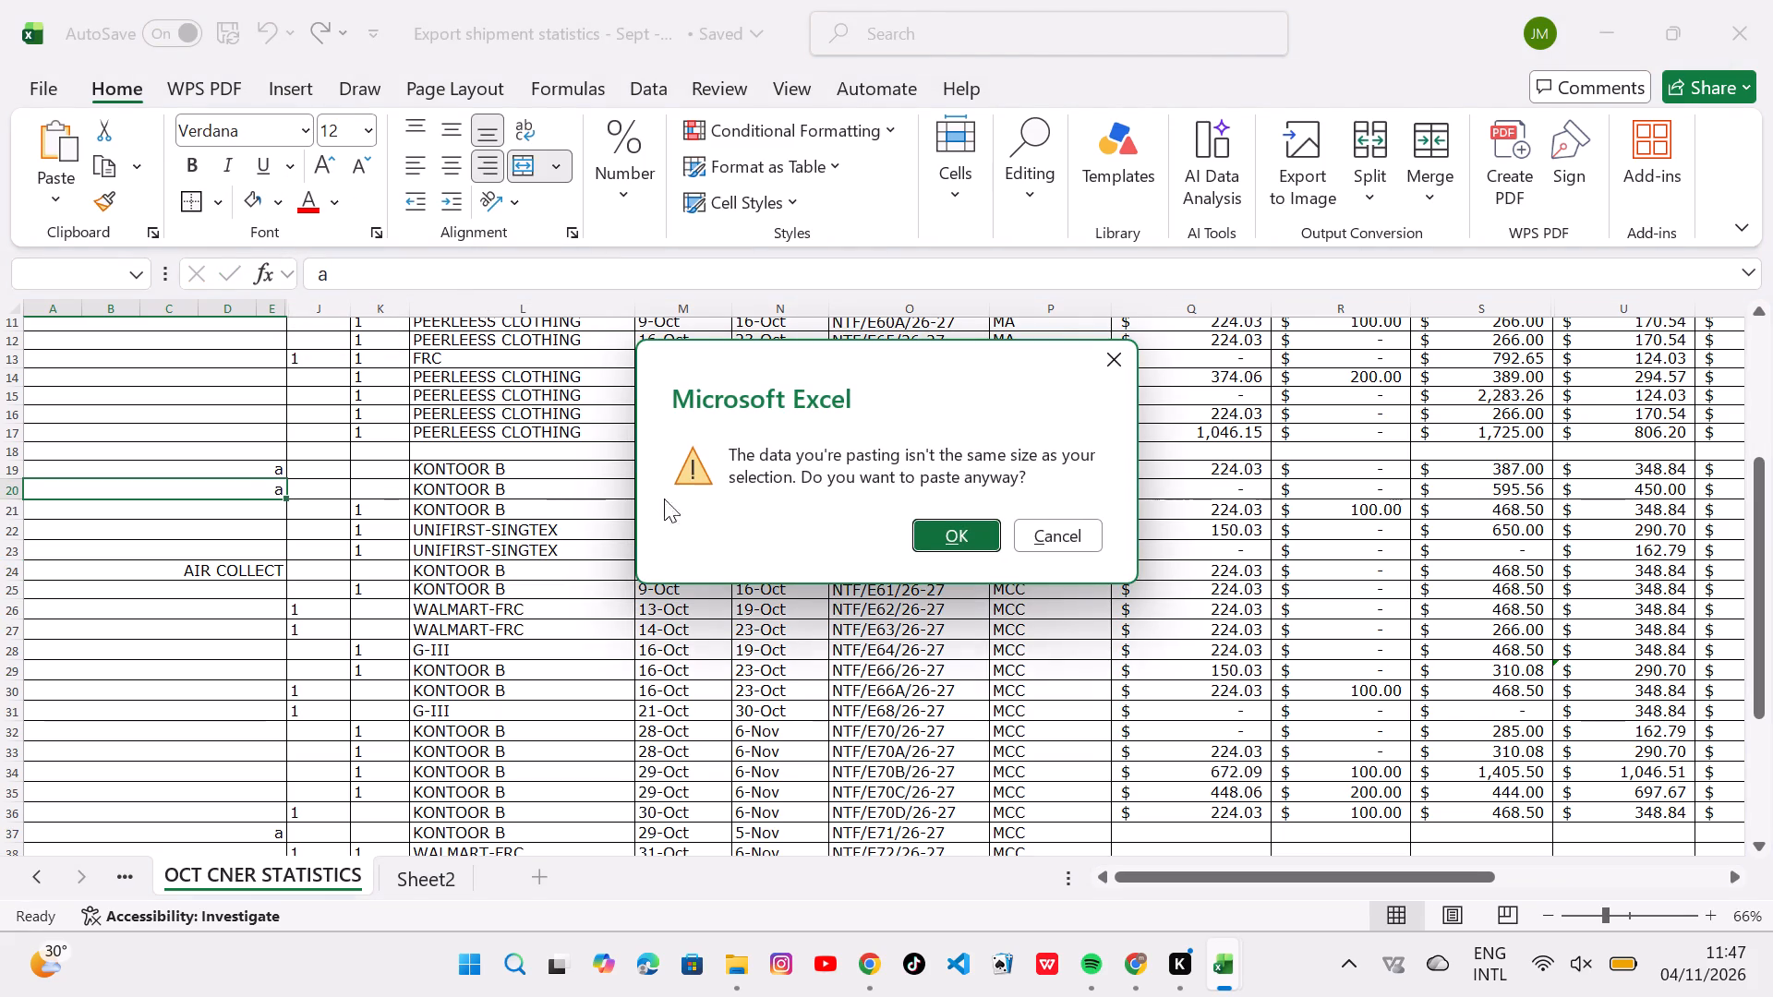
click(960, 526)
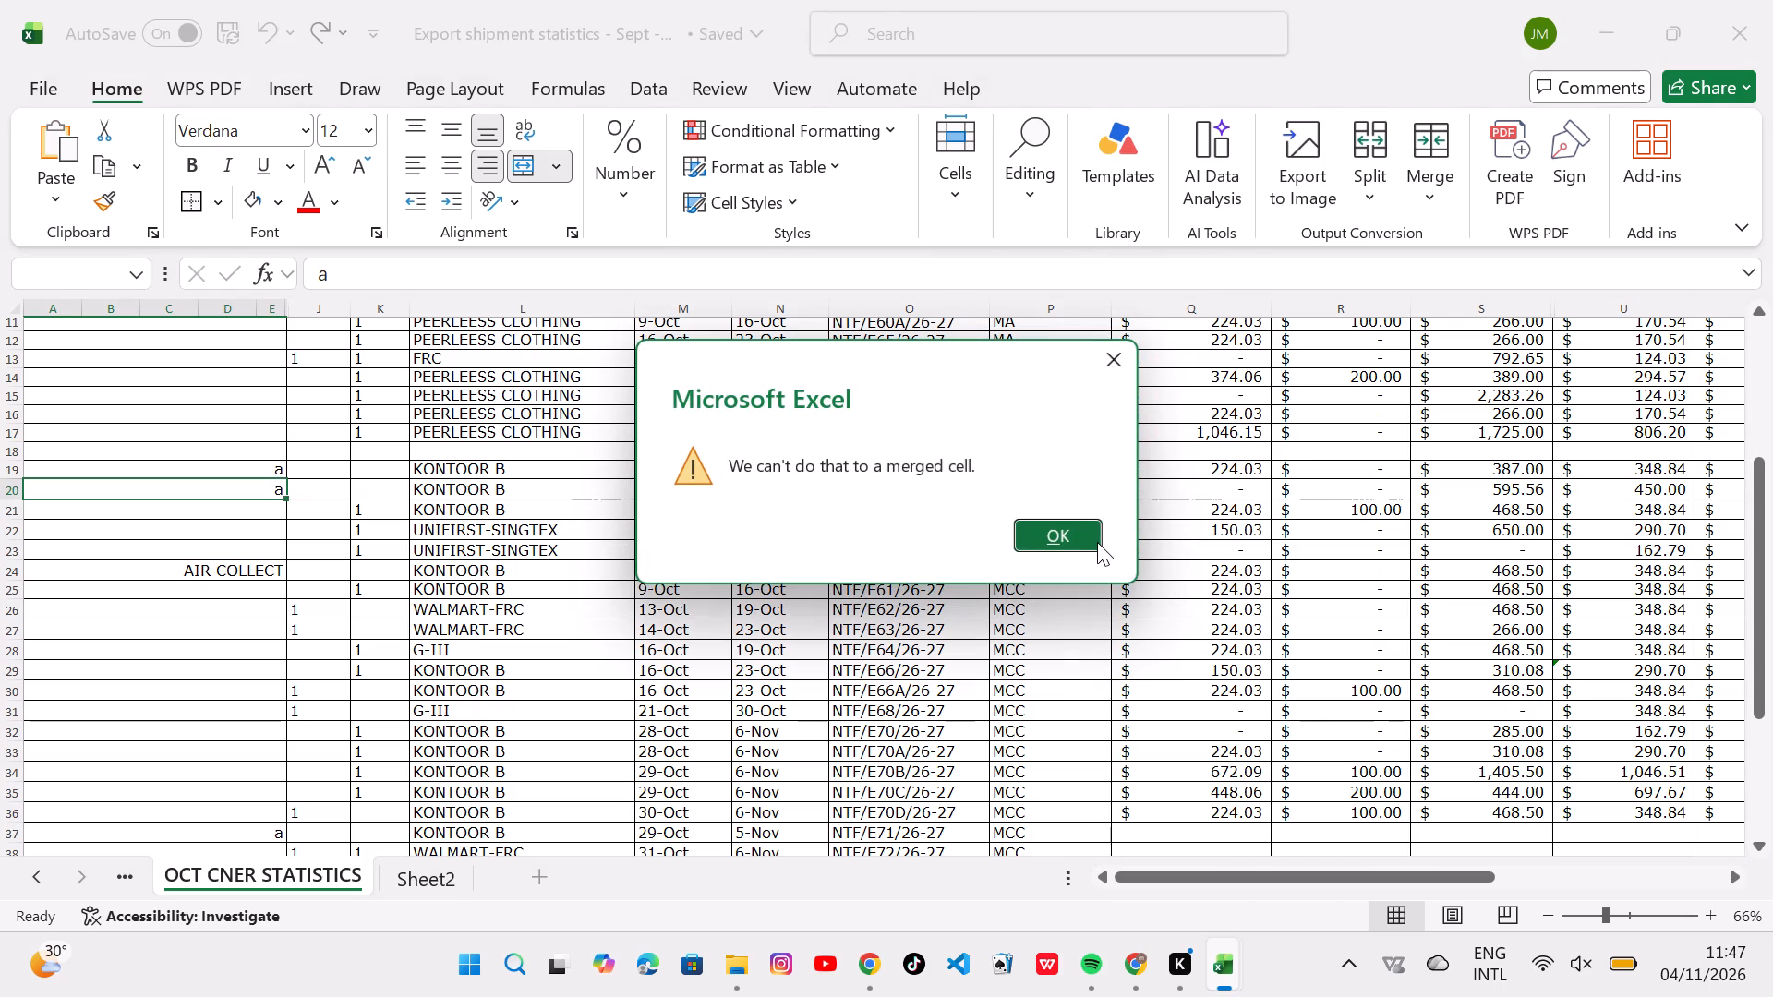
click(1057, 530)
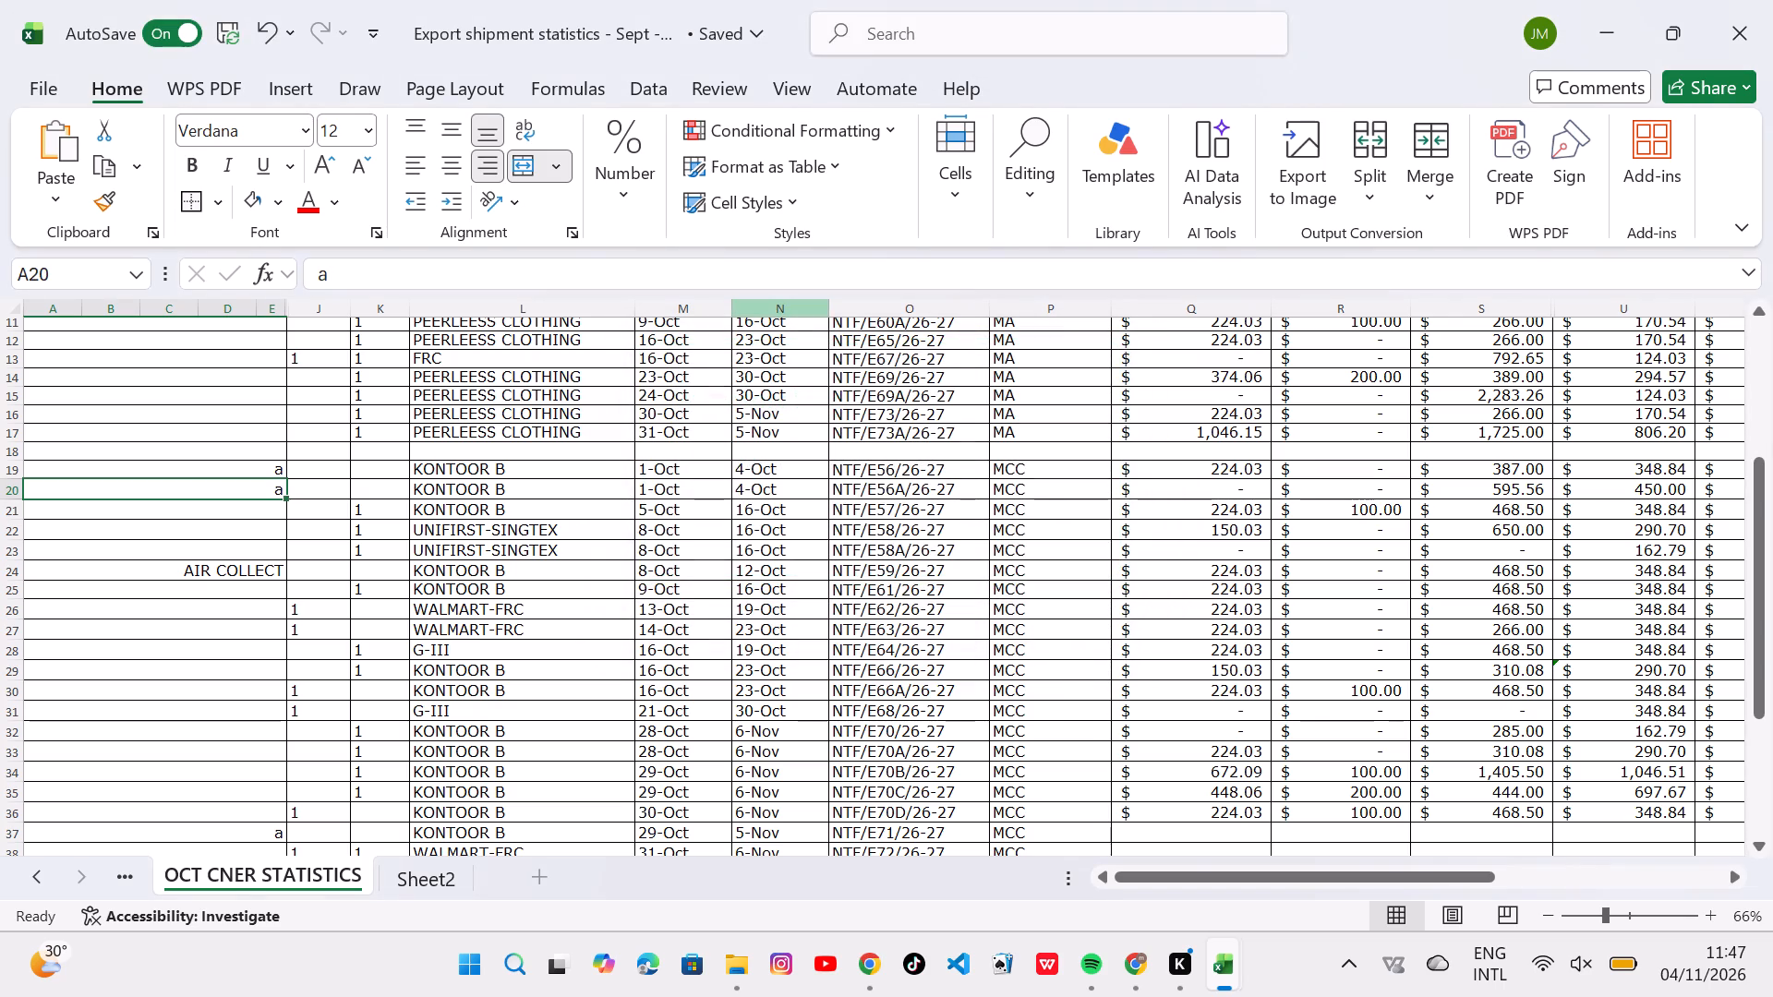
click(444, 271)
key(BackSpace)
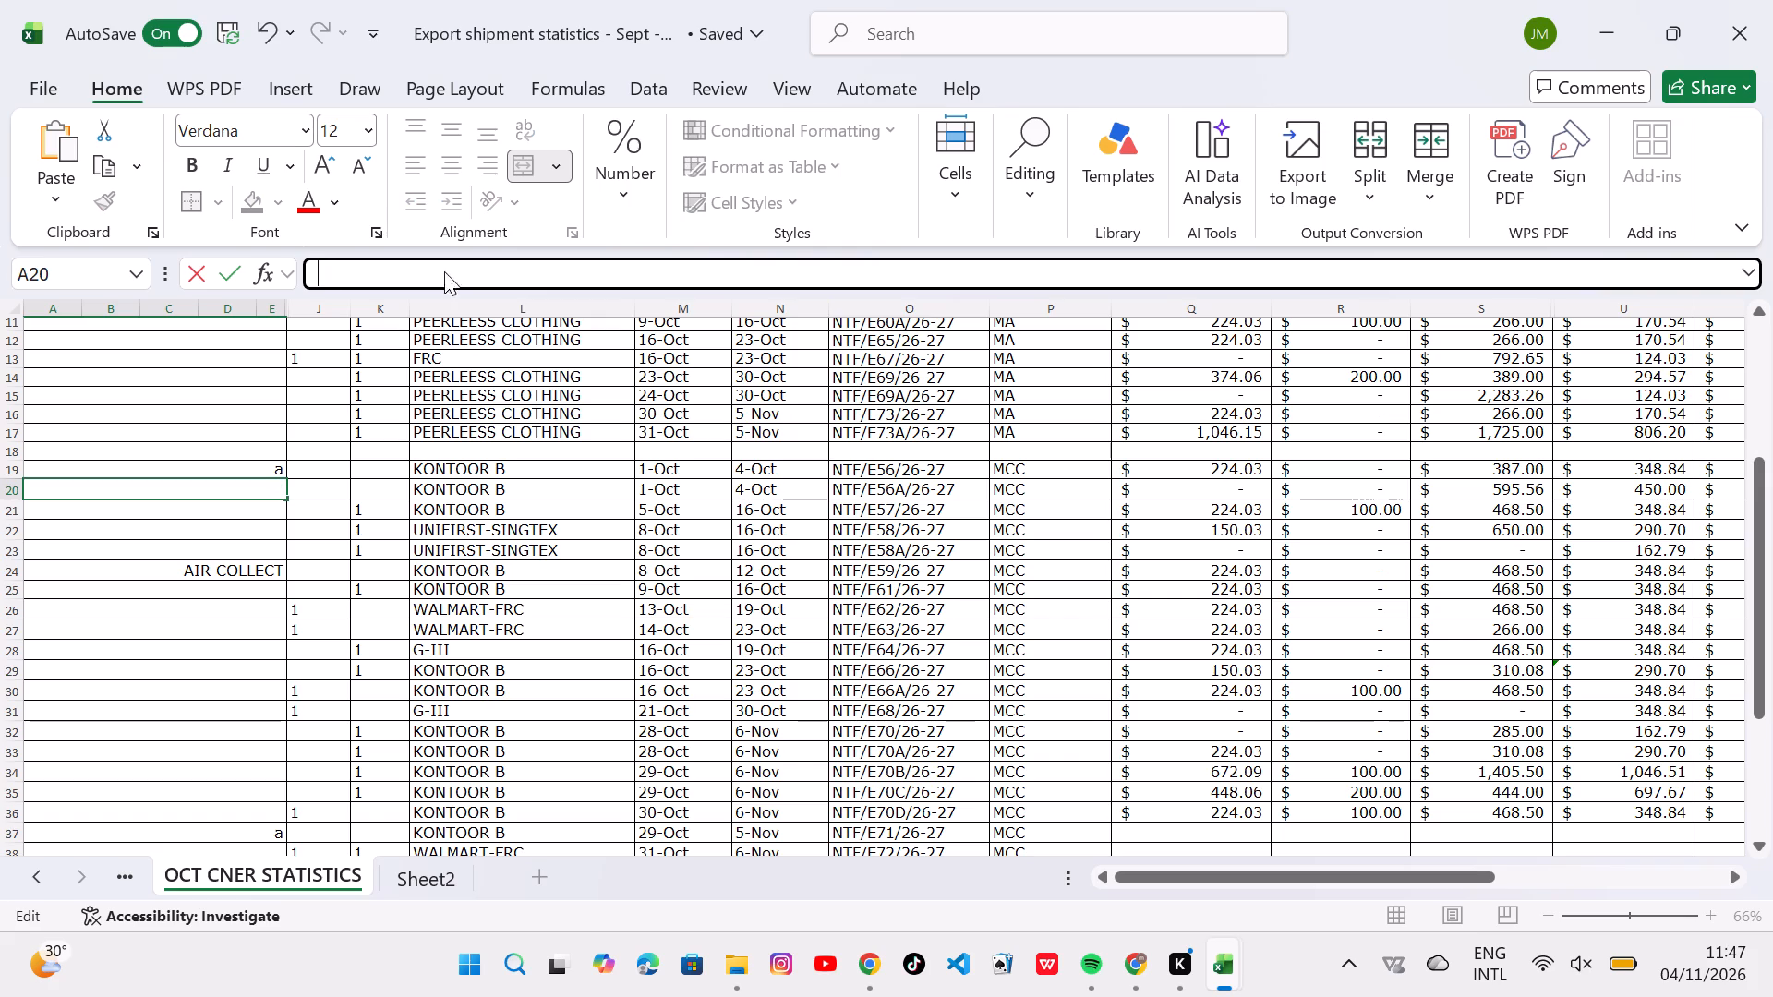
key(ctrl+v)
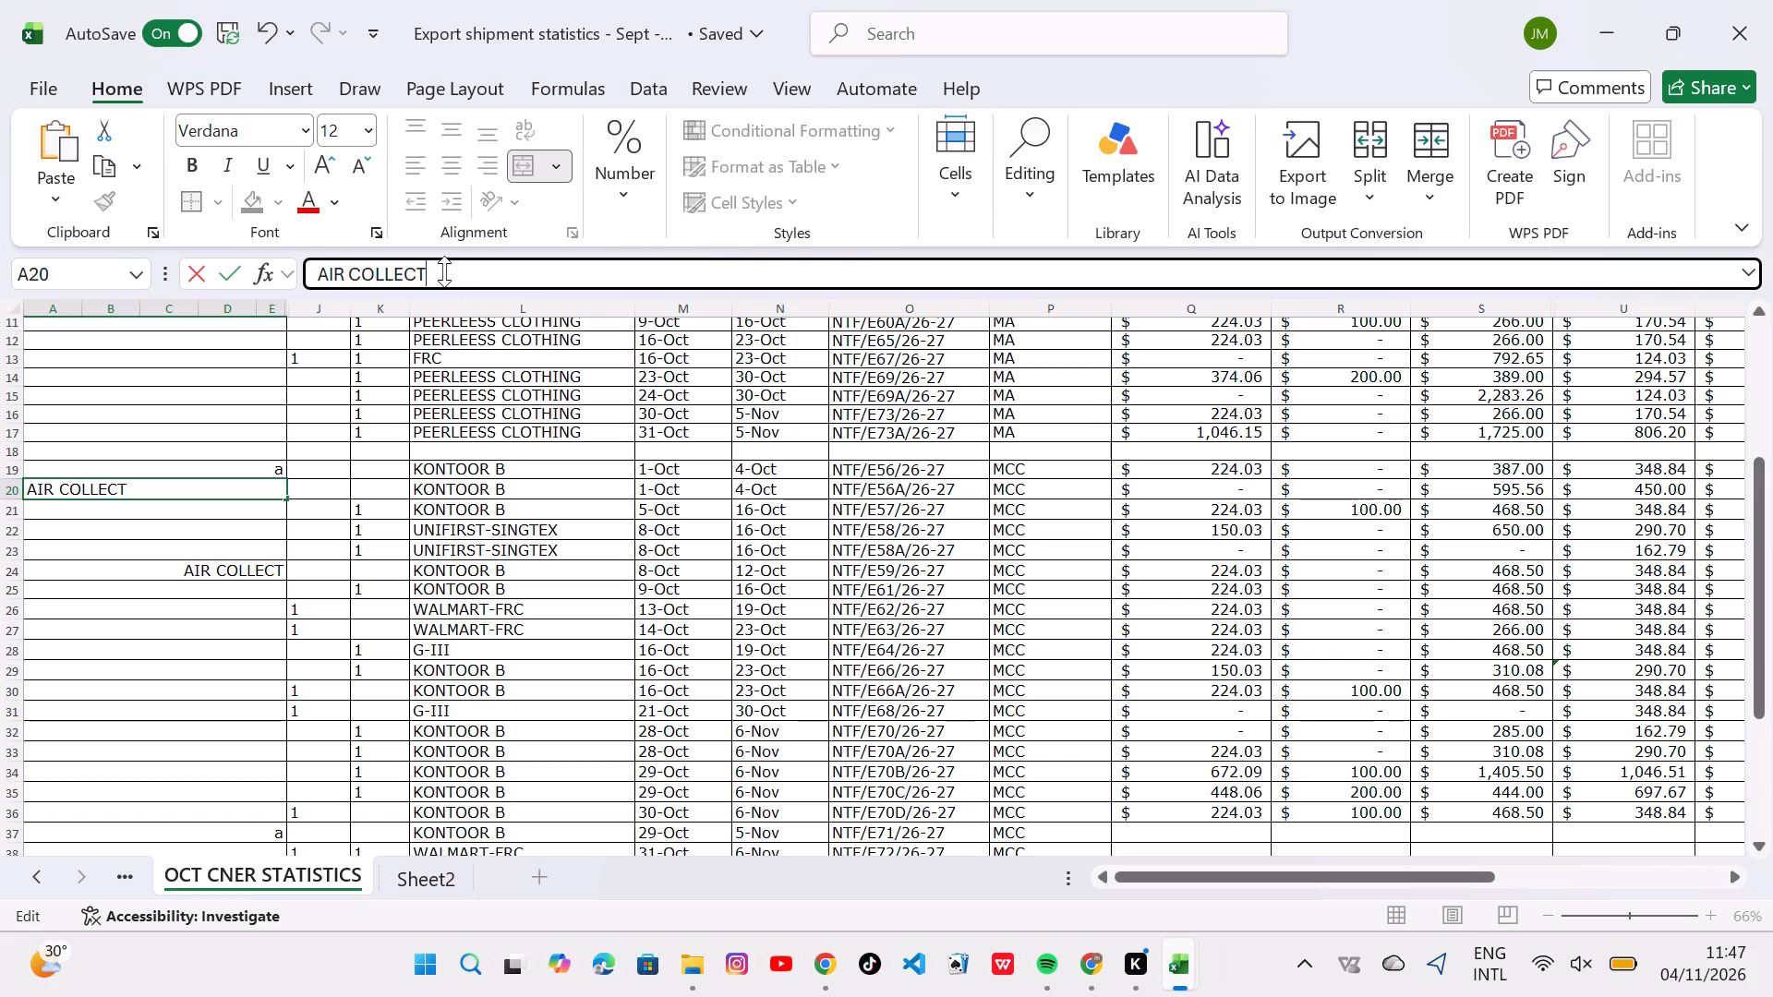
Replace the remark in A19, the KONTOOR B row for NTF/E56/26-27, with "AIR COLLECT".
click(235, 474)
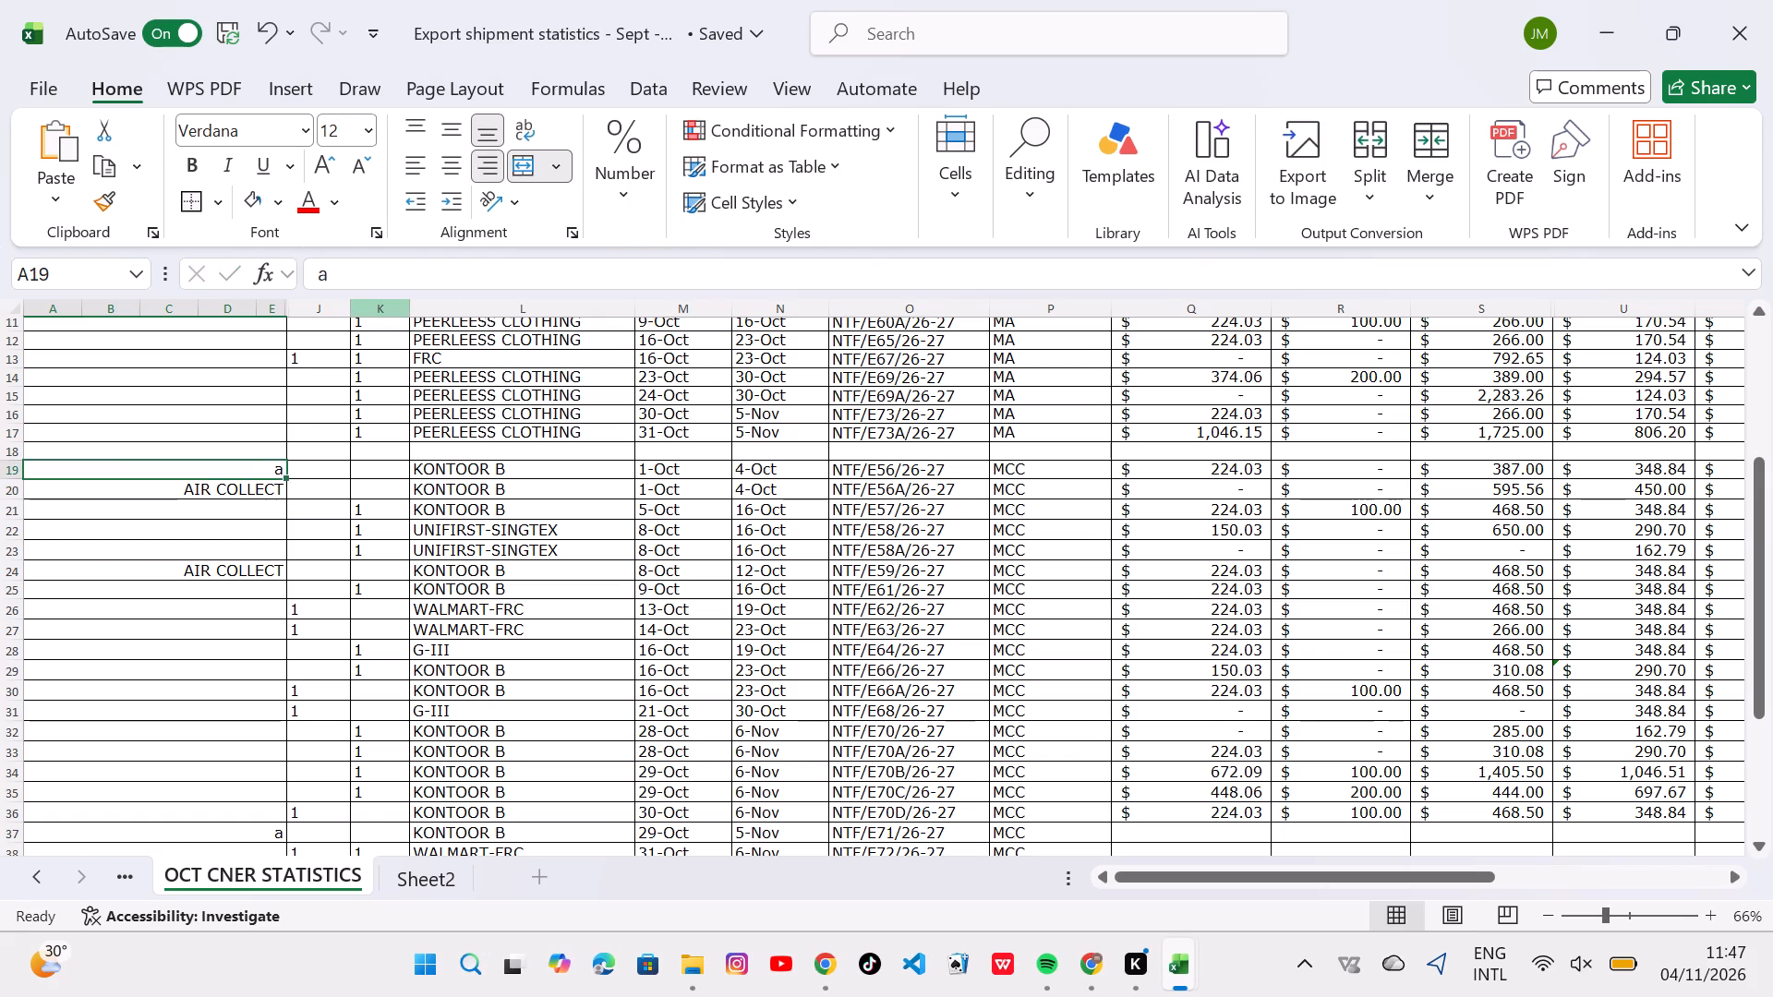
click(416, 276)
key(ctrl+v)
ctrl+click(416, 276)
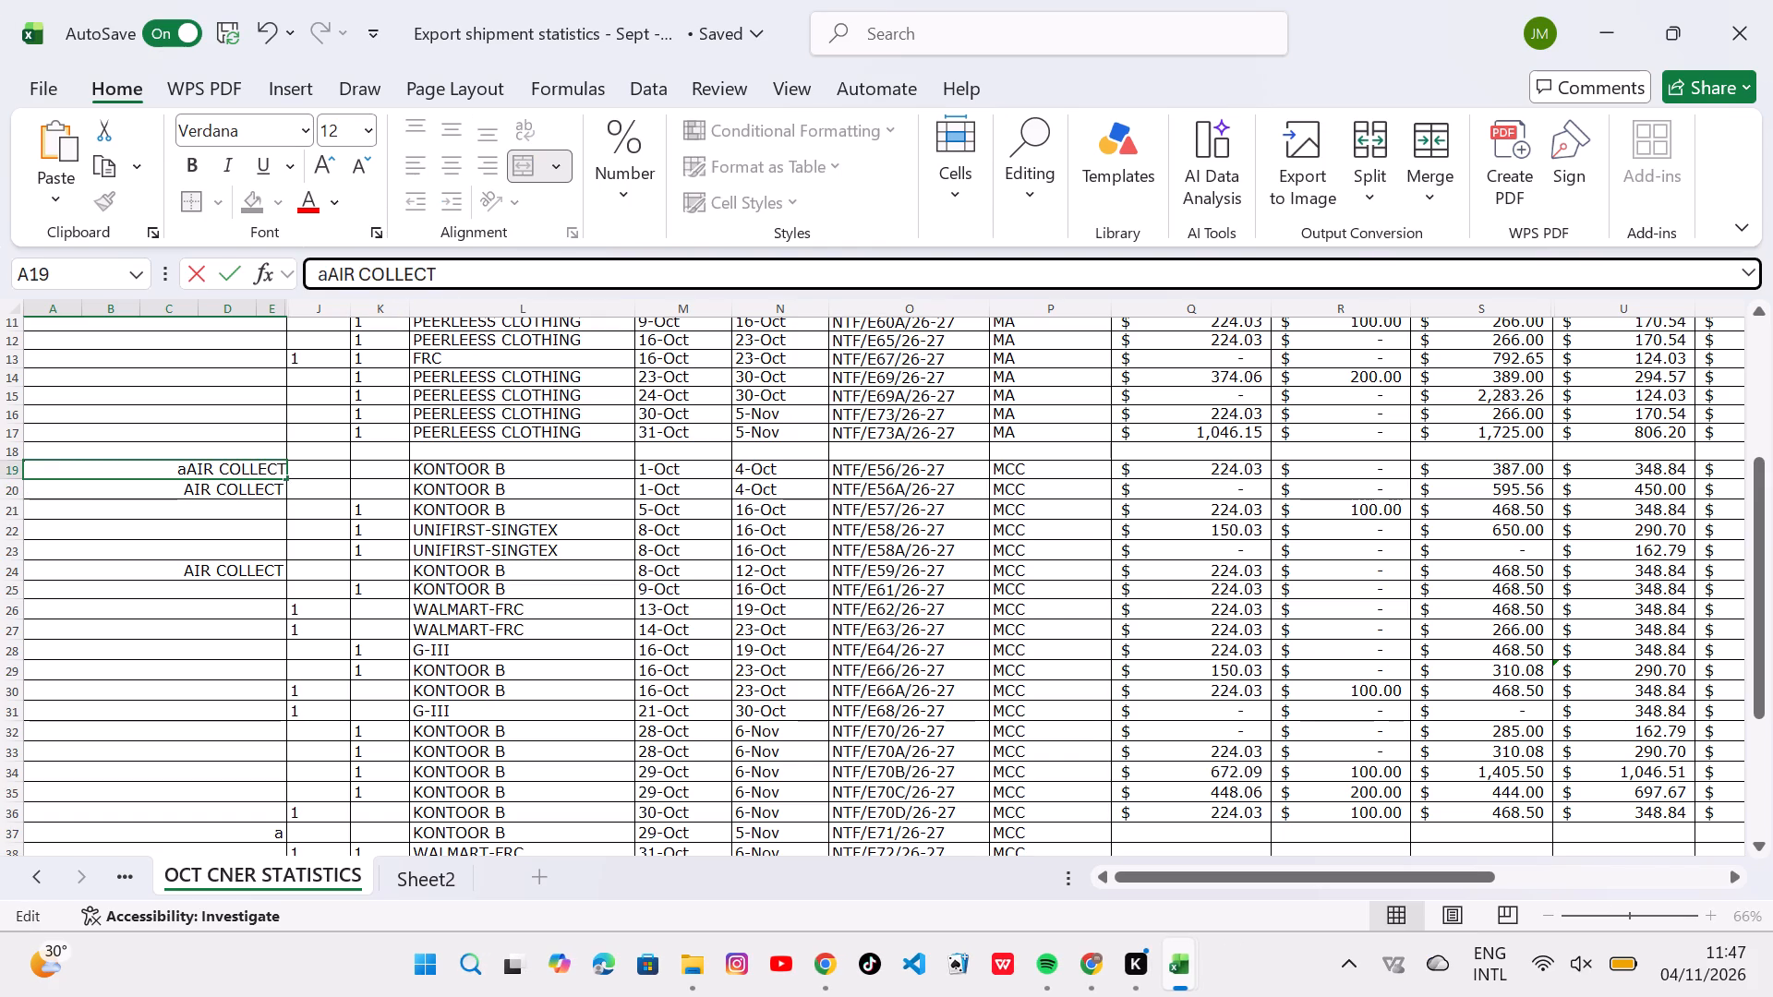
click(330, 270)
key(BackSpace)
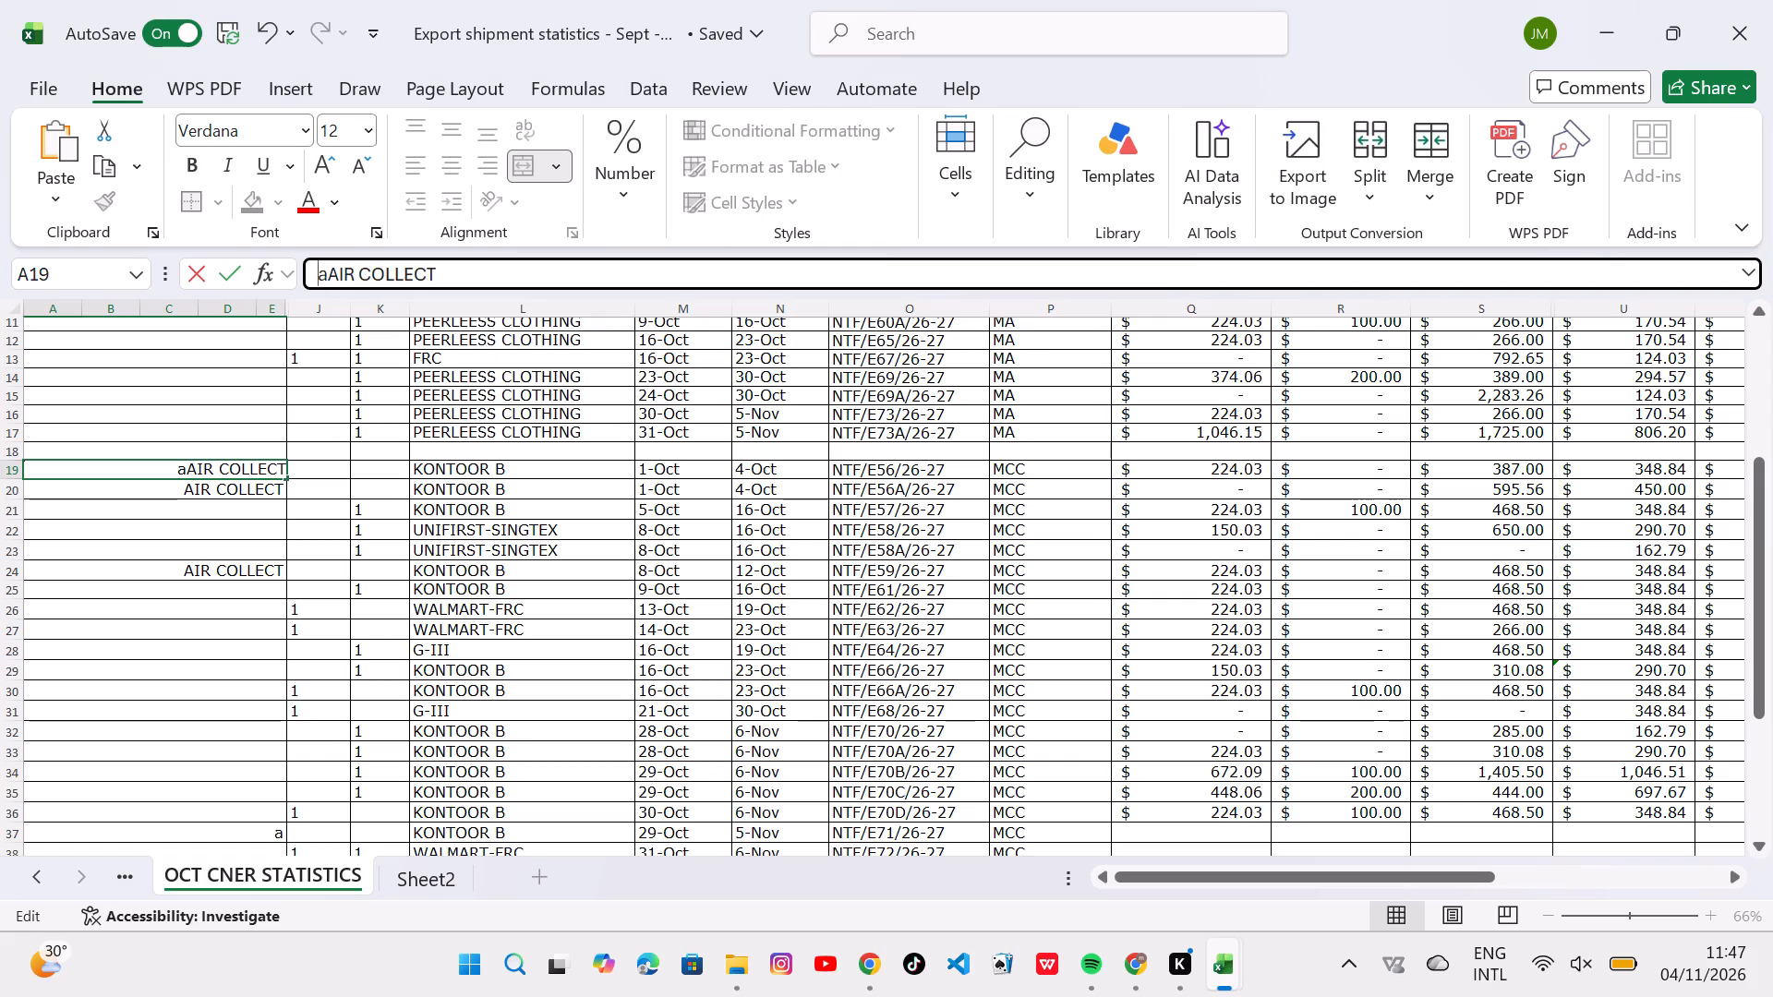
Replace the remark in A37, the 29-Oct/5-Nov KONTOOR B row for NTF/E71/26-27, with "AIR COLLECT".
scroll(259, 730, down, 1)
click(263, 712)
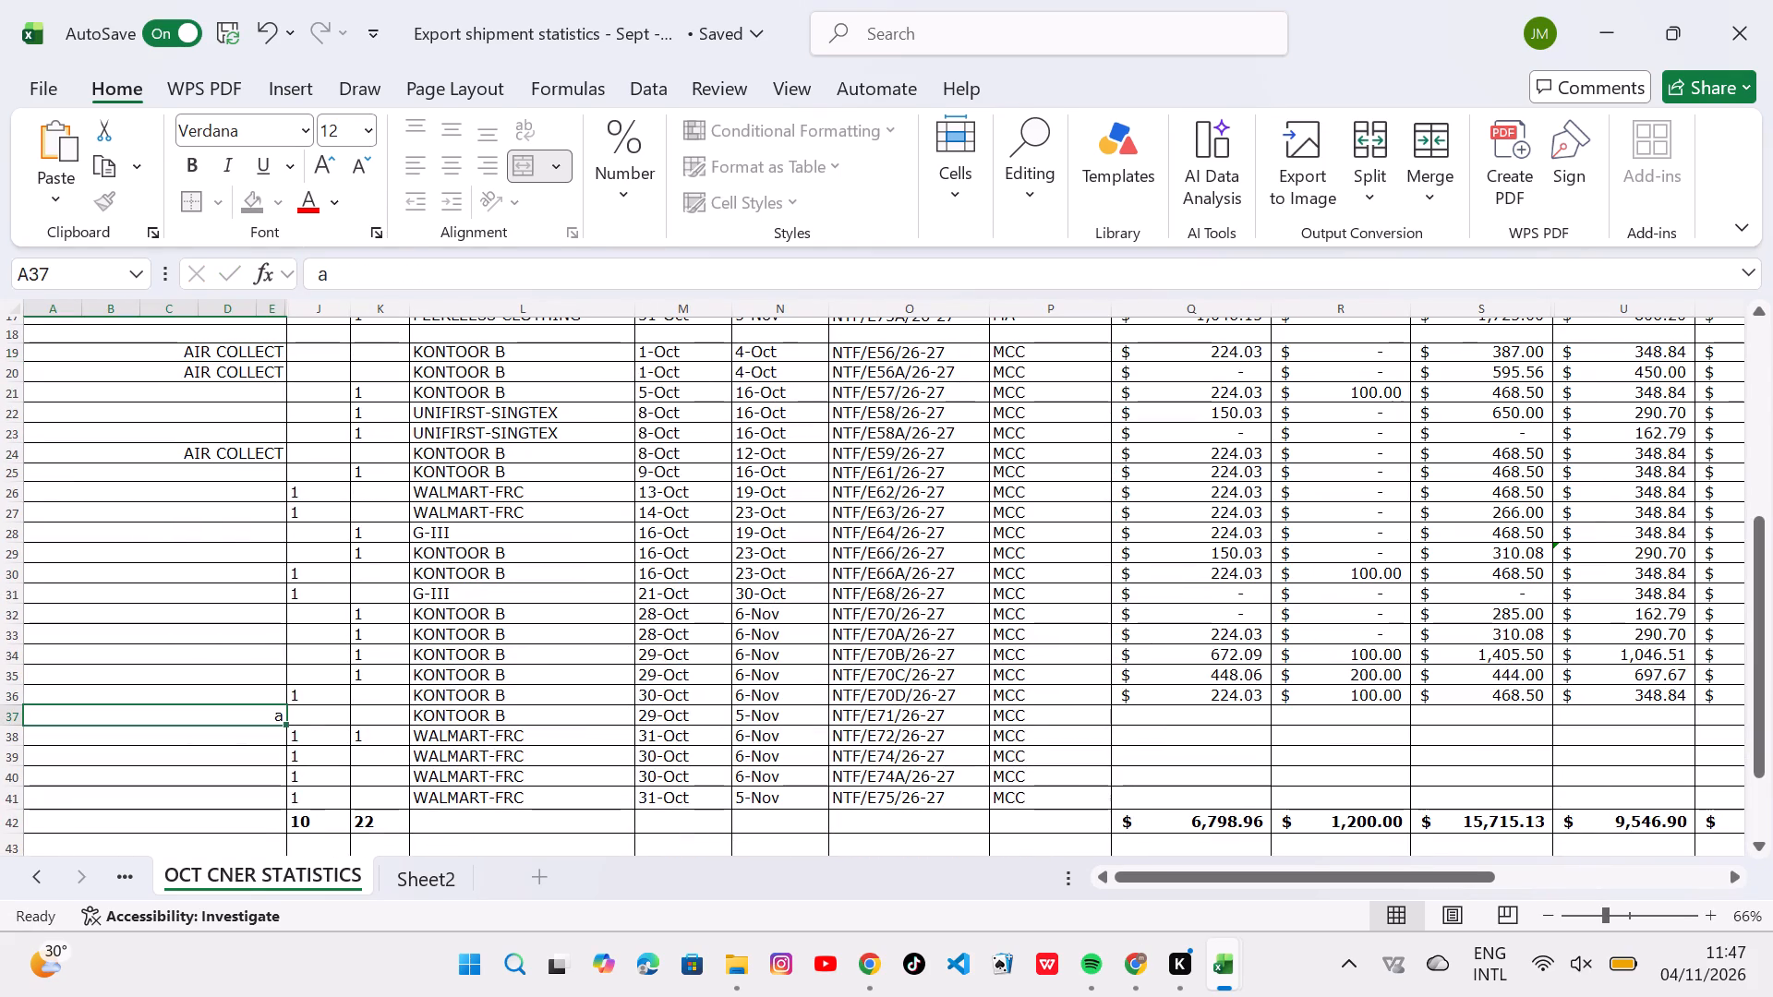
click(360, 276)
key(BackSpace)
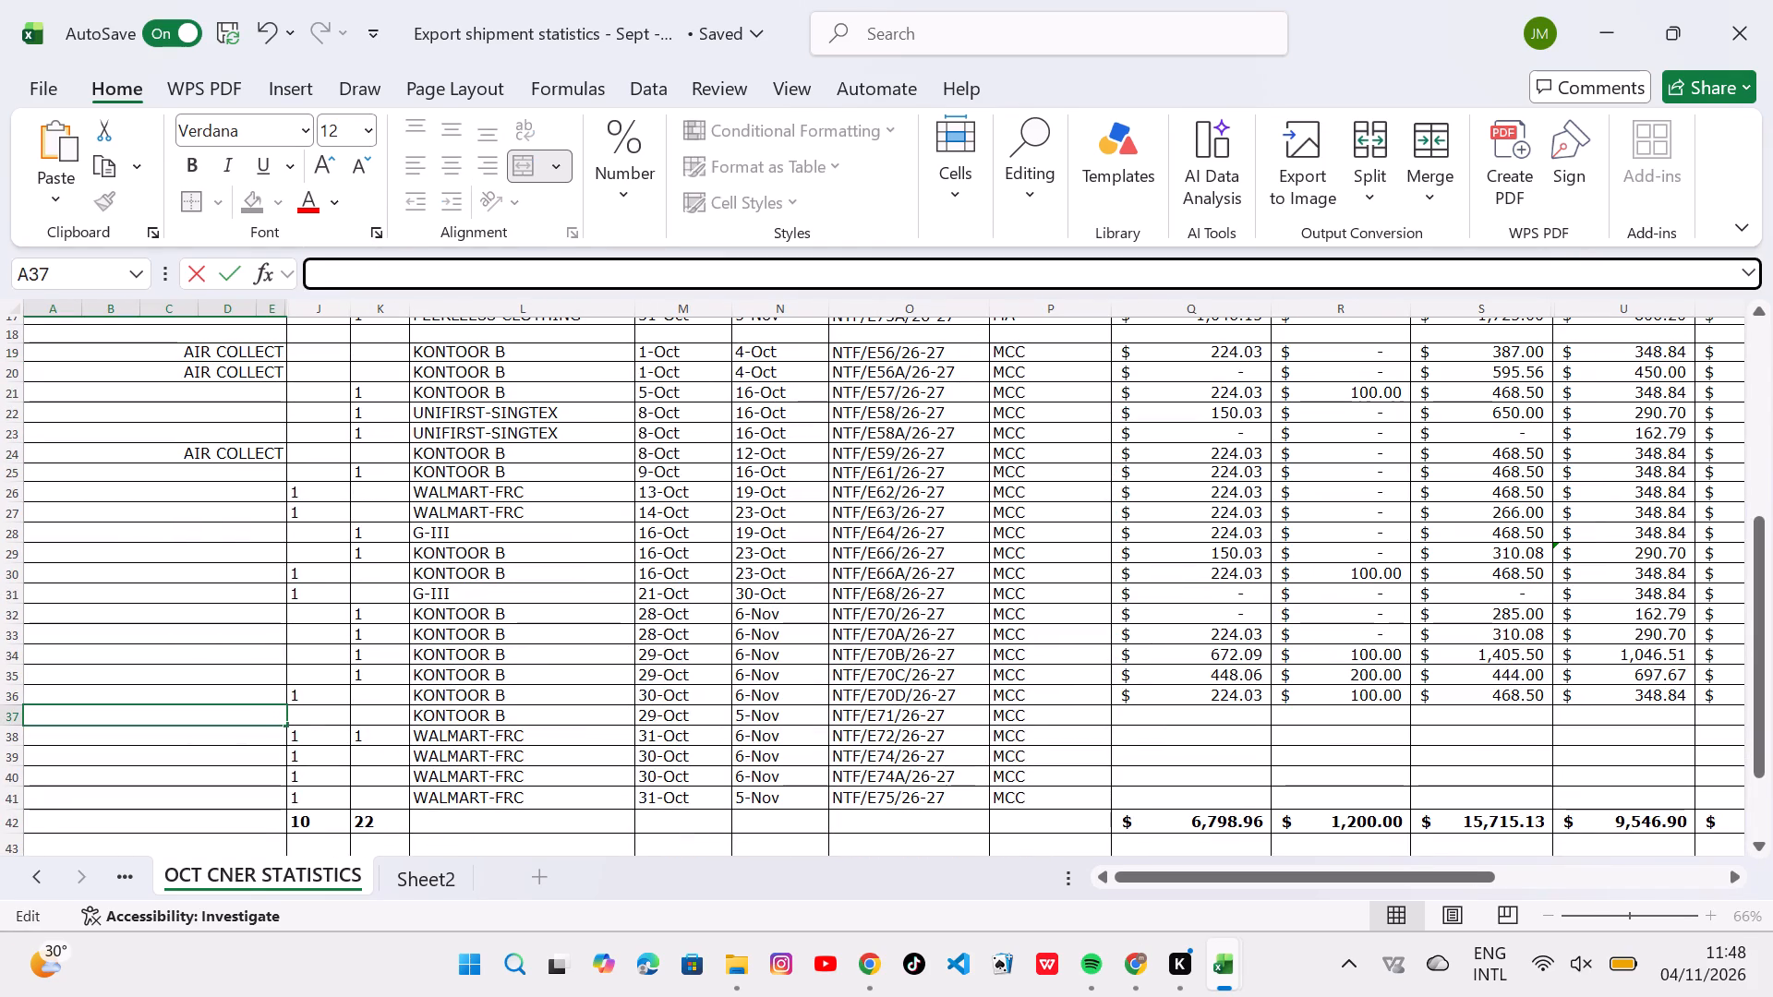
key(ctrl+v)
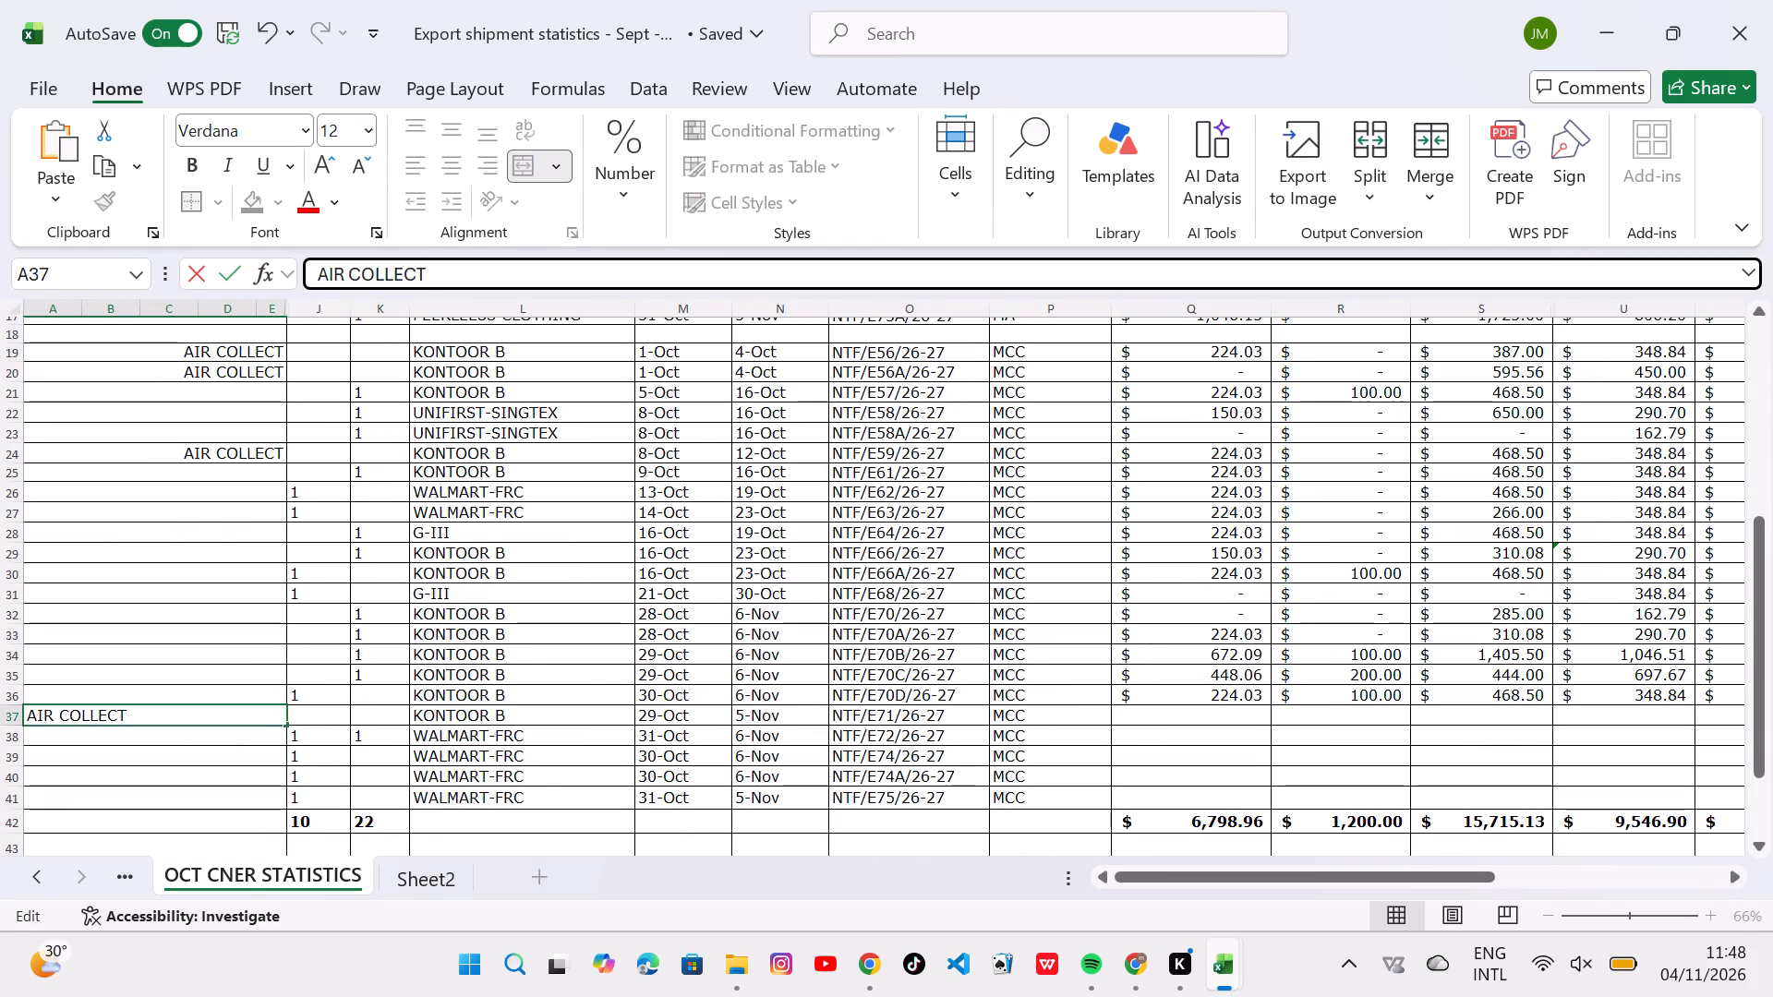
scroll(233, 585, up, 3)
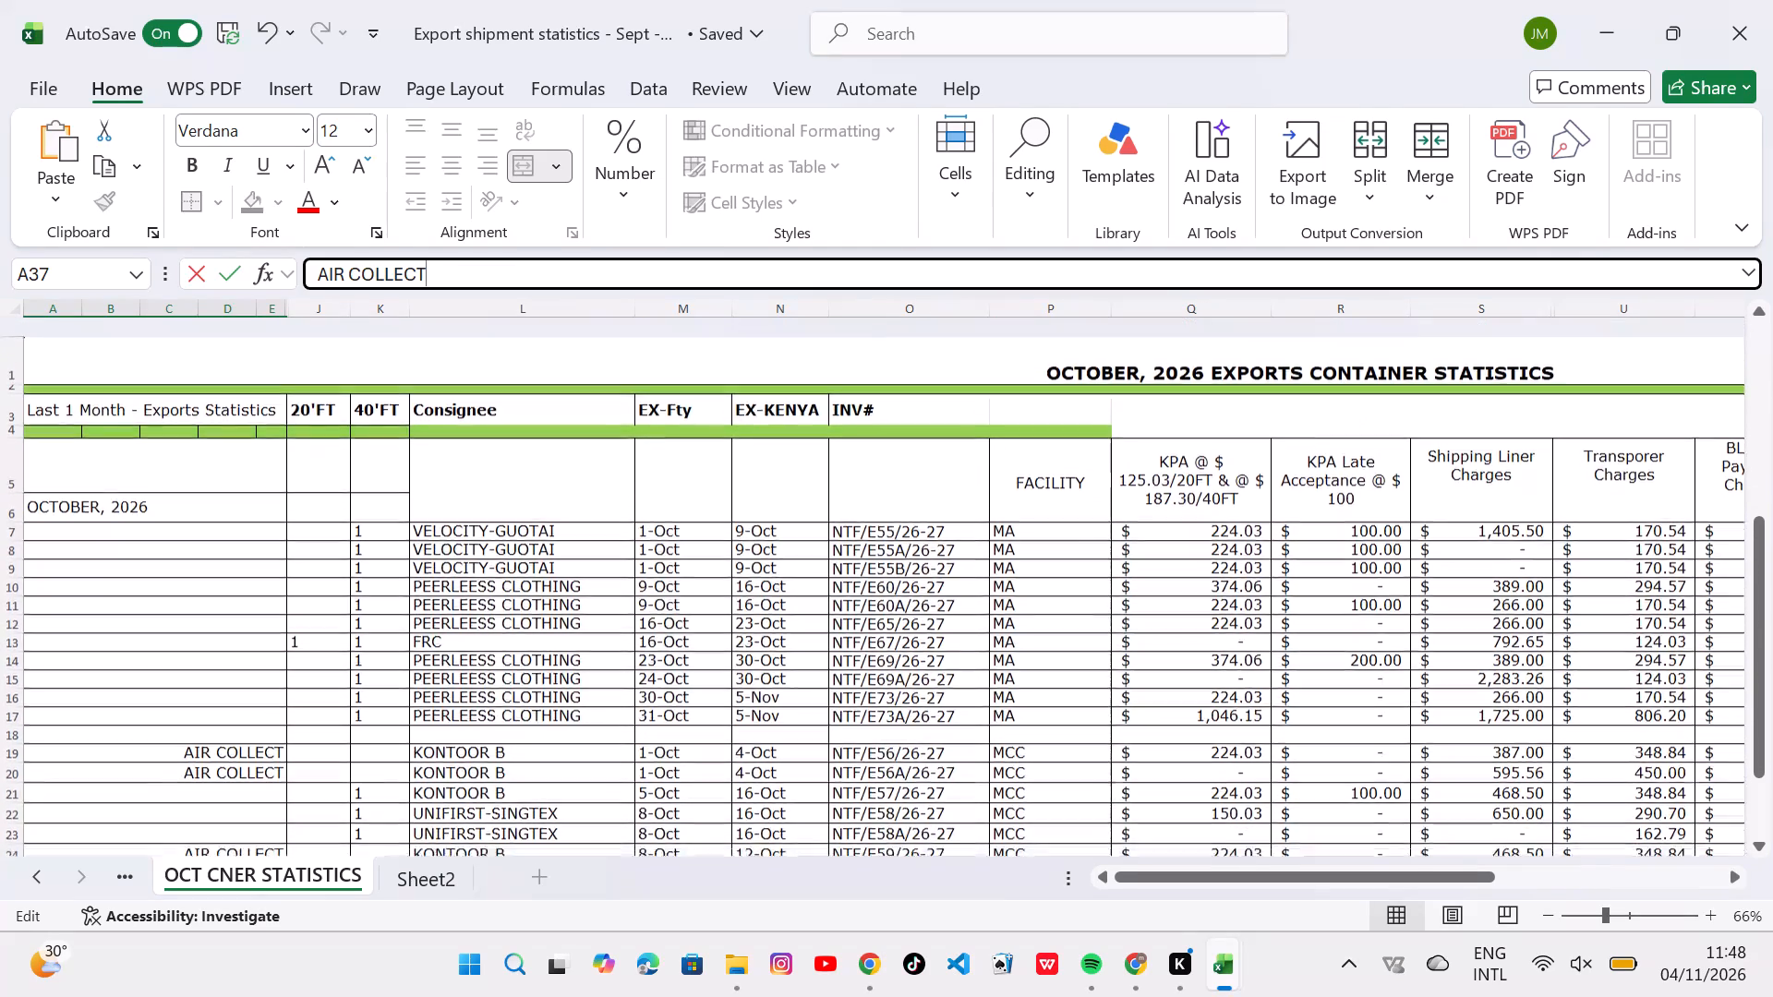
scroll(233, 585, down, 3)
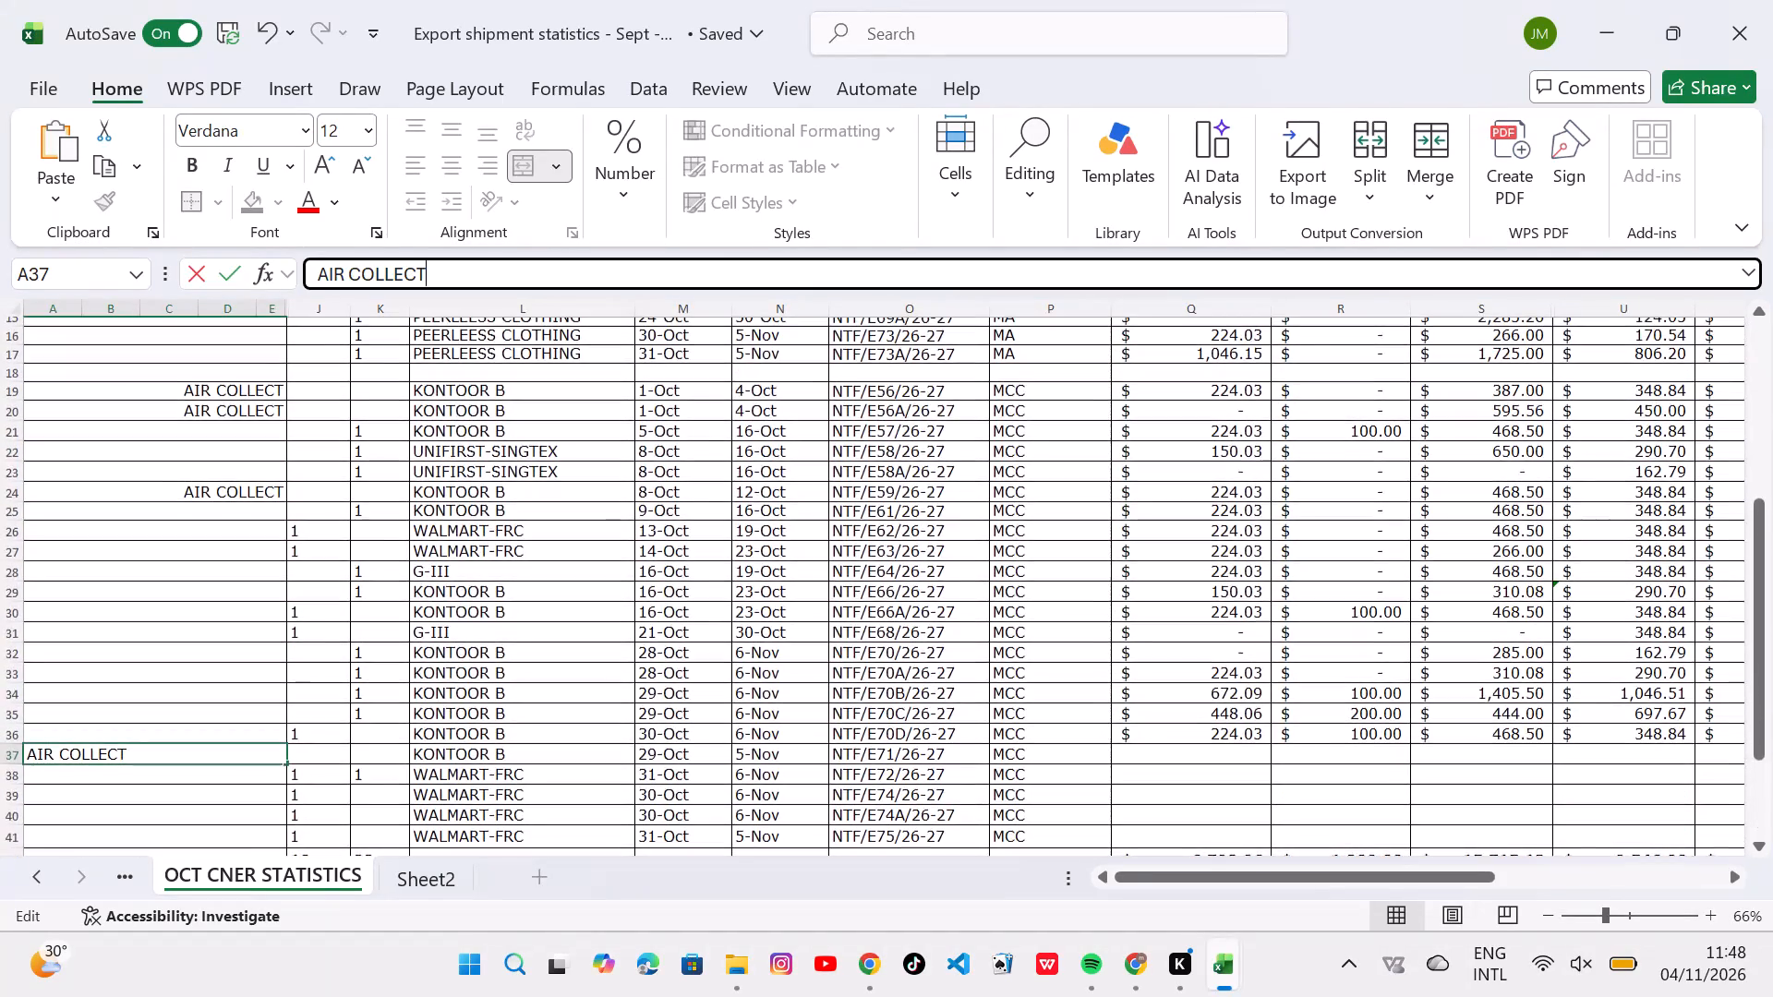
key(Return)
Compare the October container statistics with the SEPT CNER STATISTICS sheet, checking the remarks, consignee rows and charge columns.
scroll(233, 585, up, 2)
scroll(233, 585, right, 1)
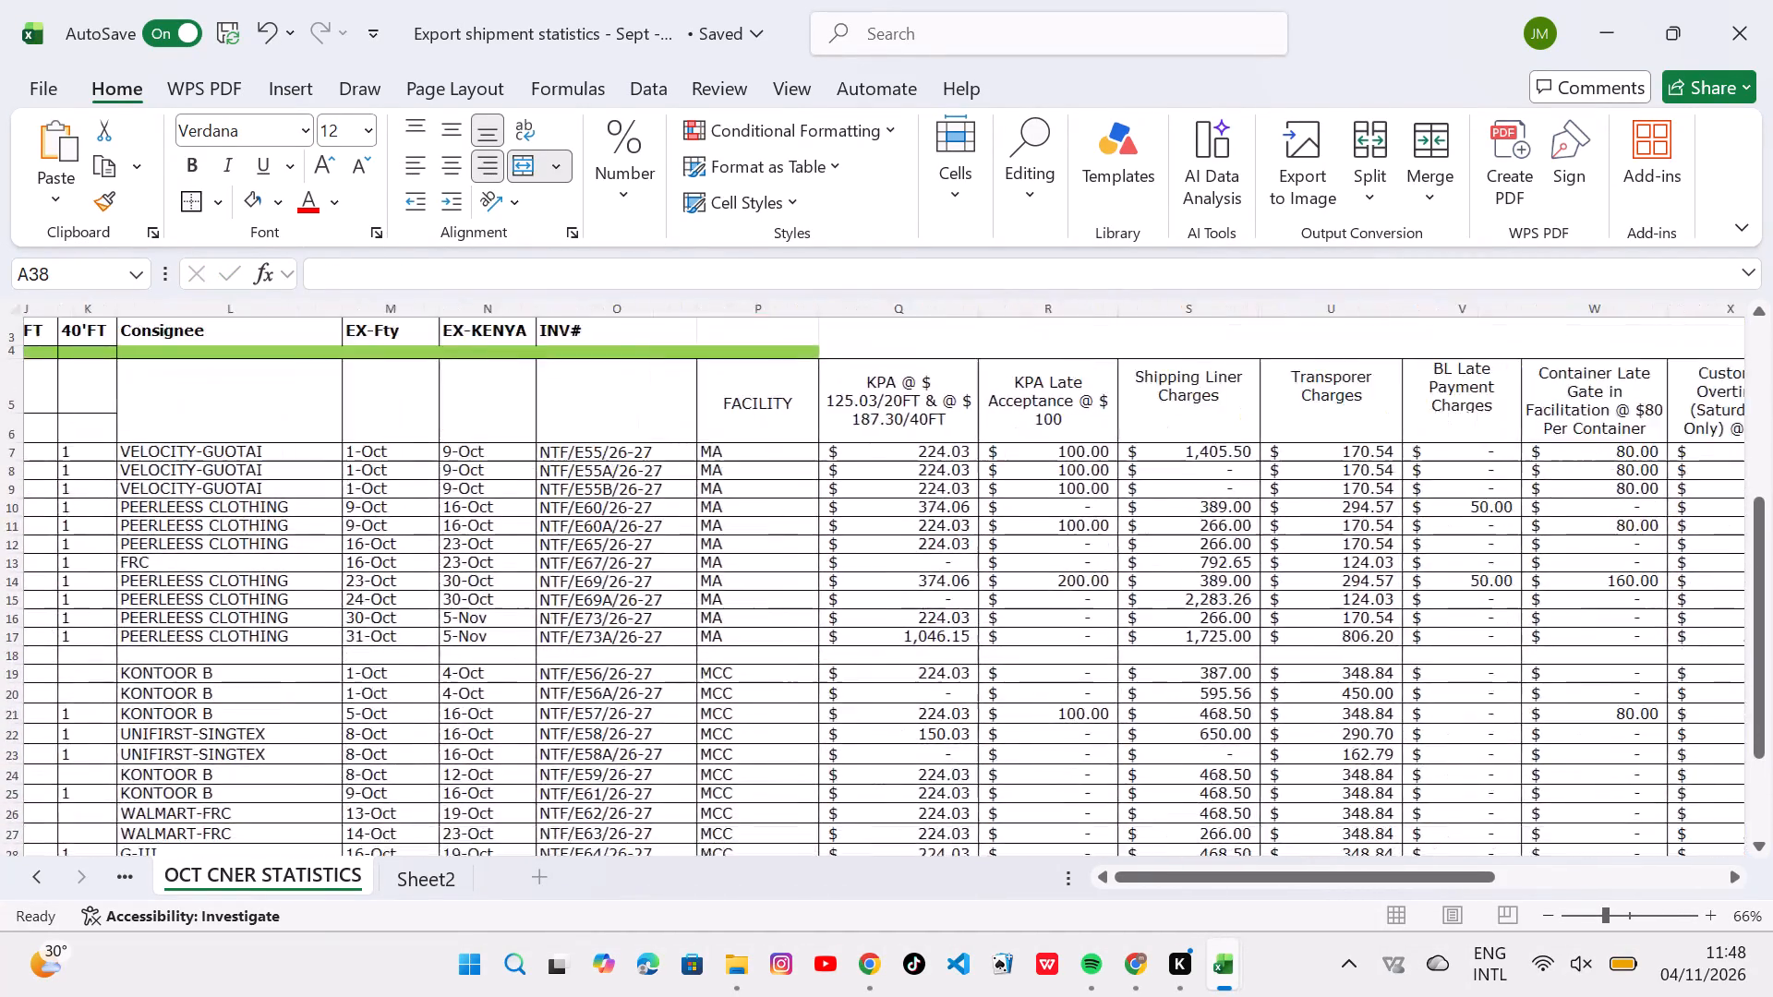
scroll(233, 585, right, 2)
scroll(233, 585, left, 1)
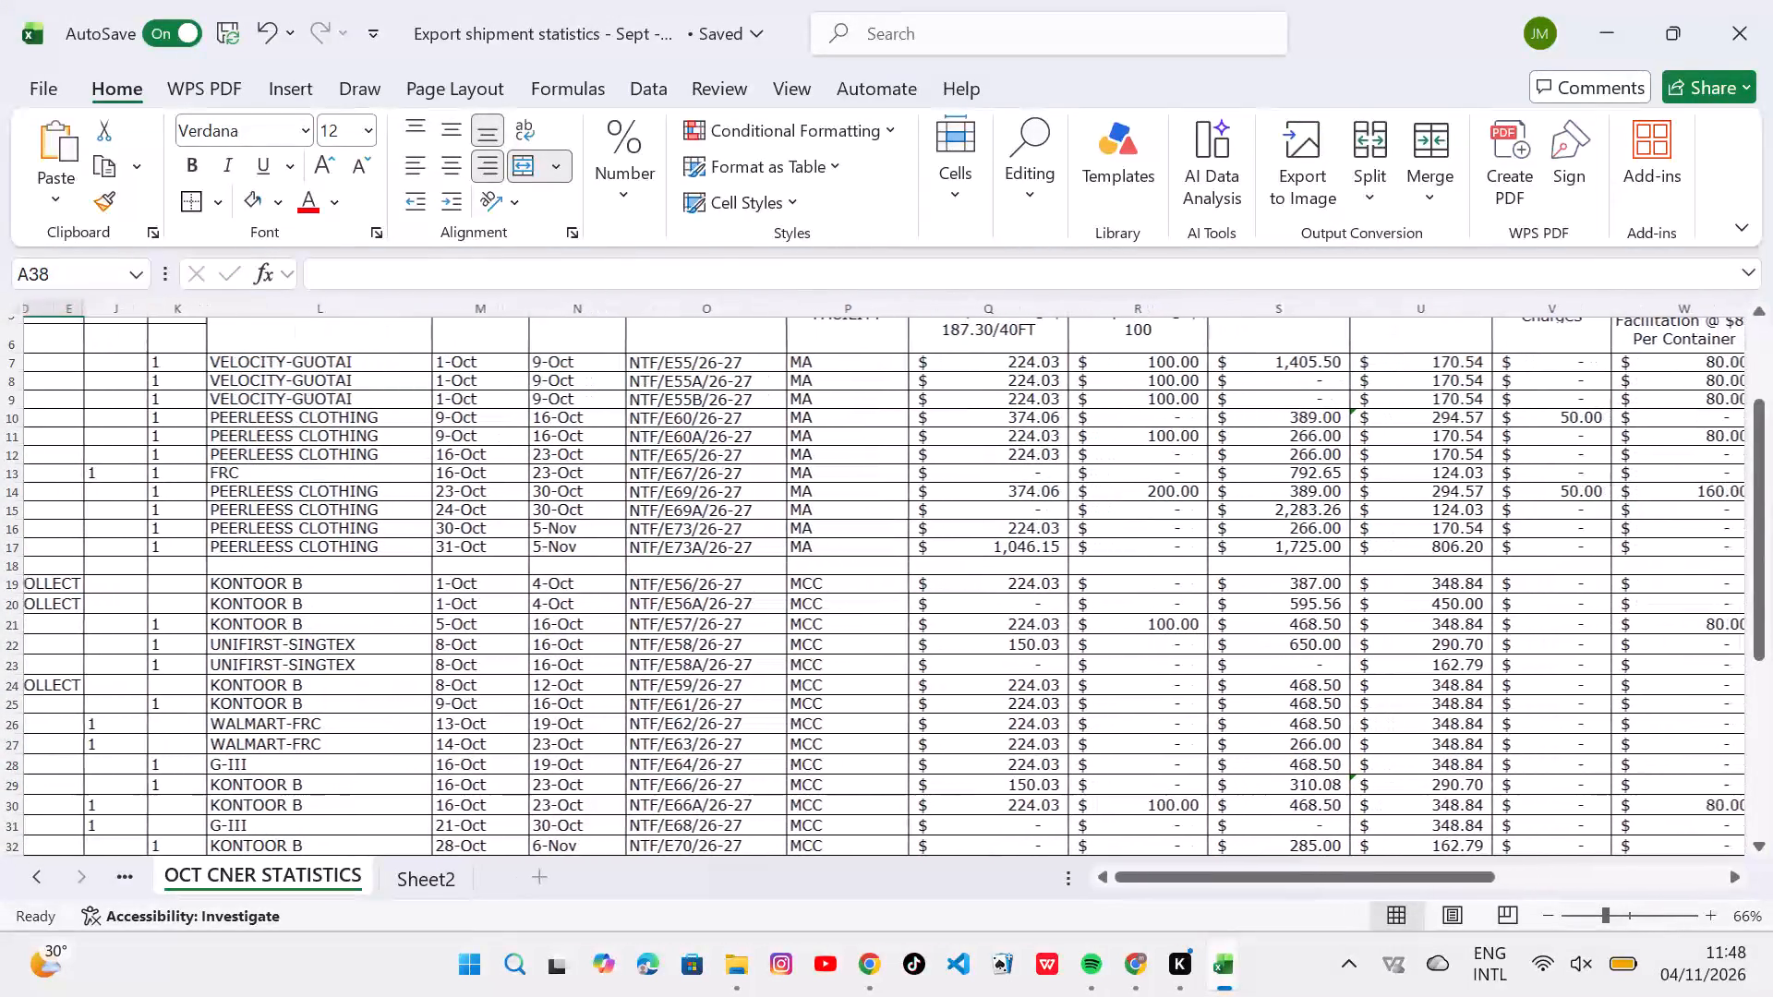
scroll(233, 585, right, 1)
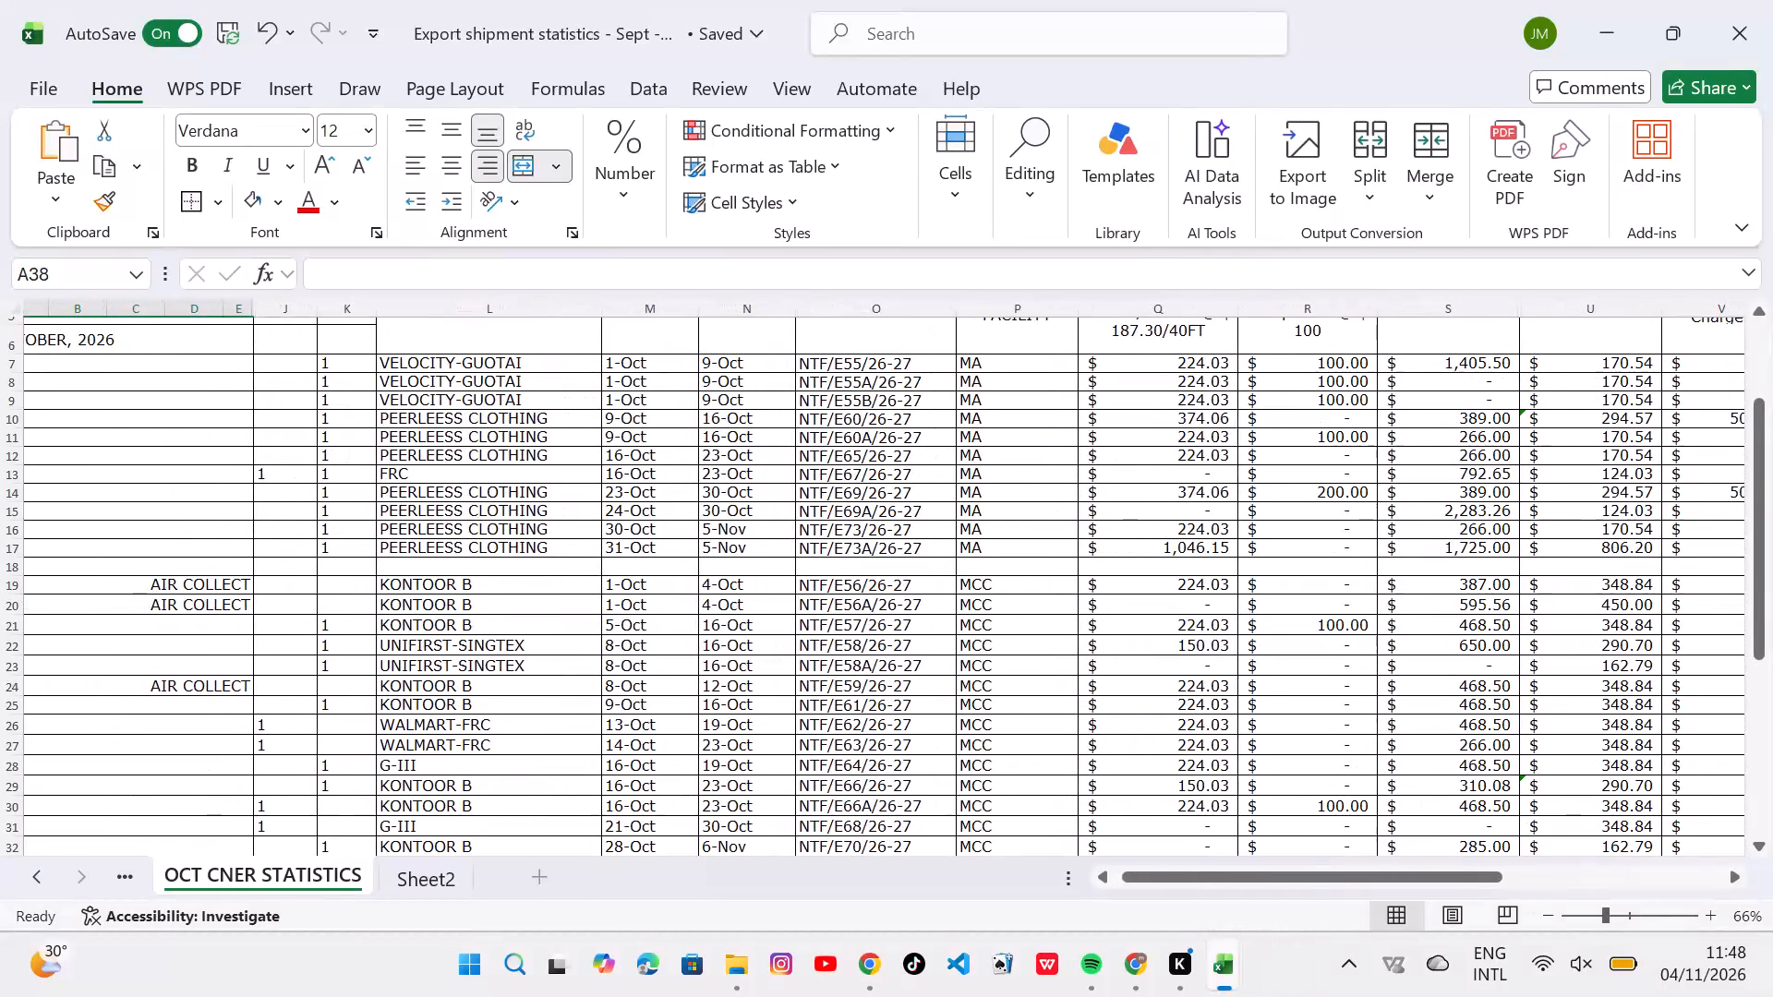
click(40, 881)
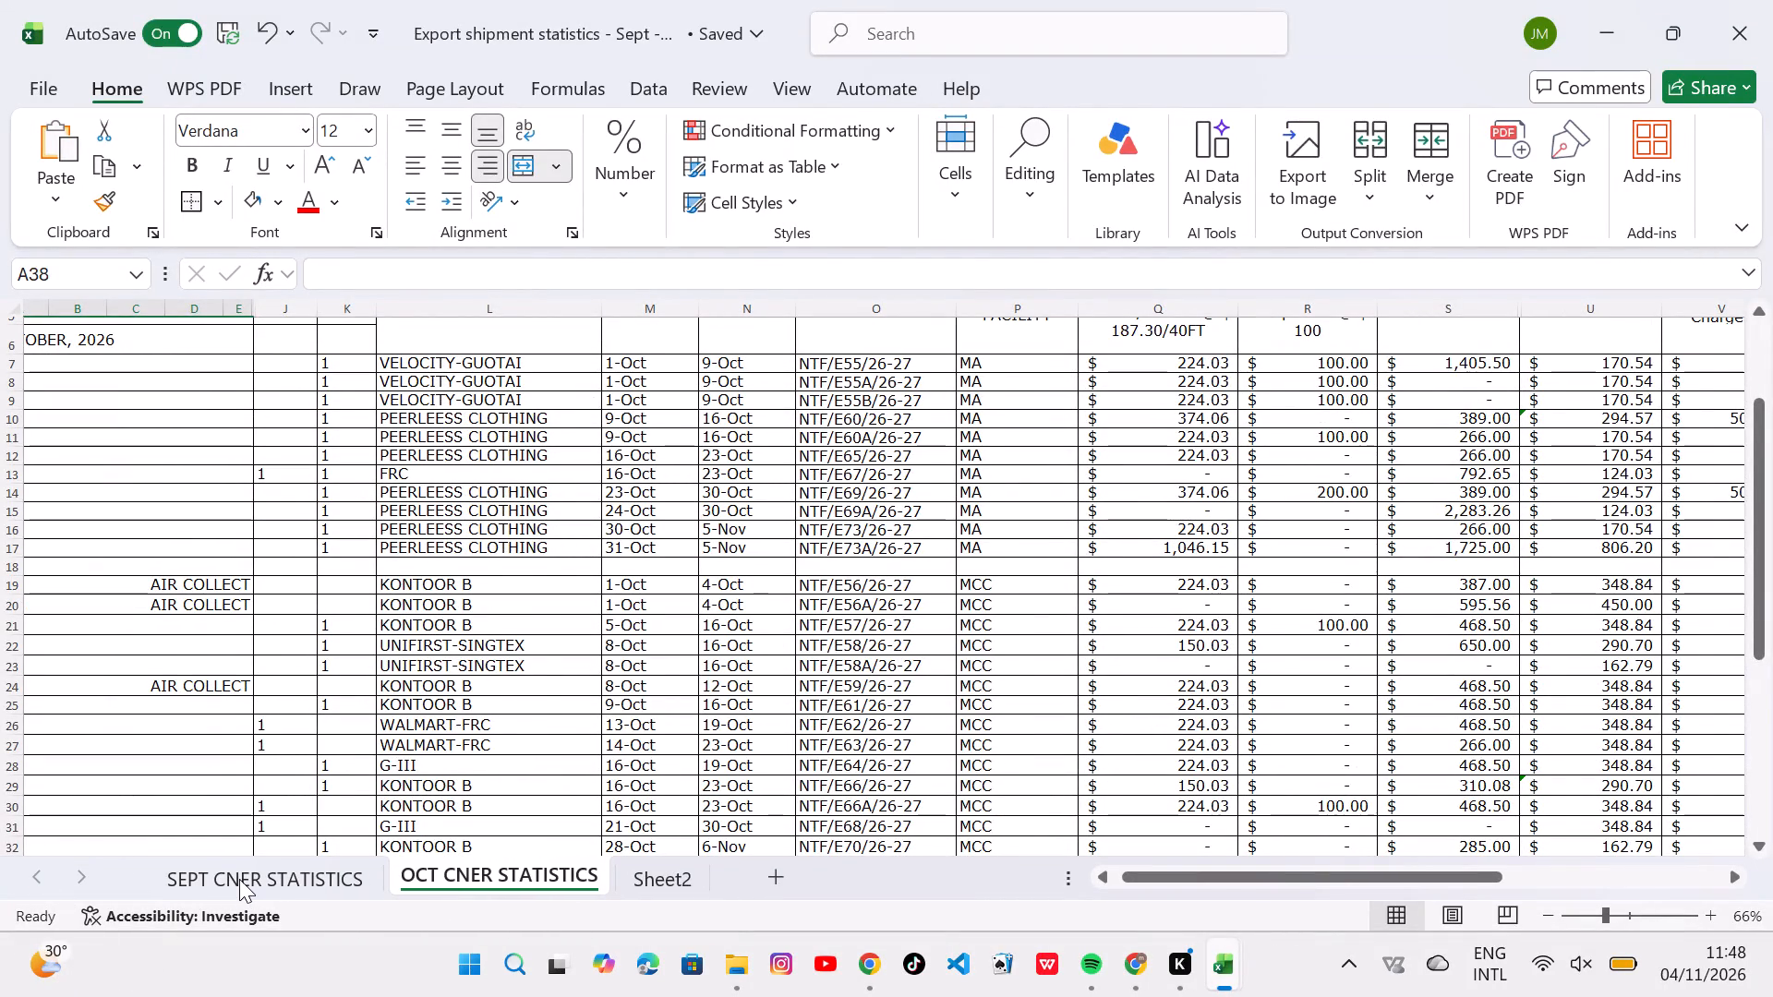
click(239, 879)
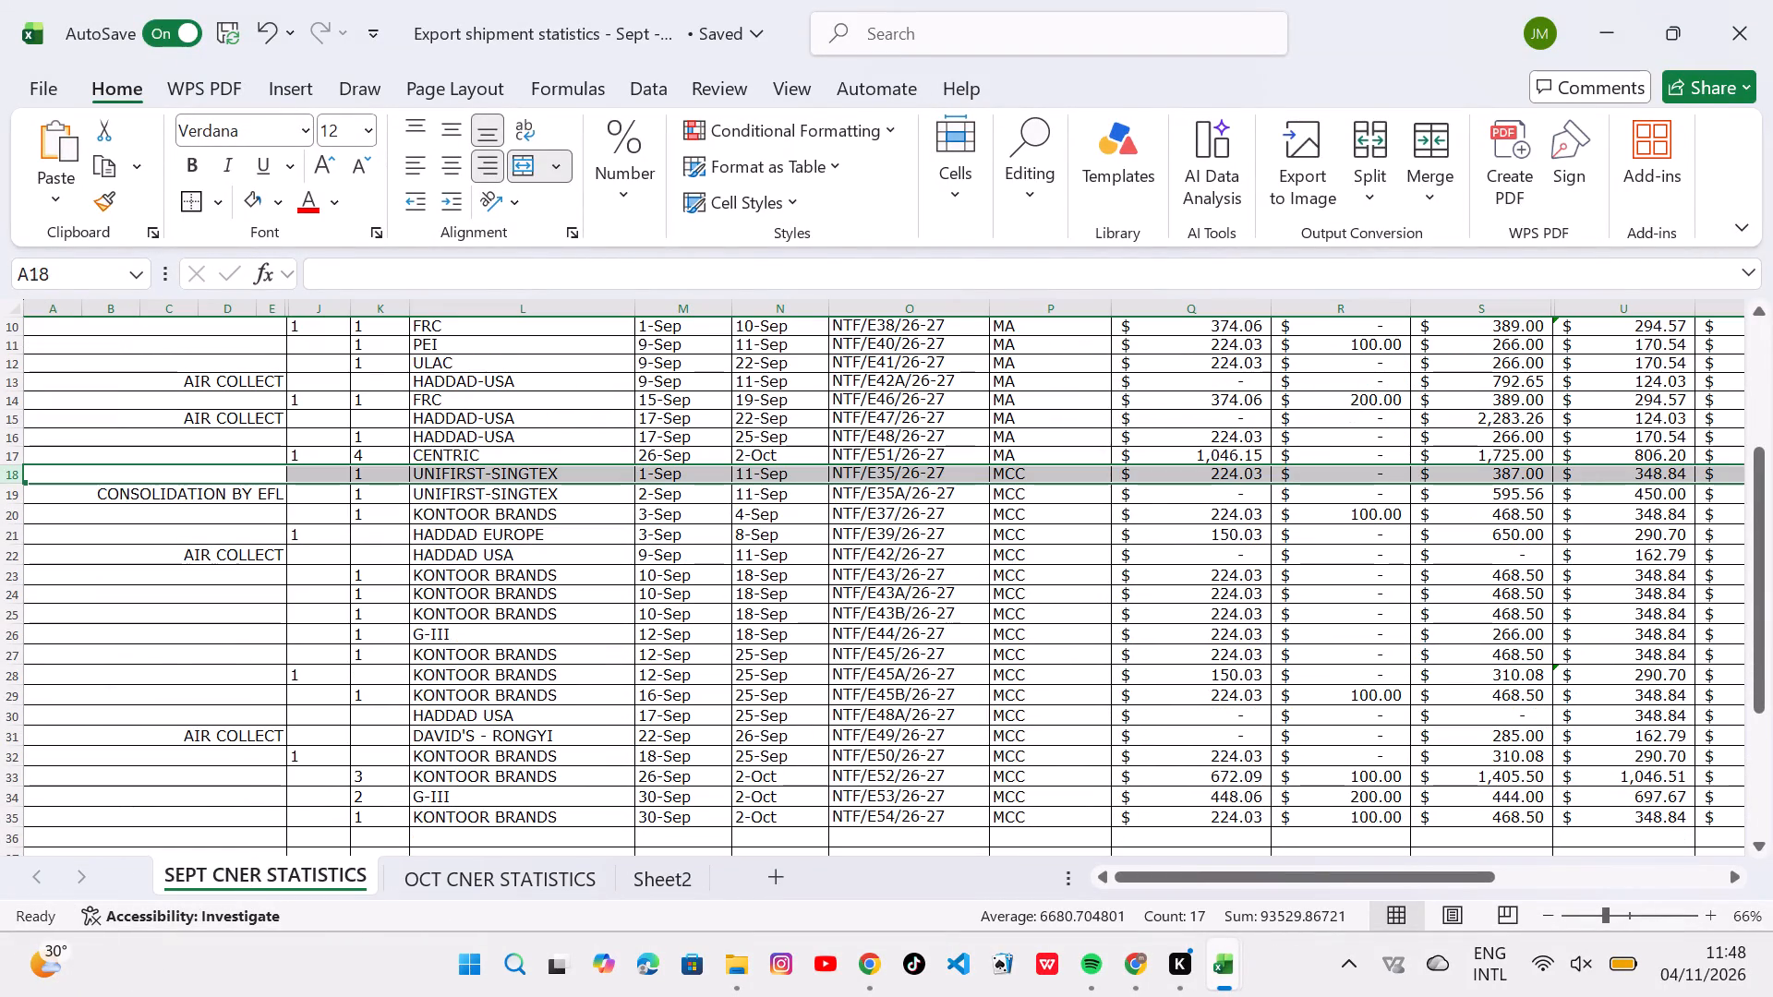
click(418, 620)
scroll(323, 519, up, 1)
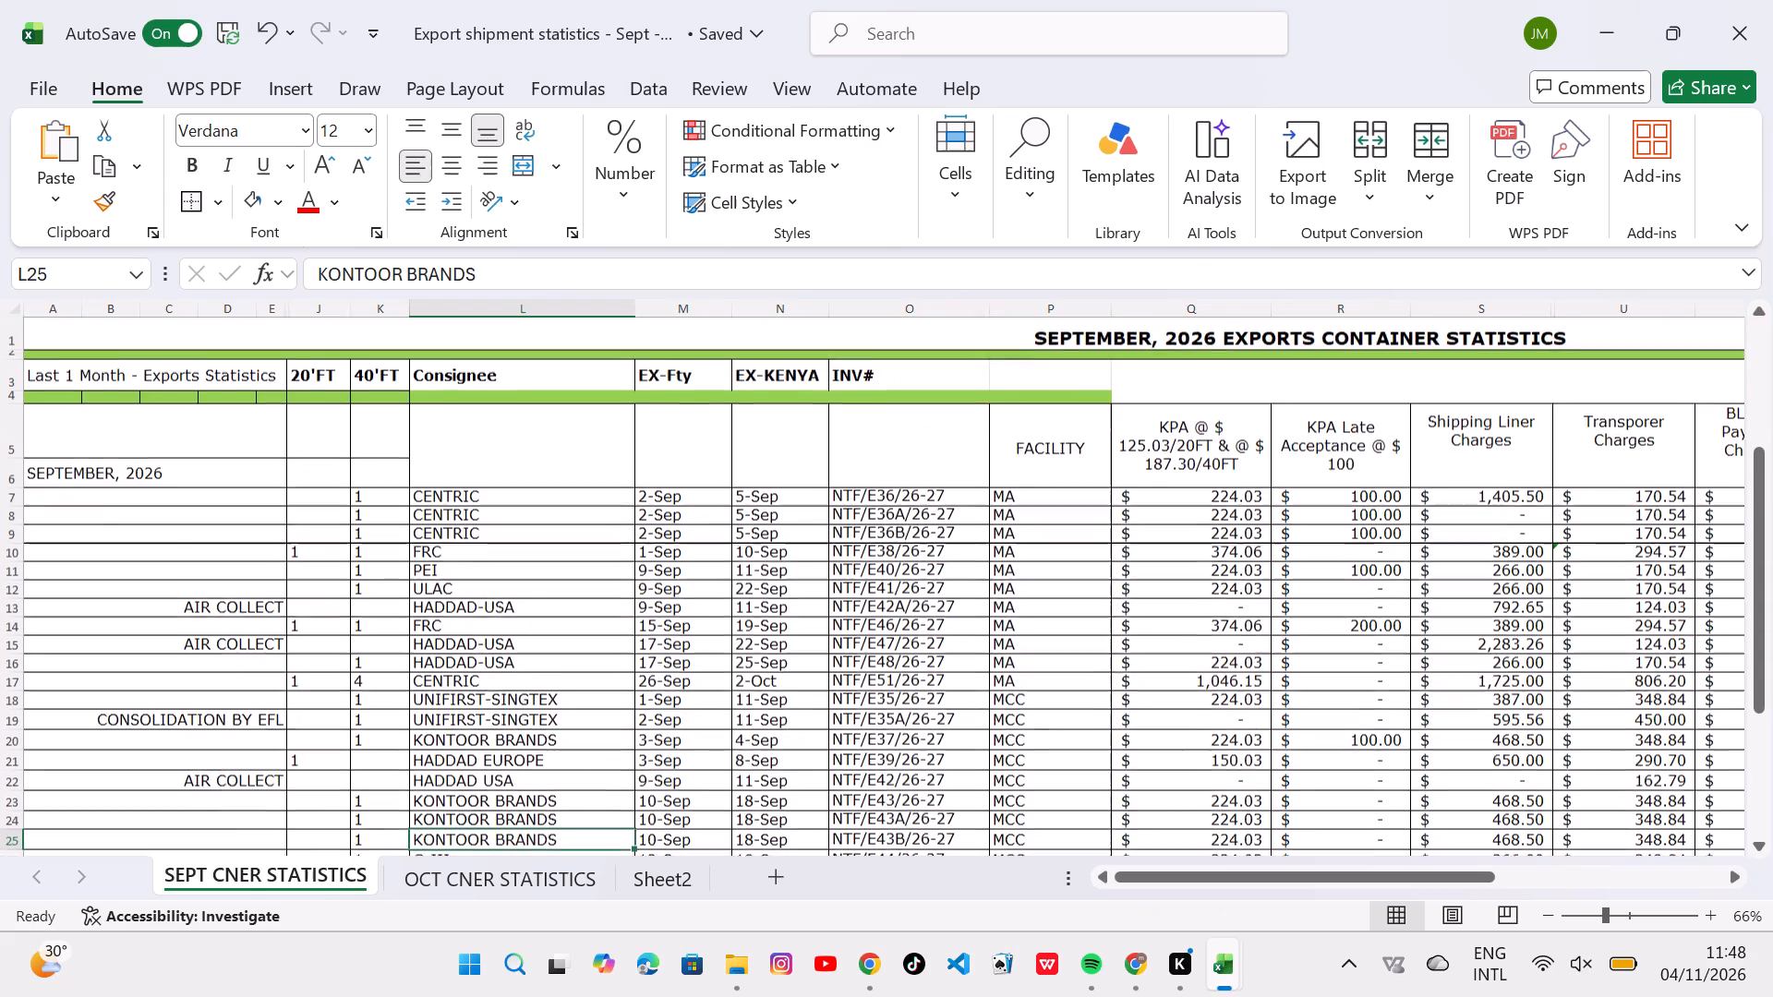
scroll(323, 519, down, 1)
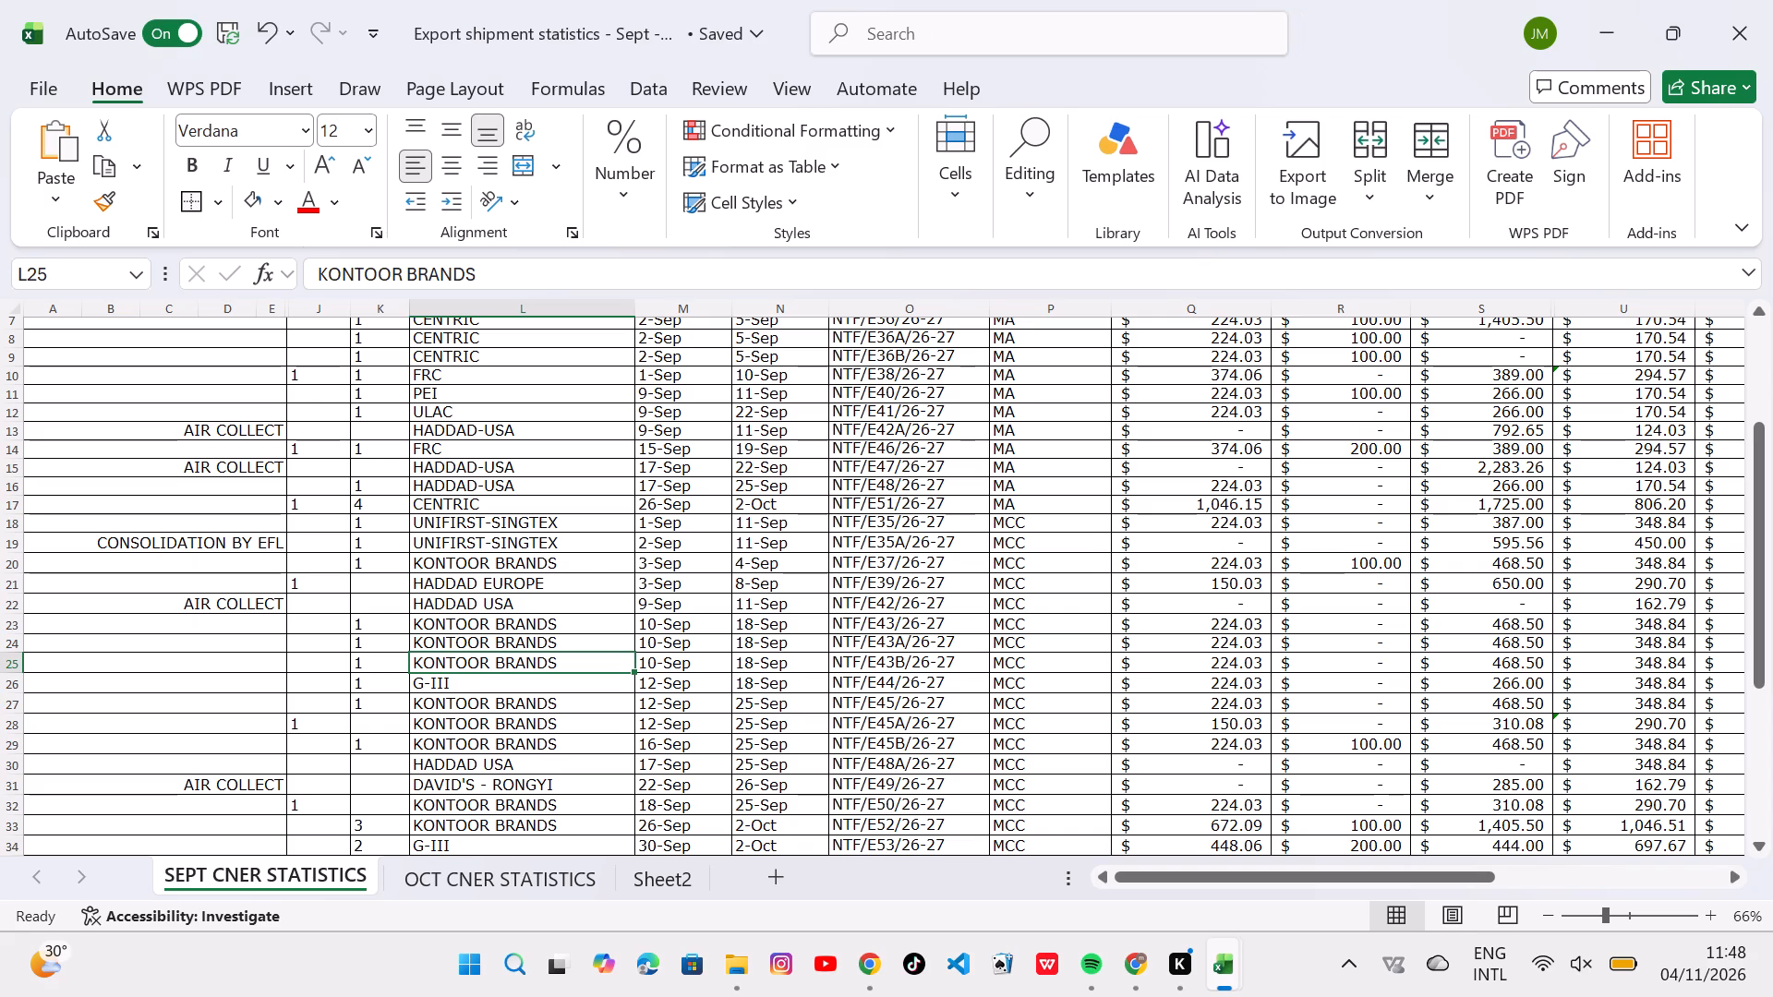
click(530, 881)
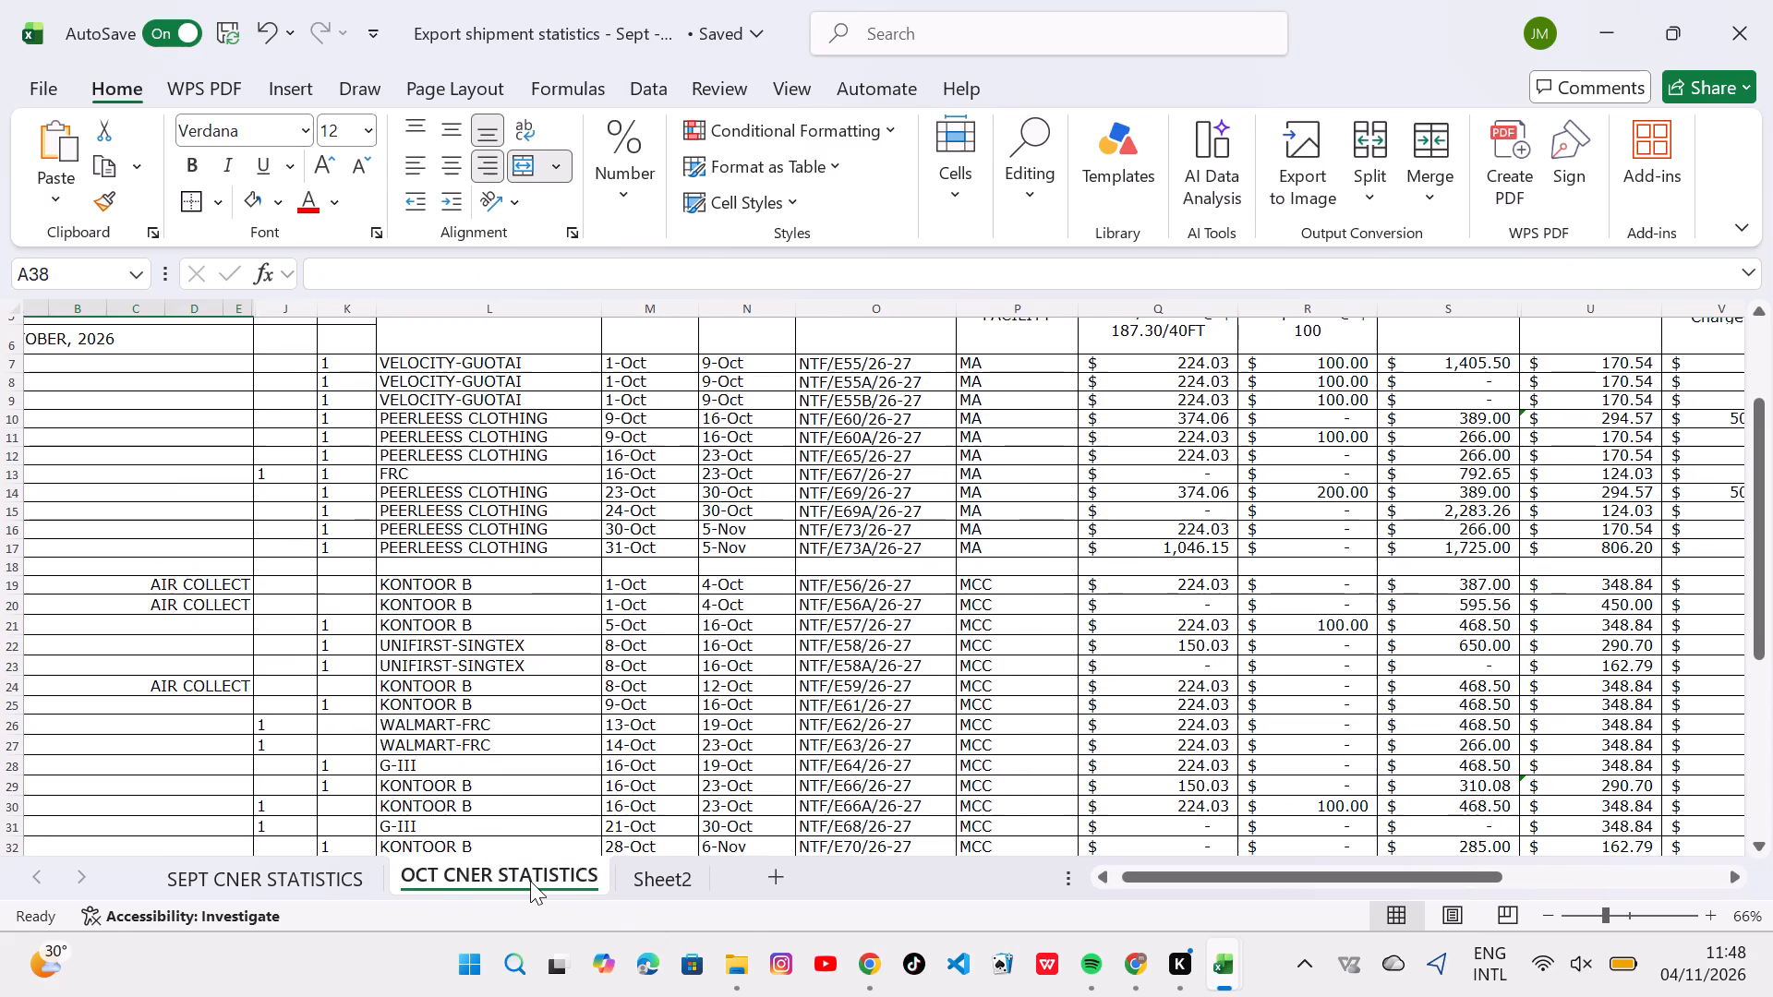
click(249, 868)
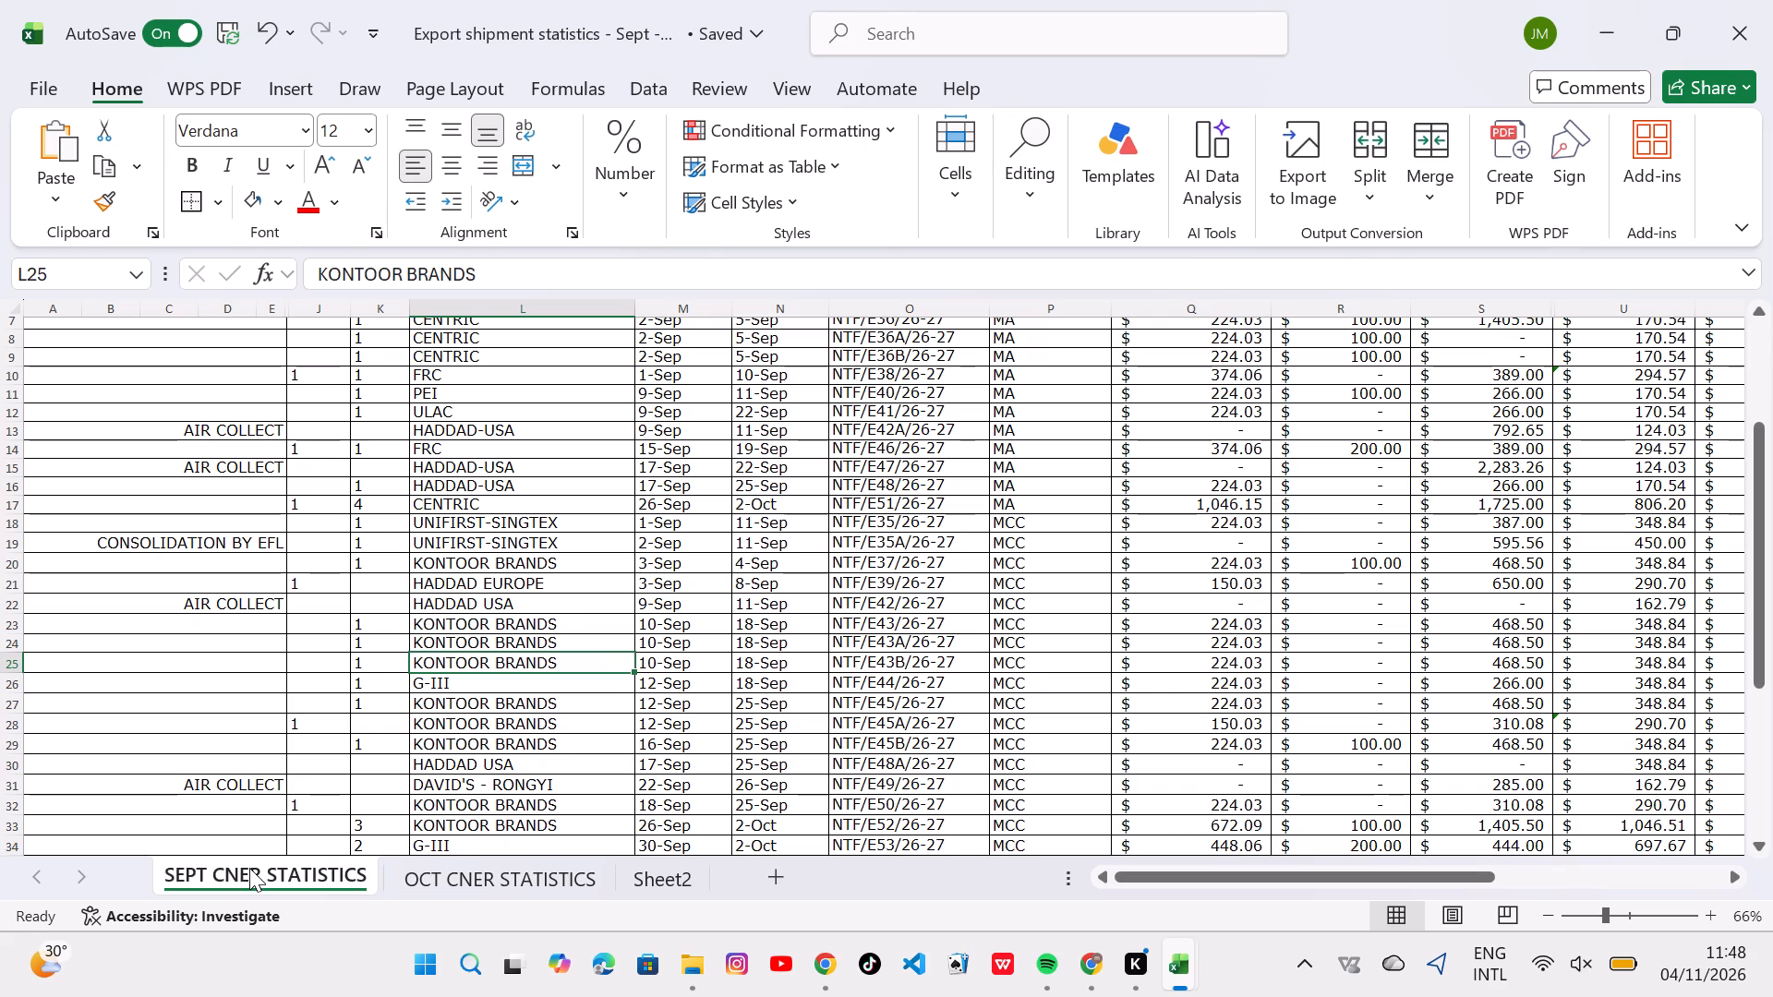
click(552, 884)
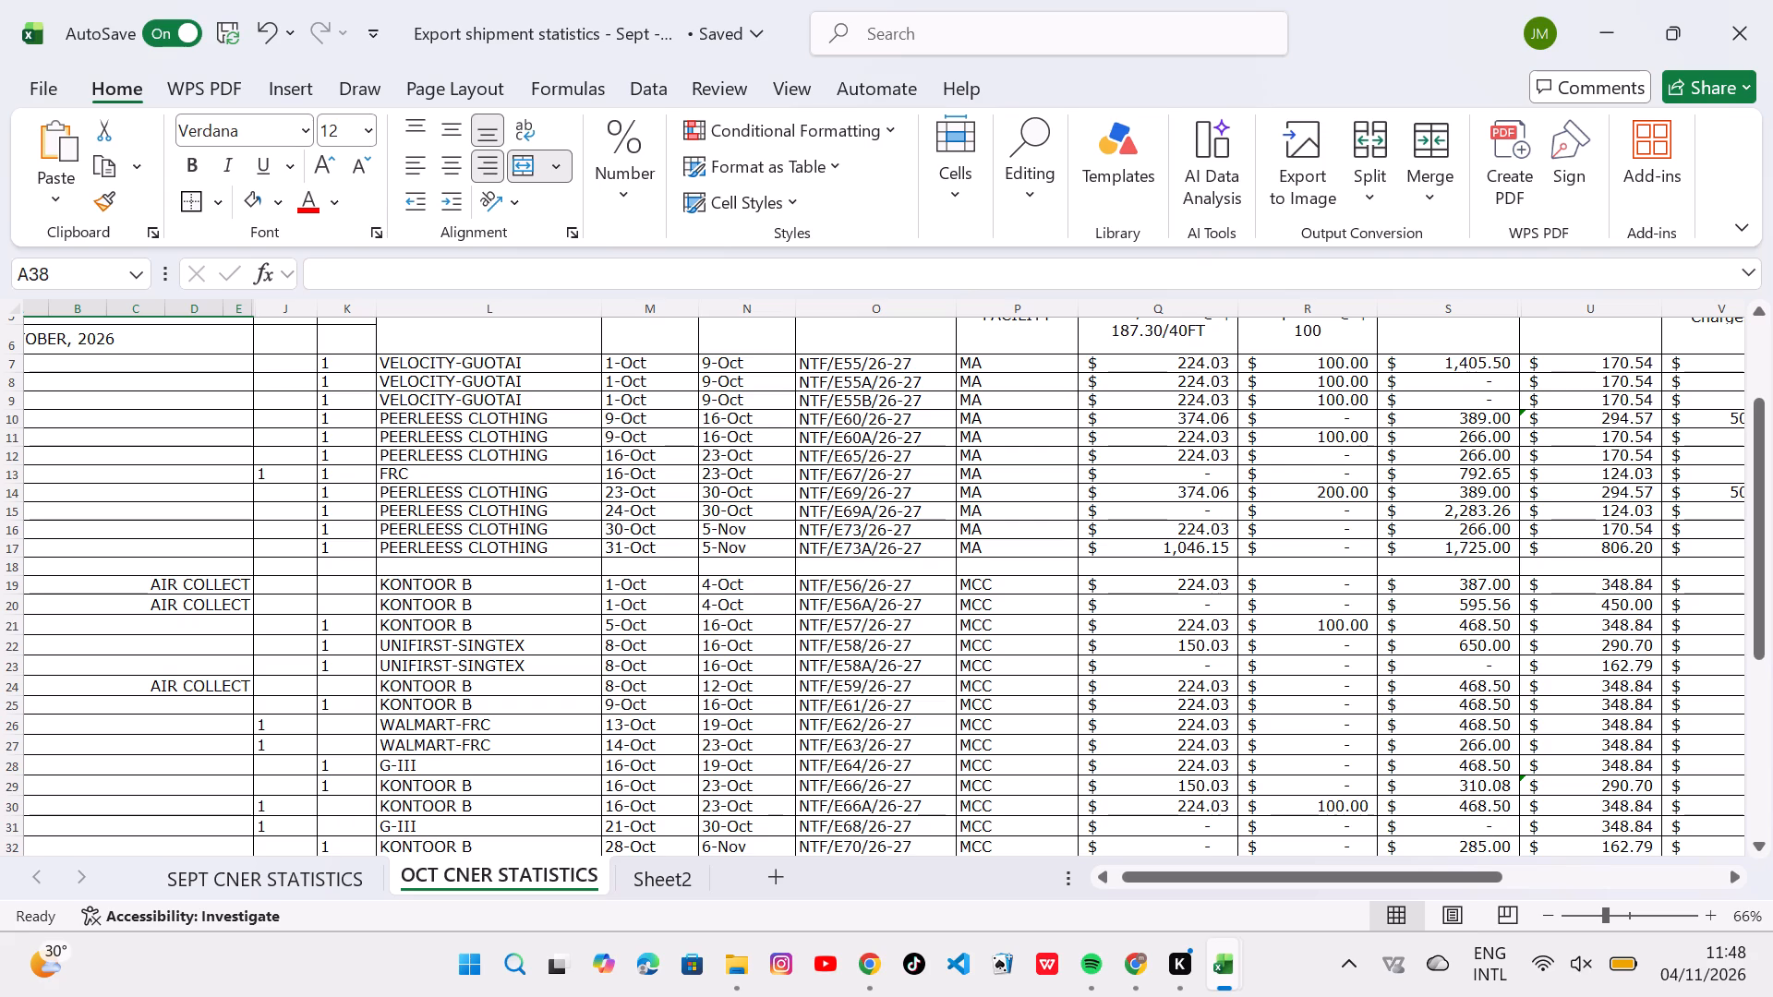
Review the October container statistics from the title and headings to the total row and across the charge columns.
scroll(562, 599, up, 2)
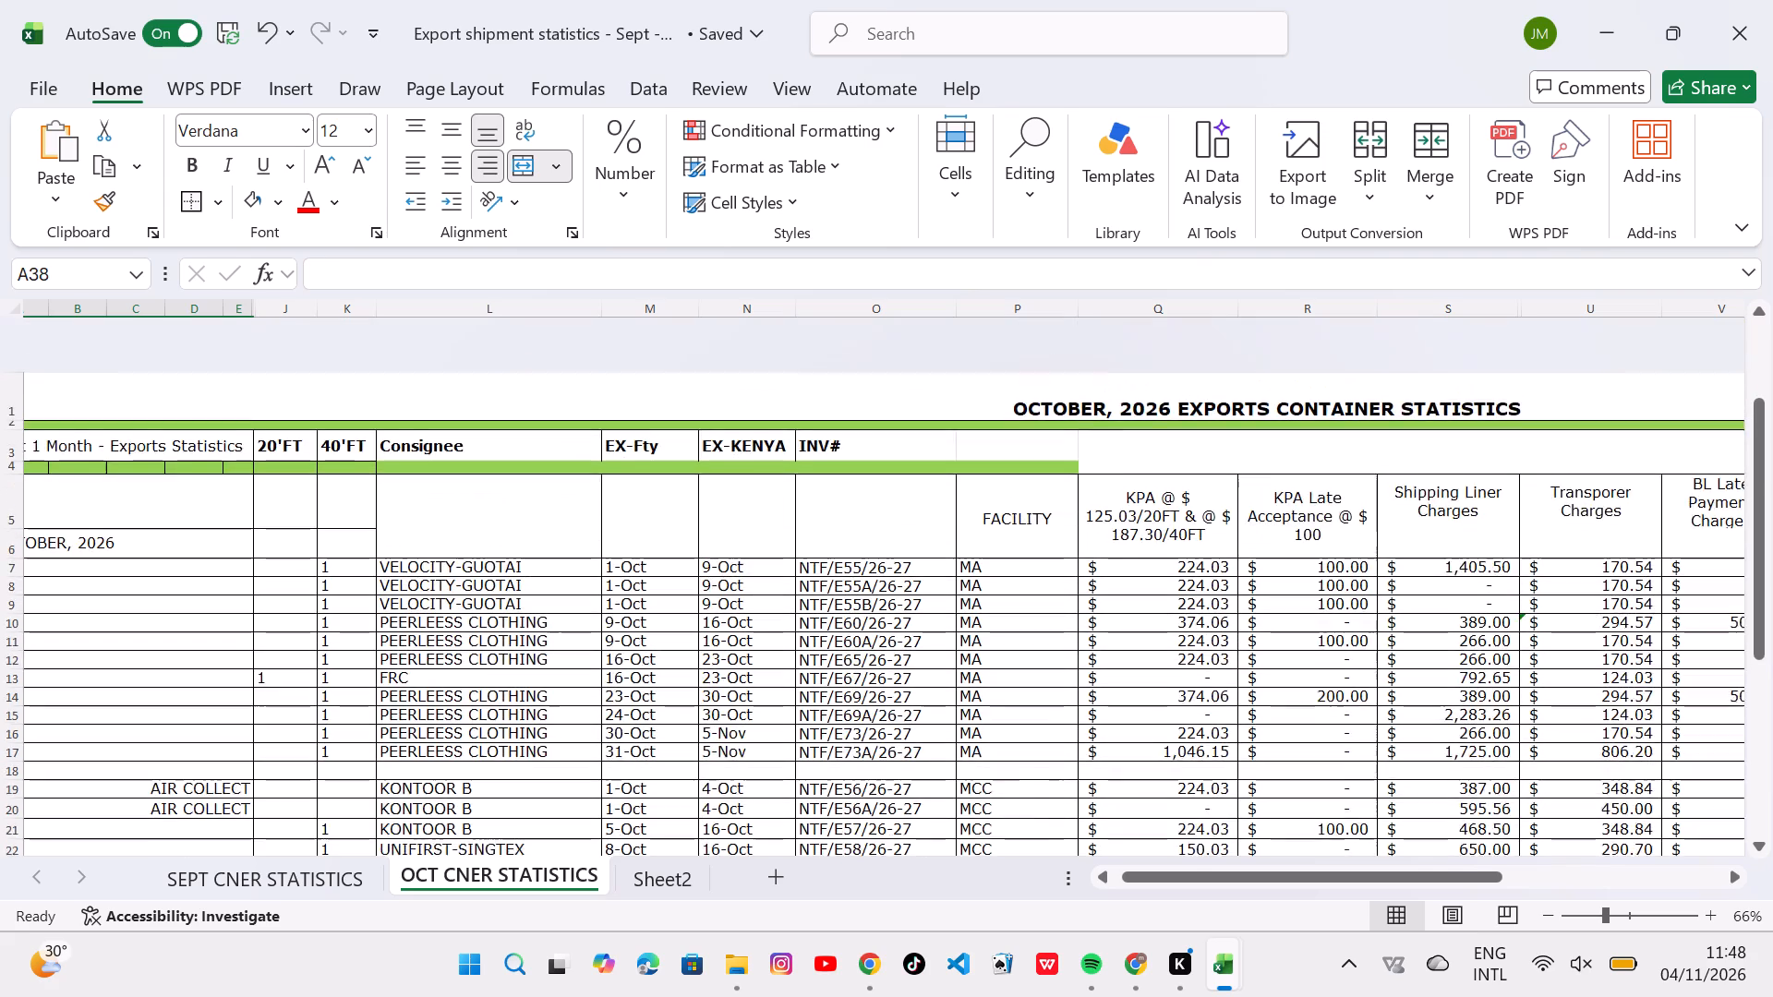
scroll(562, 599, up, 2)
scroll(562, 599, down, 2)
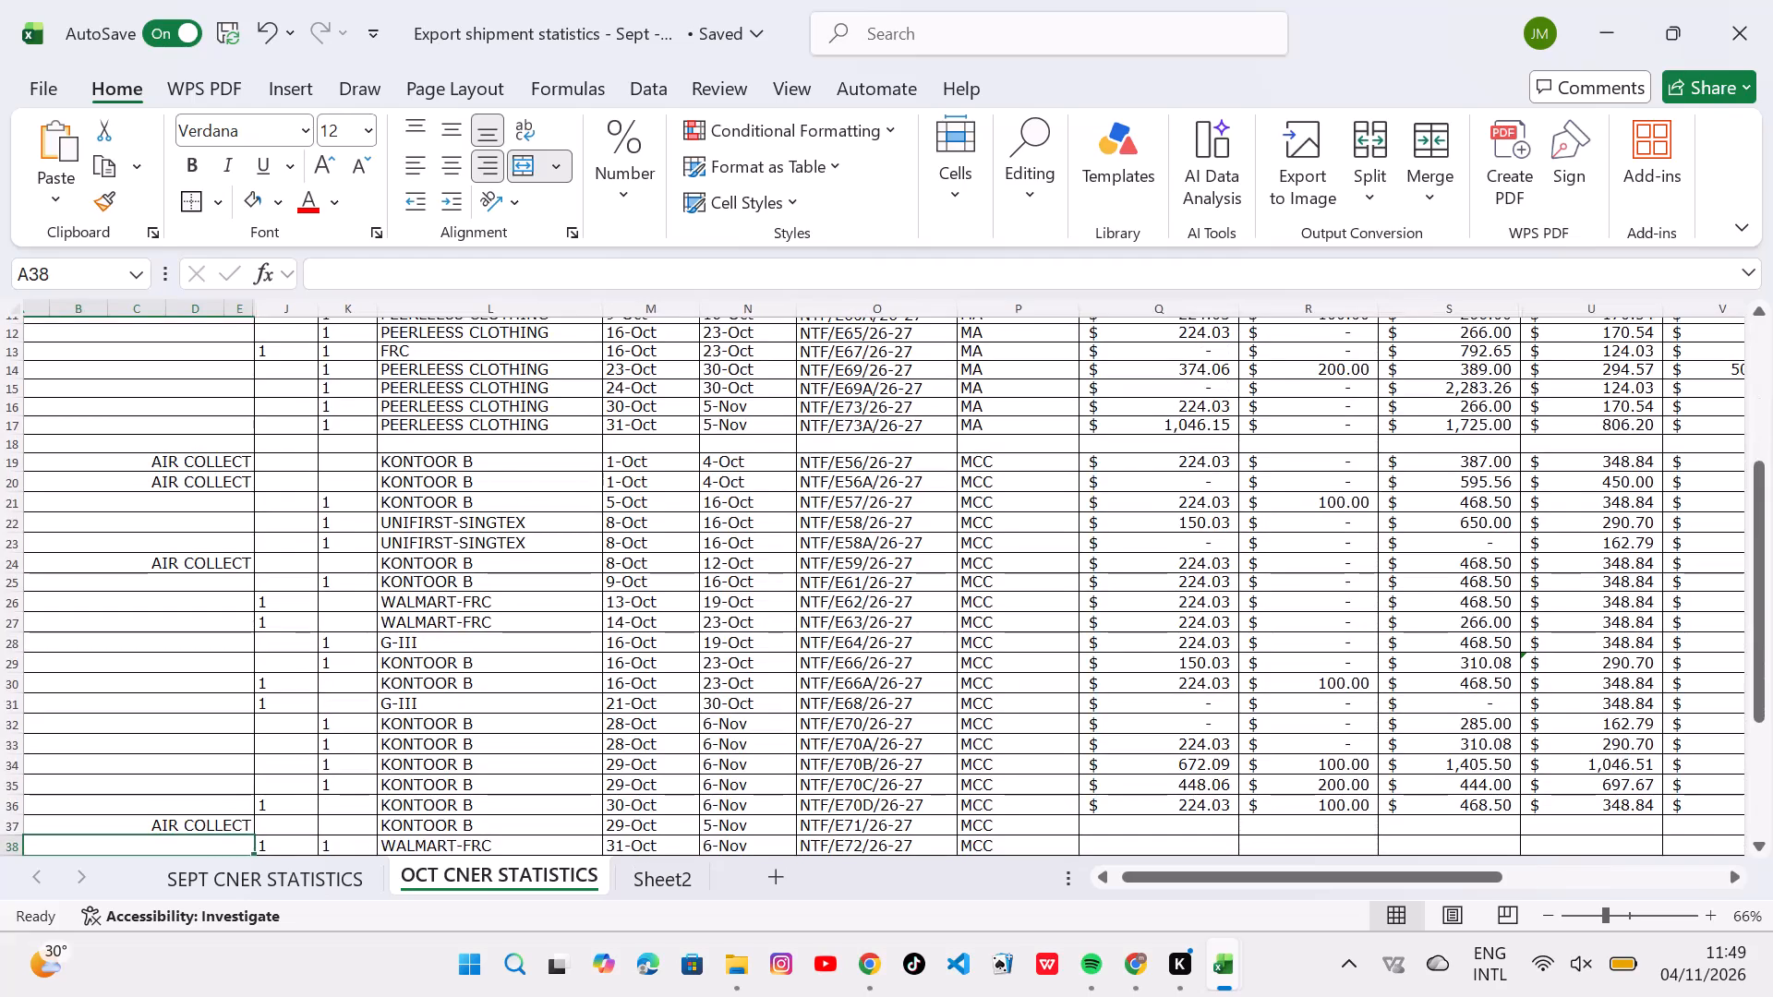
scroll(562, 599, up, 9)
scroll(562, 599, right, 1)
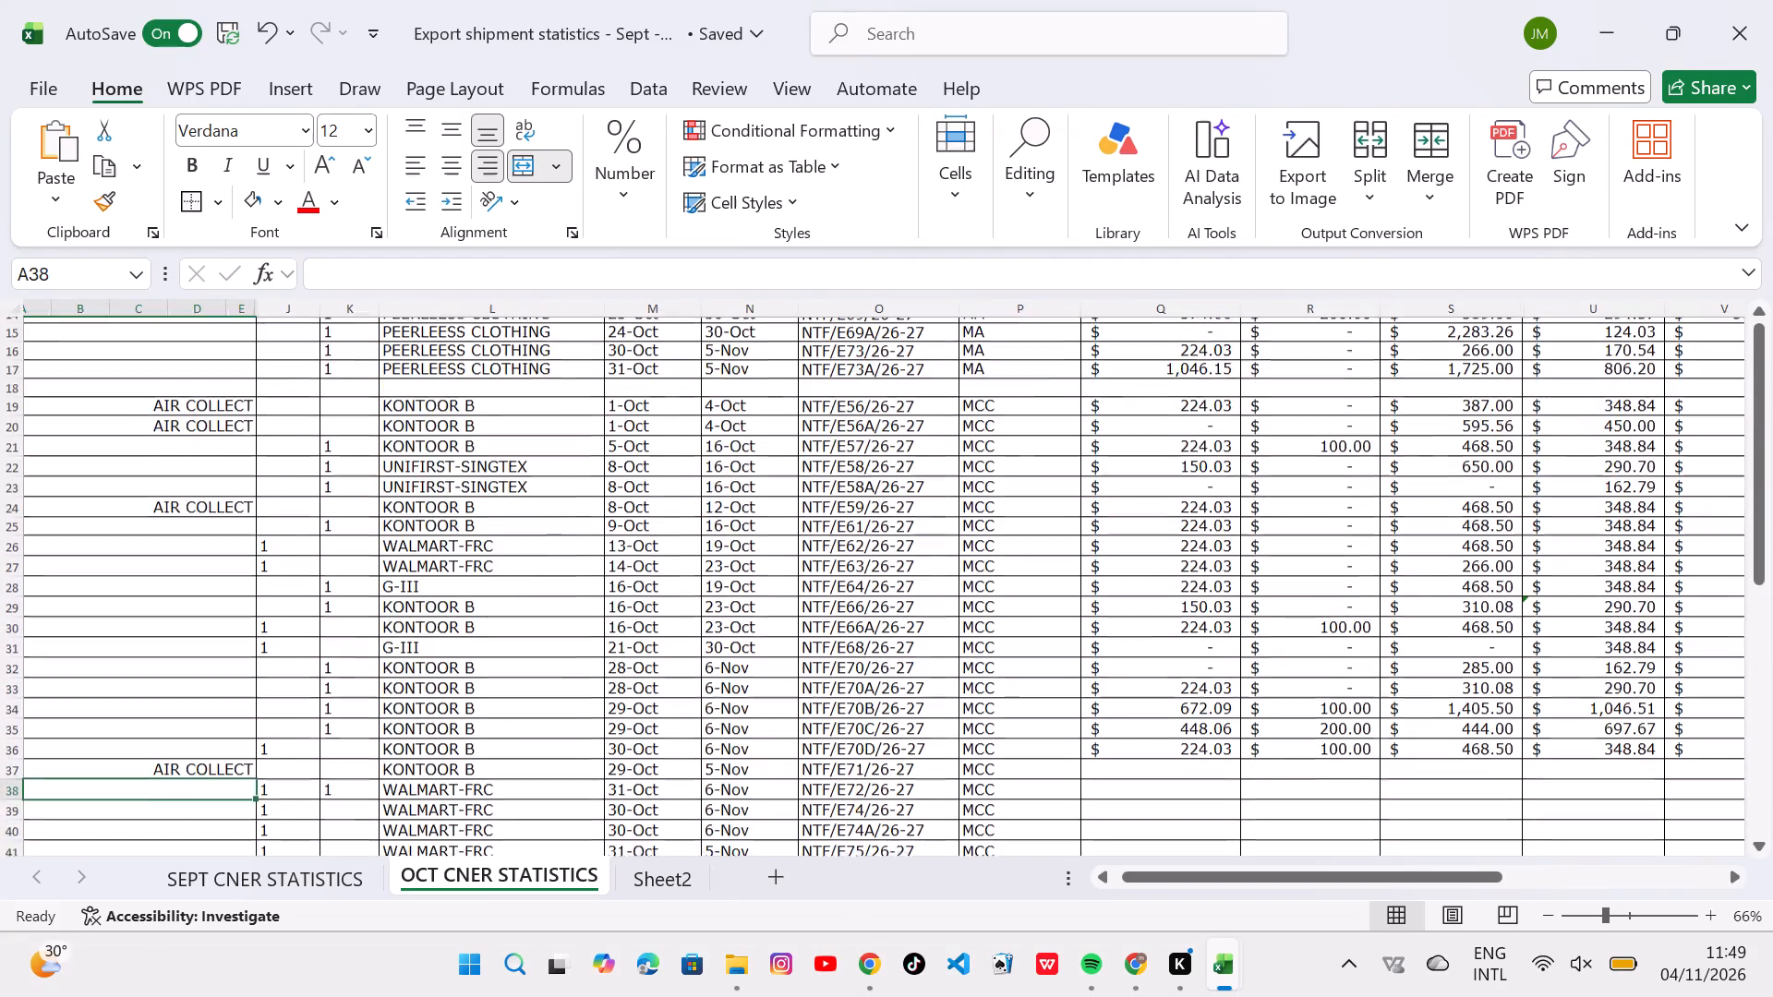
scroll(562, 599, right, 1)
scroll(562, 599, left, 4)
scroll(562, 599, right, 2)
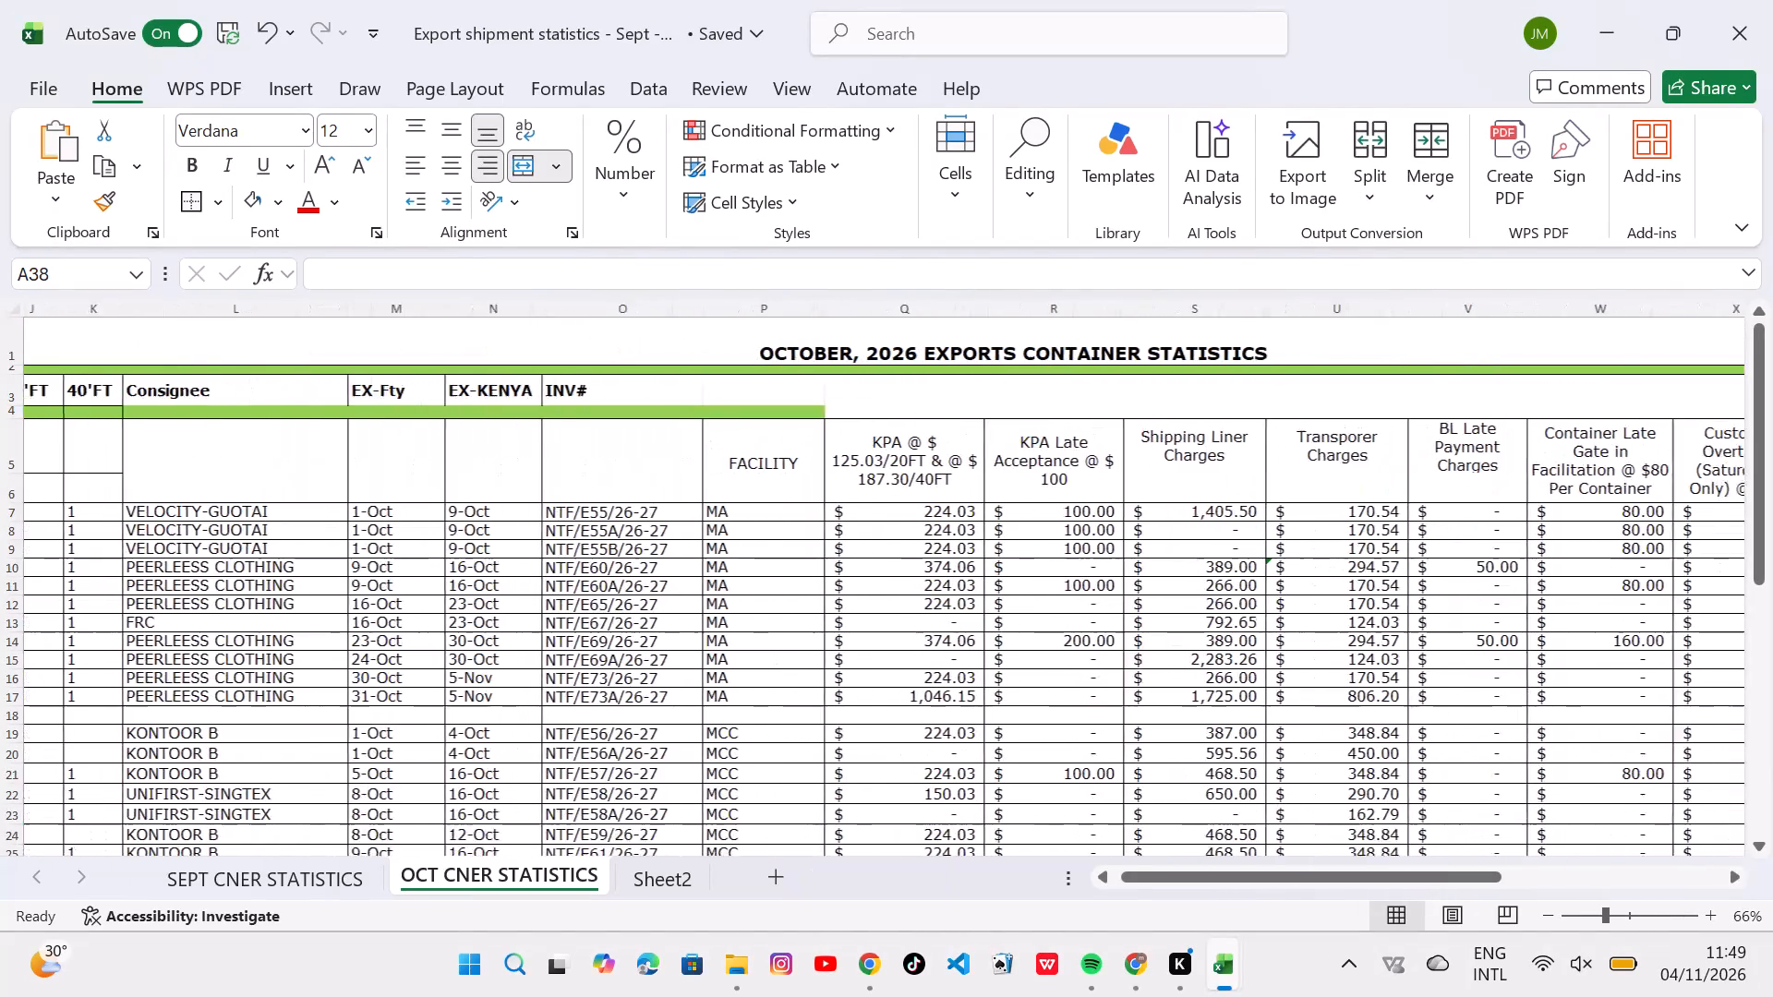
scroll(562, 599, right, 1)
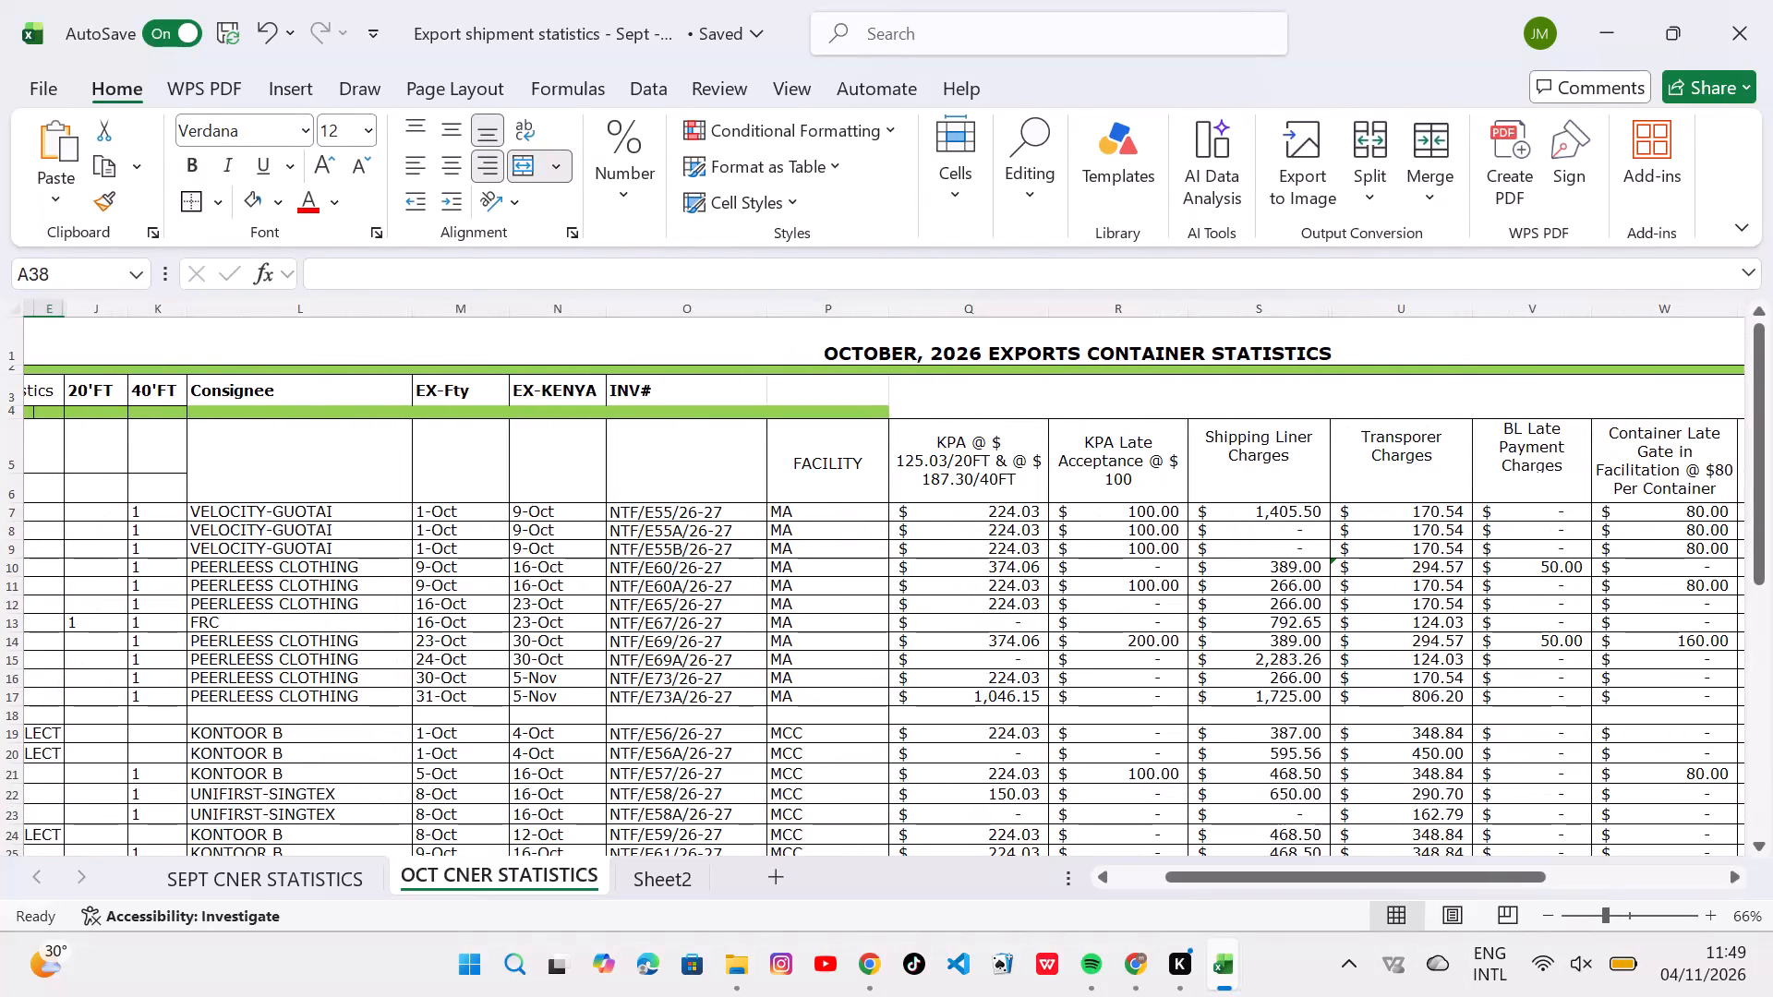
scroll(562, 599, up, 1)
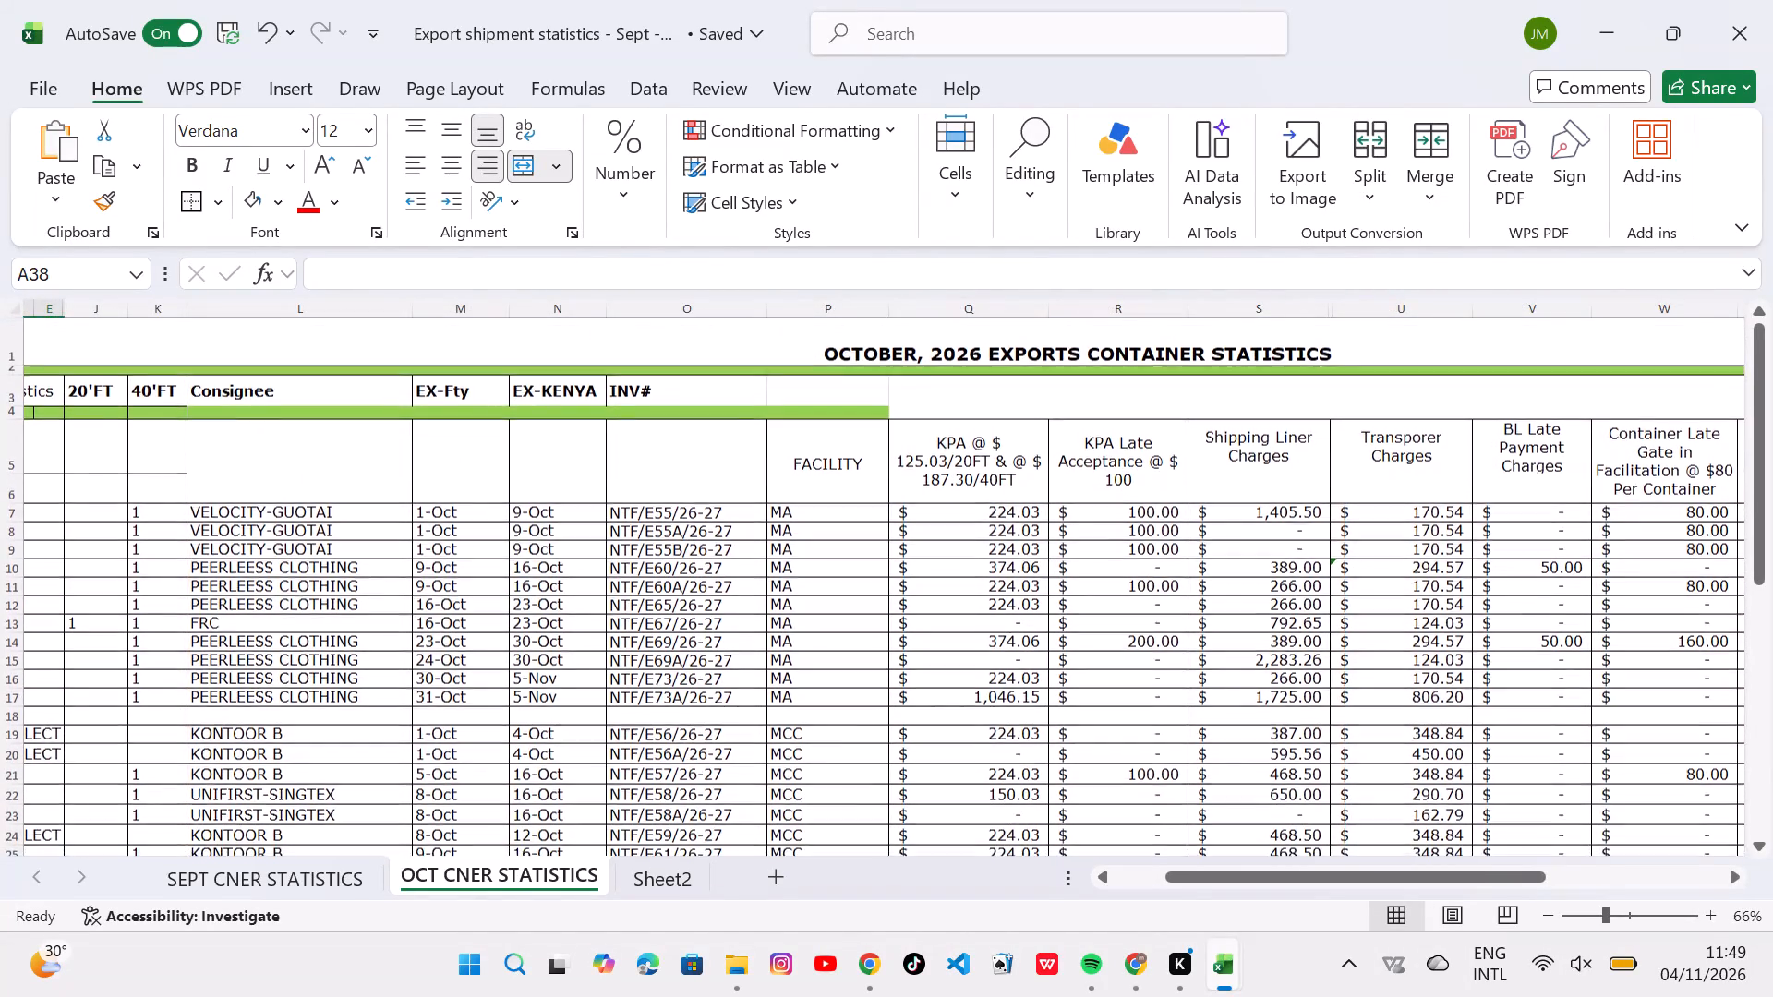
scroll(562, 599, down, 3)
scroll(562, 599, right, 1)
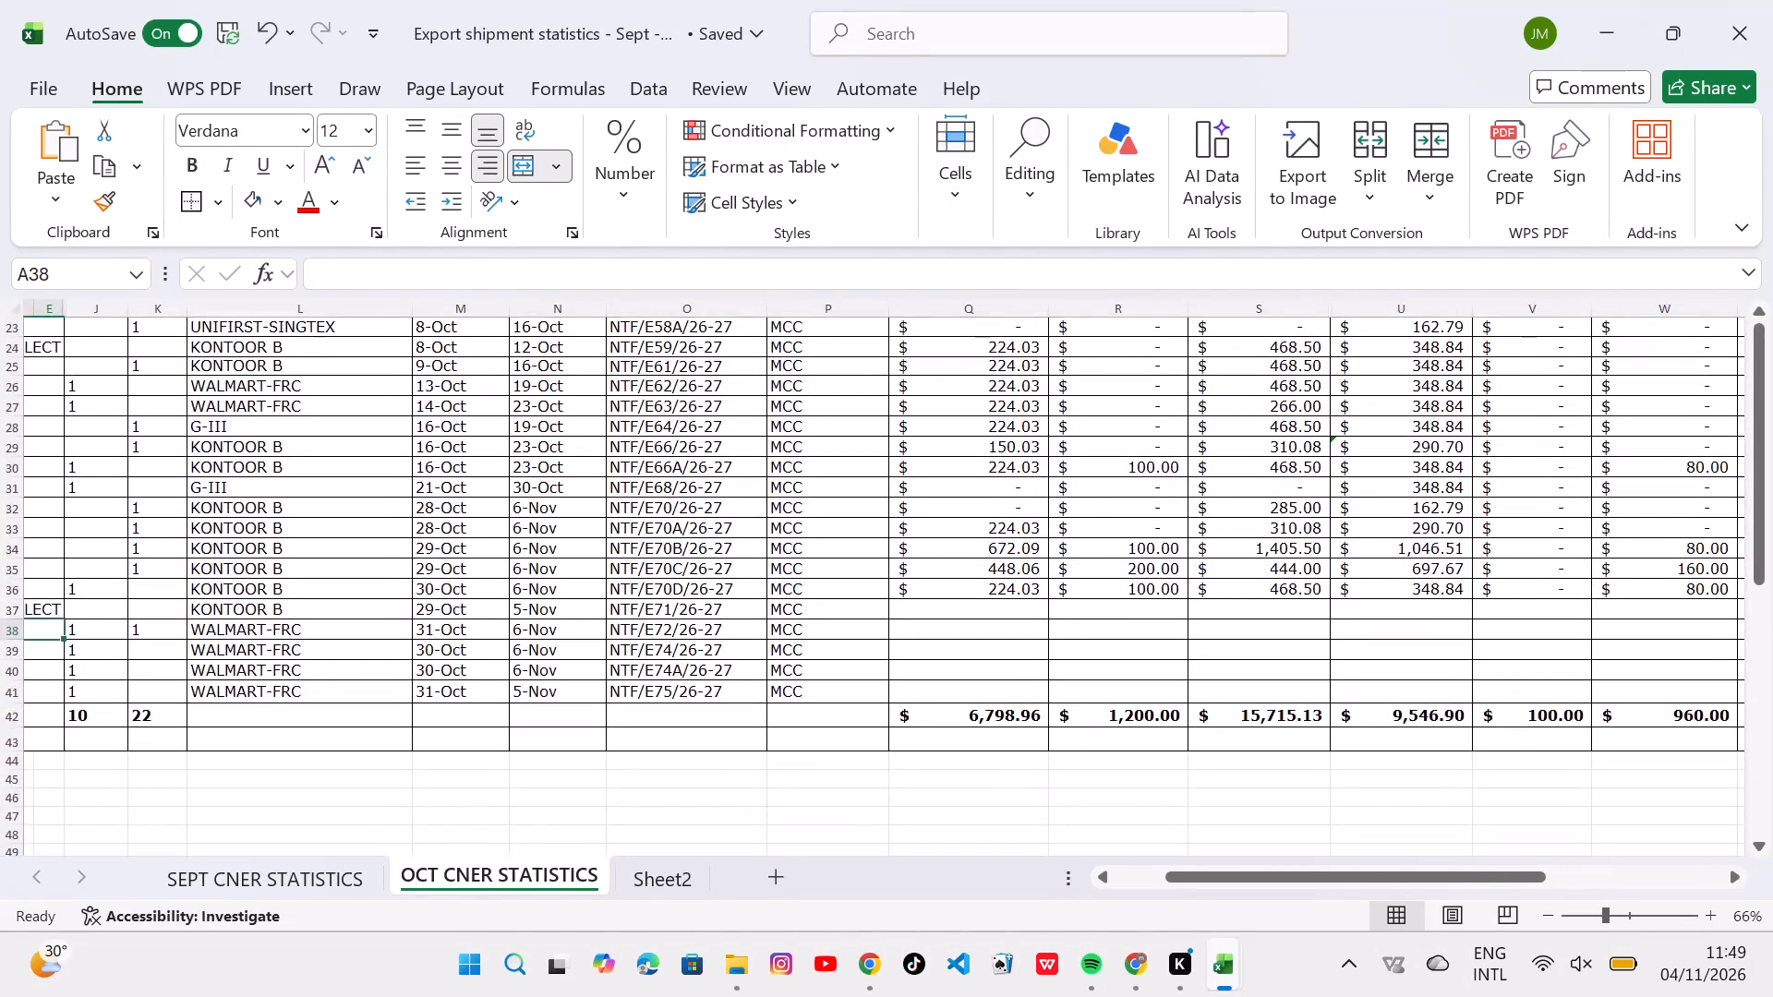
scroll(562, 599, right, 4)
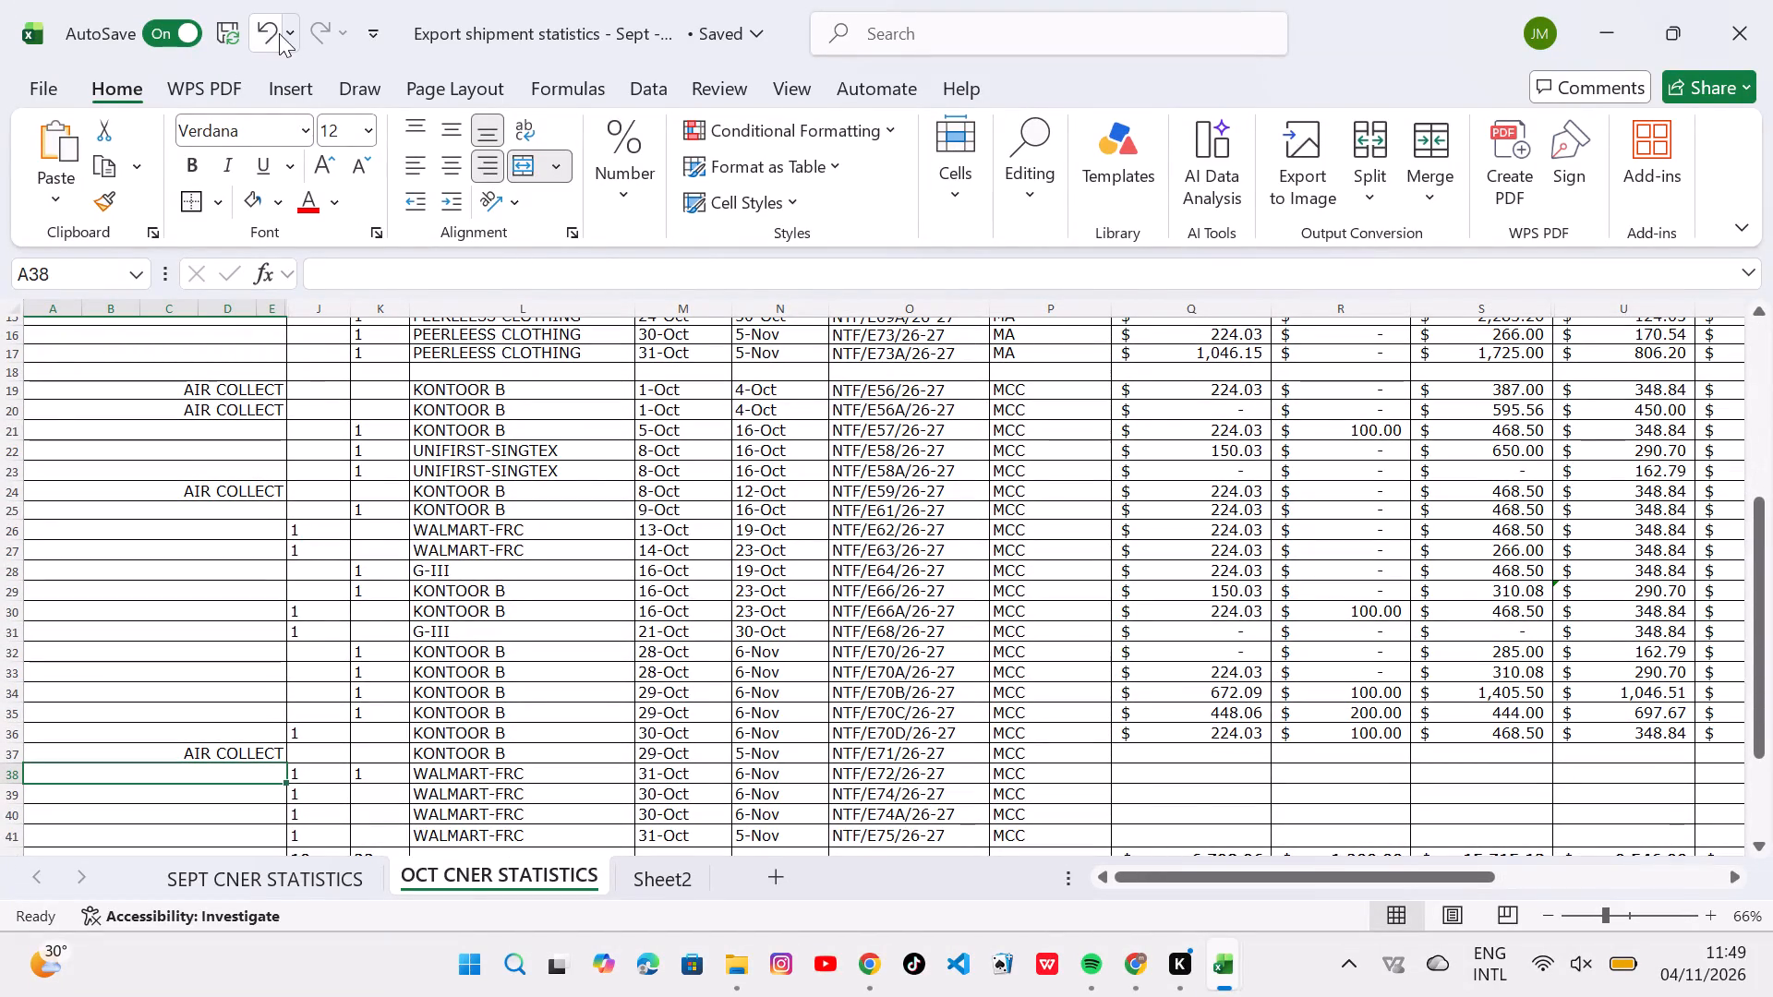
Save the export shipment statistics workbook.
click(235, 32)
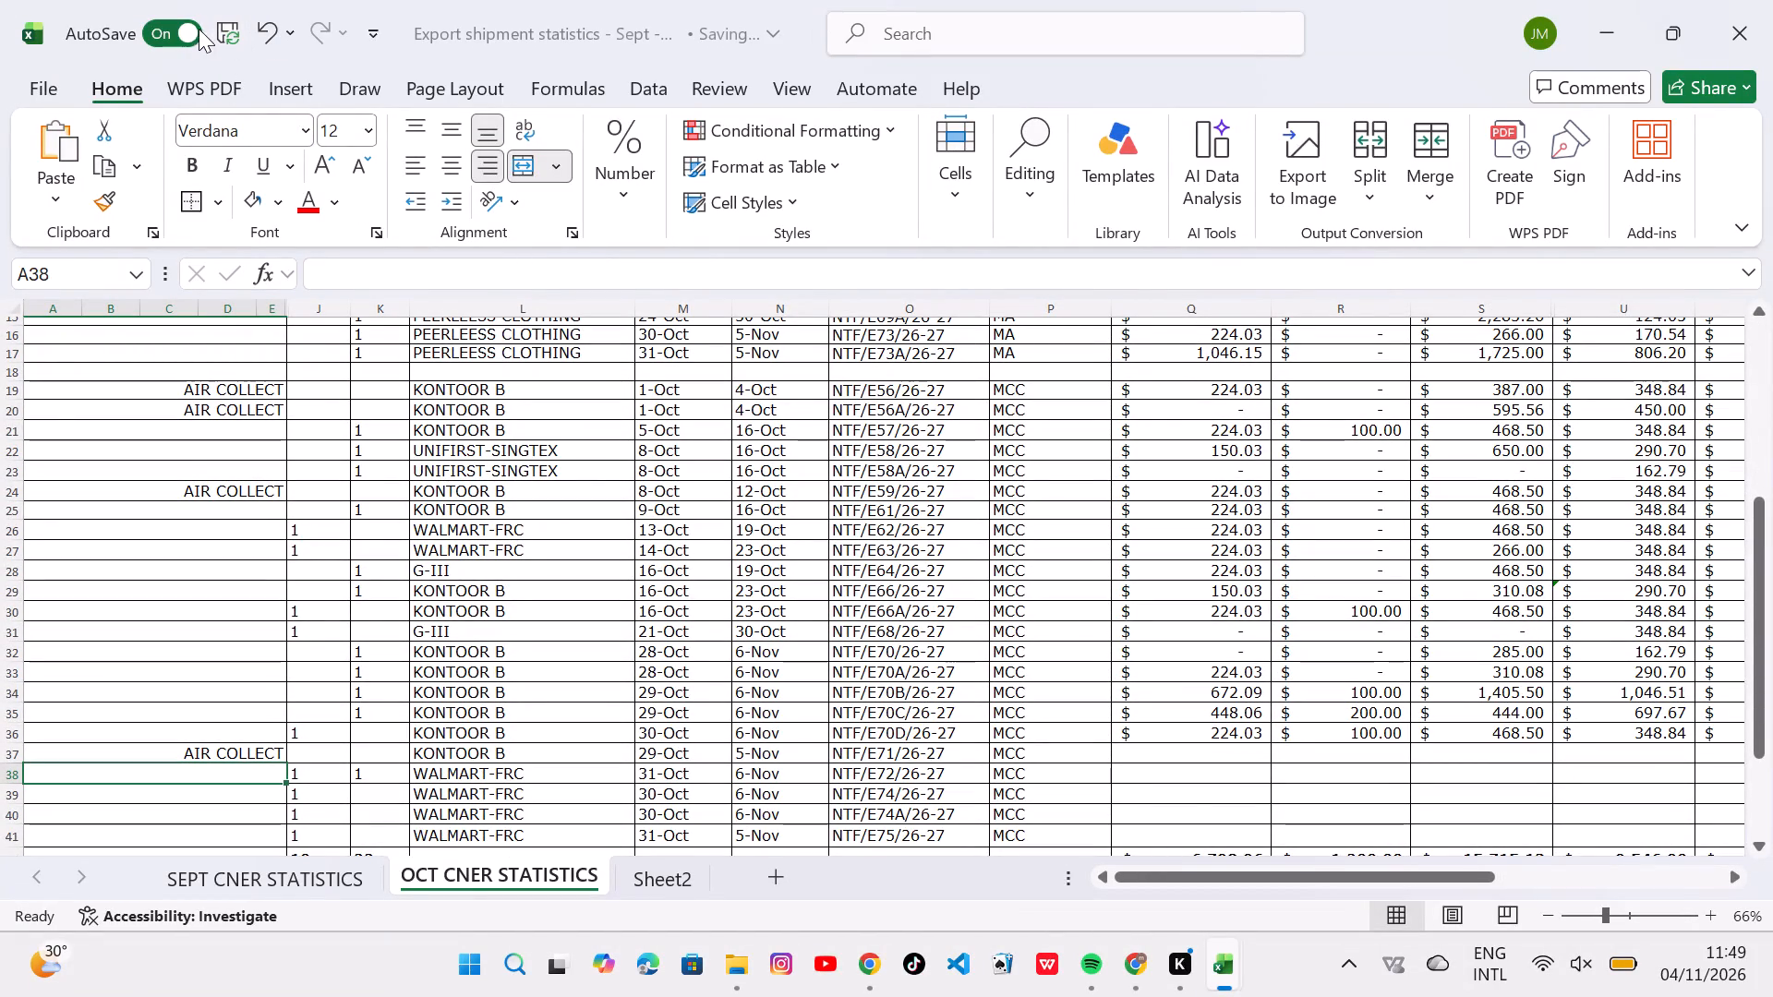
Turn AutoSave off for the export shipment statistics workbook and save it.
click(189, 29)
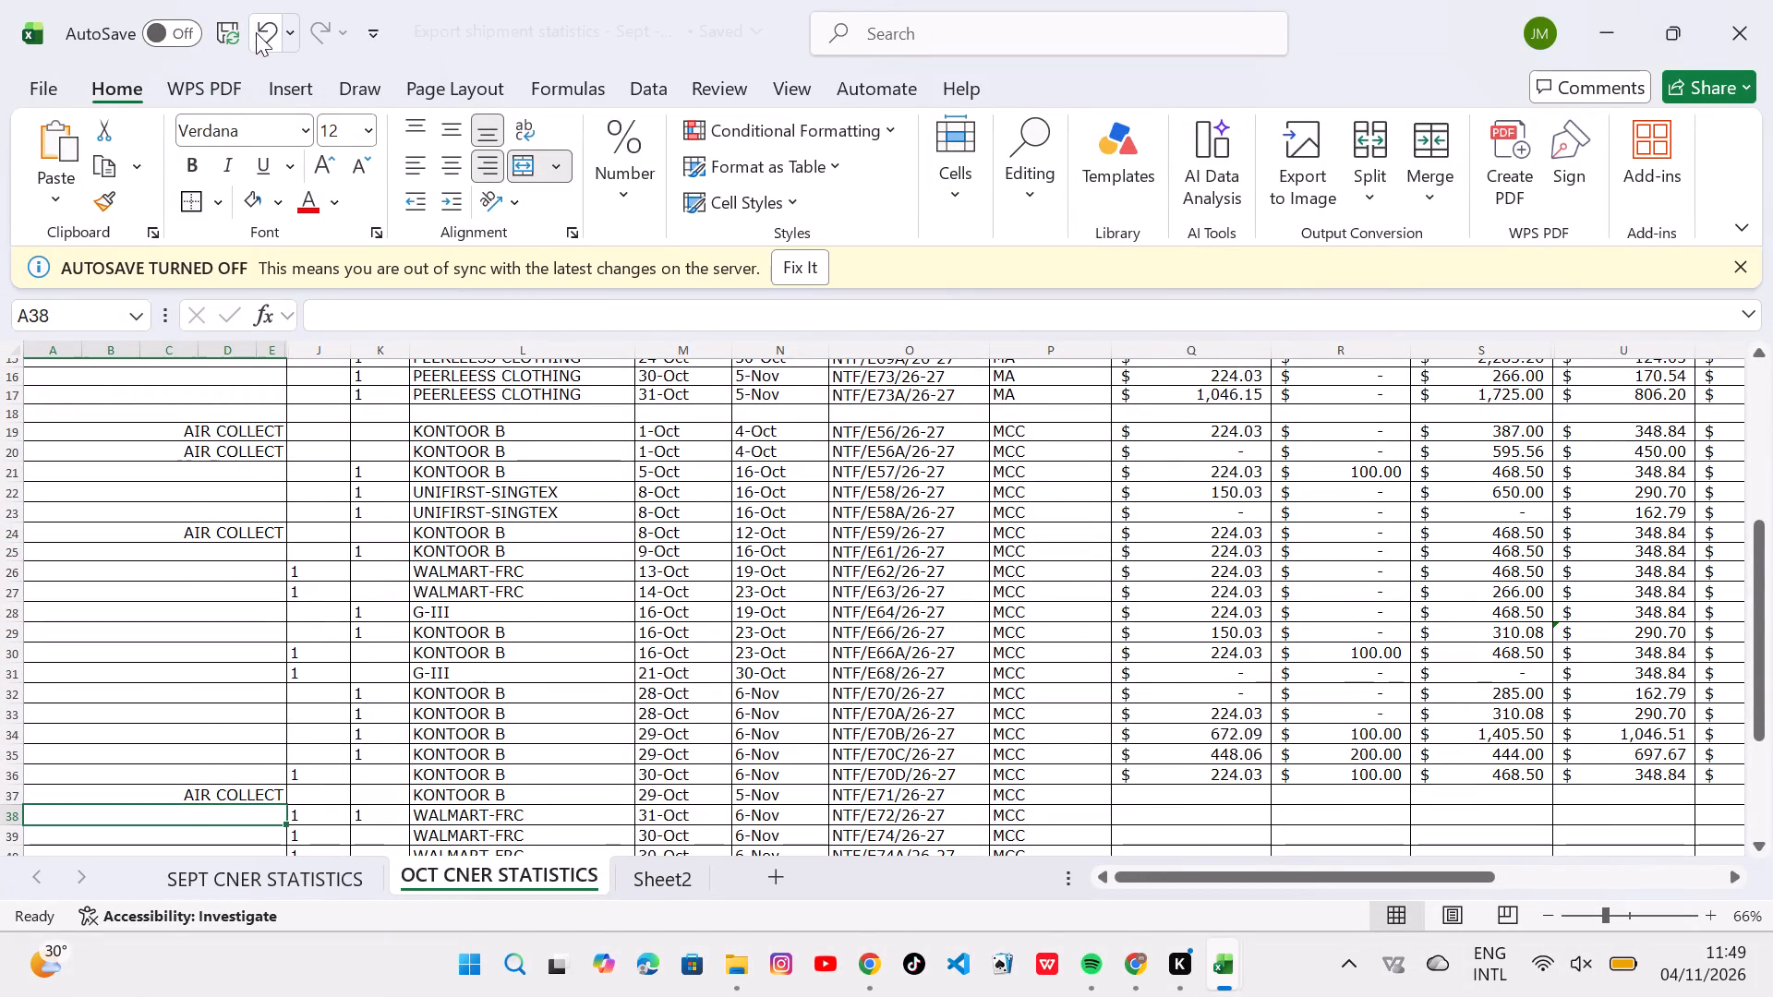
click(218, 34)
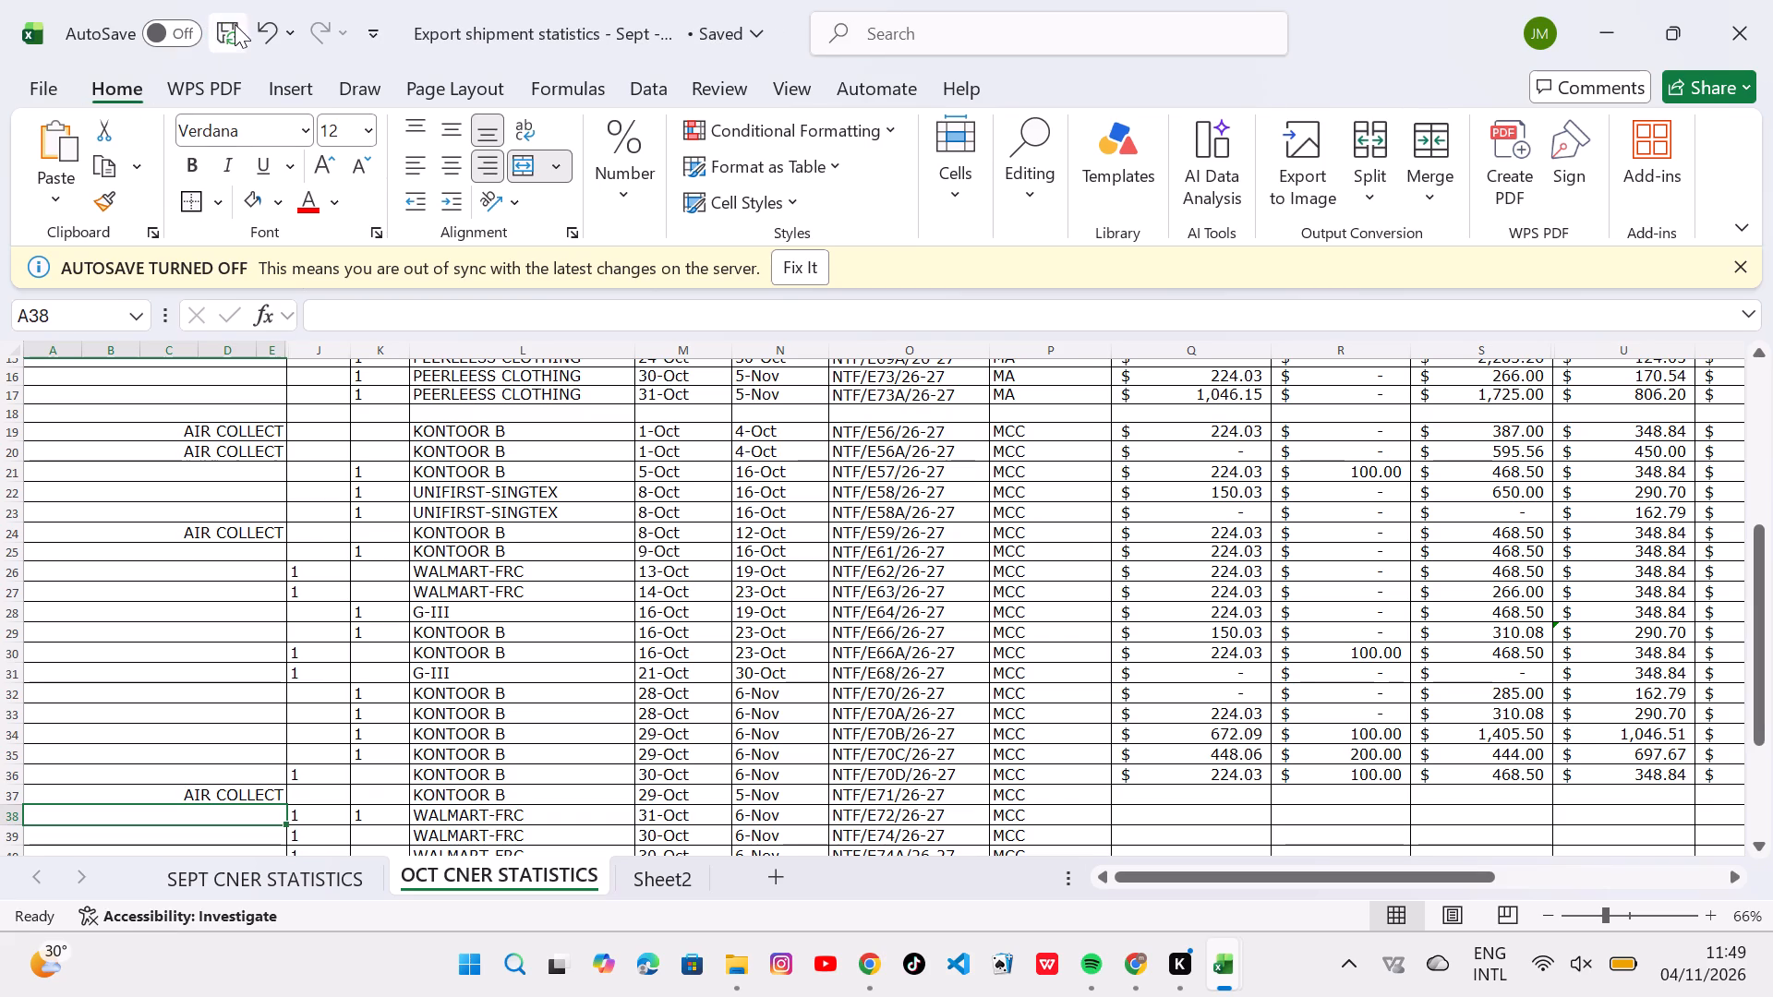
click(234, 27)
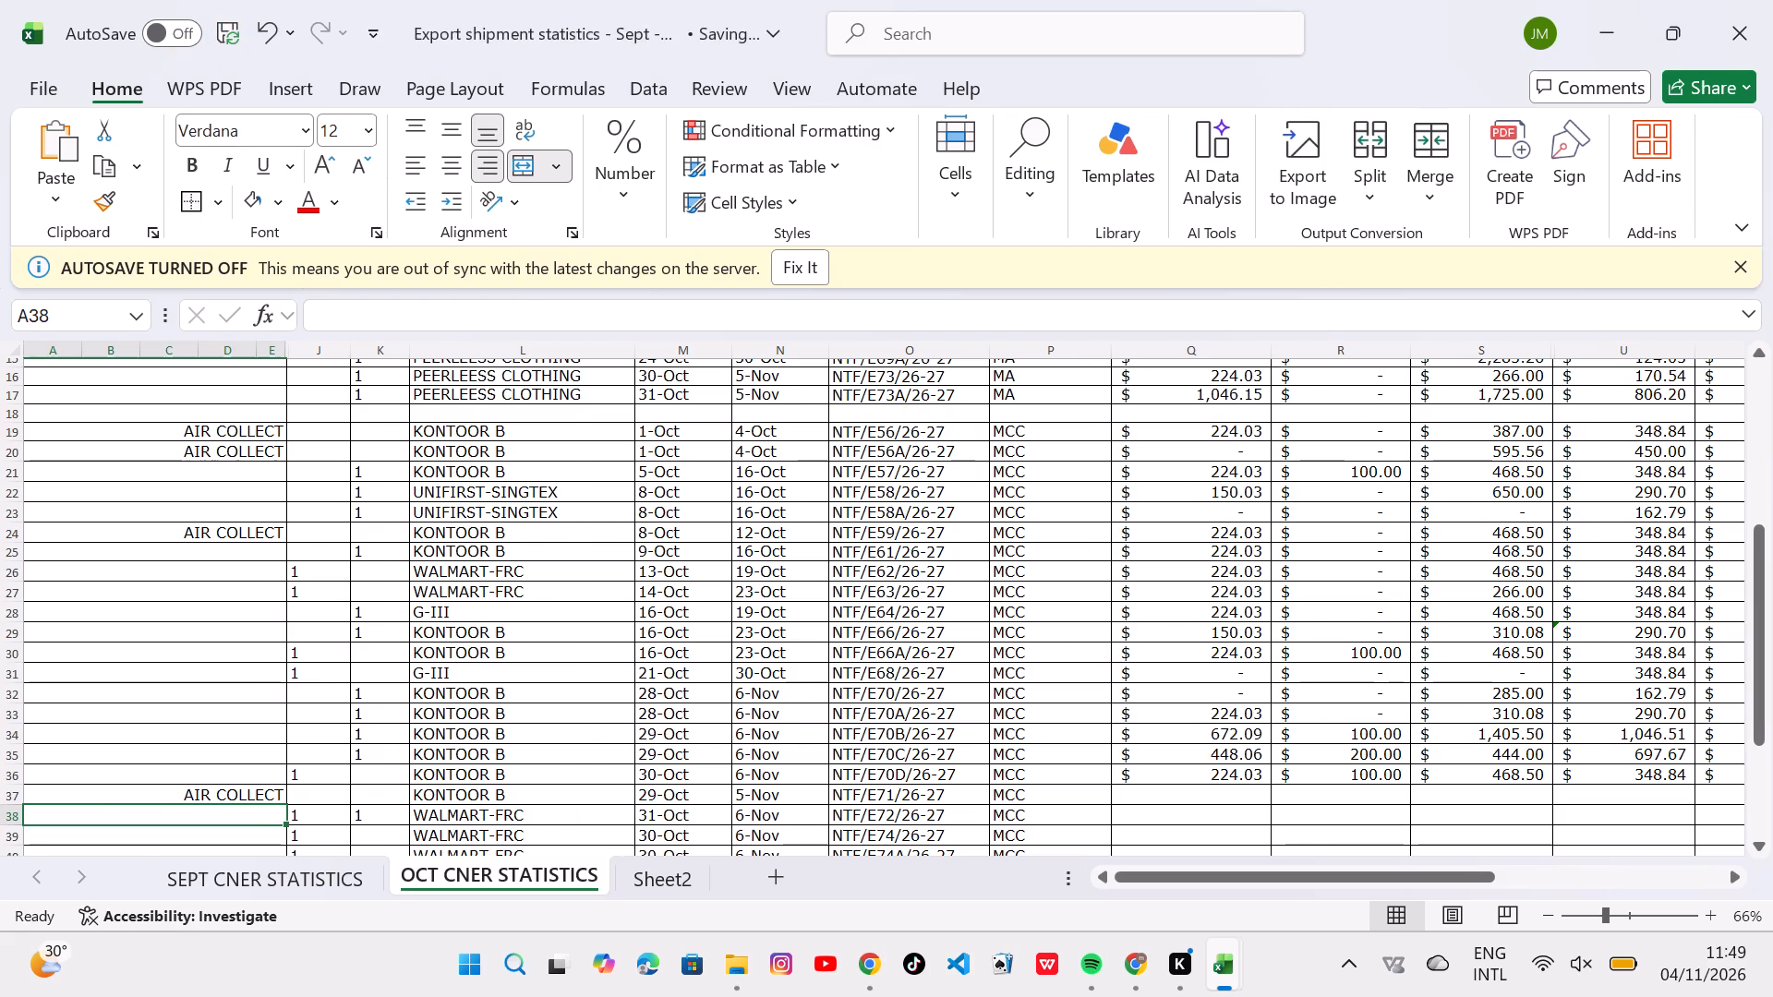
Review the October container statistics once more, from the headings to the total row and across to the bond cancellation column.
scroll(1031, 528, left, 3)
scroll(1031, 528, up, 4)
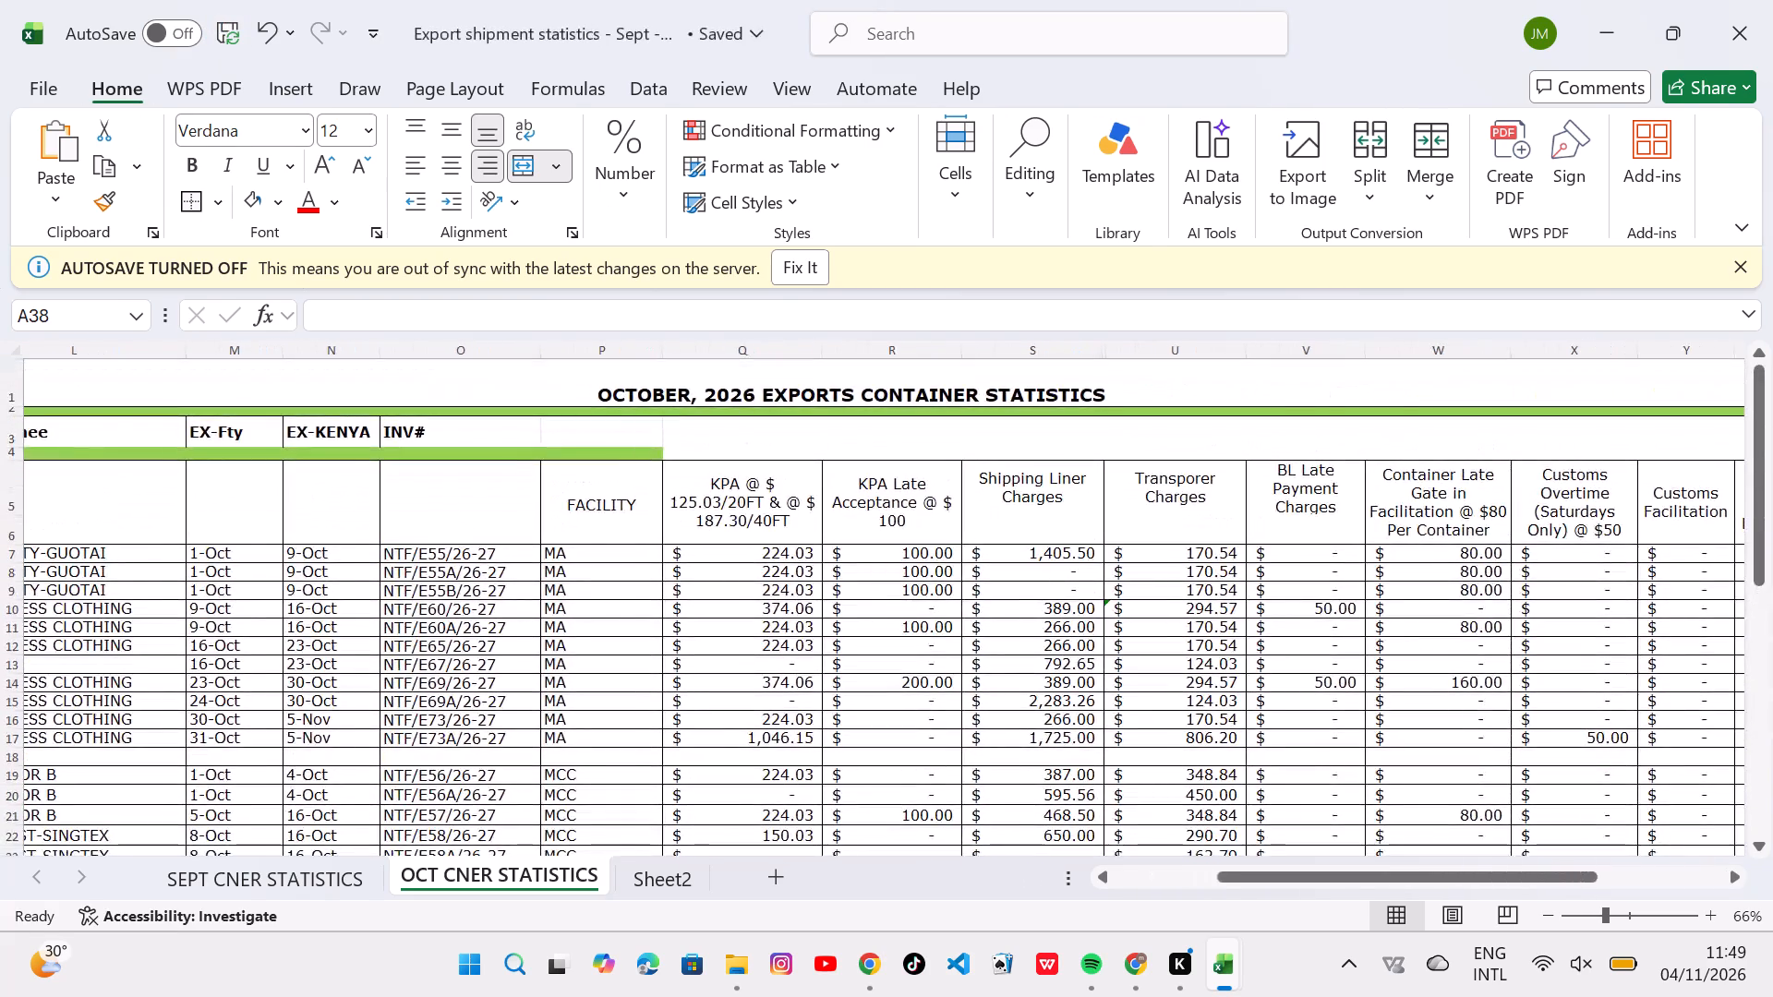
scroll(1031, 528, right, 3)
scroll(1031, 528, left, 6)
scroll(1031, 528, right, 4)
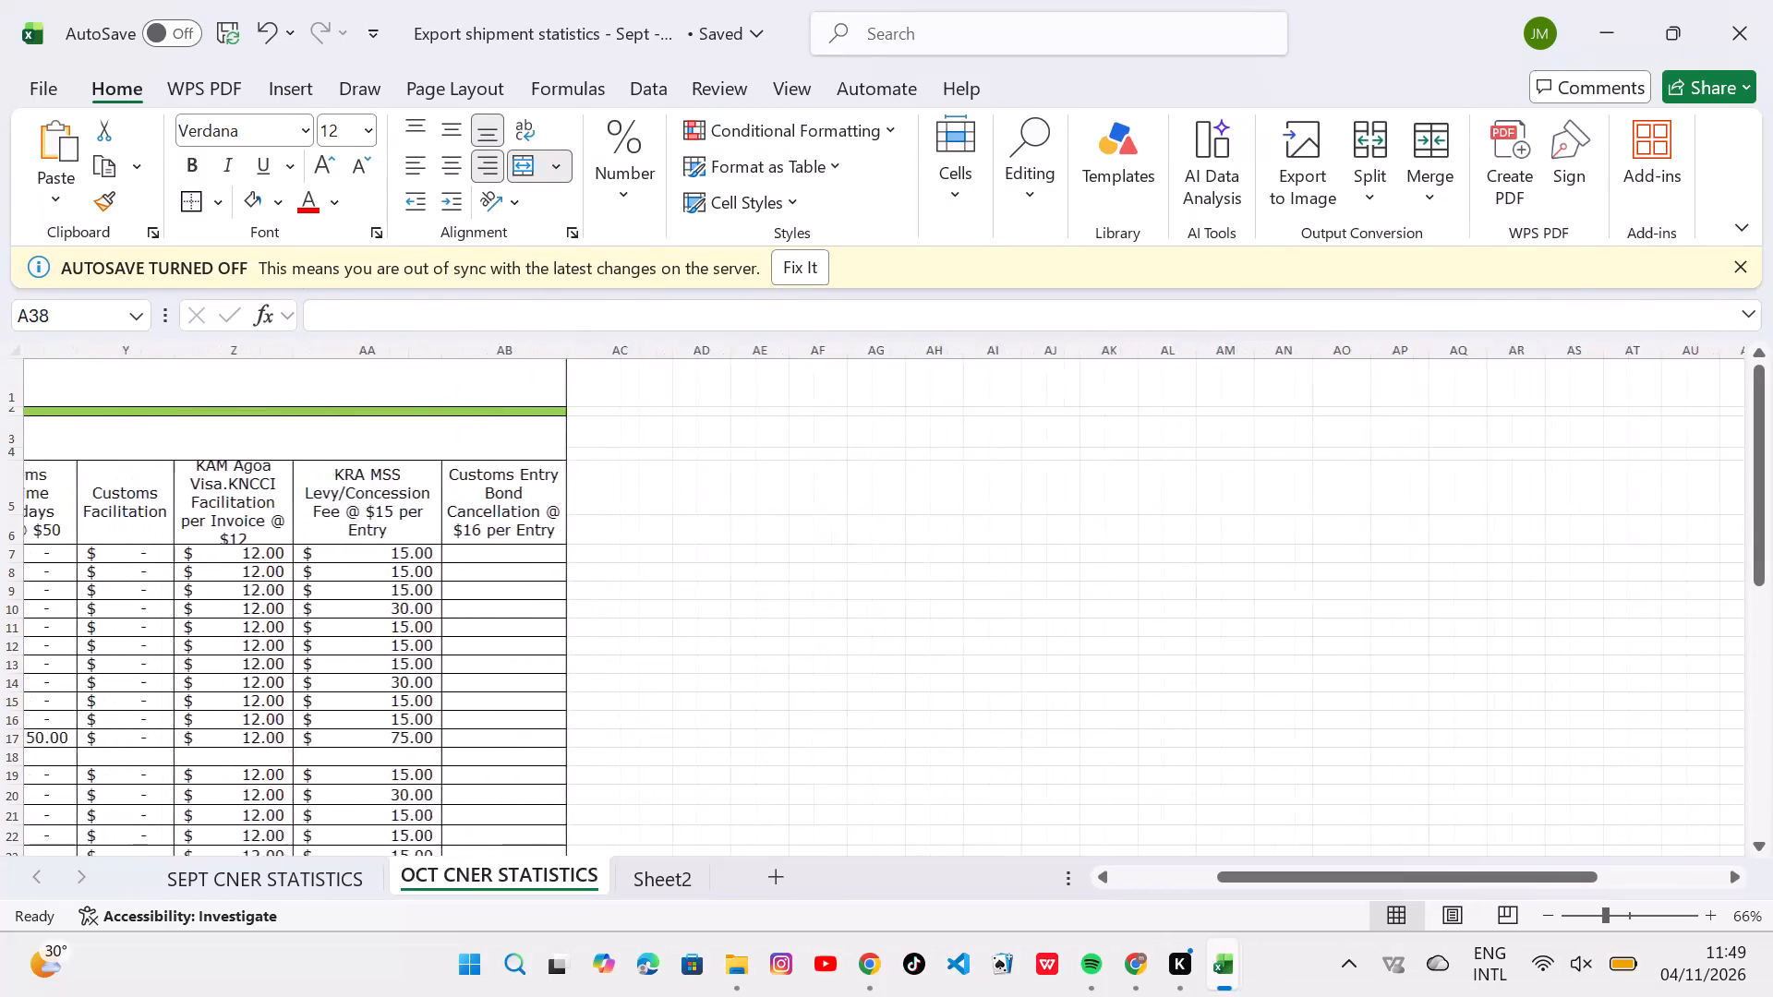
scroll(1031, 528, right, 5)
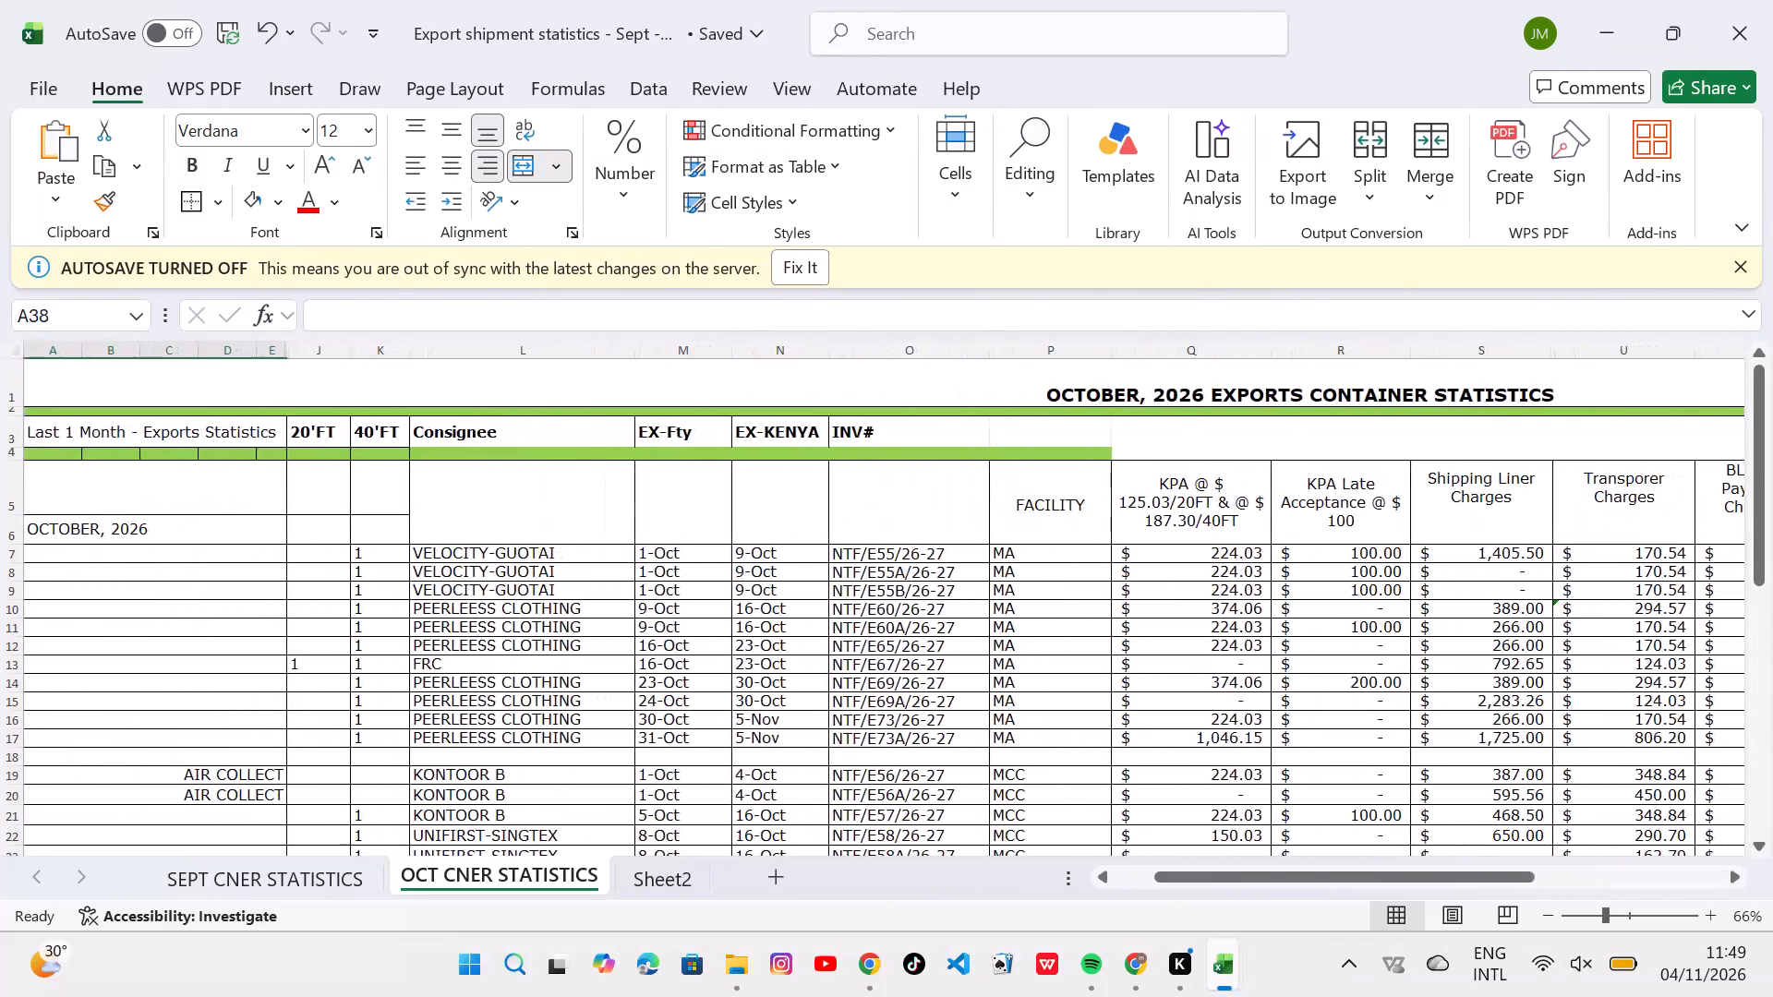
scroll(1031, 528, down, 6)
scroll(1031, 528, up, 3)
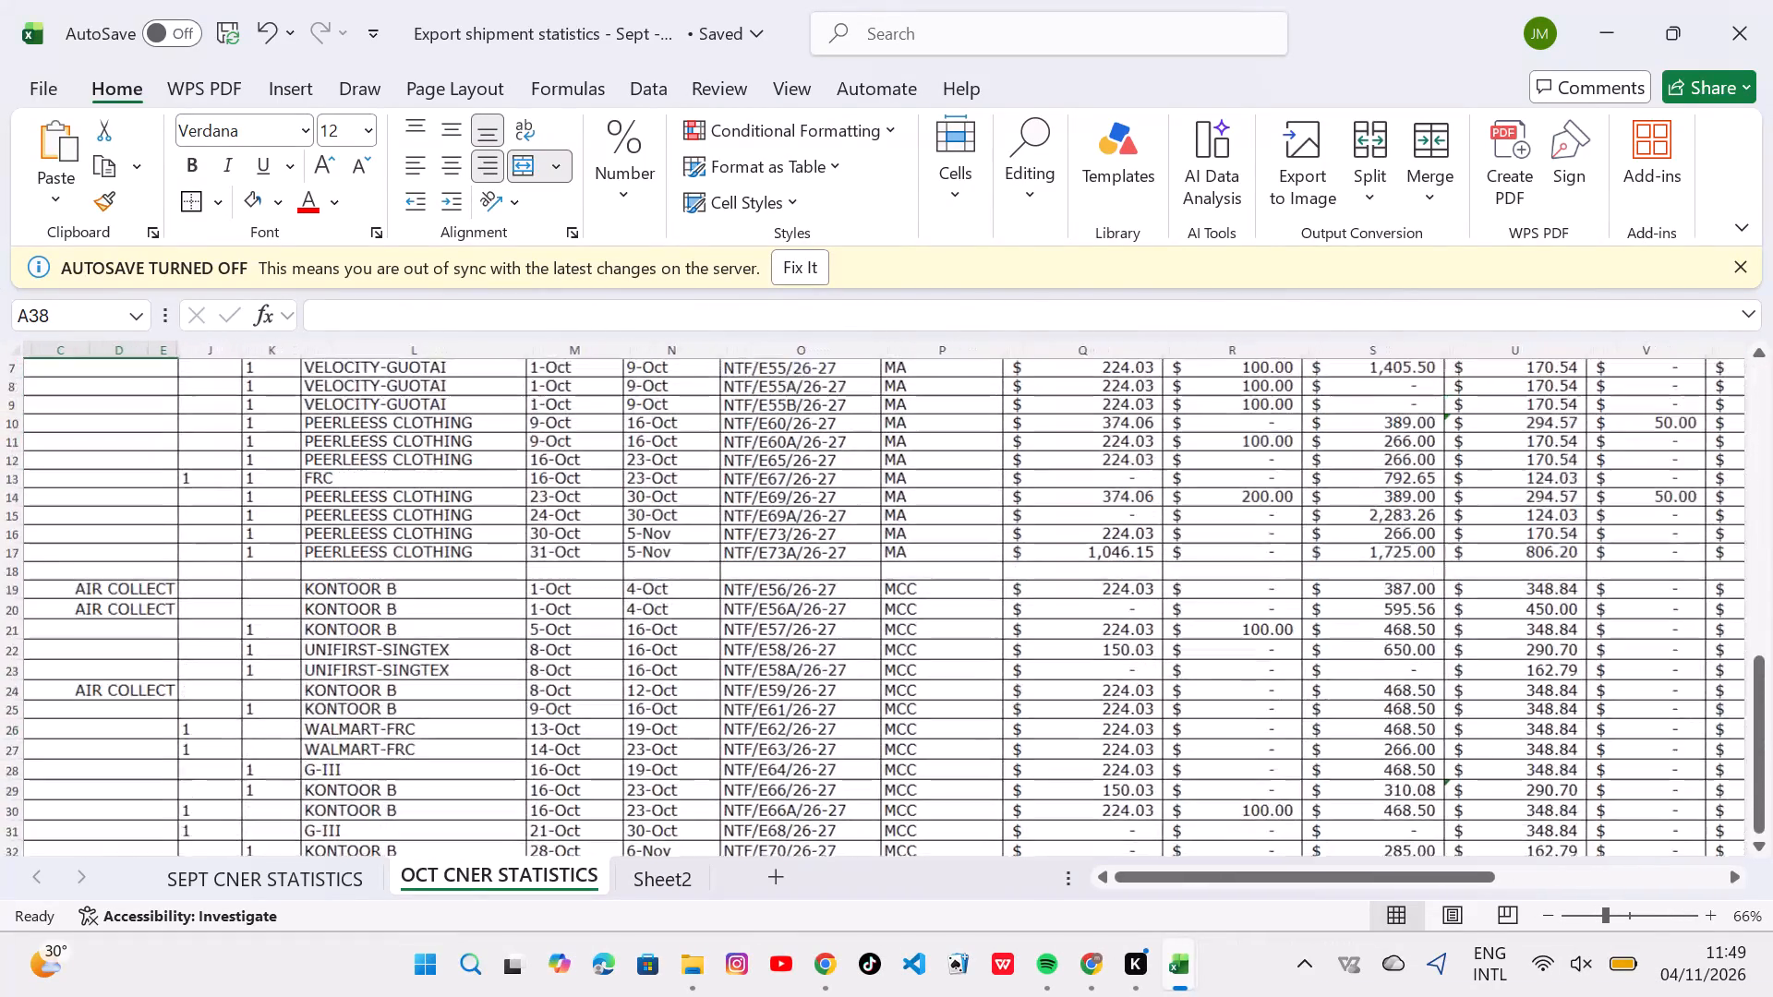
scroll(1031, 528, down, 3)
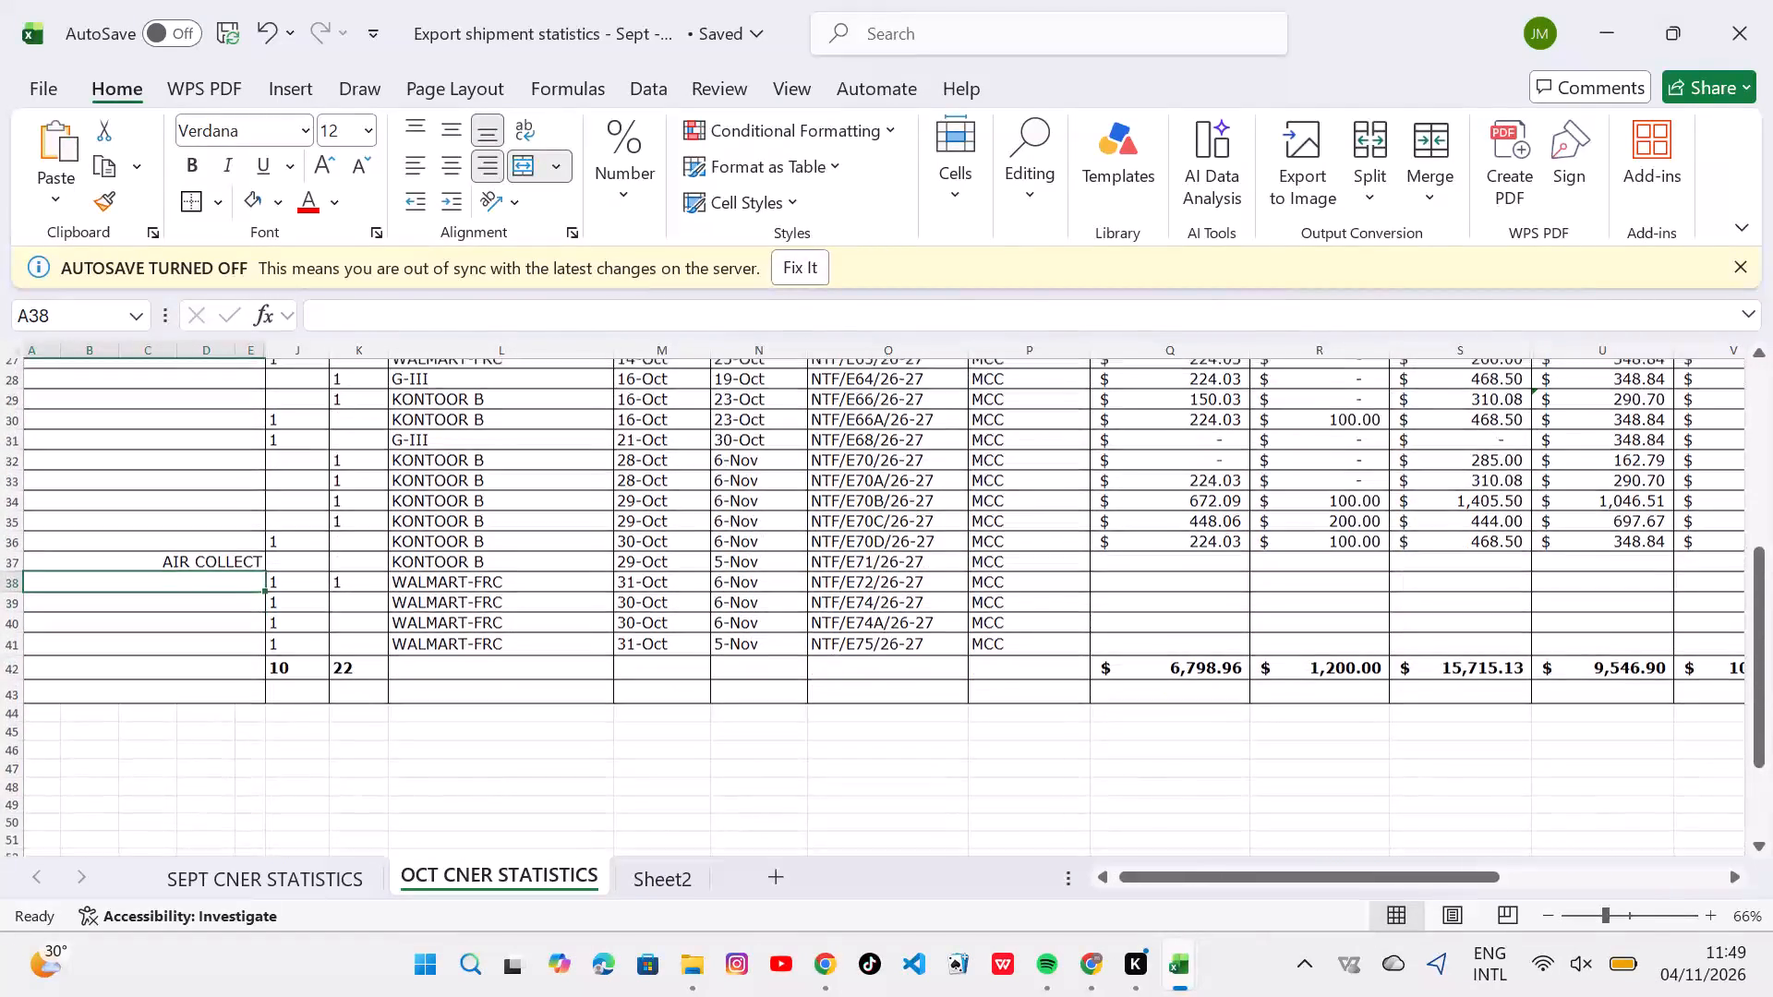
scroll(1031, 528, left, 3)
scroll(1031, 528, up, 3)
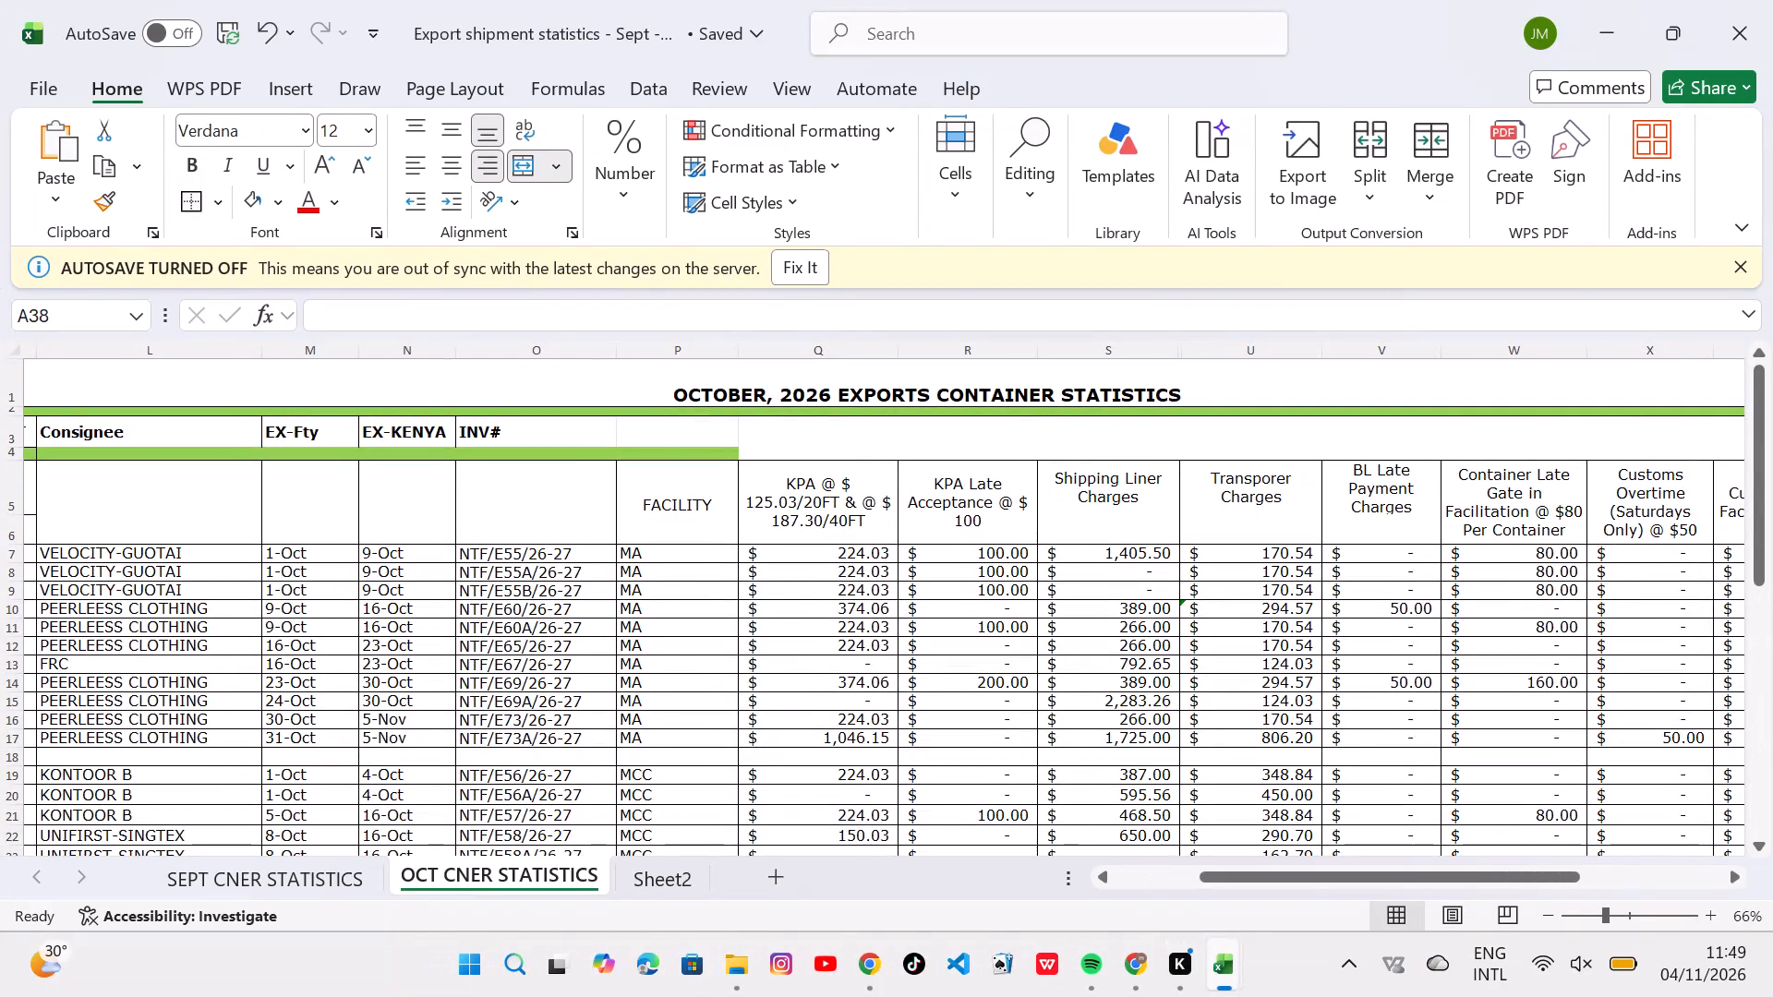
scroll(574, 556, right, 4)
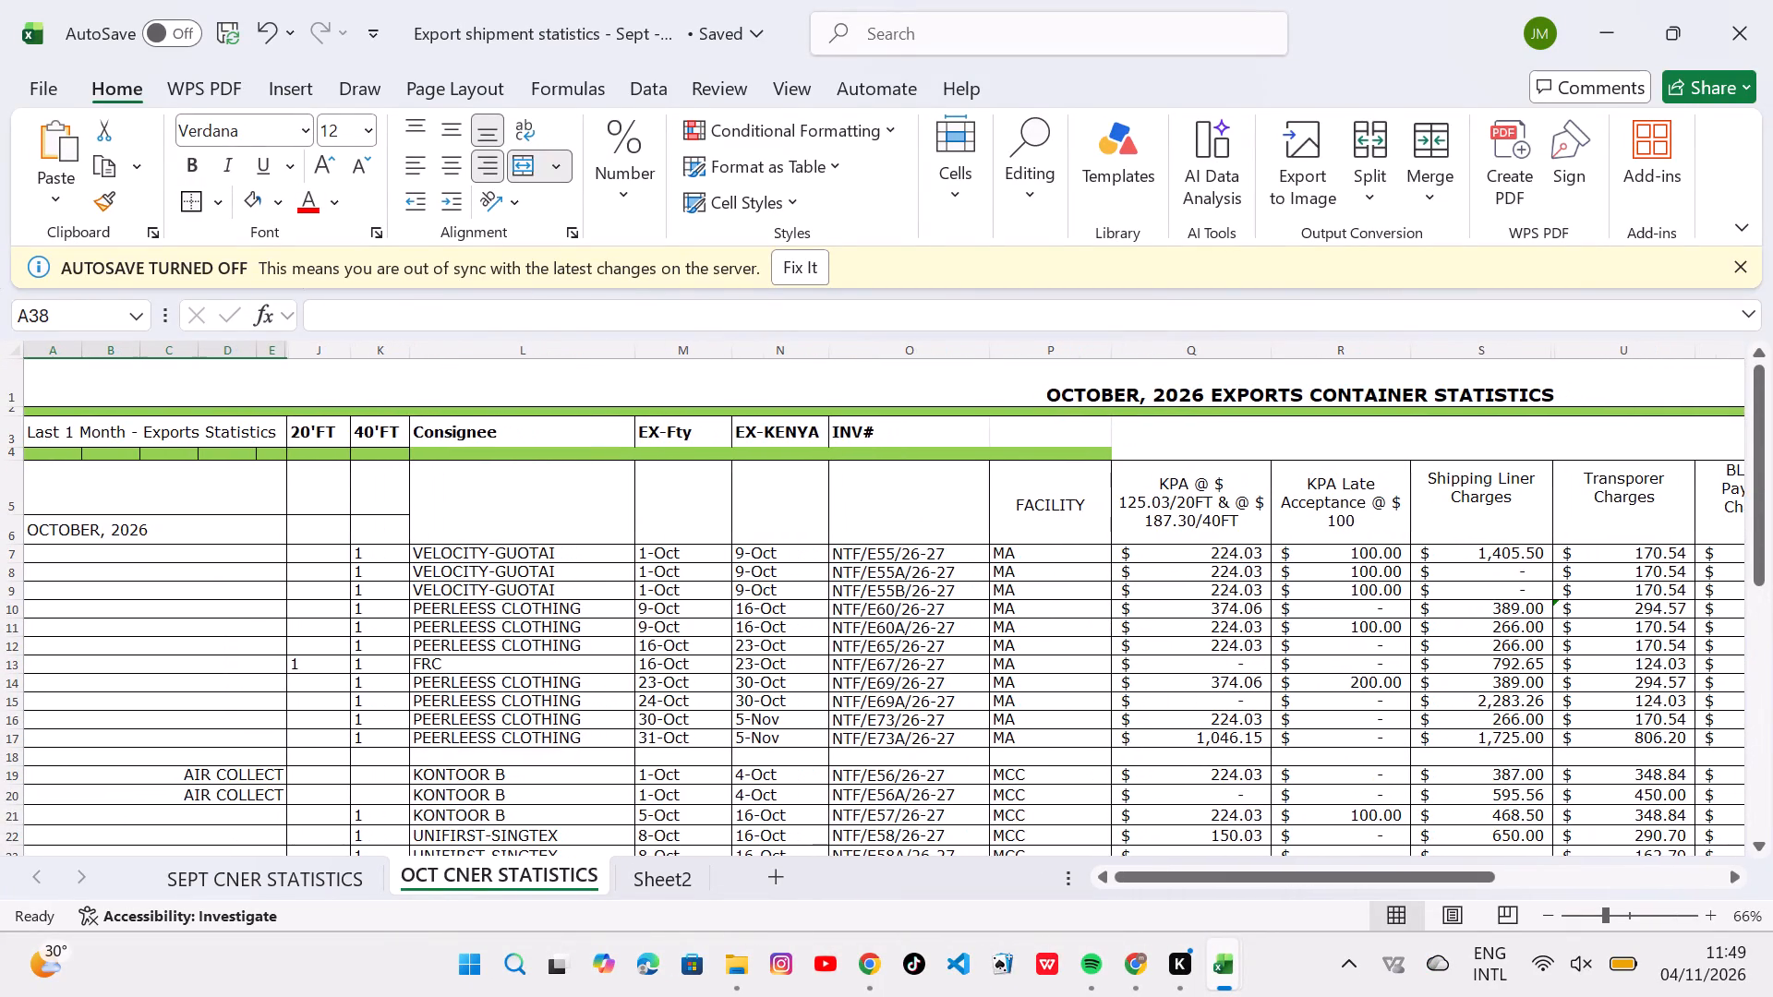
scroll(574, 556, down, 2)
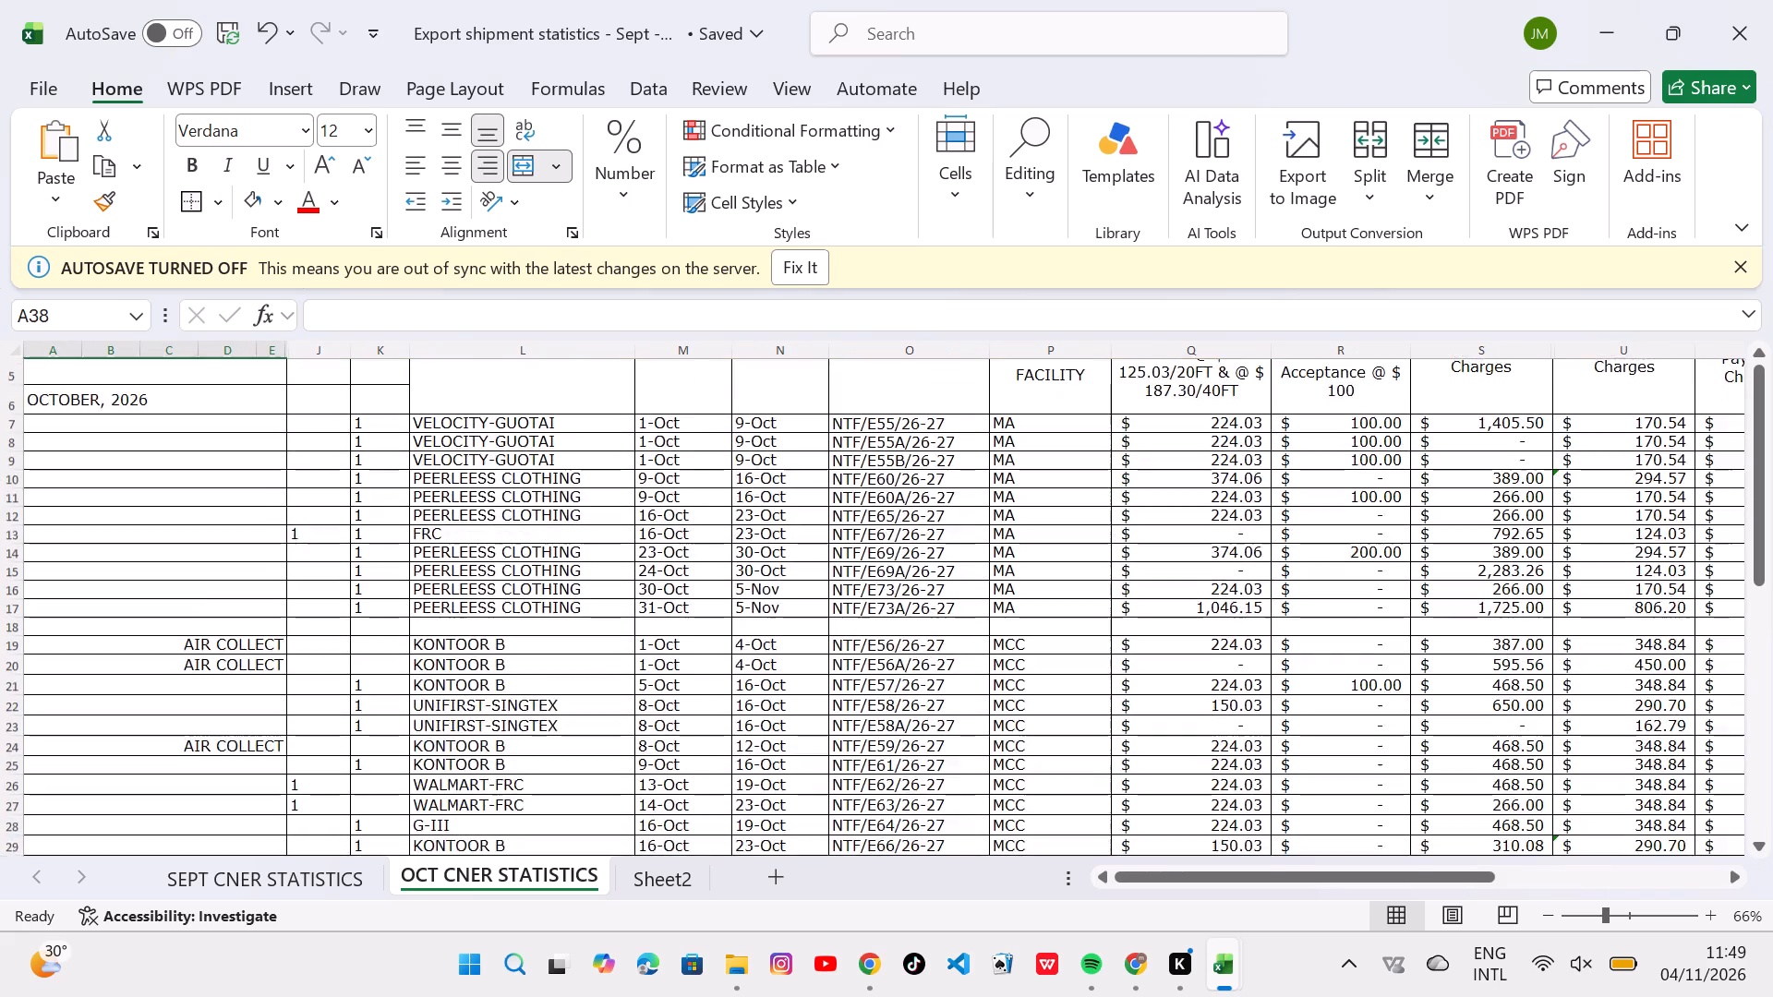
scroll(574, 556, down, 2)
scroll(574, 556, up, 1)
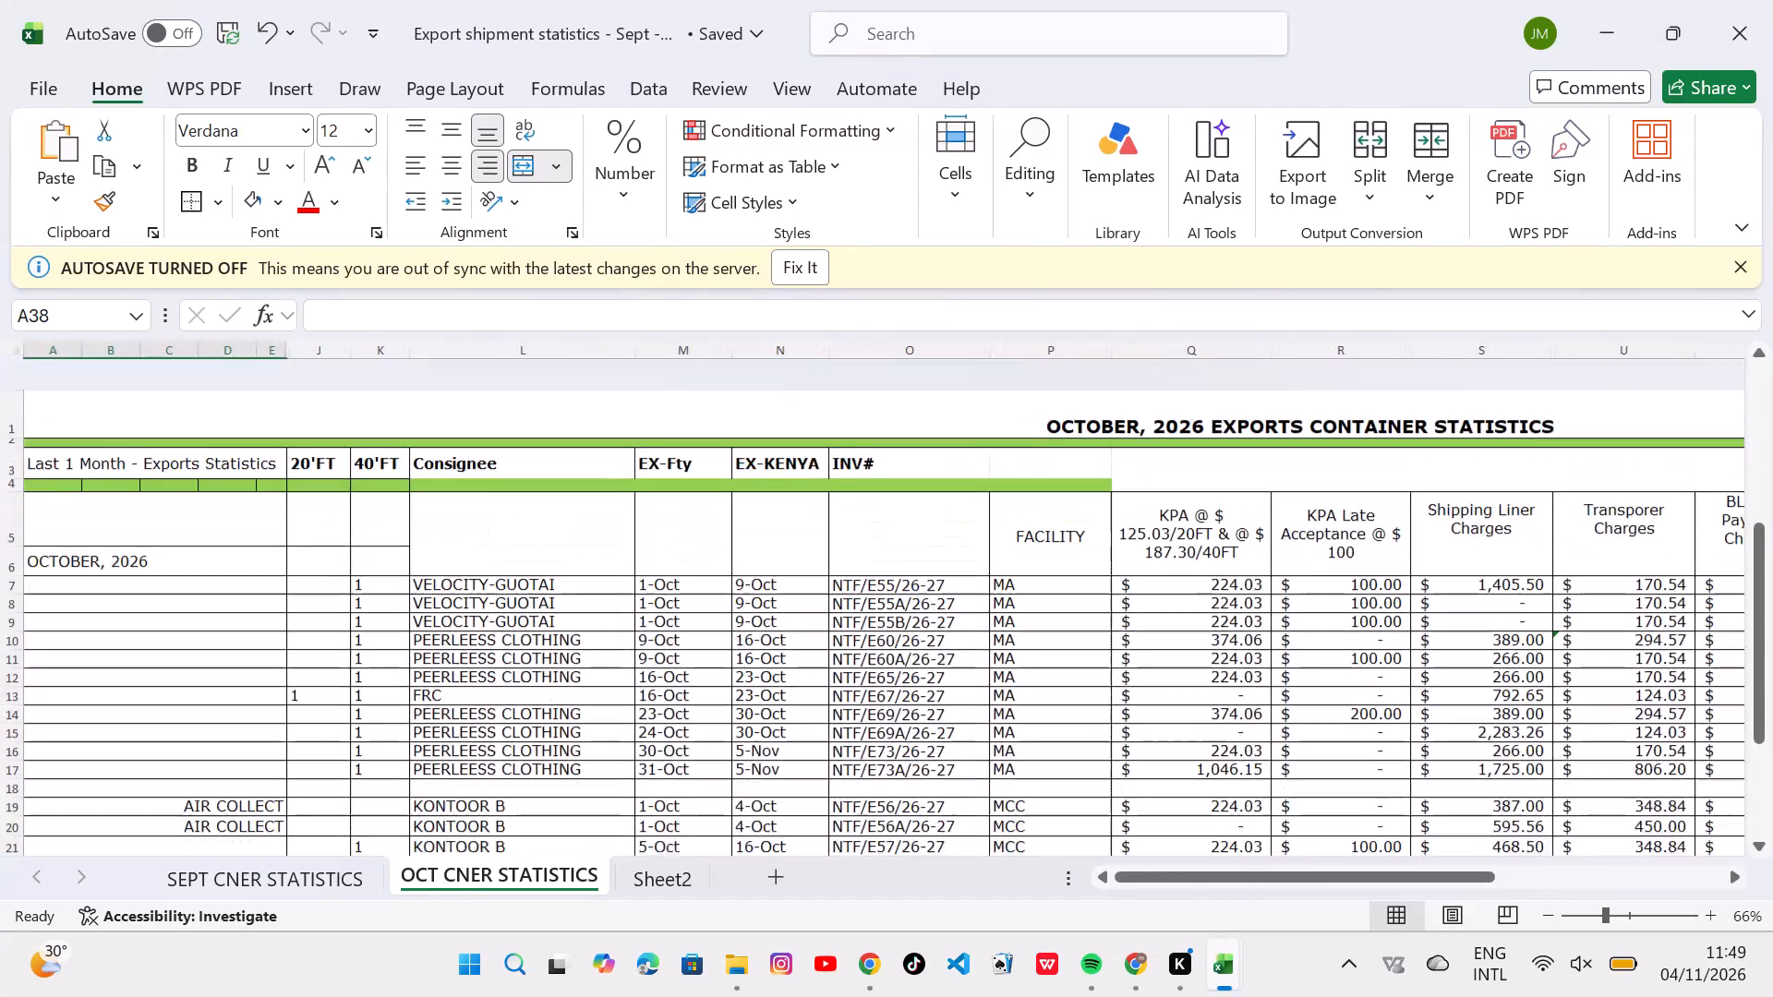
scroll(574, 556, down, 1)
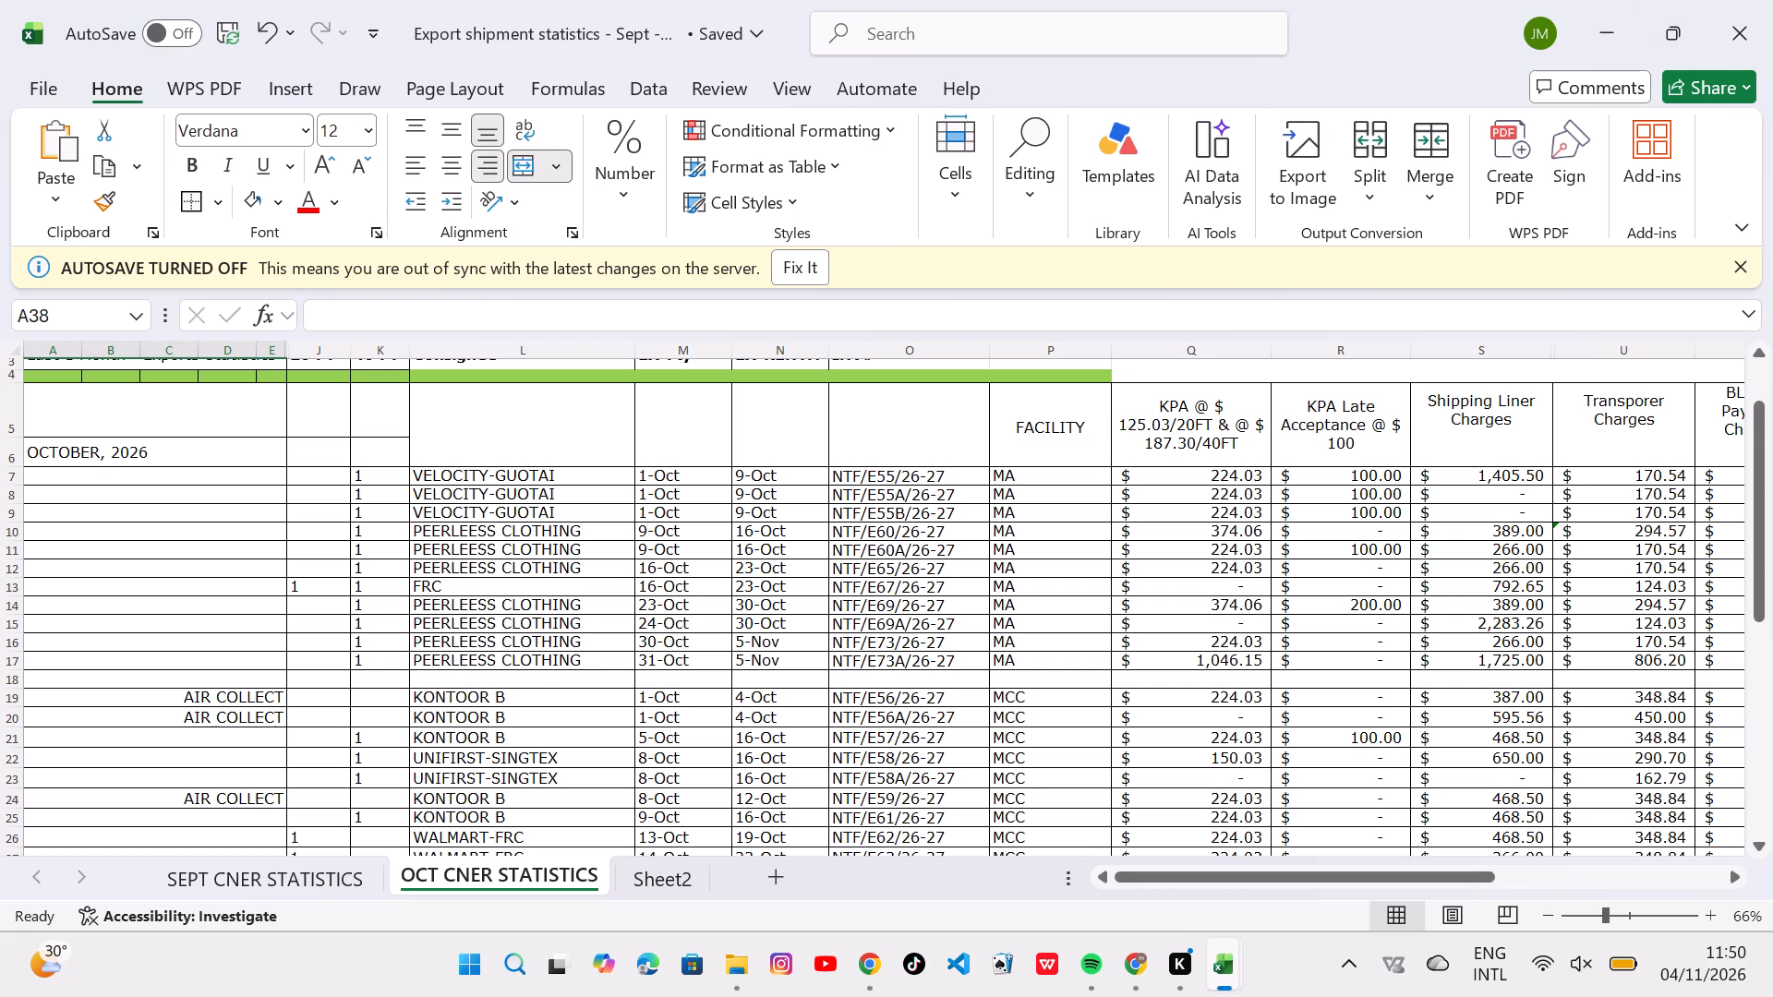
scroll(885, 772, down, 5)
scroll(885, 772, up, 4)
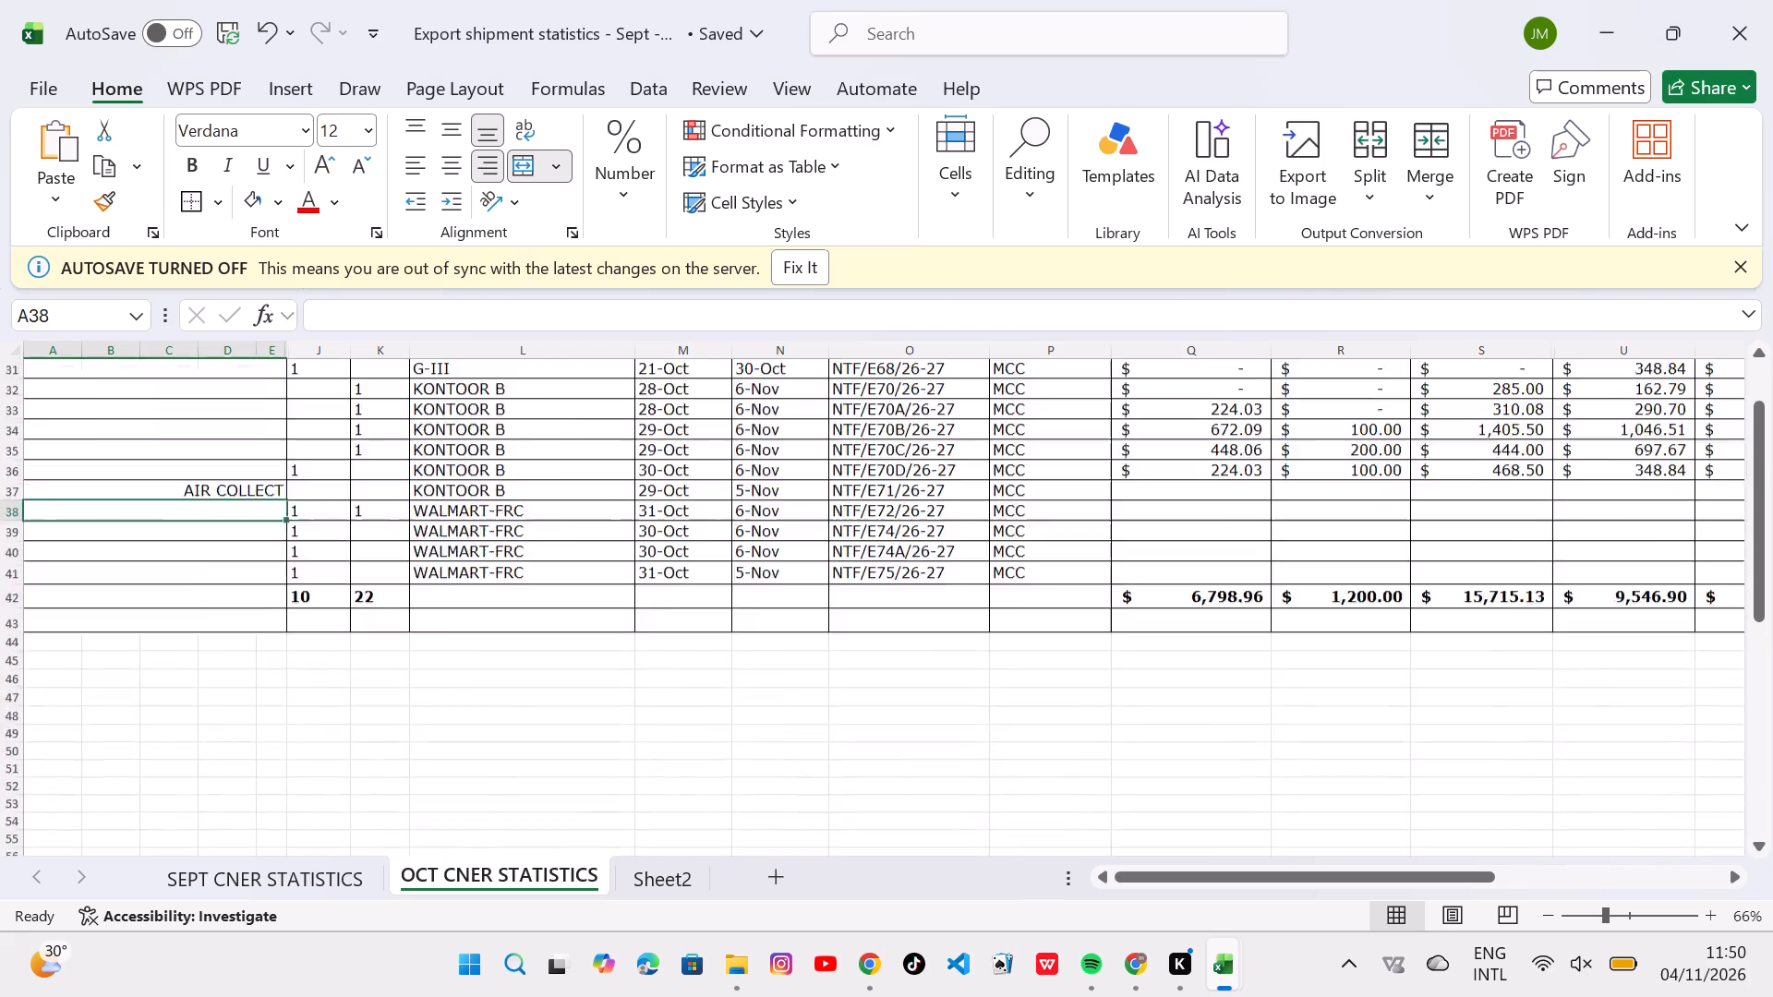
scroll(885, 772, up, 1)
scroll(885, 772, down, 3)
scroll(885, 772, up, 2)
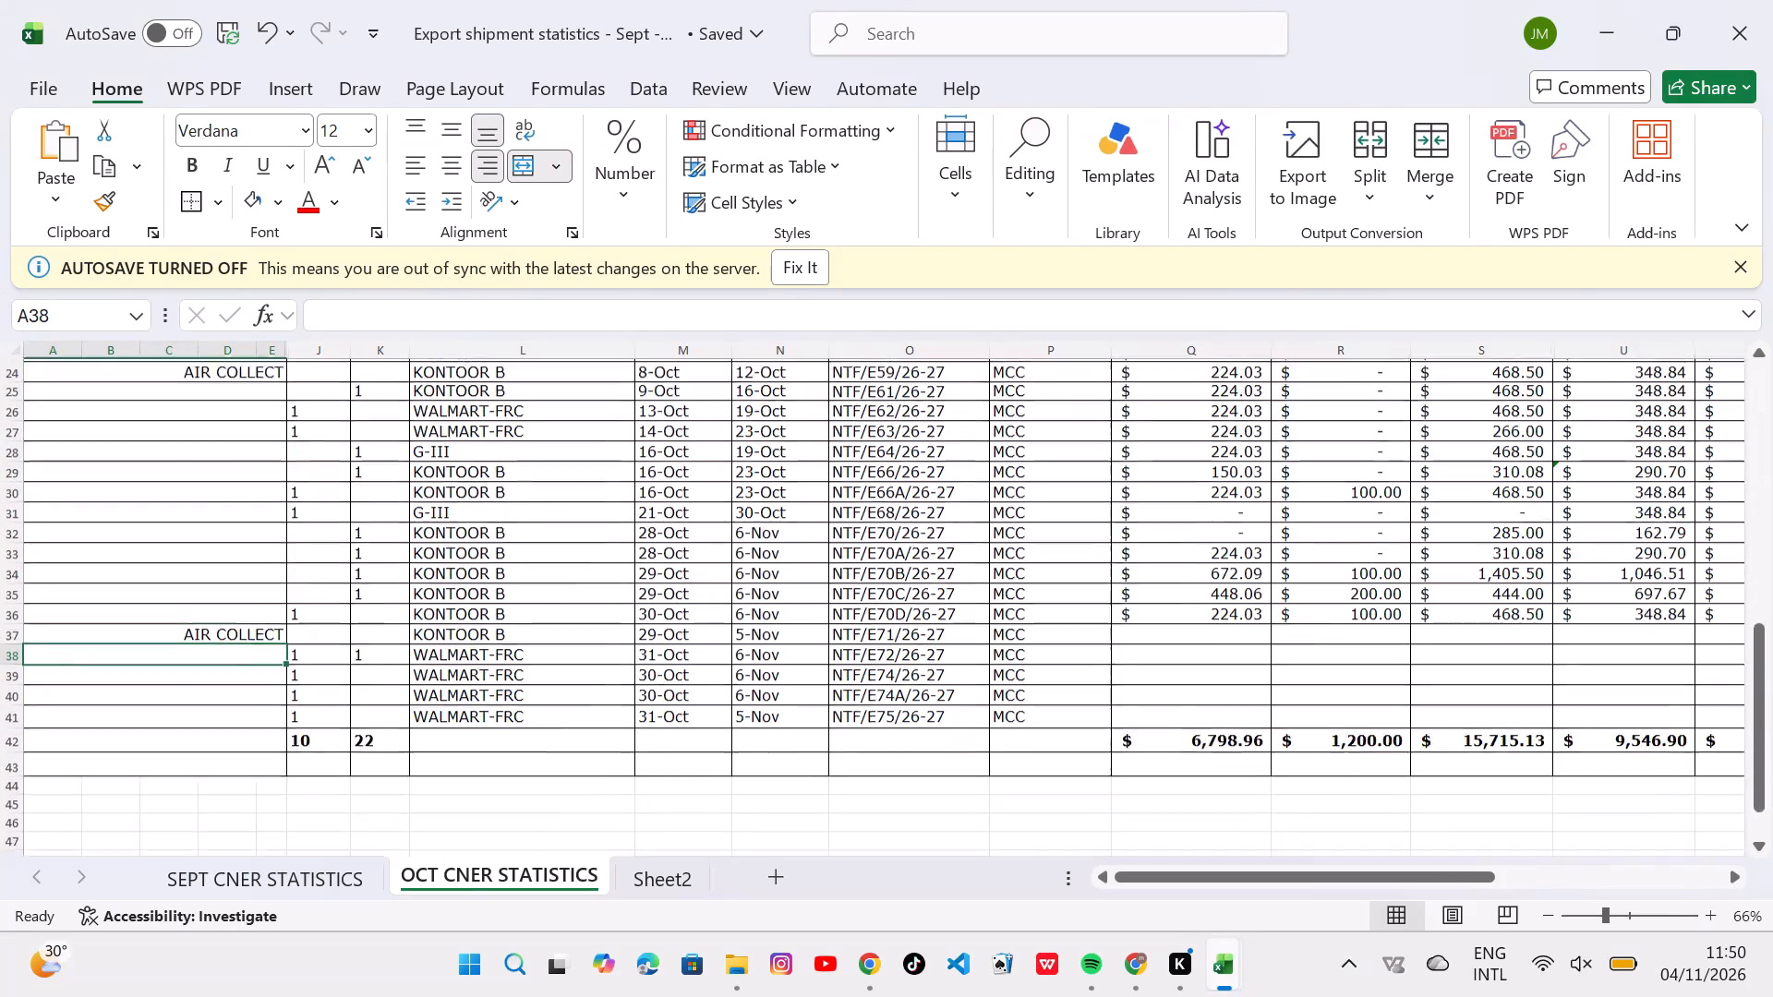
scroll(885, 772, up, 1)
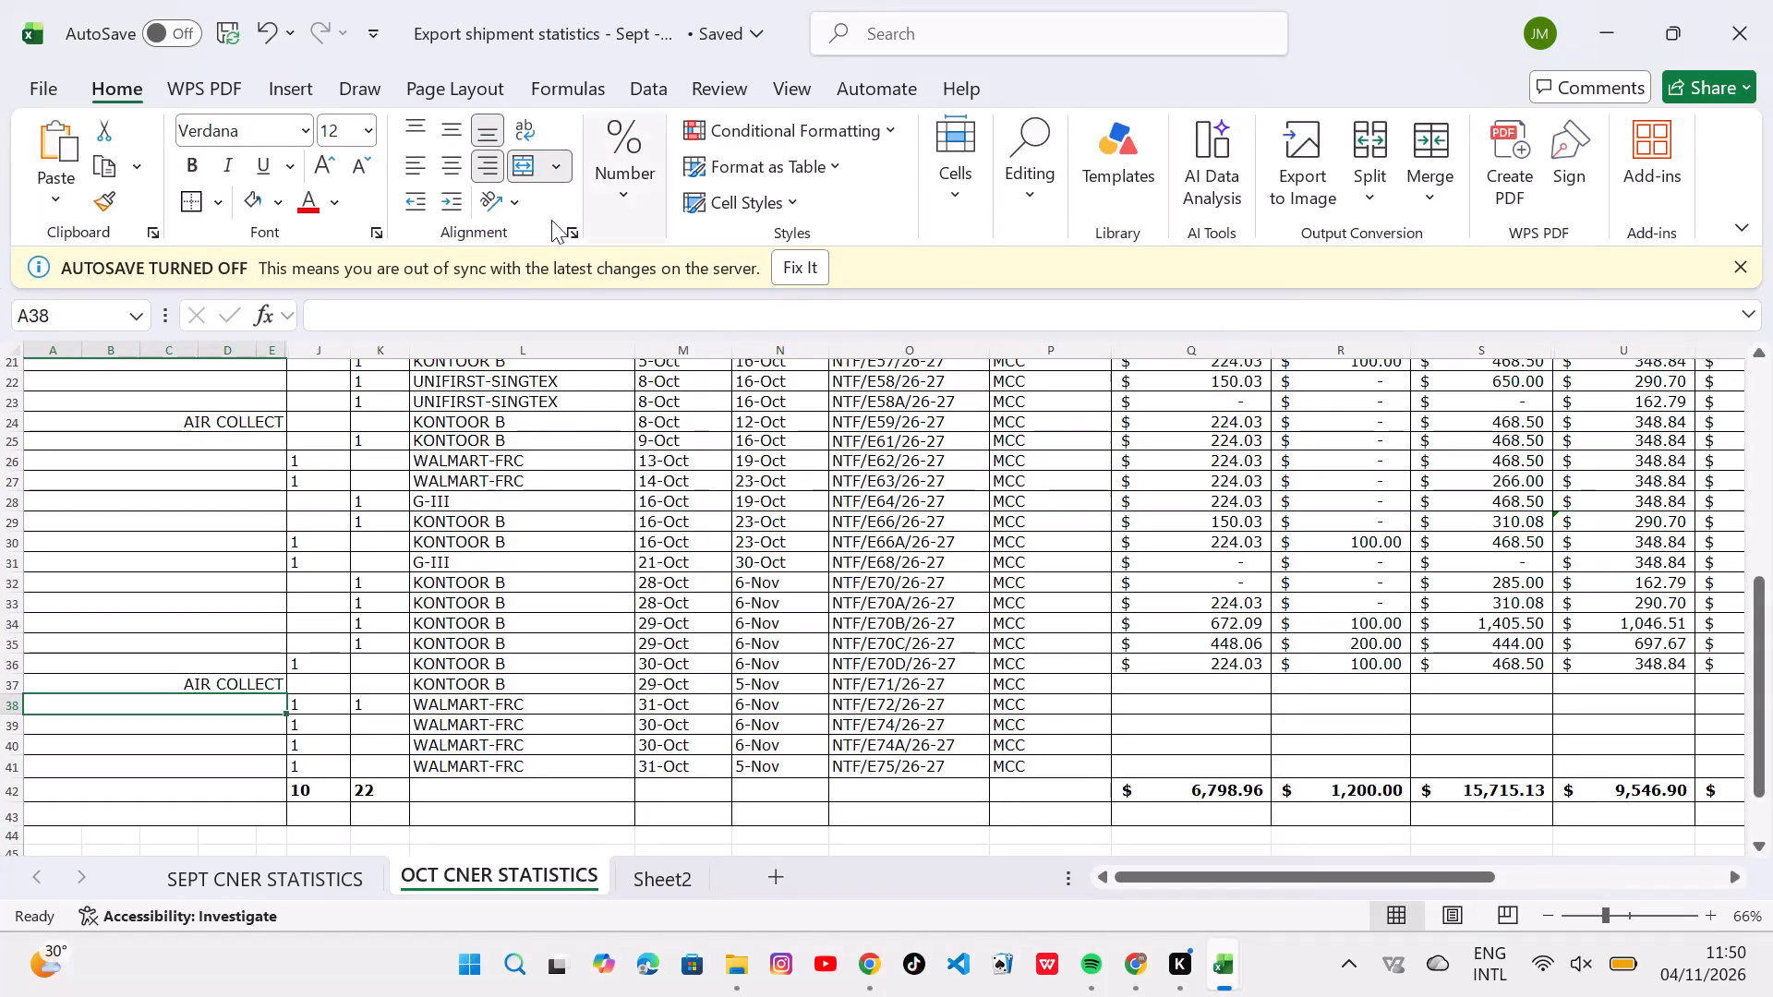
Save the export shipment statistics workbook and close it.
double_click(229, 36)
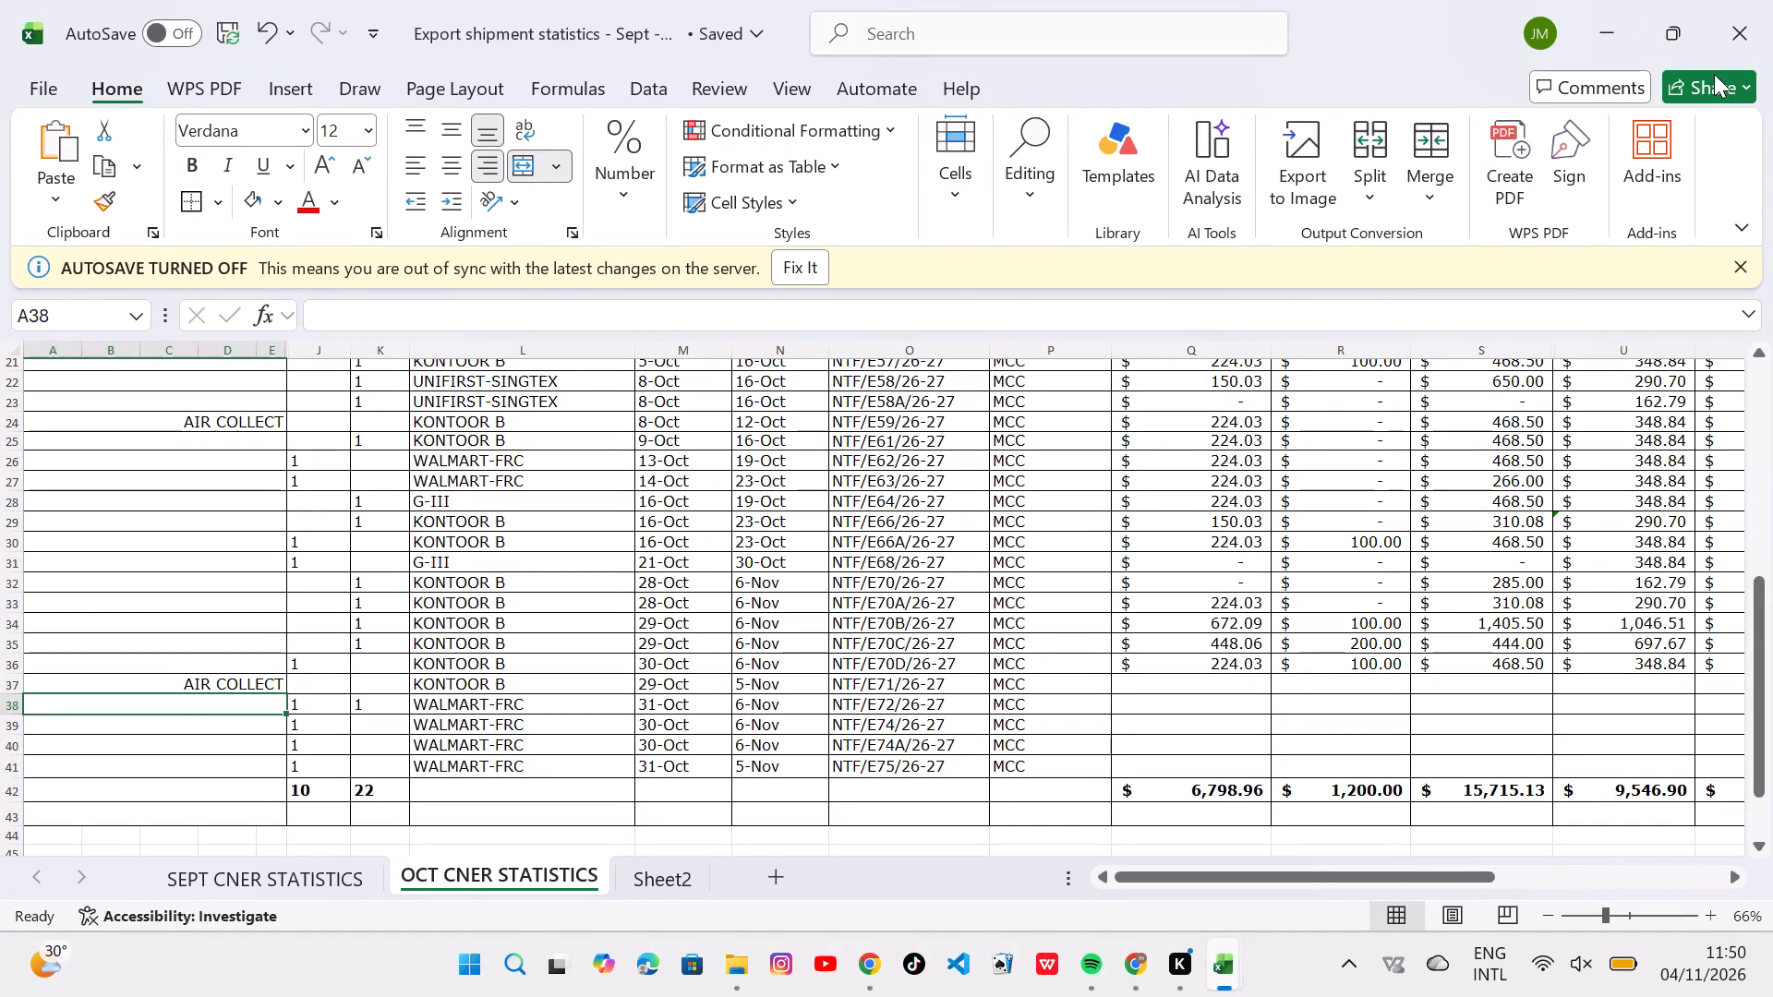
click(1748, 39)
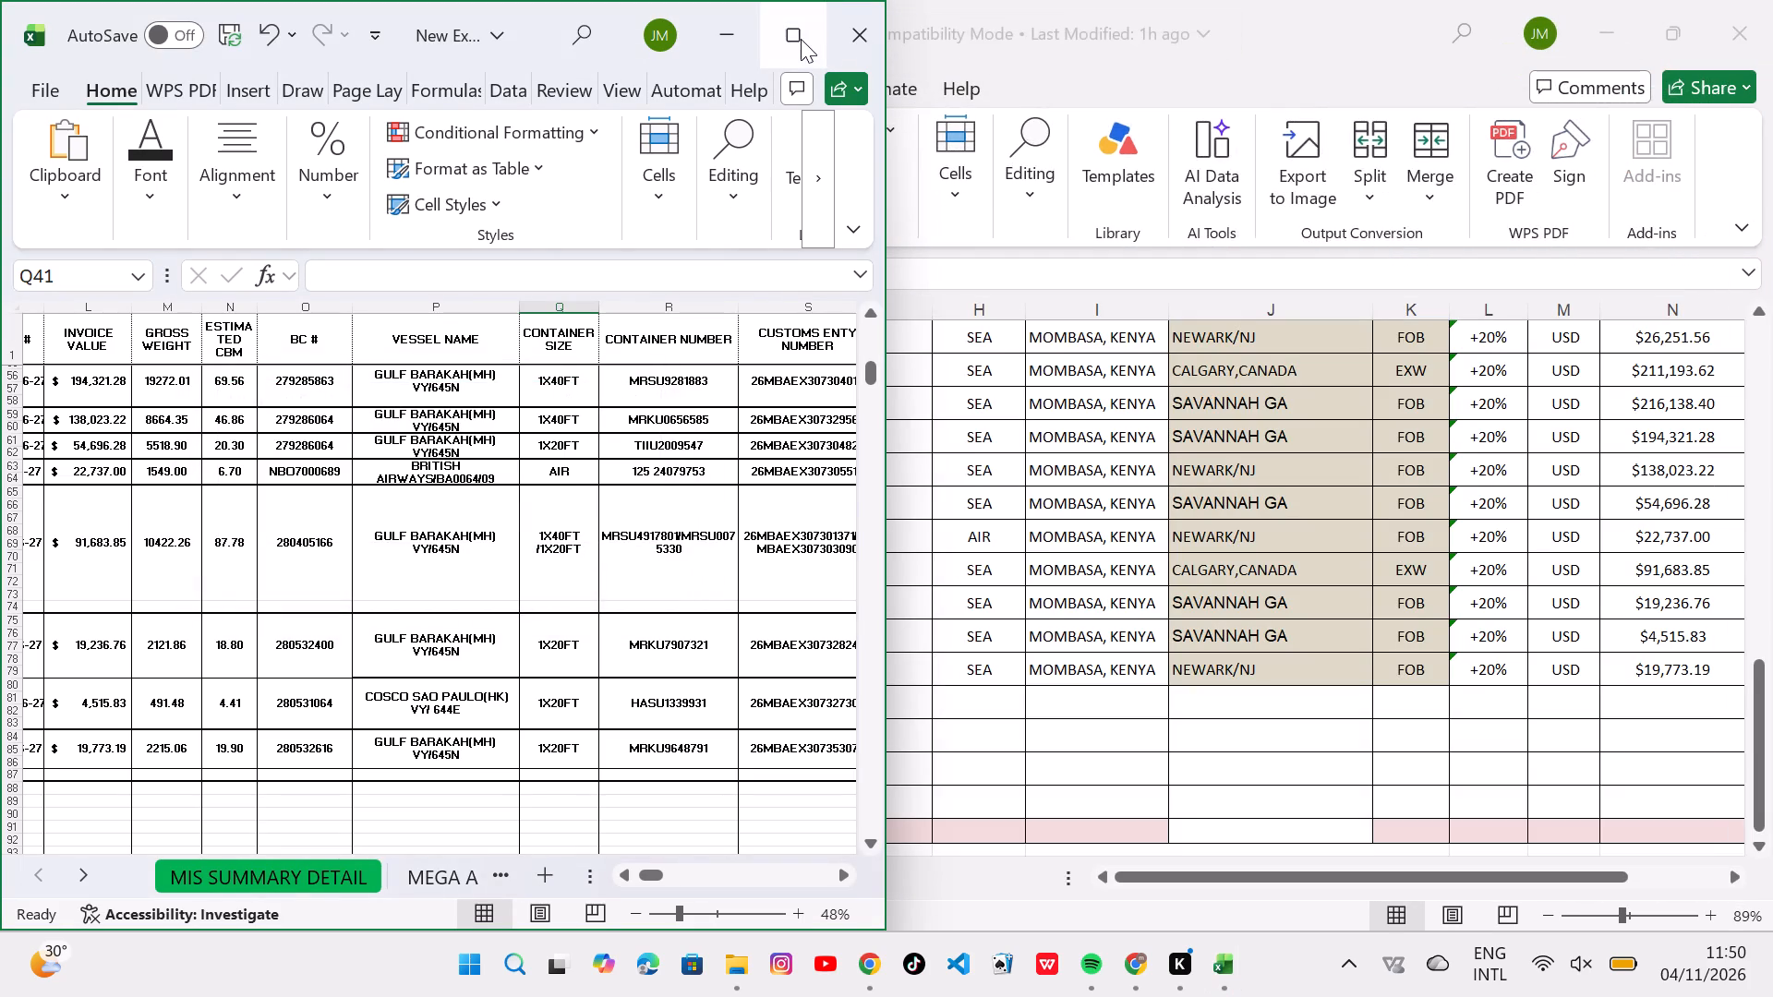
Maximise the New Export Report workbook, glance over its MEGA COUTURE sheet, and save and close it.
click(801, 39)
scroll(808, 649, up, 6)
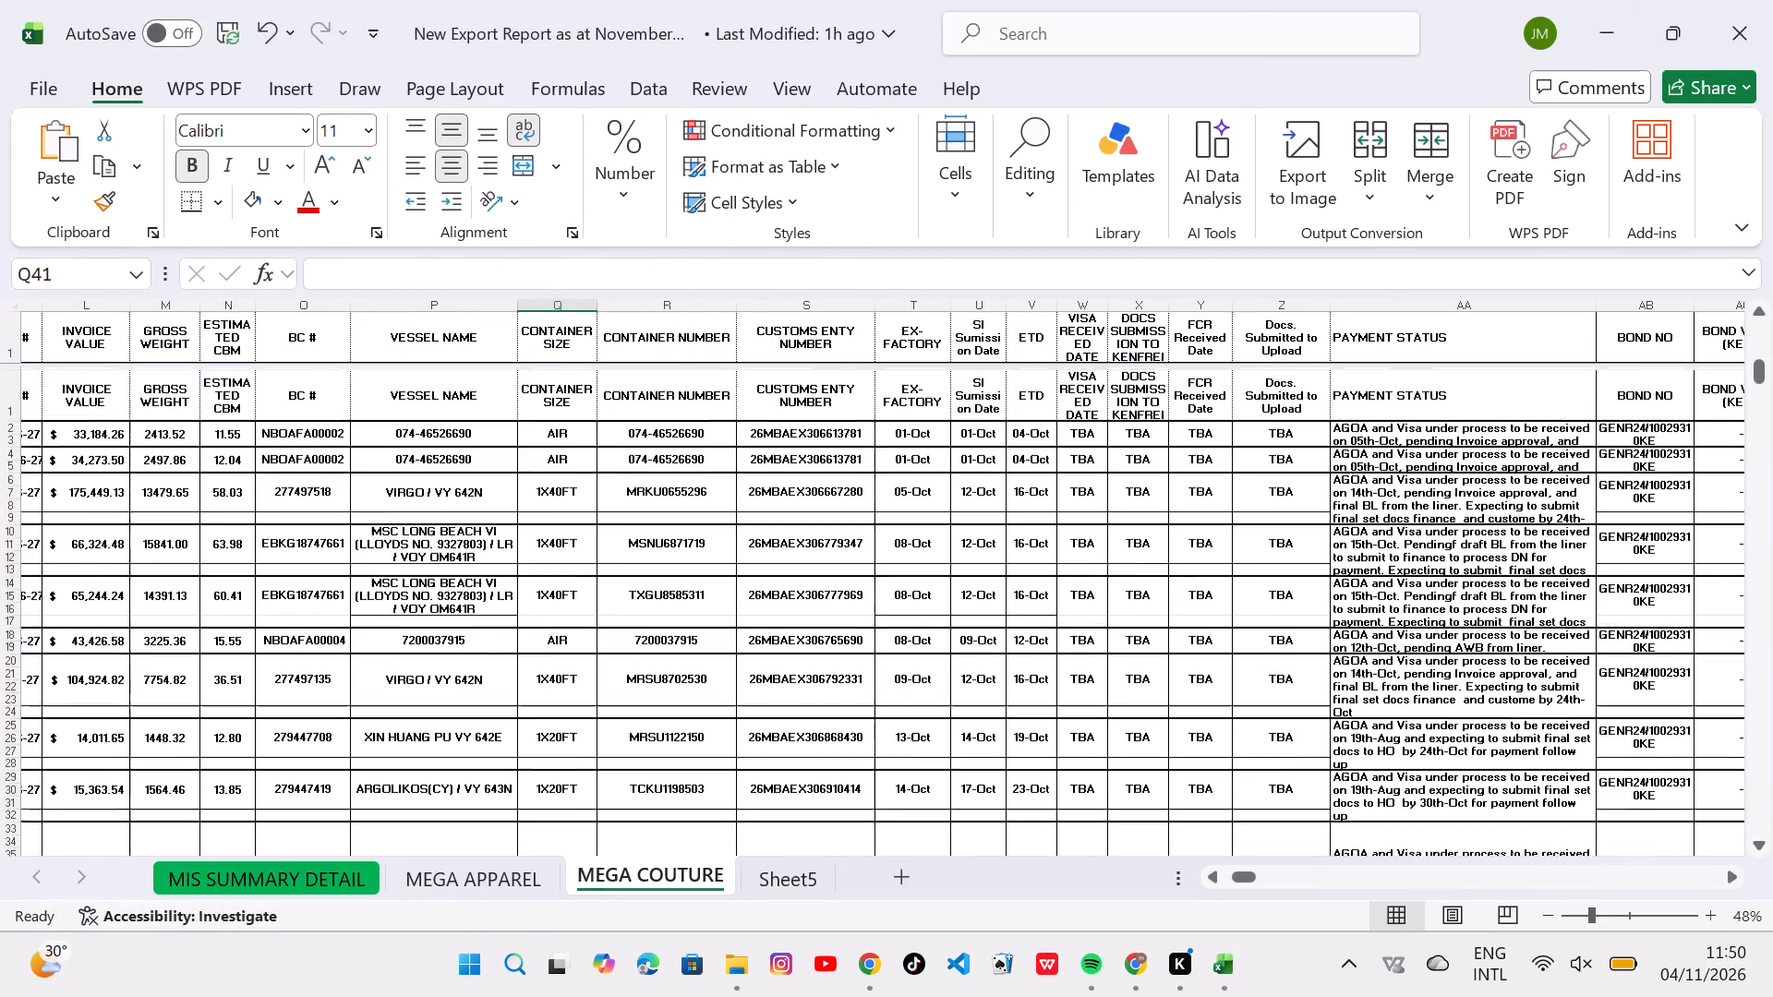
scroll(808, 649, right, 3)
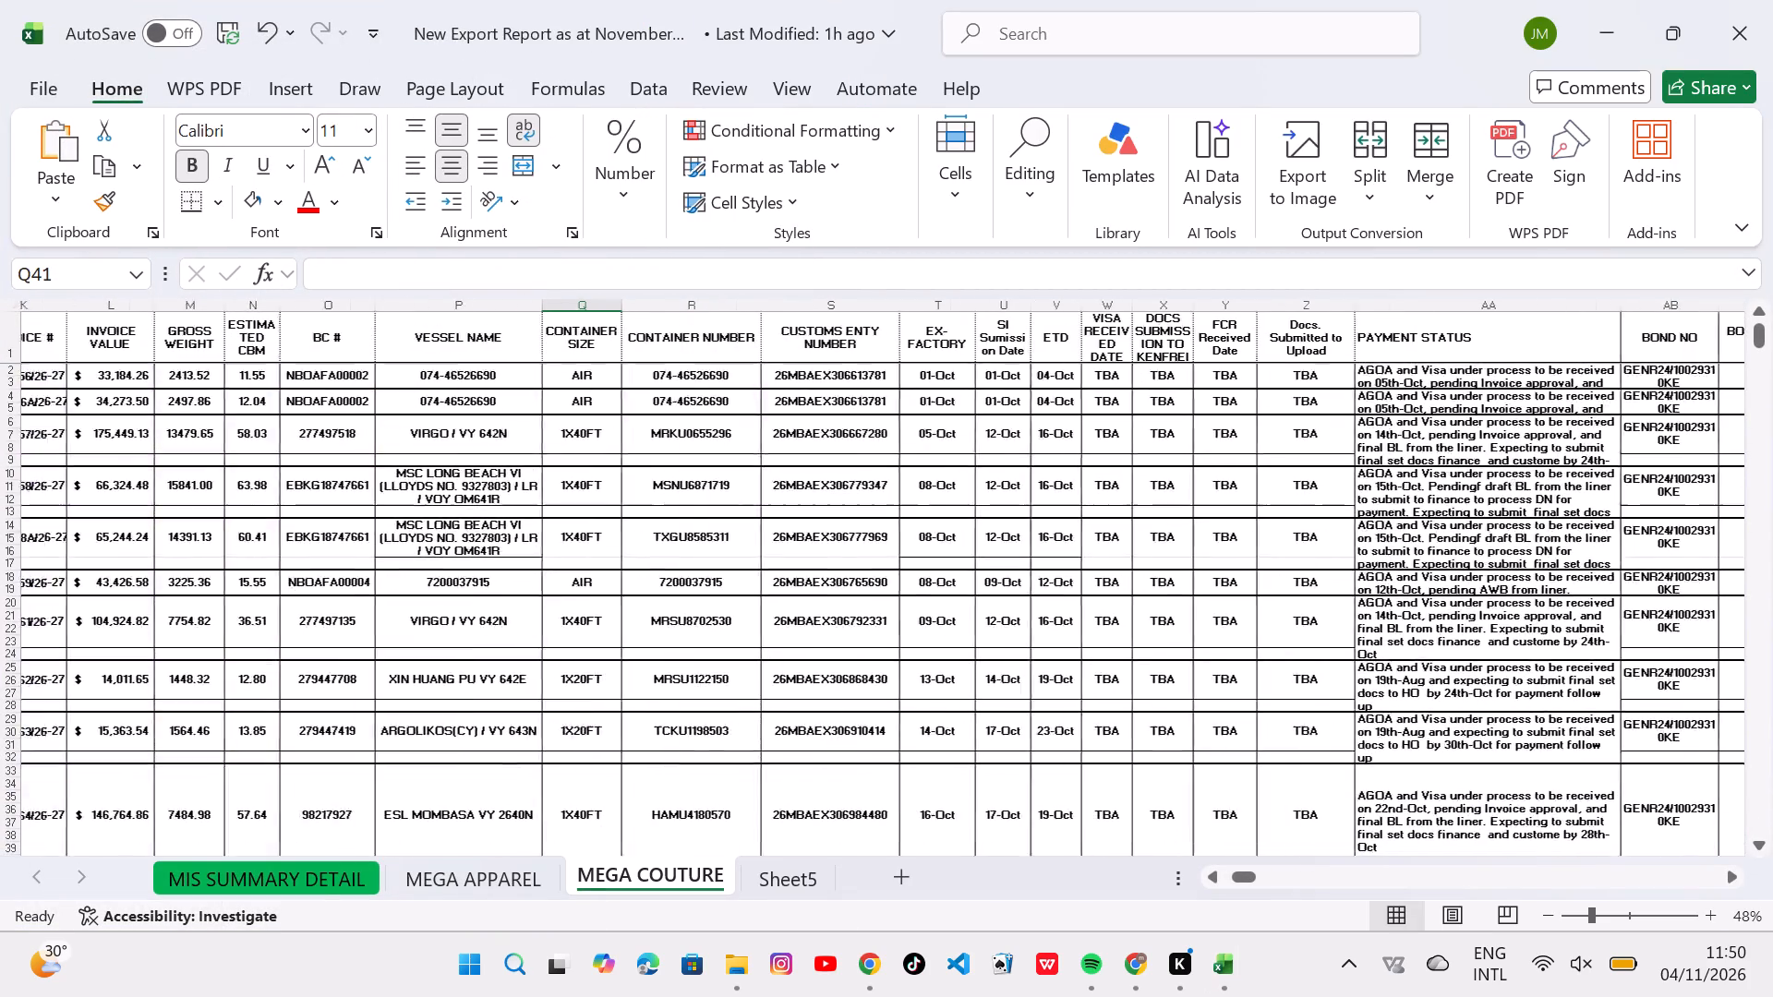
scroll(808, 649, right, 4)
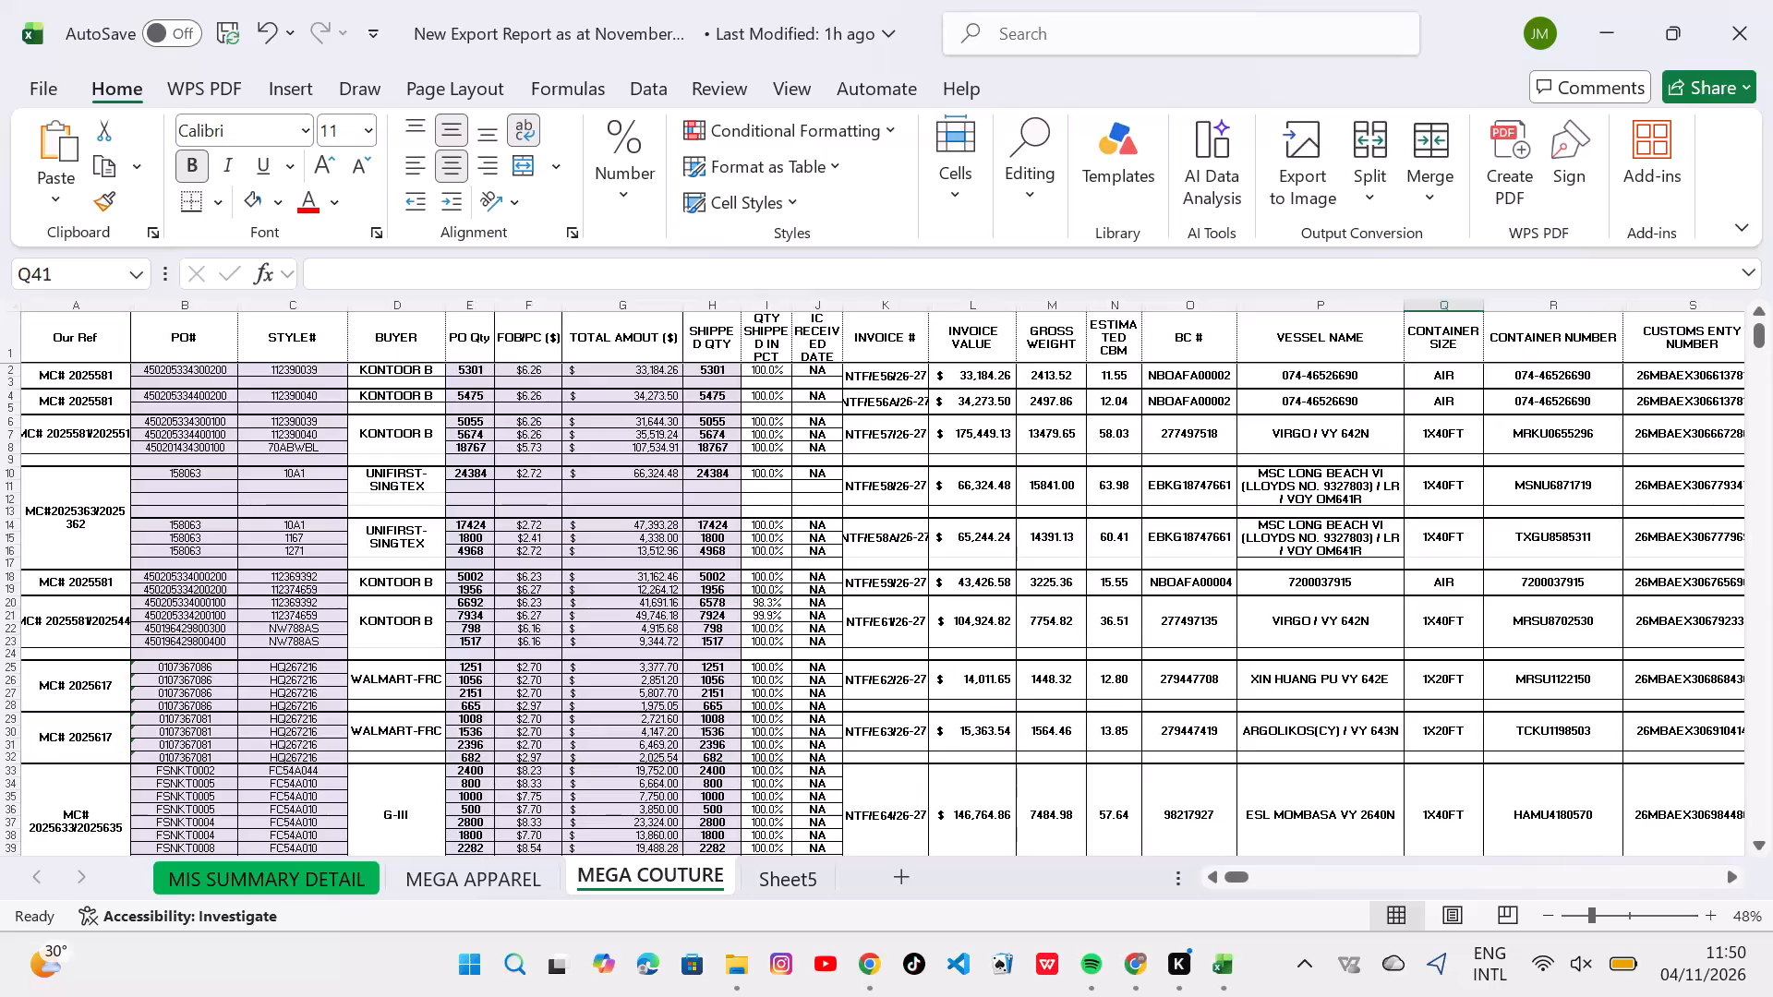
click(216, 32)
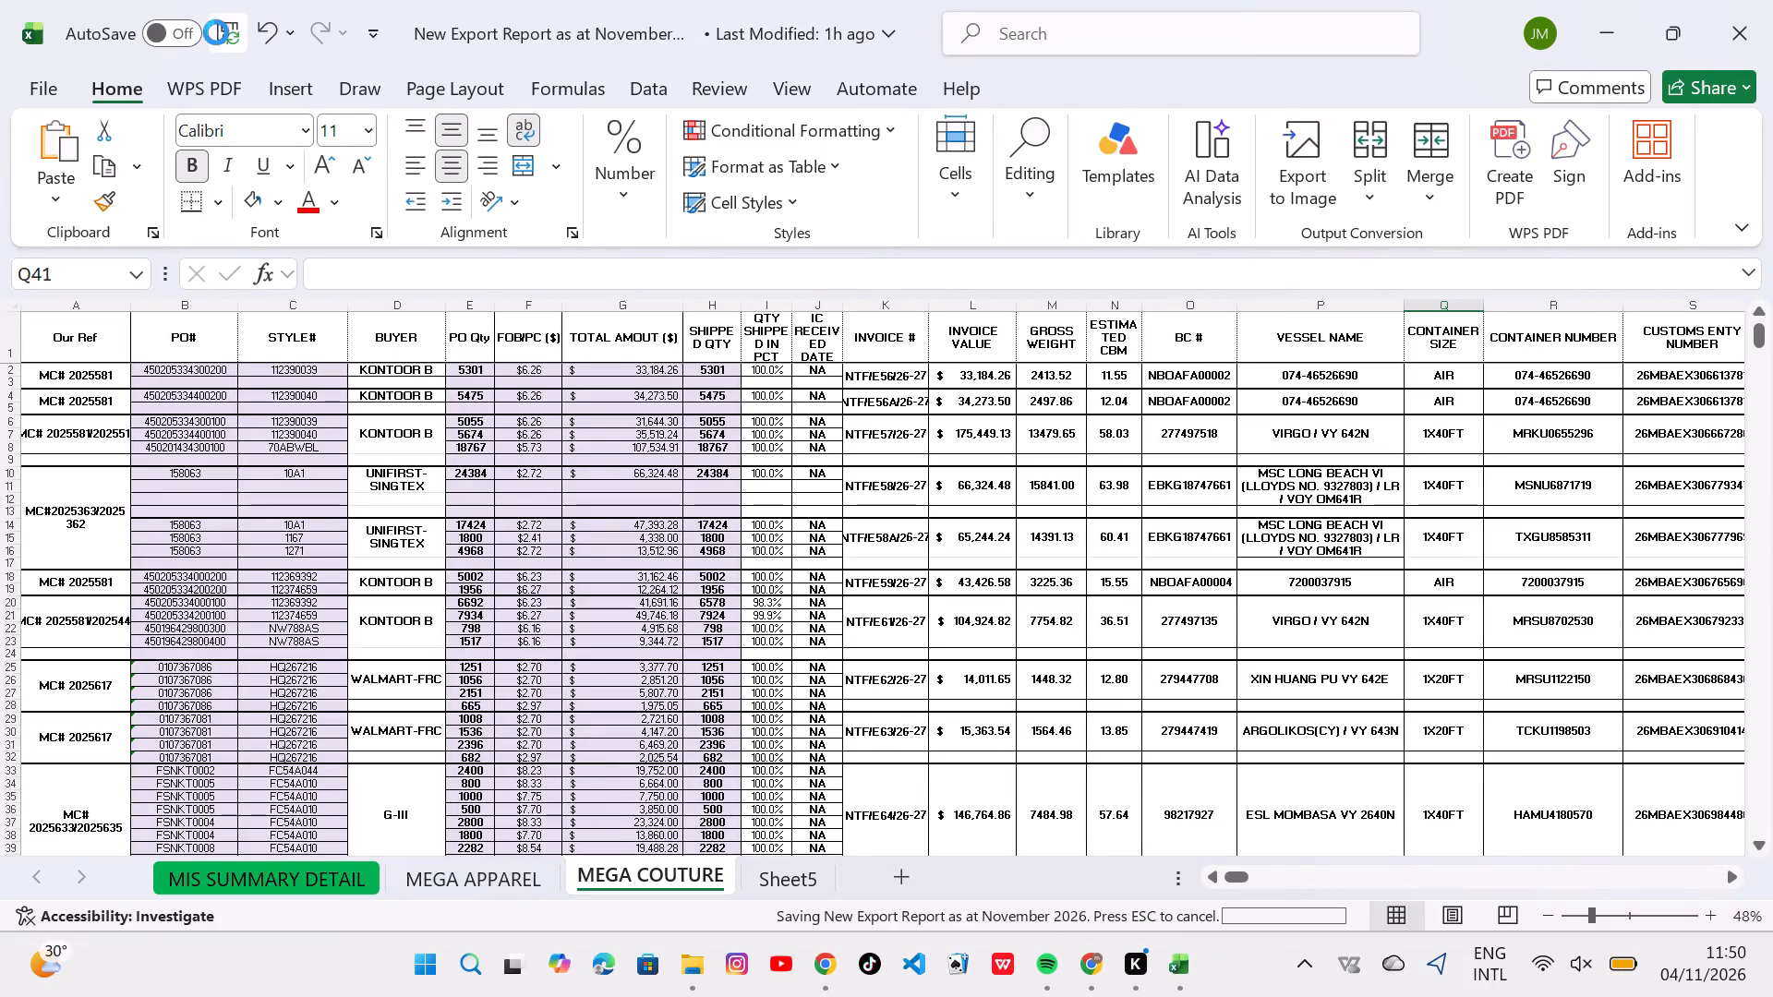
click(1767, 59)
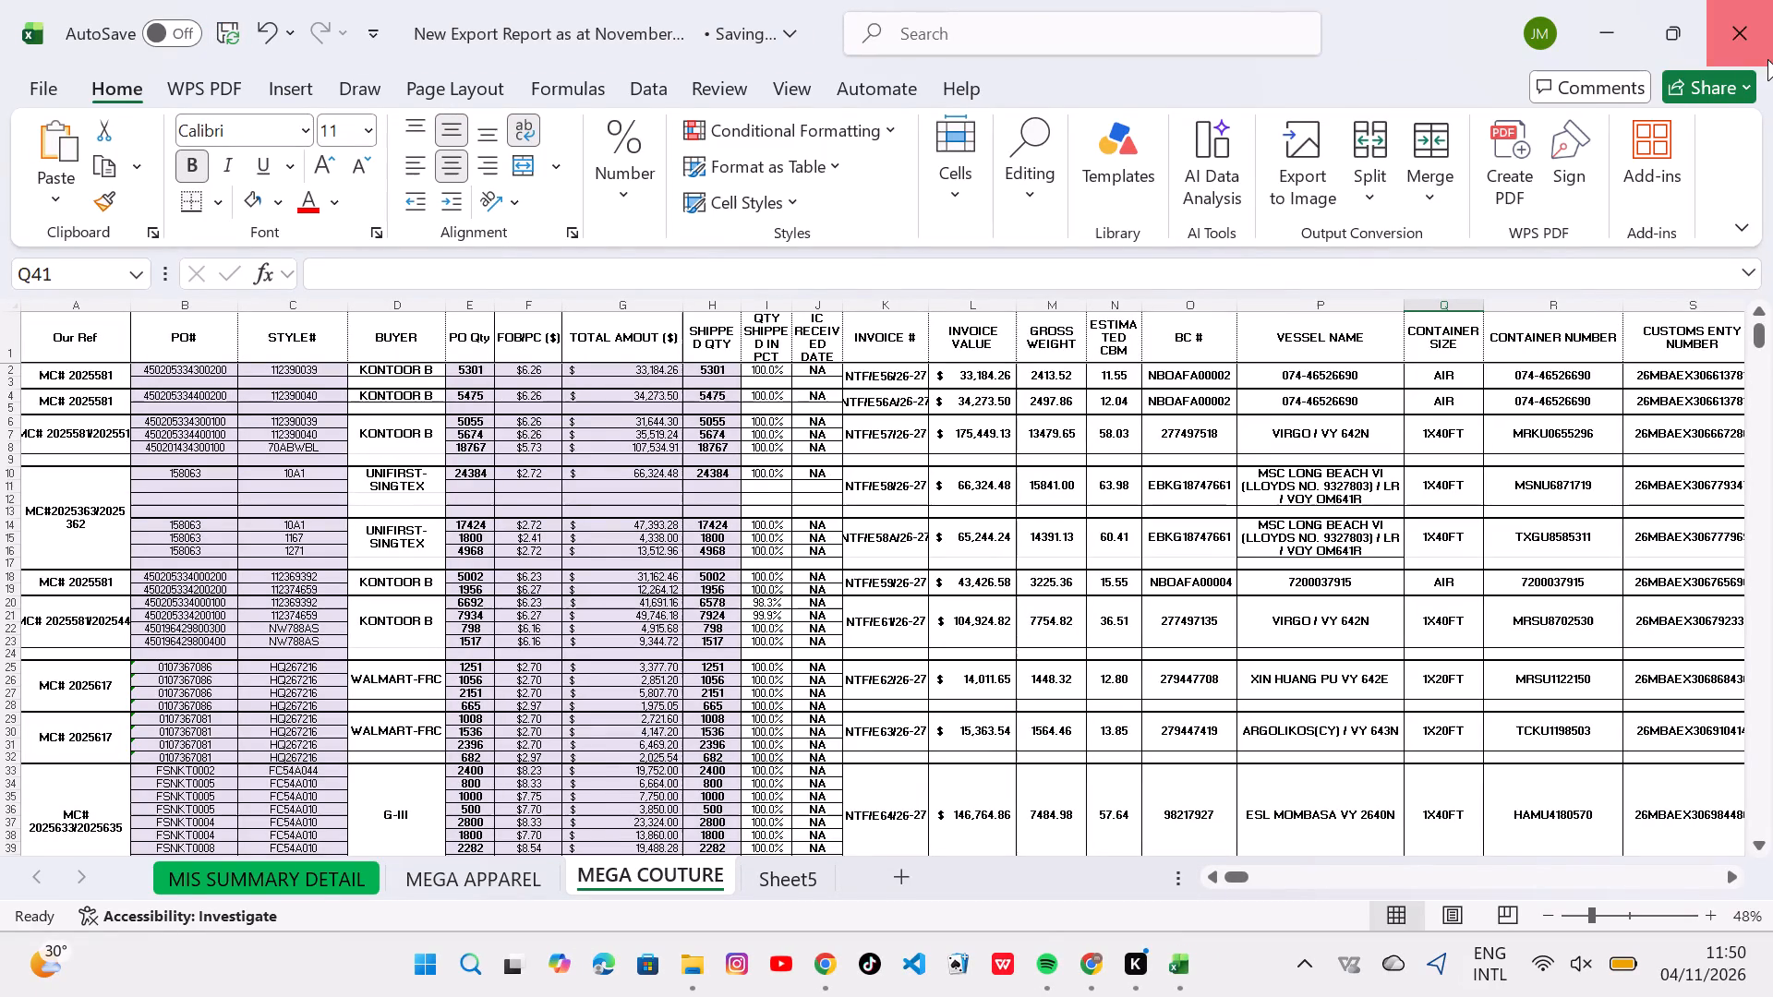
Check the OCTOBER 2026 declarations and Sheet1 in the Neelkamal Traders shipment declaration workbook, and save it with OCTOBER 2026 active.
scroll(984, 630, up, 2)
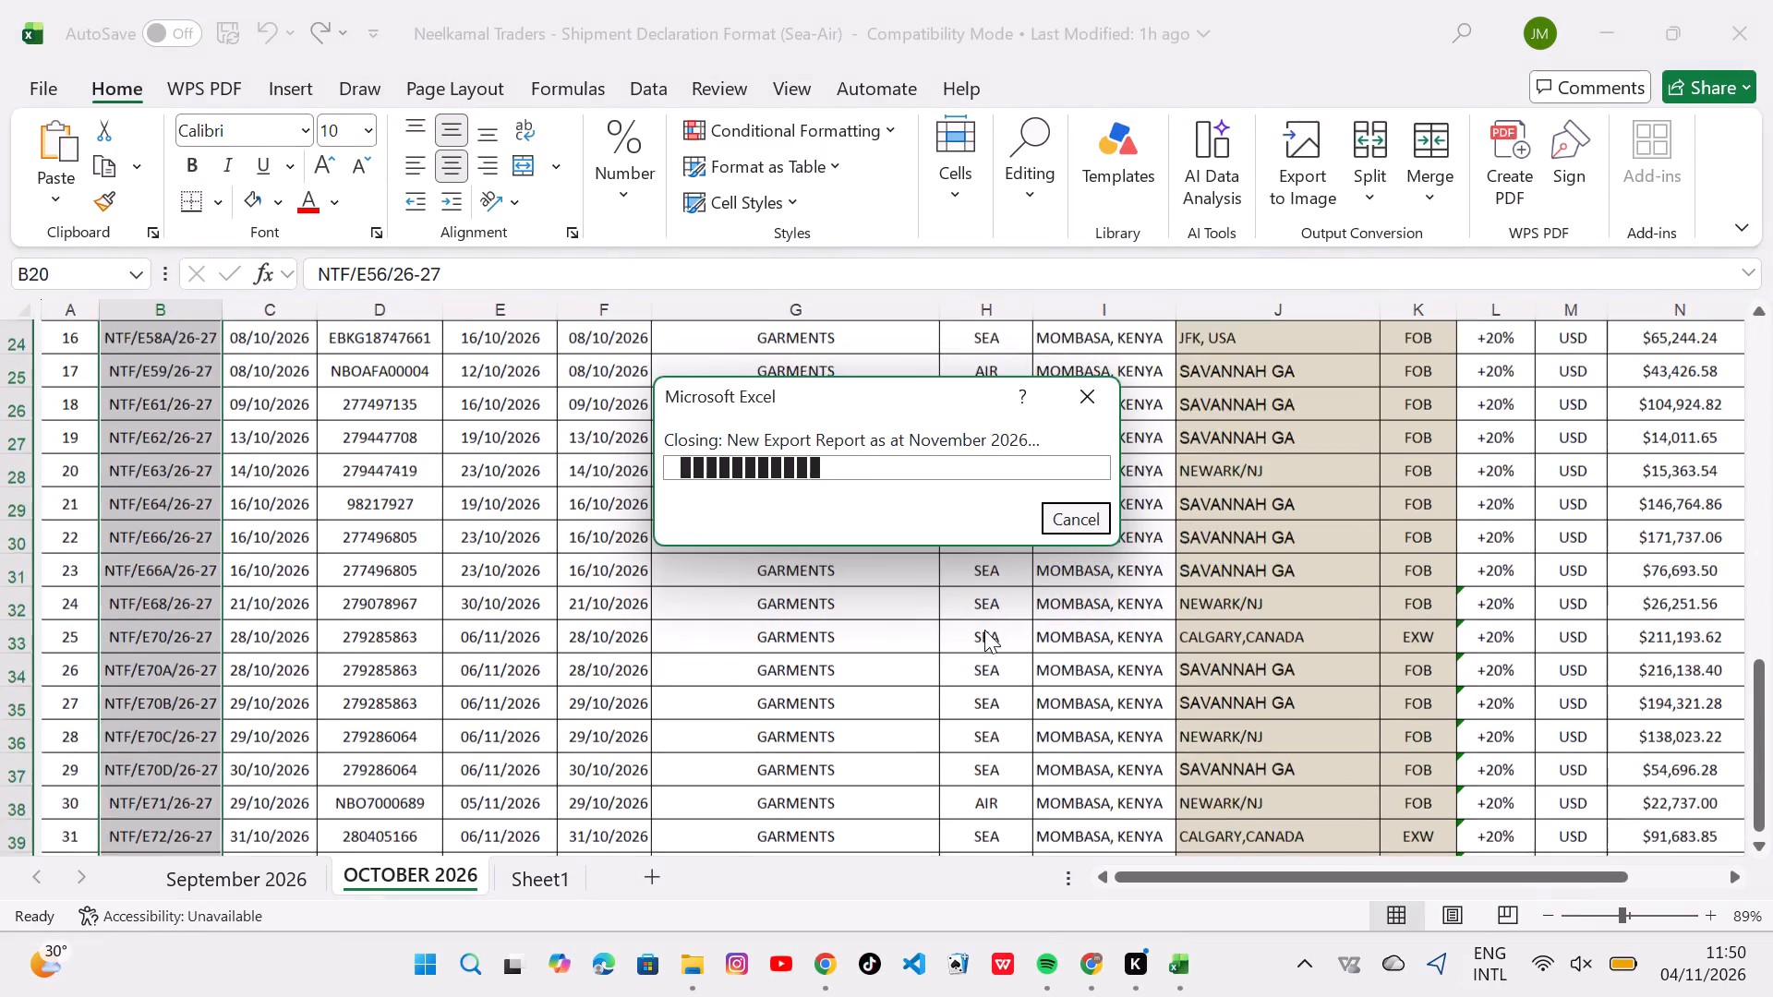
scroll(984, 630, up, 3)
scroll(984, 630, down, 1)
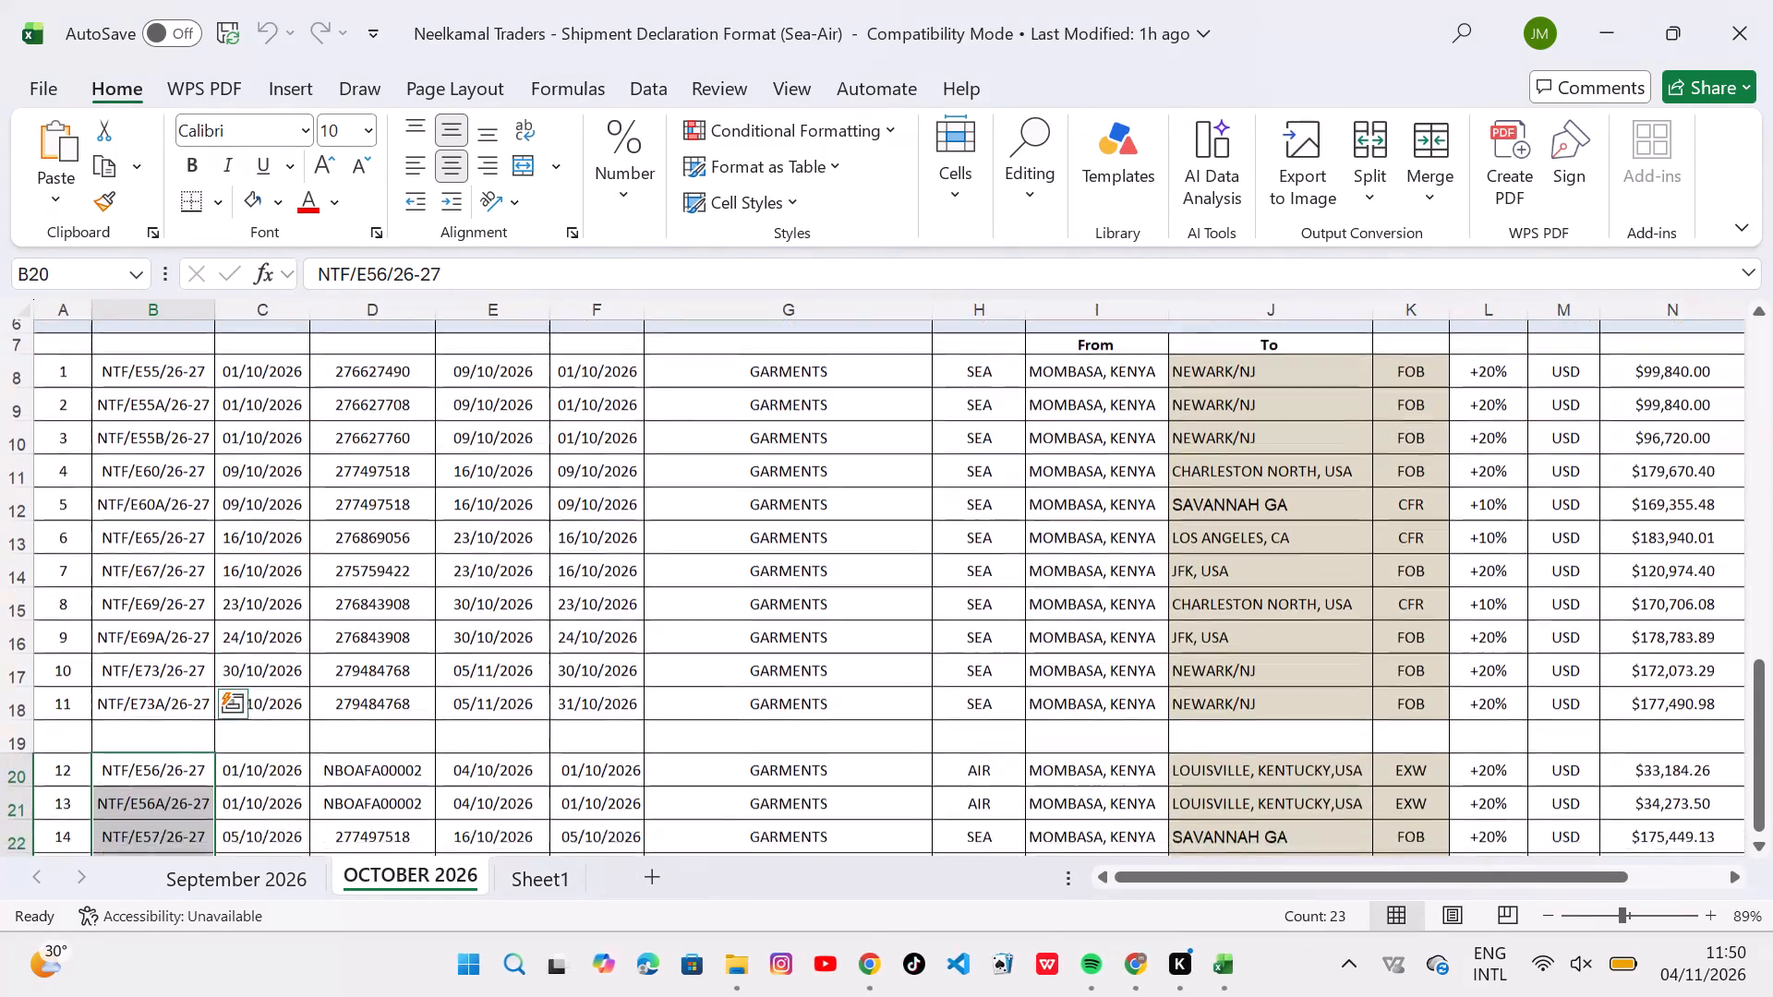
scroll(984, 630, right, 1)
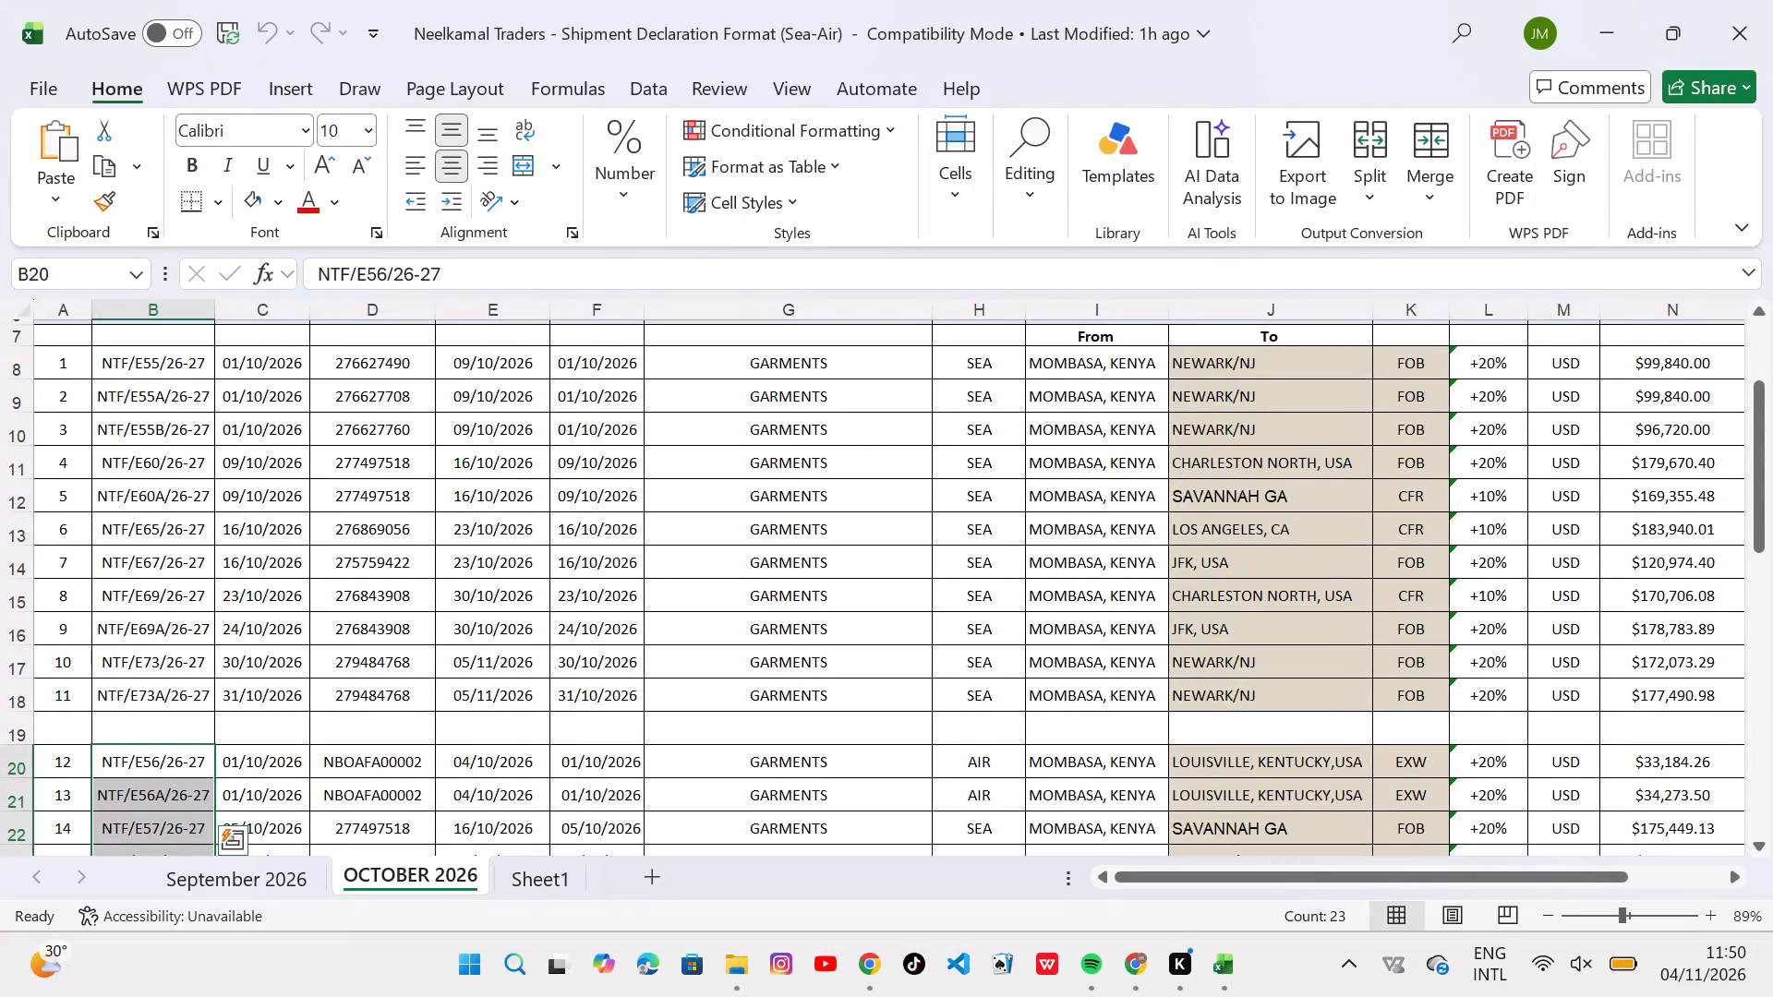
click(525, 894)
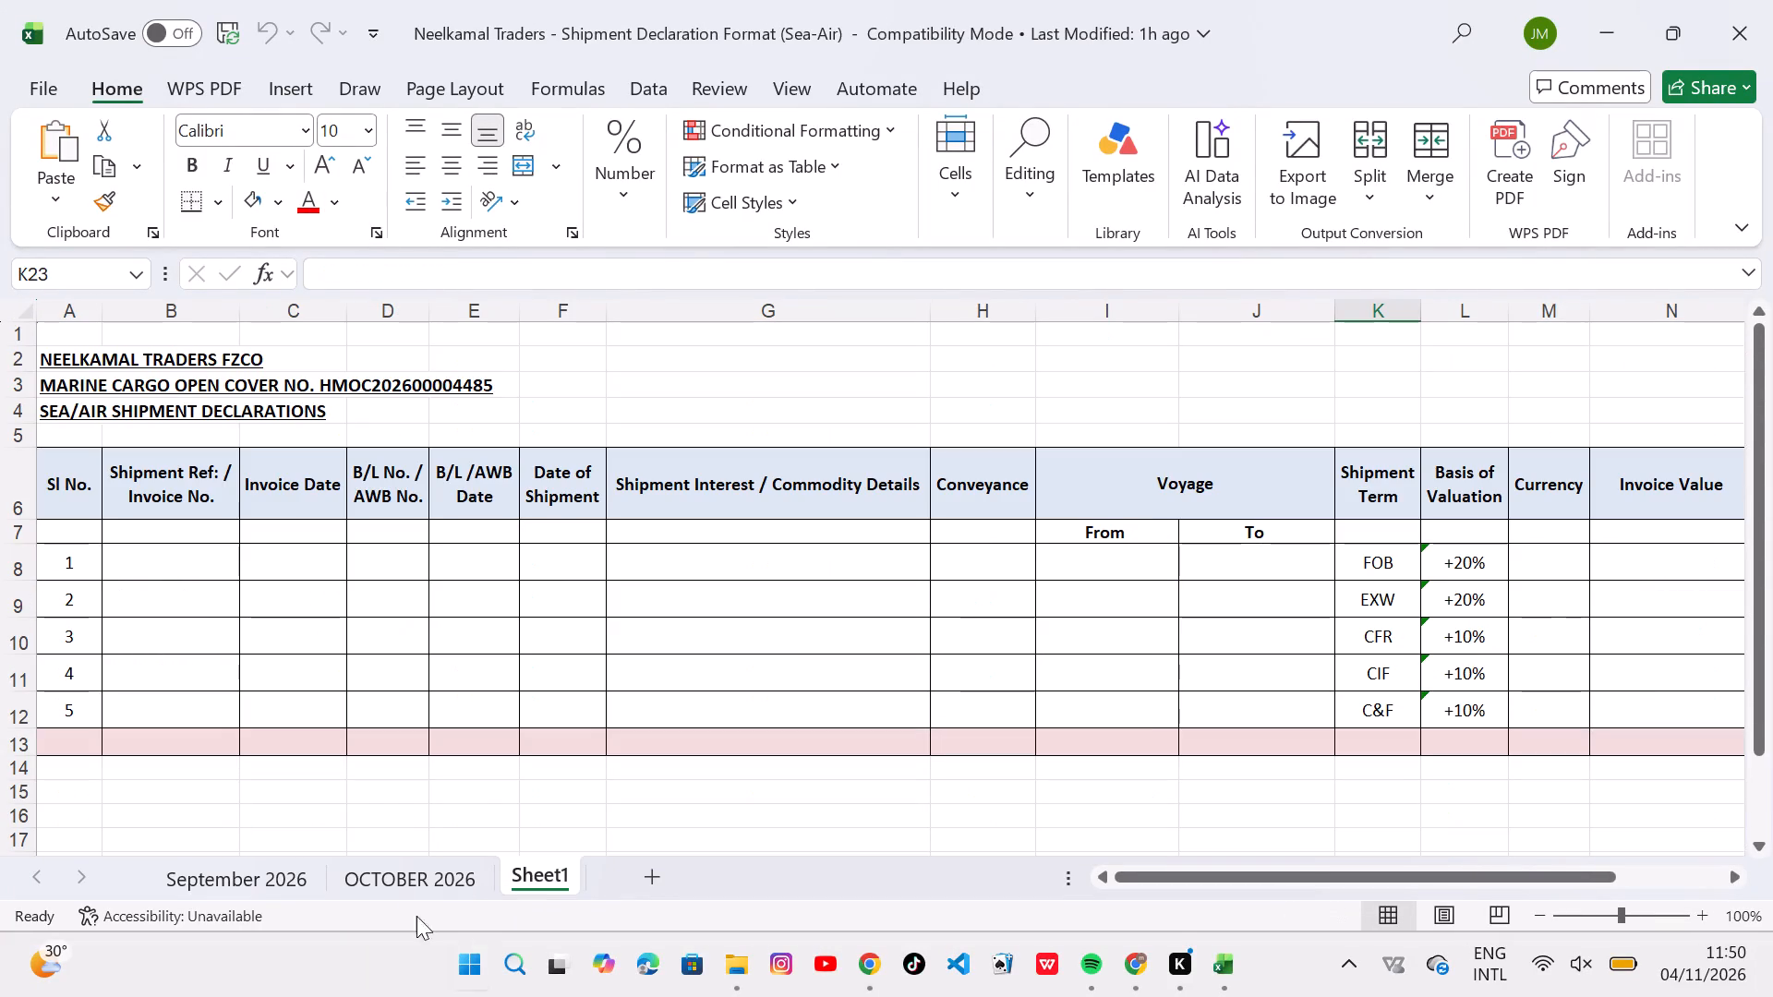
click(288, 870)
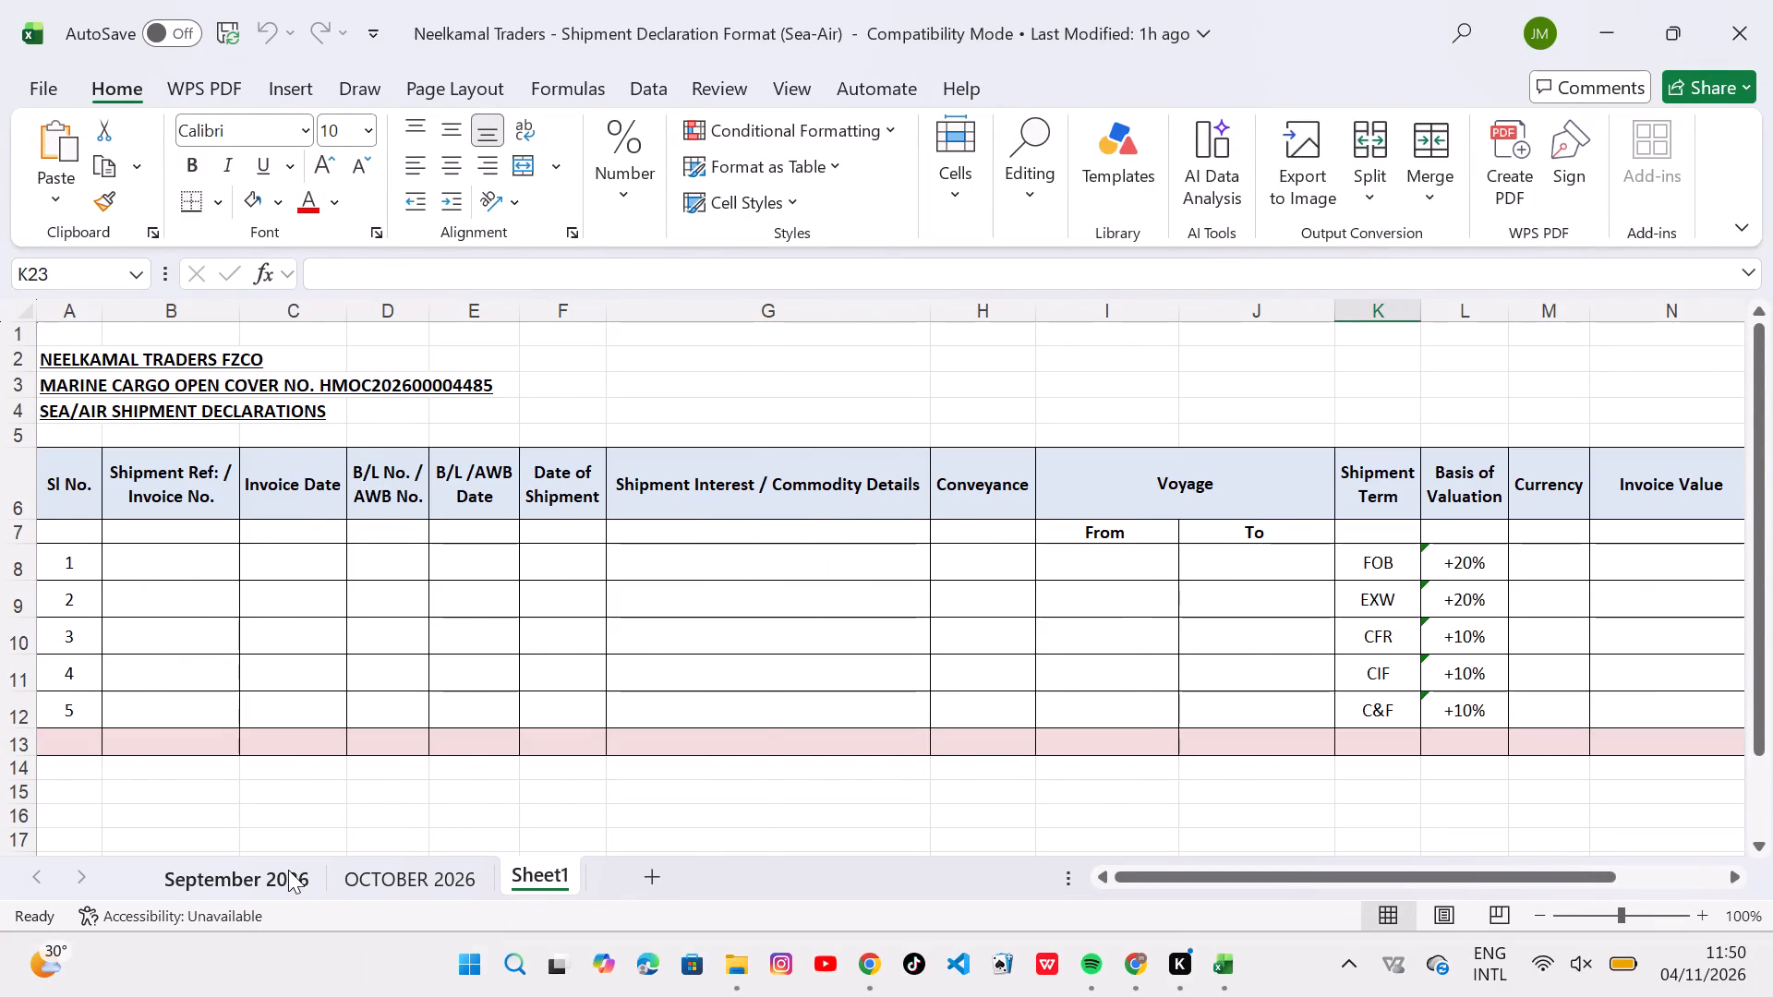
click(428, 864)
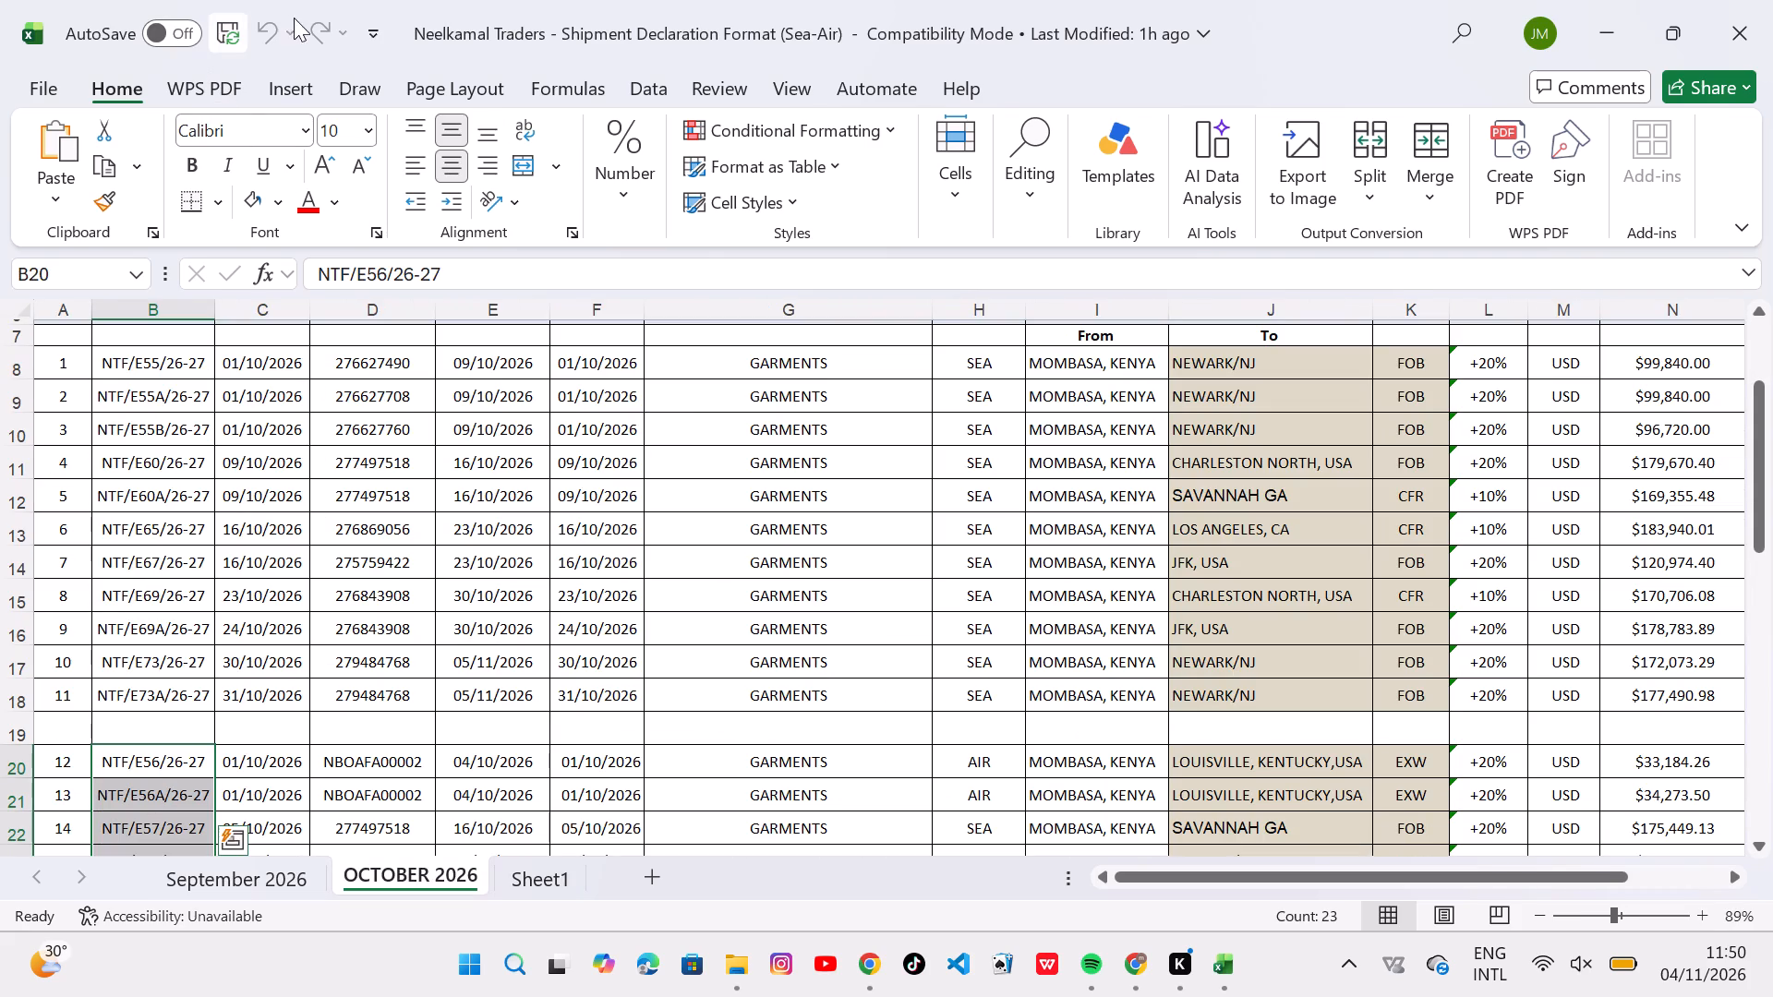
click(215, 21)
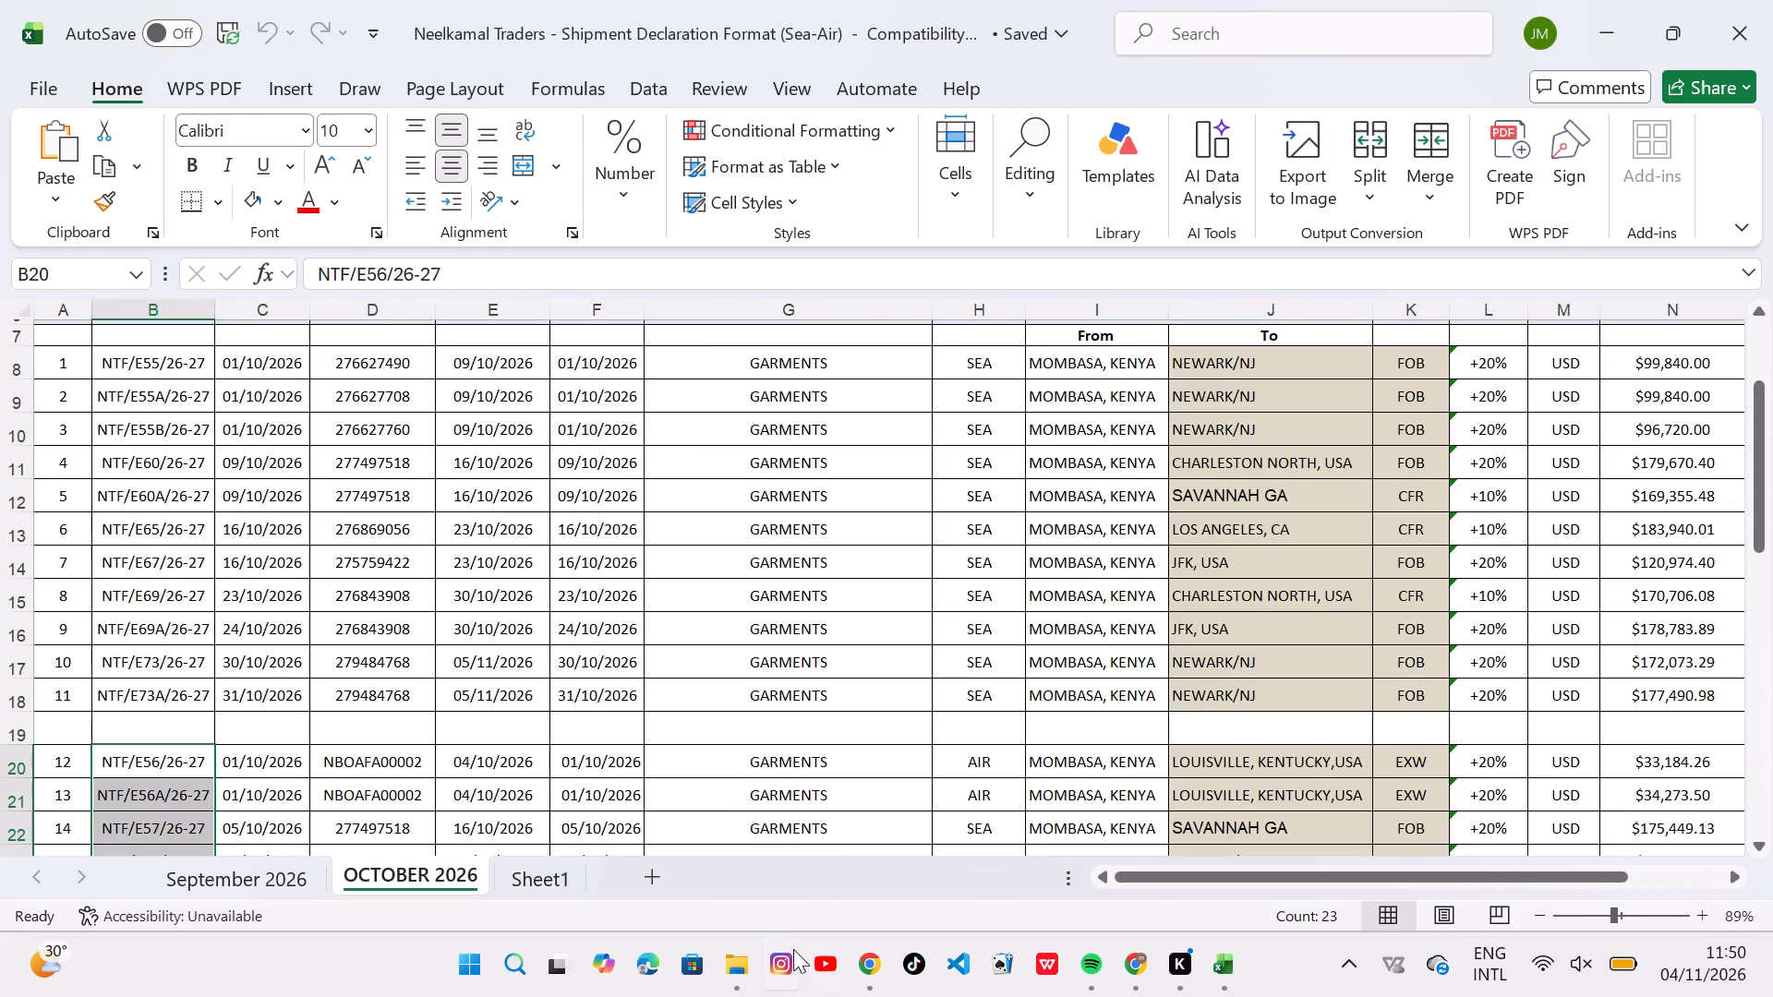
Open the MIS Export Shipment Report as at Sept 2026 from the REPORTS folder in Excel and show its MEGA APPAREL sheet.
click(733, 956)
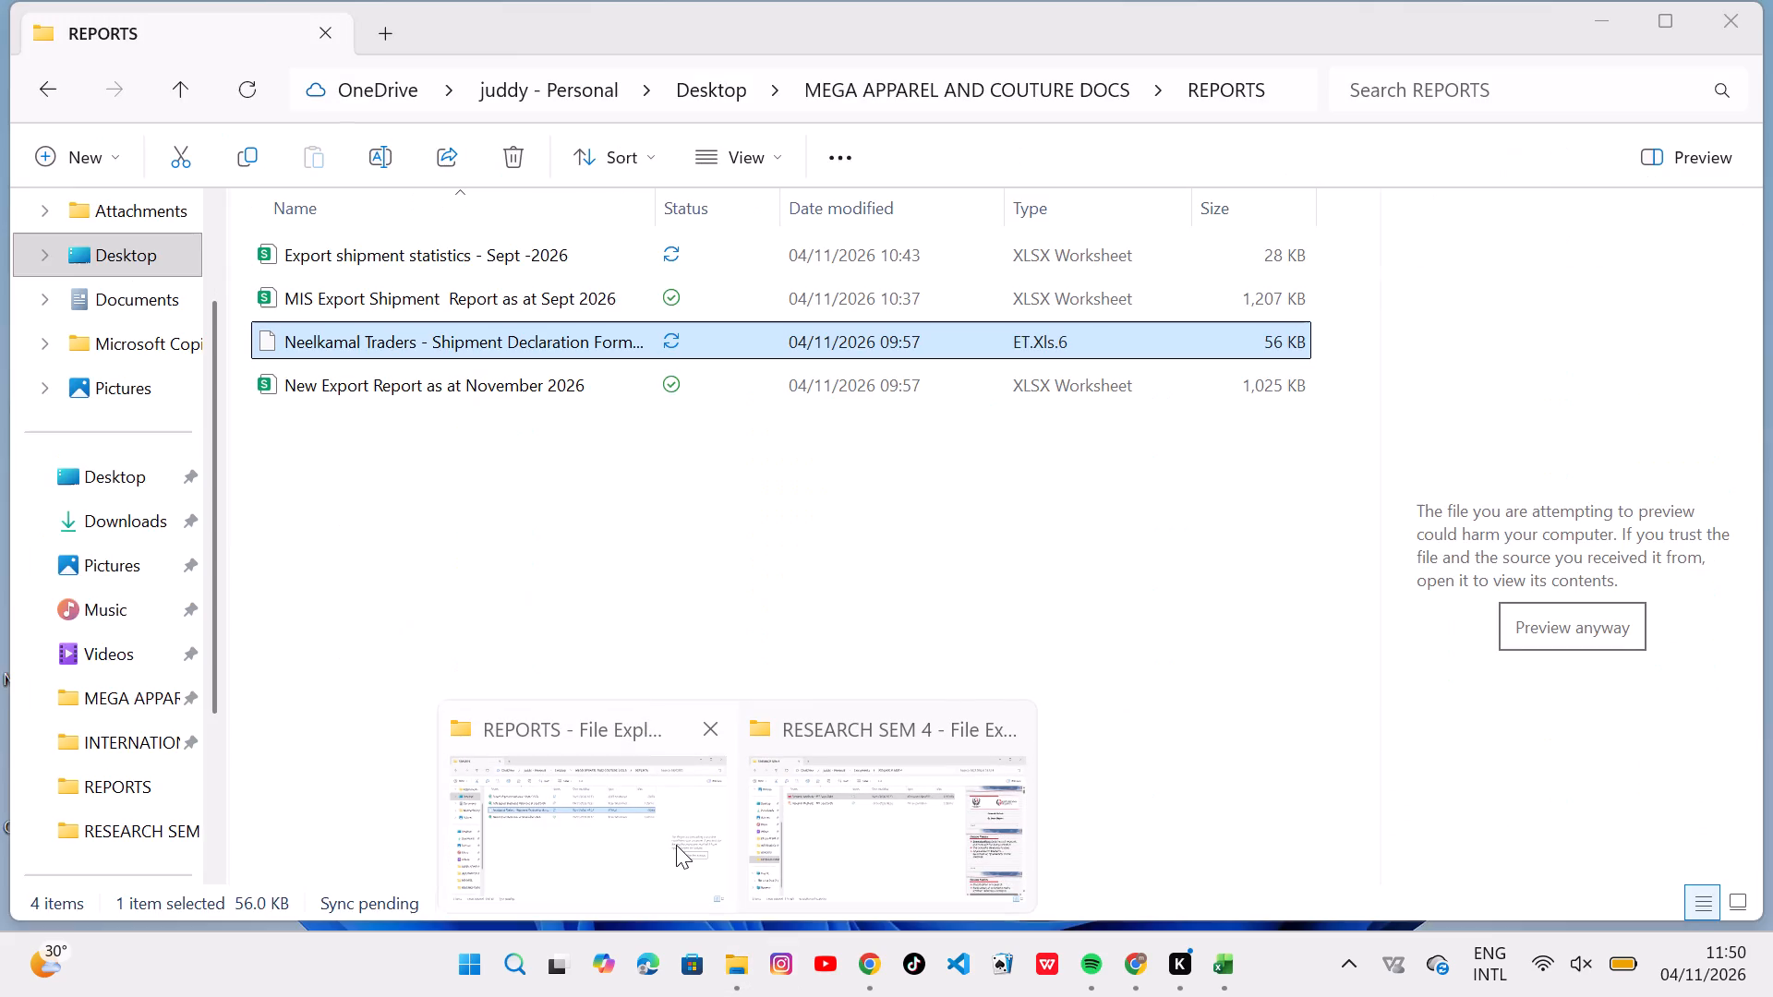
click(676, 845)
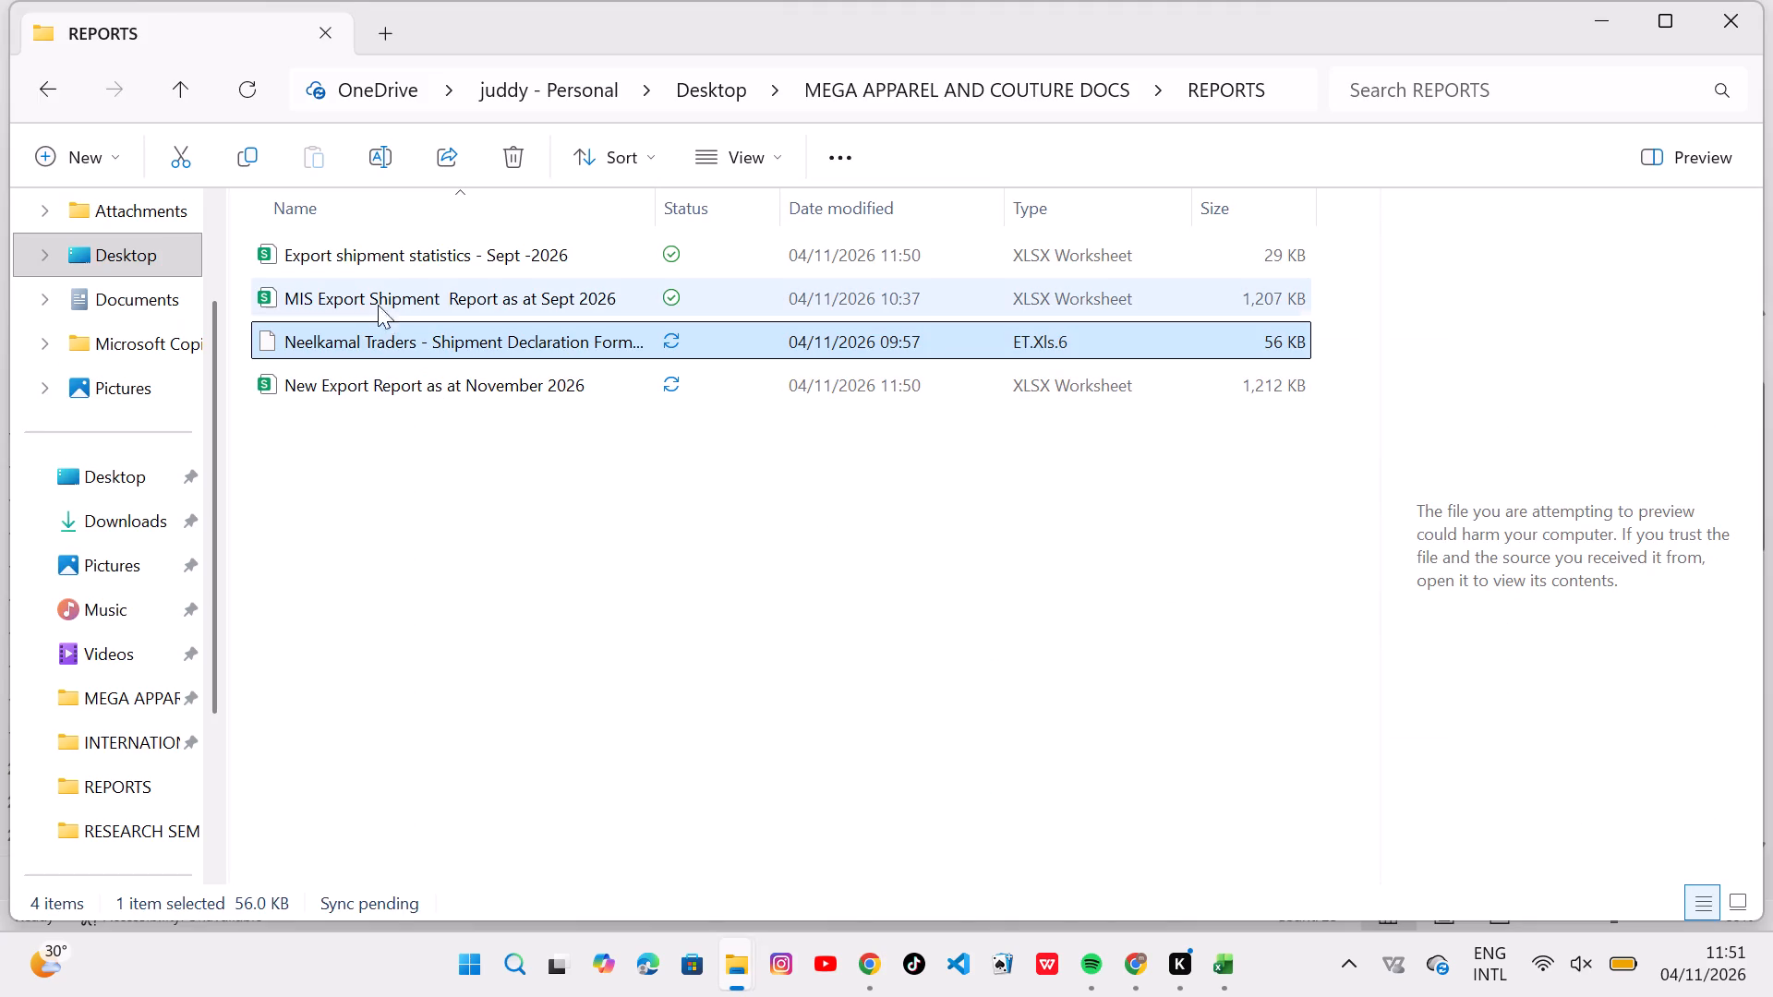
click(358, 289)
right_click(358, 289)
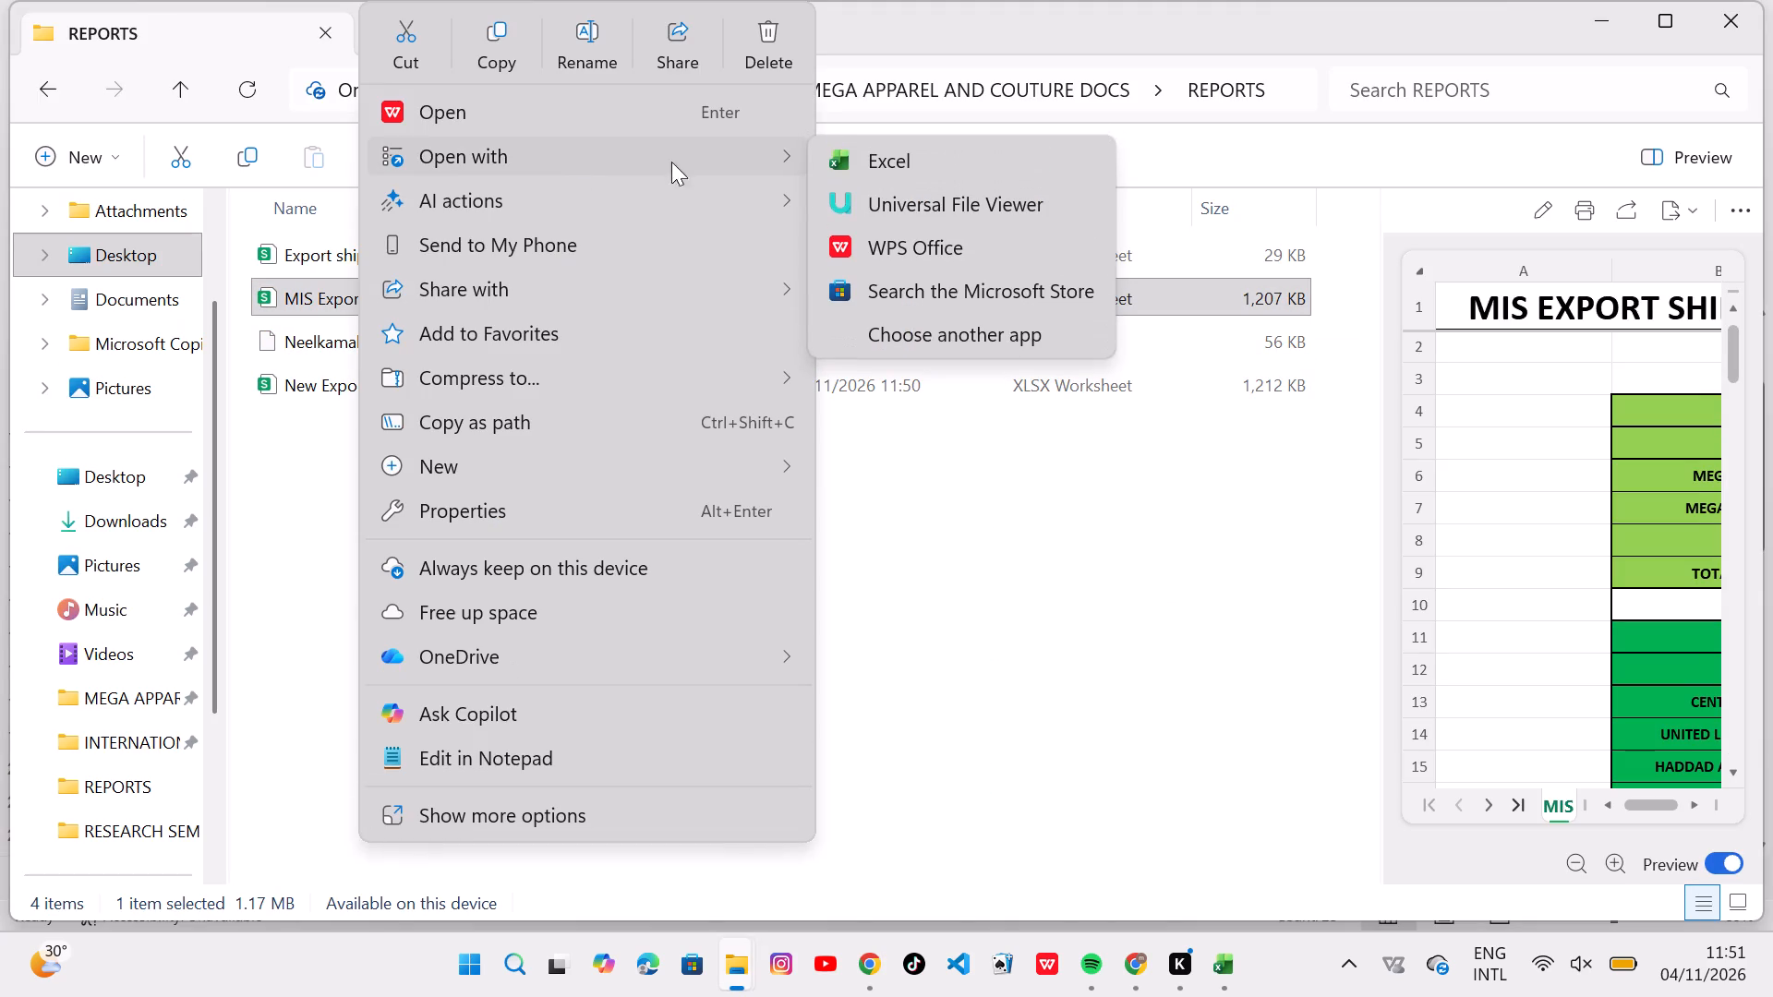
click(891, 163)
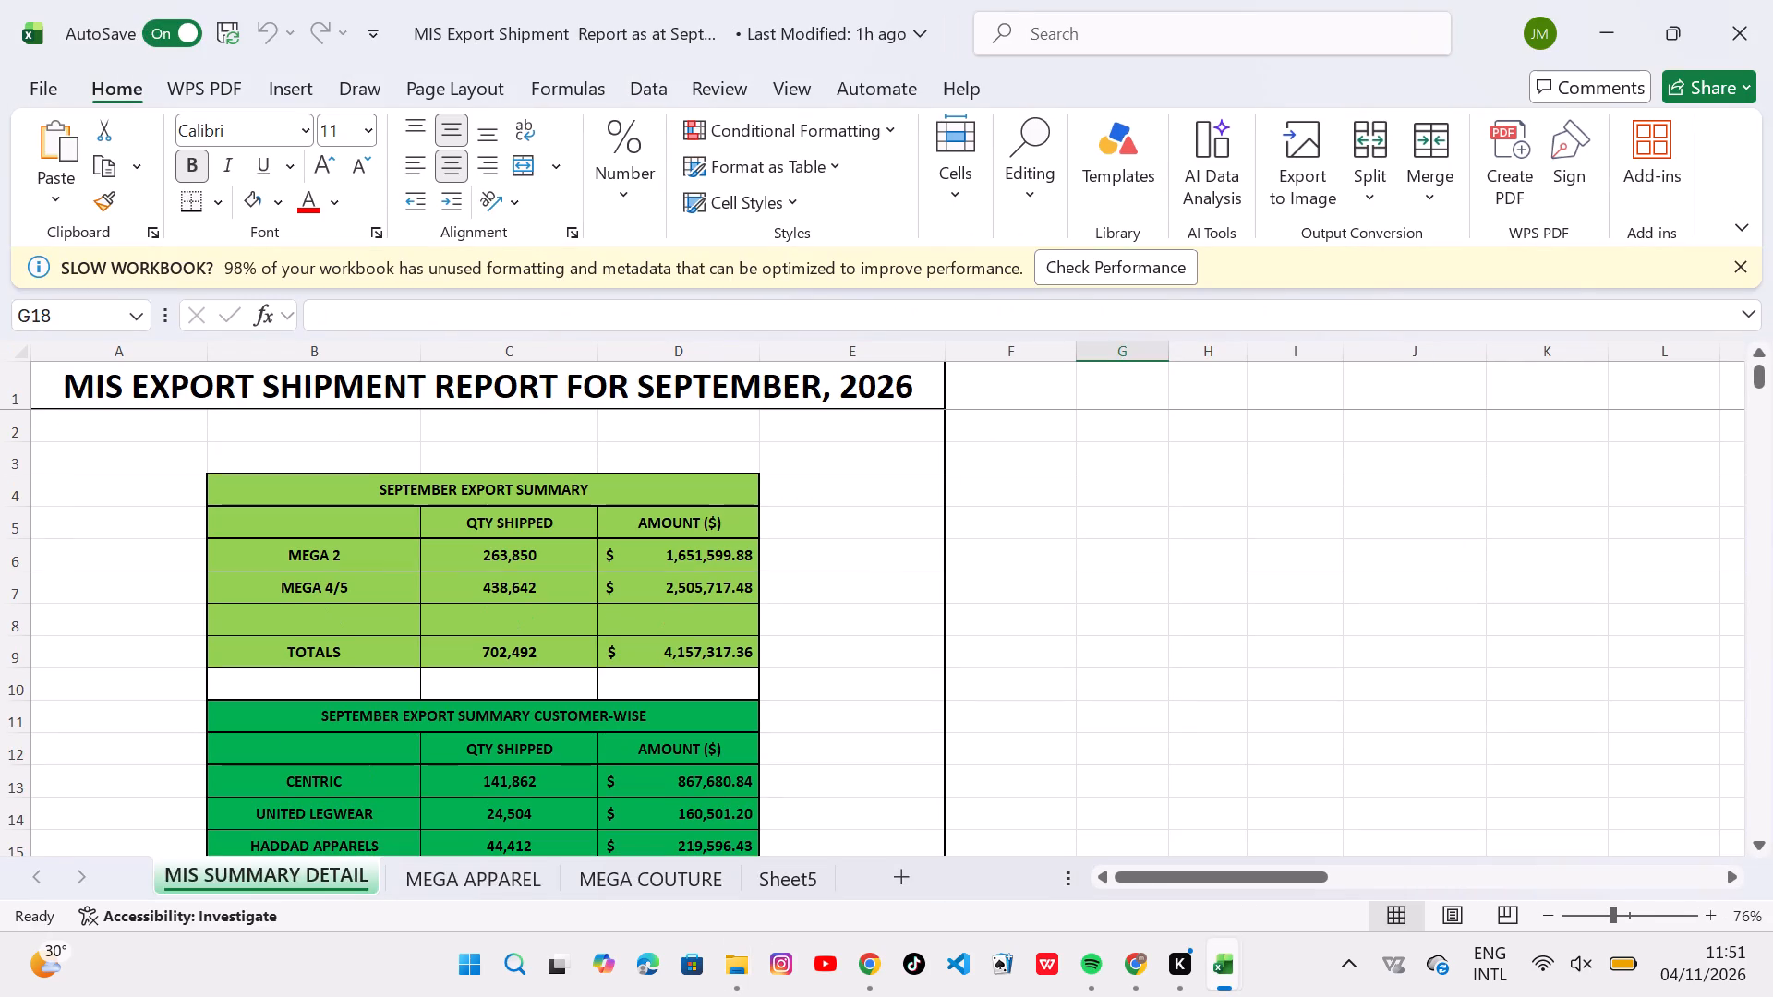
click(527, 880)
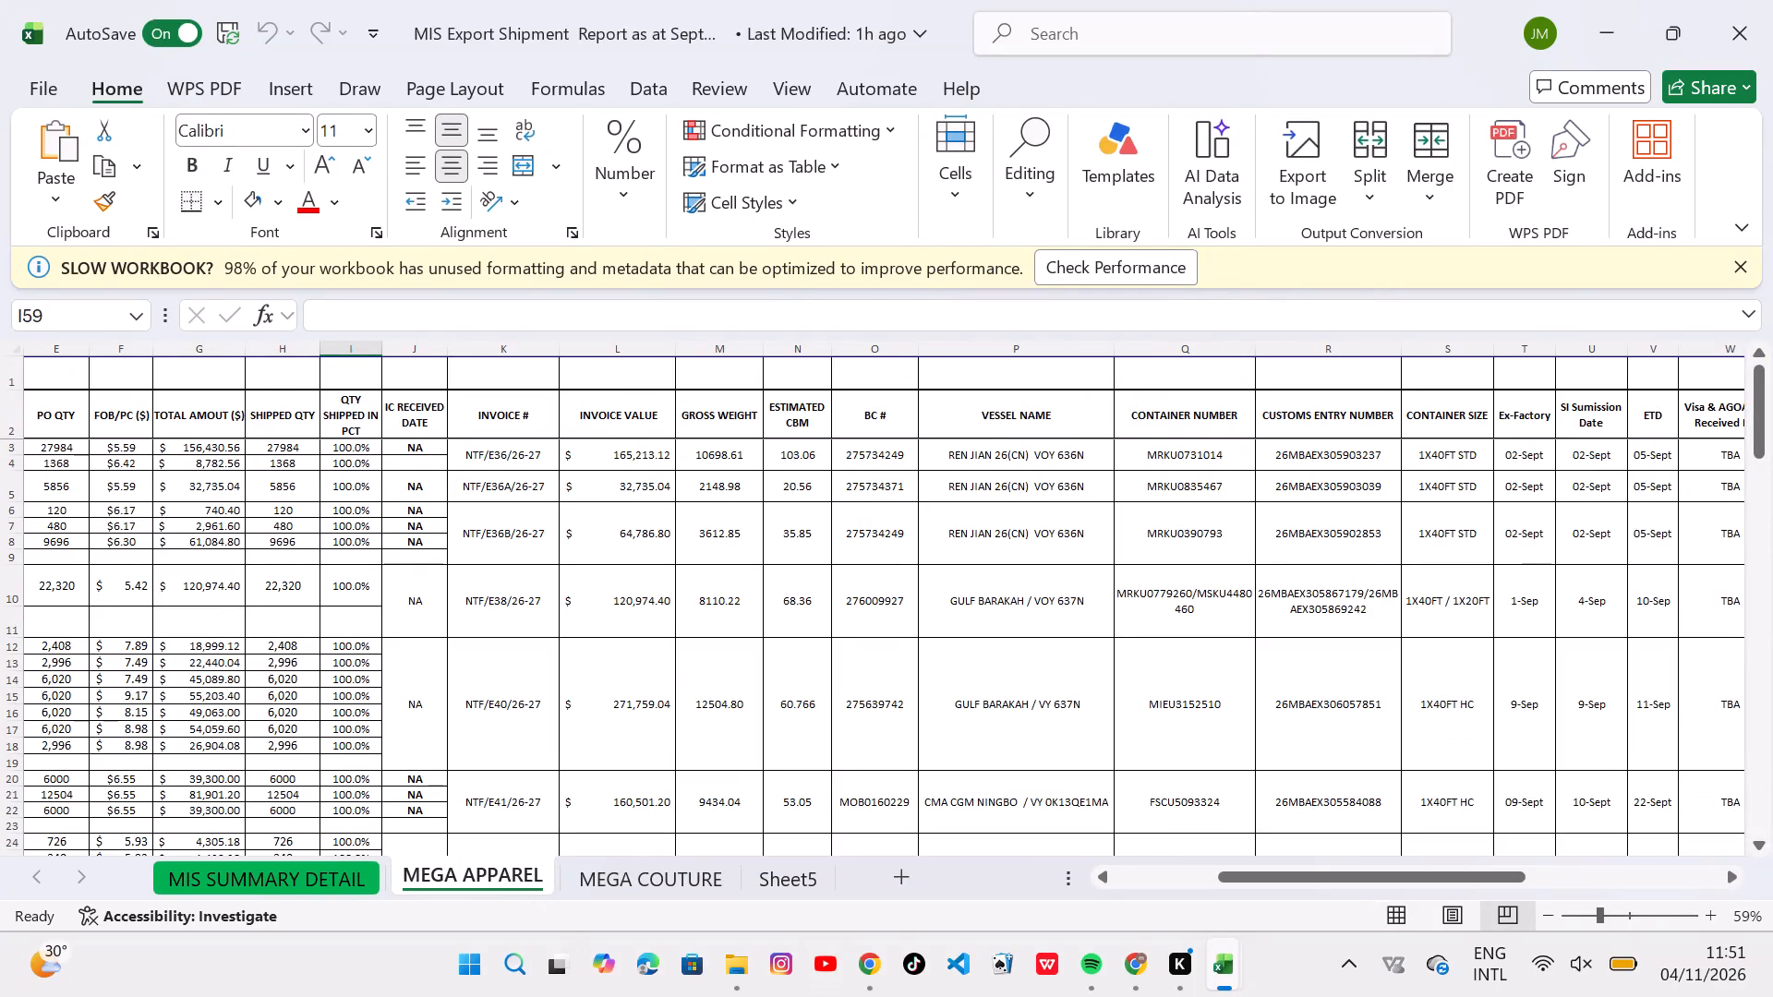
Review the September export summary and the customer-wise summary on the MIS SUMMARY DETAIL sheet.
scroll(610, 588, right, 4)
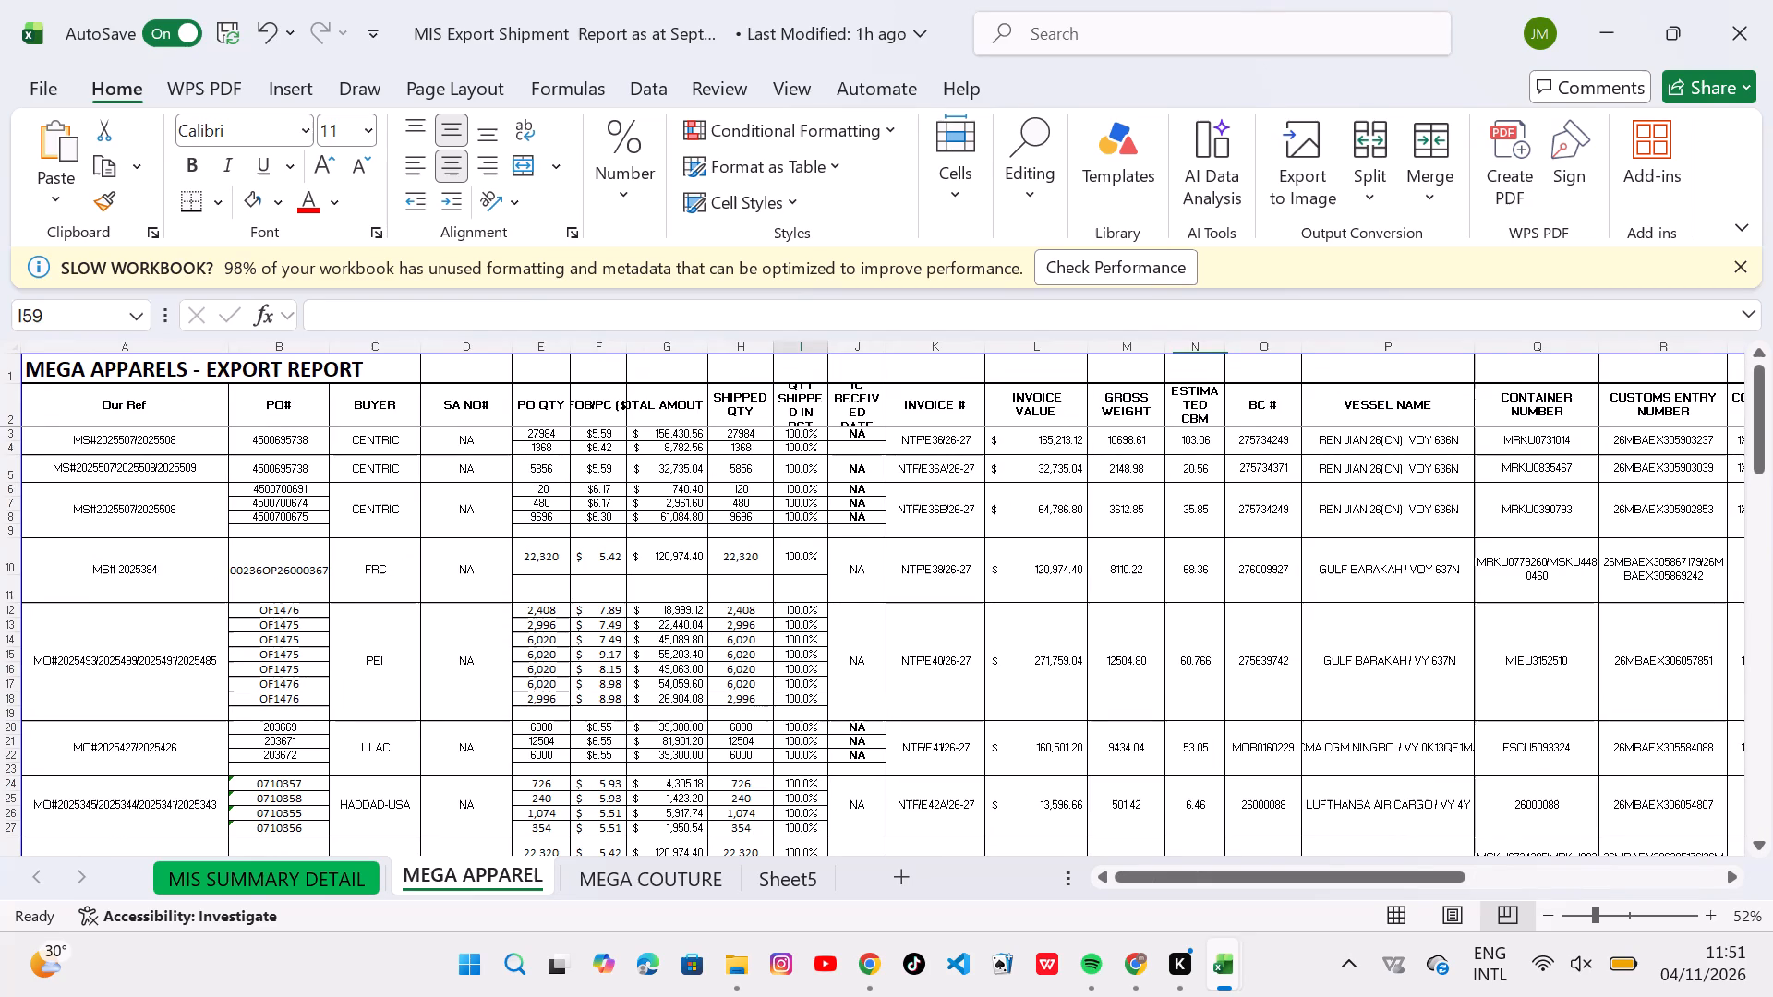
click(345, 889)
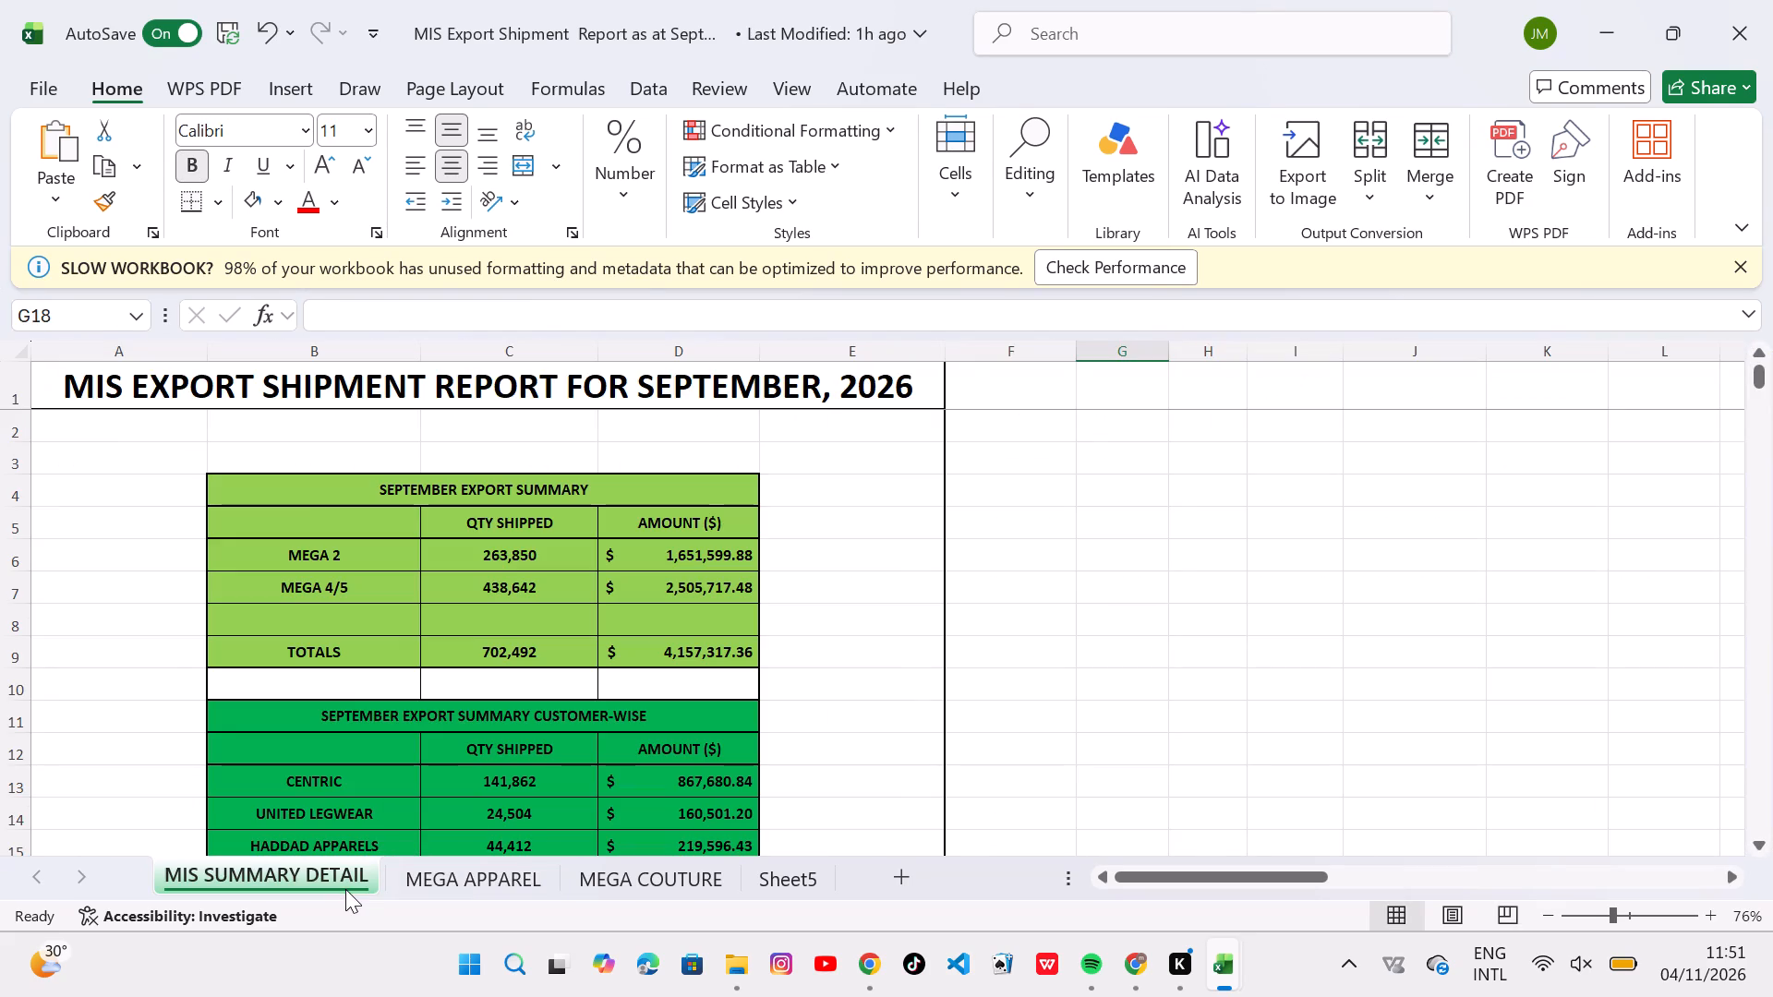
scroll(684, 667, down, 4)
scroll(684, 667, up, 4)
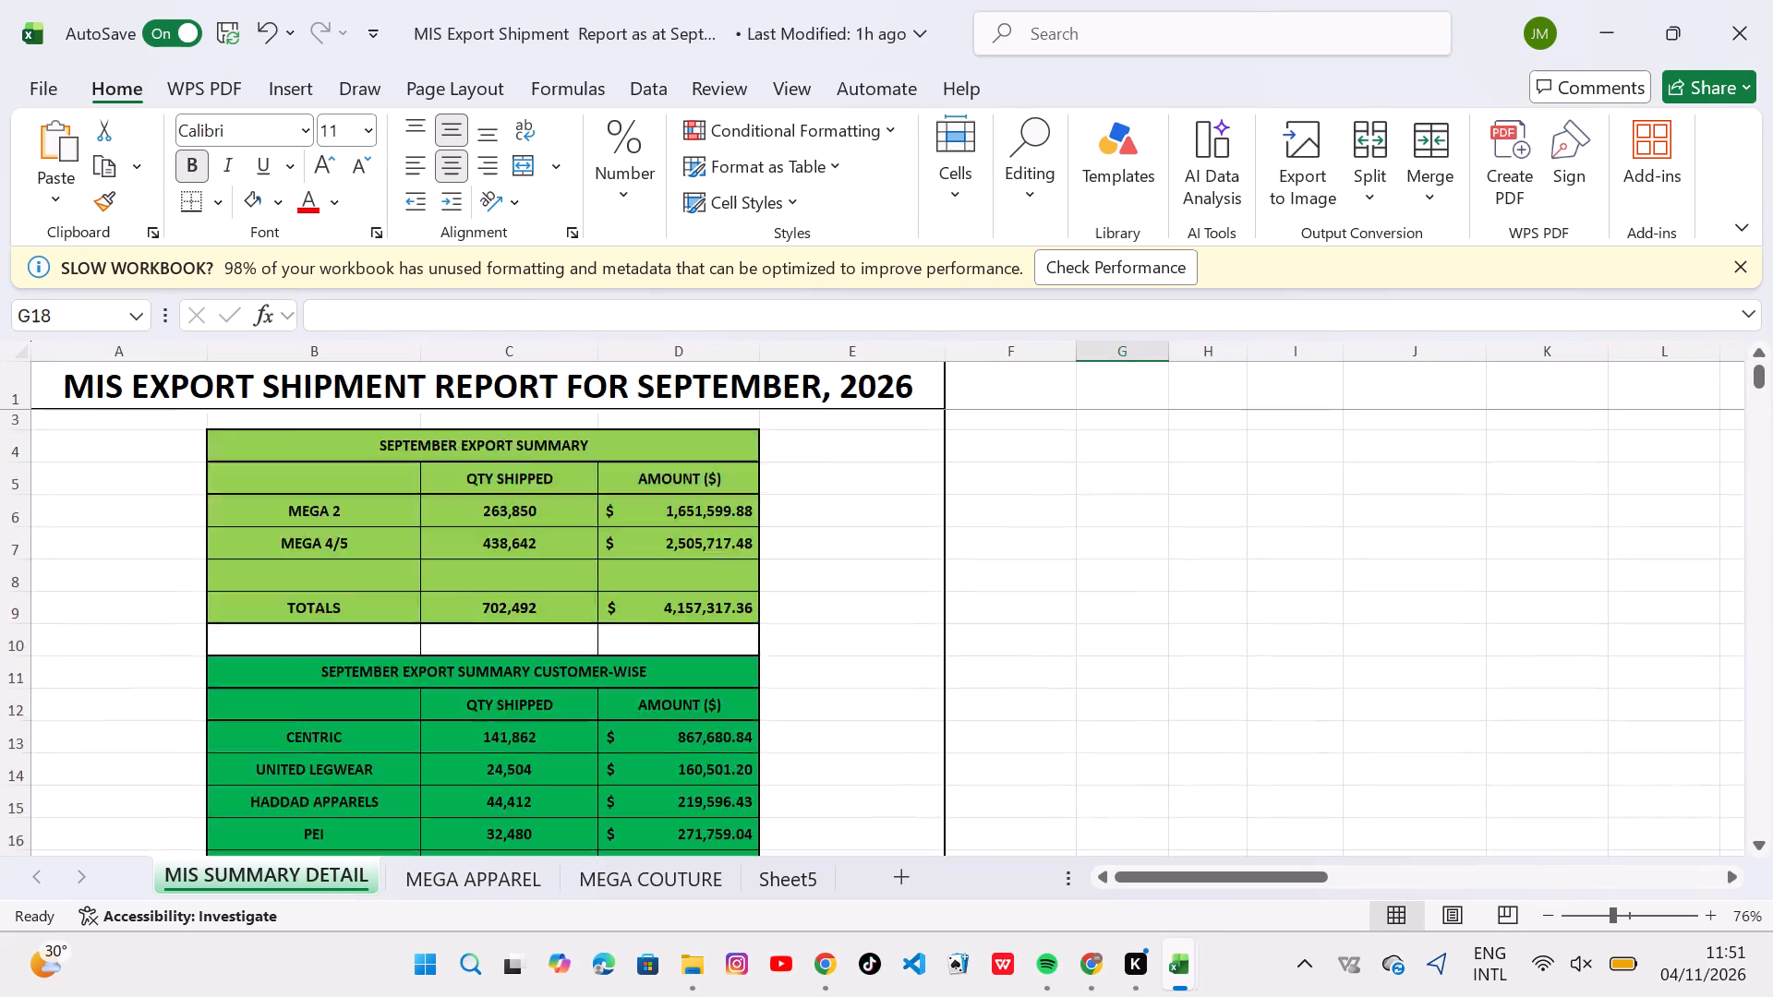
scroll(684, 667, up, 1)
scroll(684, 667, down, 3)
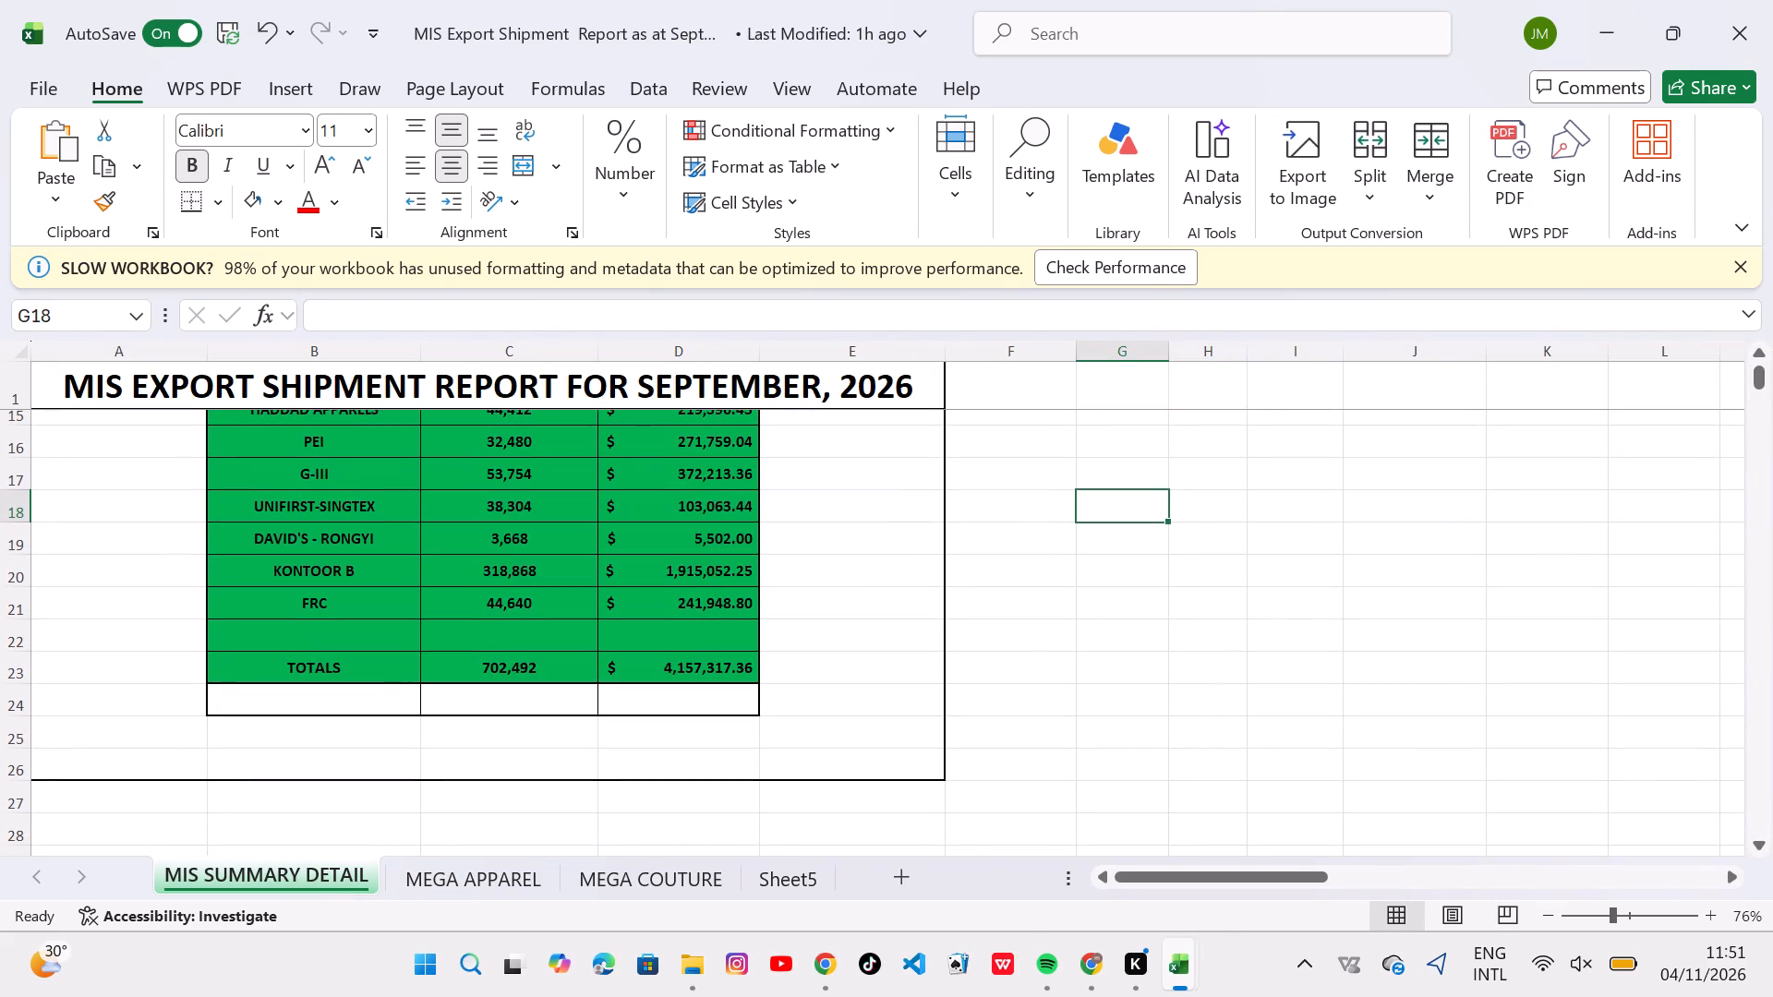
Examine the MEGA APPAREL shipment rows, from order references to payment status and remarks, and glance at MEGA COUTURE and Sheet5.
click(491, 881)
scroll(743, 649, left, 6)
scroll(743, 649, right, 1)
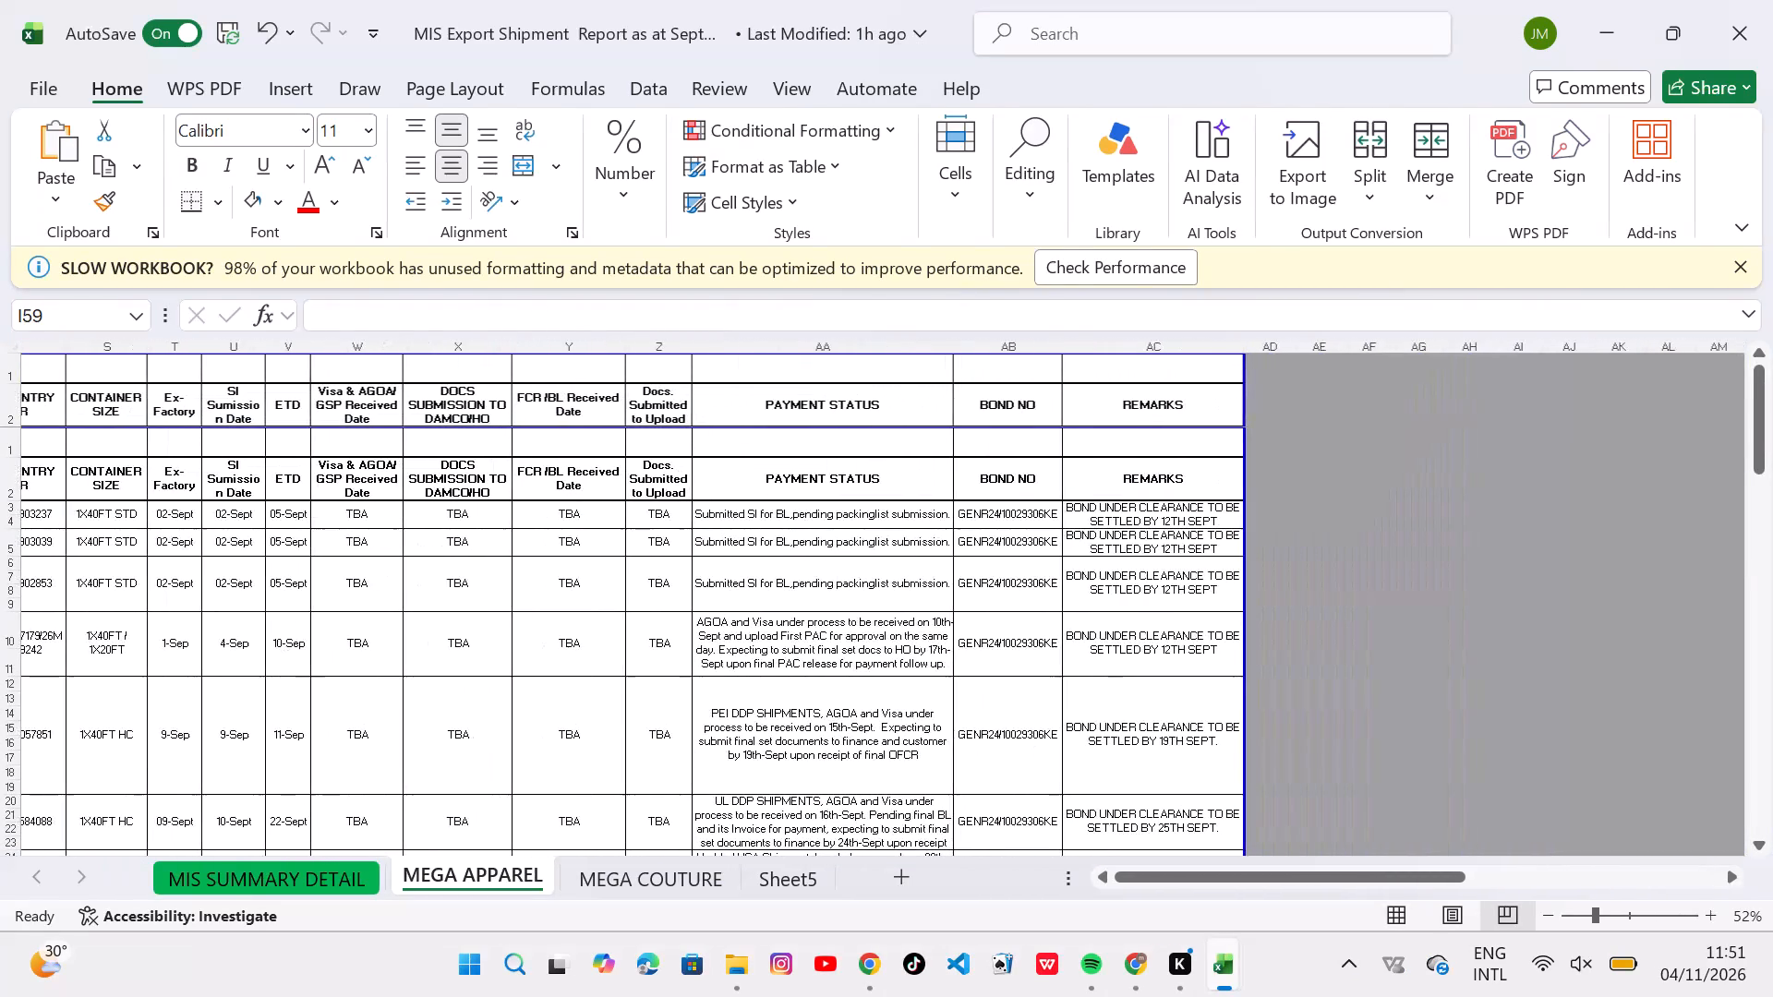
scroll(743, 649, right, 2)
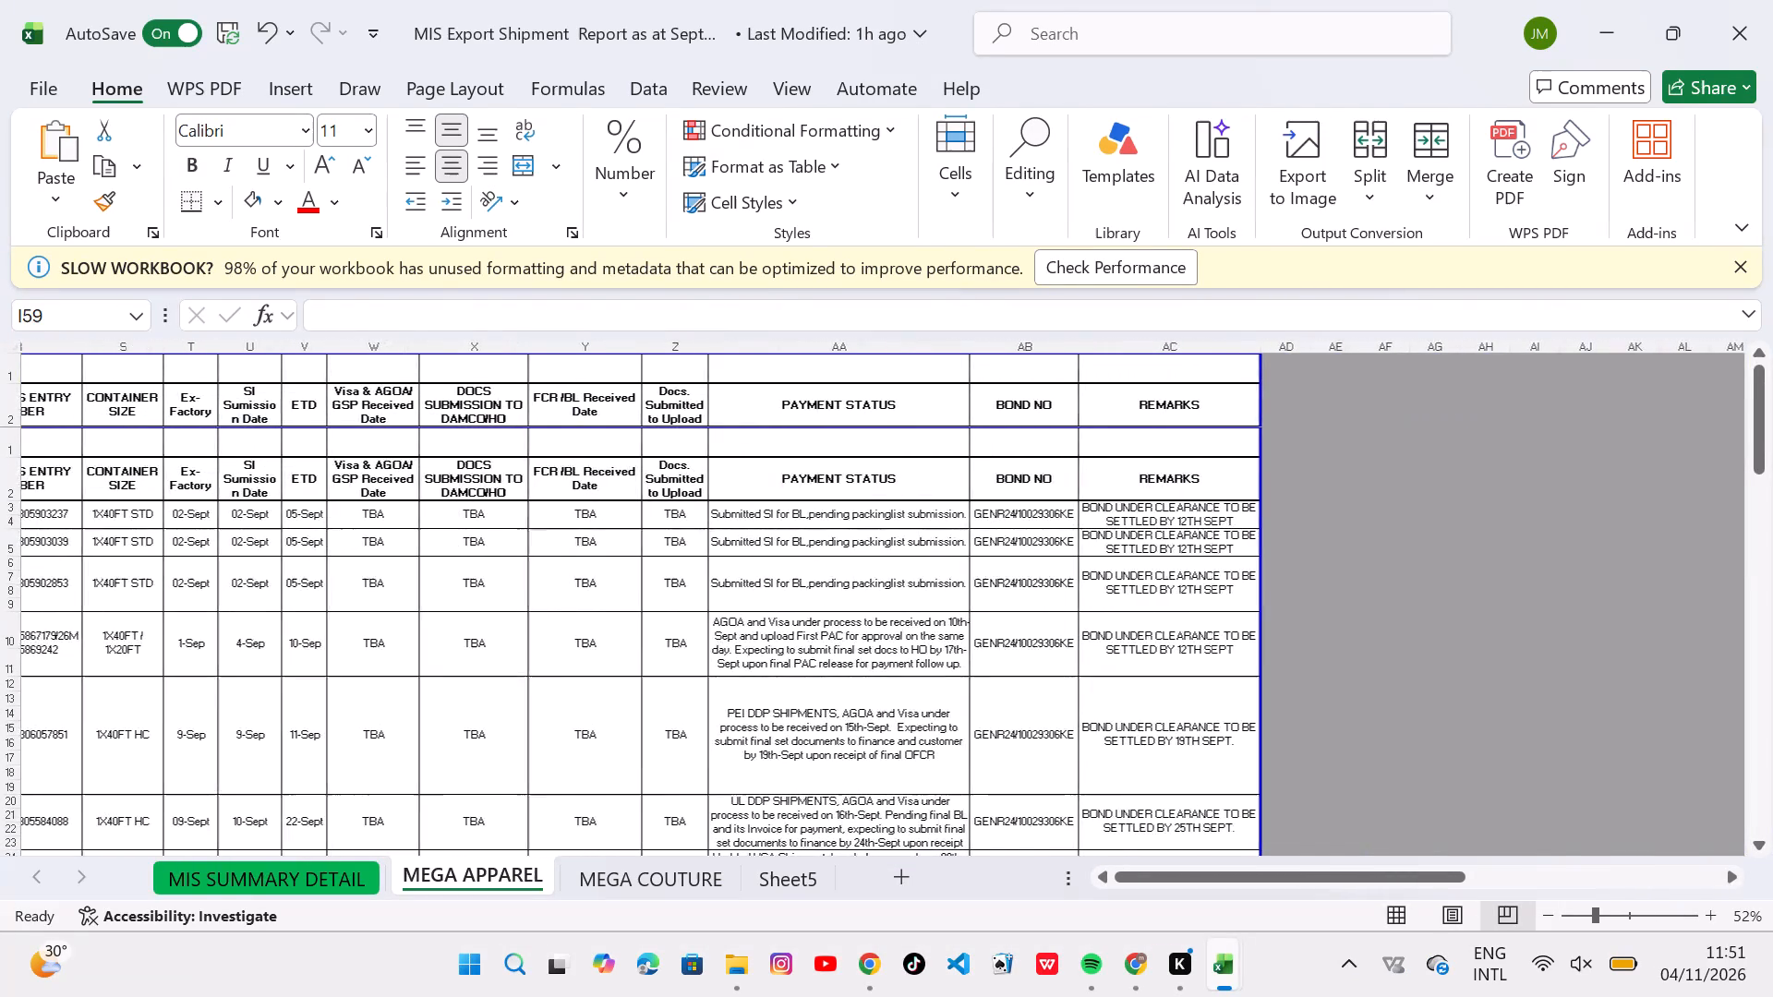
scroll(743, 649, right, 1)
scroll(743, 649, down, 7)
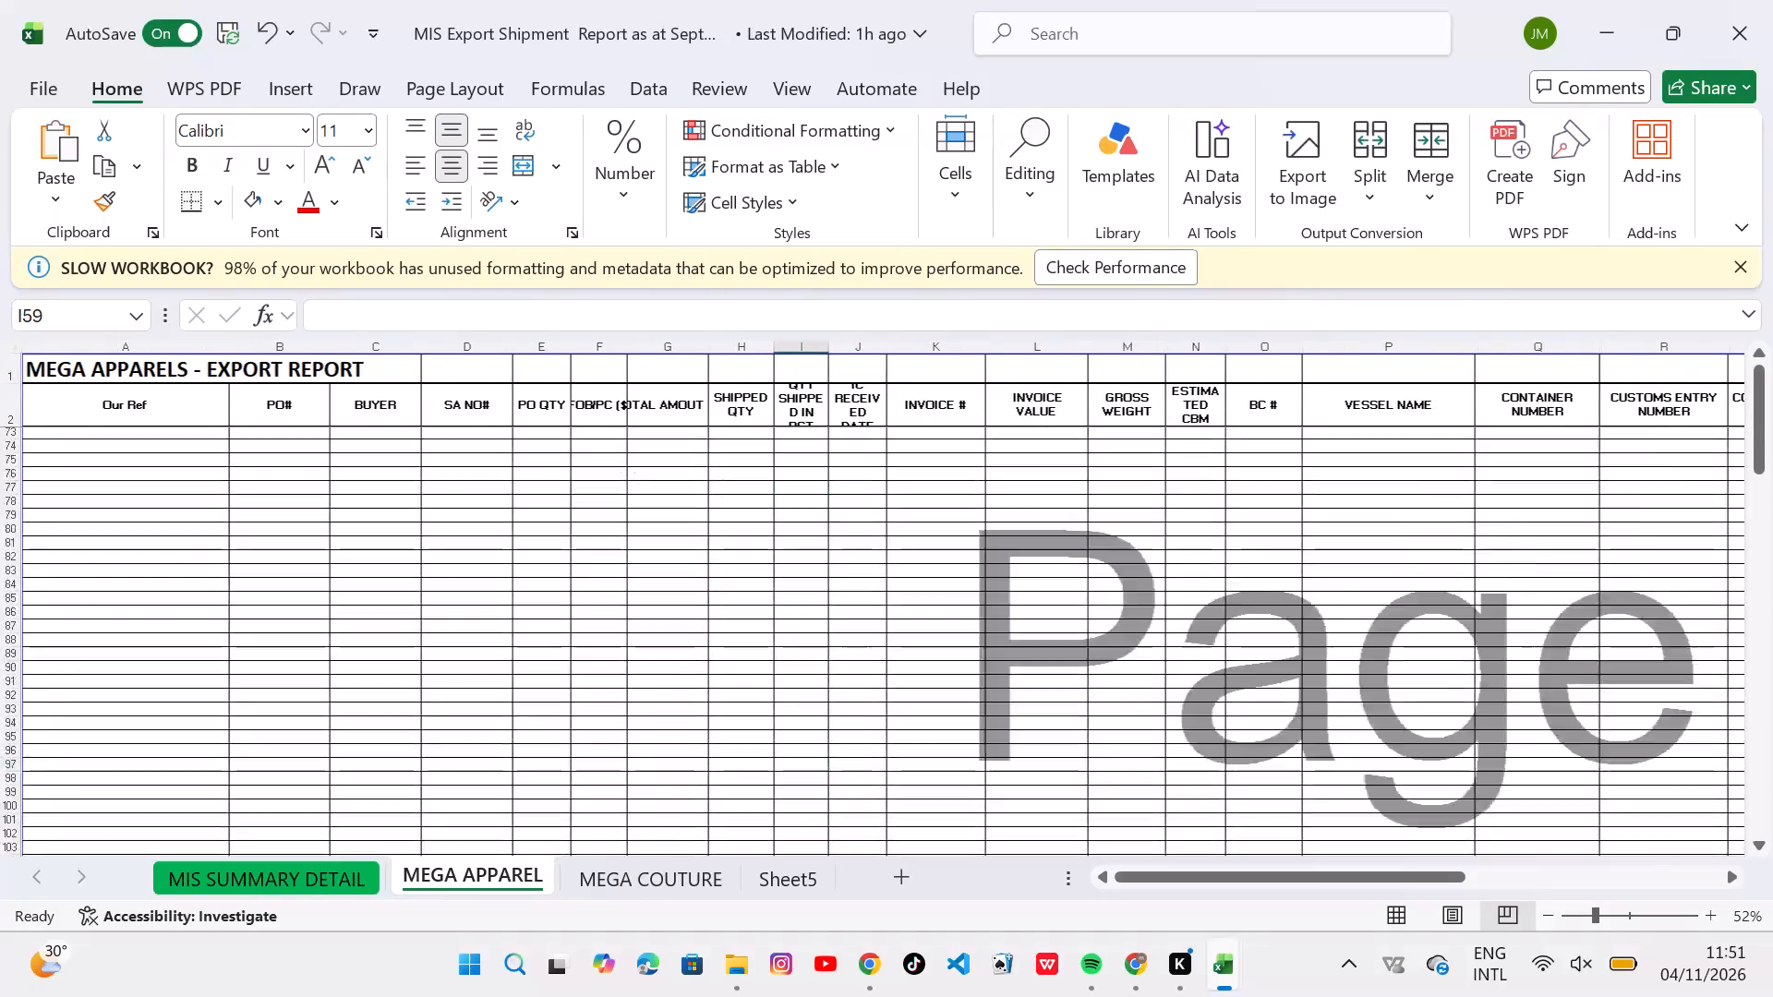
scroll(743, 649, up, 6)
scroll(743, 649, down, 3)
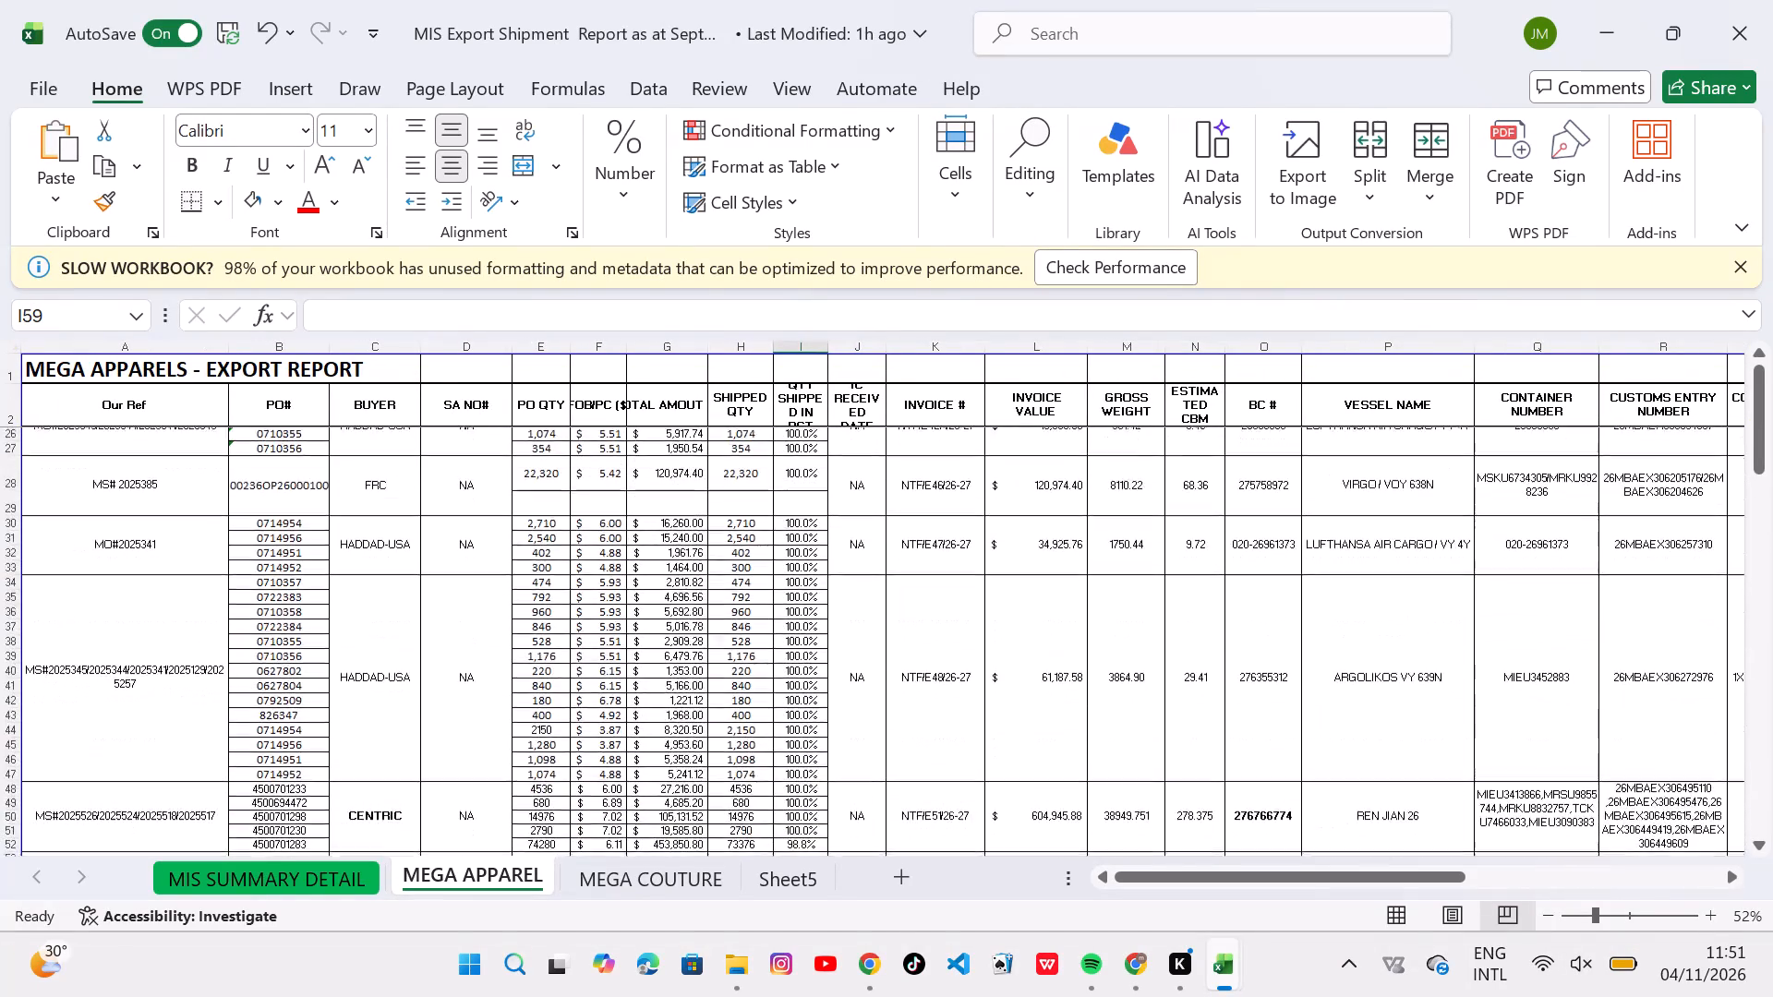
scroll(743, 649, down, 2)
scroll(743, 649, up, 3)
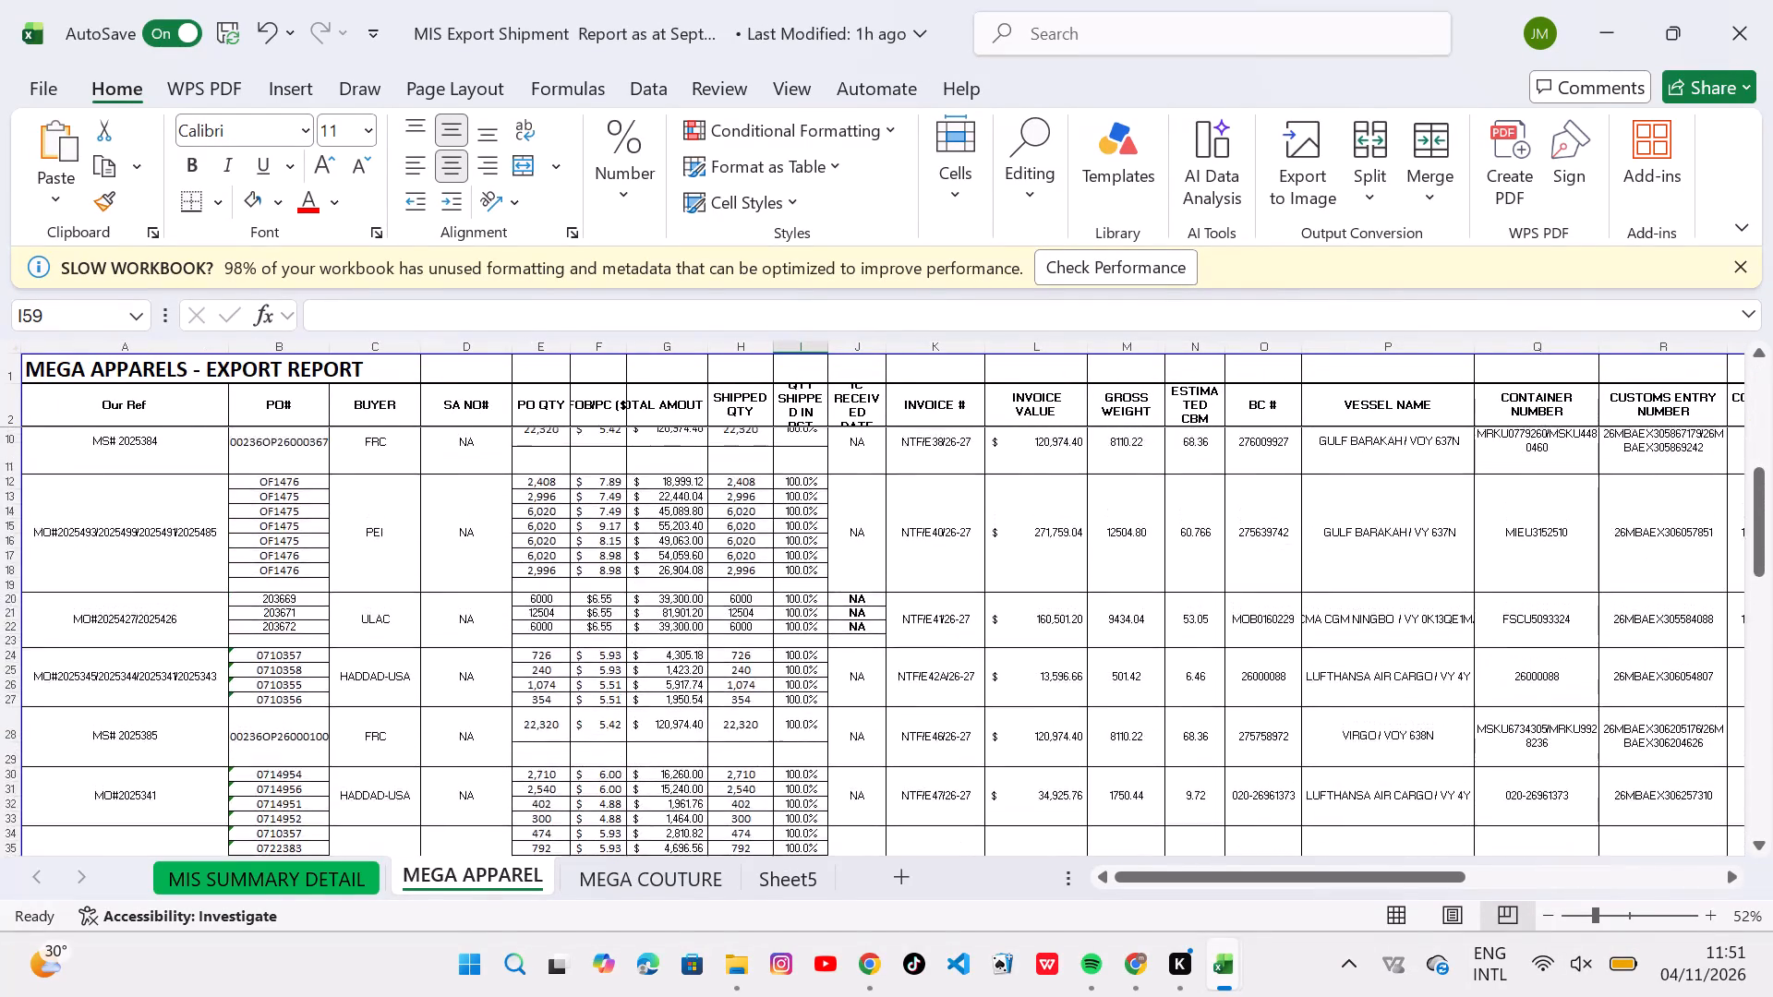
scroll(743, 649, up, 2)
scroll(743, 649, left, 4)
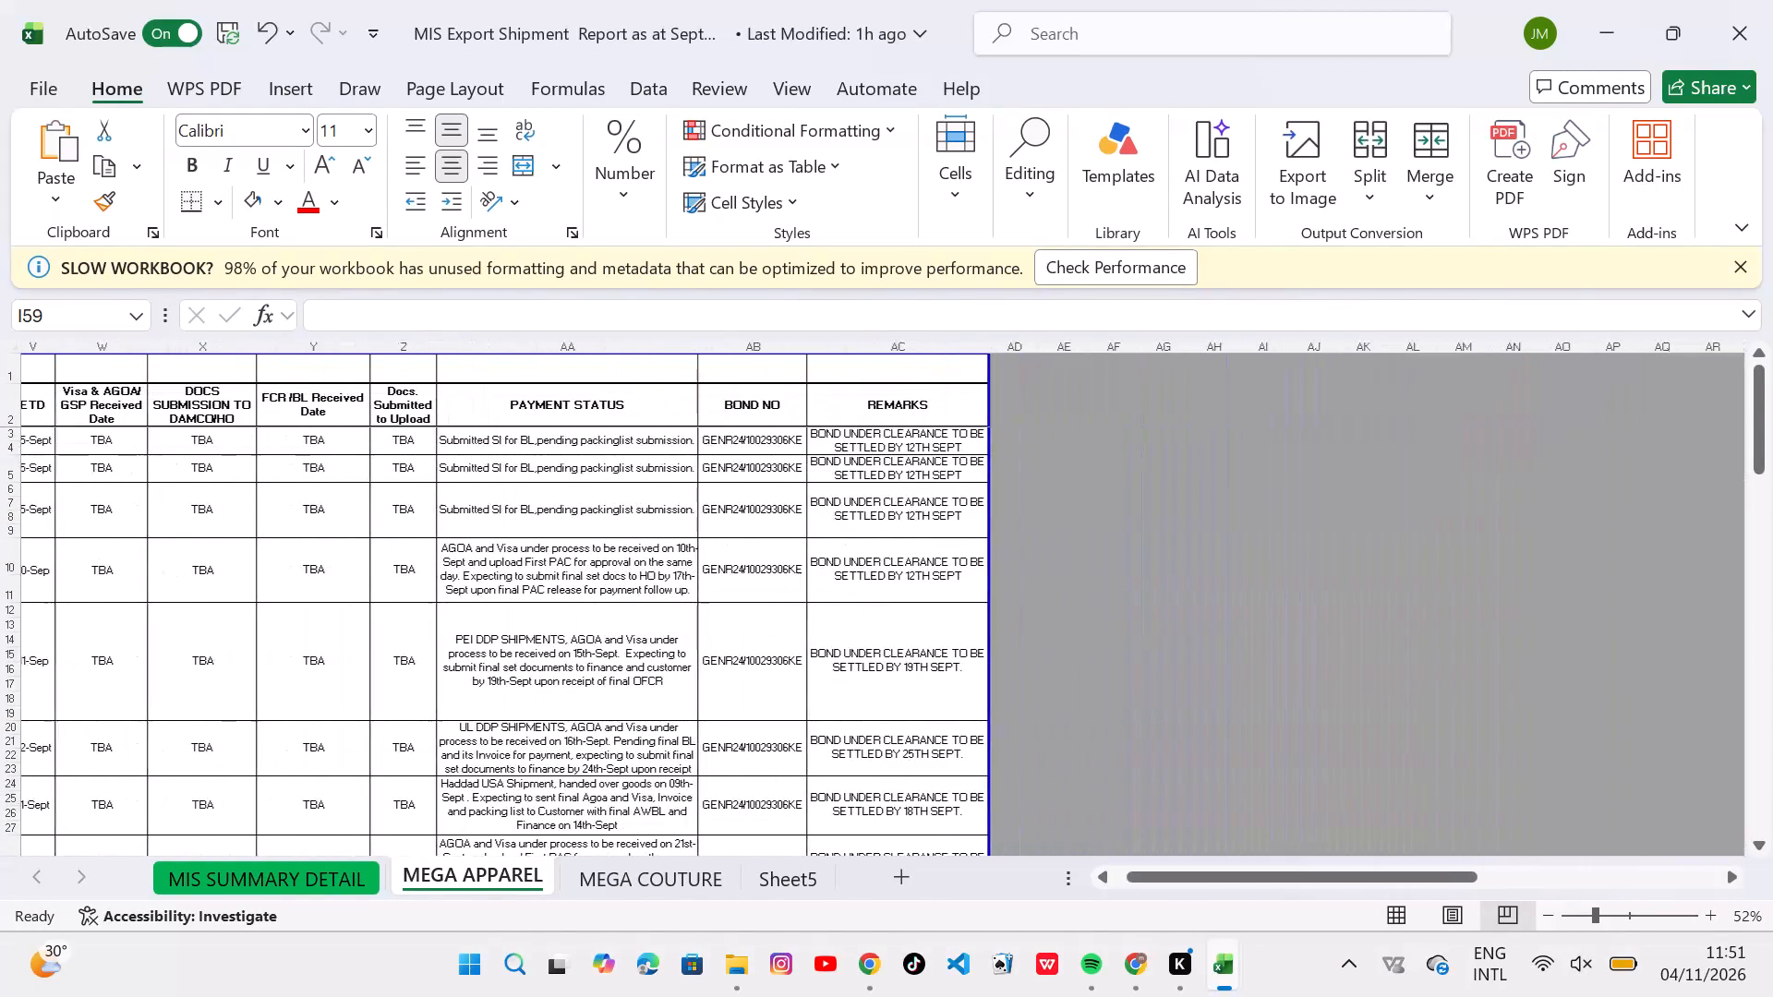
scroll(743, 649, right, 5)
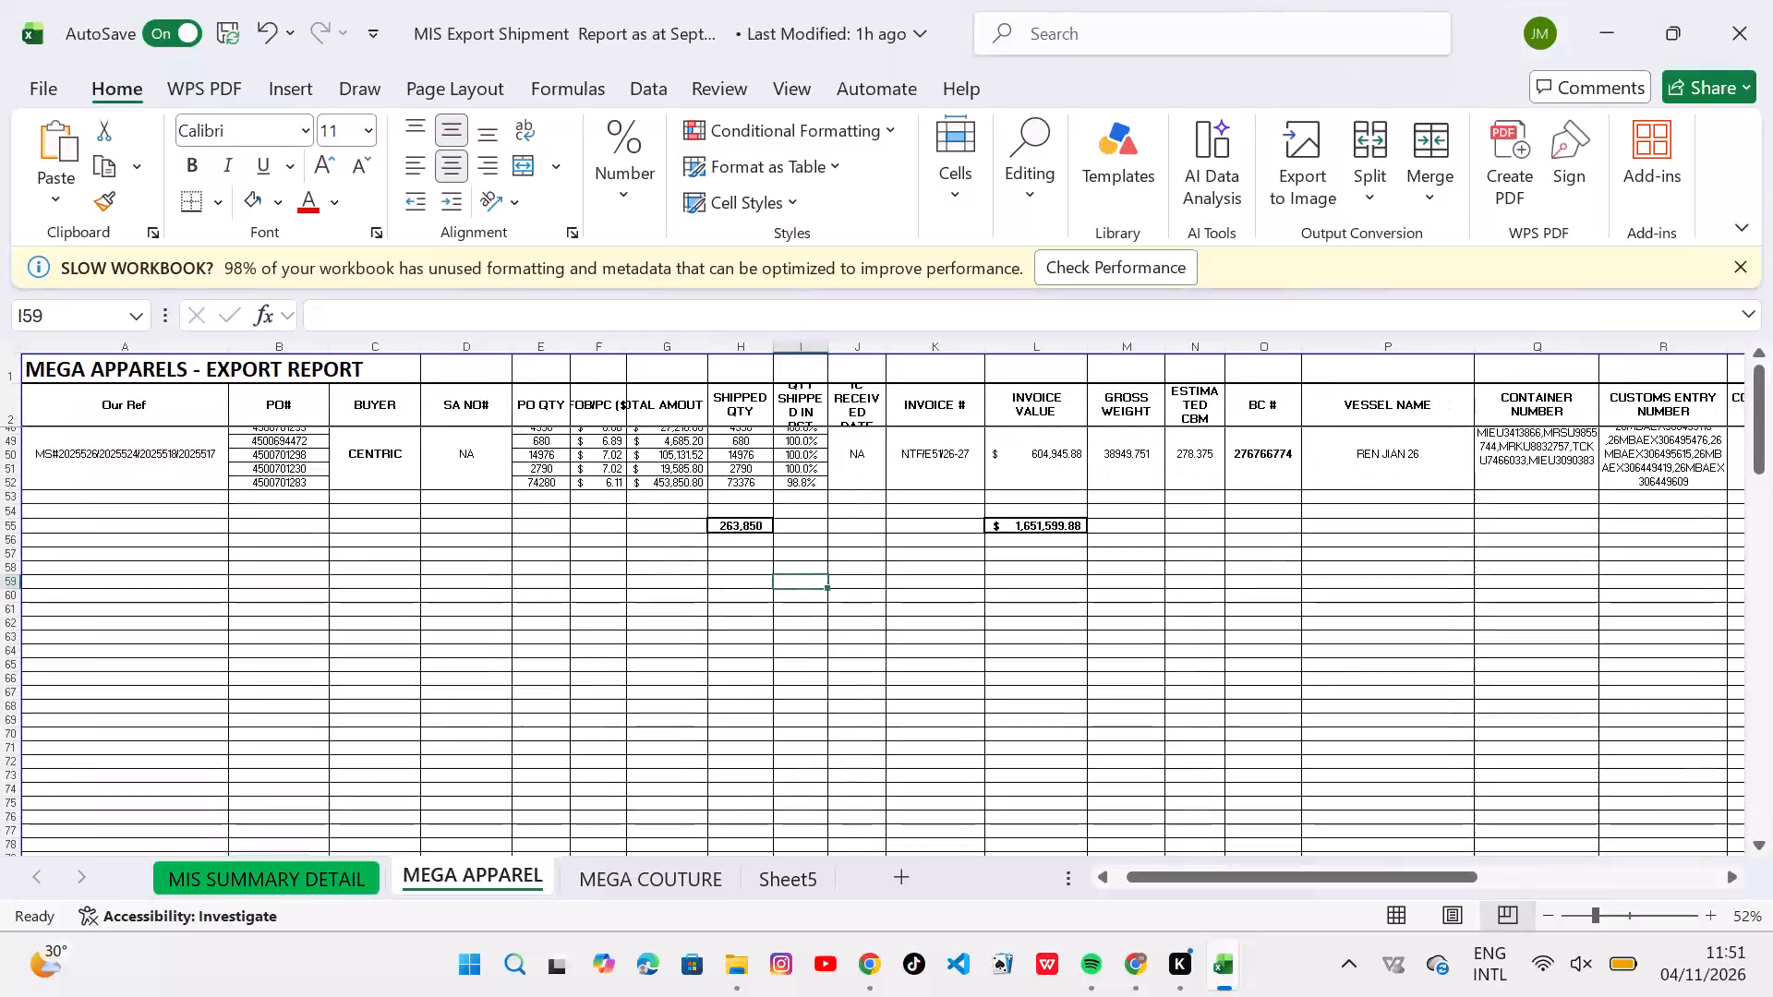
click(657, 879)
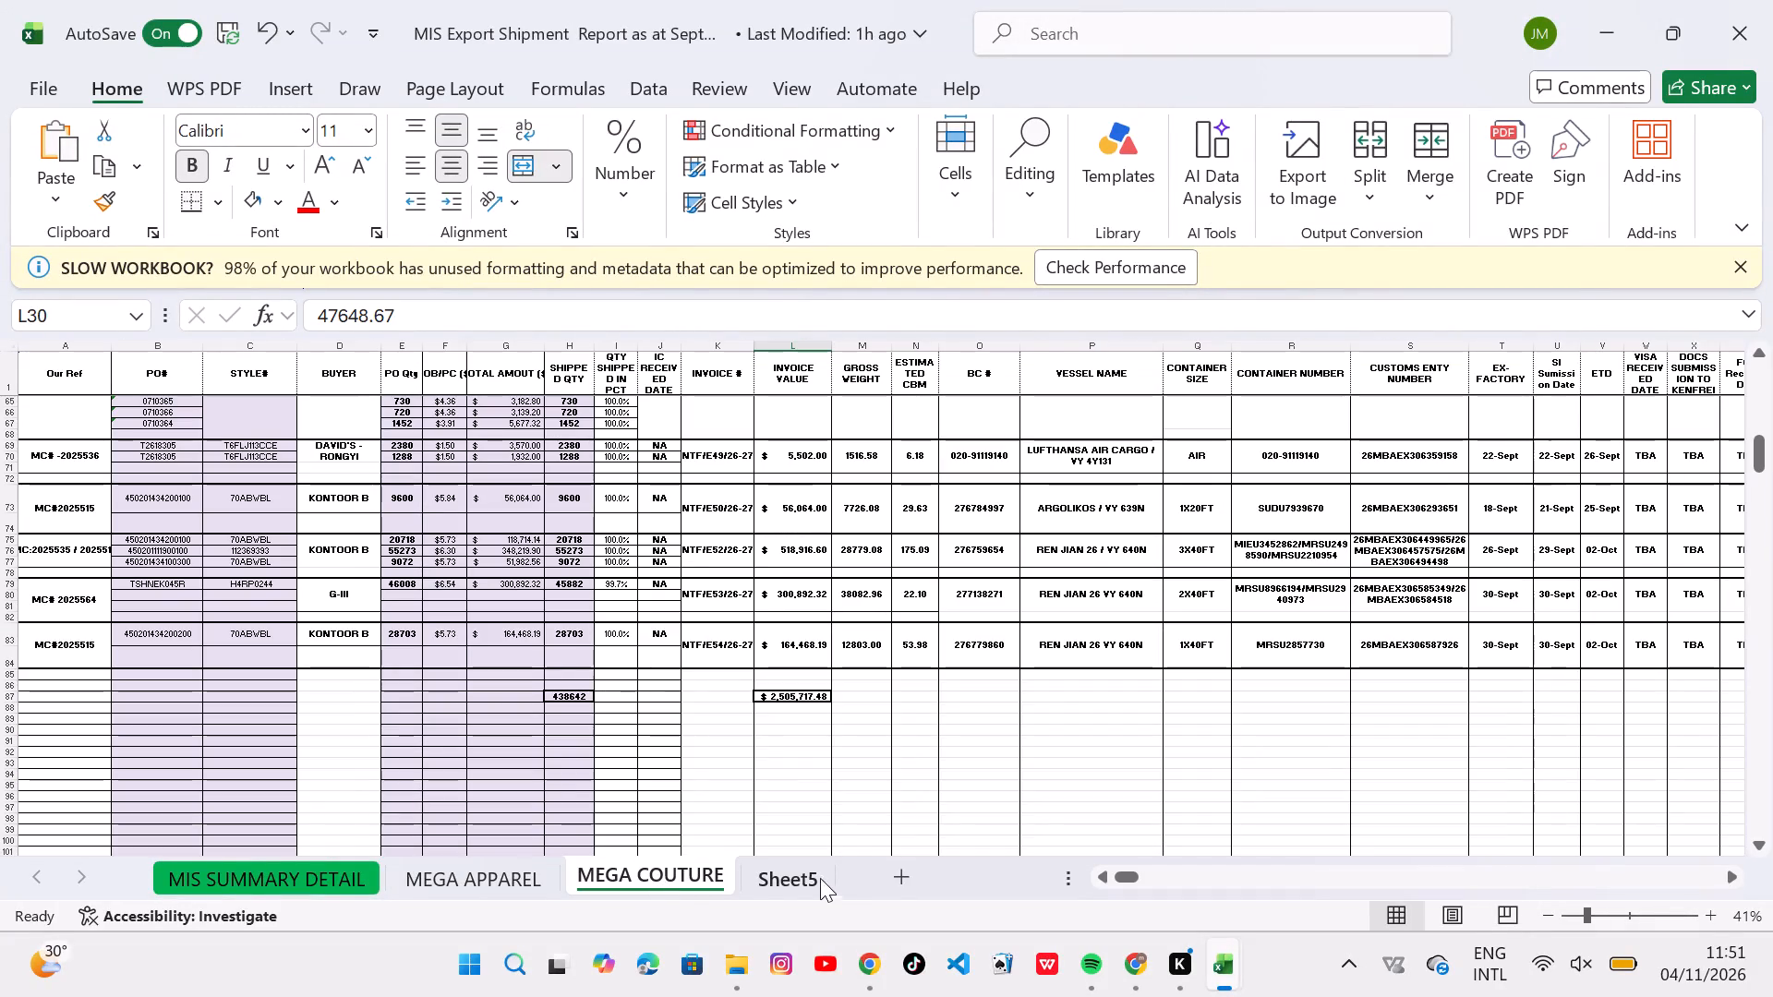
click(819, 887)
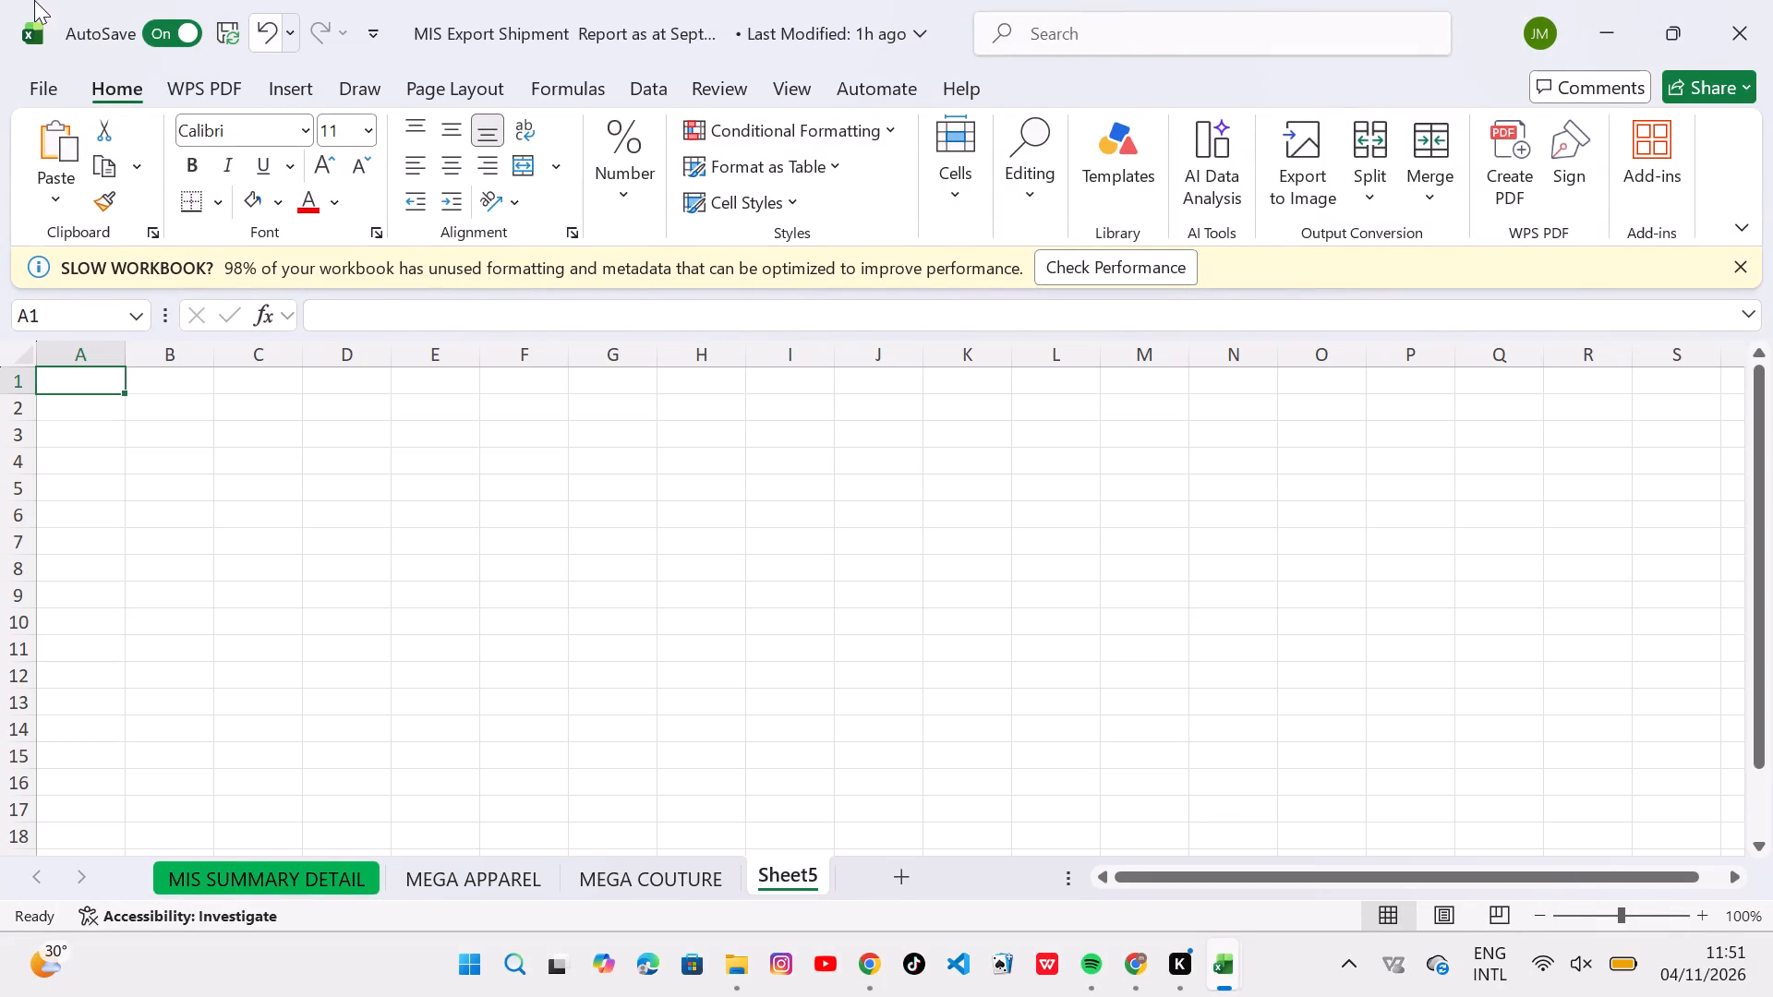
Turn off AutoSave for the MIS Export Shipment Report workbook, save it with Sheet5 active and close it.
click(173, 30)
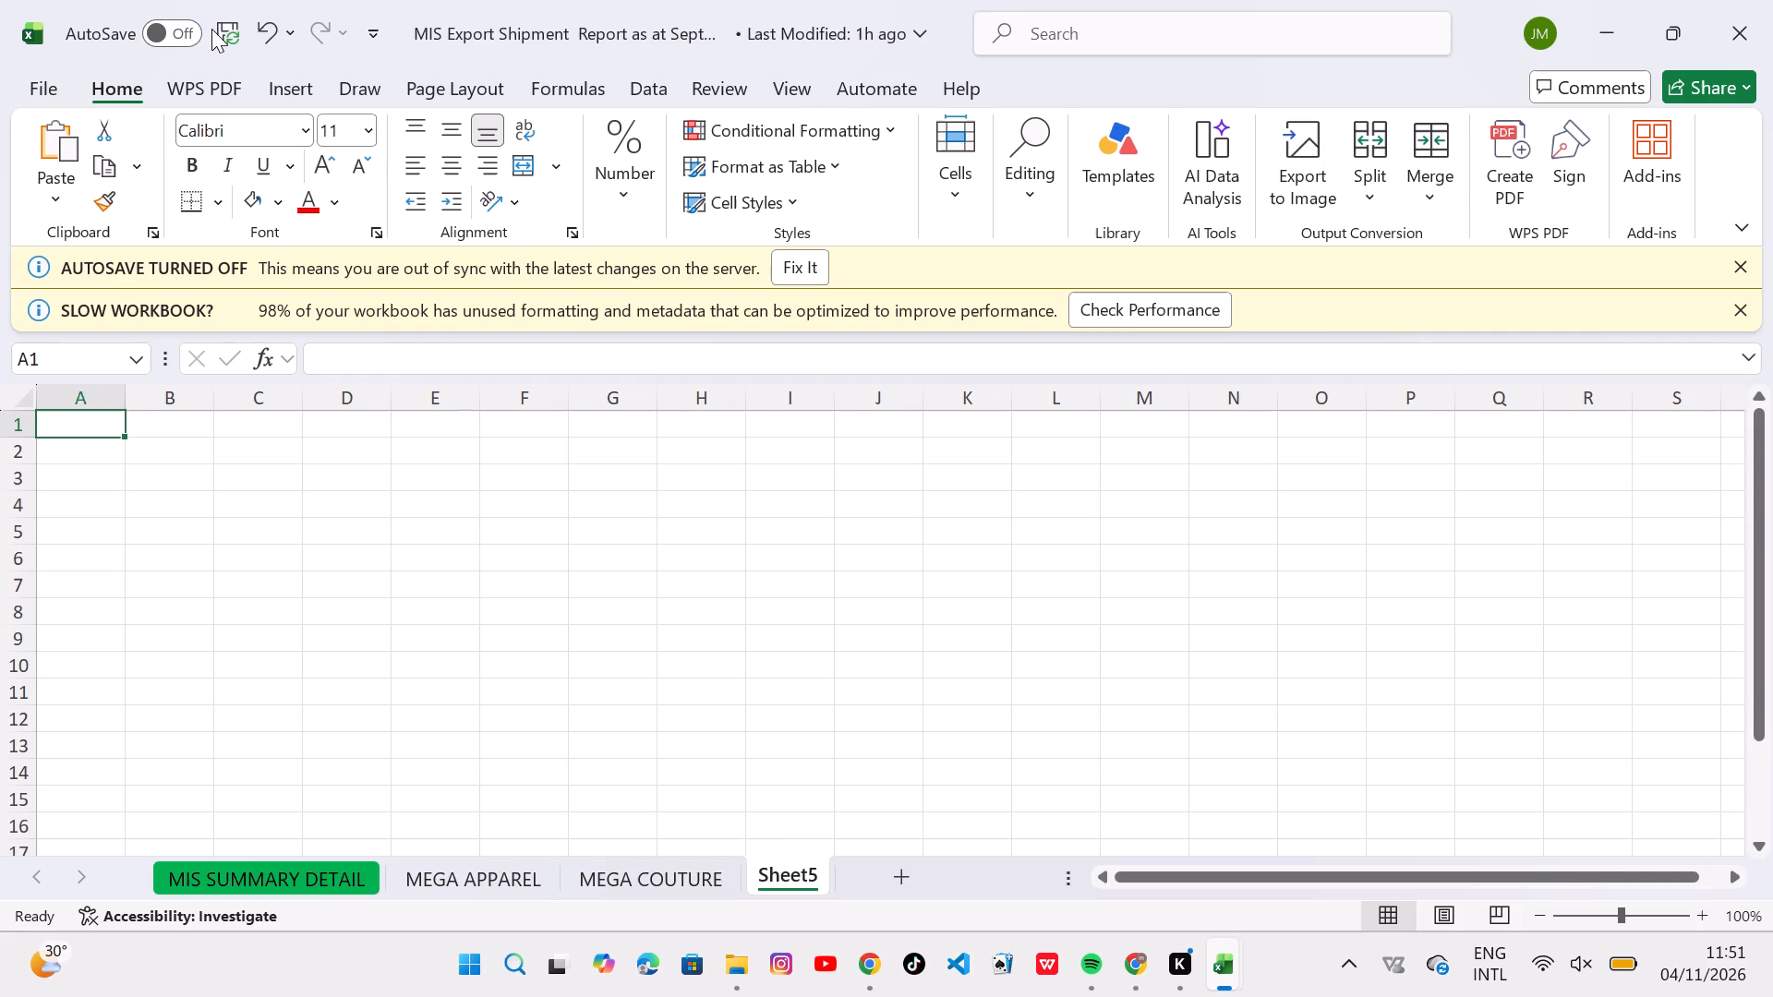
click(214, 29)
double_click(214, 29)
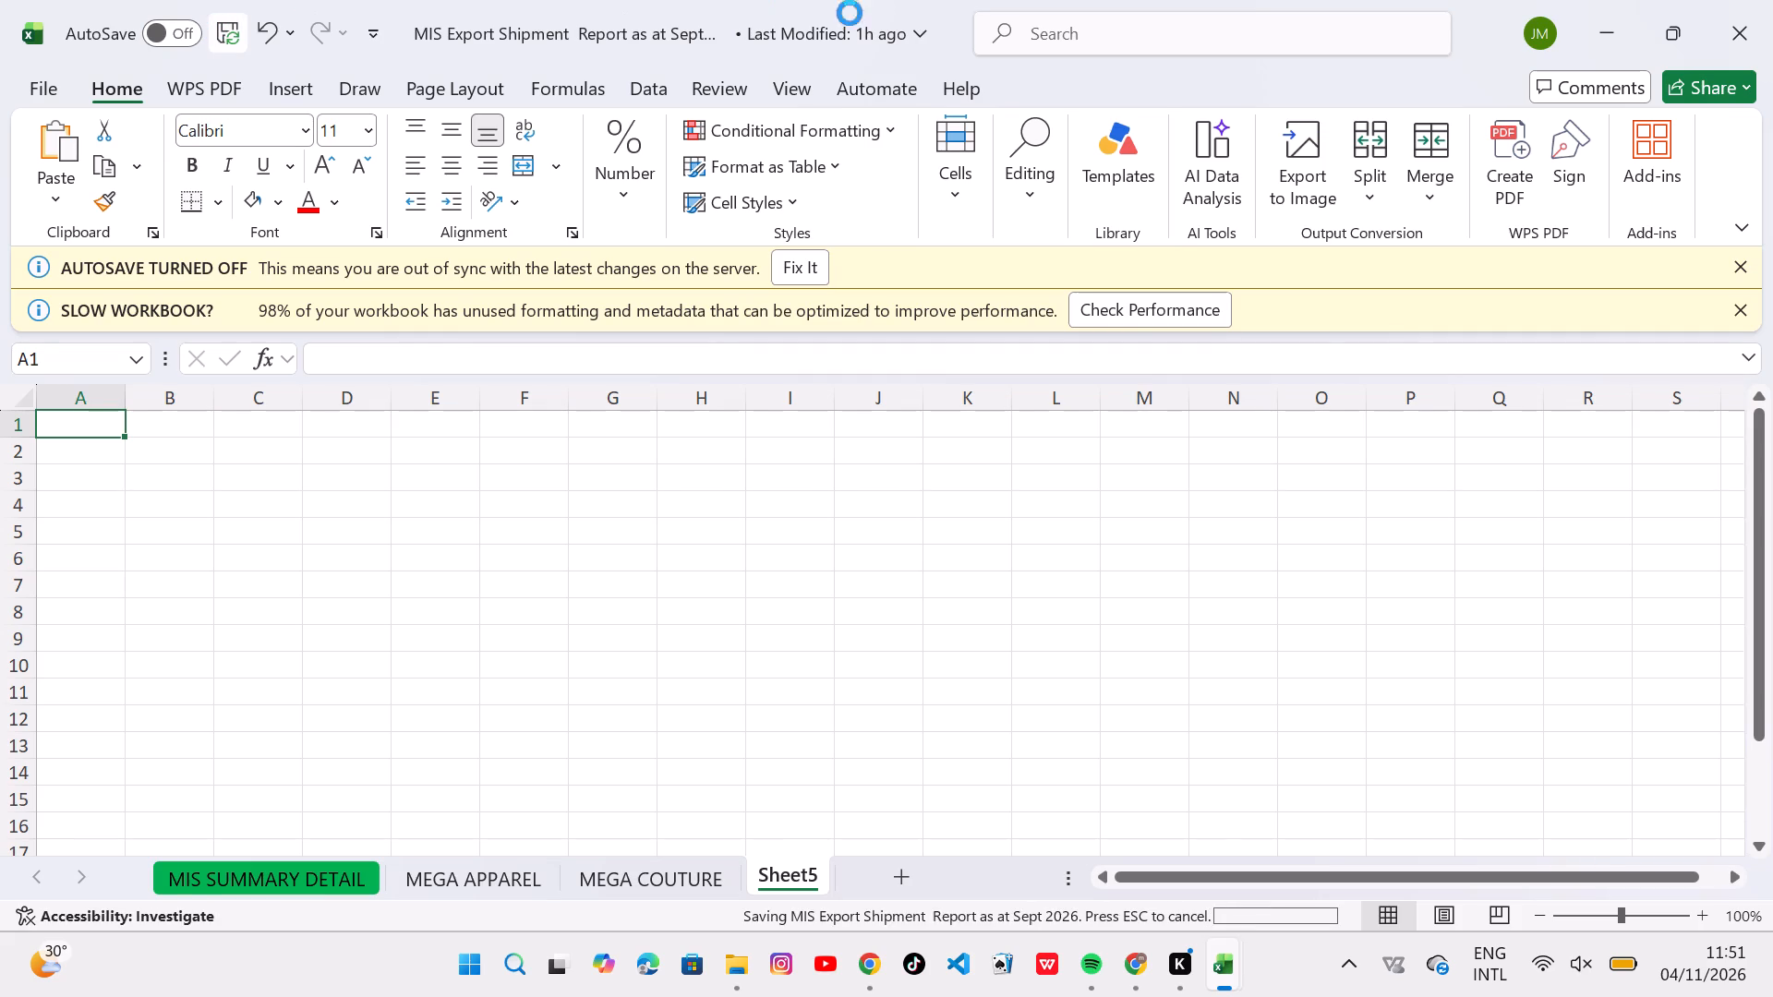
click(1736, 40)
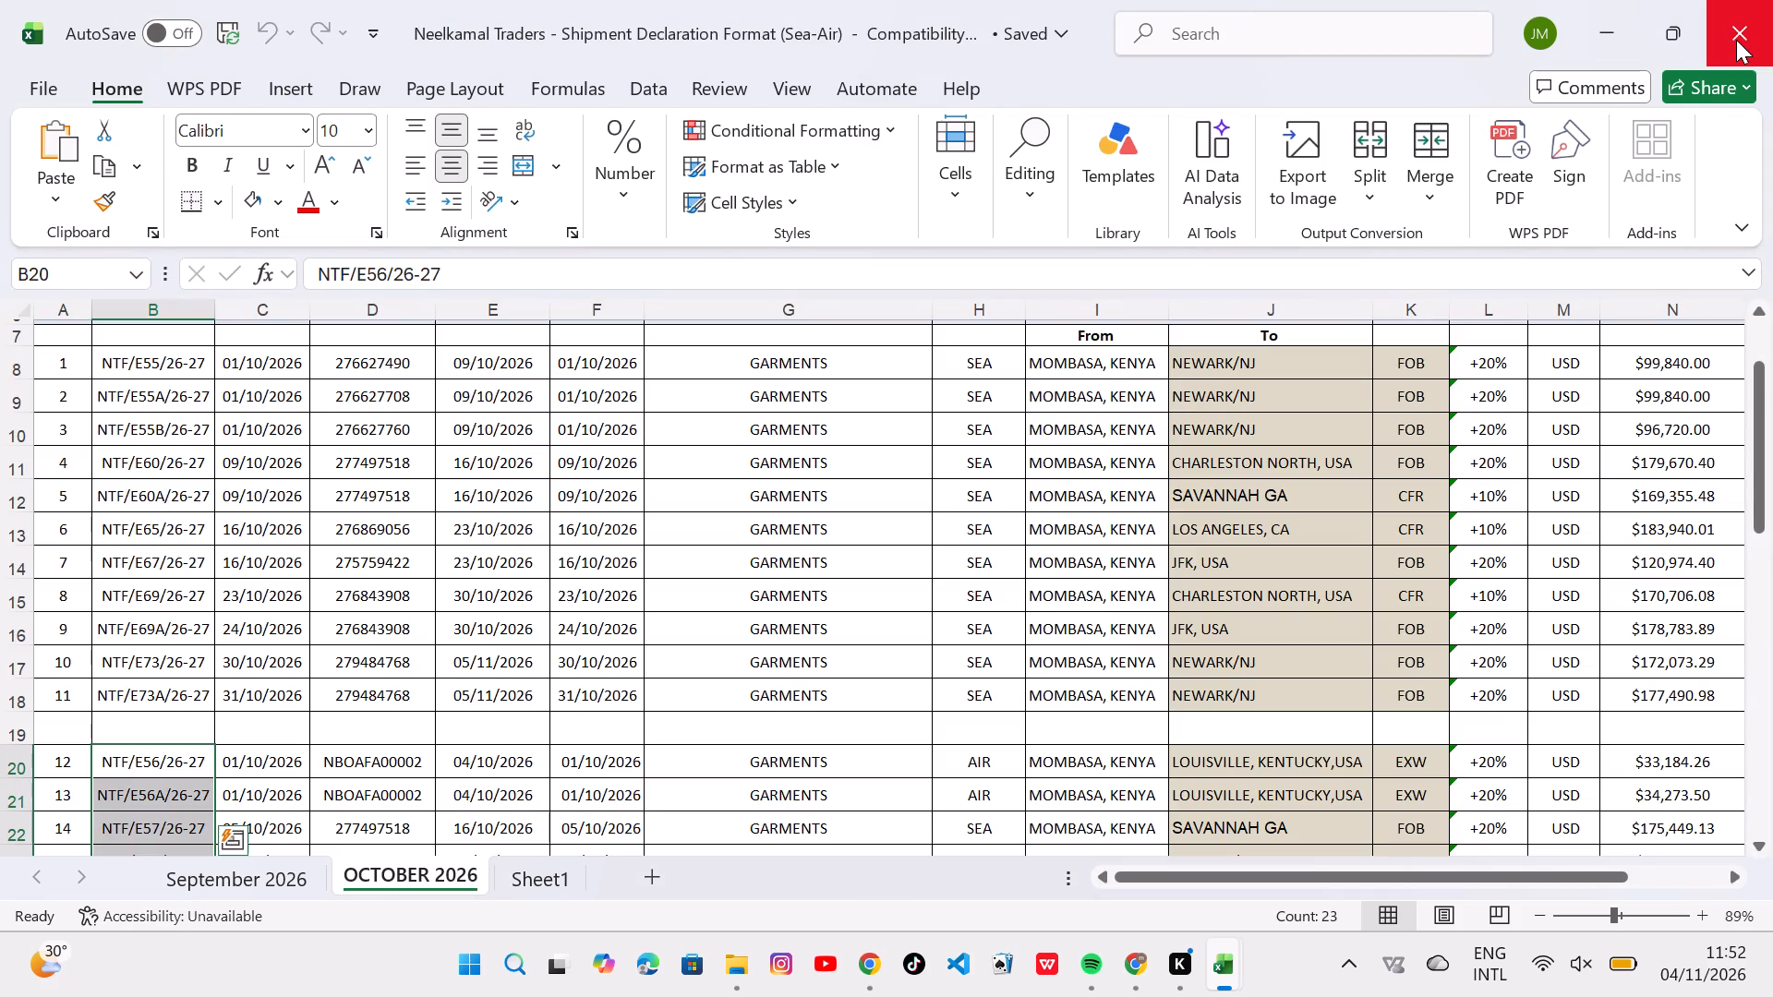
Close the Neelkamal Traders shipment declaration workbook.
click(1724, 41)
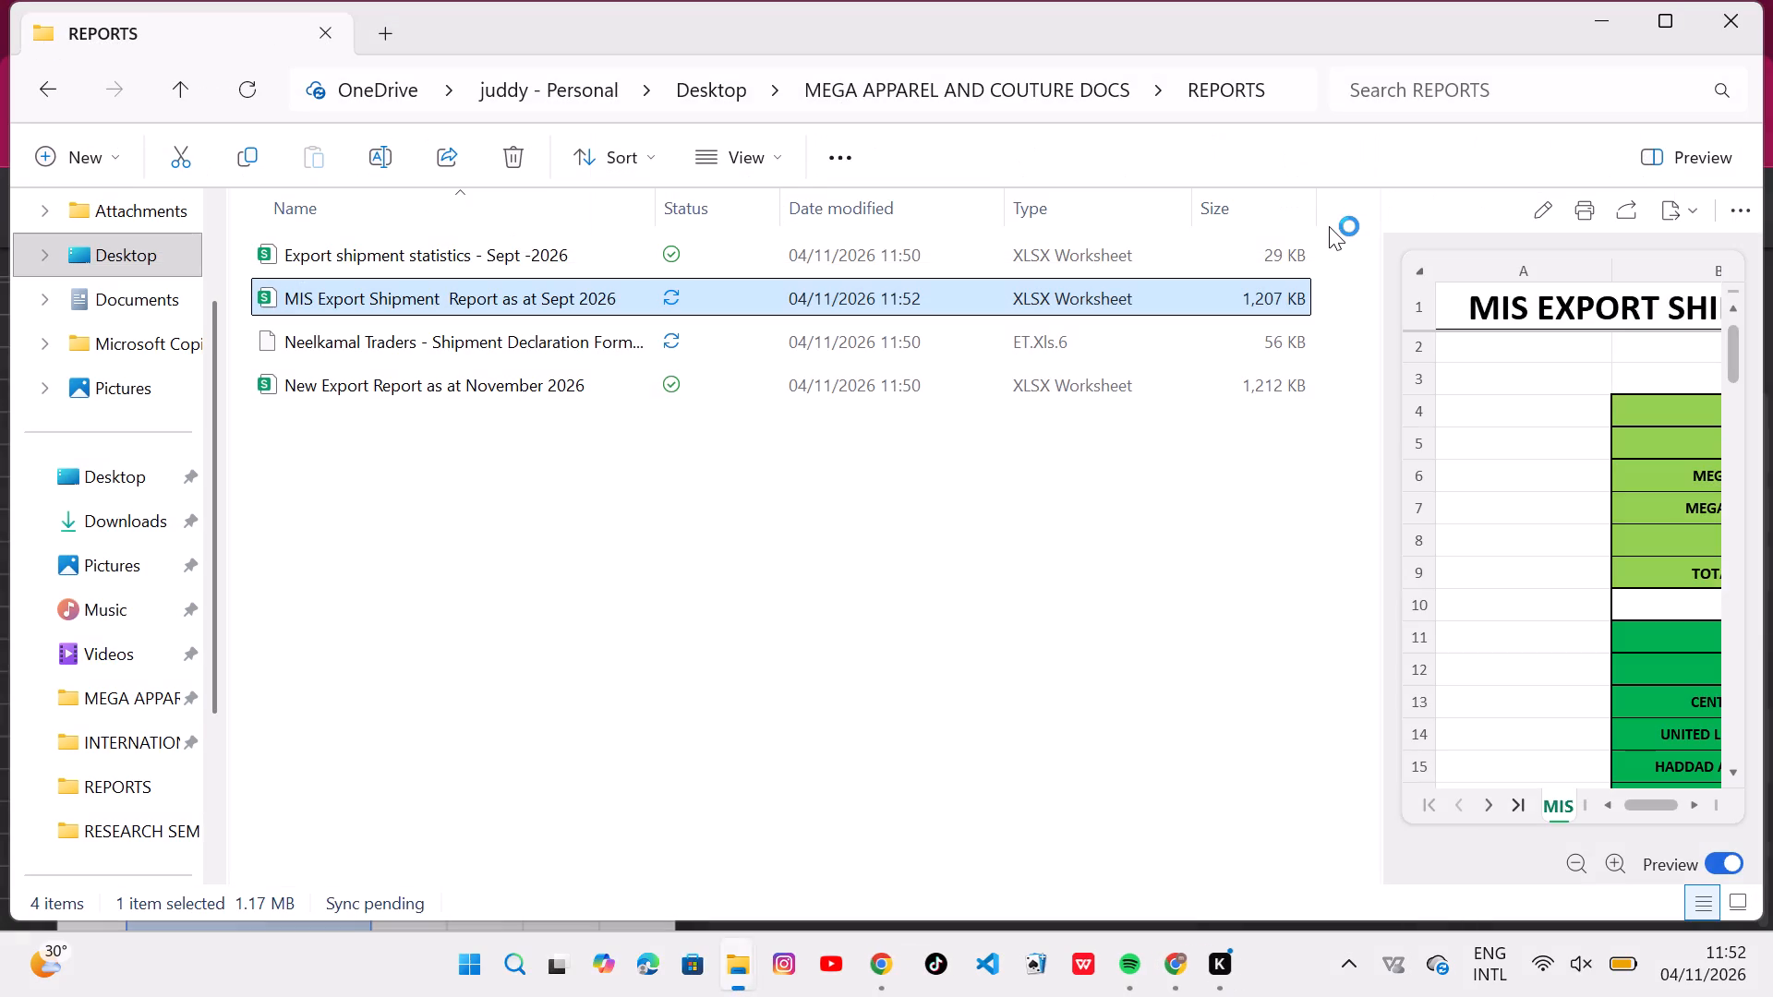
Open New Export Report as at November 2026 from the REPORTS folder in Excel and maximise its window.
click(569, 383)
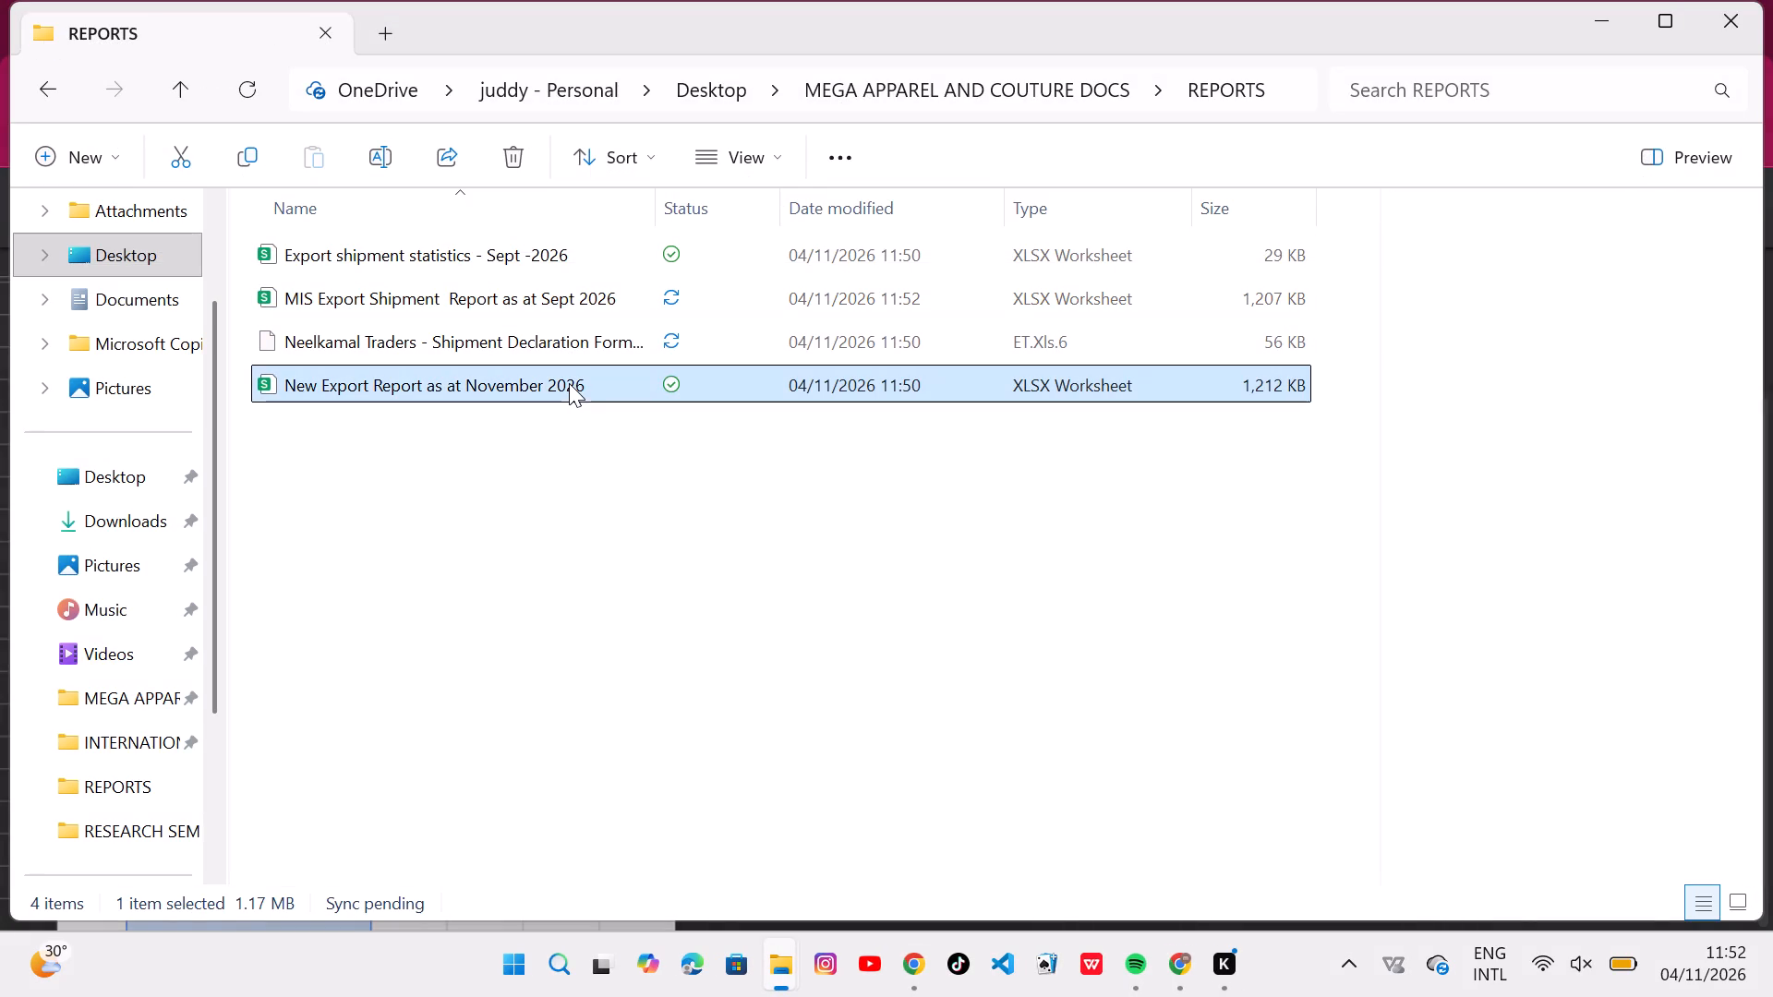
right_click(569, 383)
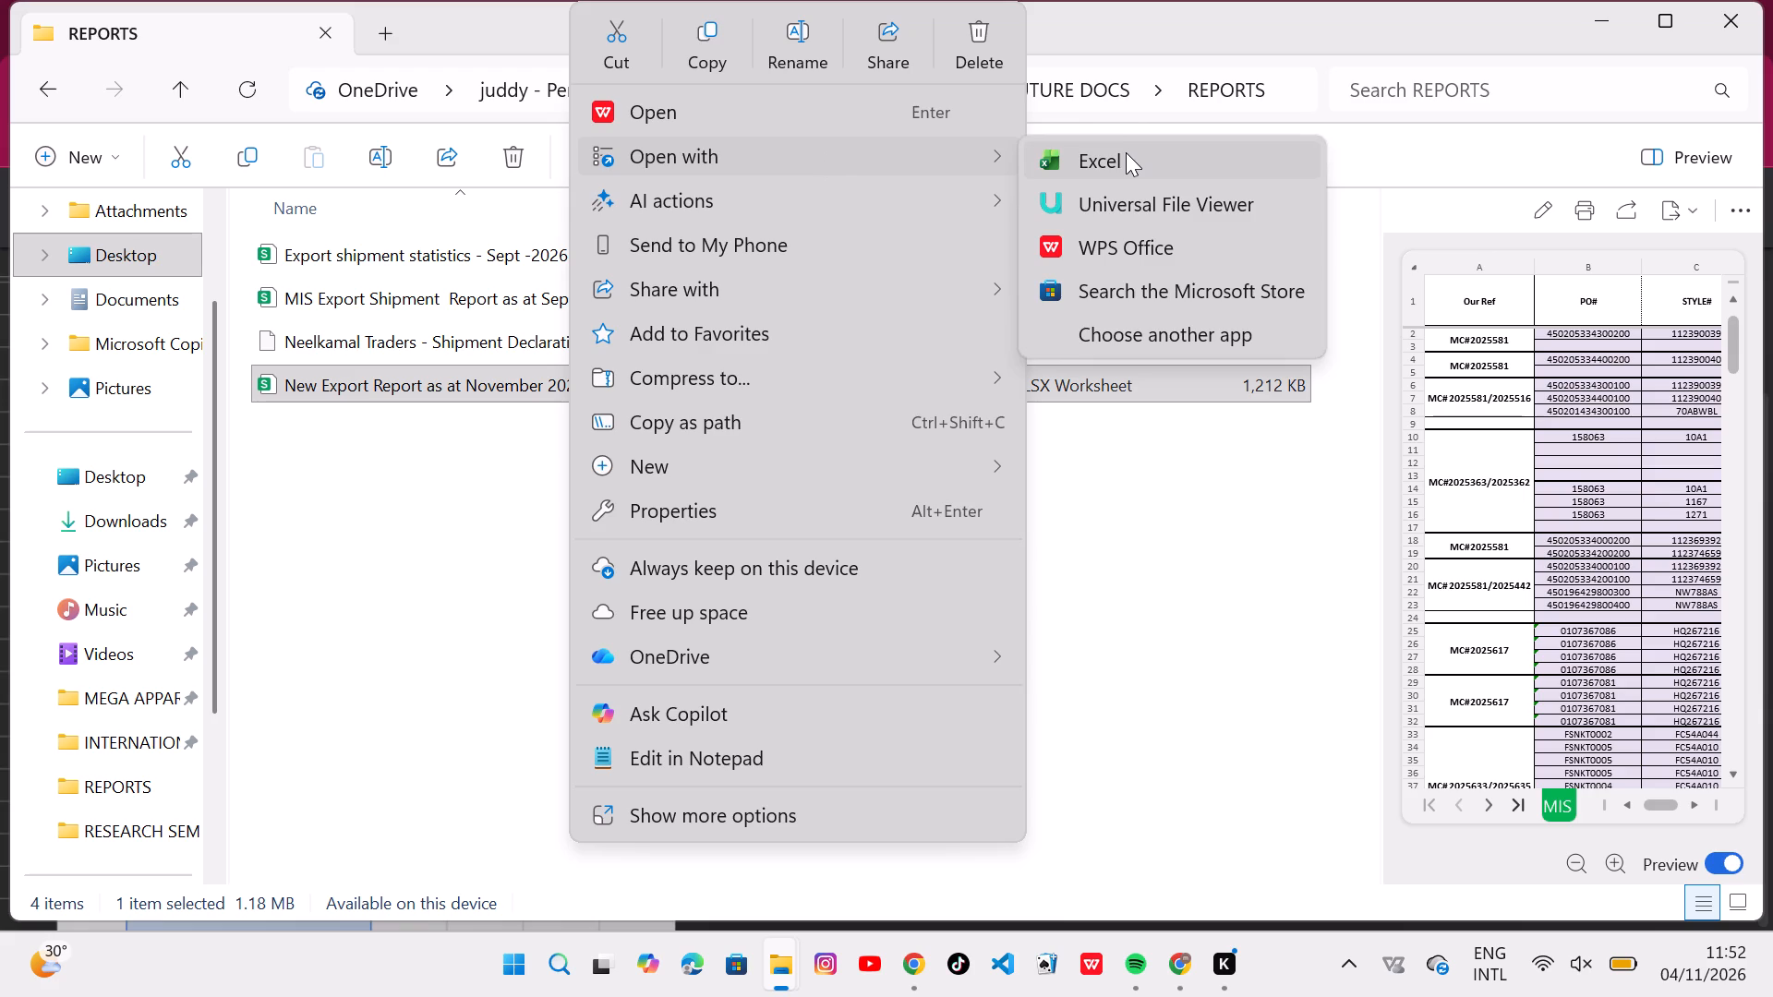
click(1126, 152)
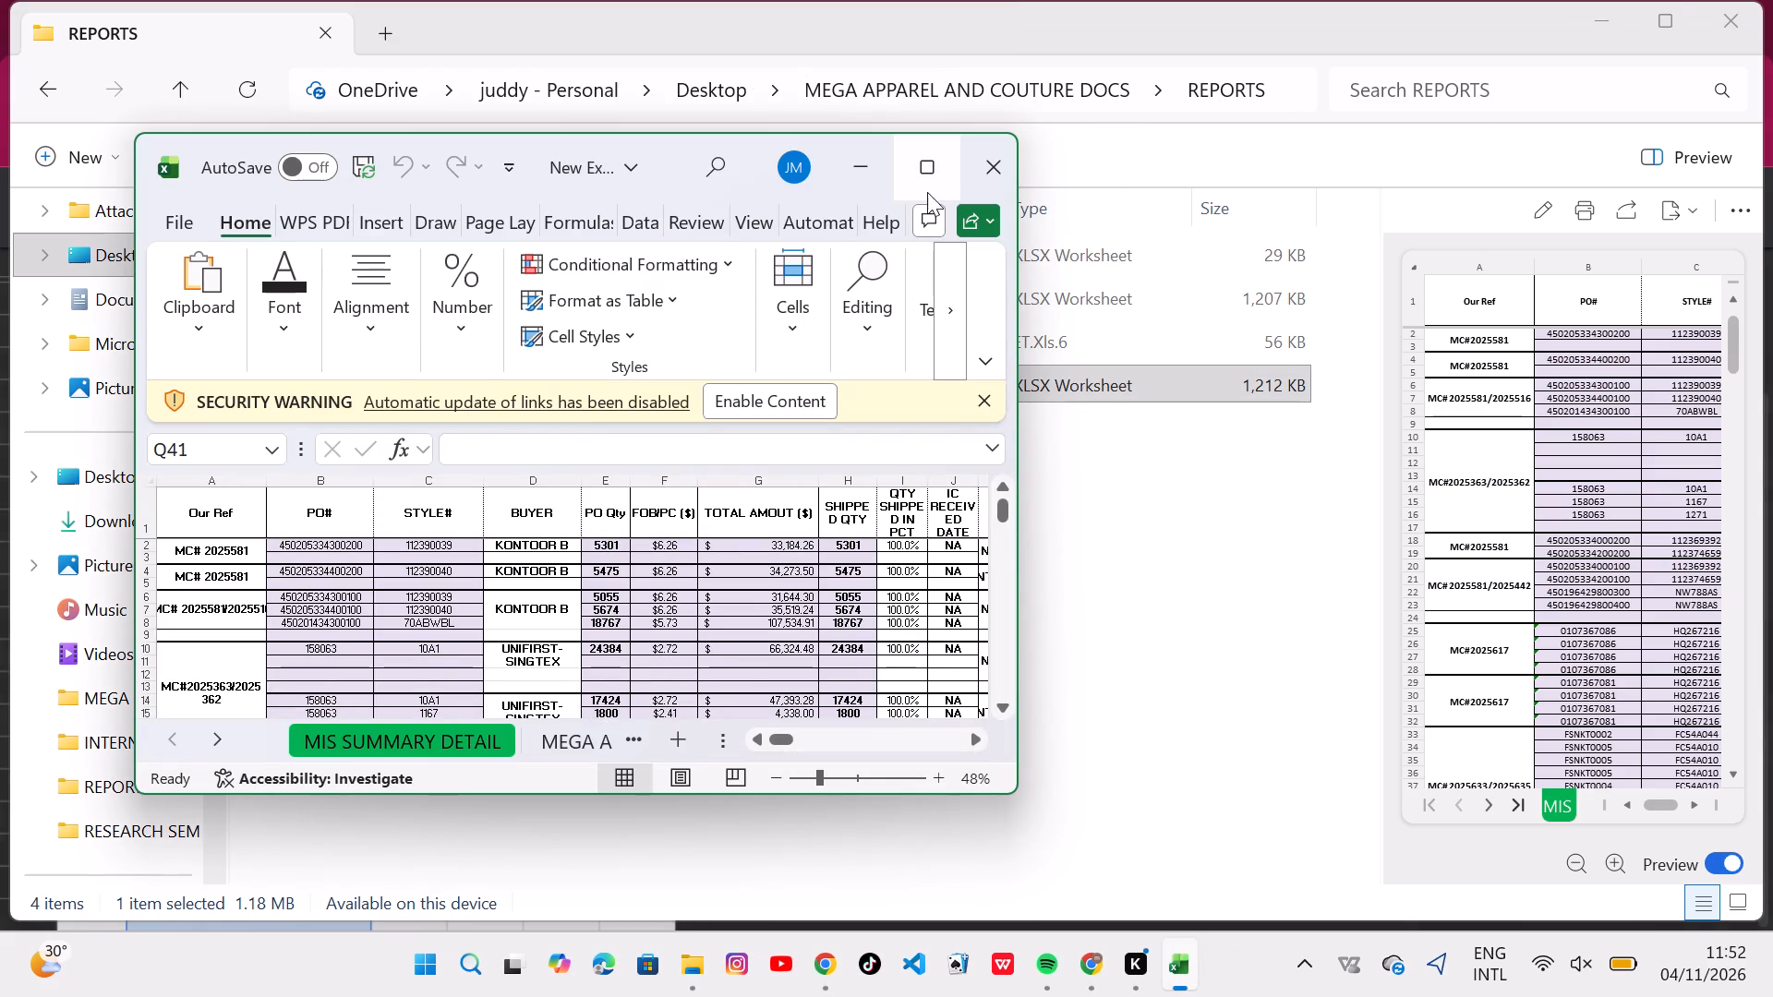
click(922, 182)
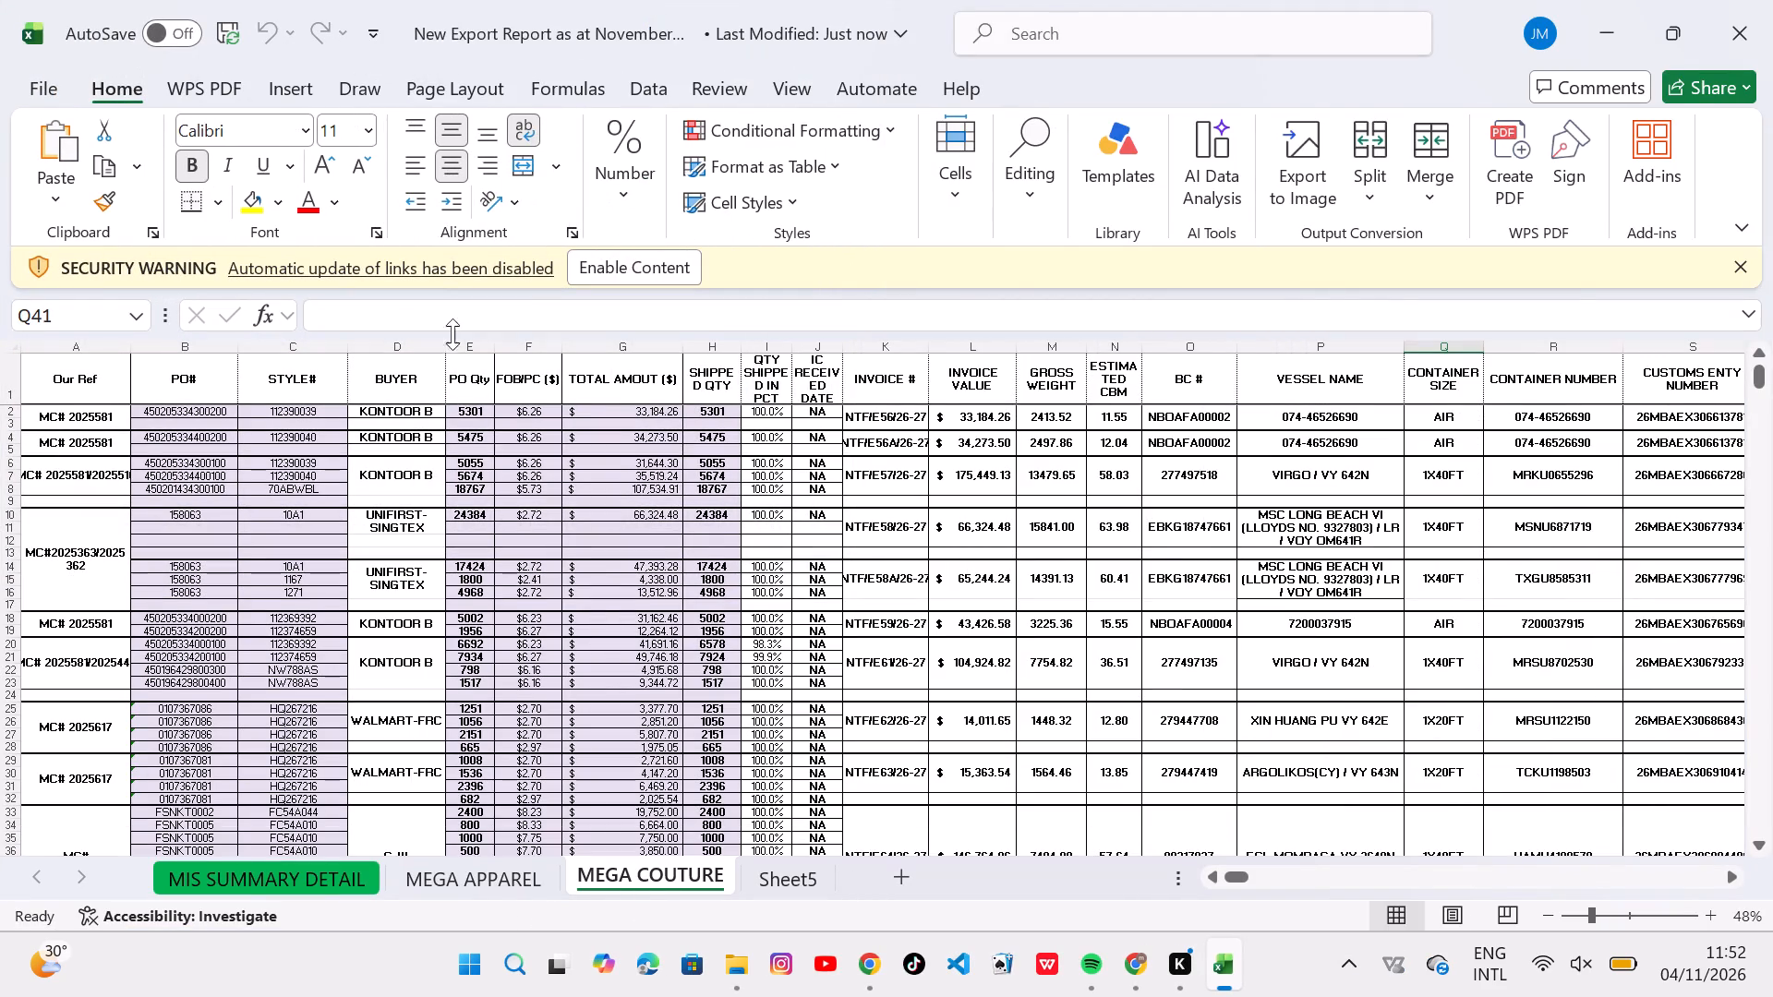
Look through the MEGA COUTURE shipment rows down to the first empty rows and check the MIS SUMMARY DETAIL sheet.
scroll(665, 509, down, 2)
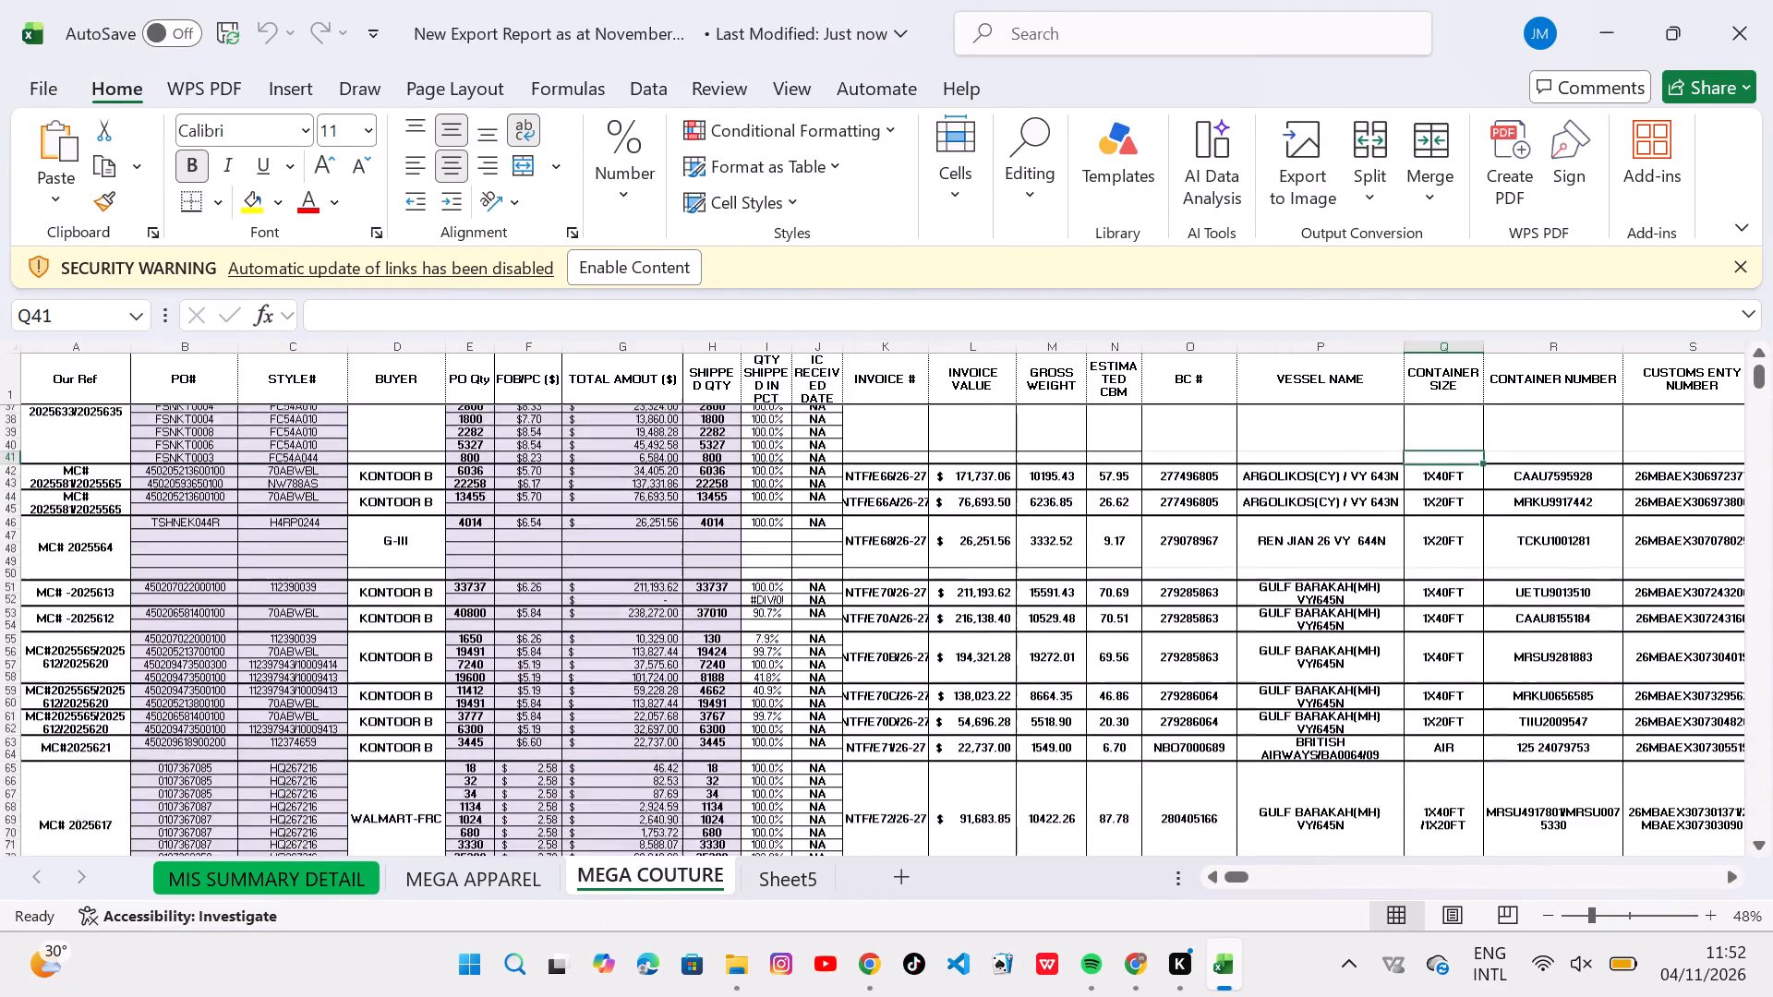
scroll(665, 509, down, 5)
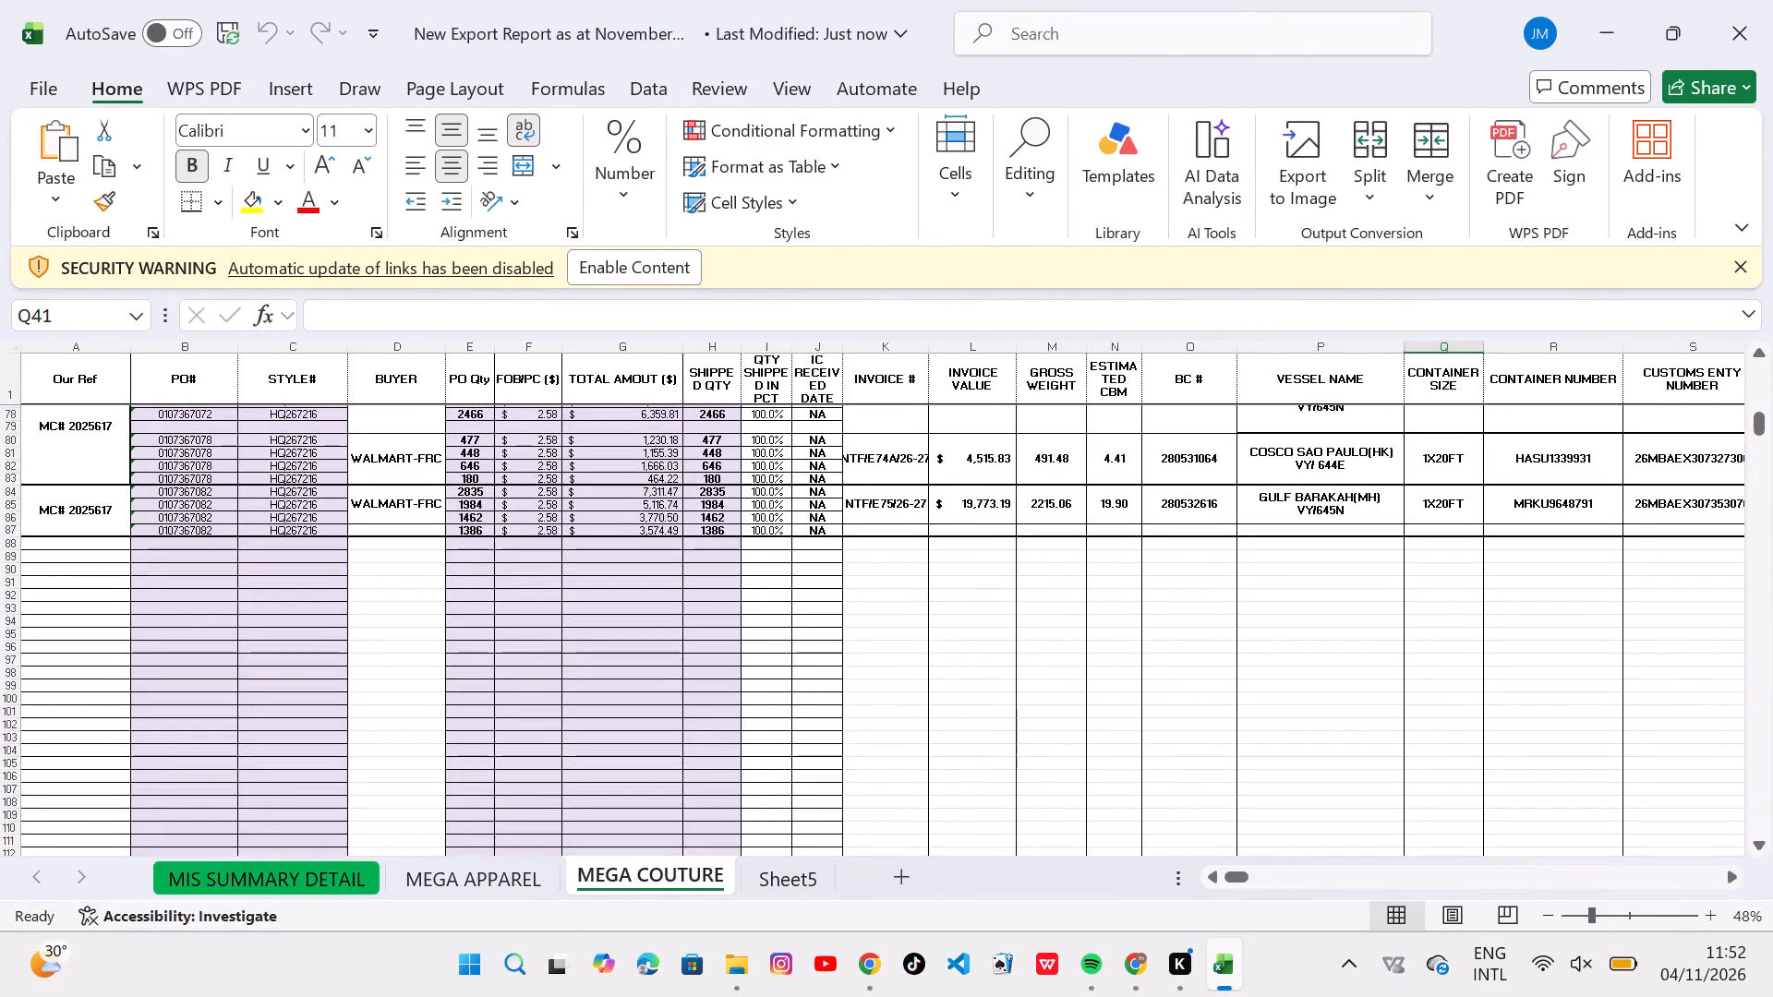
click(28, 557)
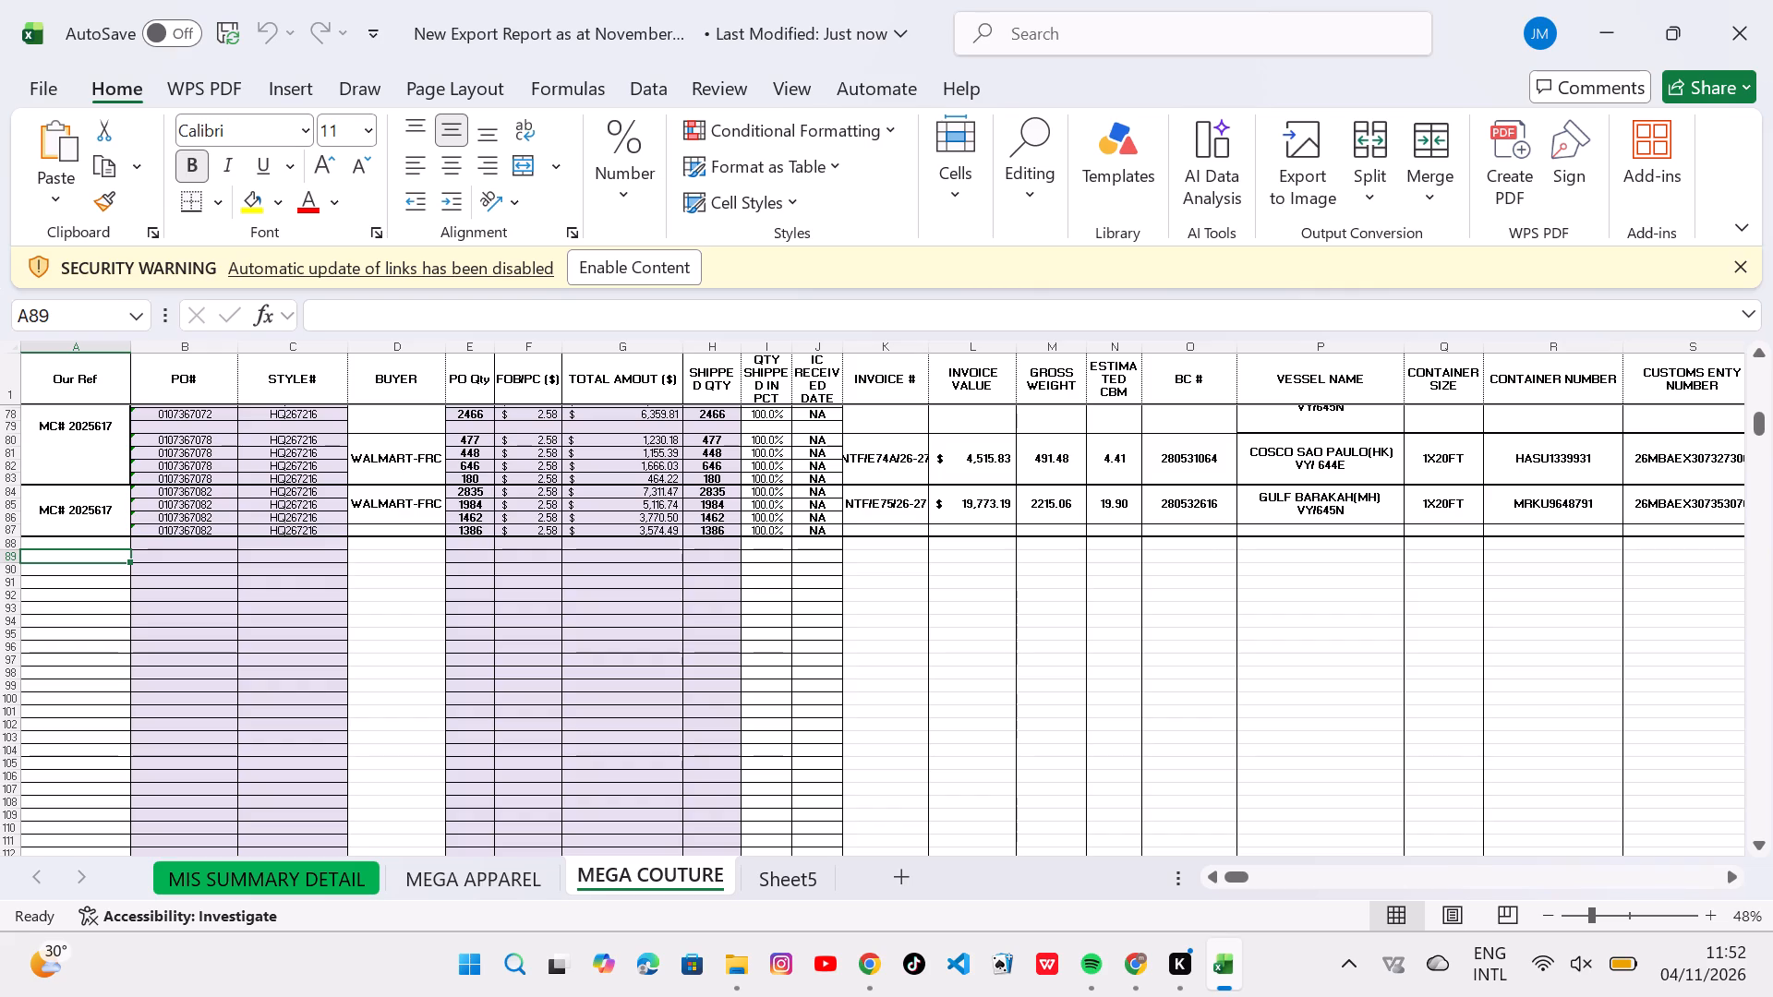
click(307, 886)
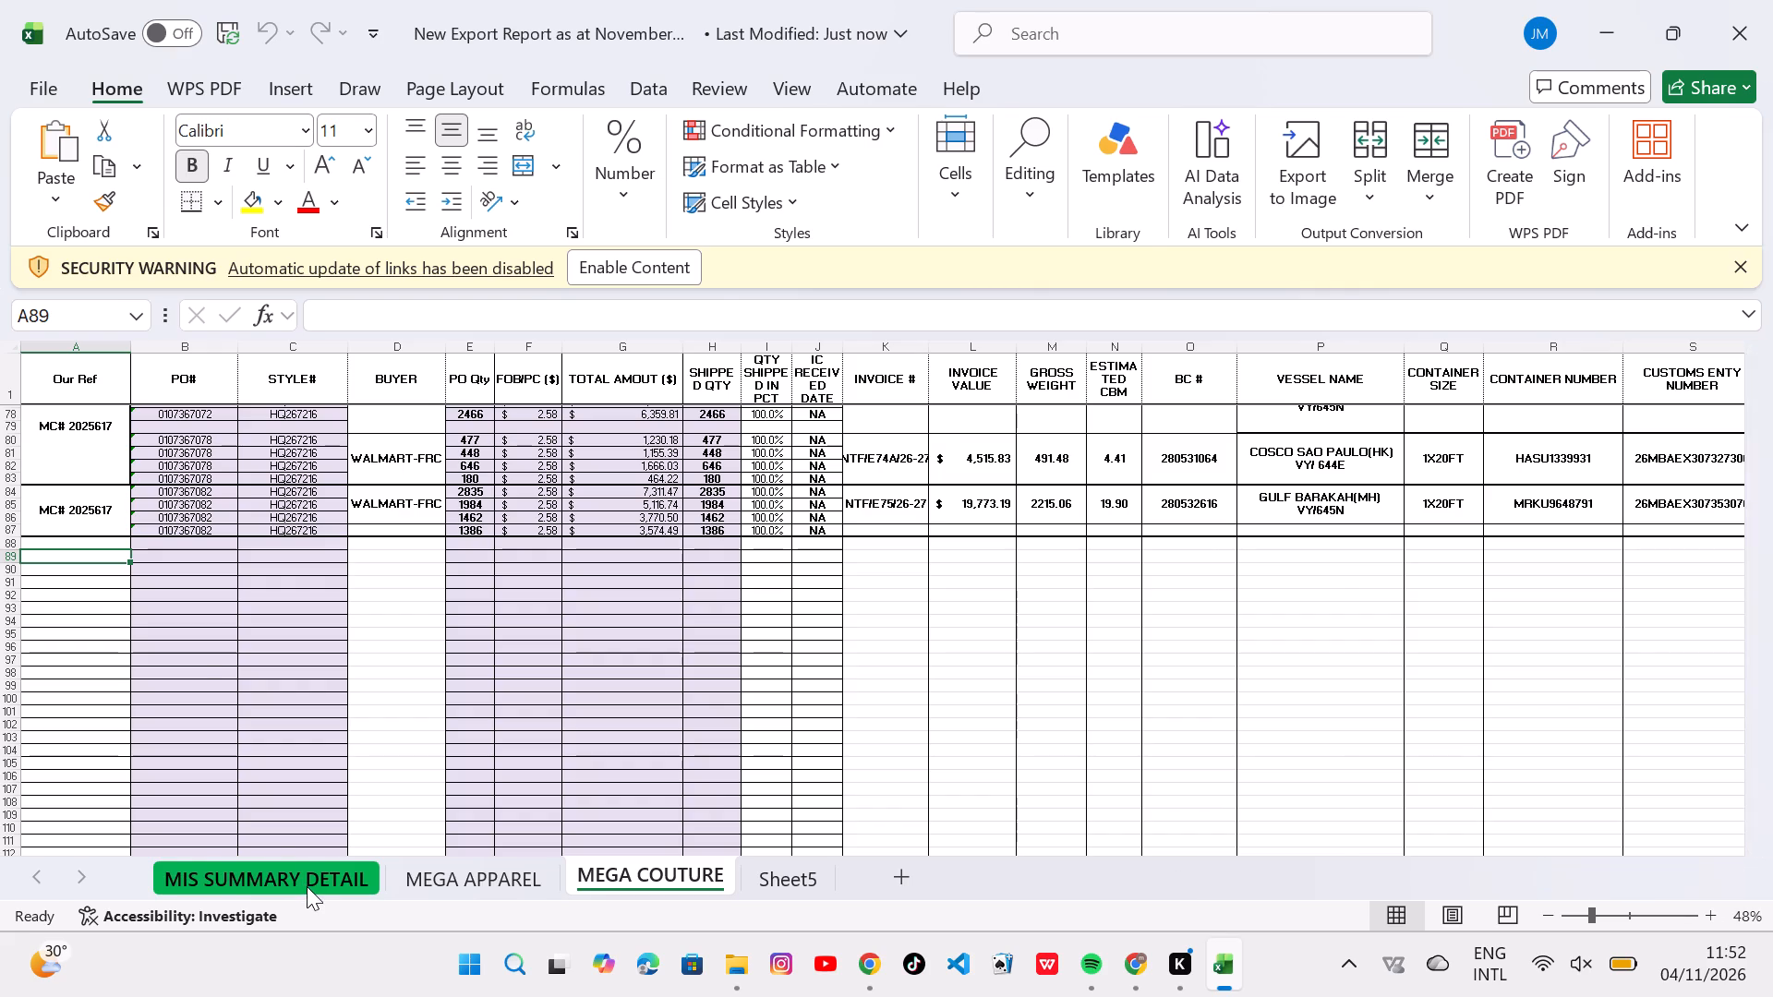
scroll(675, 654, down, 4)
scroll(675, 654, up, 2)
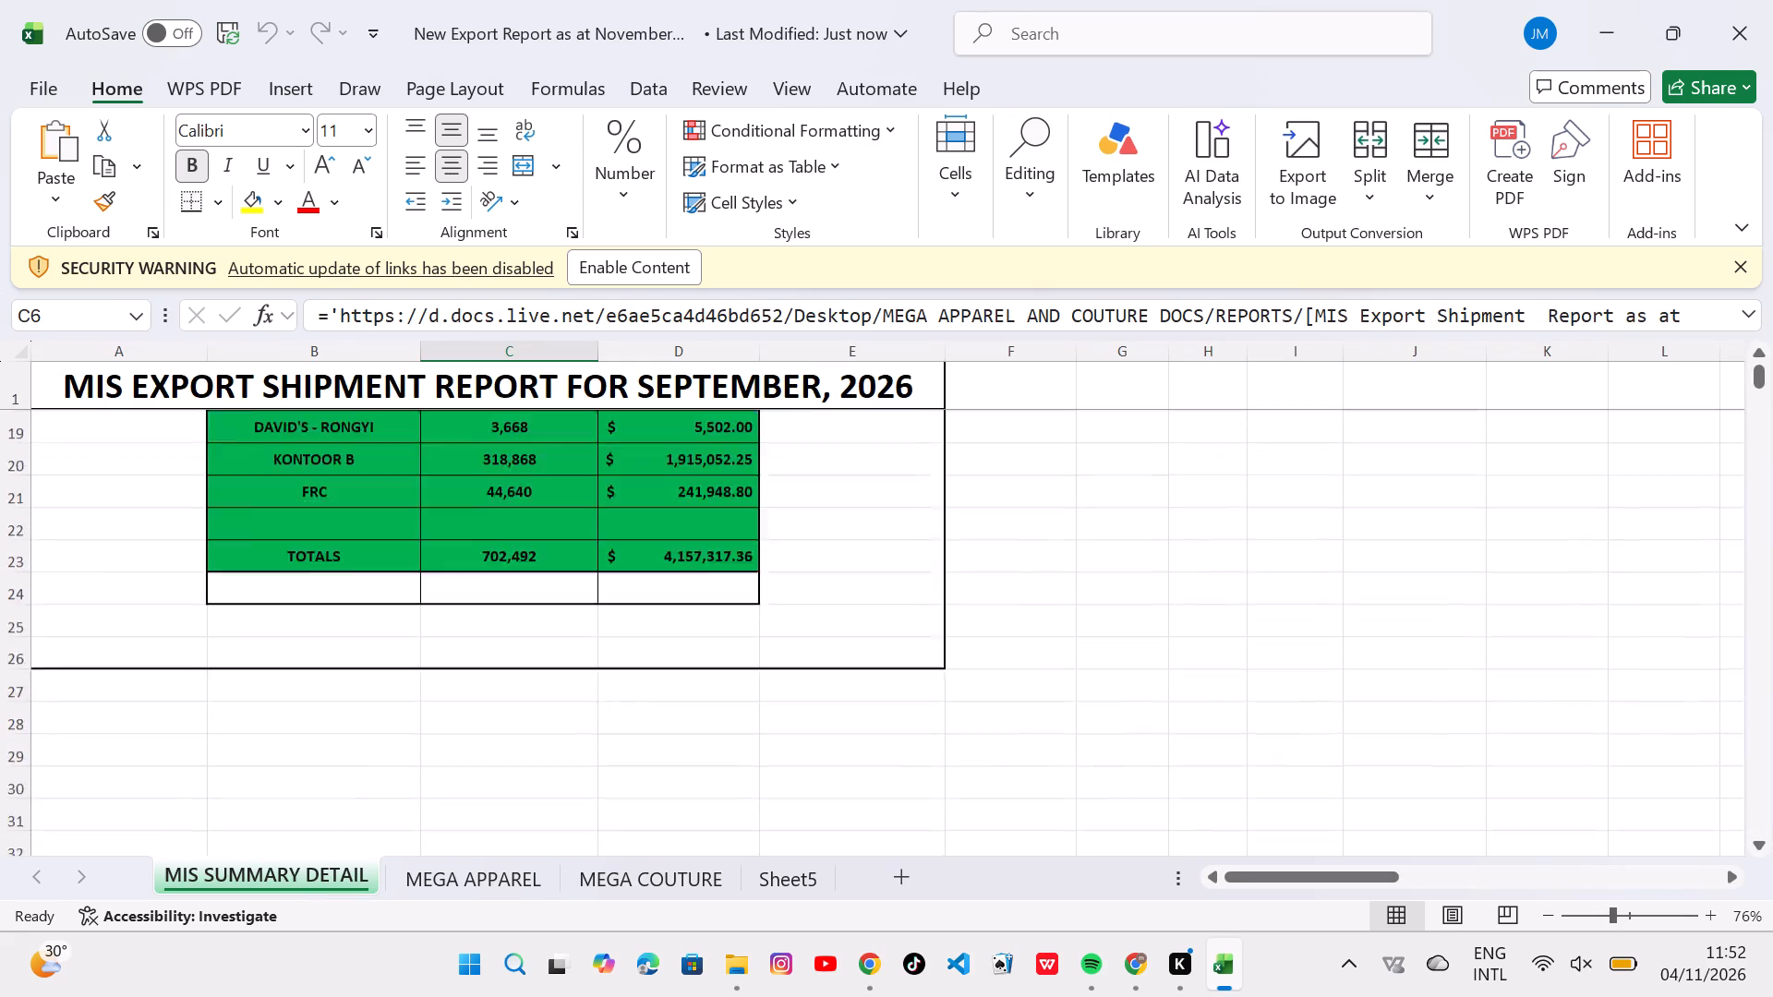
scroll(675, 654, up, 2)
Enter the label TOTAL in cell A89 of the MEGA COUTURE sheet, below the last shipment rows.
click(648, 884)
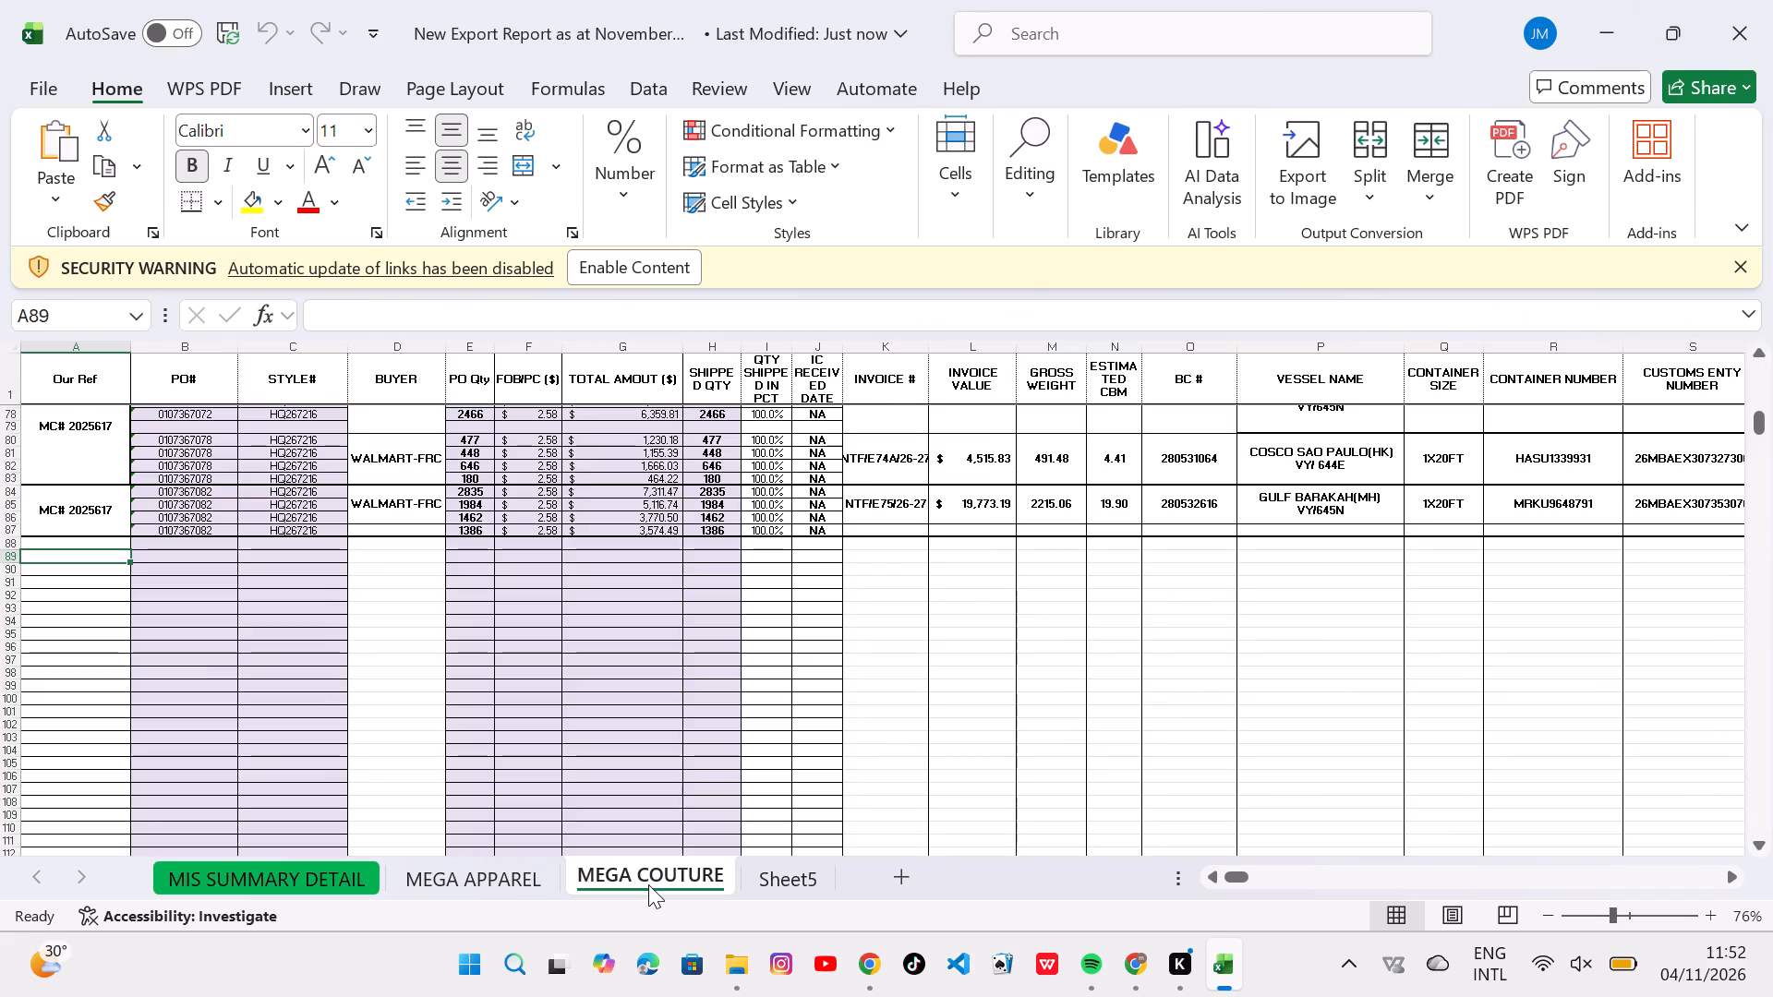
click(92, 560)
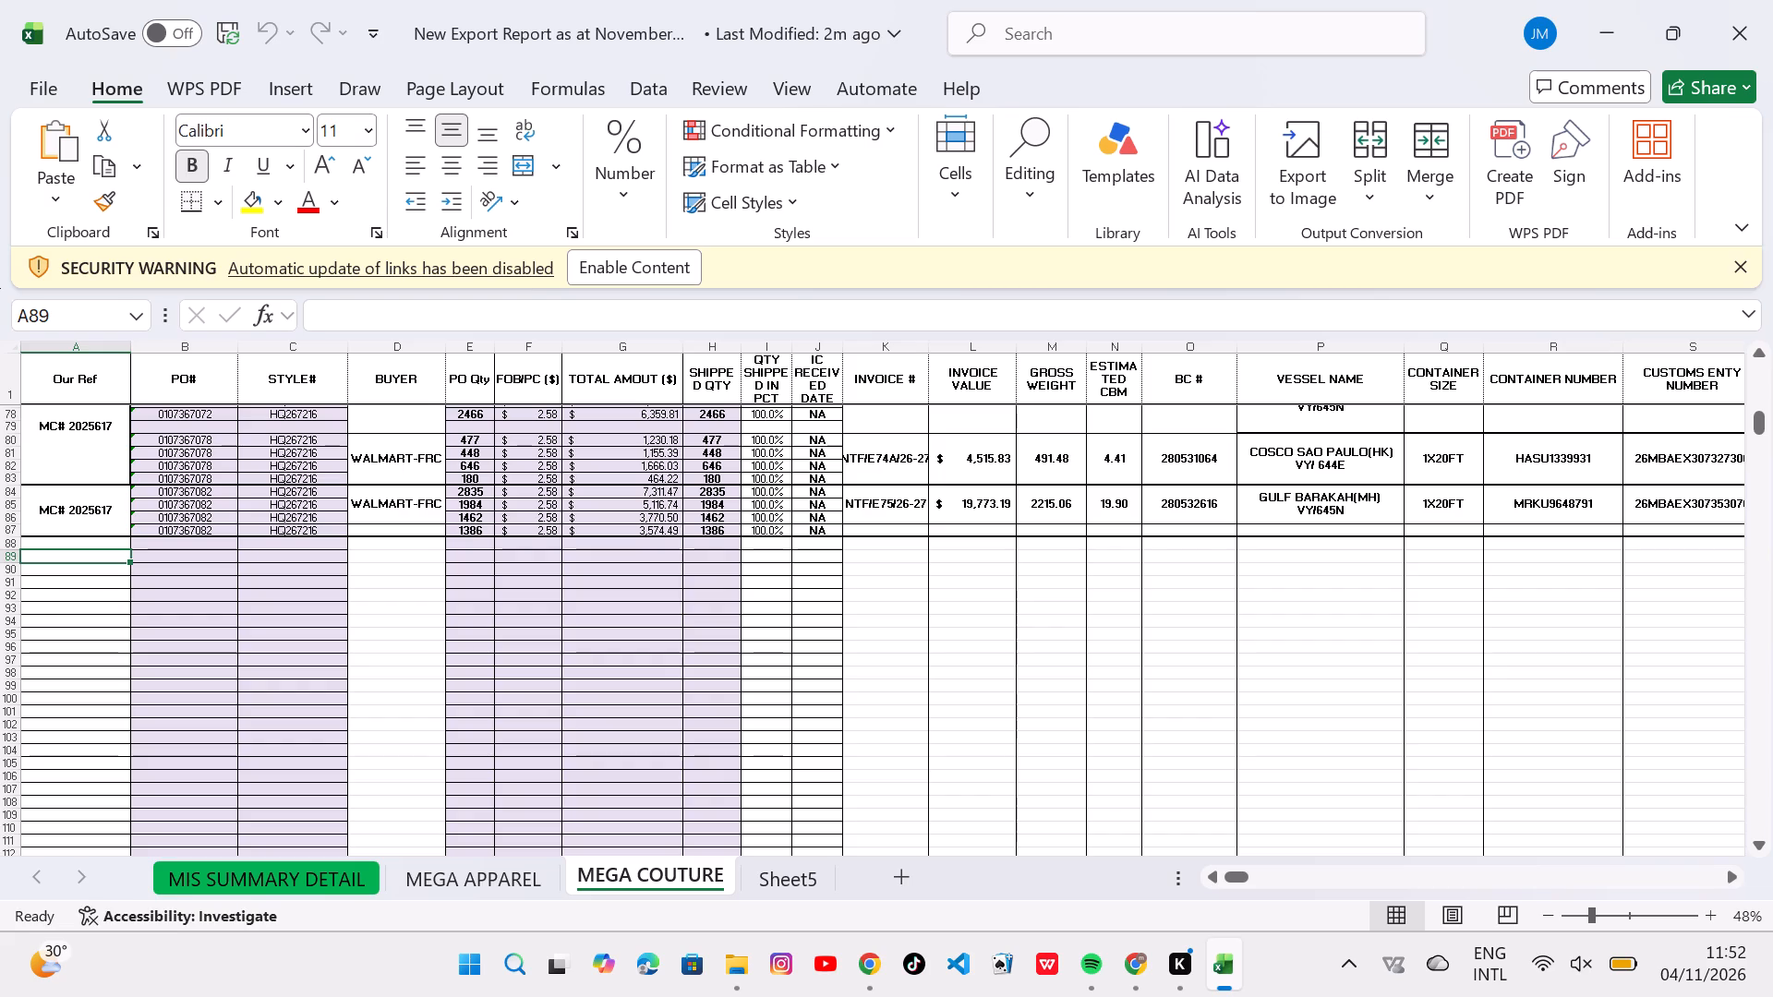
click(71, 558)
click(71, 558)
text(RT)
key(BackSpace)
key(BackSpace)
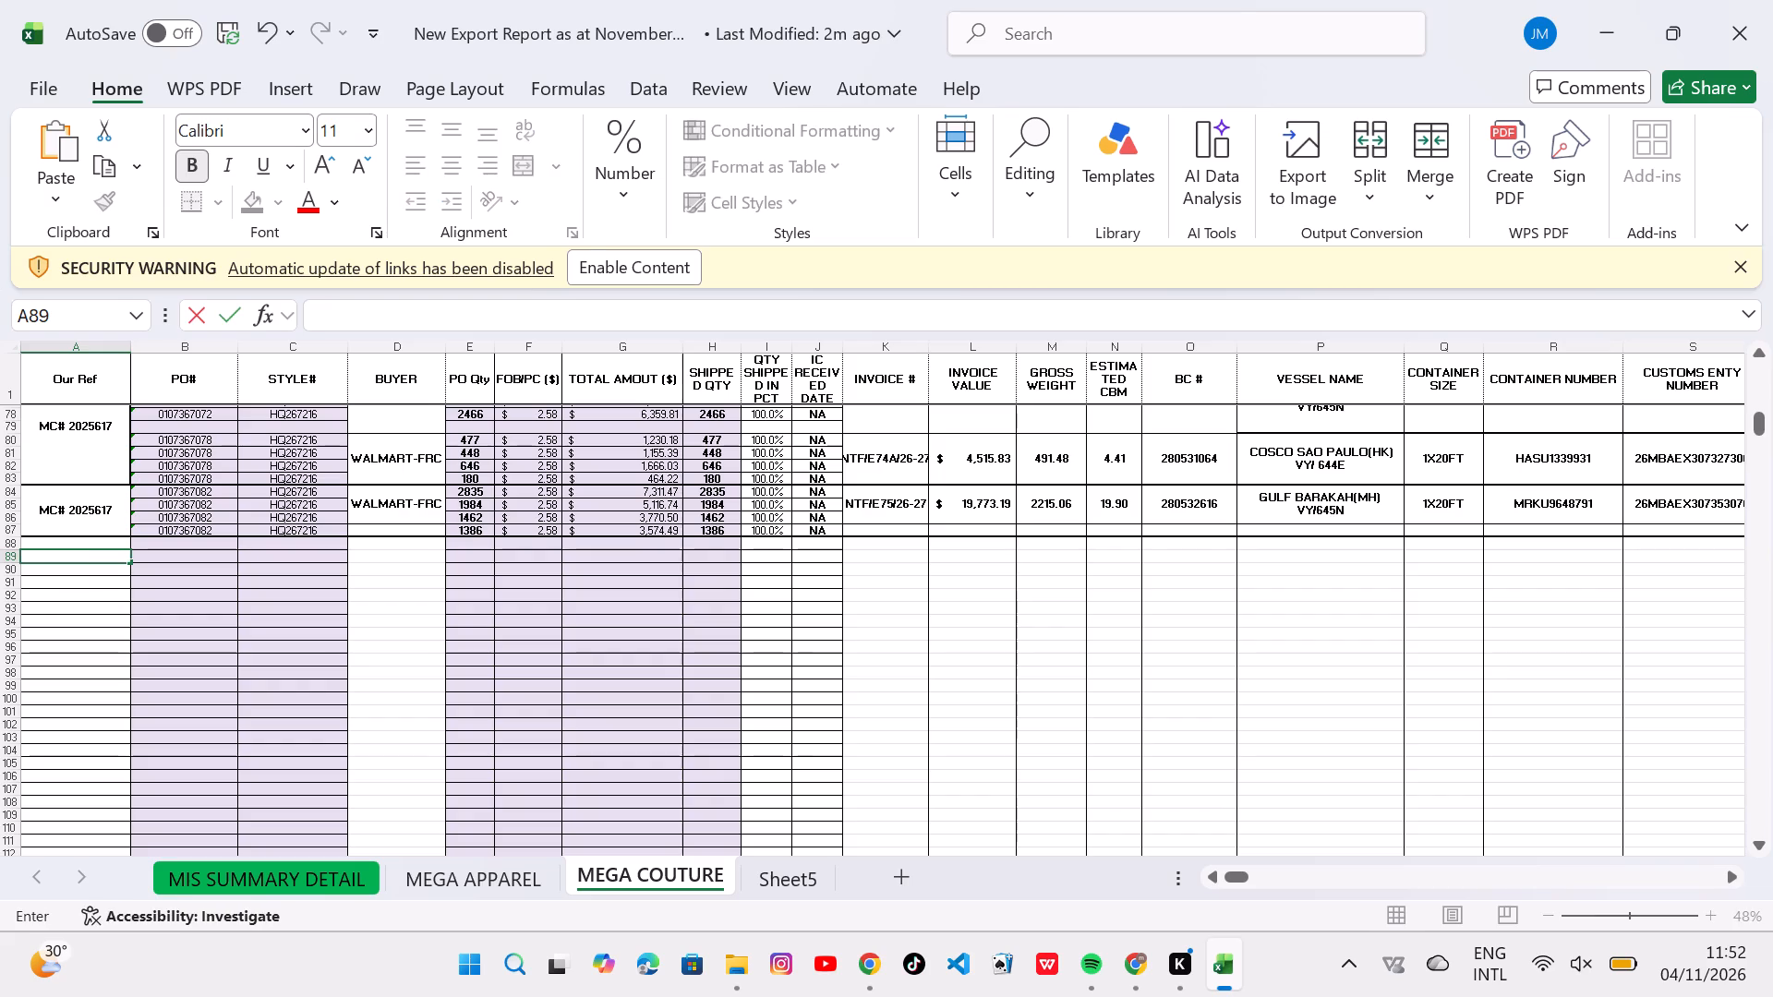
text(TOTAL)
ctrl+scroll(1044, 716, up, 1)
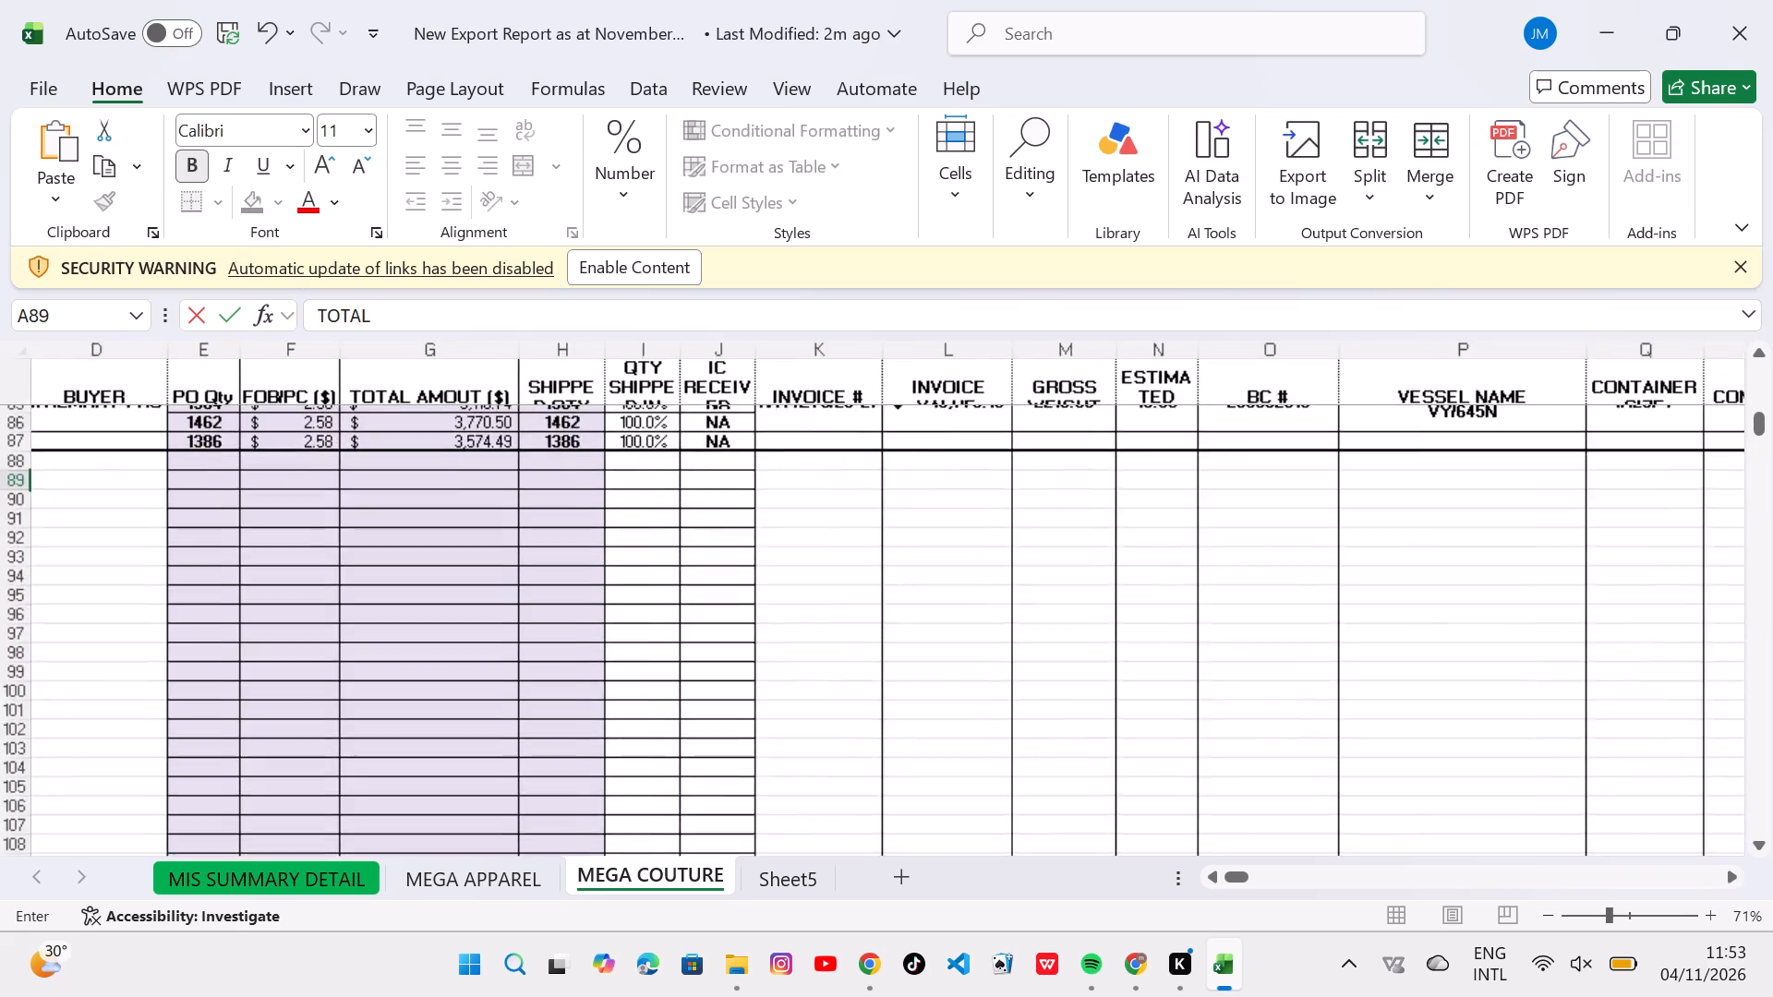
scroll(720, 639, right, 6)
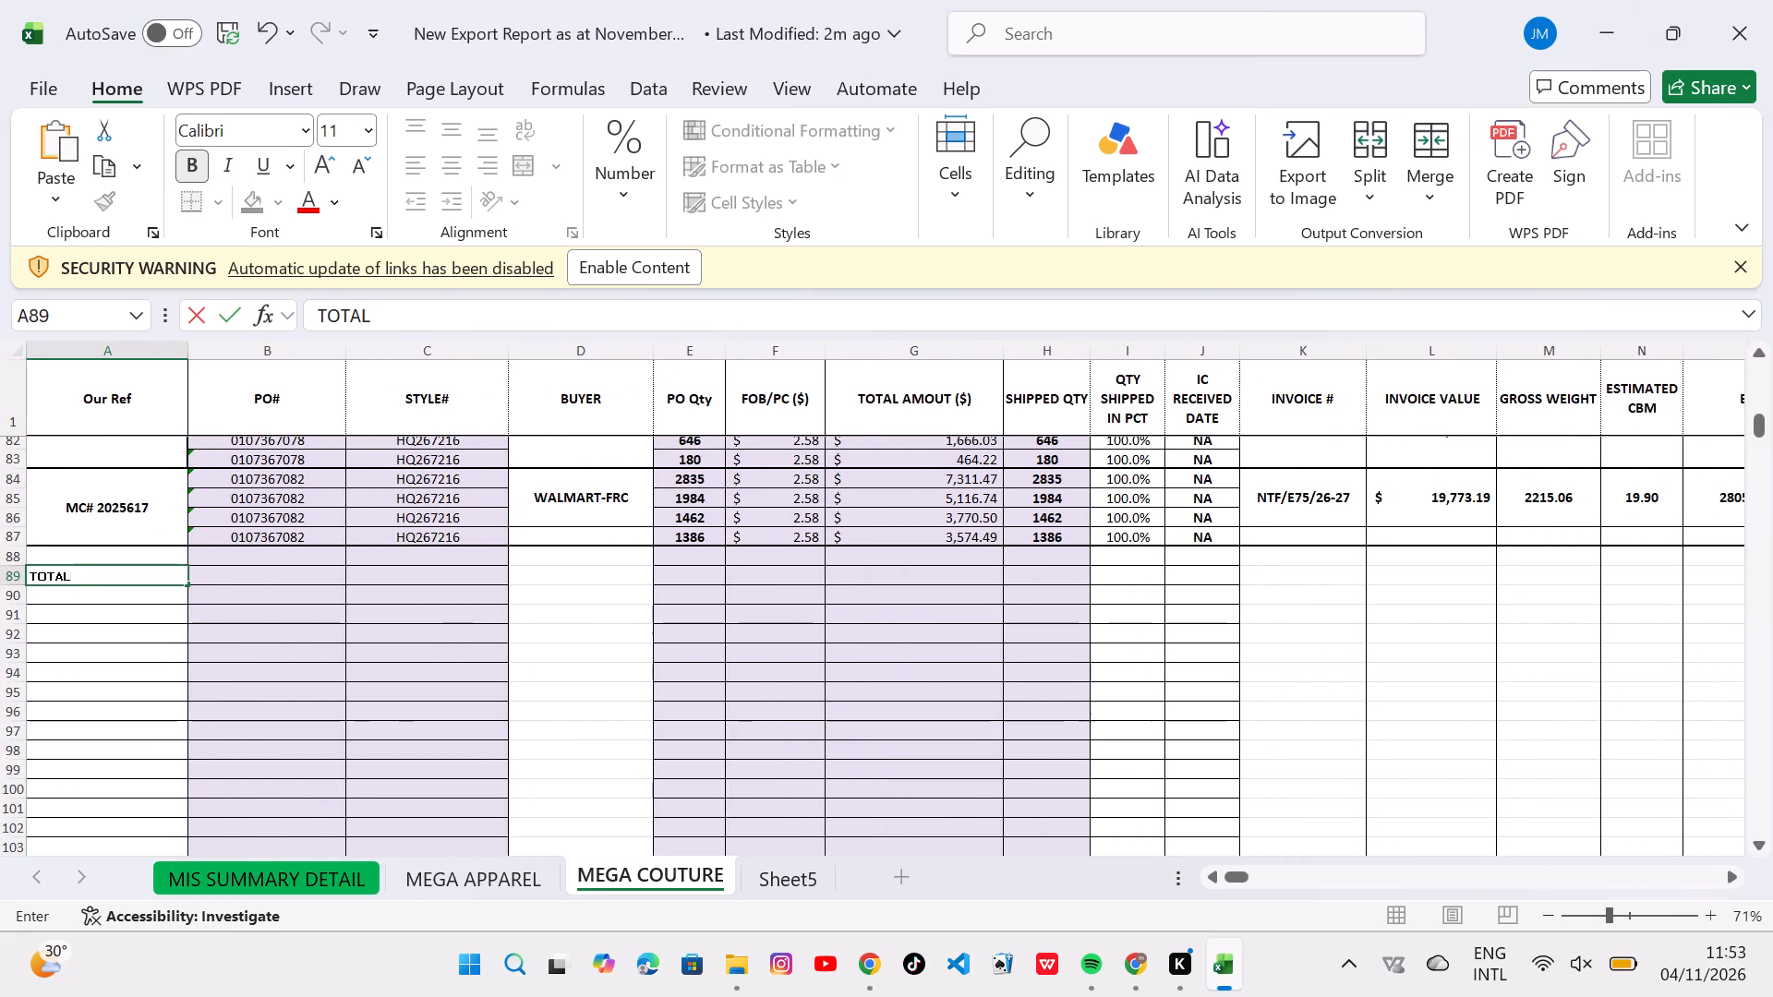
click(126, 577)
click(250, 571)
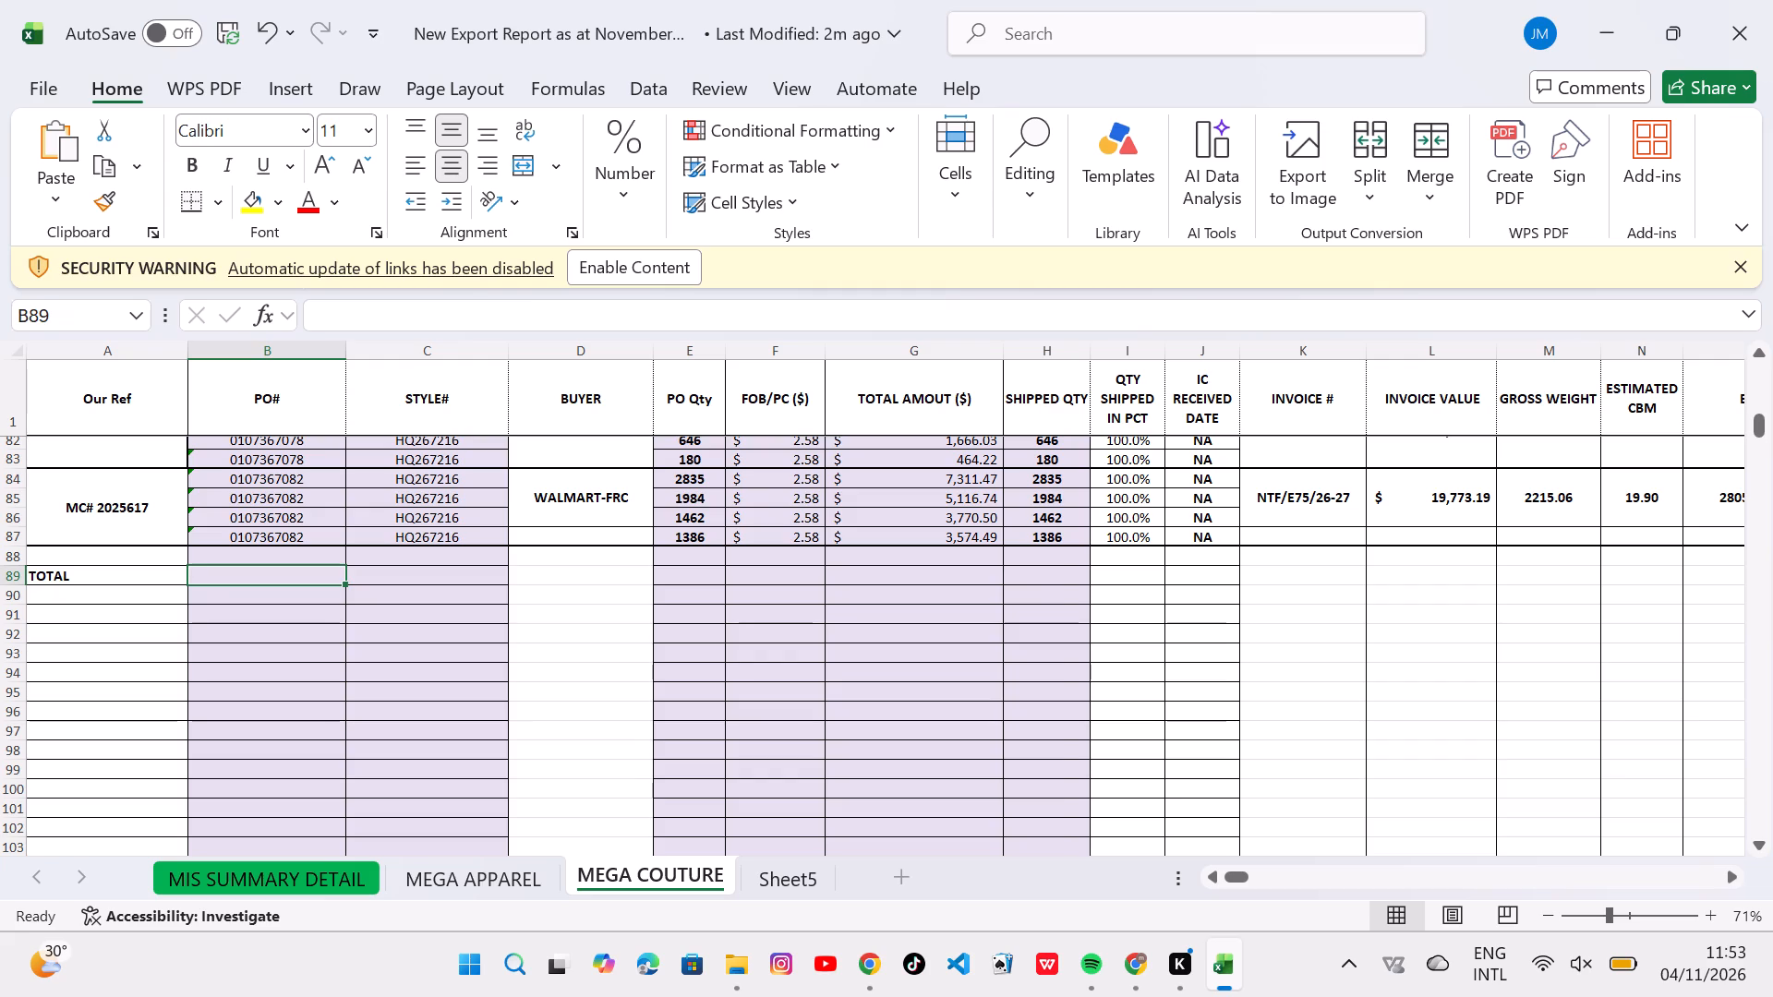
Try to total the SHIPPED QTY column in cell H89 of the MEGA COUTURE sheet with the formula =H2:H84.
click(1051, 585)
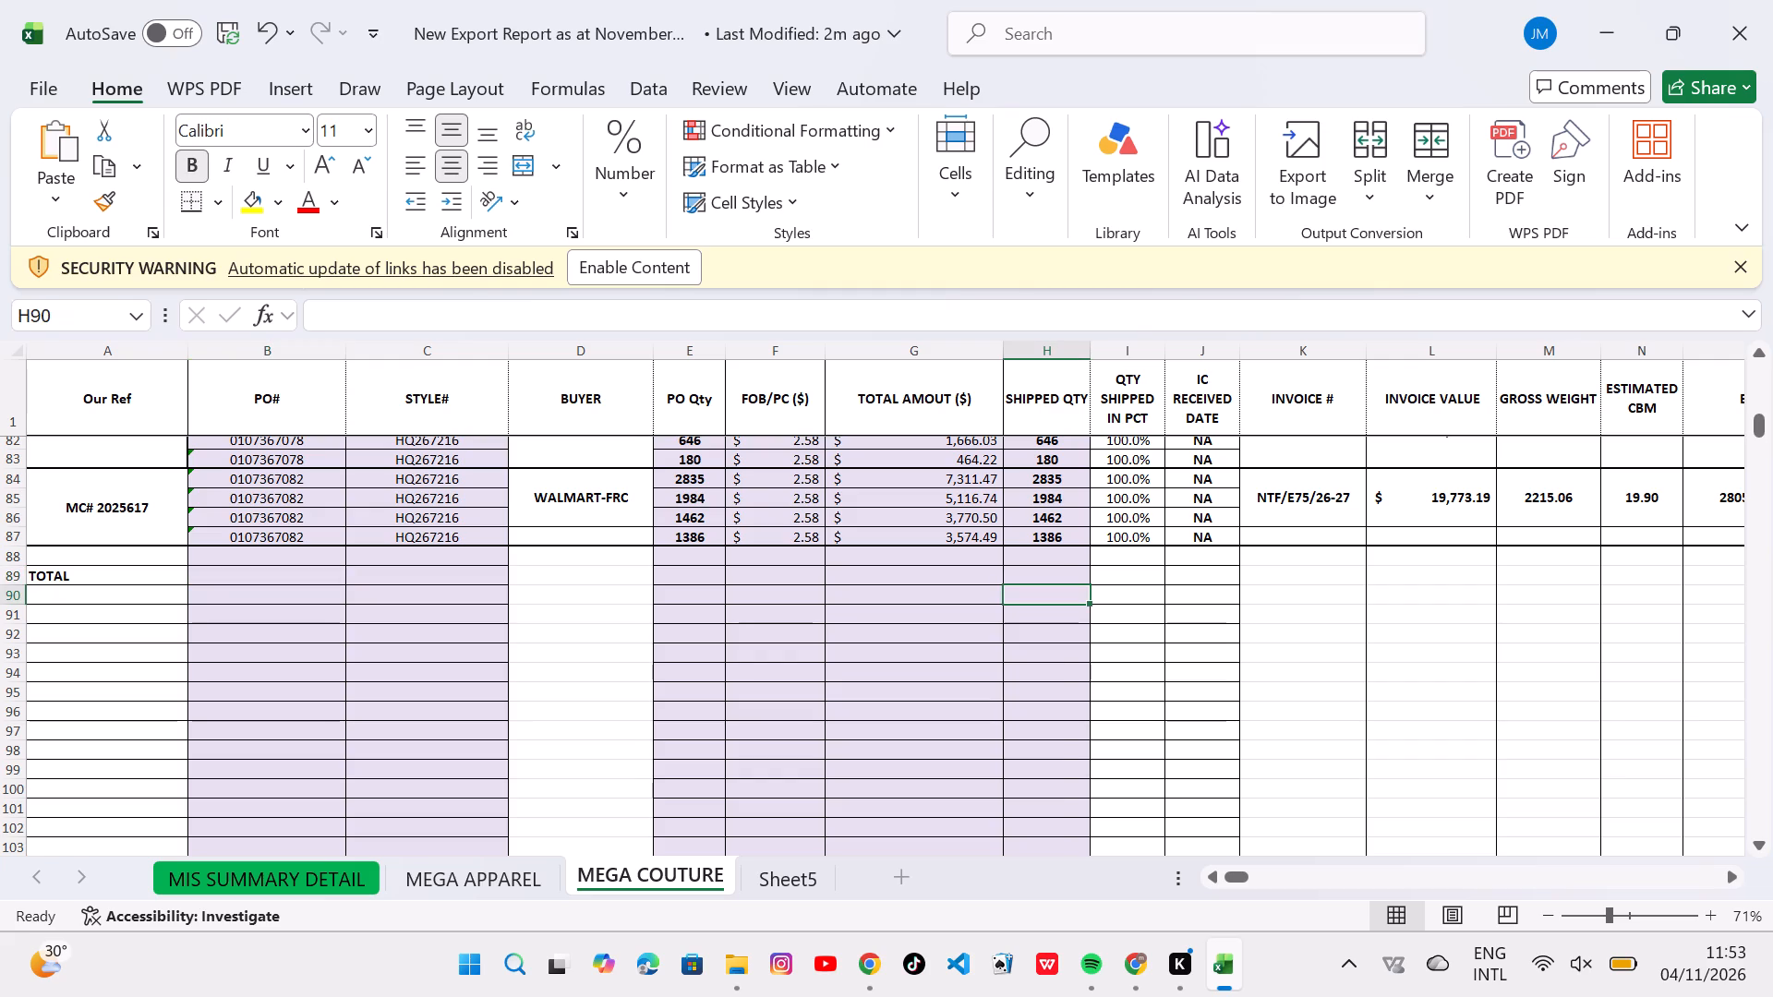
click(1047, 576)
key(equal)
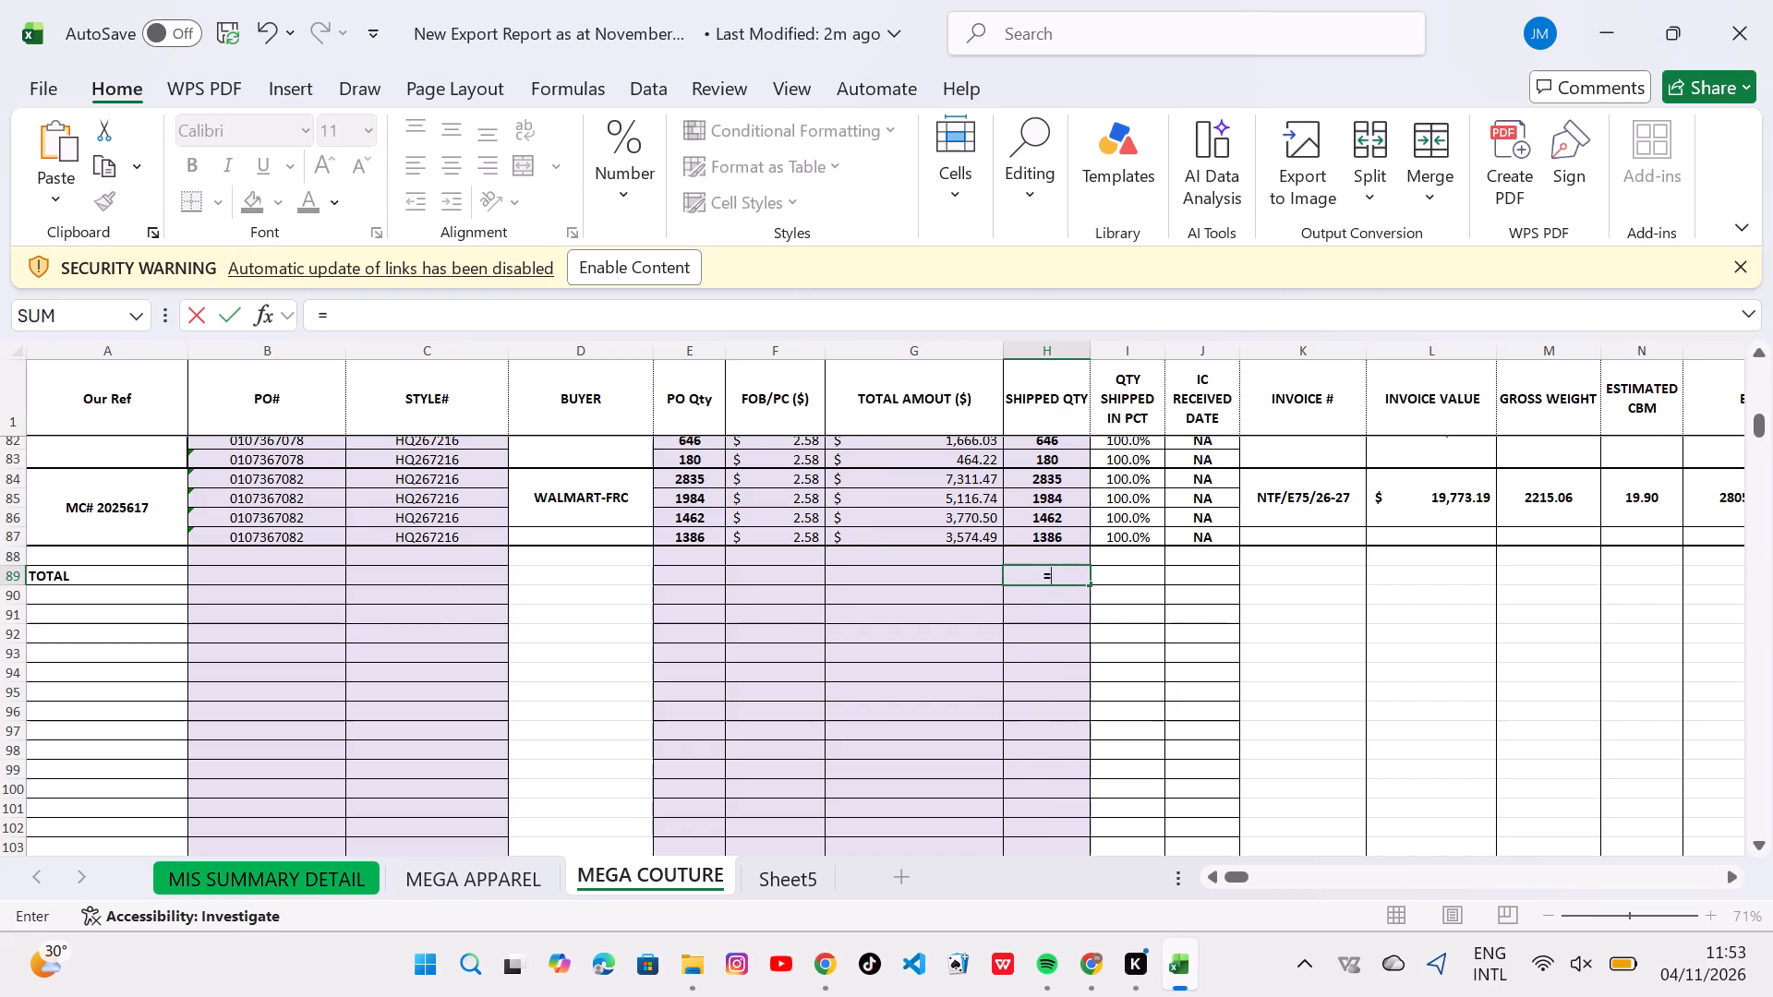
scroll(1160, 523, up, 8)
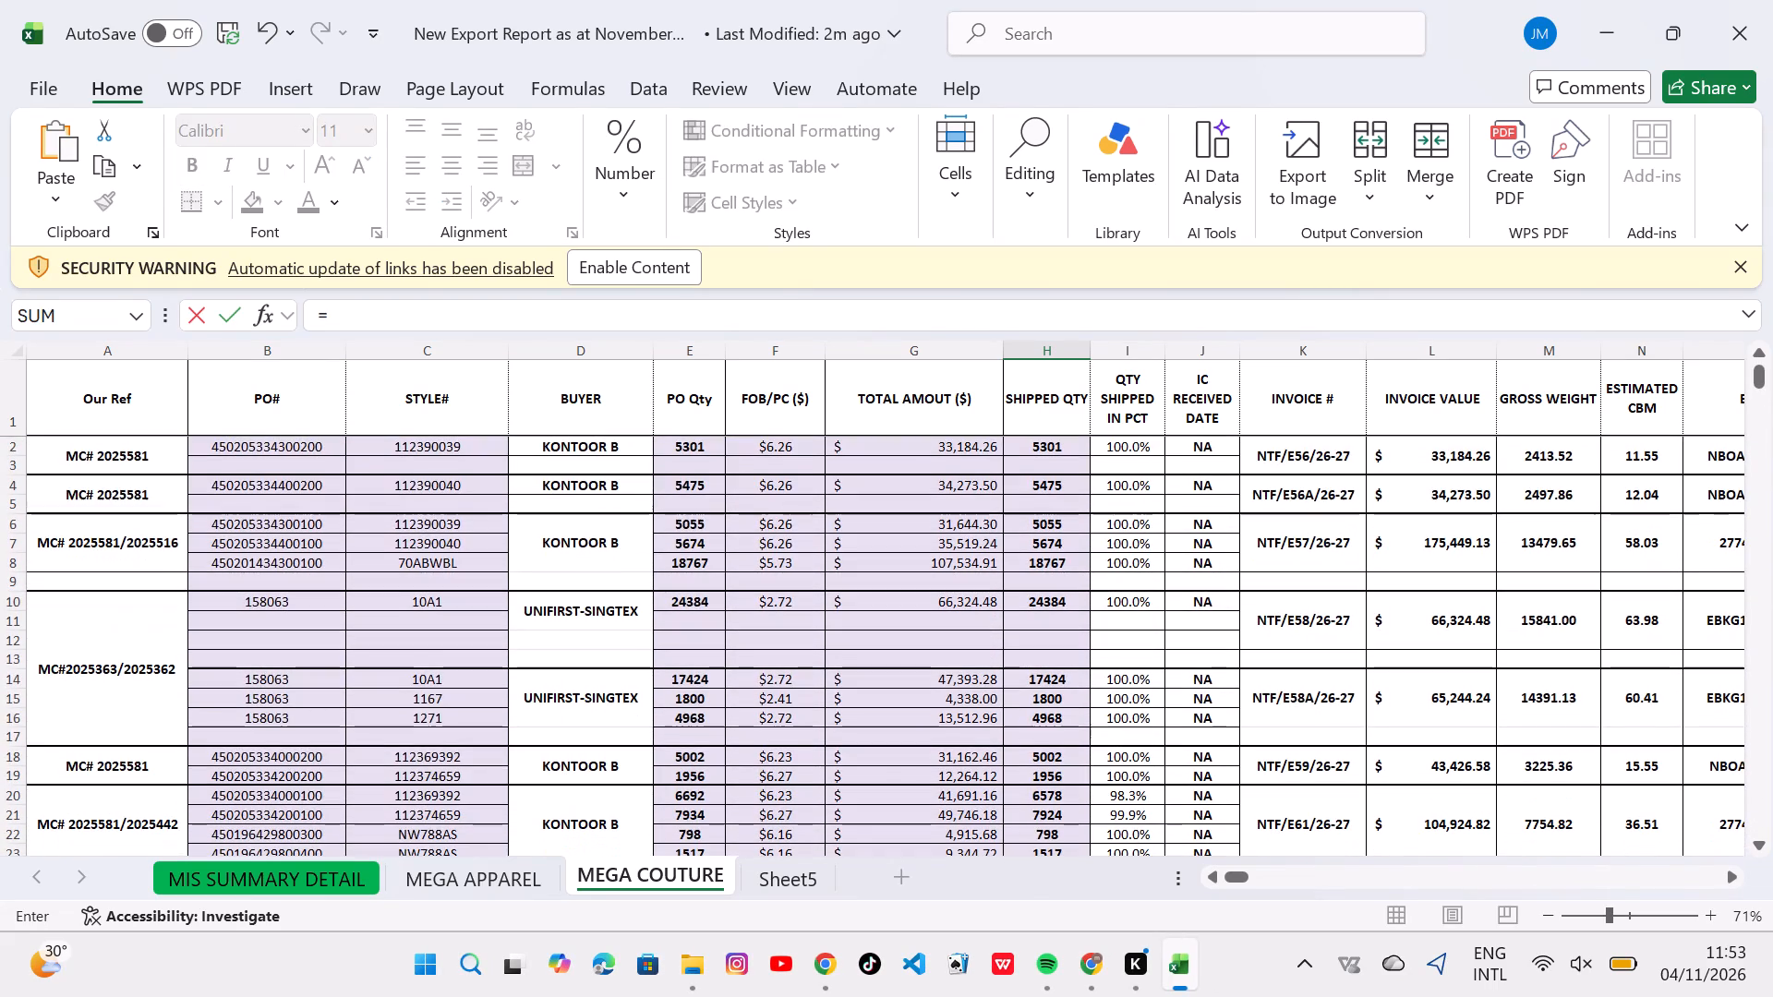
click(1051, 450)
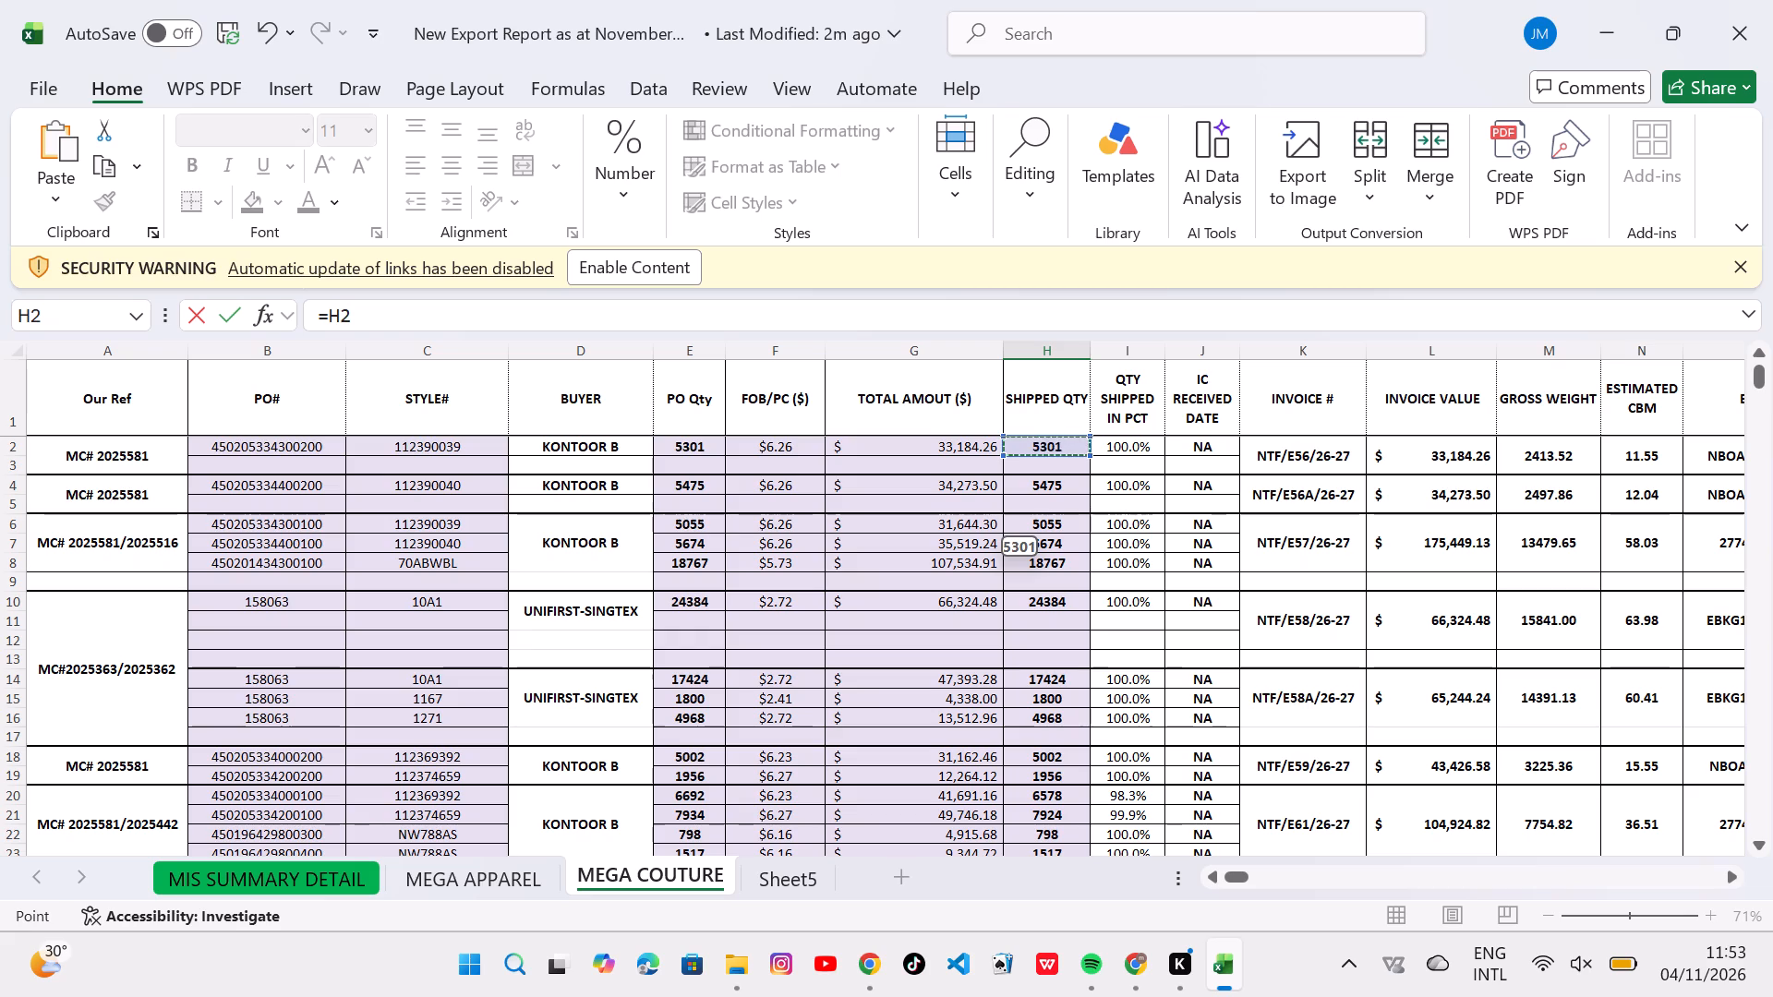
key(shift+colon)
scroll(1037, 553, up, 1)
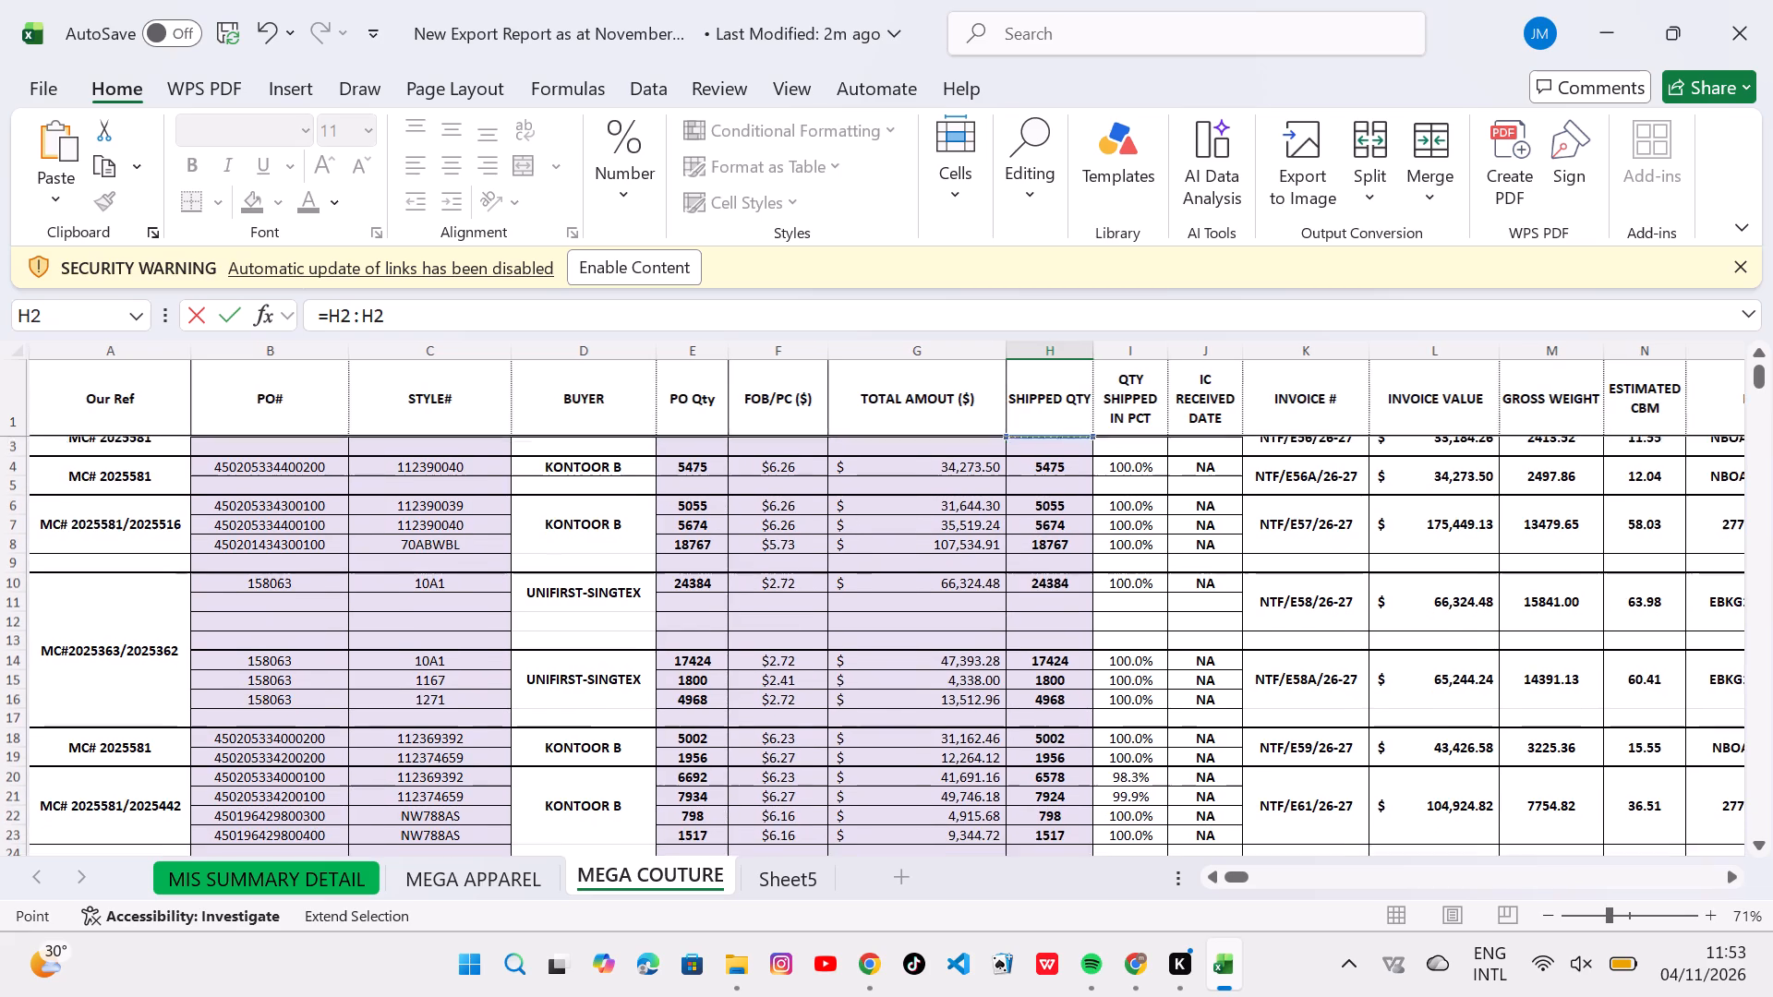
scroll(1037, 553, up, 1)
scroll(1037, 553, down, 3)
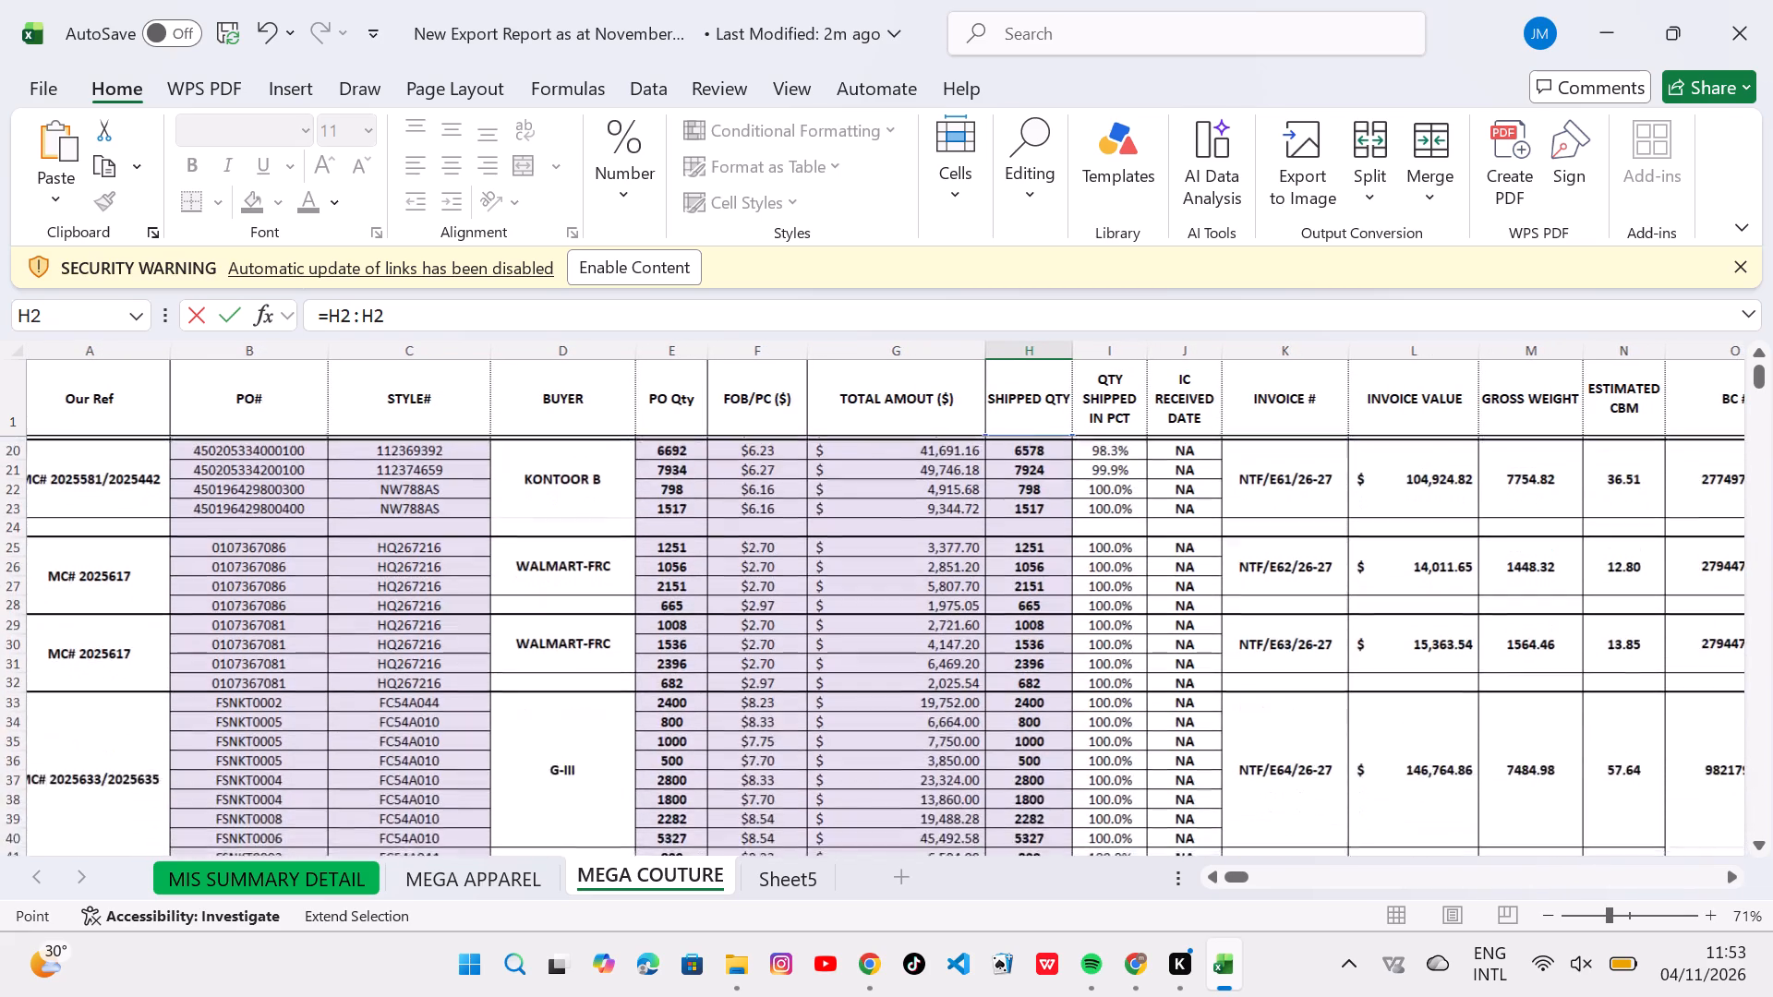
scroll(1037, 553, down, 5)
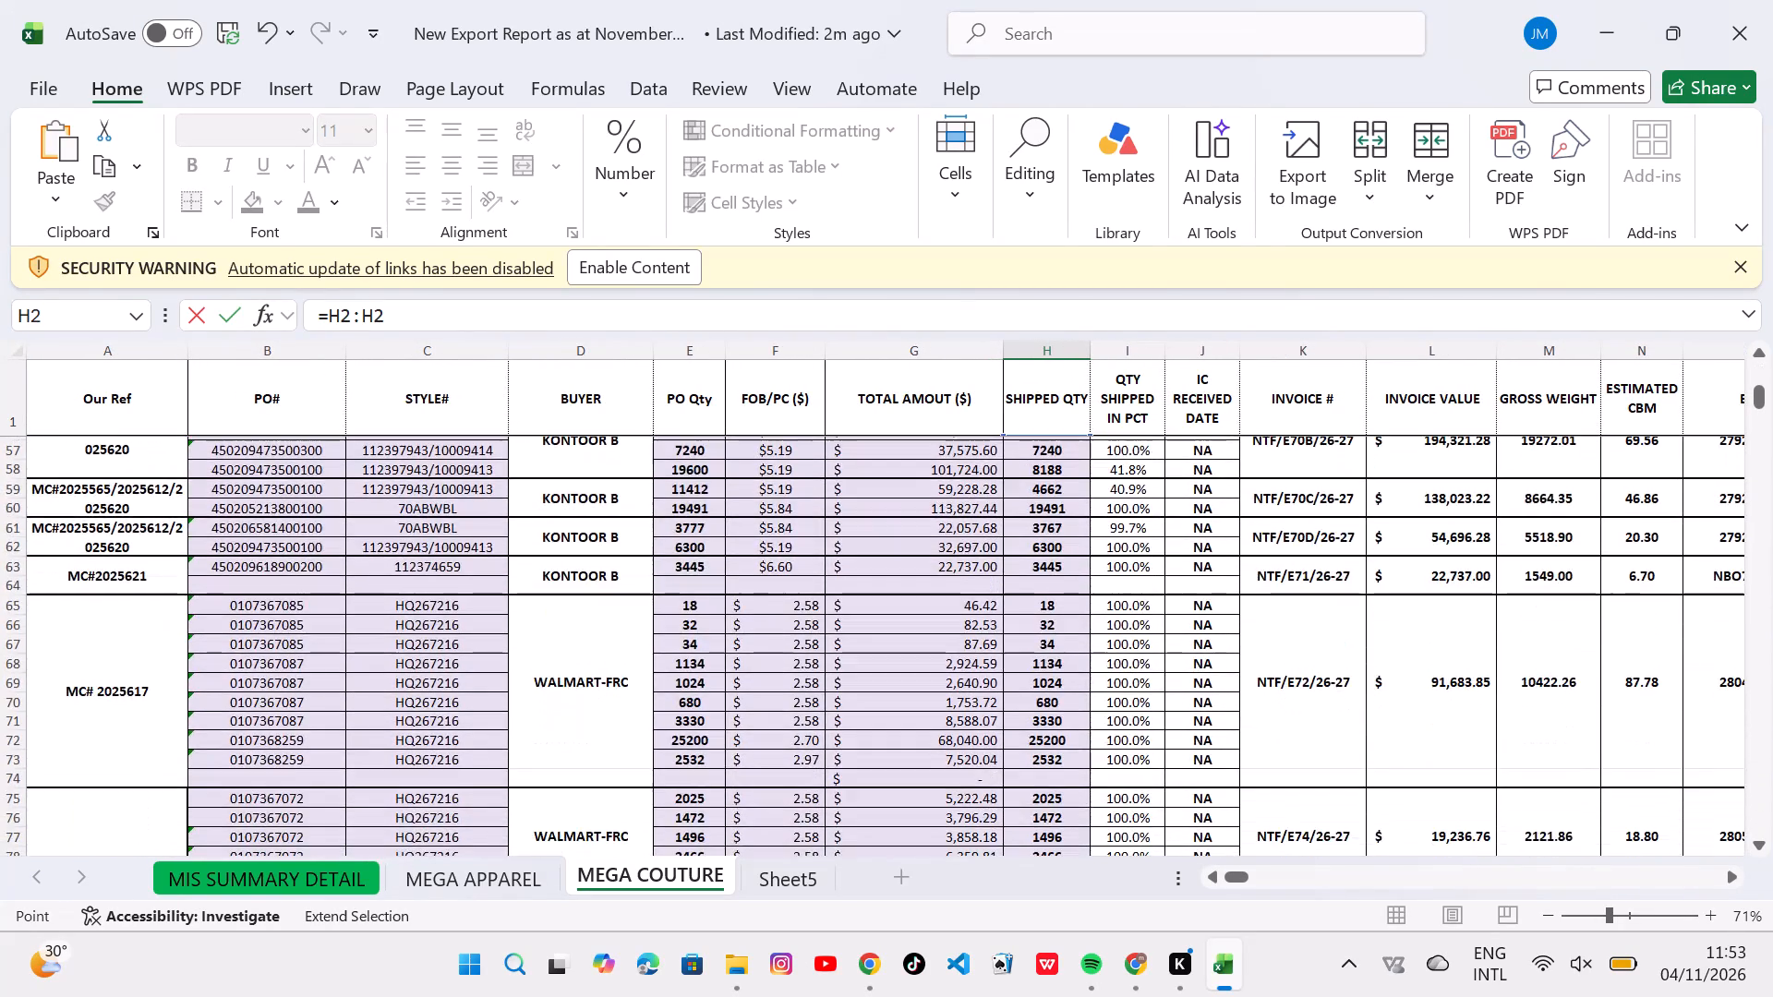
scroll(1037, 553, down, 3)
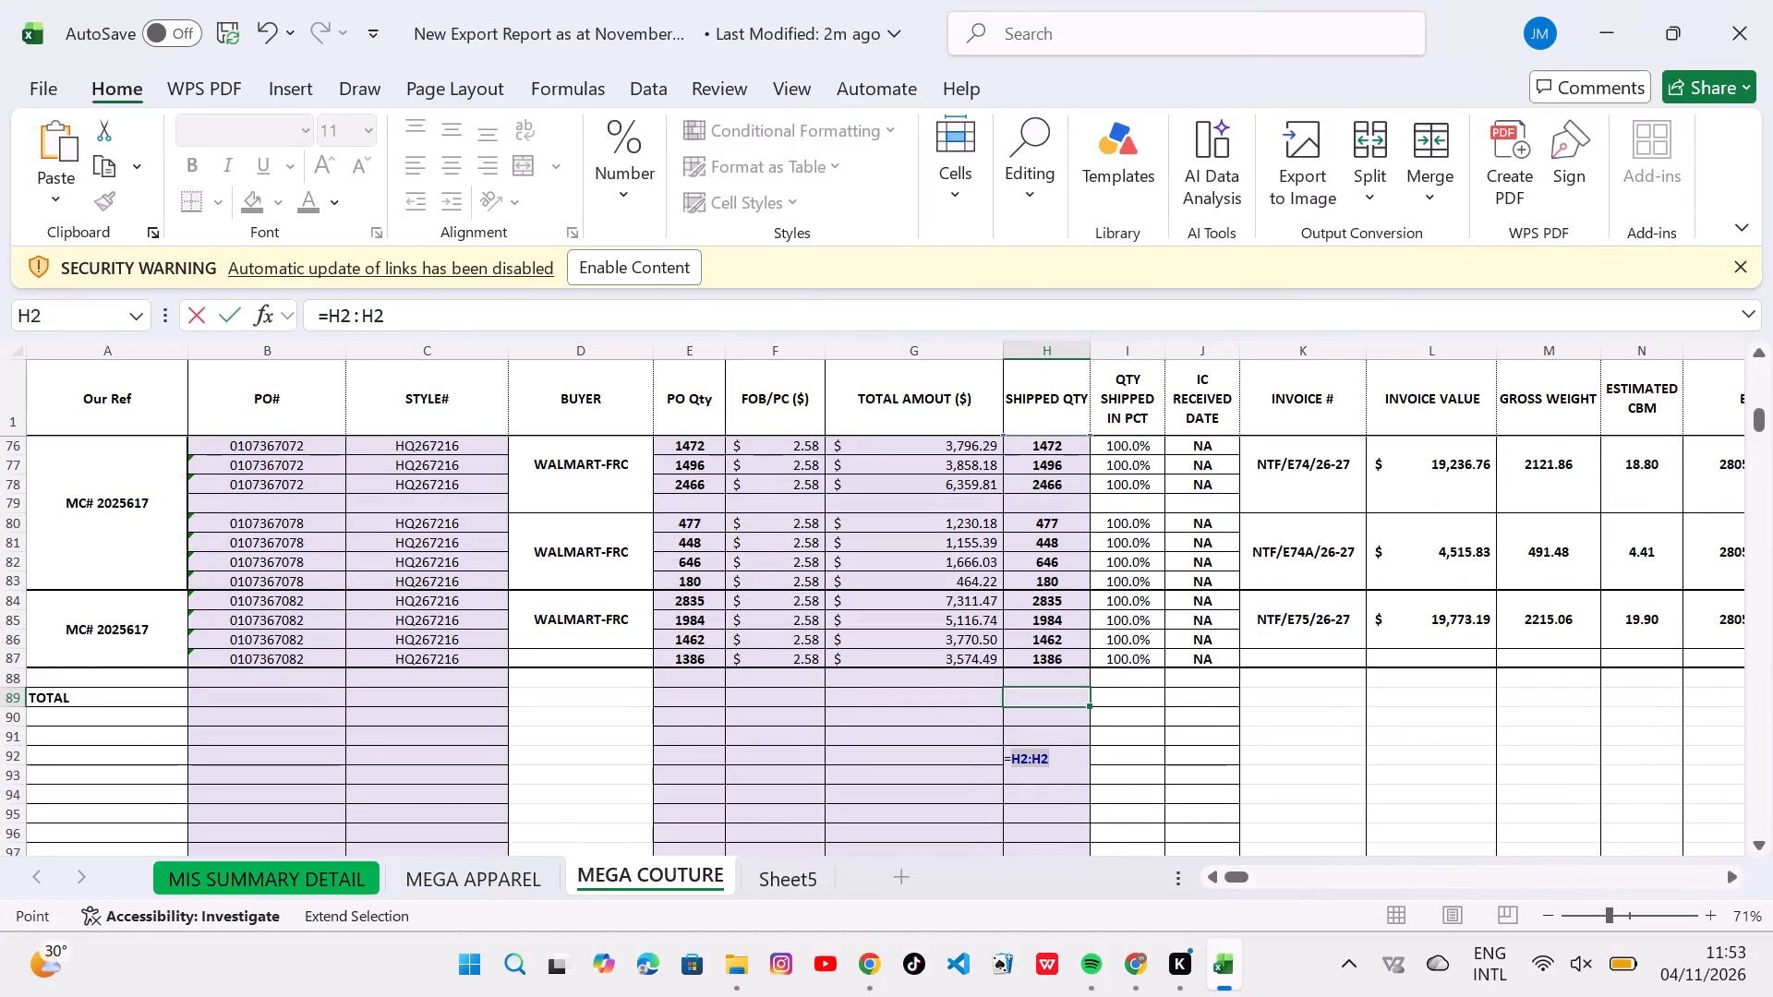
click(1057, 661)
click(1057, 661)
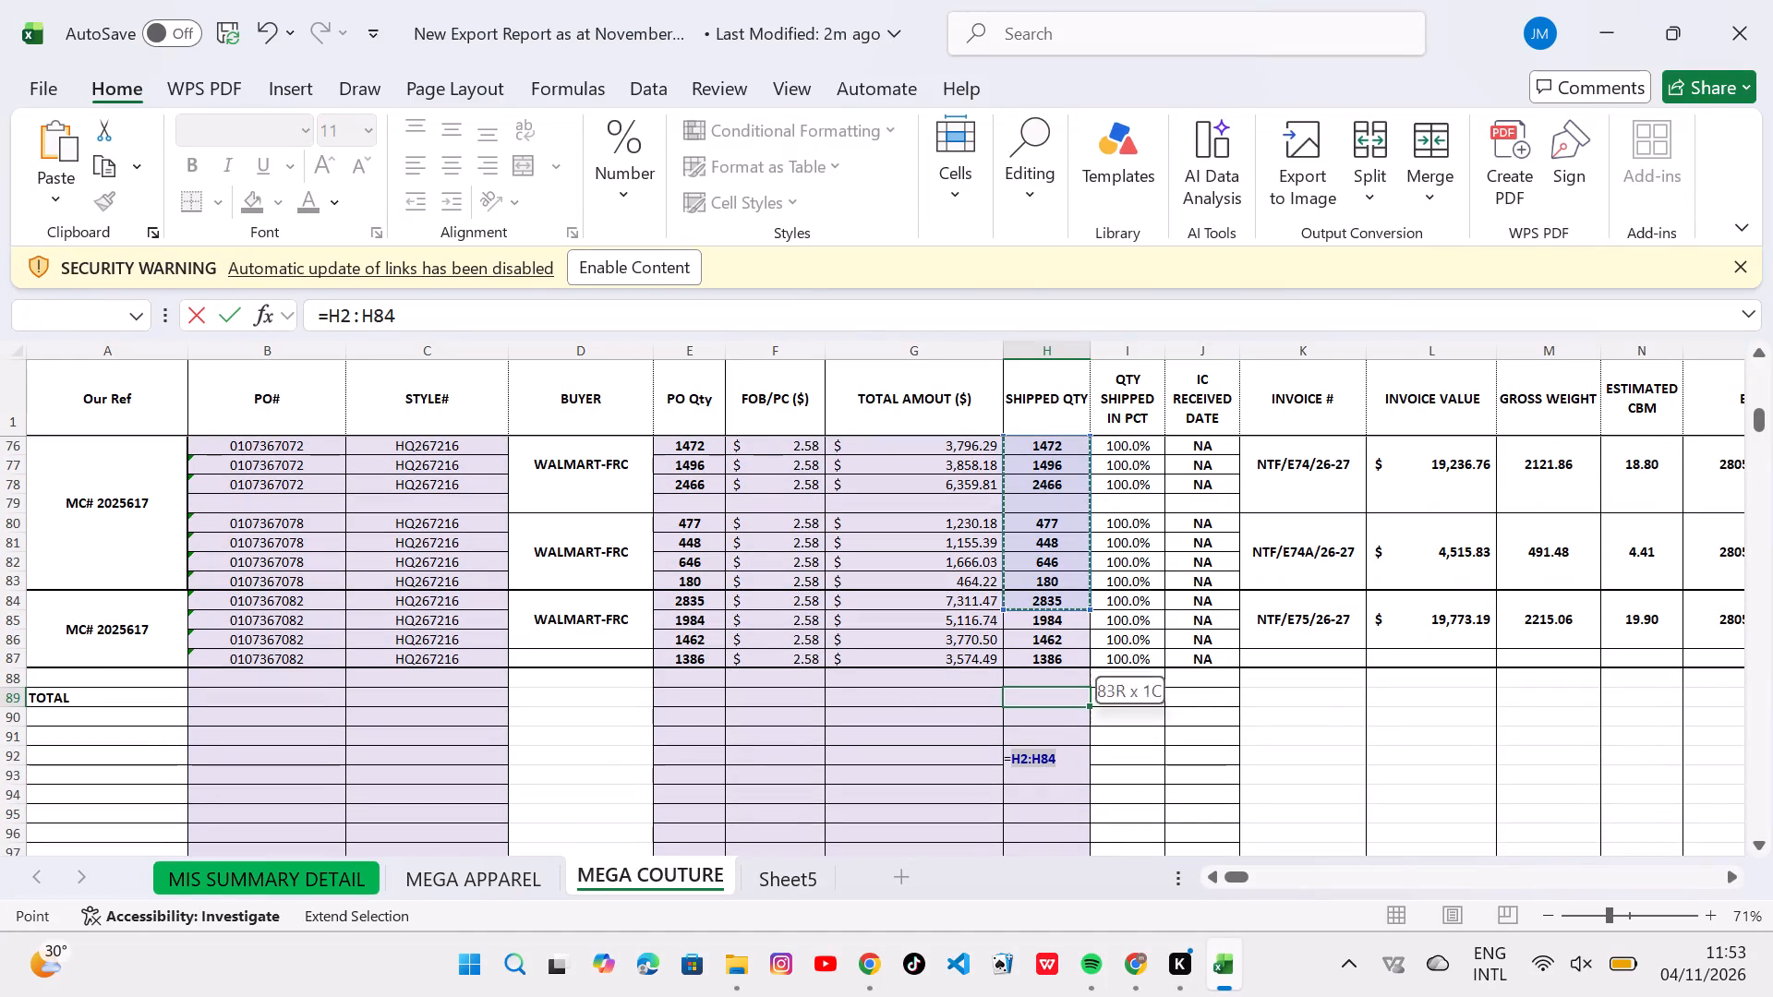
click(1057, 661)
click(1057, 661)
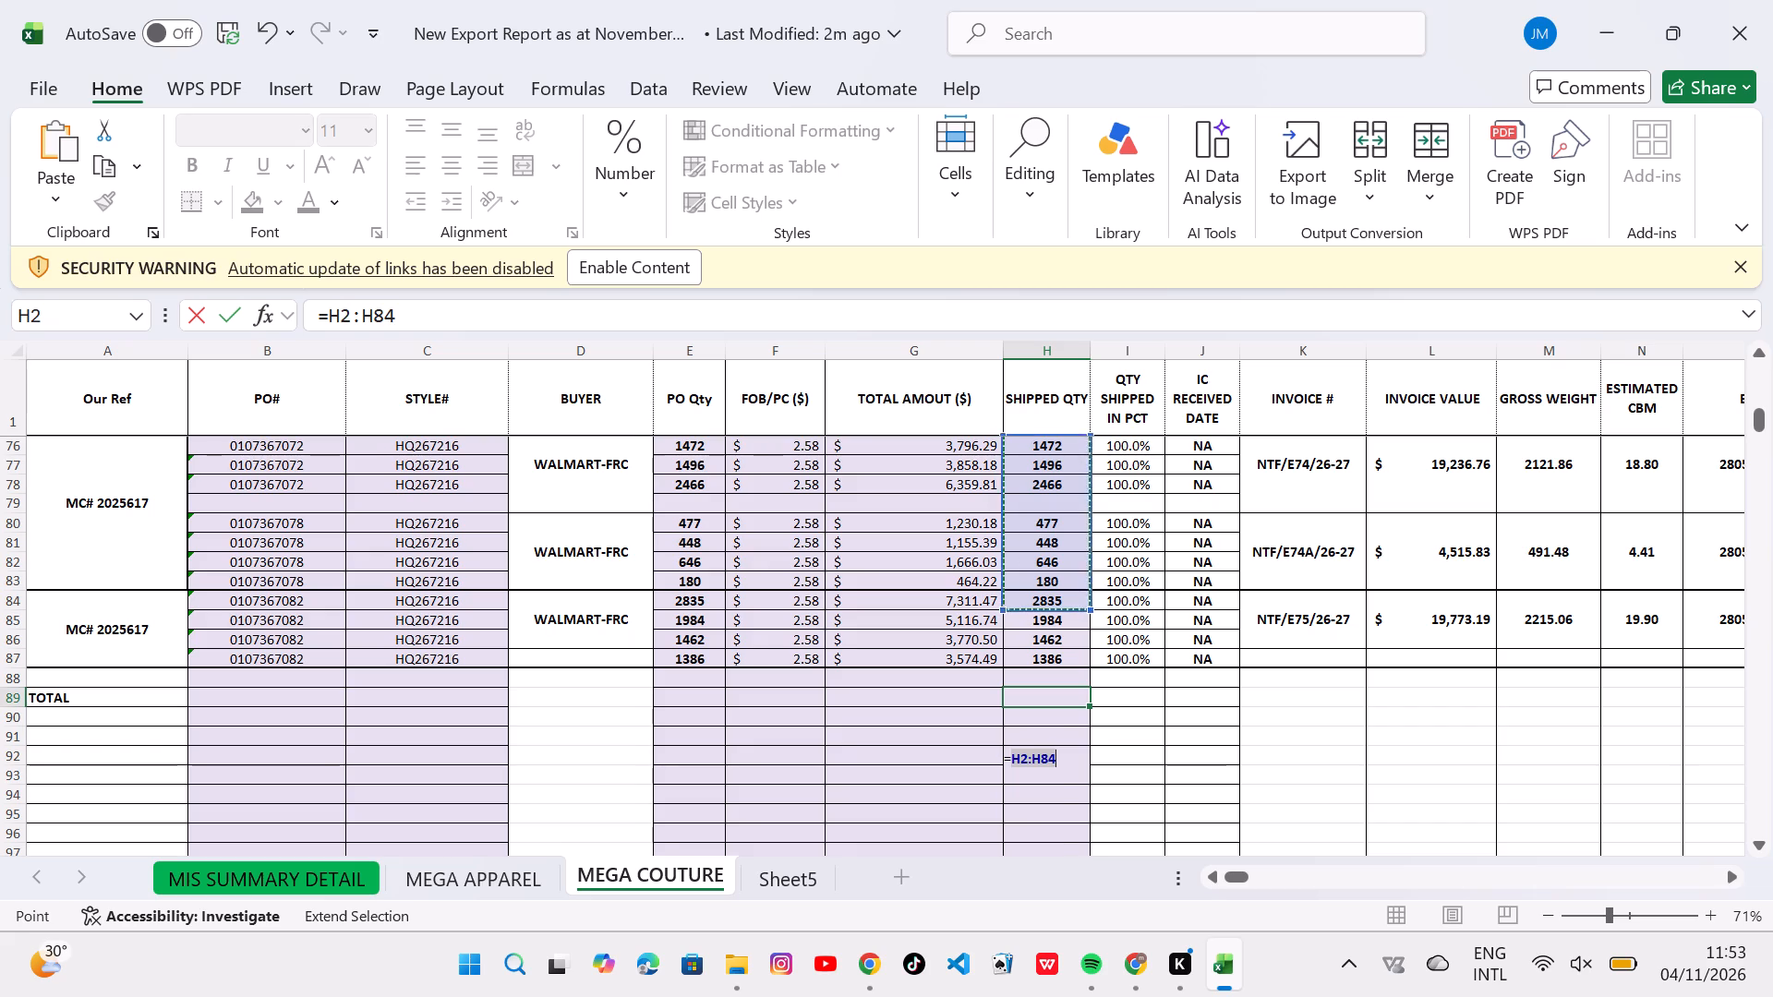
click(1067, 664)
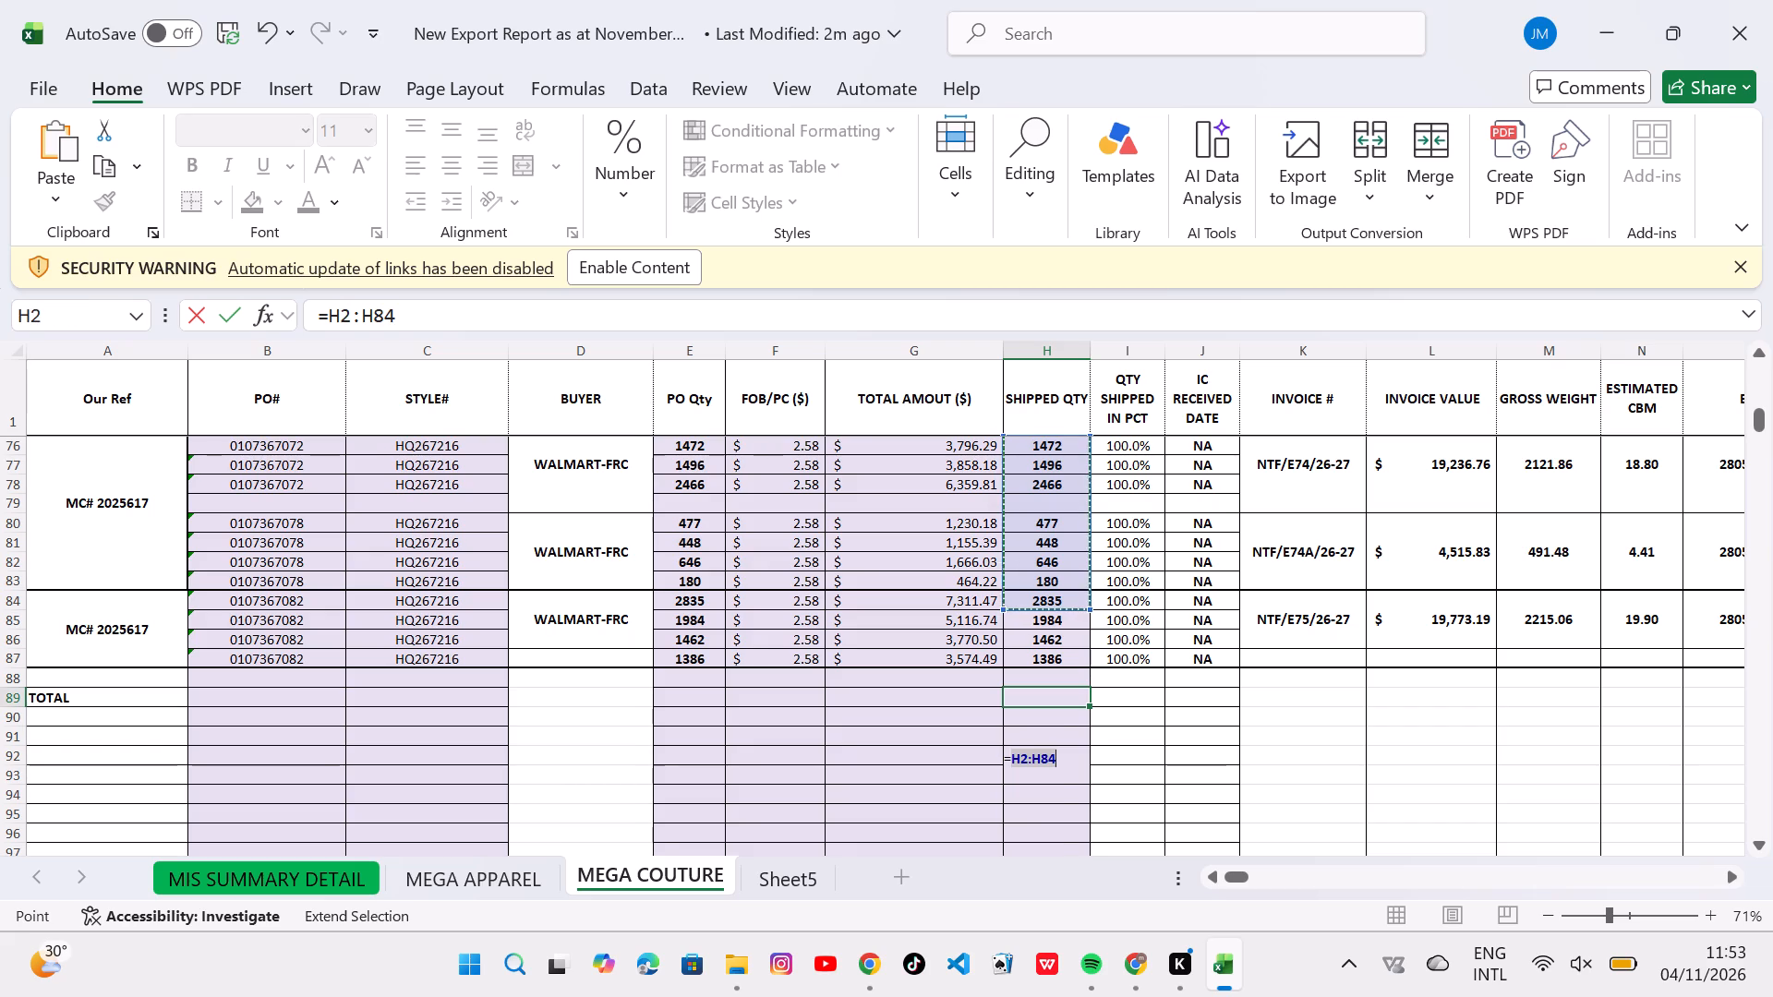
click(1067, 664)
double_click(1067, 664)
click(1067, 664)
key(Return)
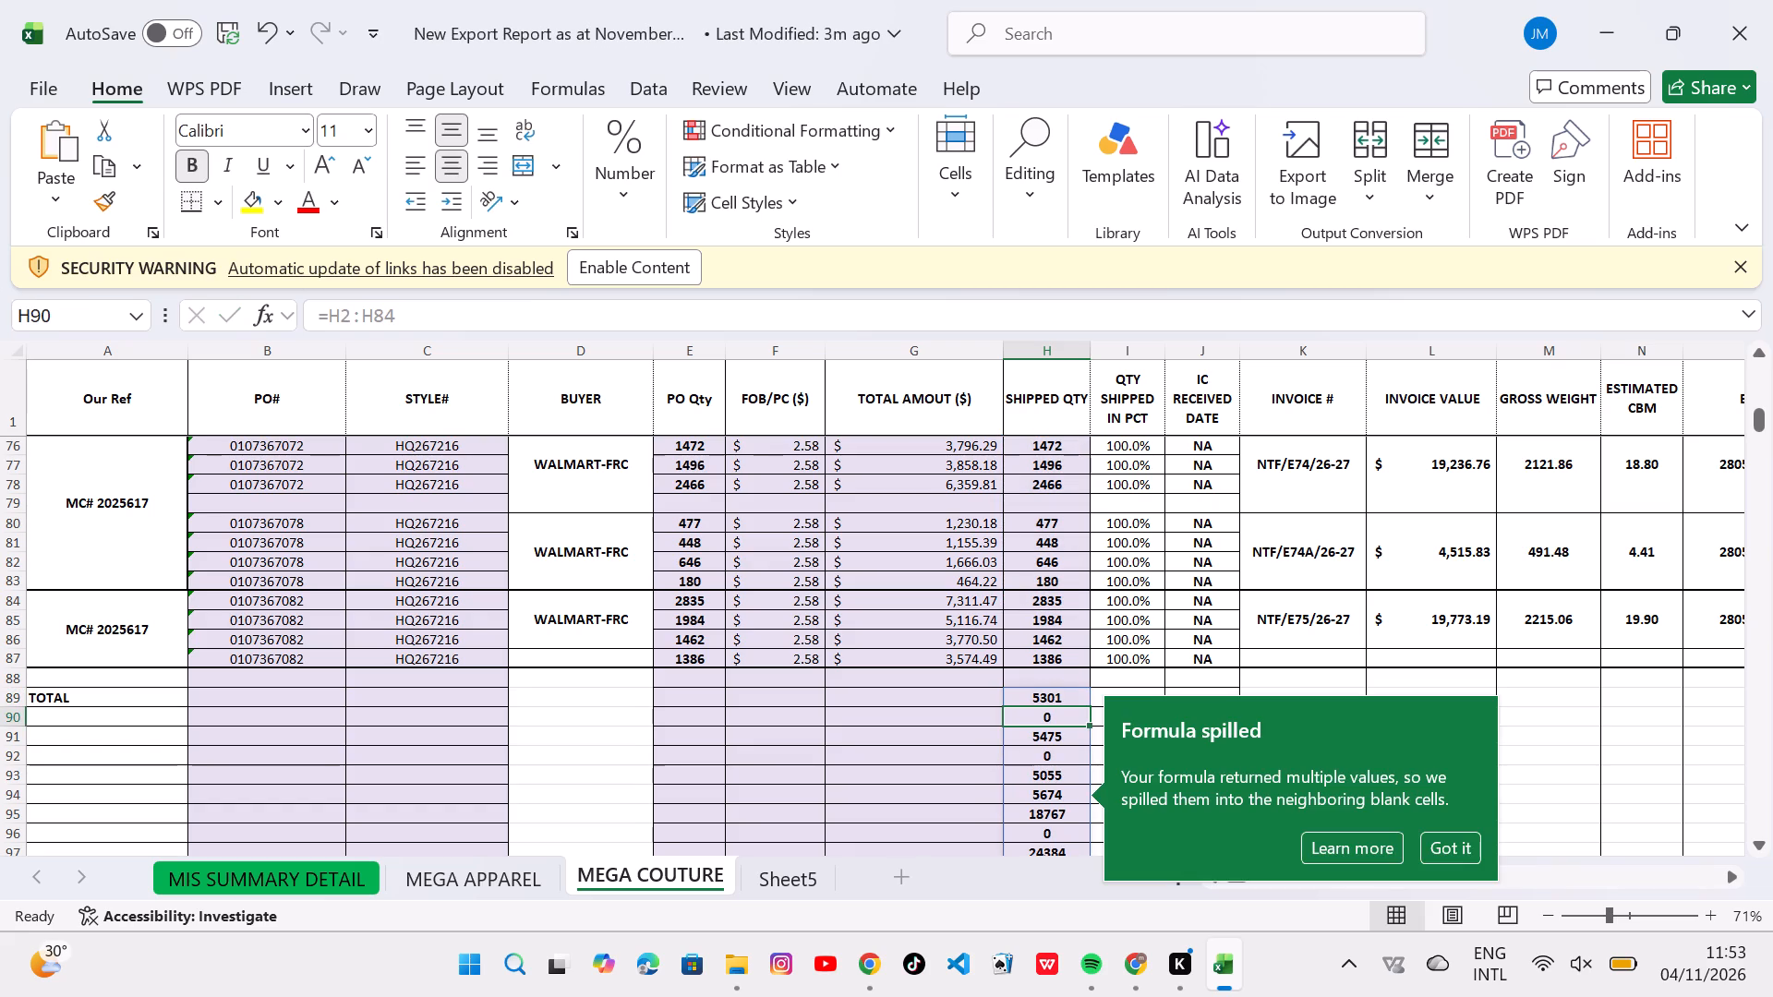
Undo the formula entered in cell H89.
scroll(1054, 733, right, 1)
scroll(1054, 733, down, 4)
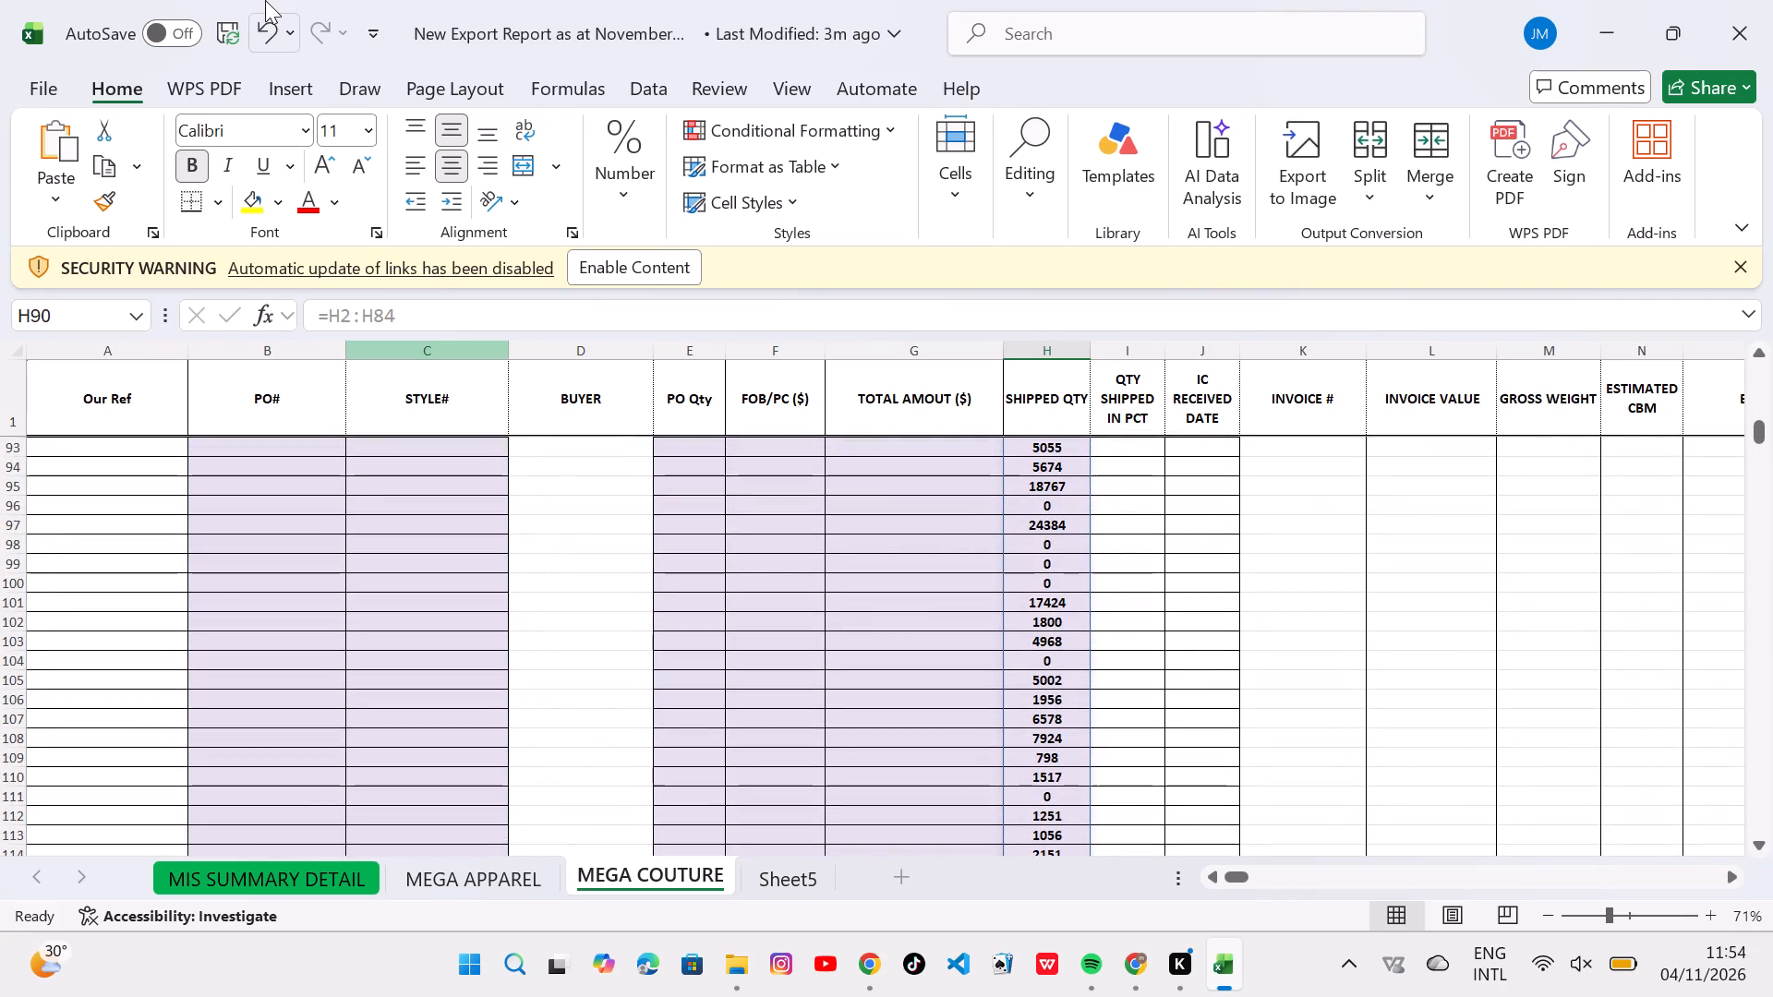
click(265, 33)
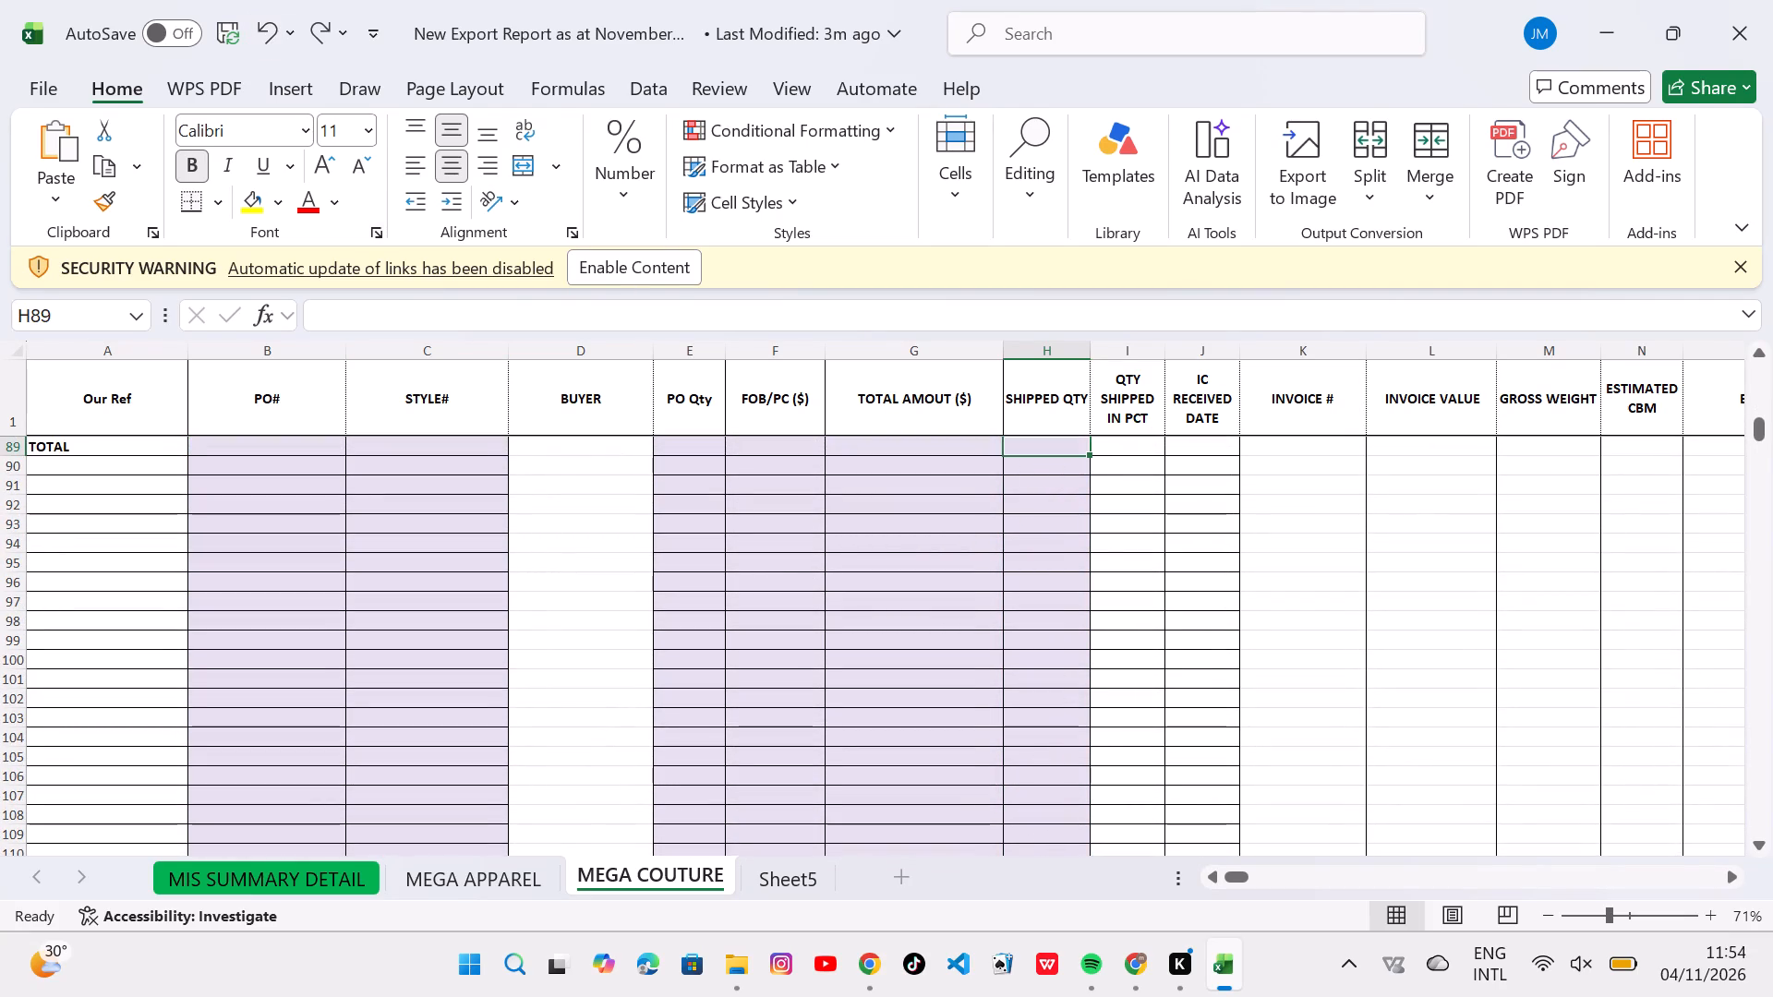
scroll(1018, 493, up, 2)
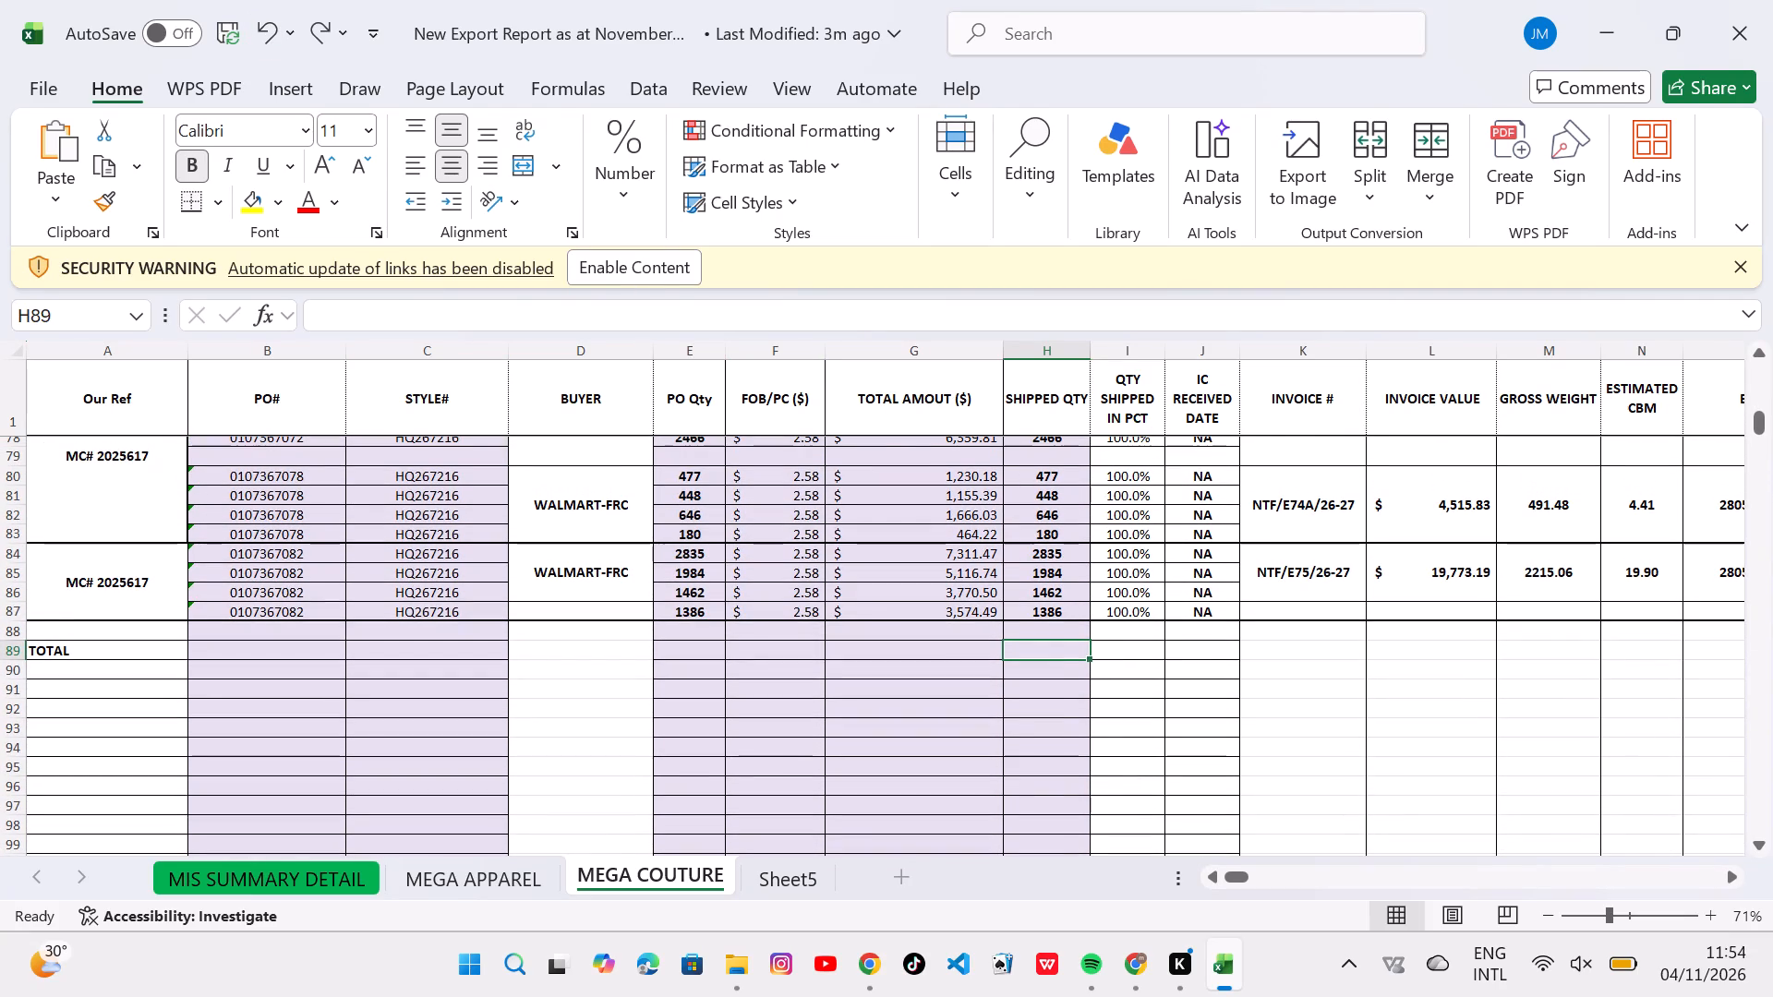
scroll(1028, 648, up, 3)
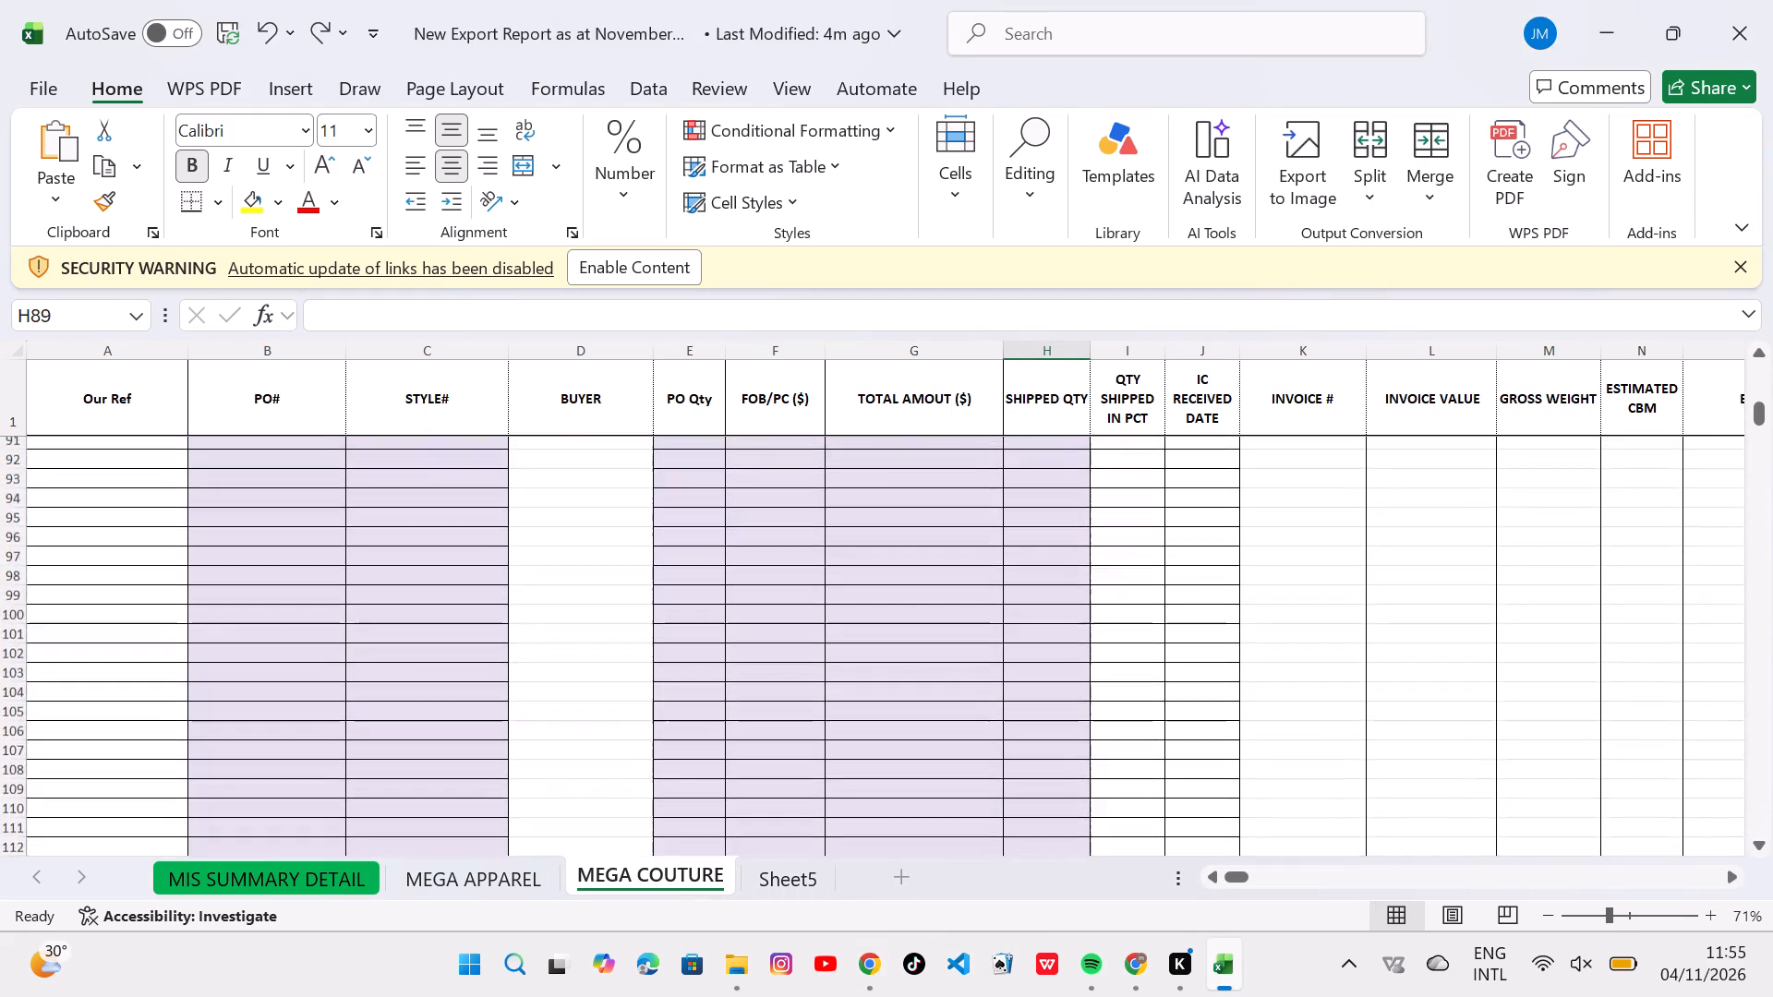
scroll(762, 754, up, 2)
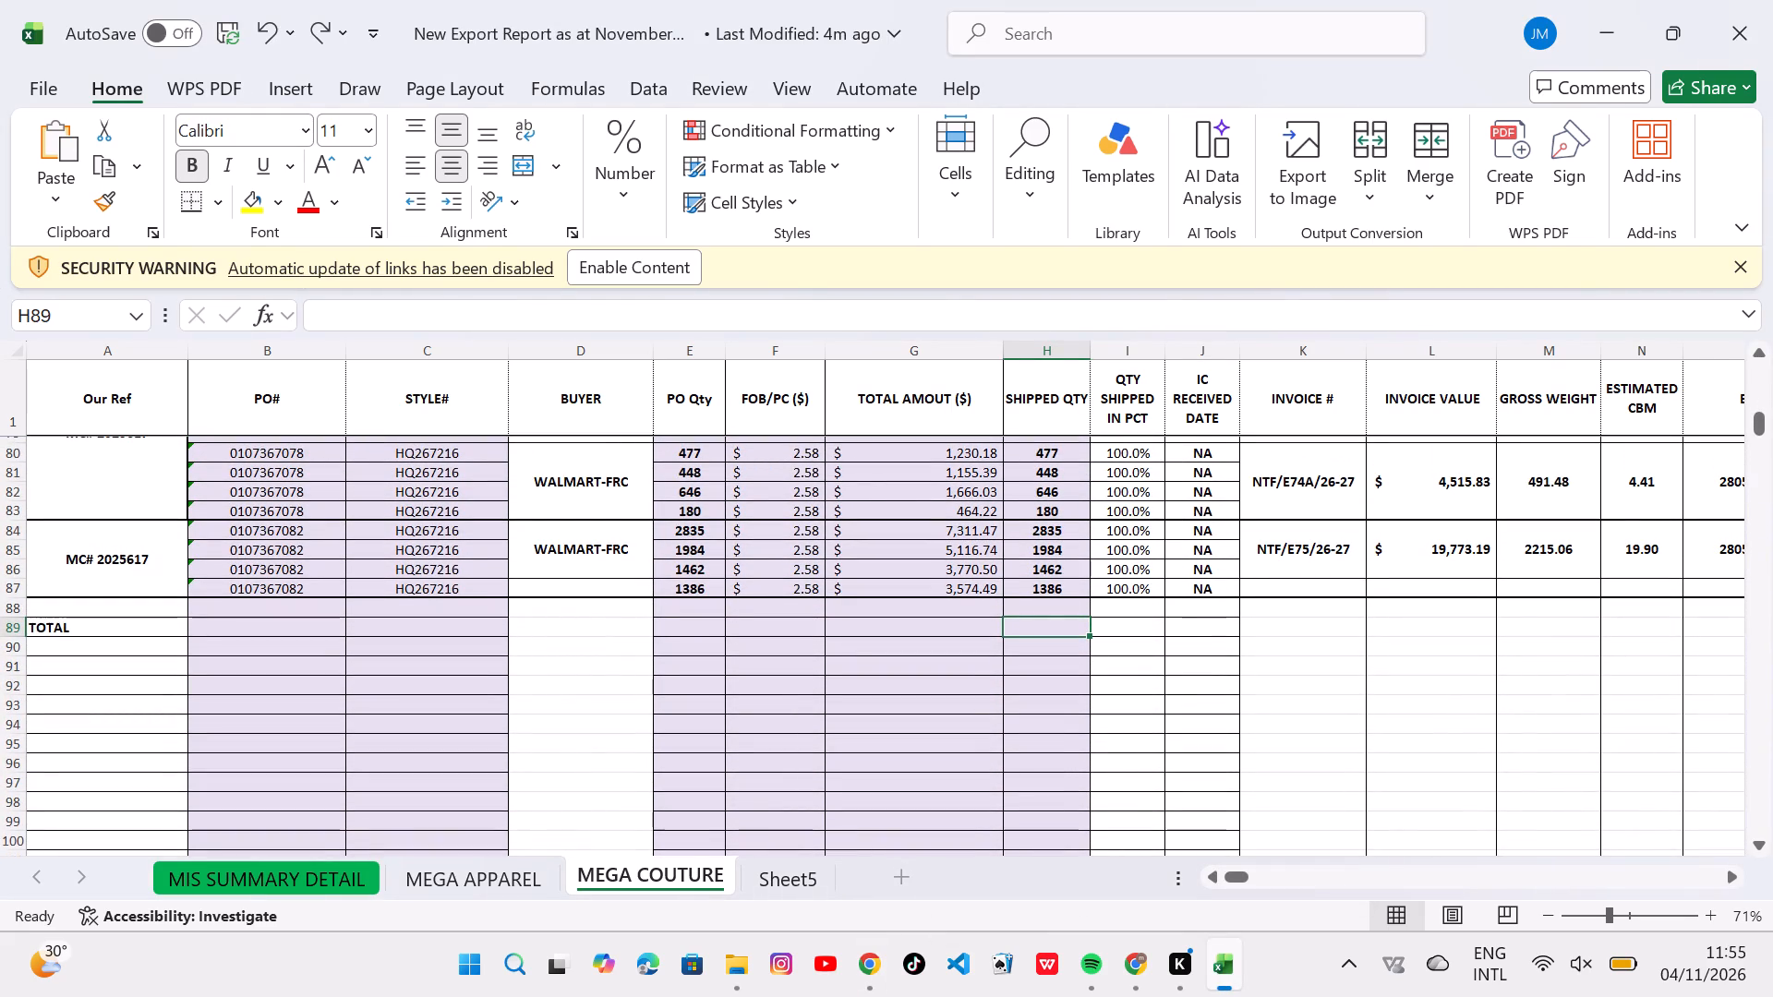
click(1031, 631)
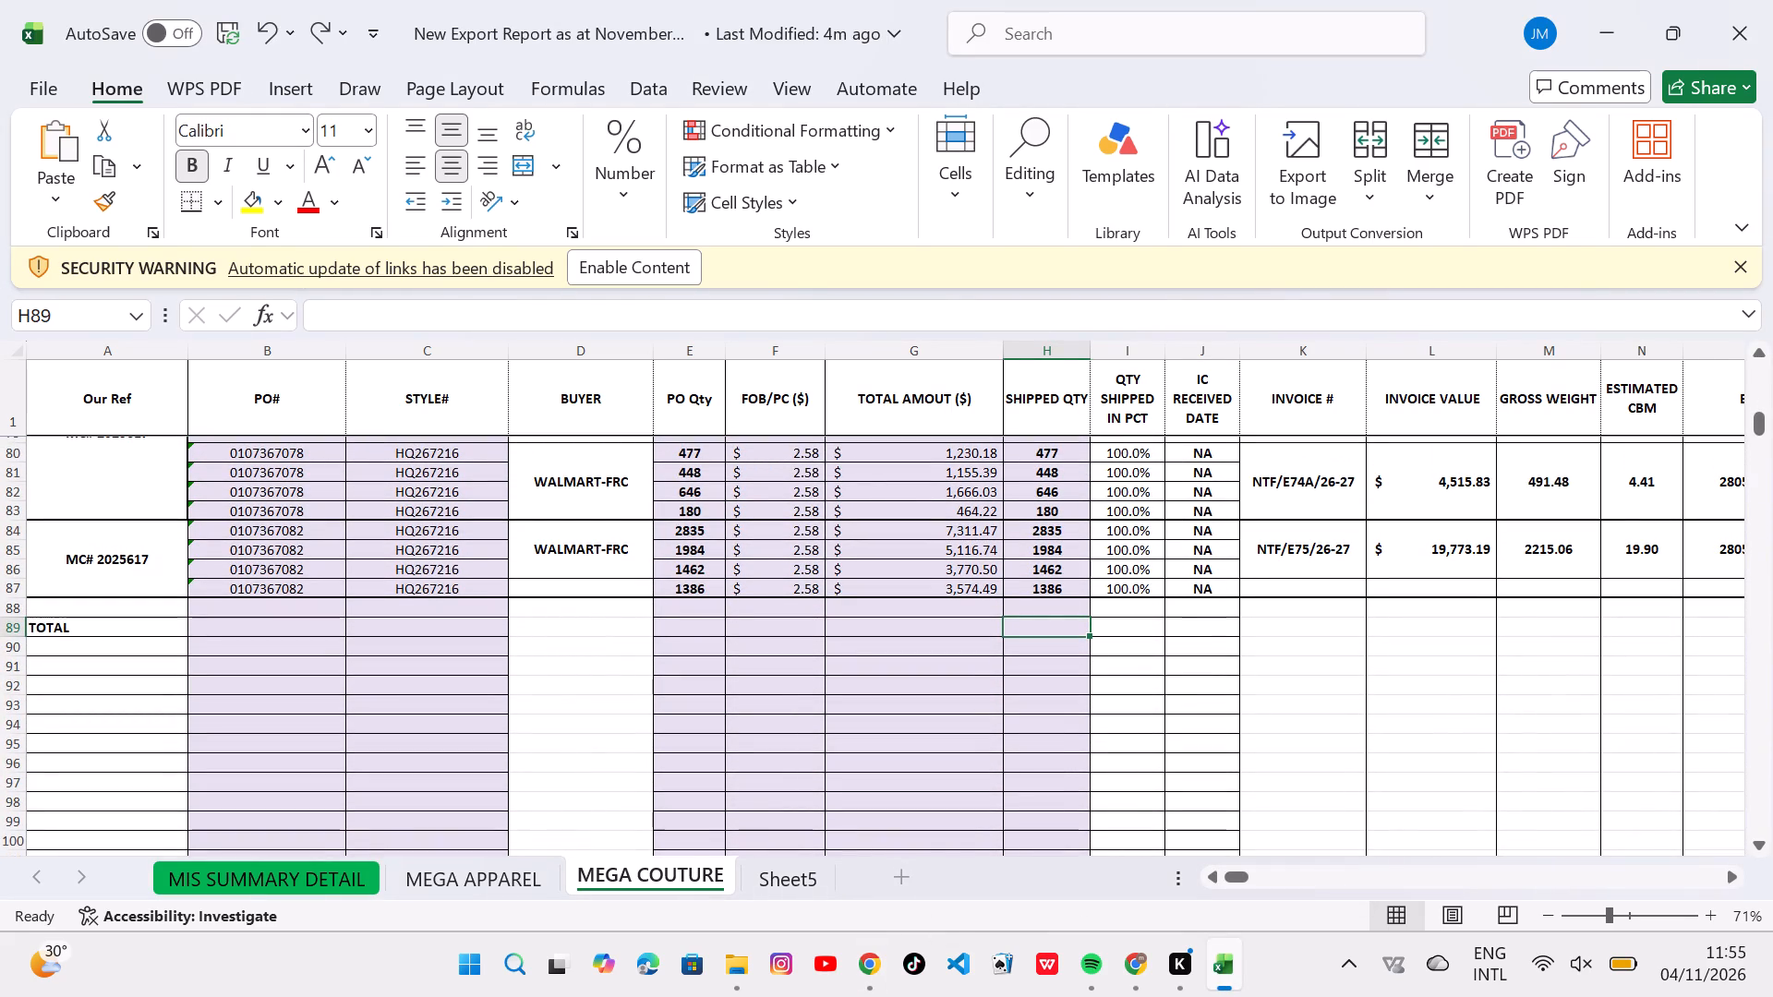
click(1031, 631)
triple_click(1031, 631)
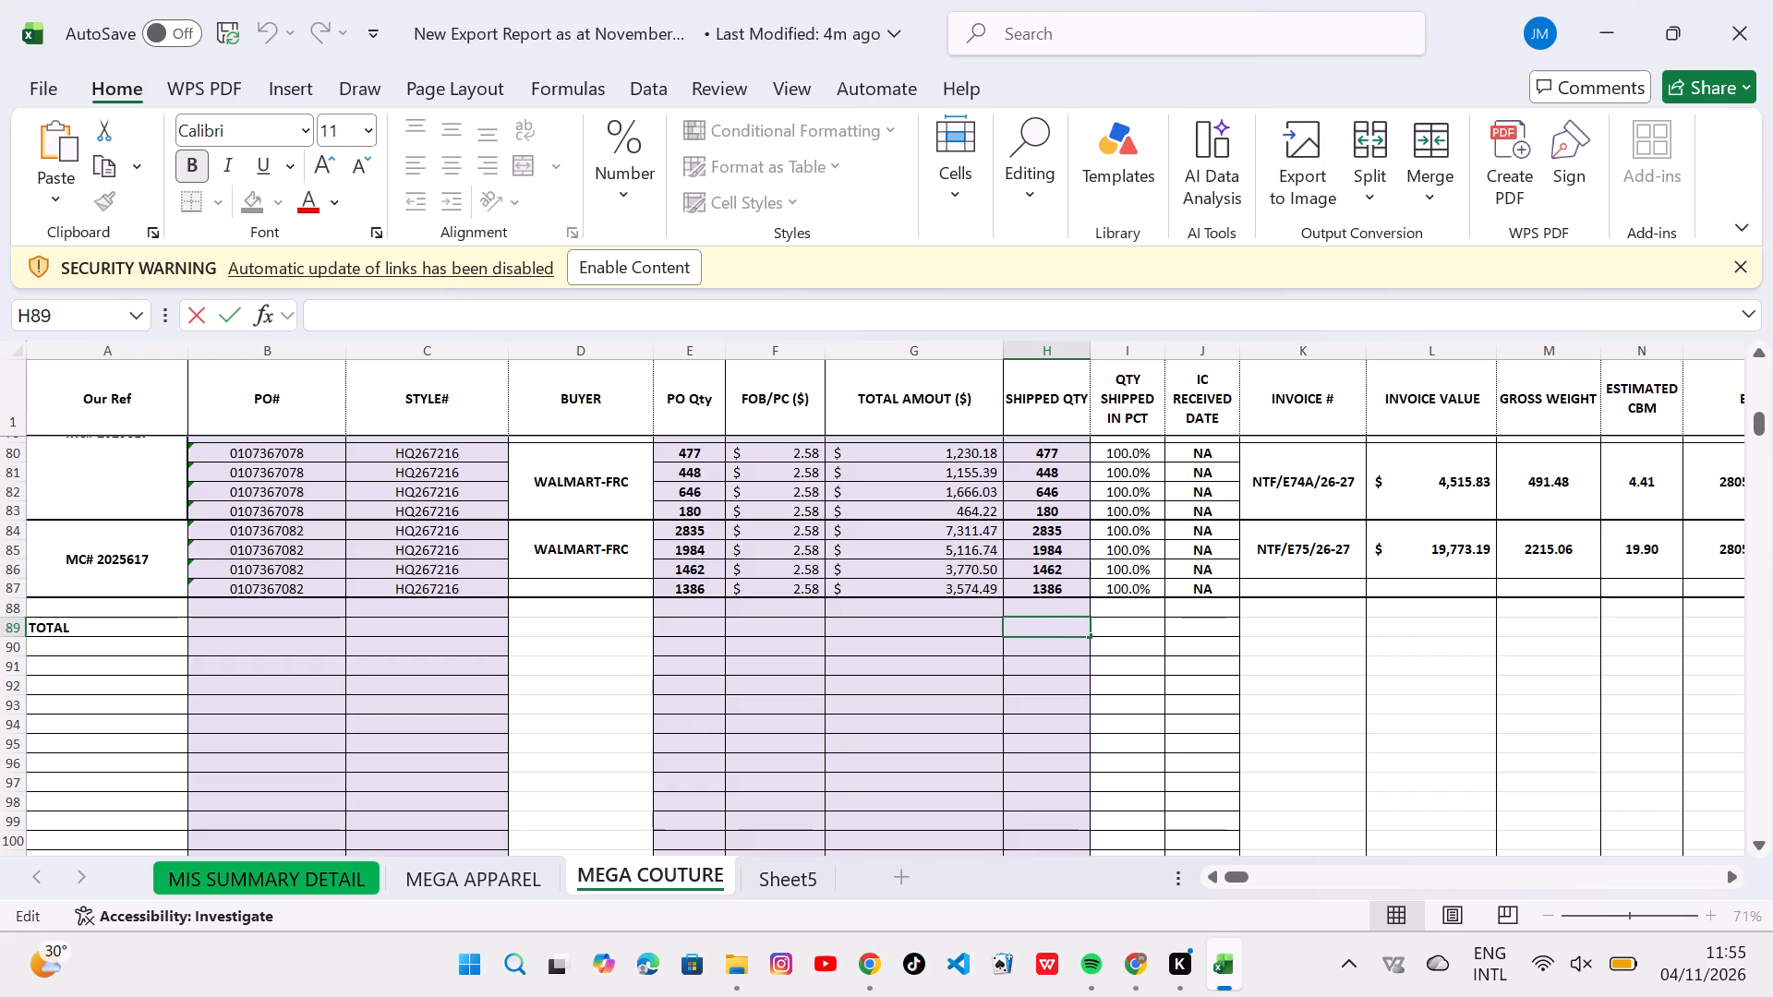
key(equal)
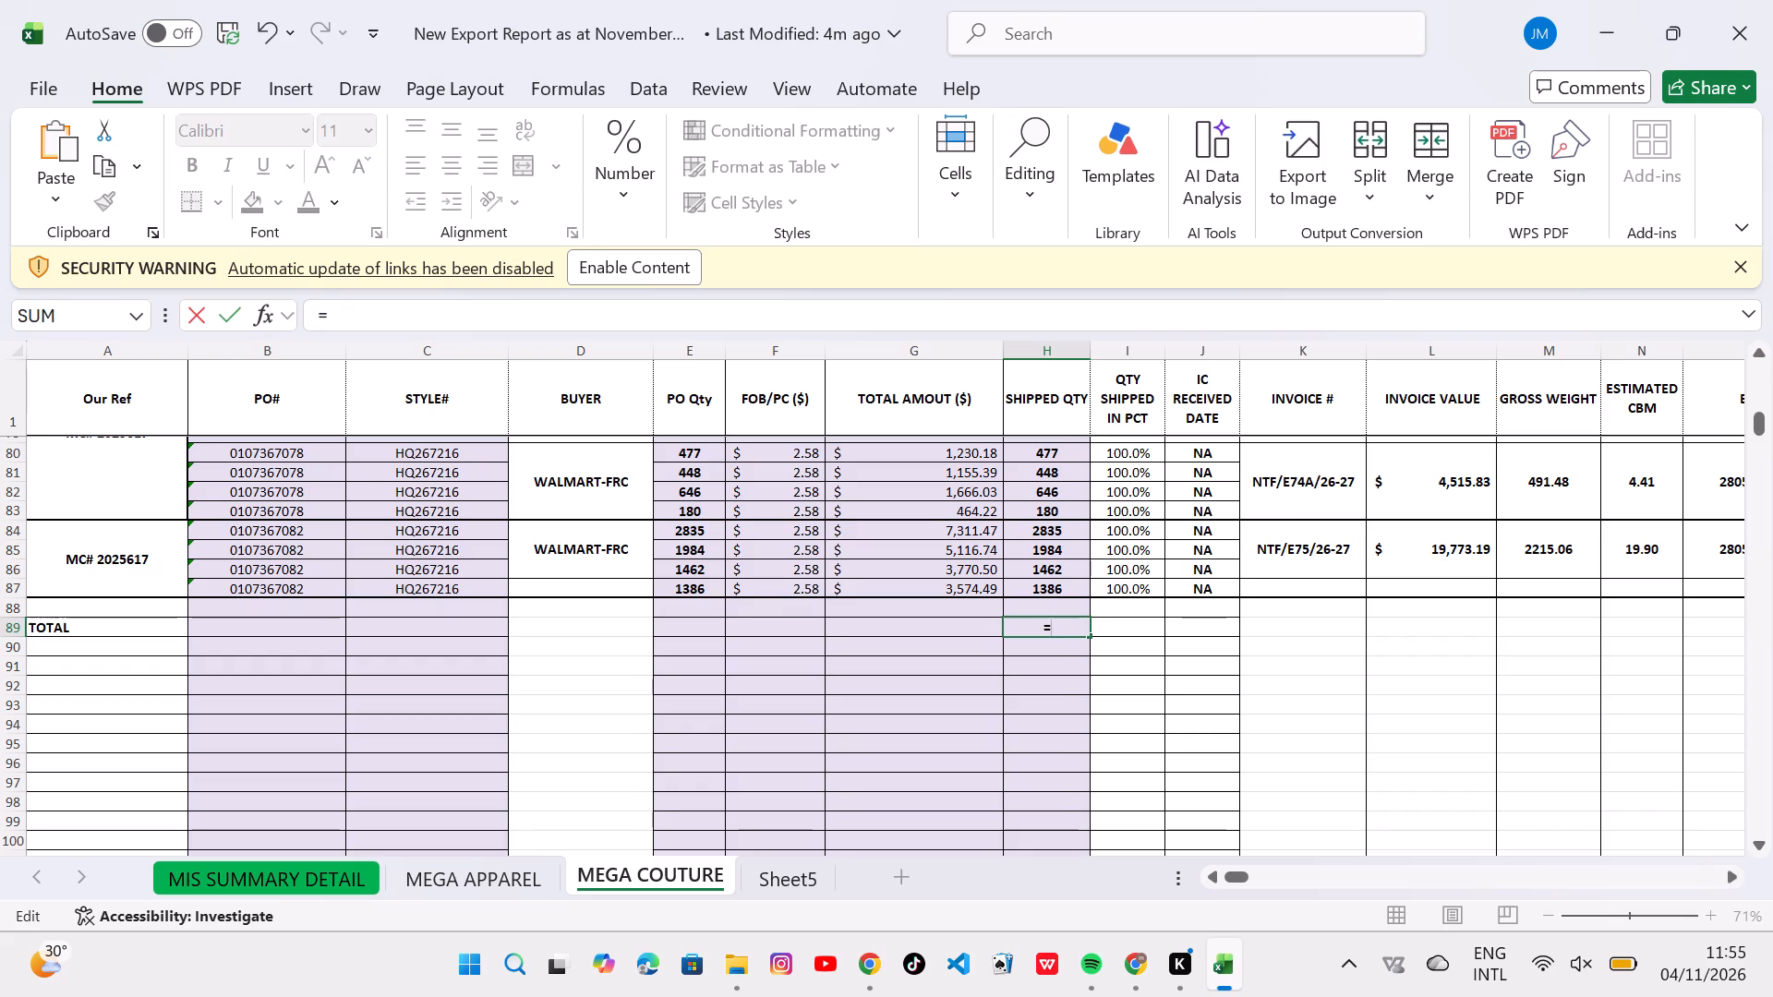
text(SI)
key(BackSpace)
text(IM)
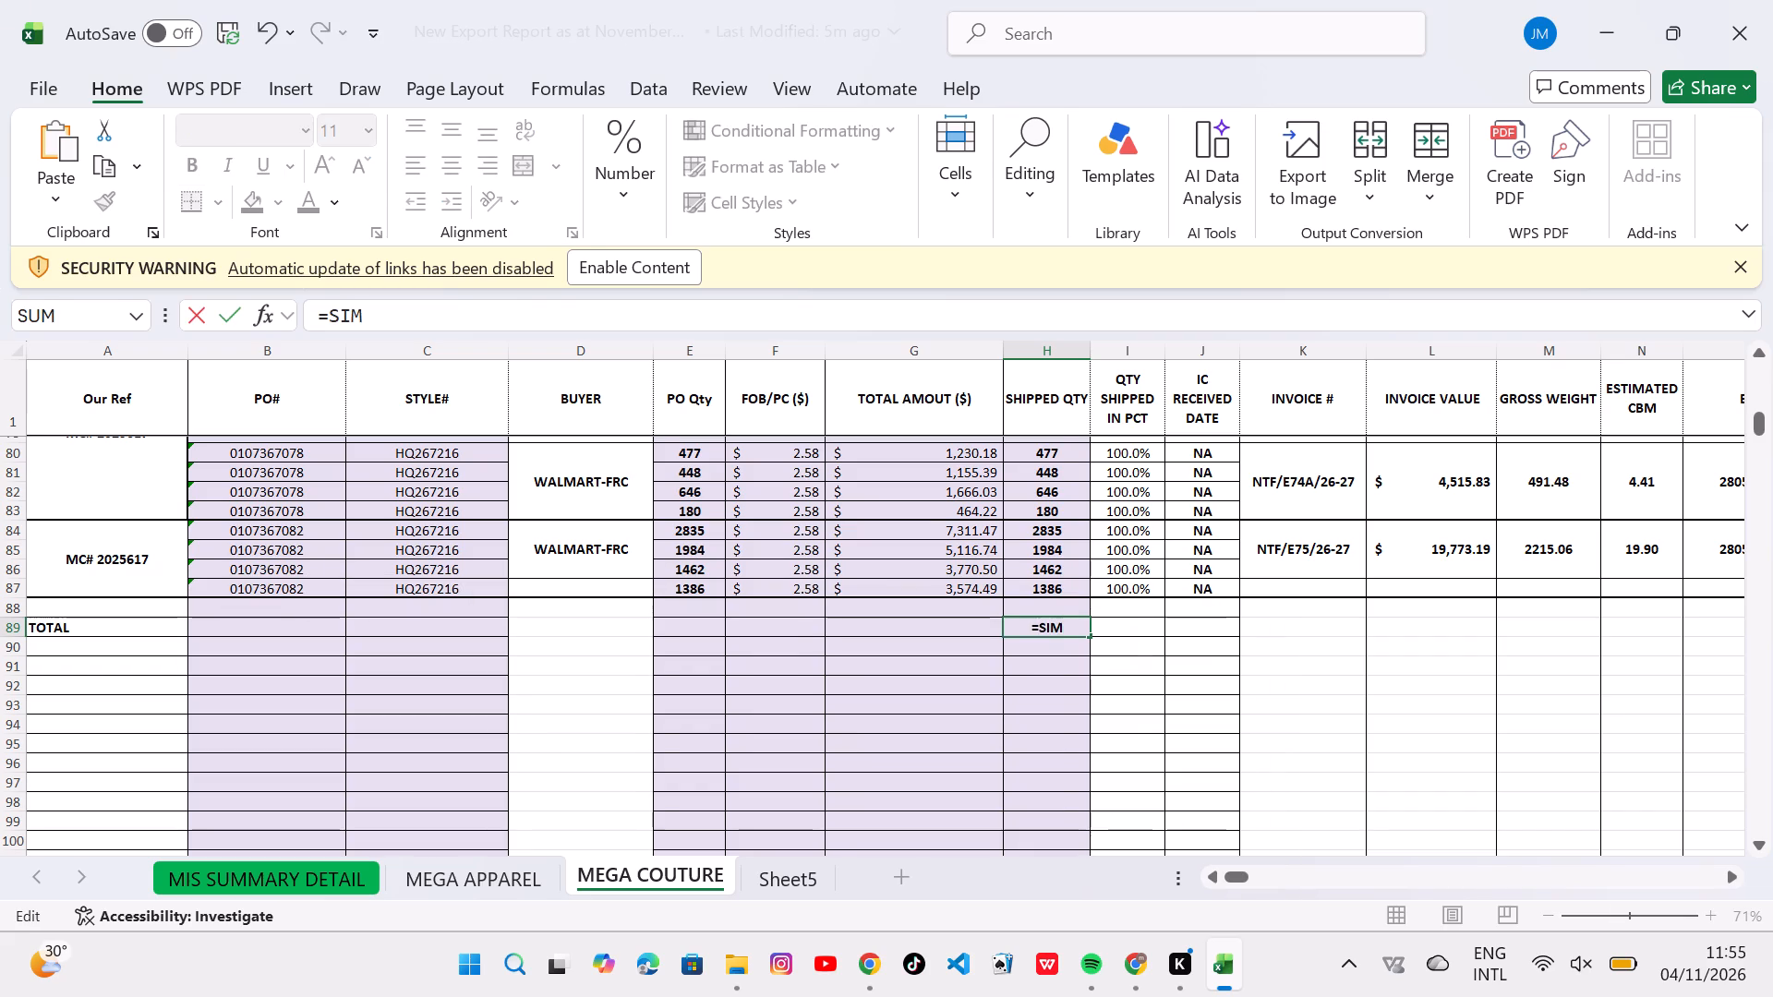
key(BackSpace)
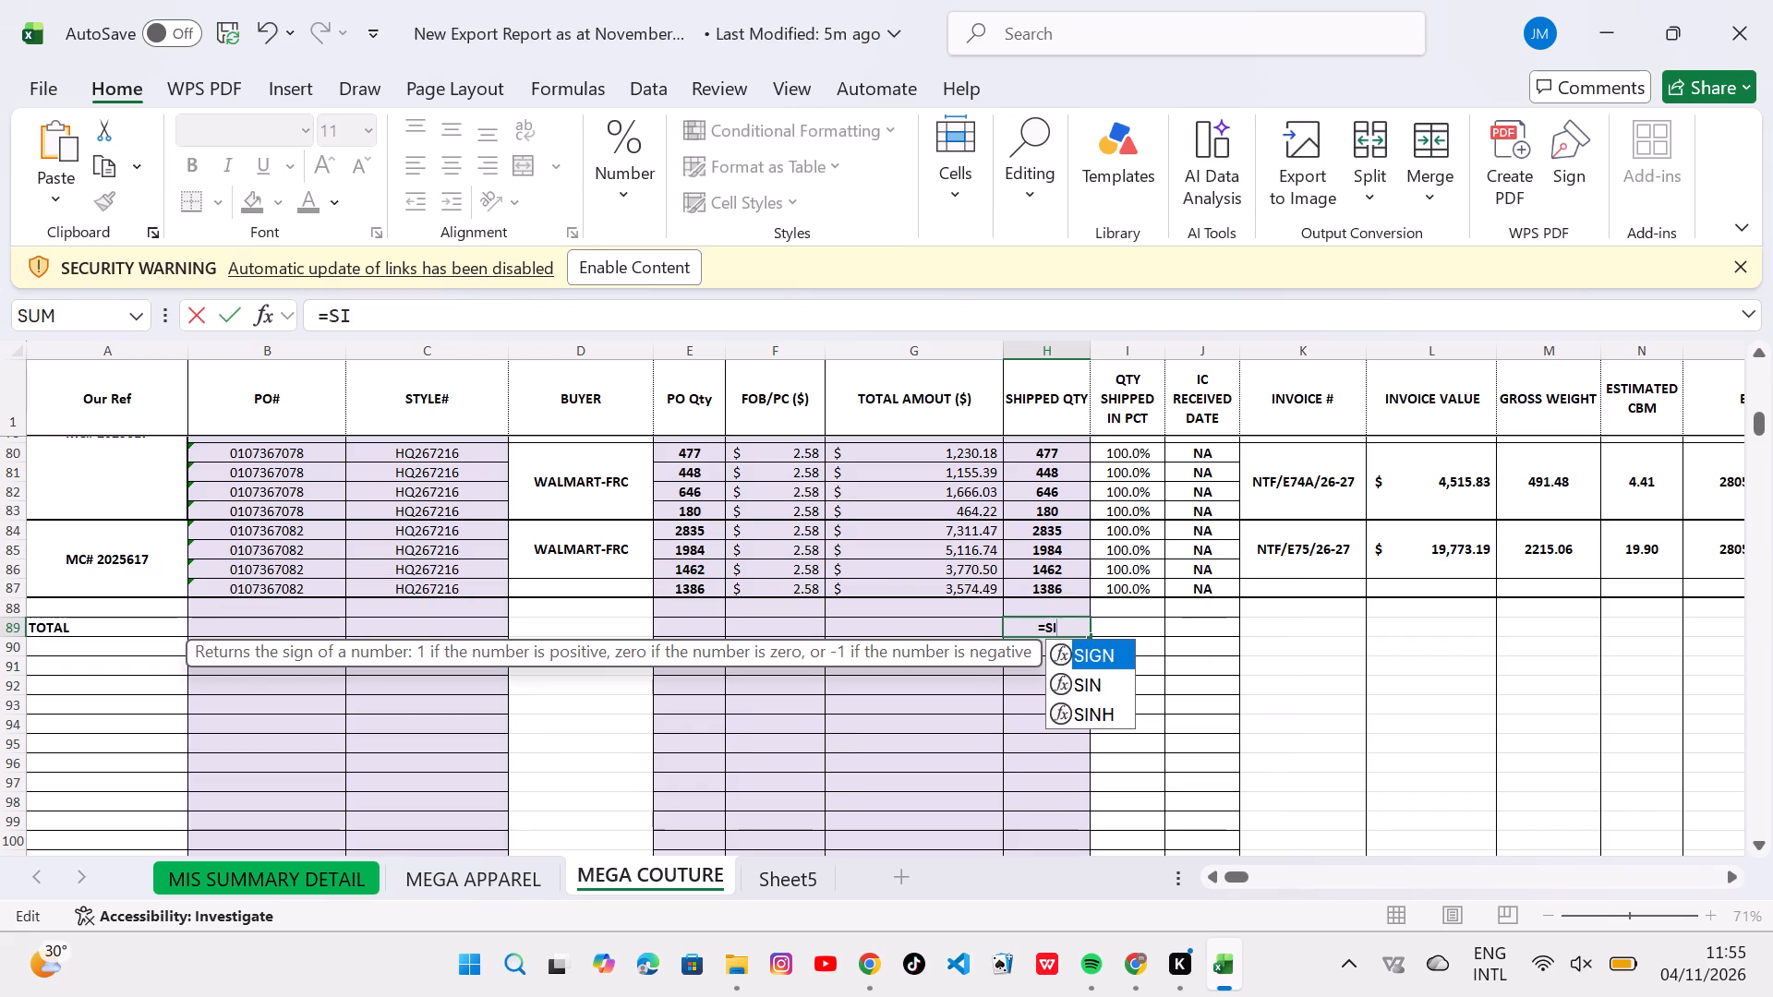
key(BackSpace)
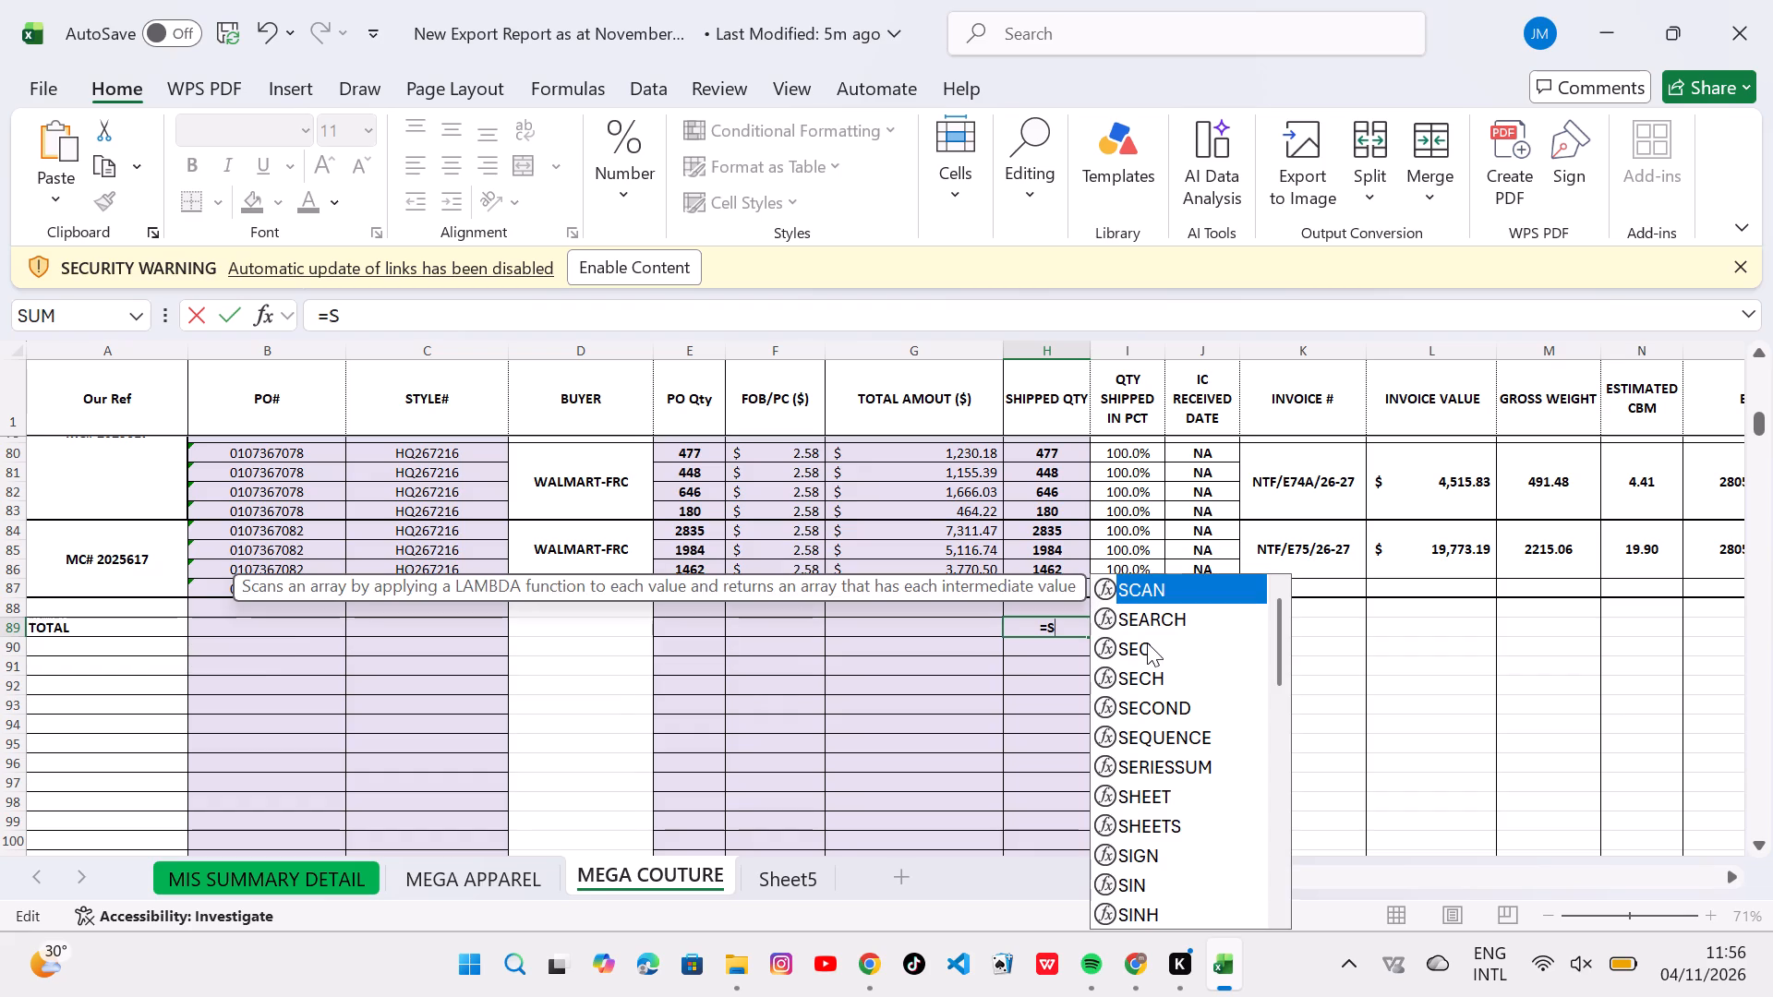
click(1147, 643)
key(u)
key(m)
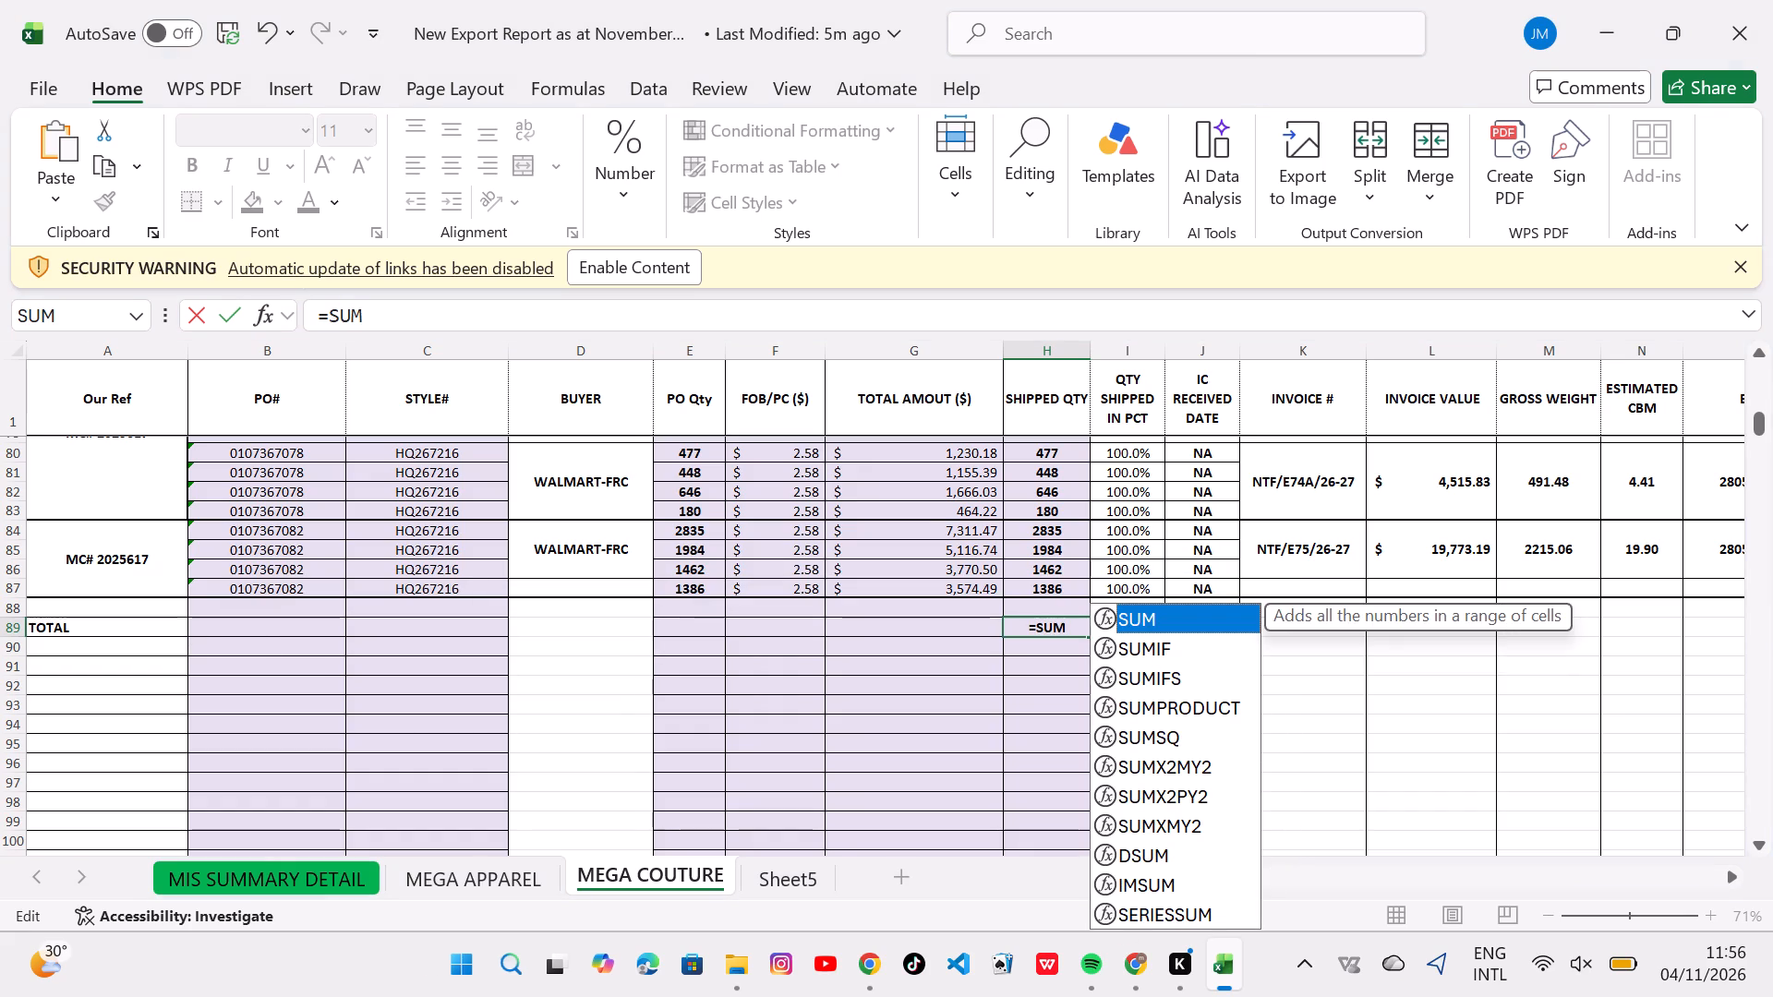
scroll(1046, 580, up, 10)
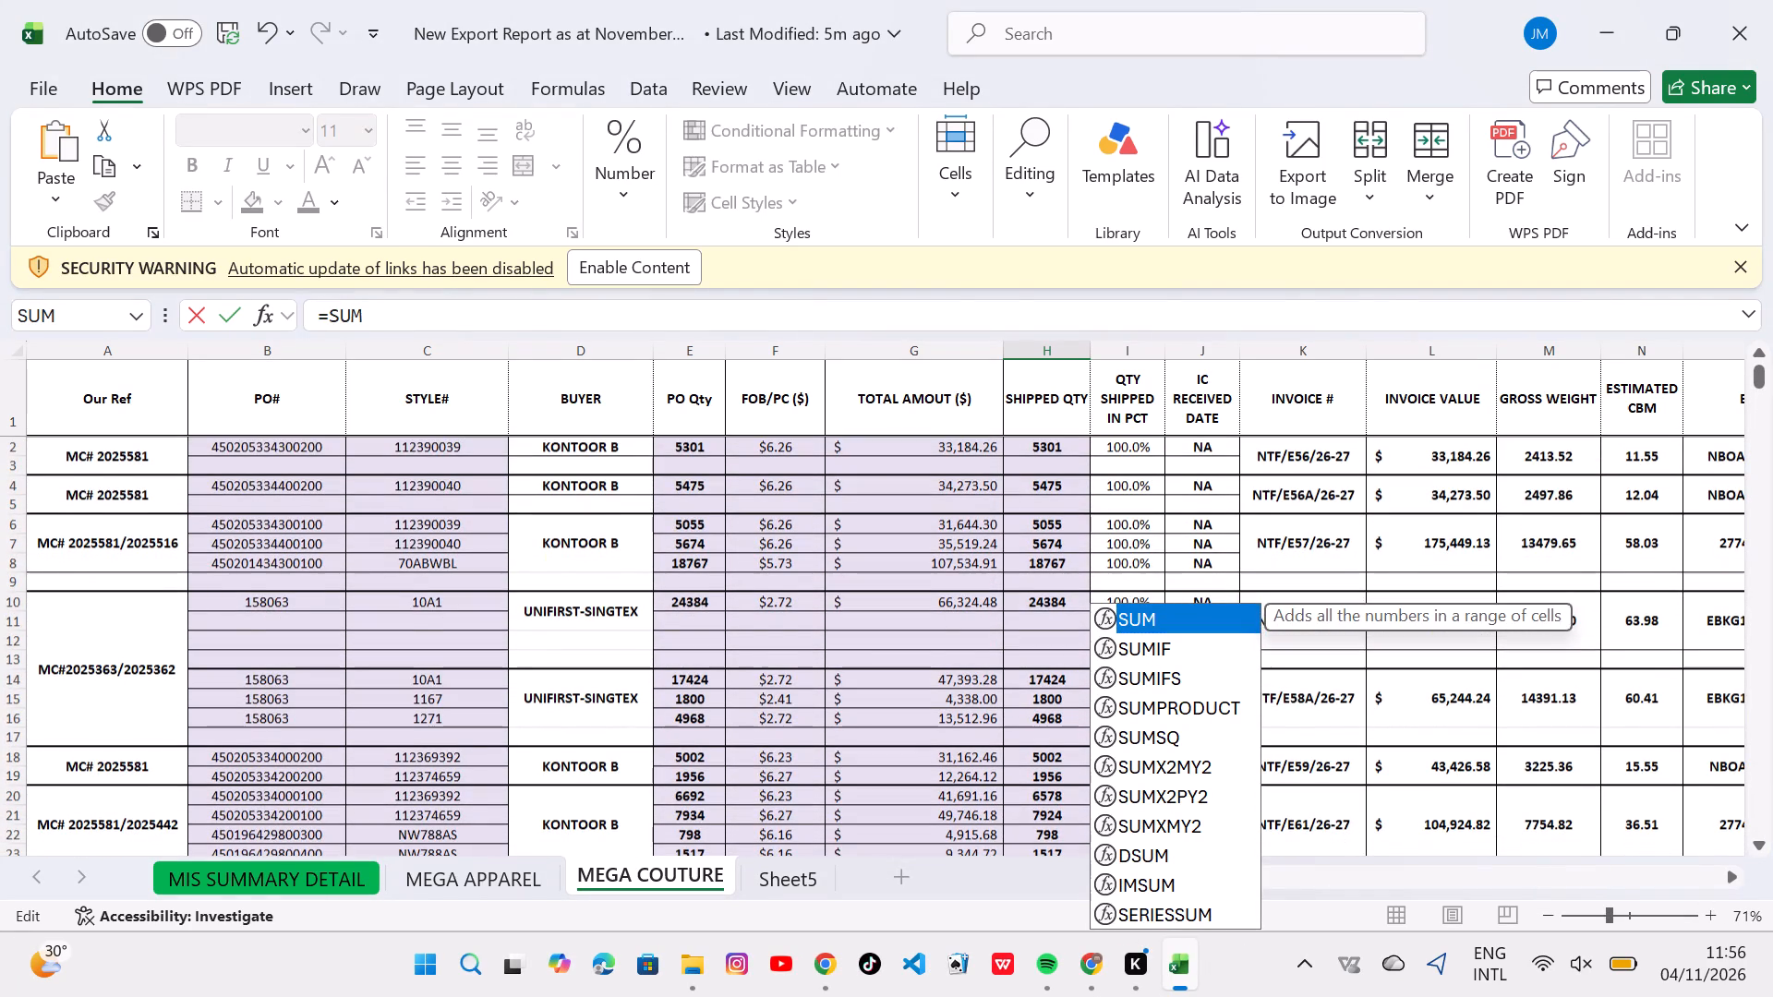
click(1038, 446)
Extend the formula in the TOTAL row's SHIPPED QTY cell H89 to =SUMH2:H87.
scroll(1049, 571, down, 5)
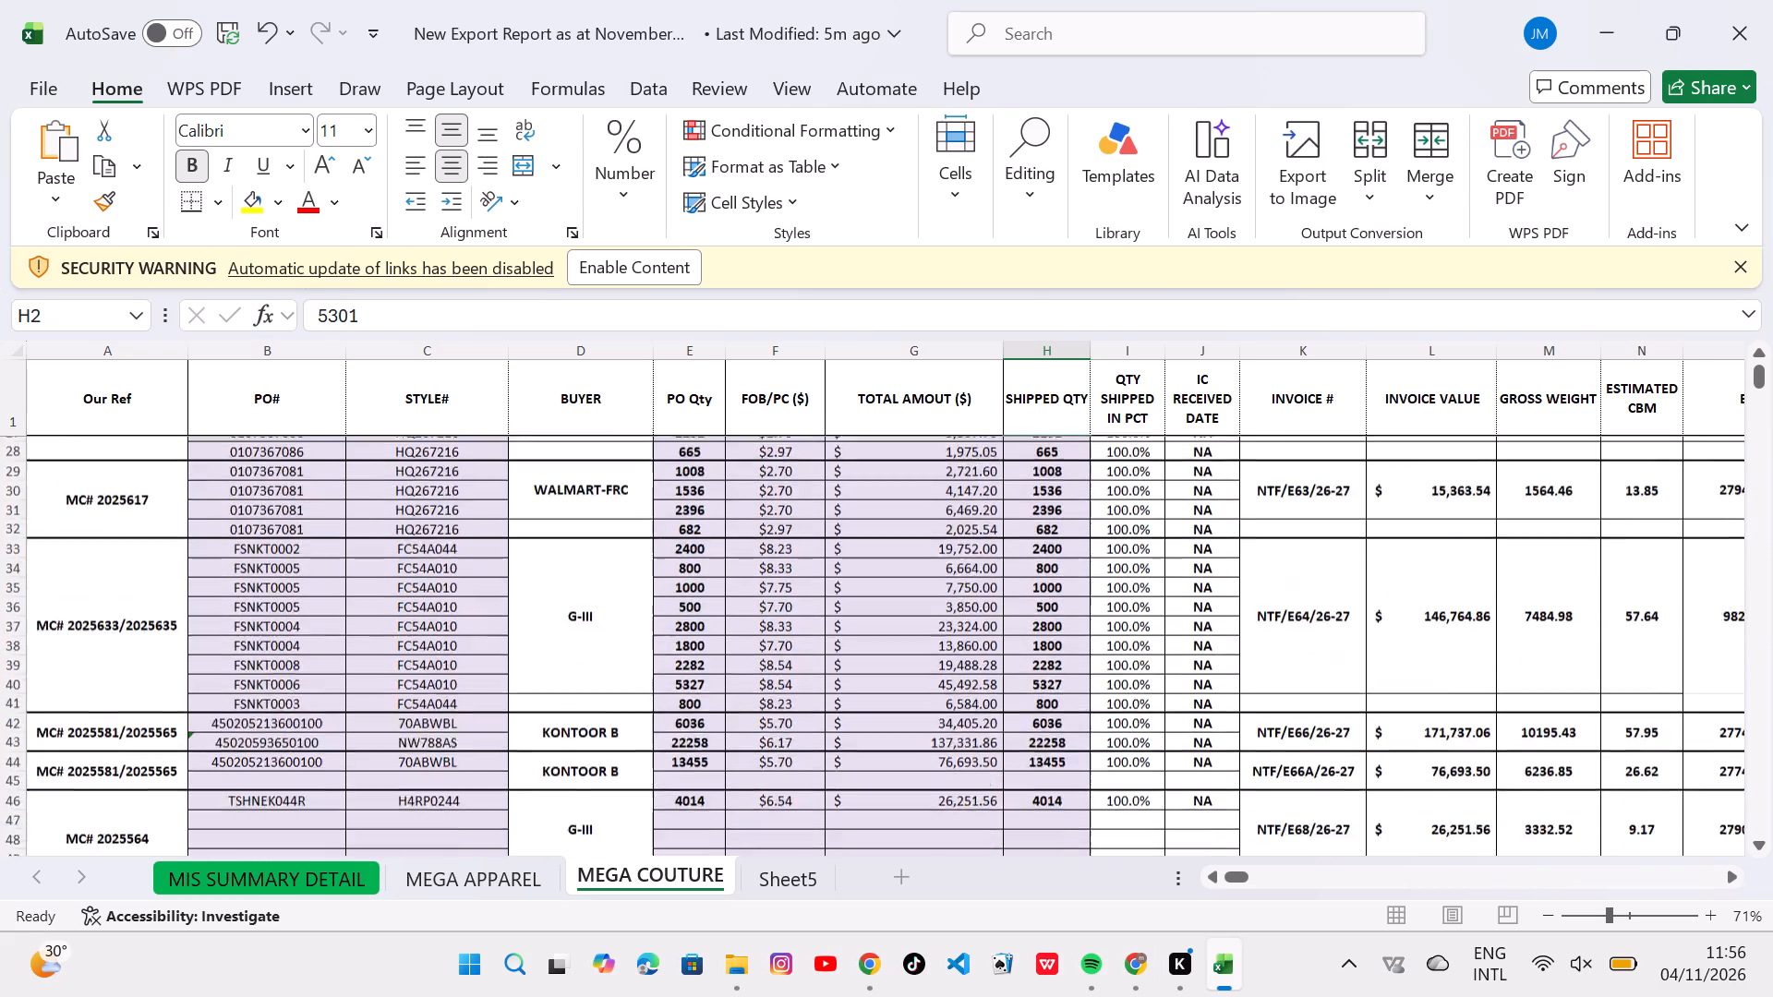
scroll(1049, 571, down, 3)
scroll(1049, 571, up, 2)
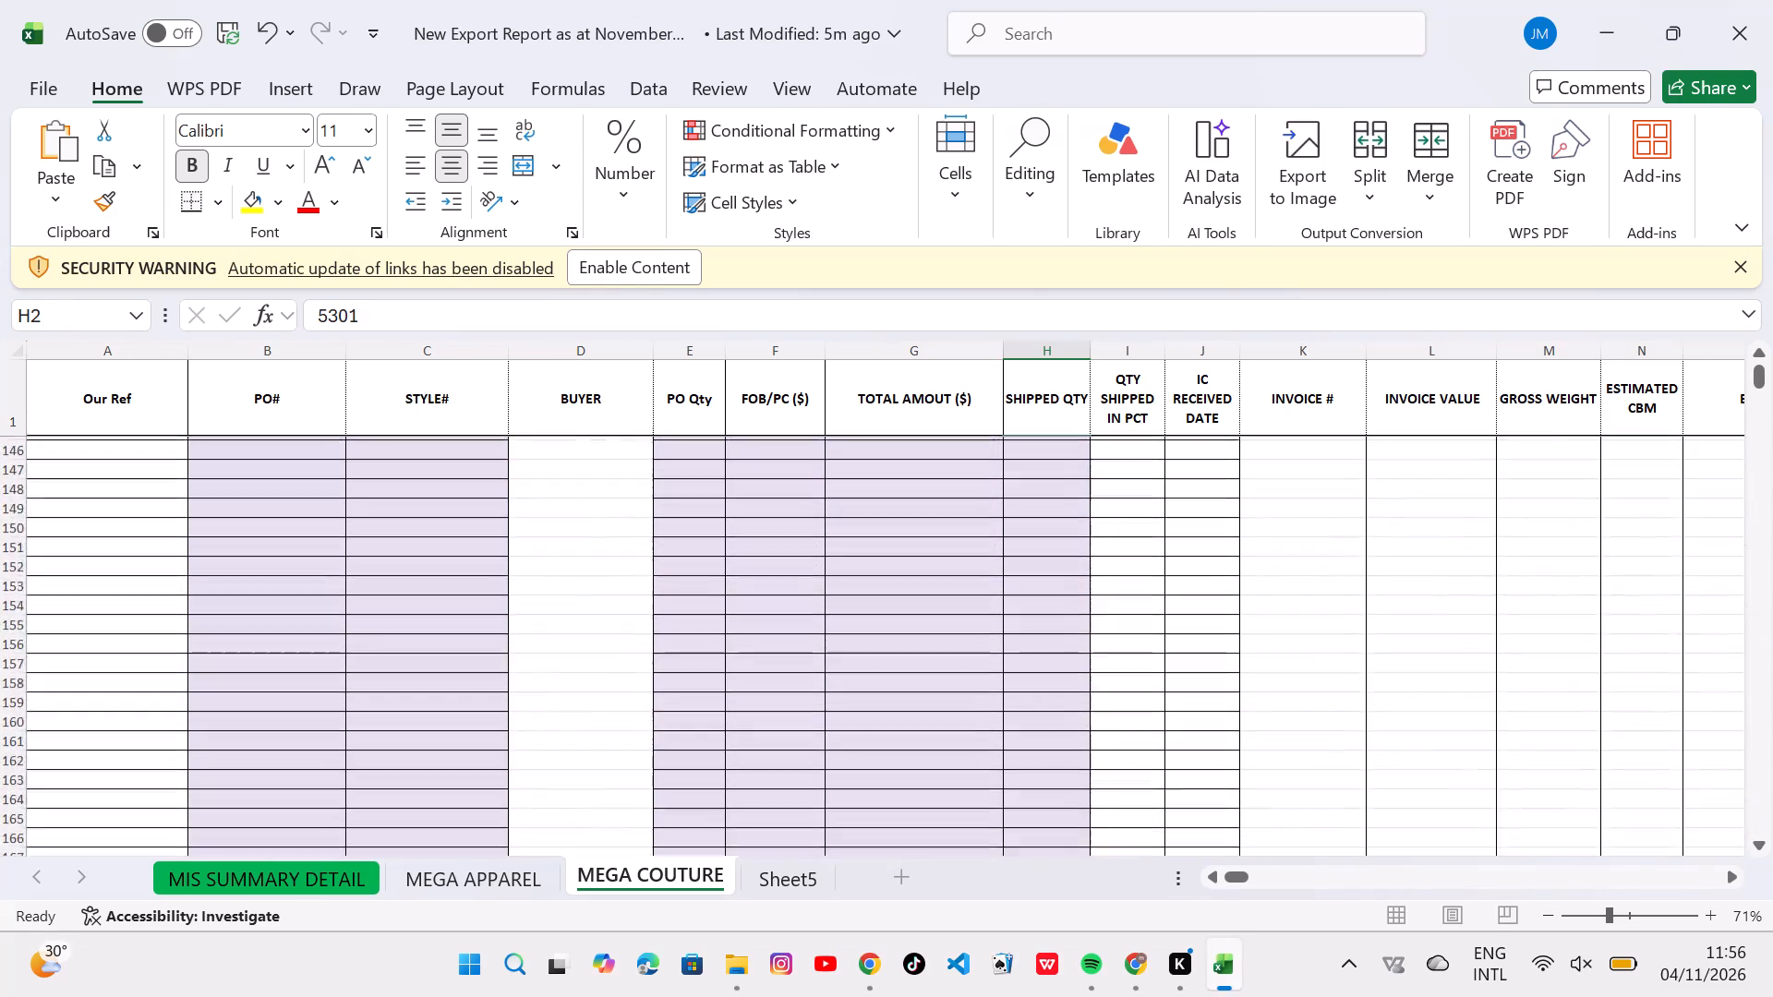
scroll(1049, 571, up, 5)
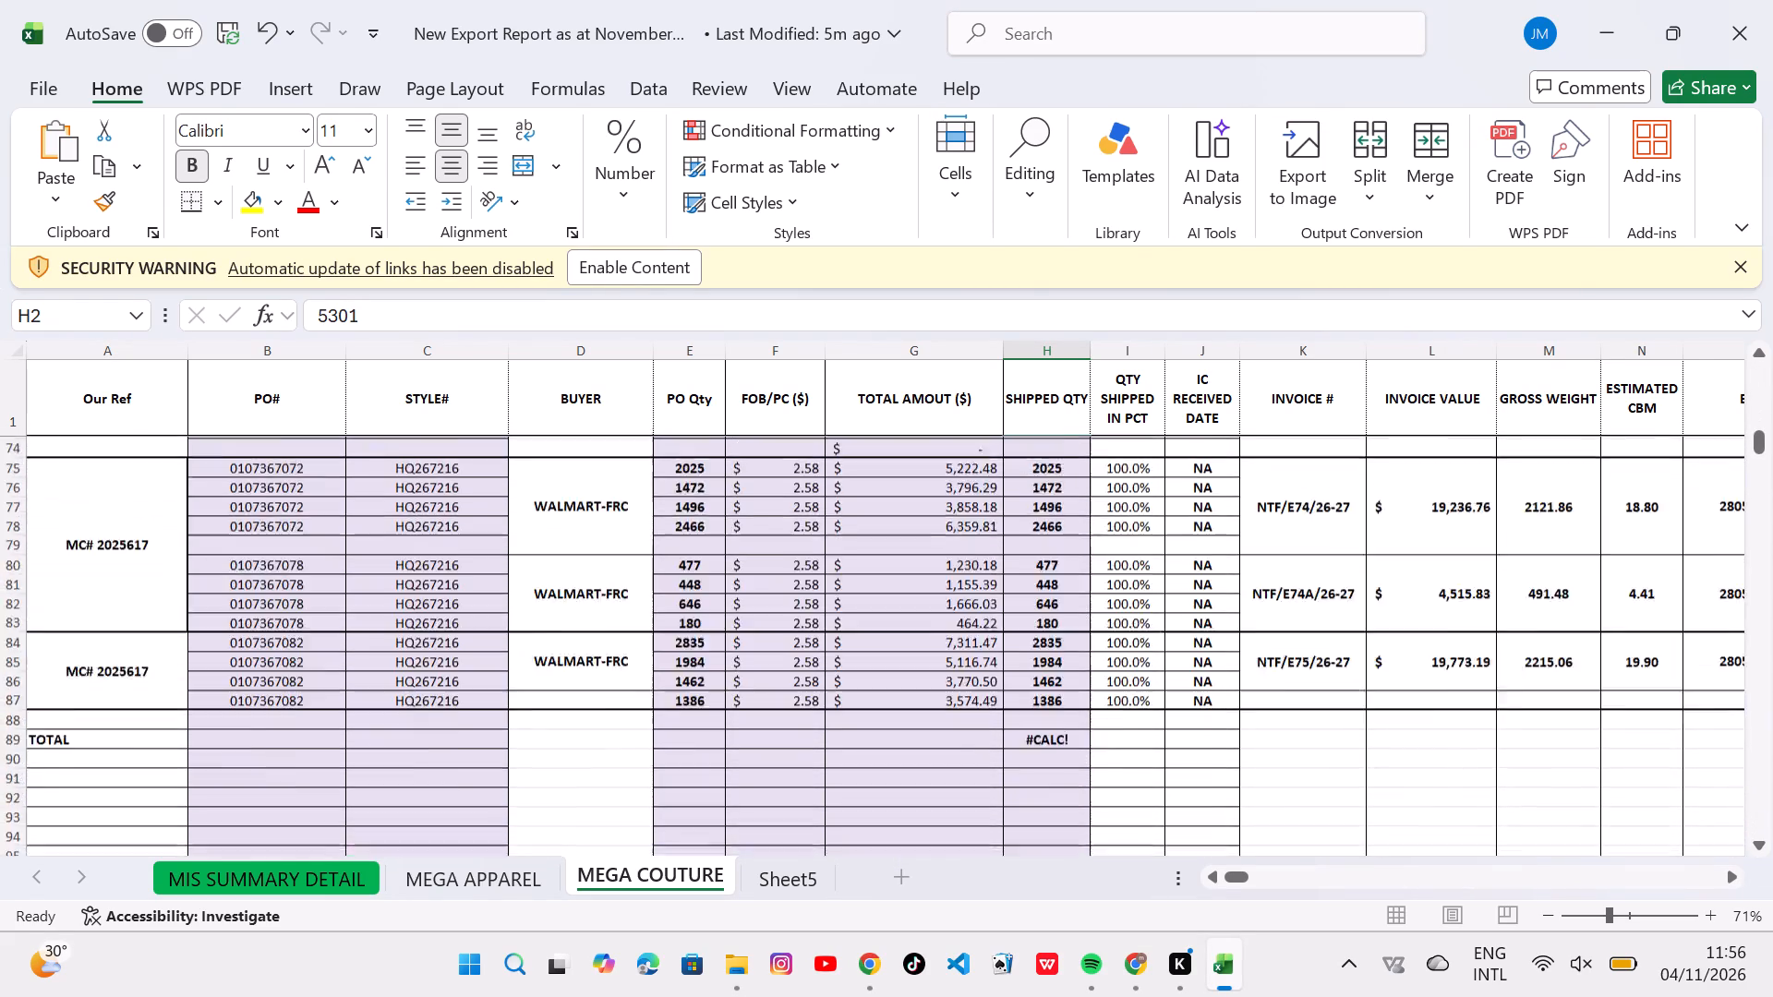
scroll(1049, 571, up, 1)
scroll(1049, 571, down, 2)
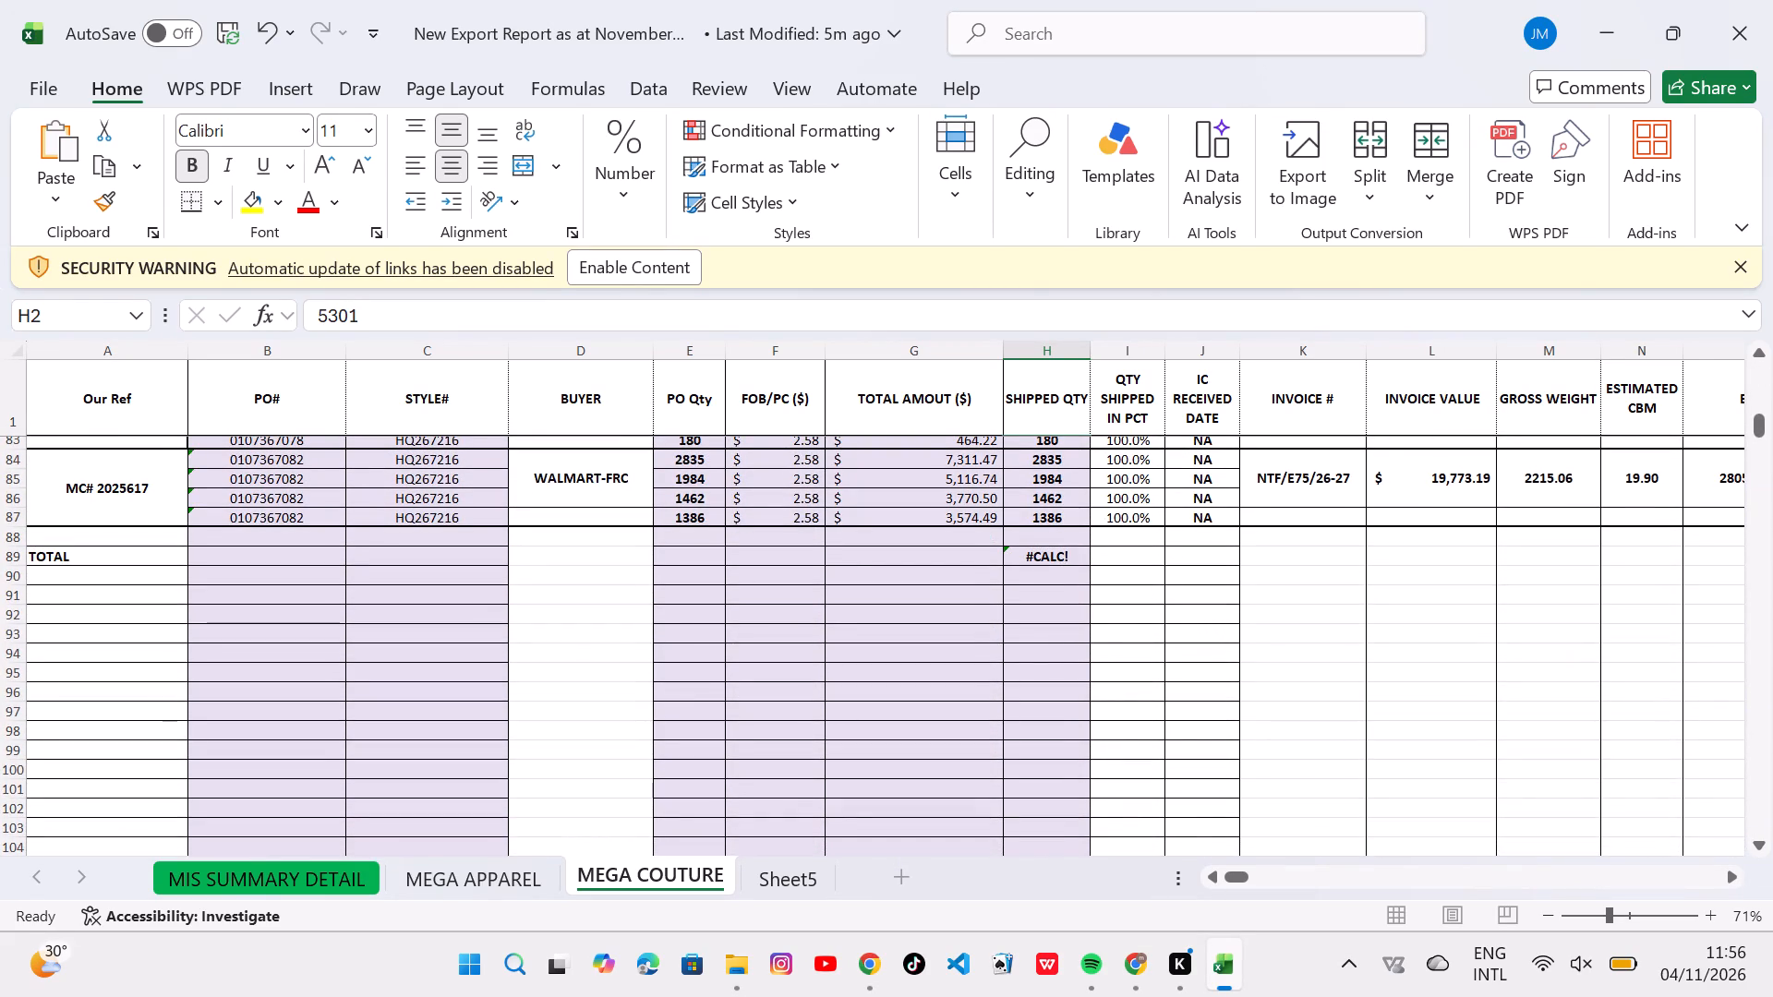
click(1054, 572)
click(1036, 562)
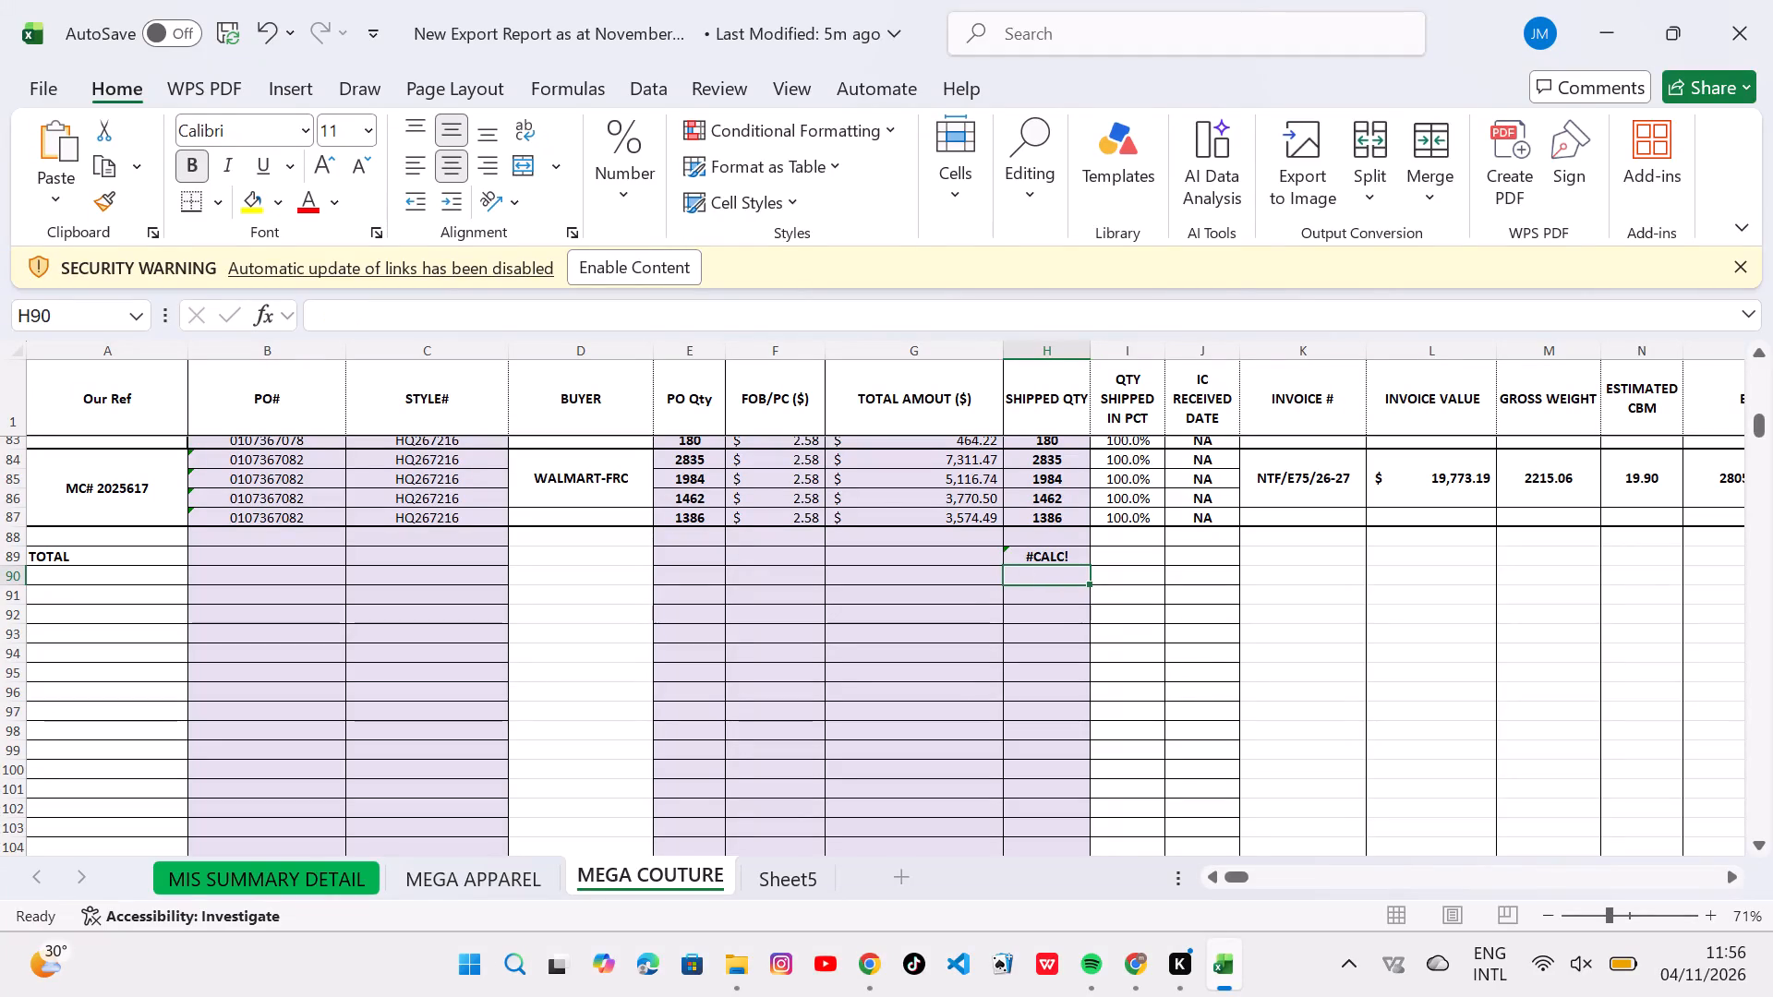
click(1022, 549)
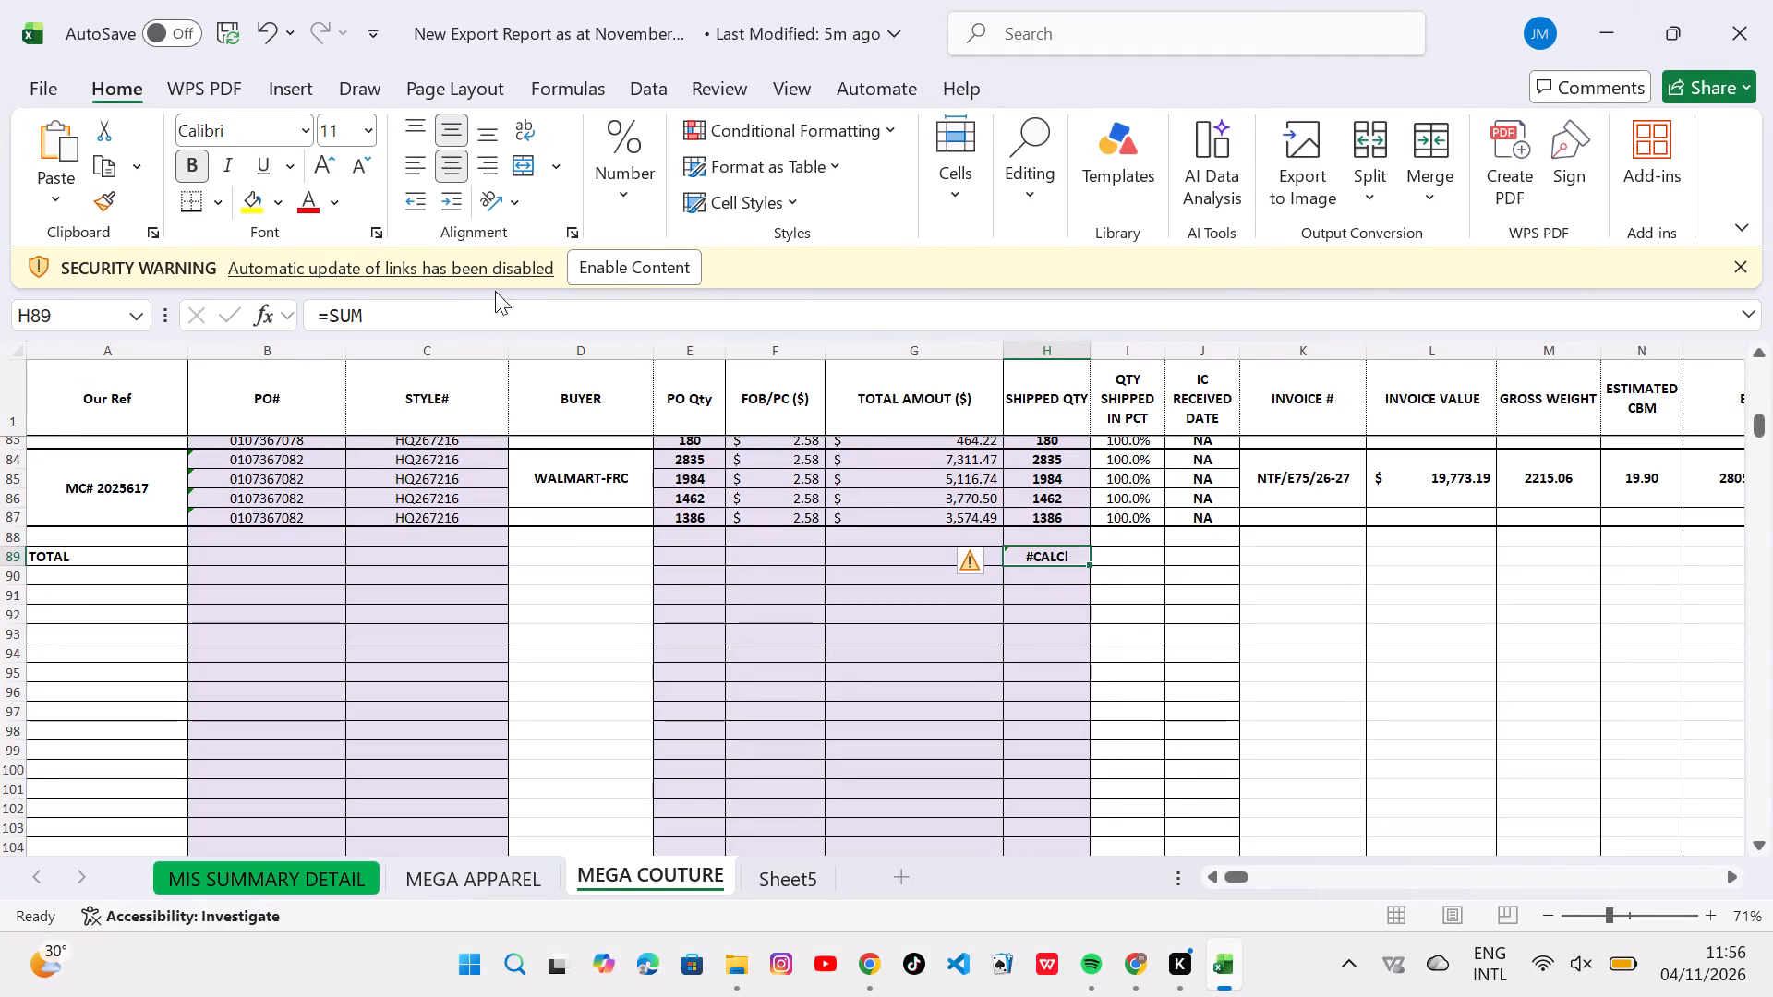
click(465, 294)
click(422, 319)
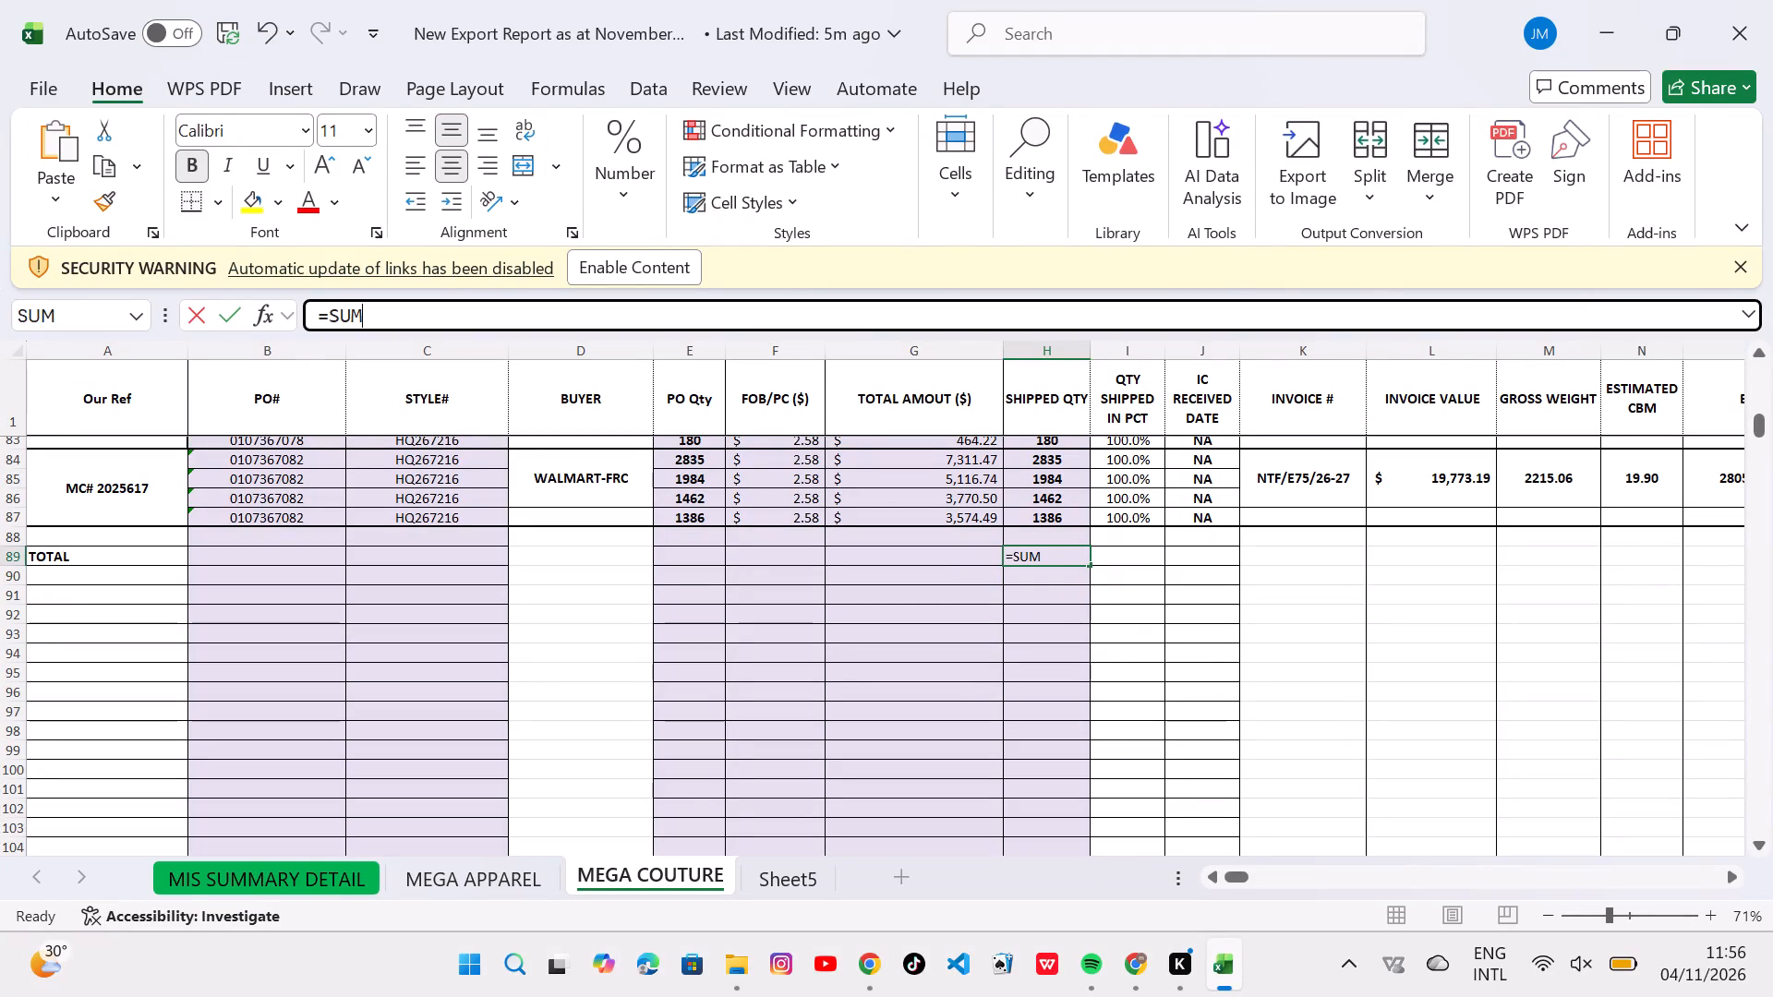
drag(422, 319, 420, 494)
scroll(422, 426, up, 9)
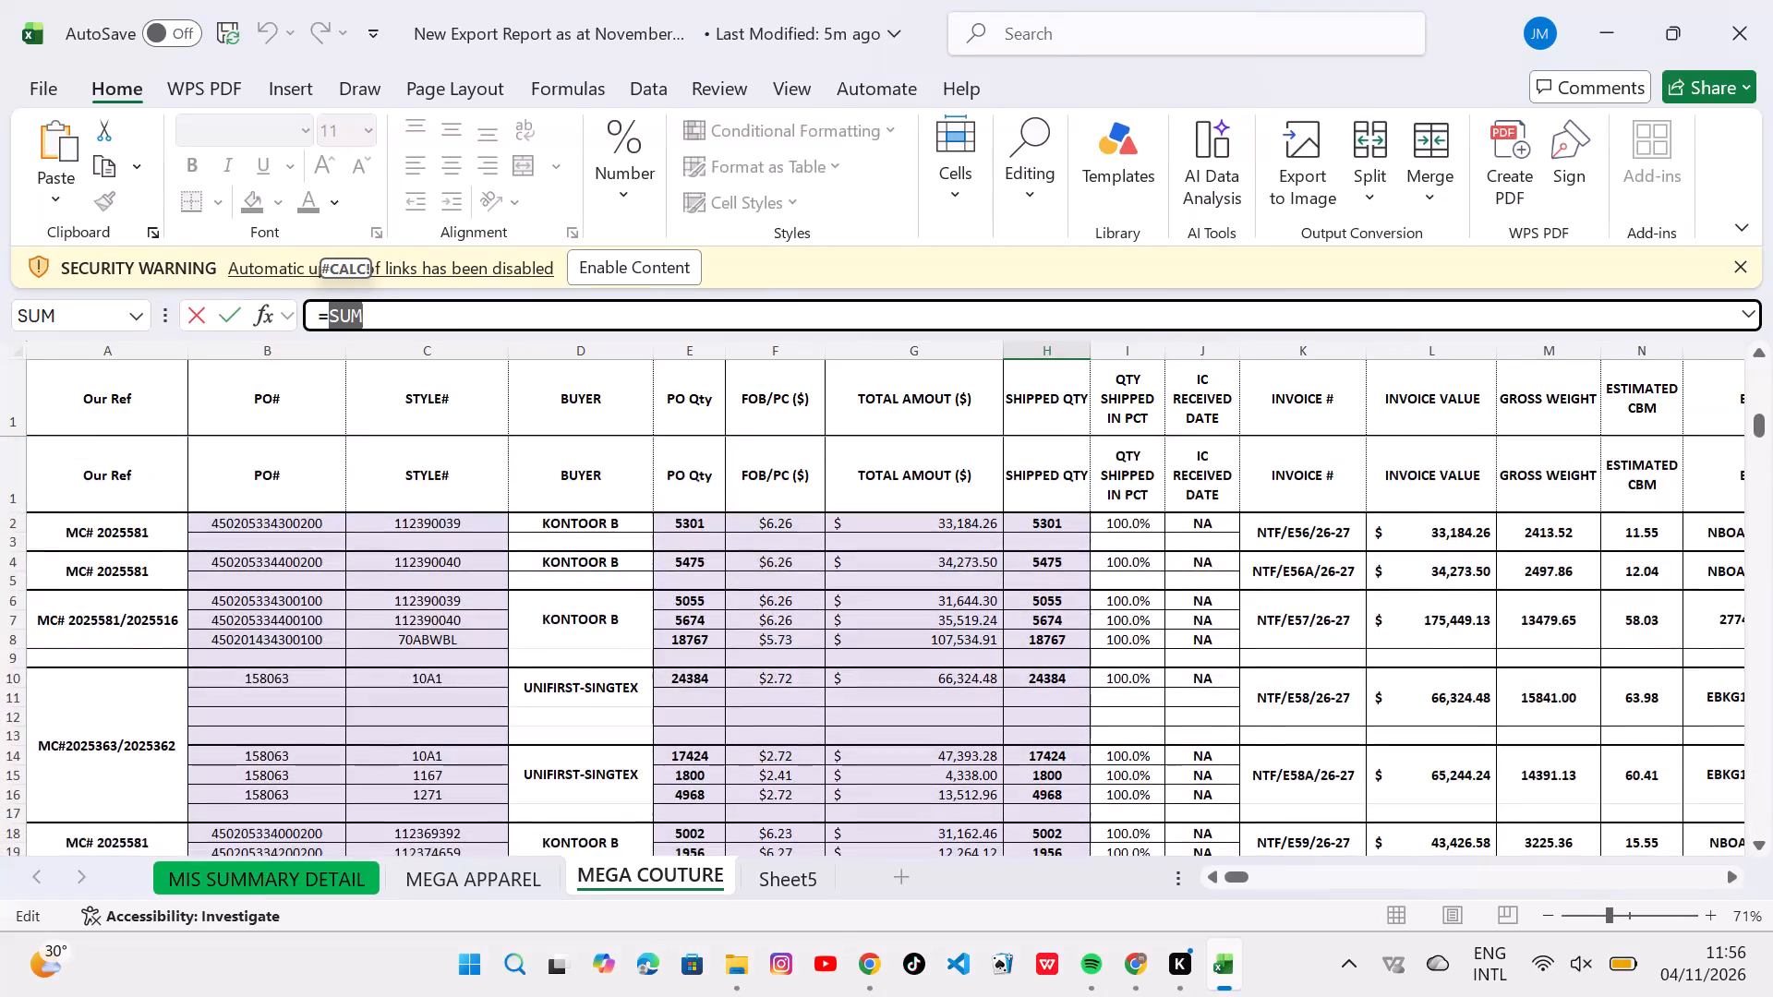
scroll(488, 546, up, 1)
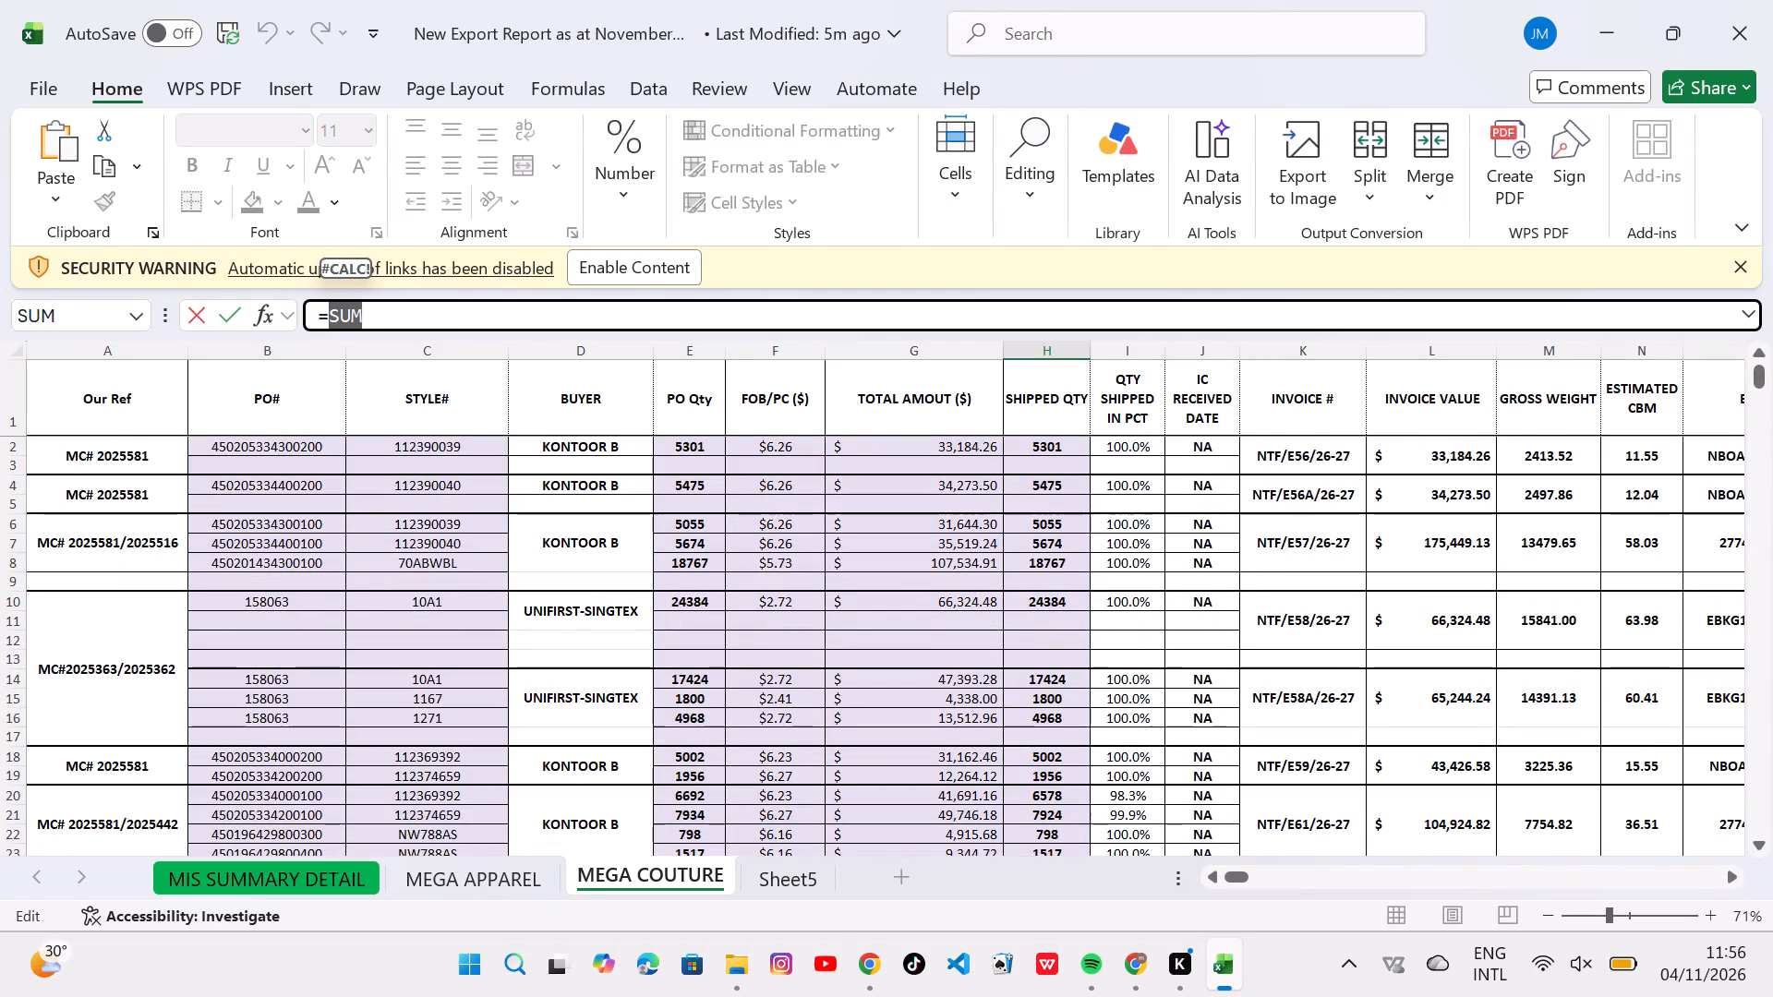
click(417, 311)
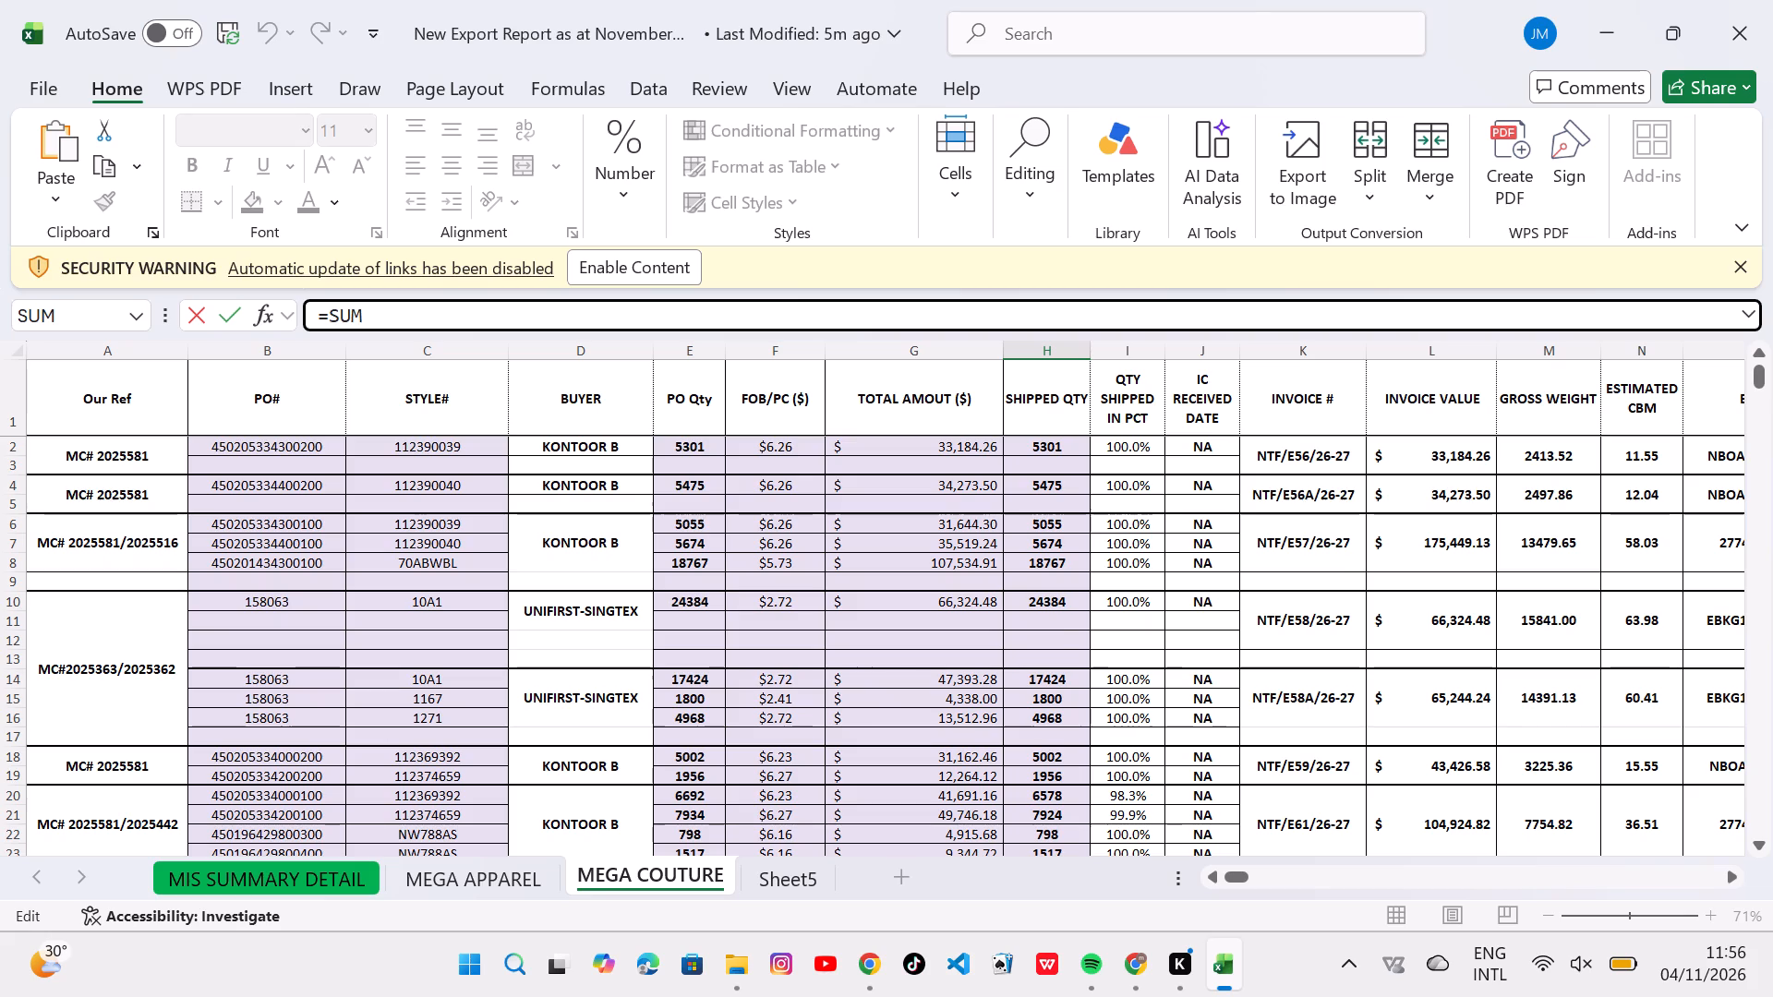
key(h)
key(2)
key(shift+colon)
scroll(953, 544, down, 4)
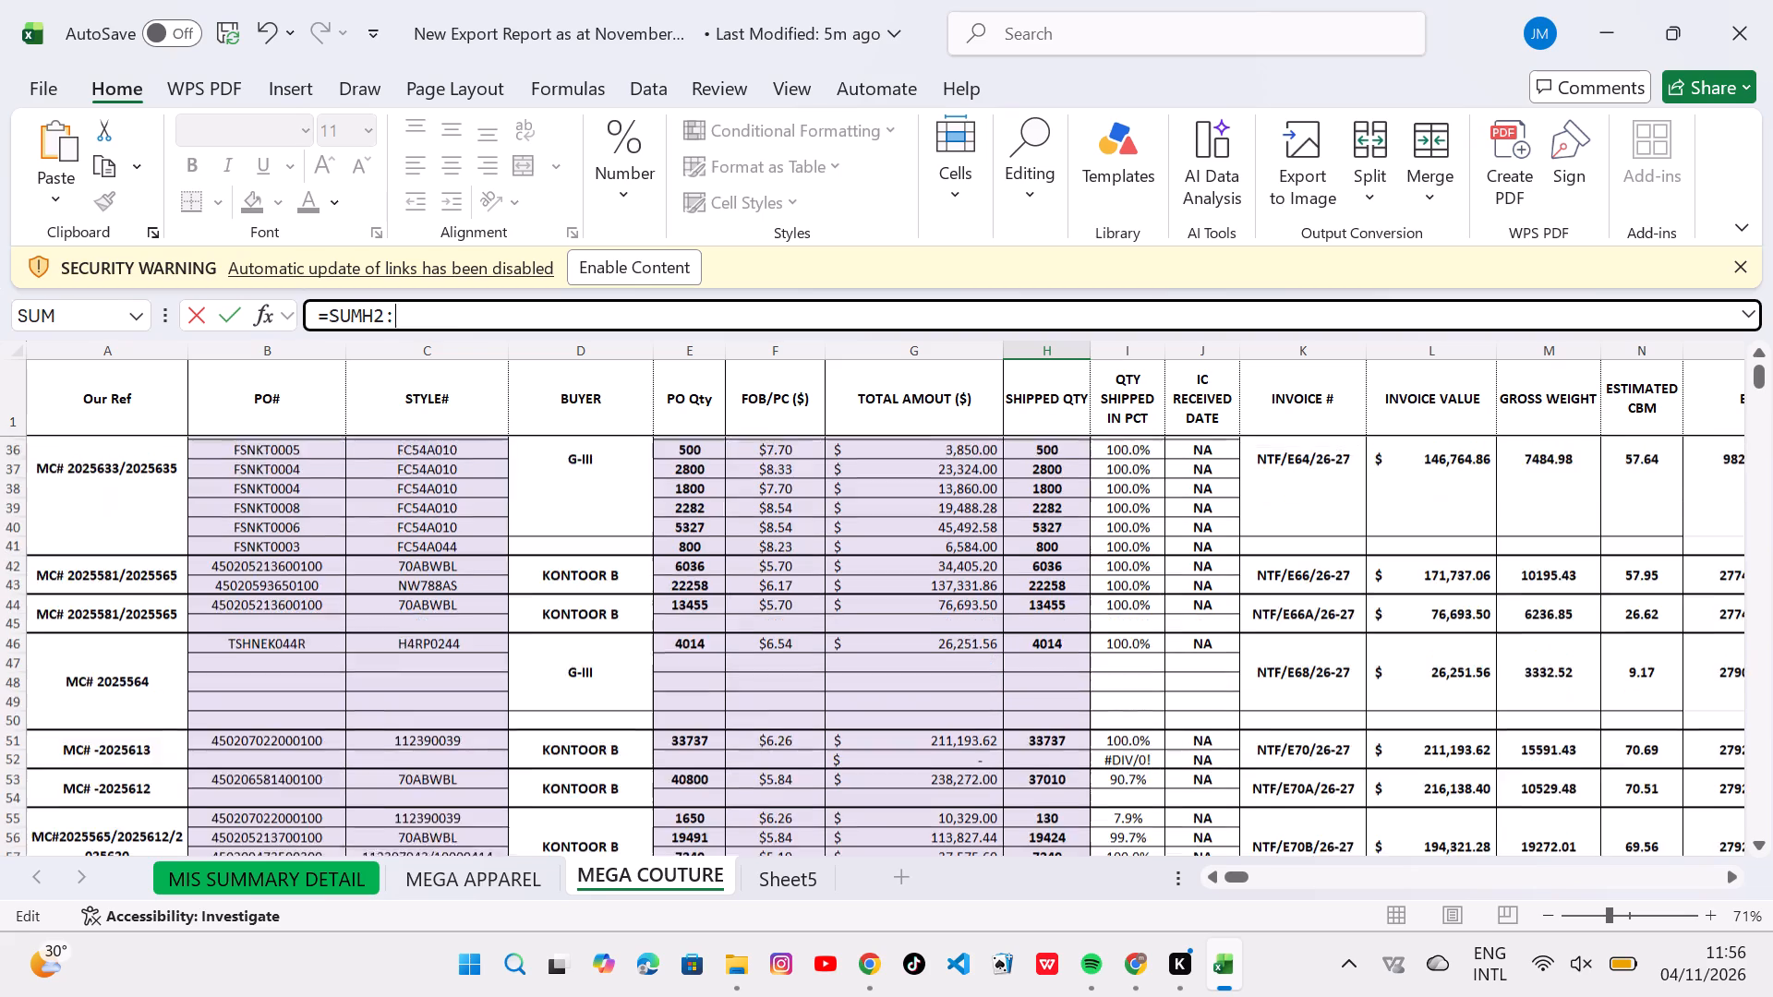
scroll(953, 544, down, 3)
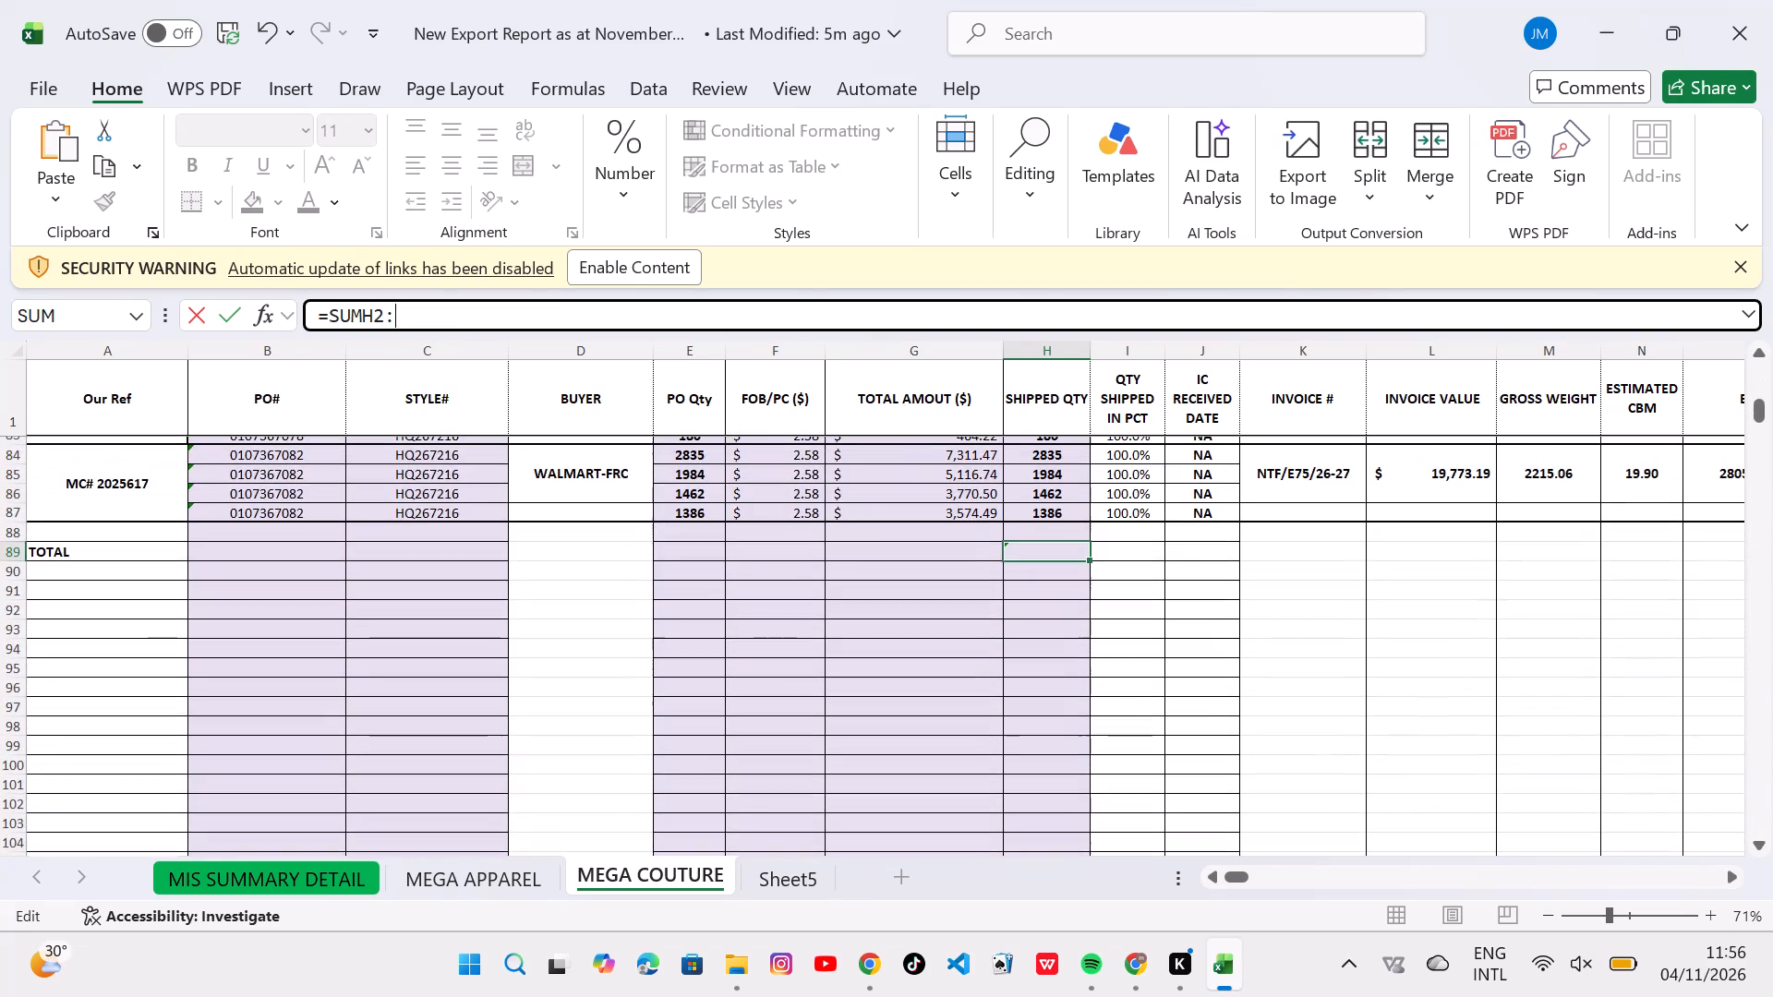
scroll(953, 544, down, 2)
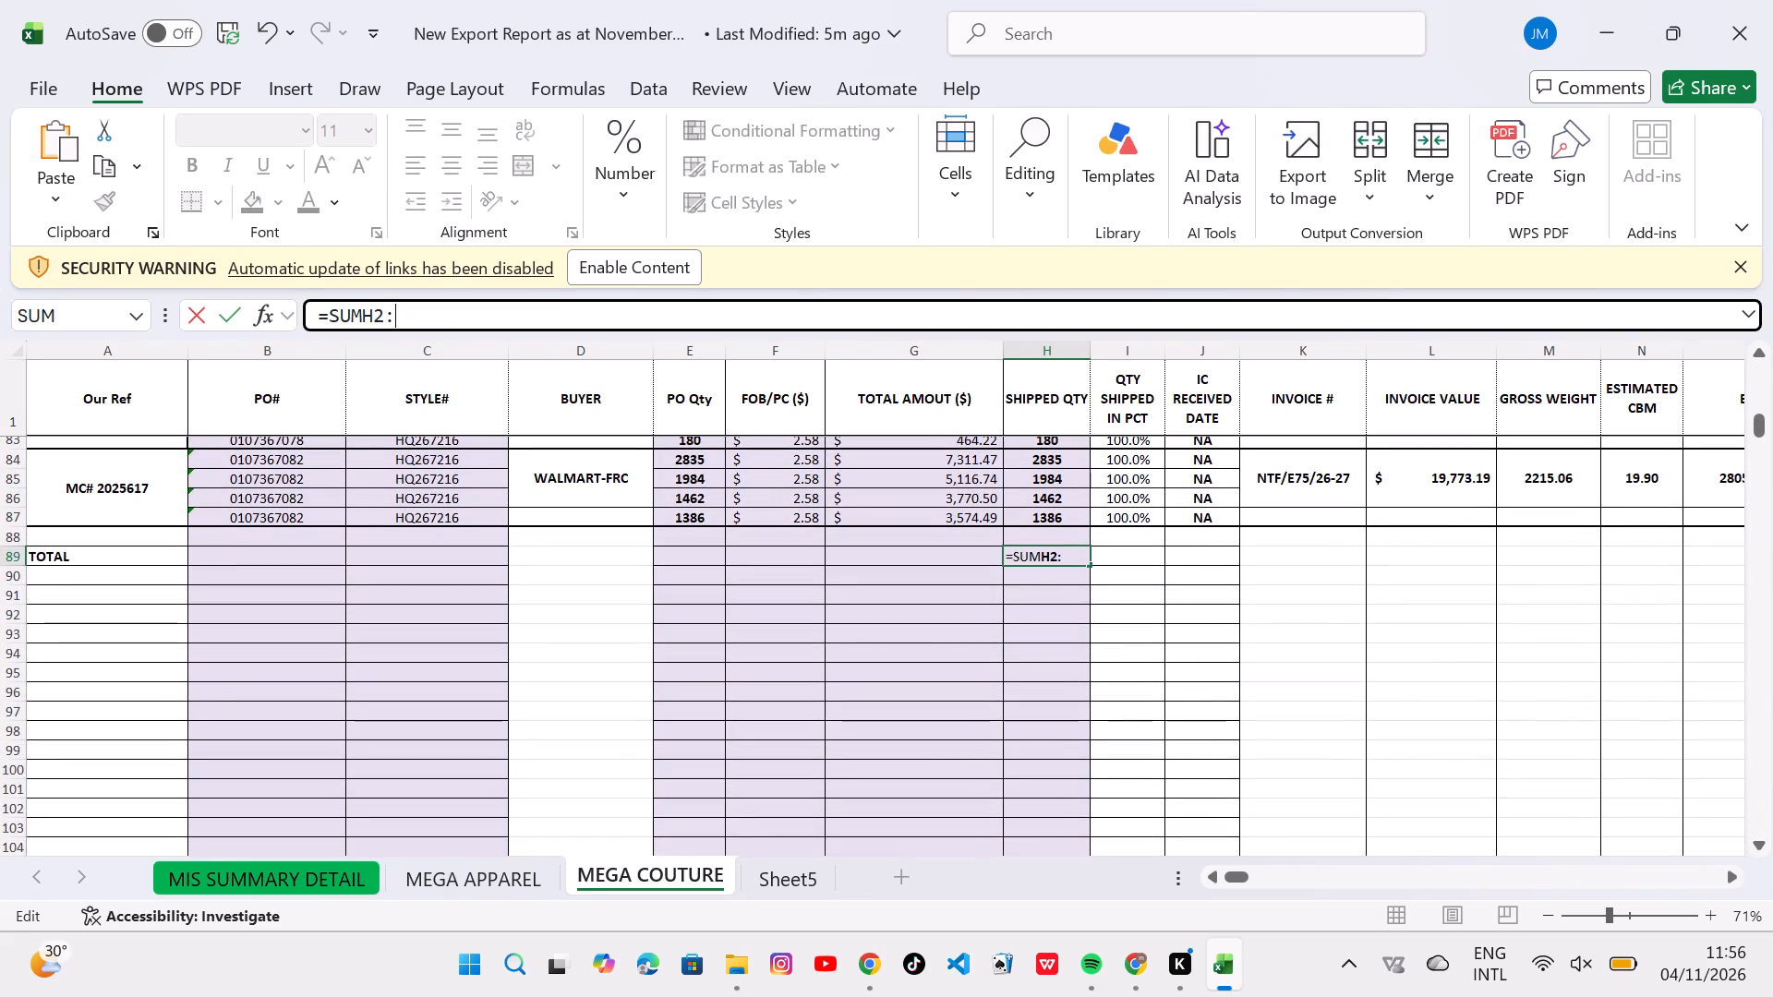
key(h)
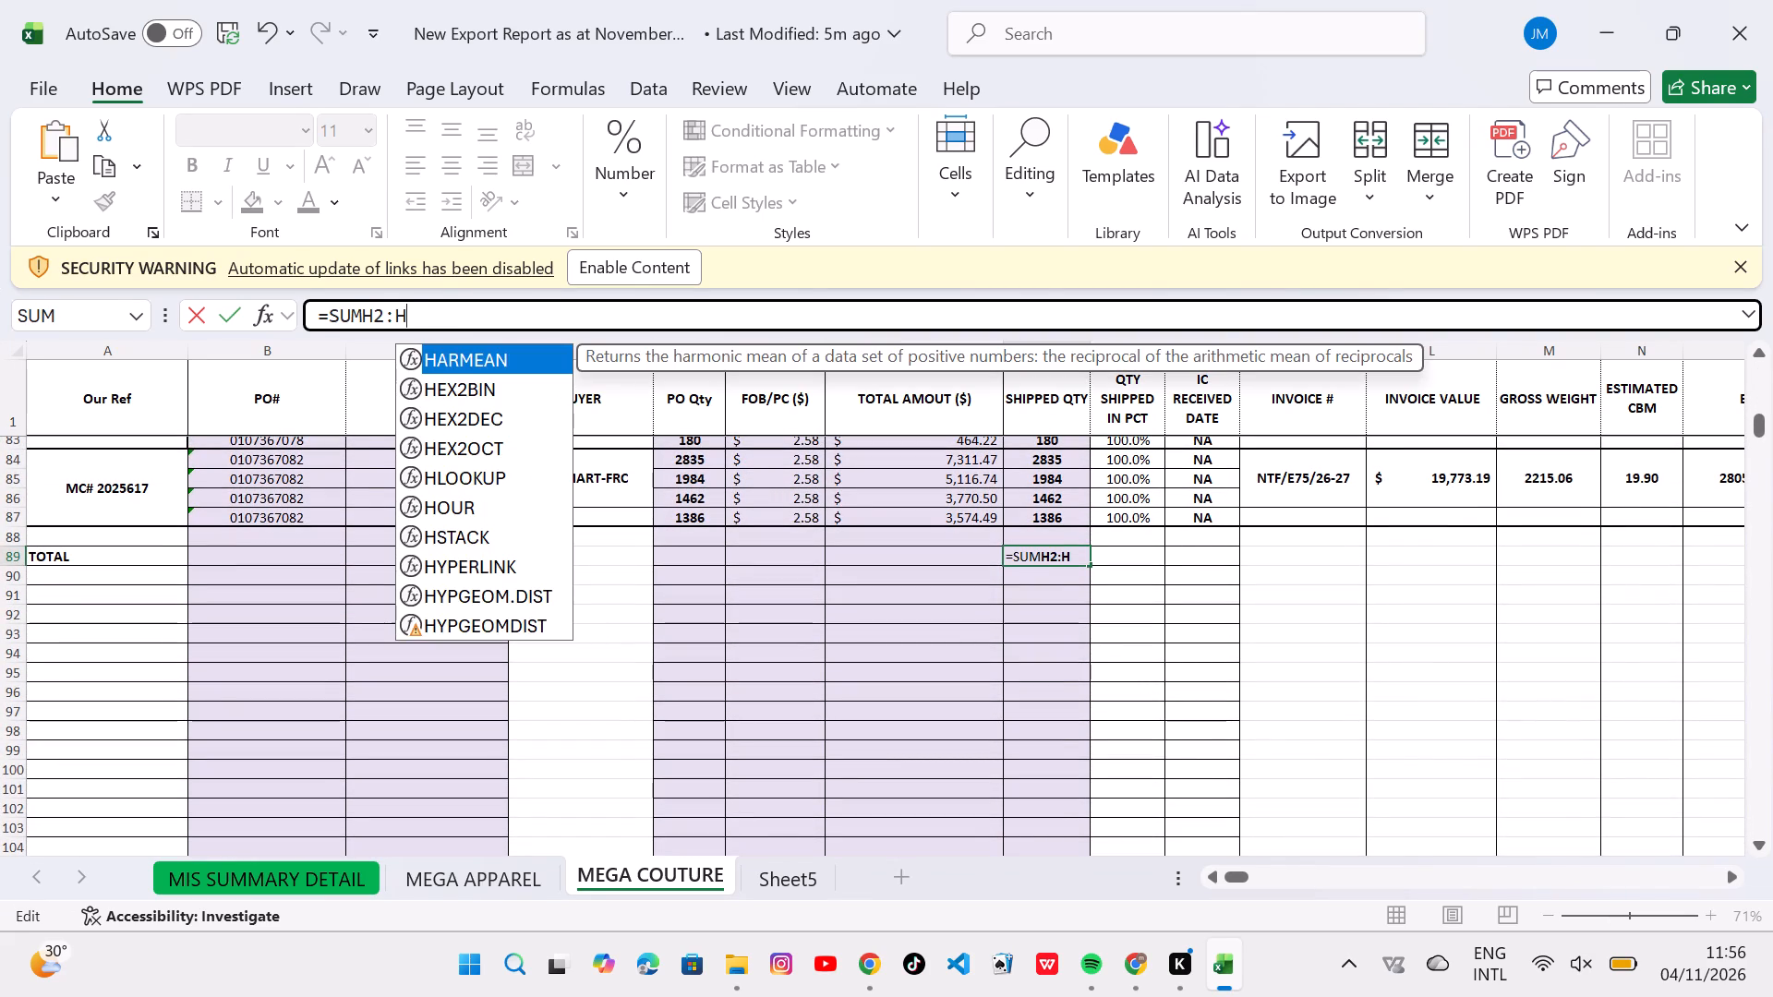
key(8)
key(7)
key(Return)
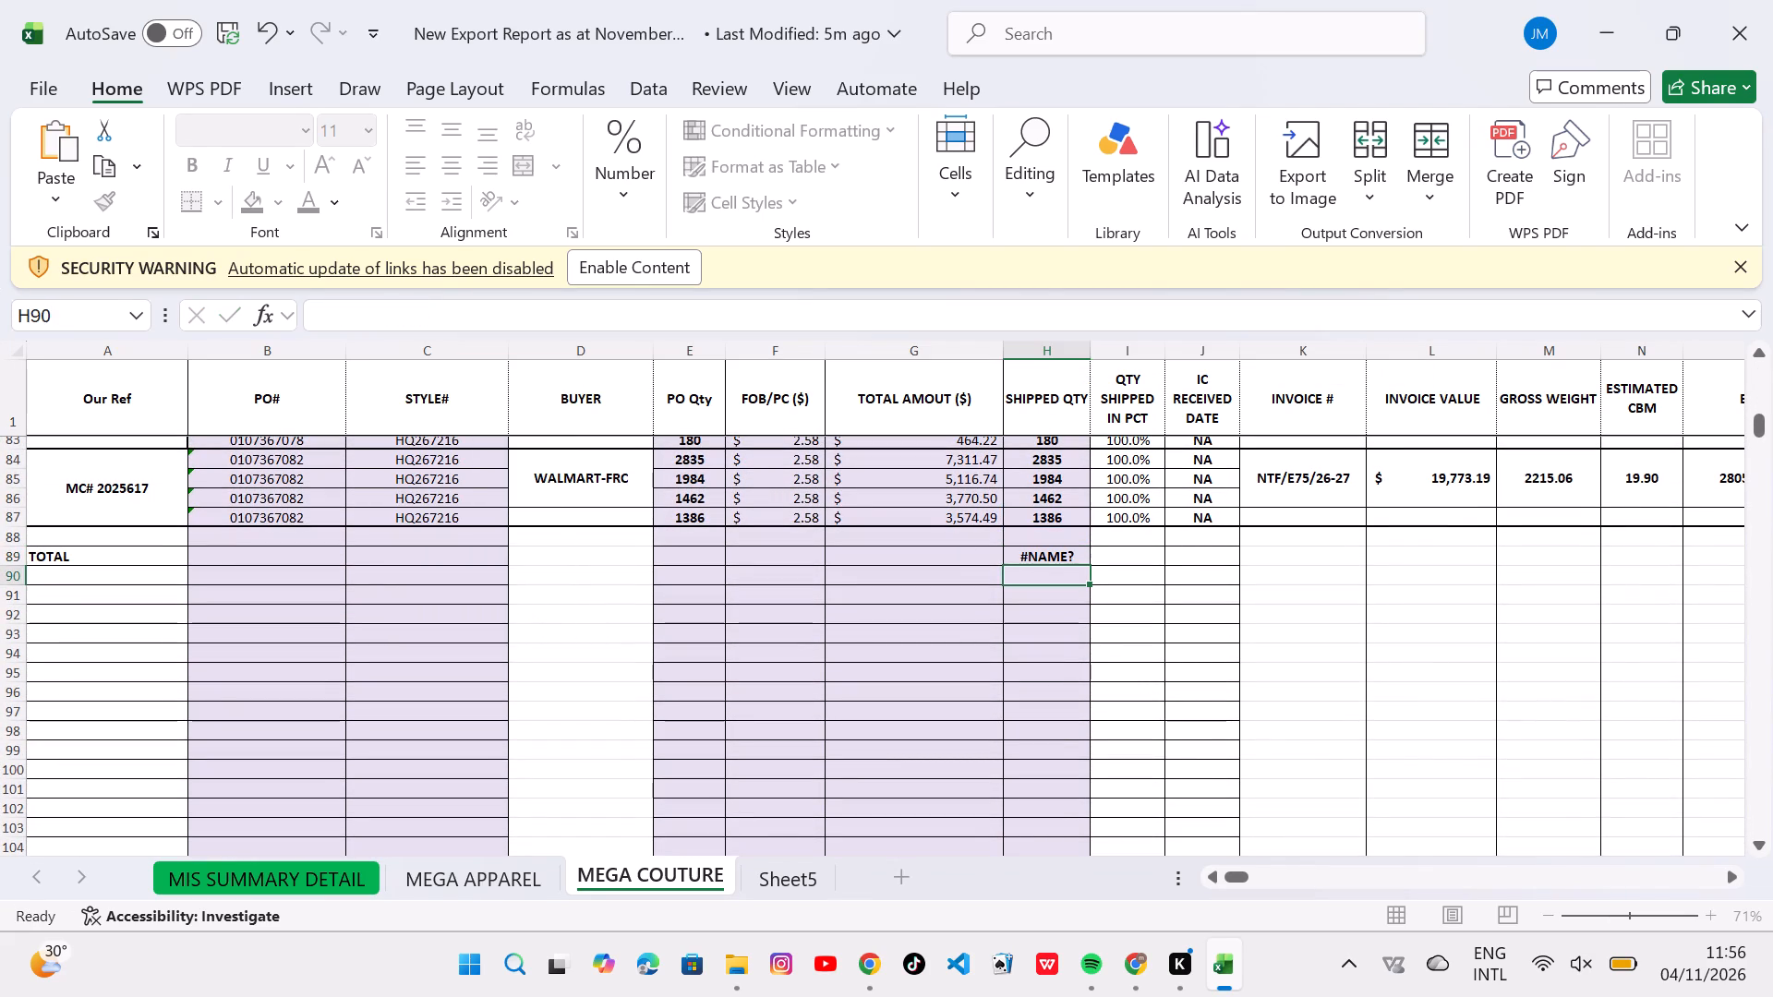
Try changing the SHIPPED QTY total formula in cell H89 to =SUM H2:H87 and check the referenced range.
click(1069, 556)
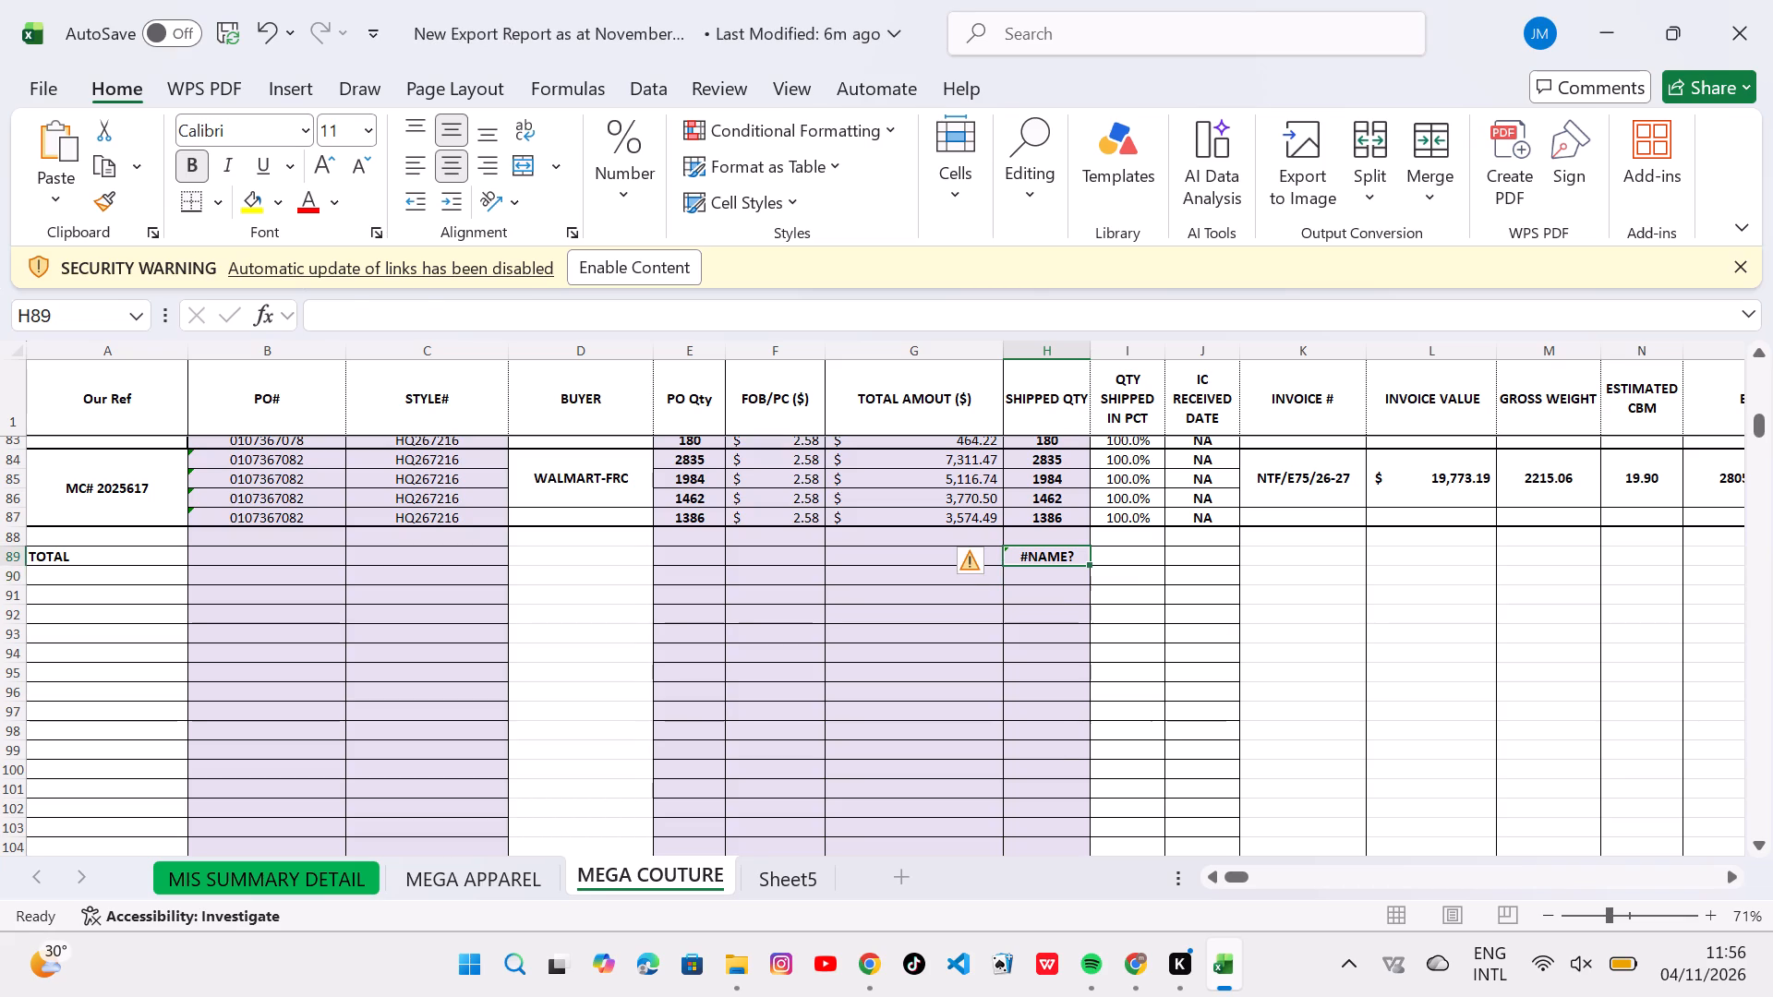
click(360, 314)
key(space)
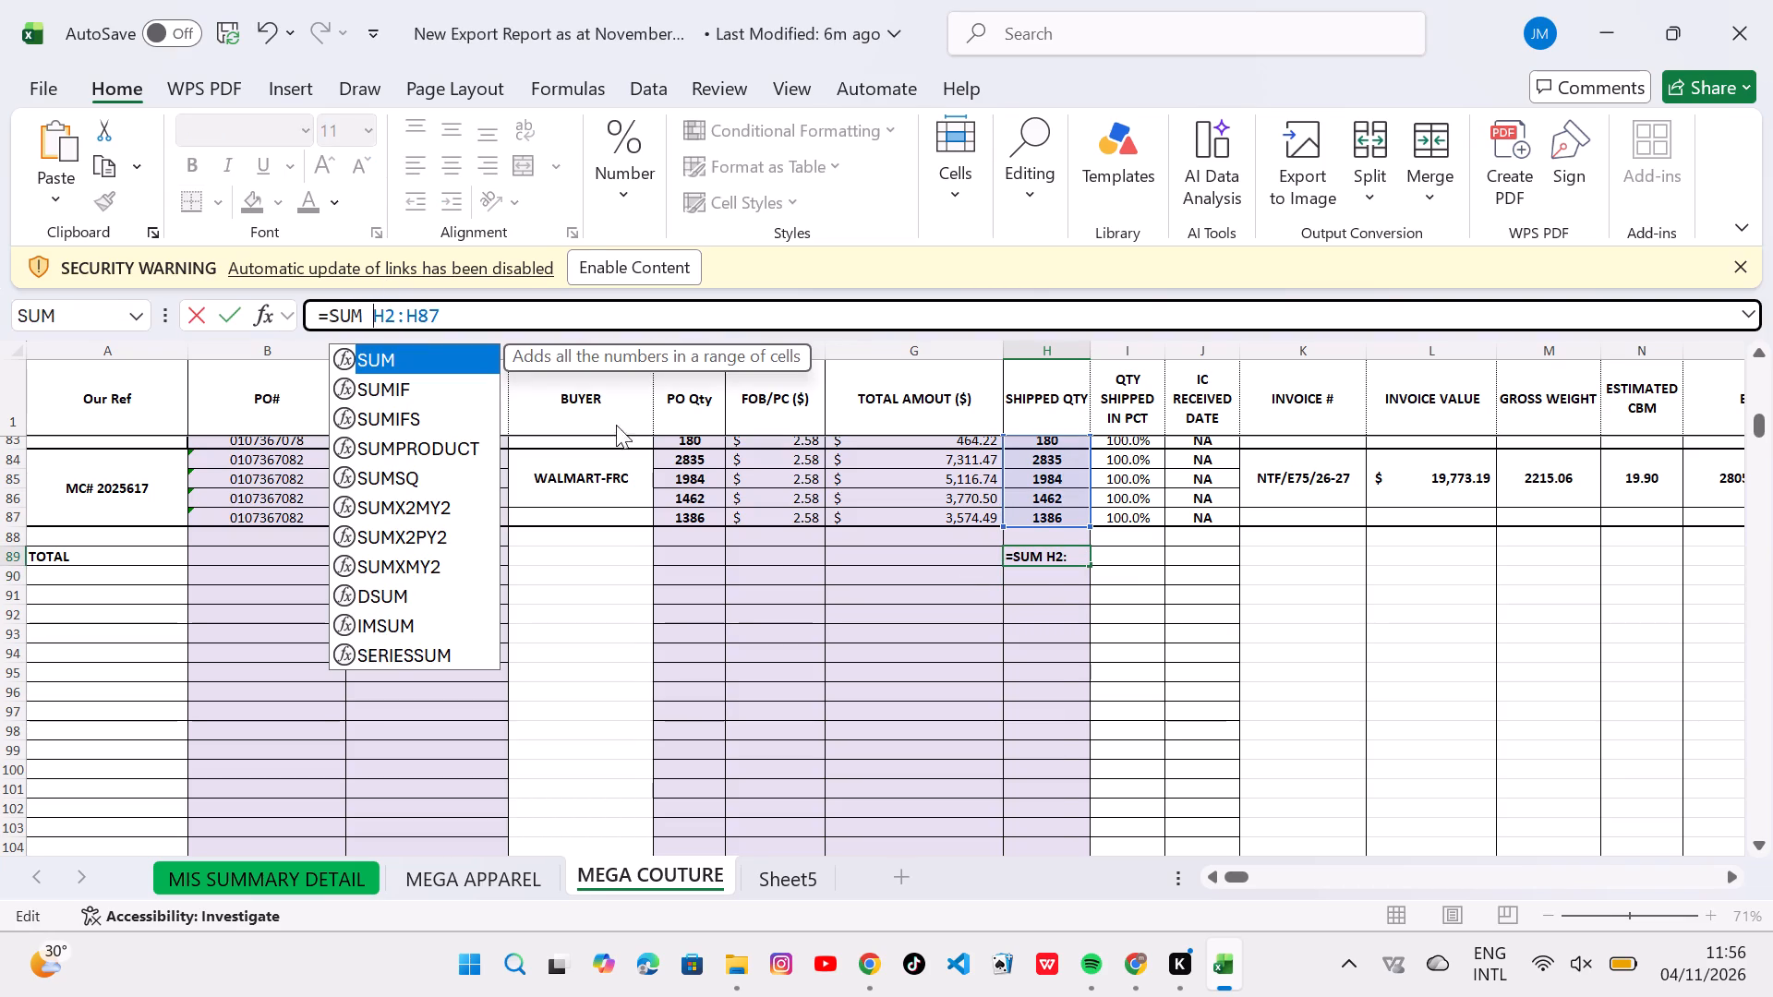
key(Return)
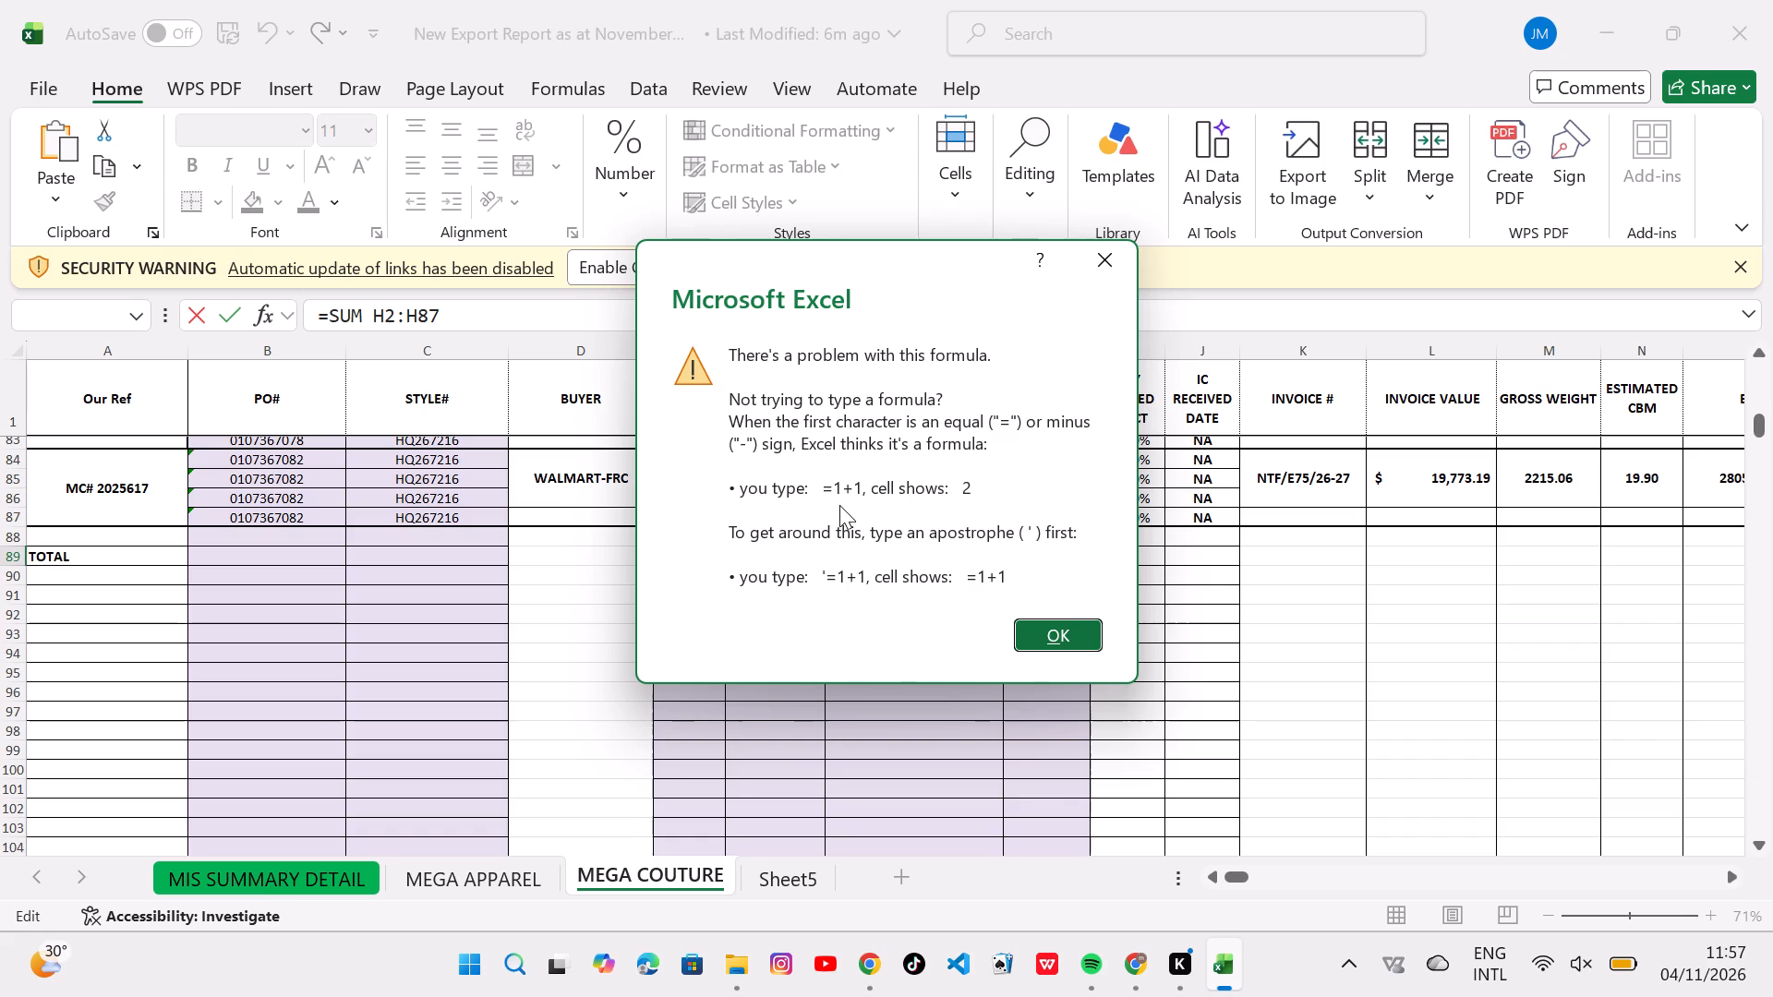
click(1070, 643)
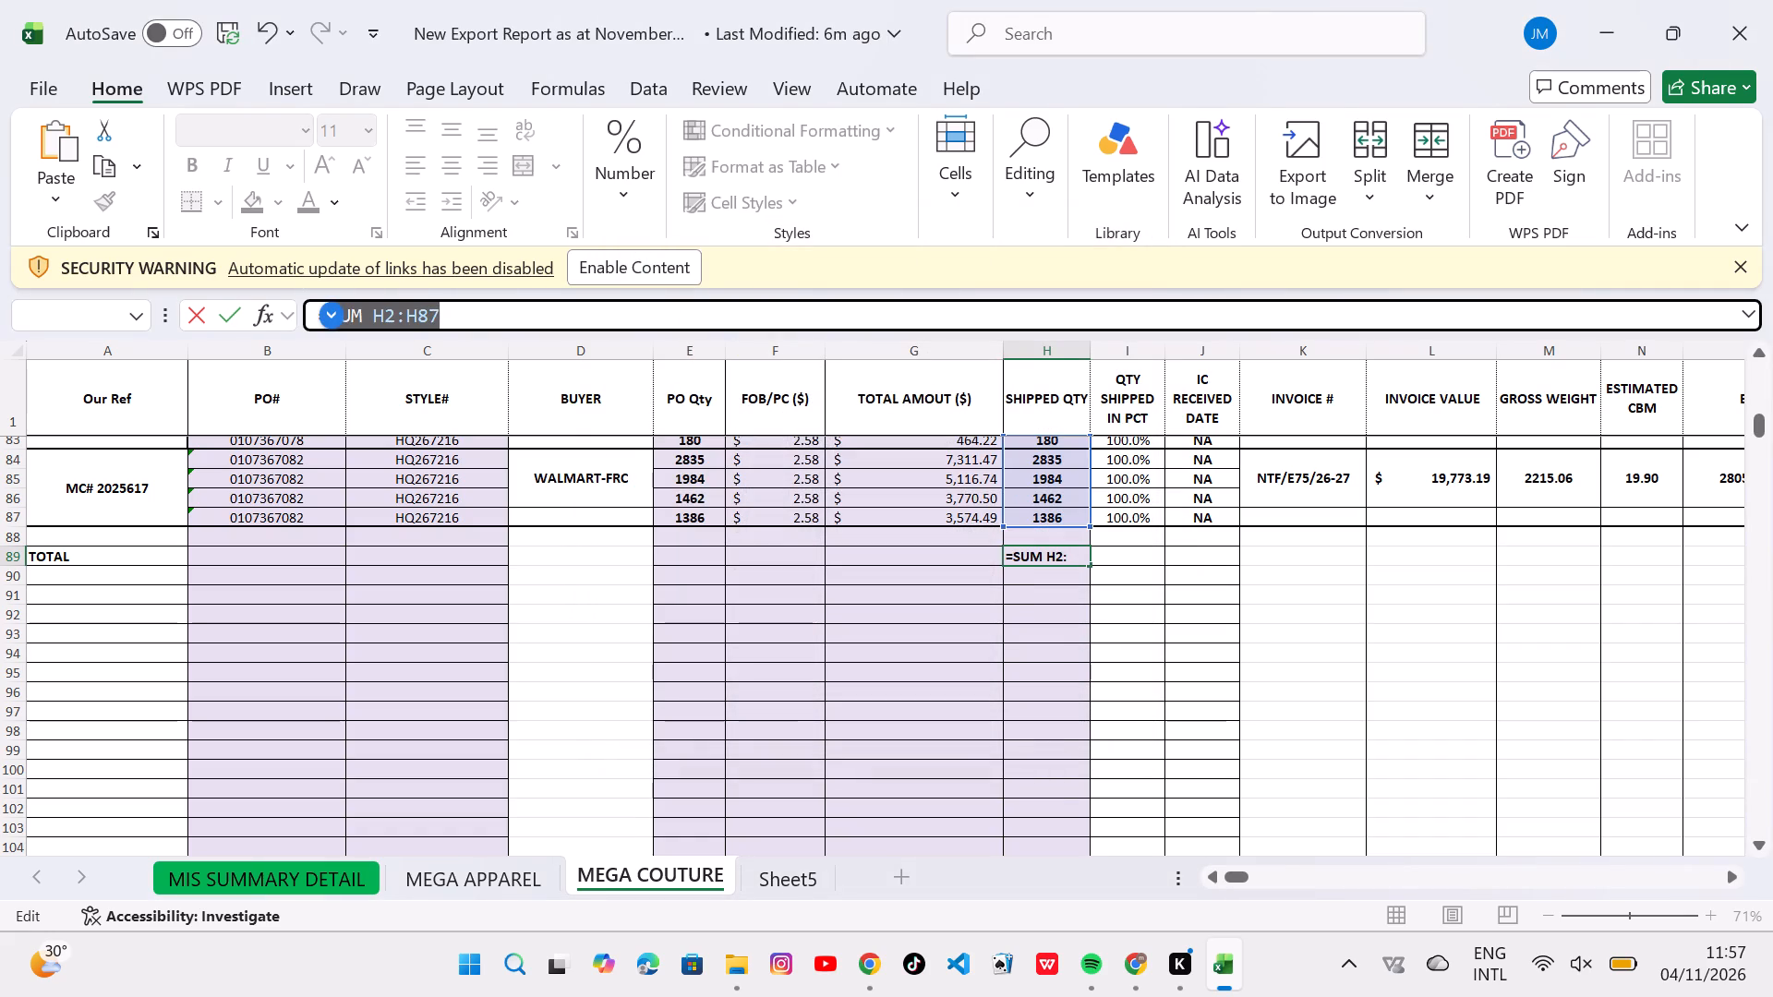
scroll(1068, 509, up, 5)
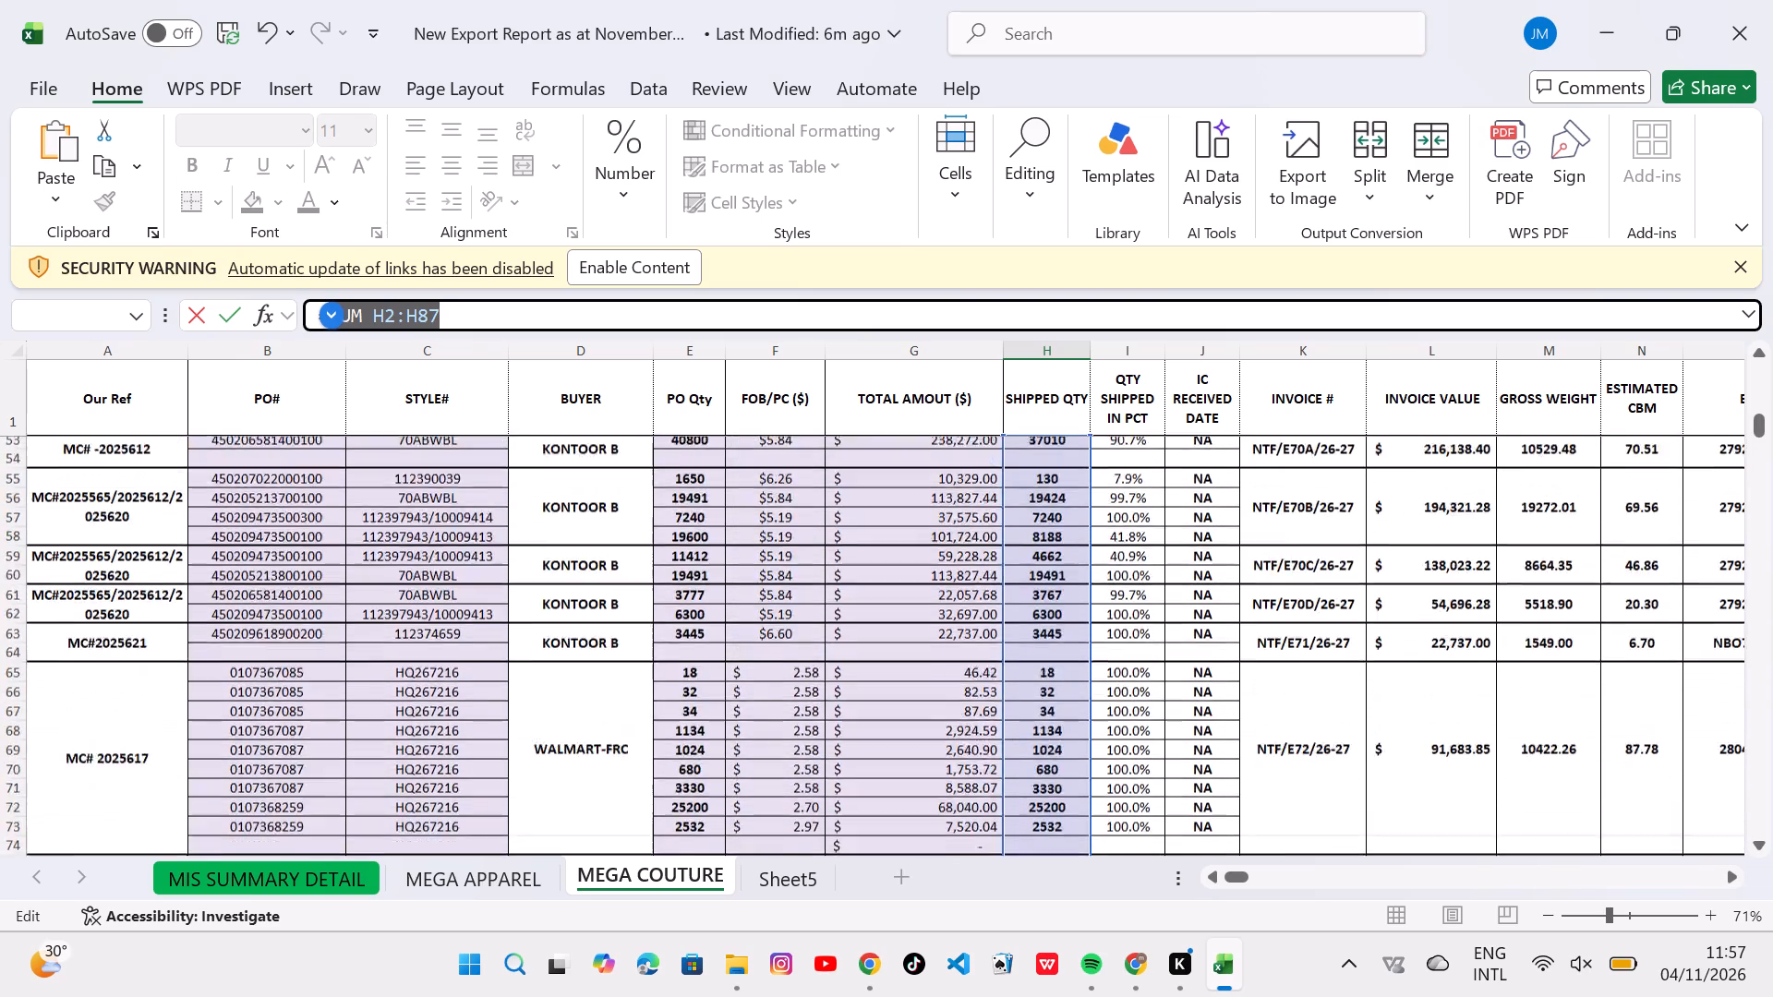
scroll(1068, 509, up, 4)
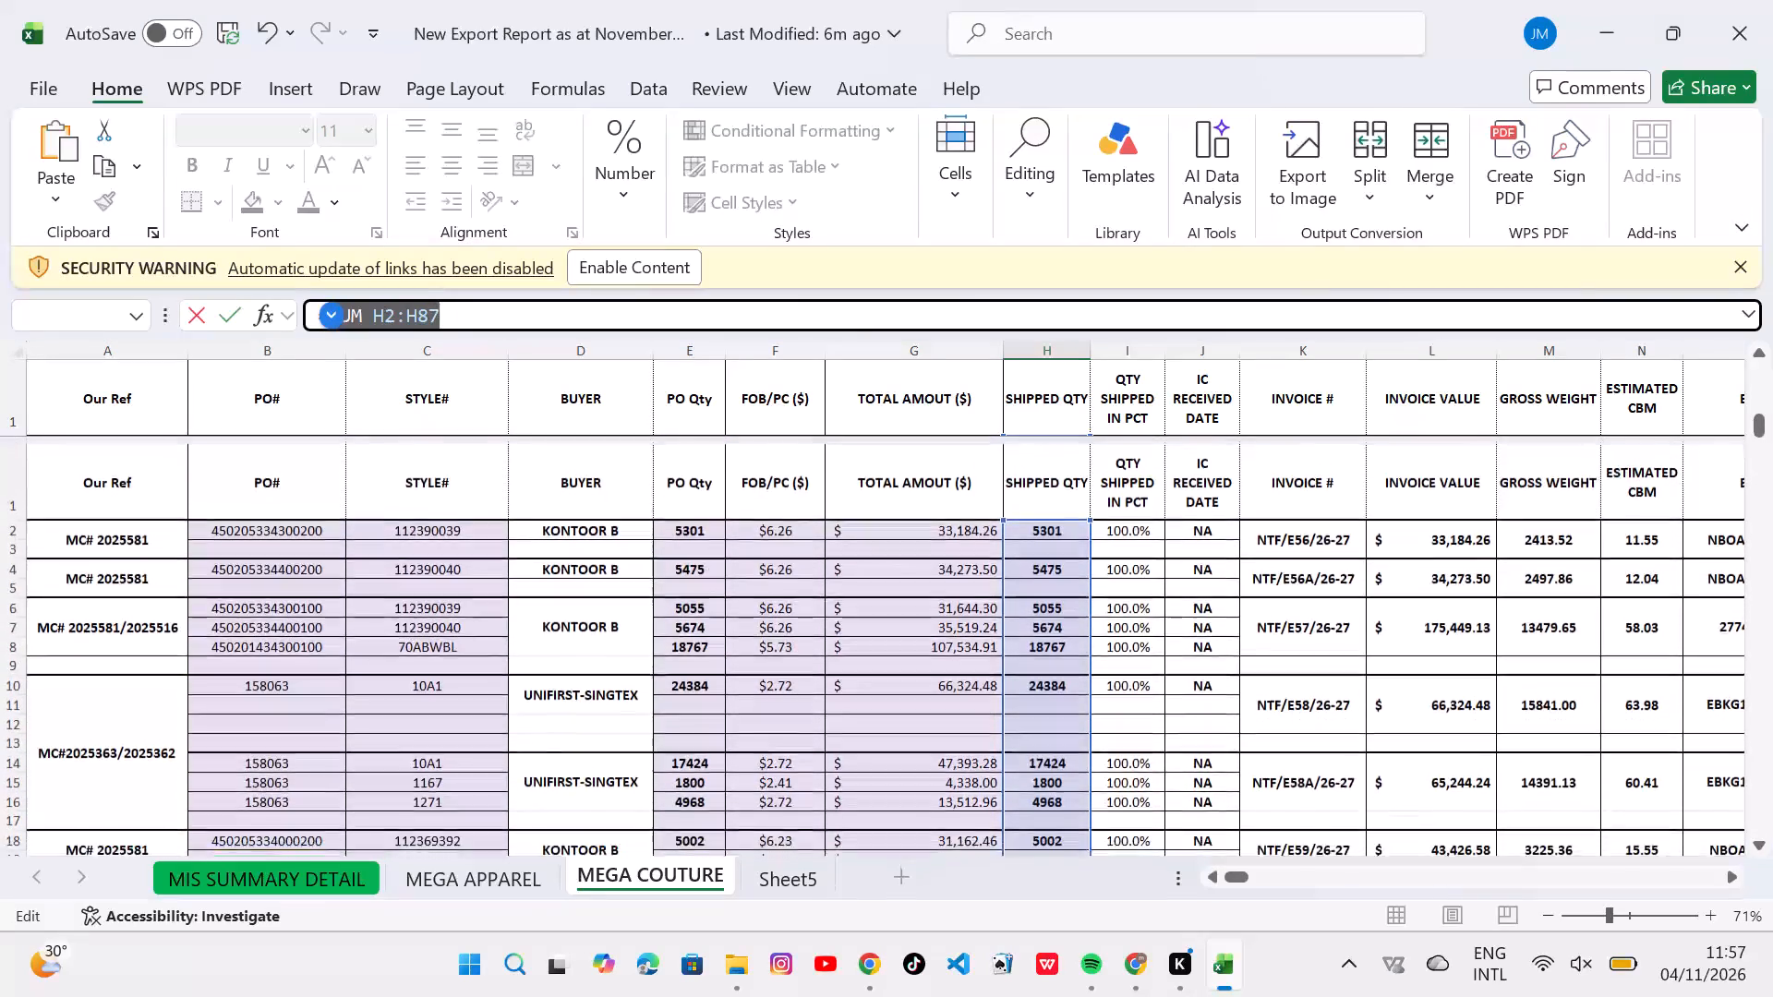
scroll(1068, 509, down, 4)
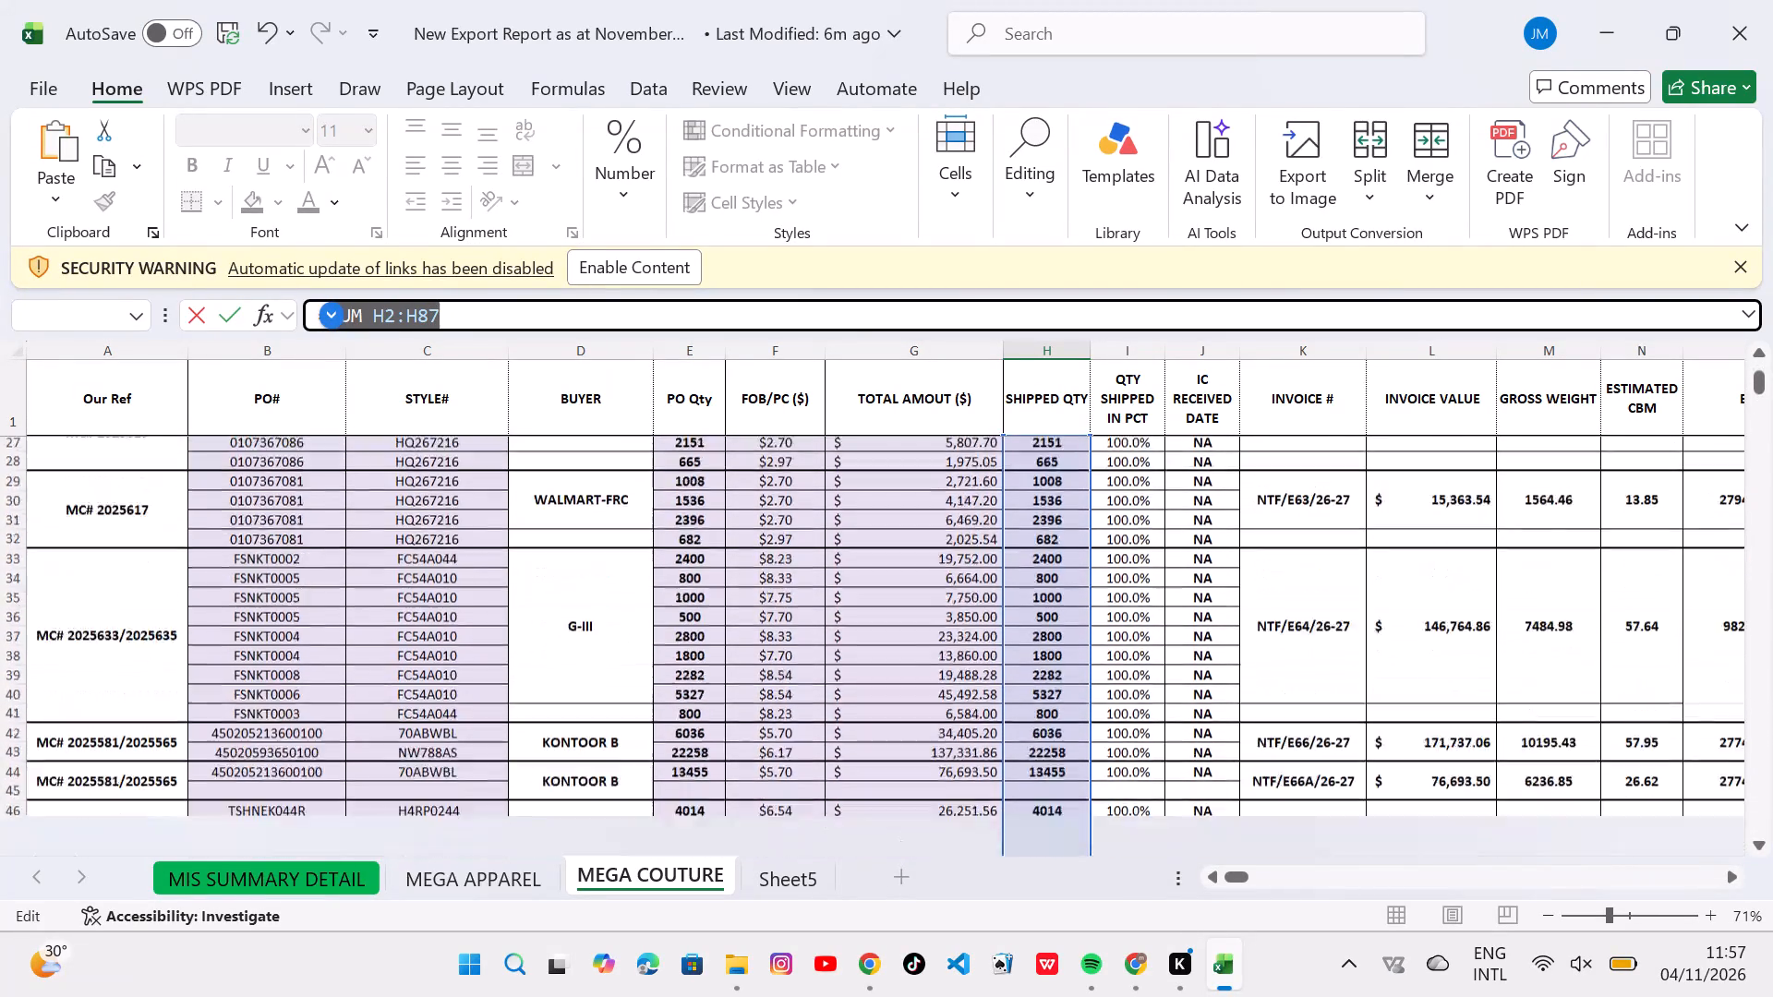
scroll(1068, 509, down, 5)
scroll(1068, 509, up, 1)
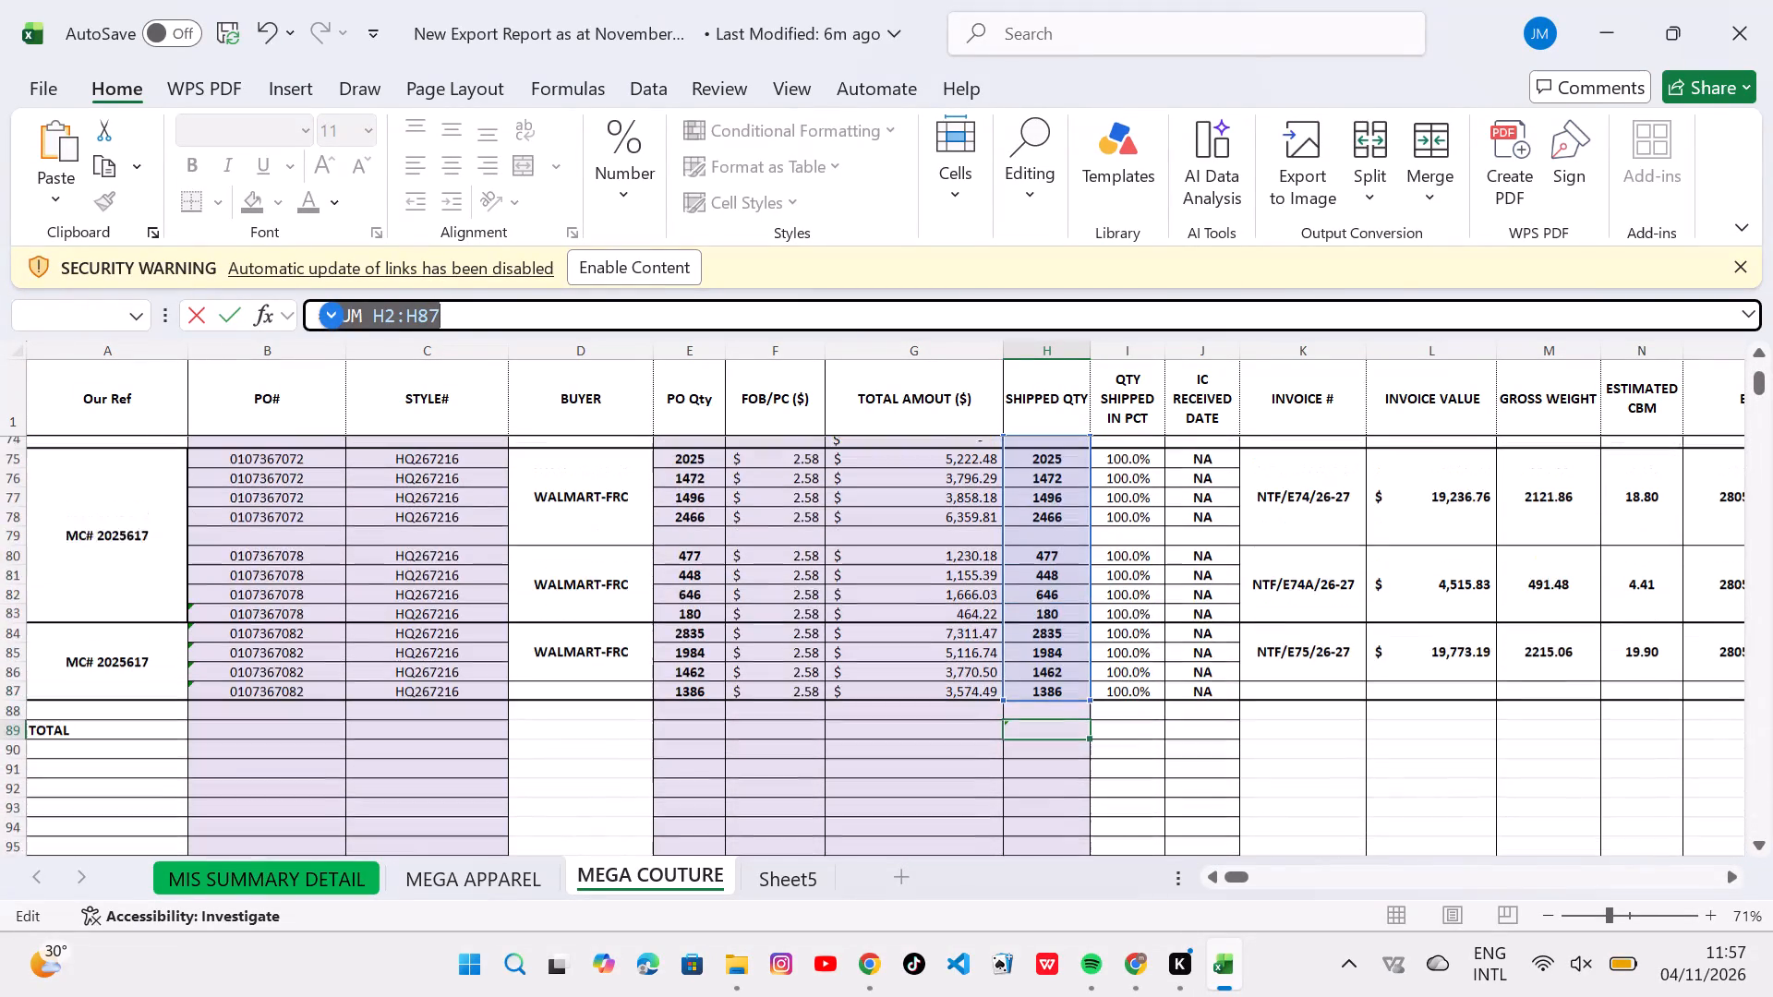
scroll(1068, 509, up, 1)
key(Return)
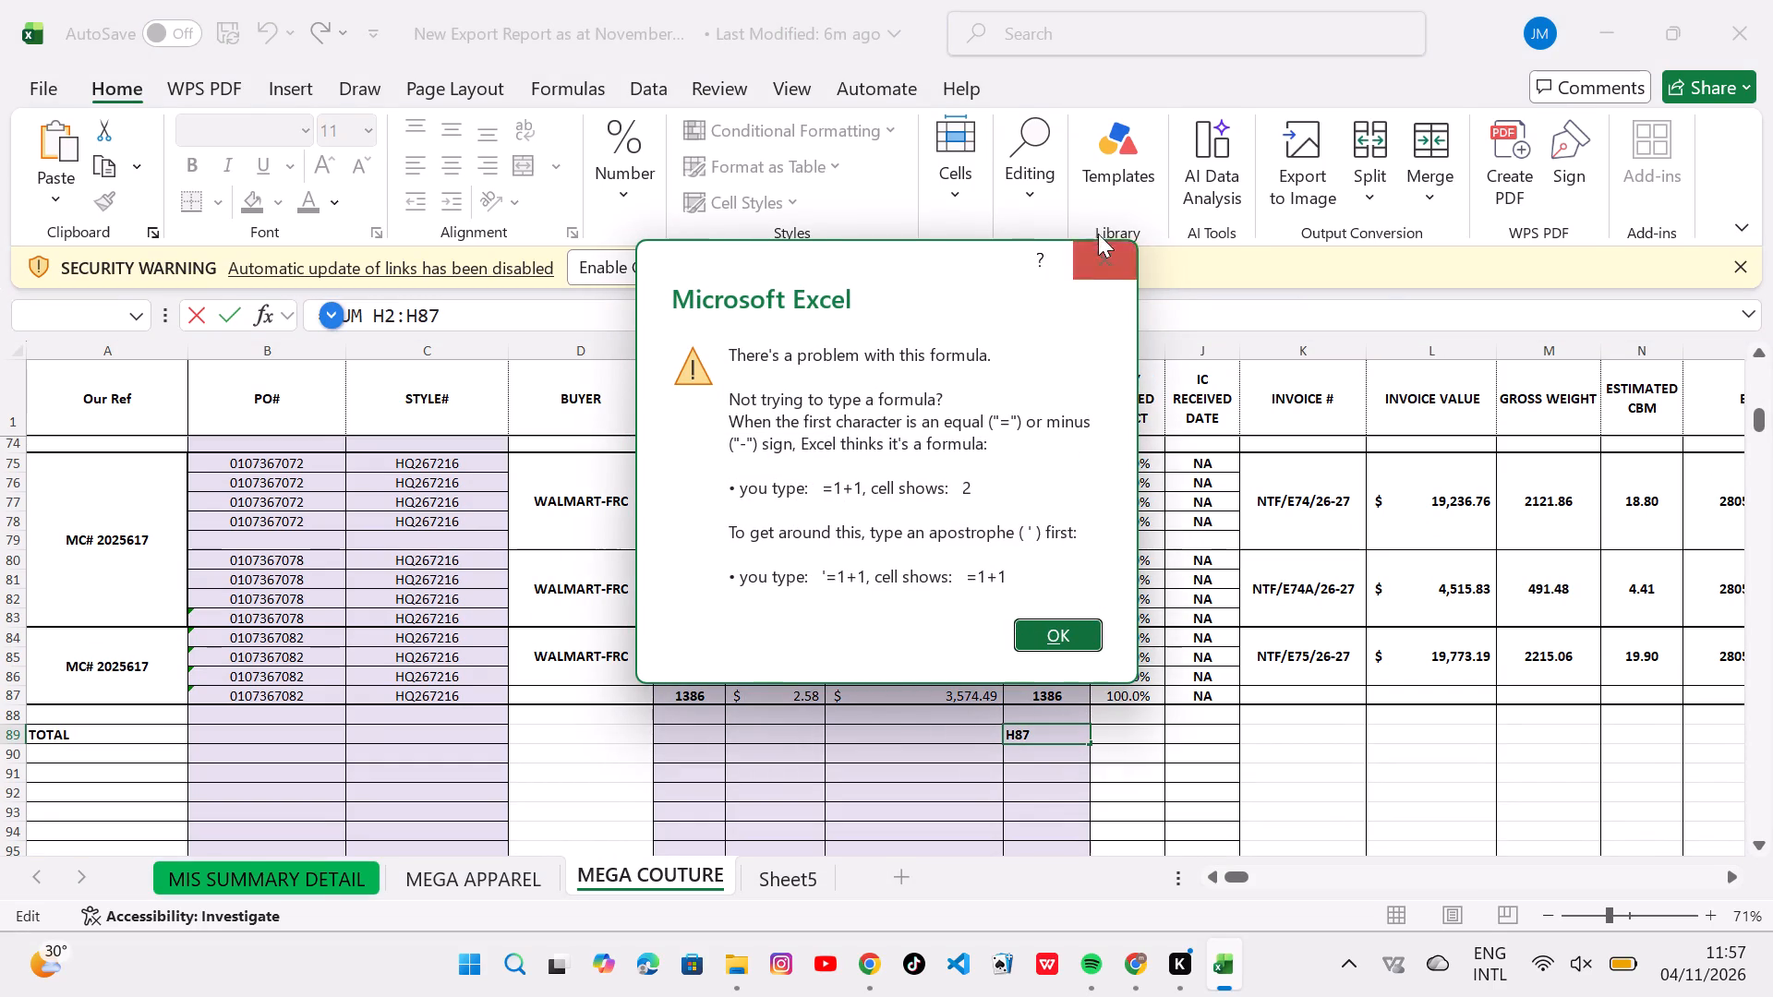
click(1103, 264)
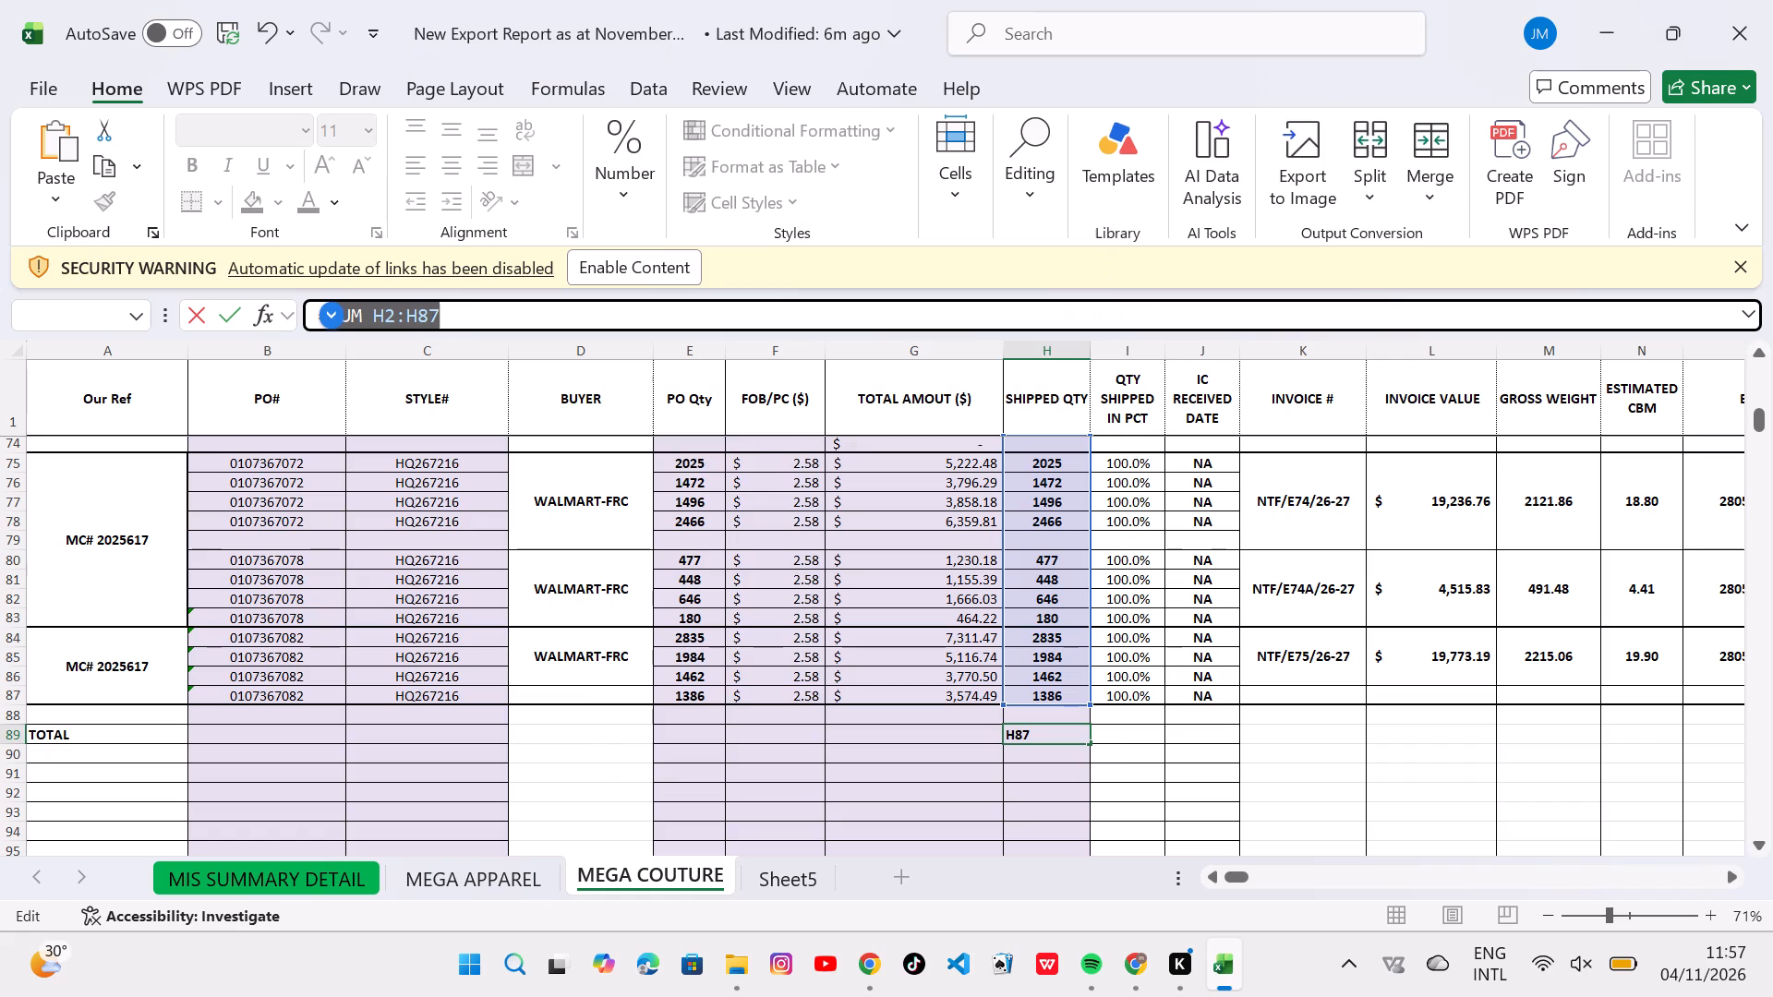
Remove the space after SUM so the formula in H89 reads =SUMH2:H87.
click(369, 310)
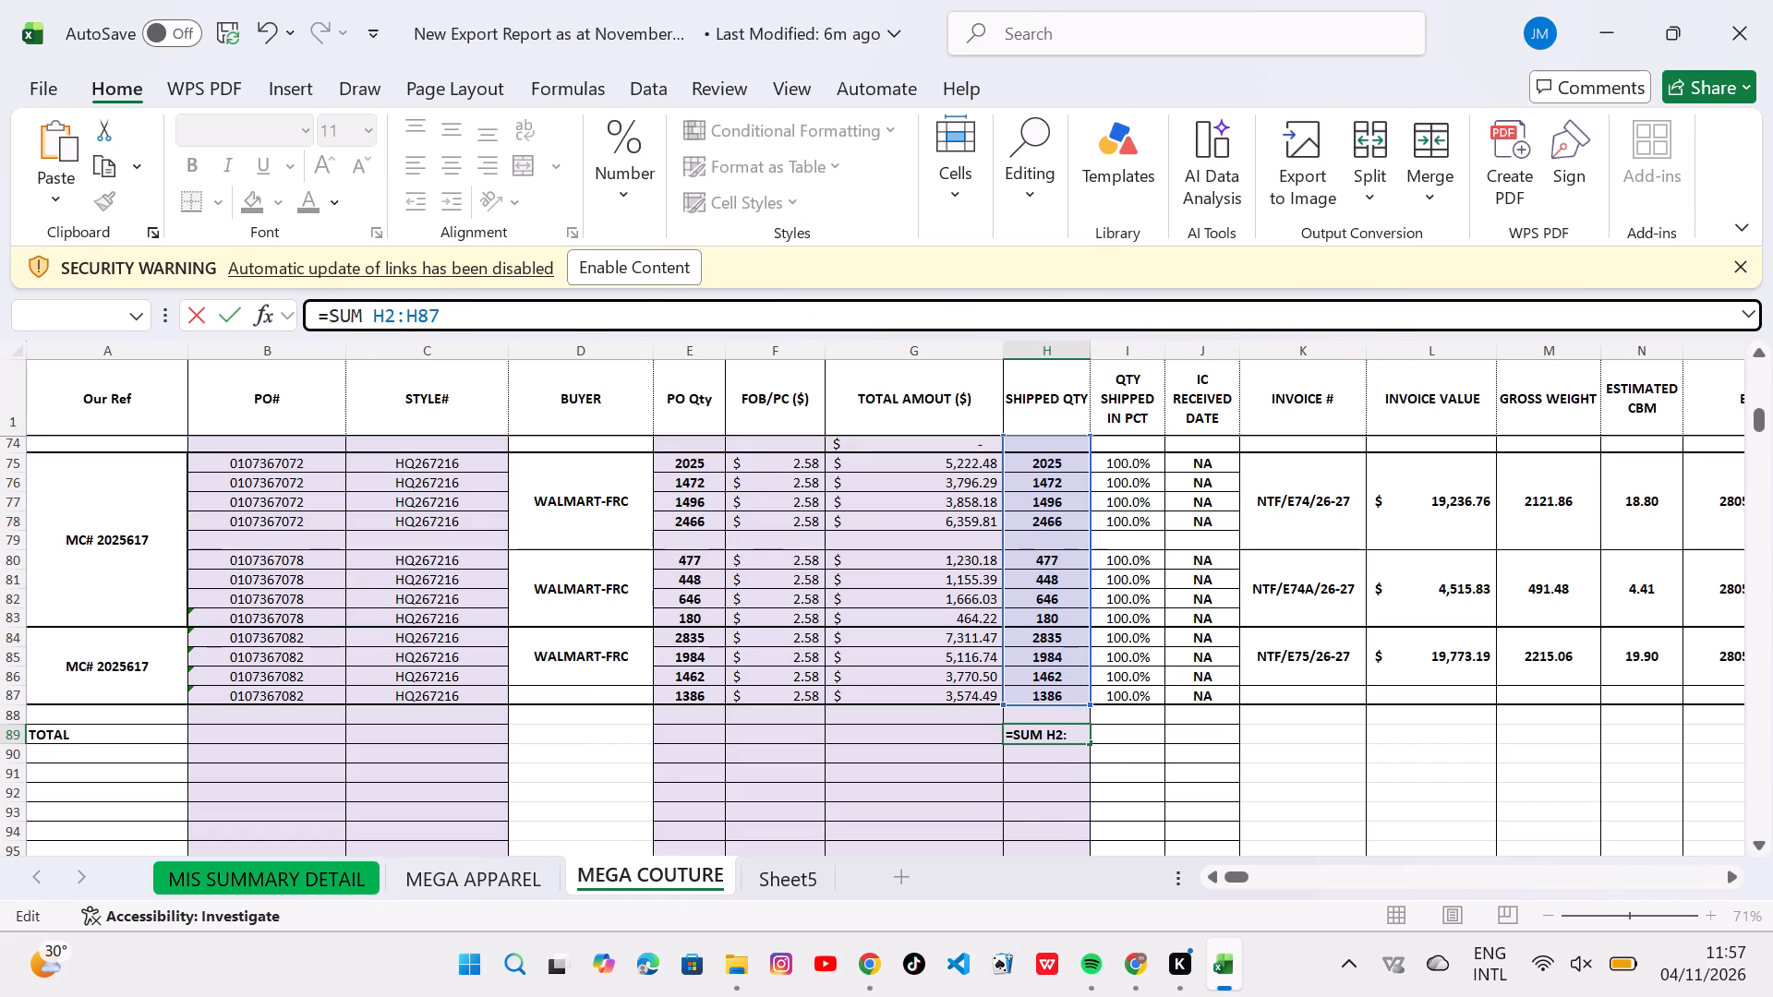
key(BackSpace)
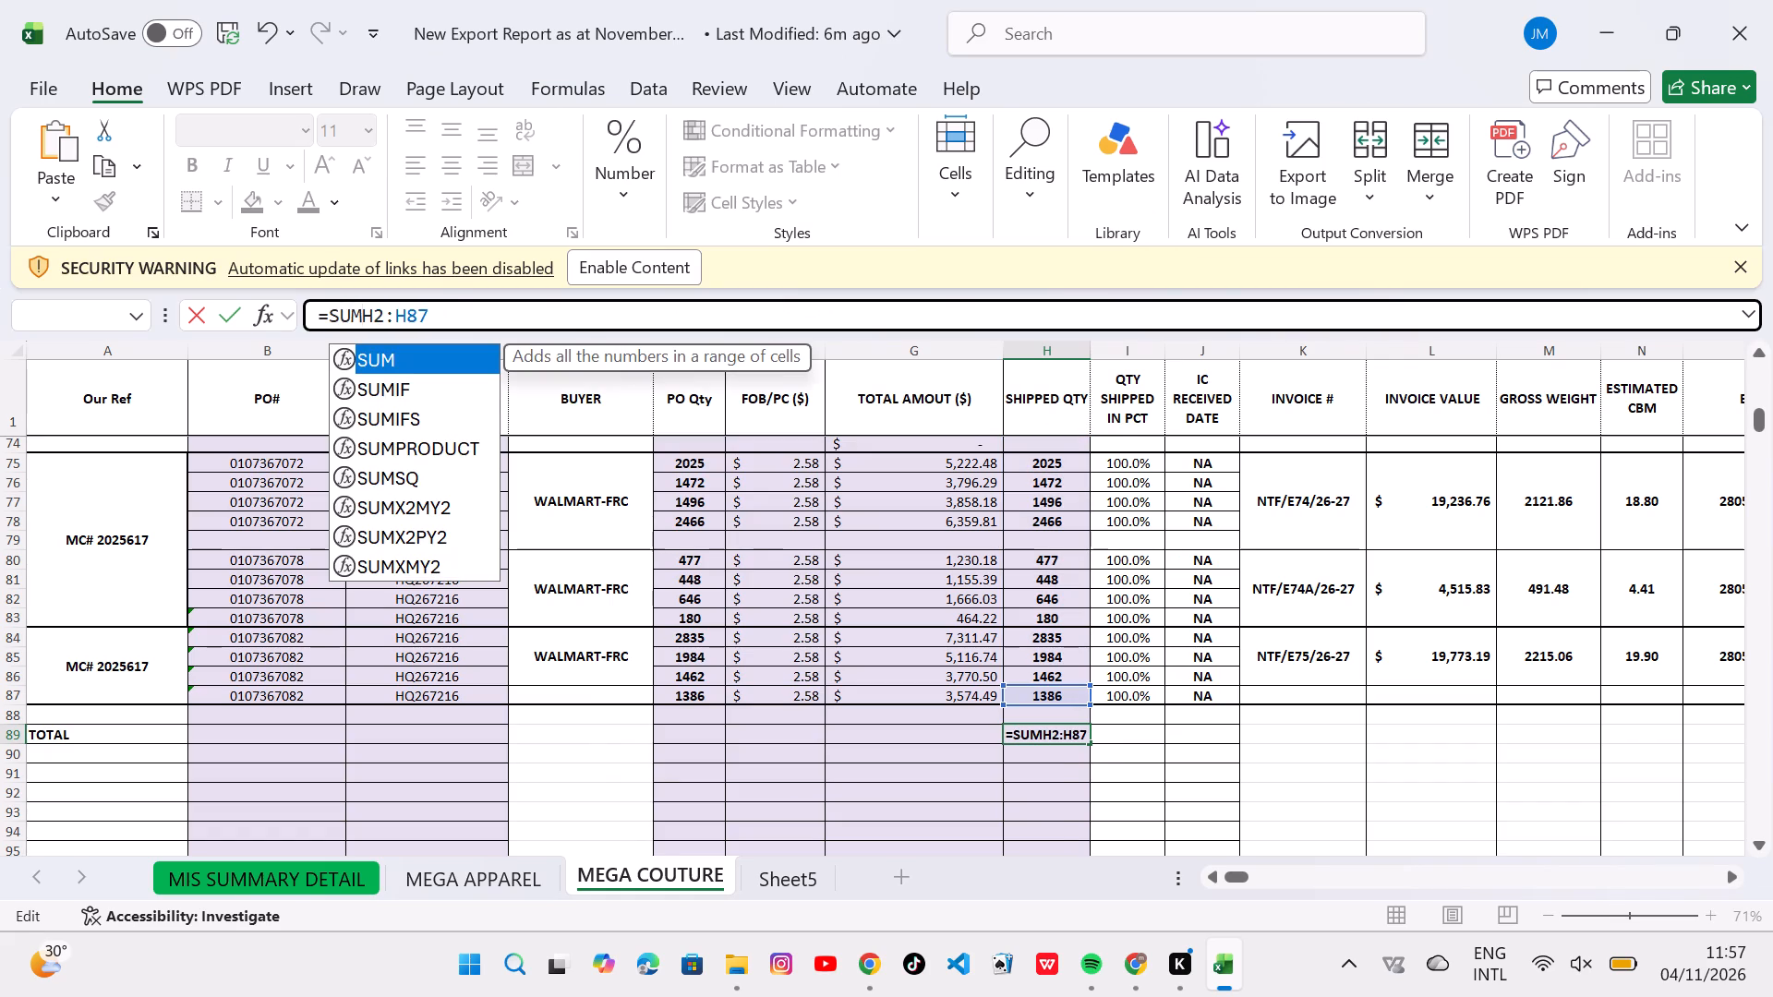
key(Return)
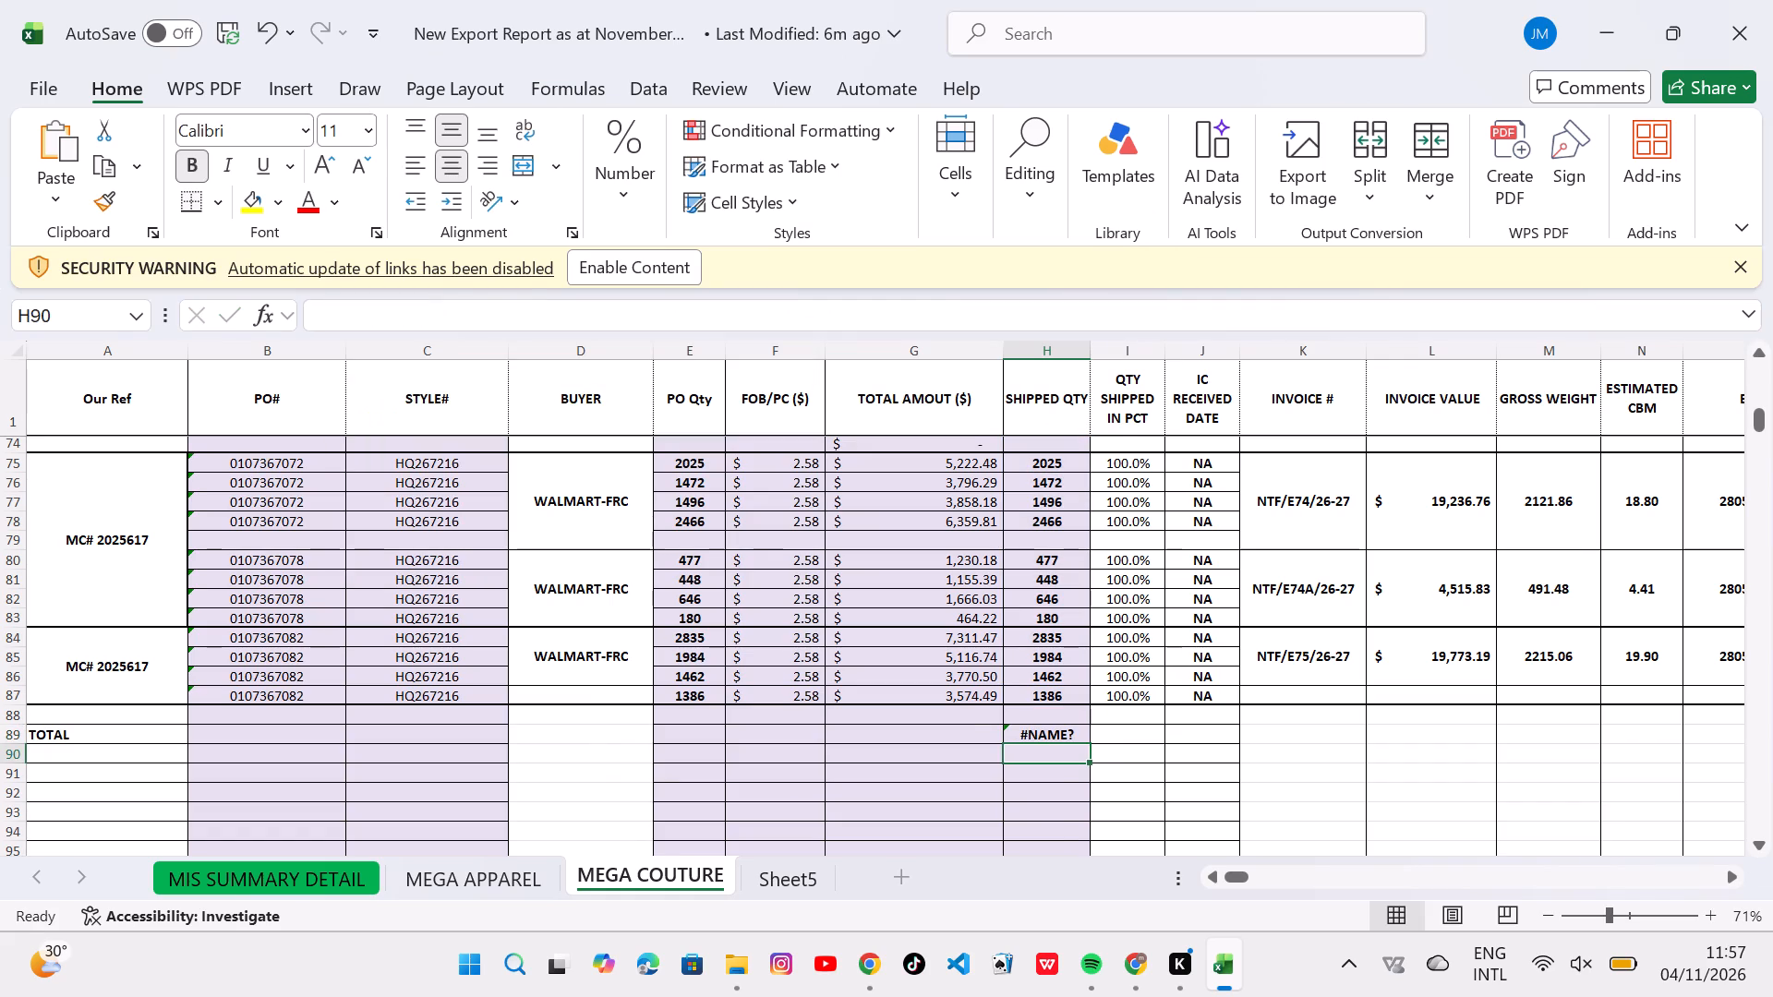
Autofit the width of the SHIPPED QTY column H.
double_click(1090, 352)
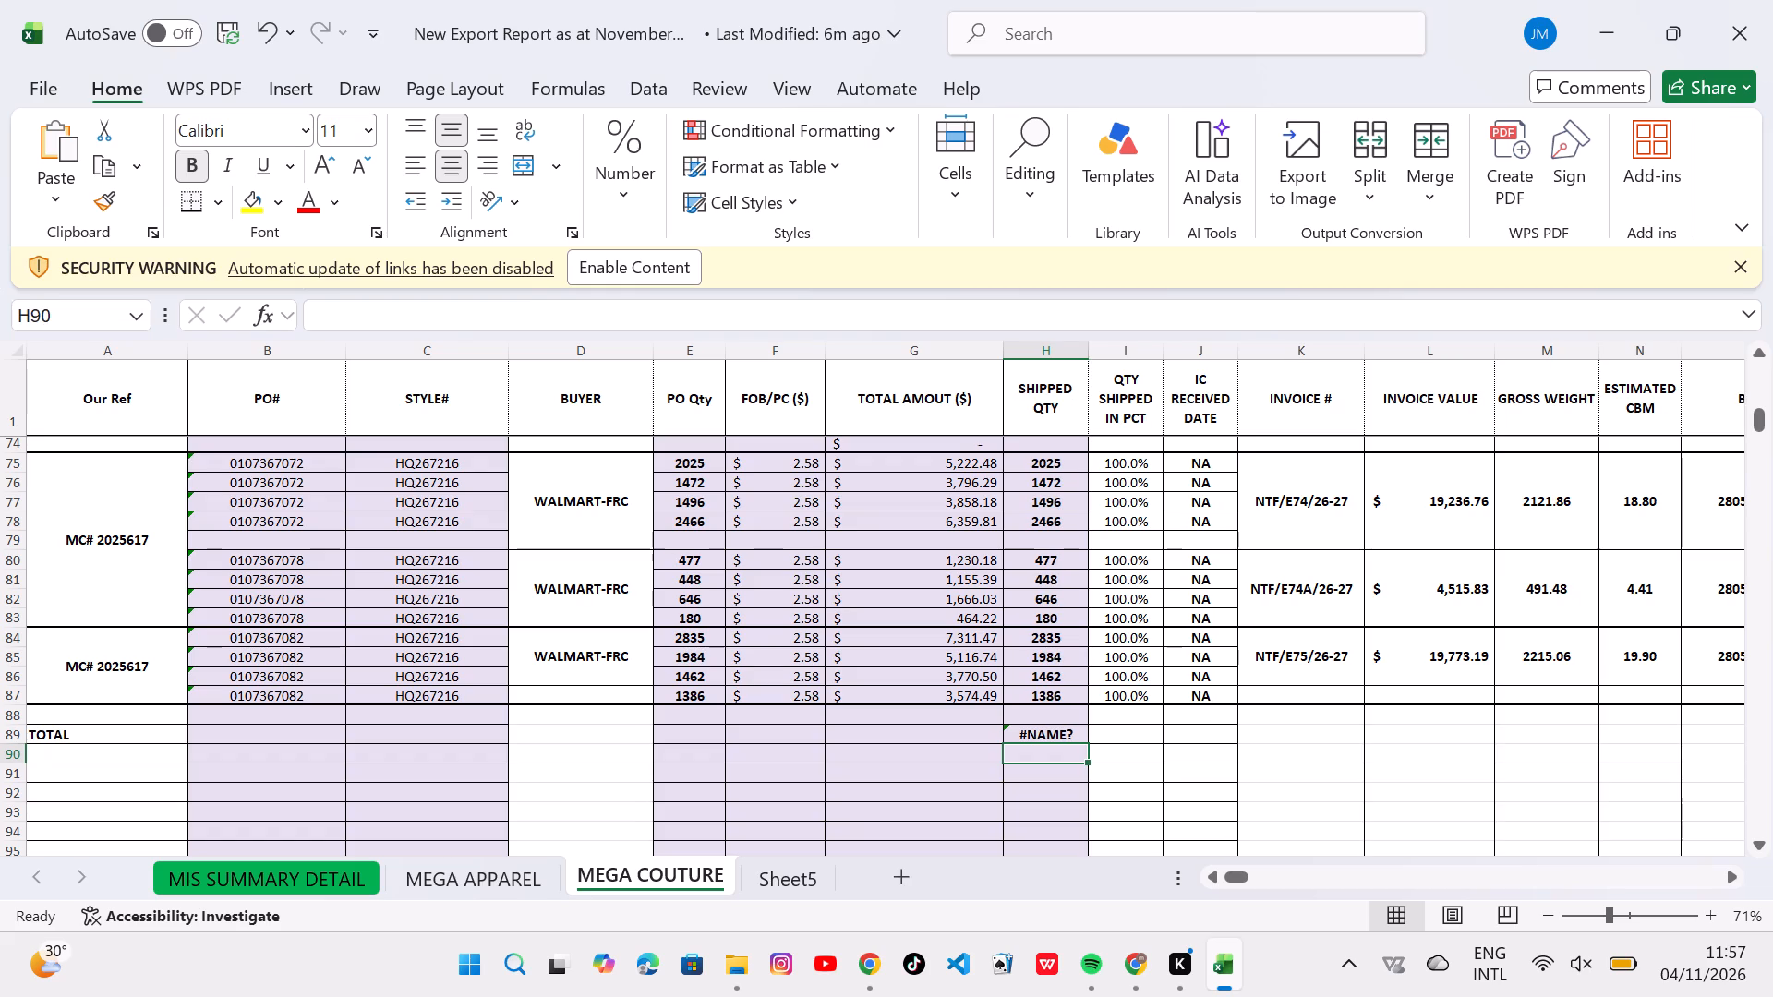
Try the formula =SUM H2:H87 again in the TOTAL row's SHIPPED QTY cell H89.
click(1045, 739)
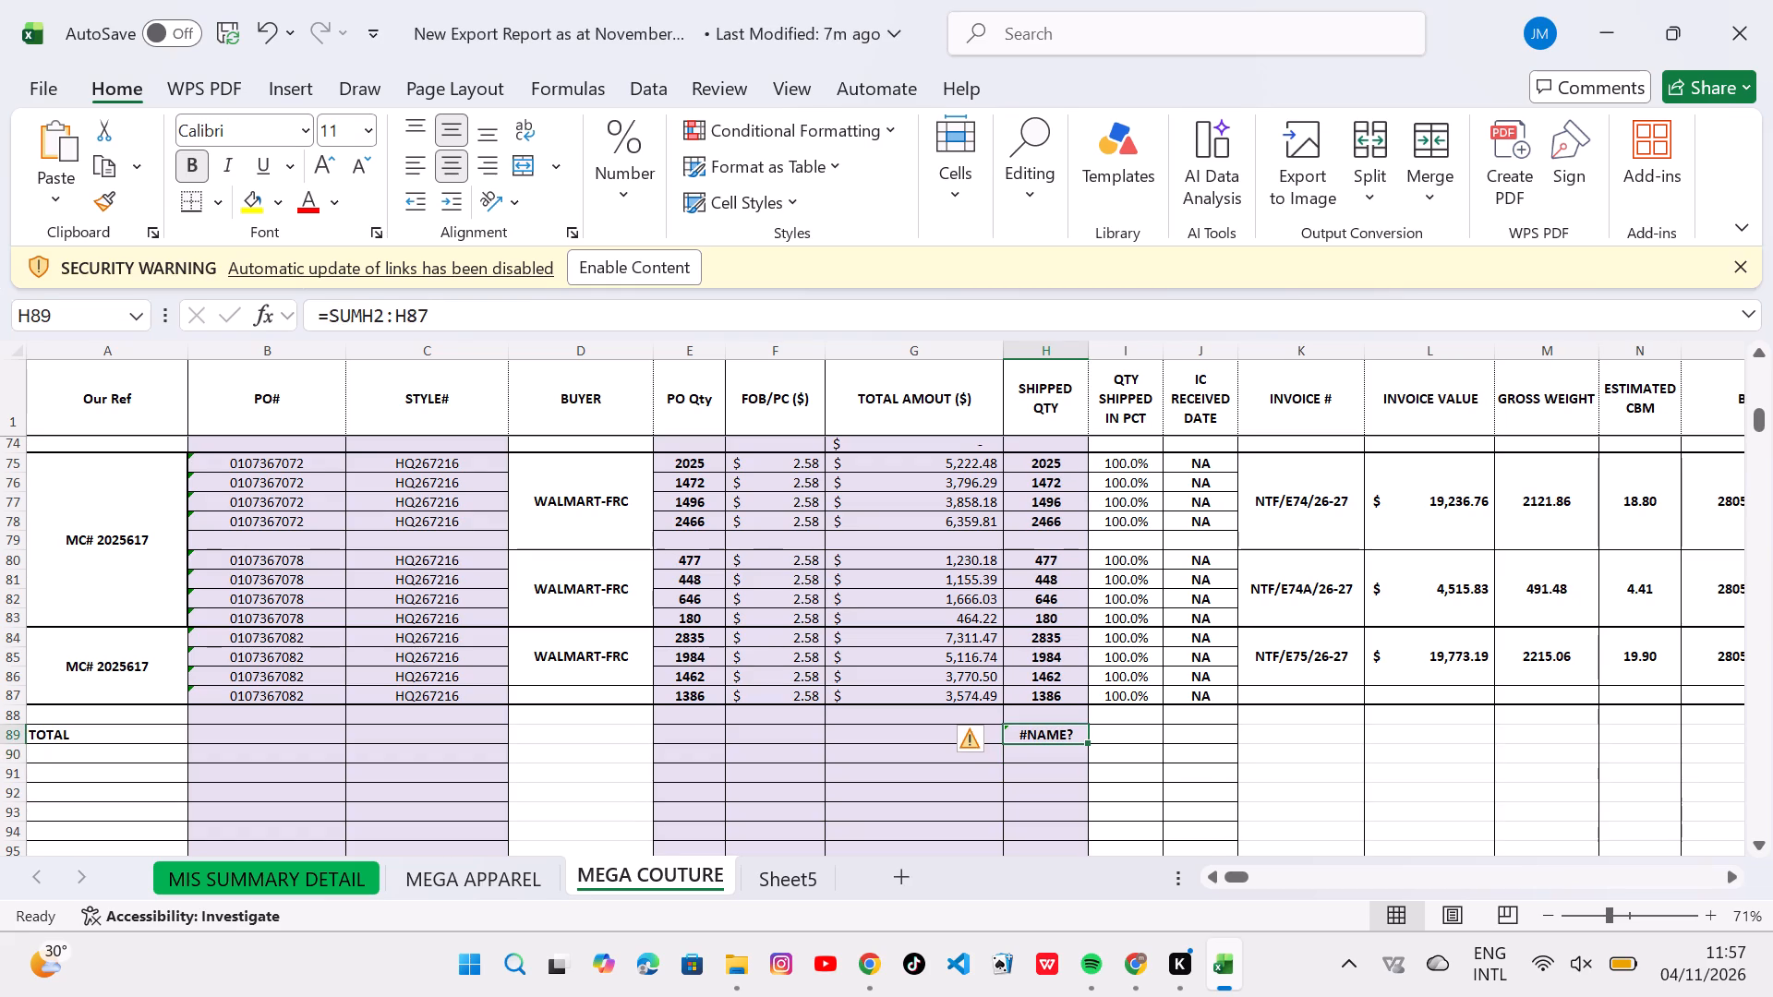
click(358, 312)
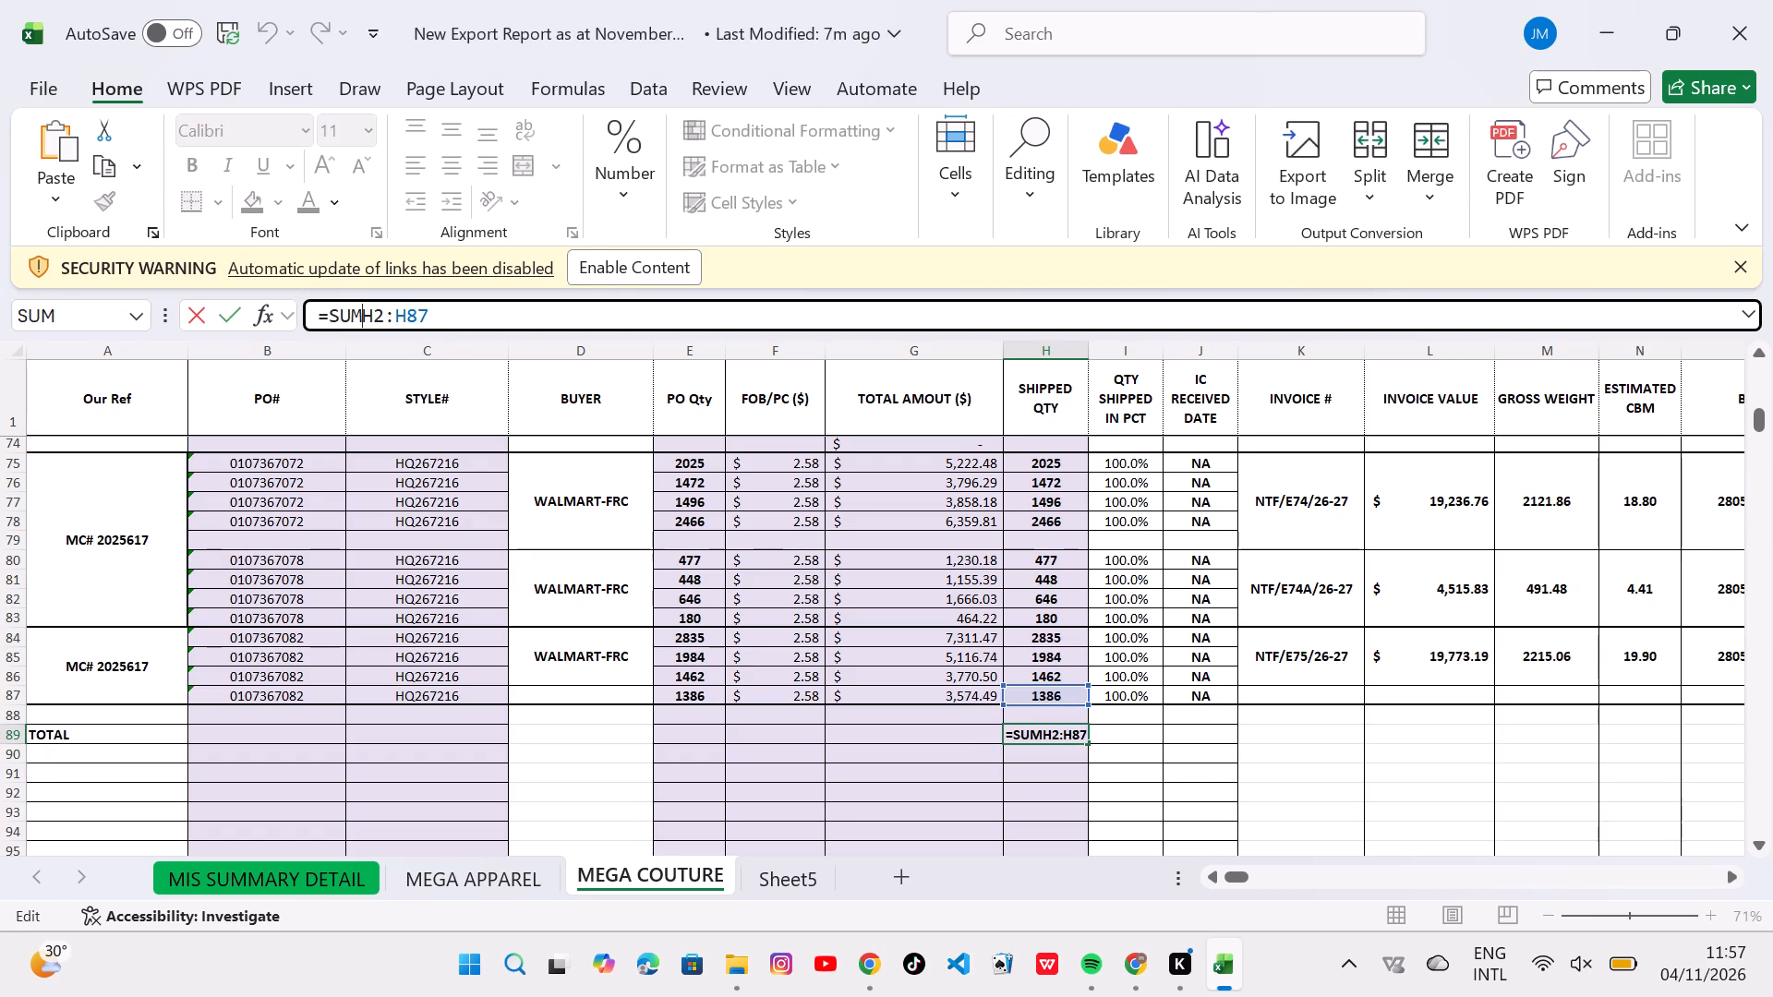
key(space)
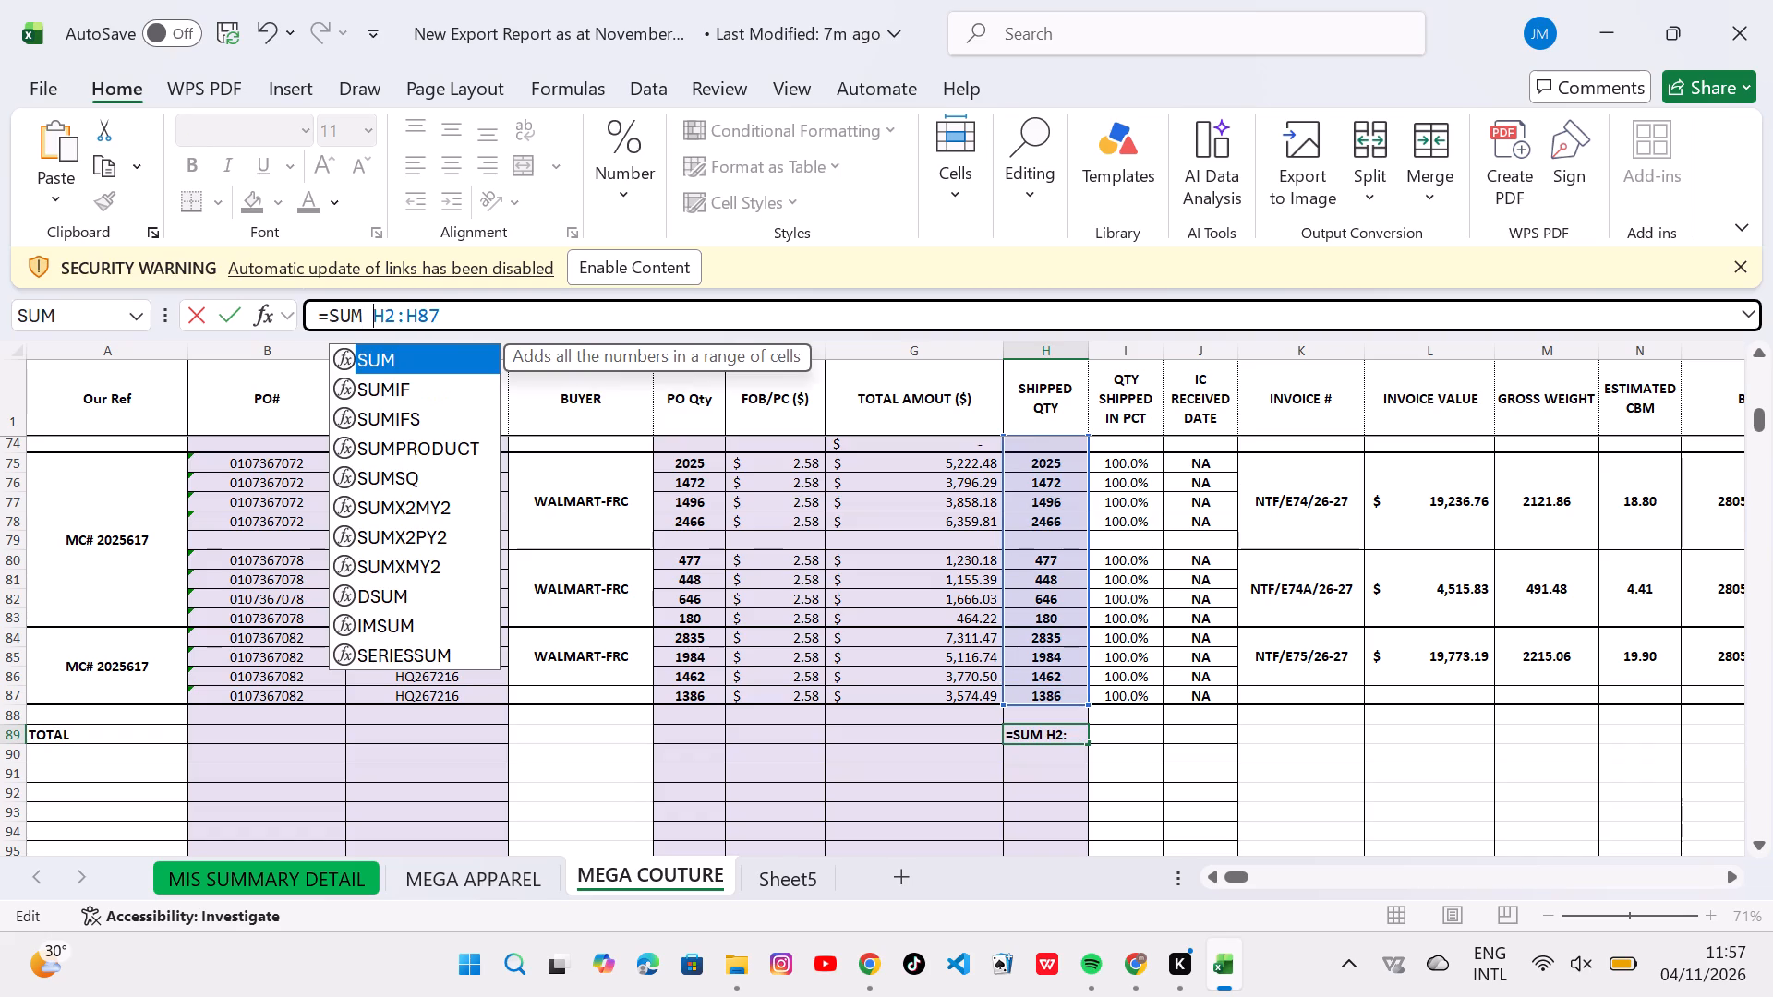
click(403, 365)
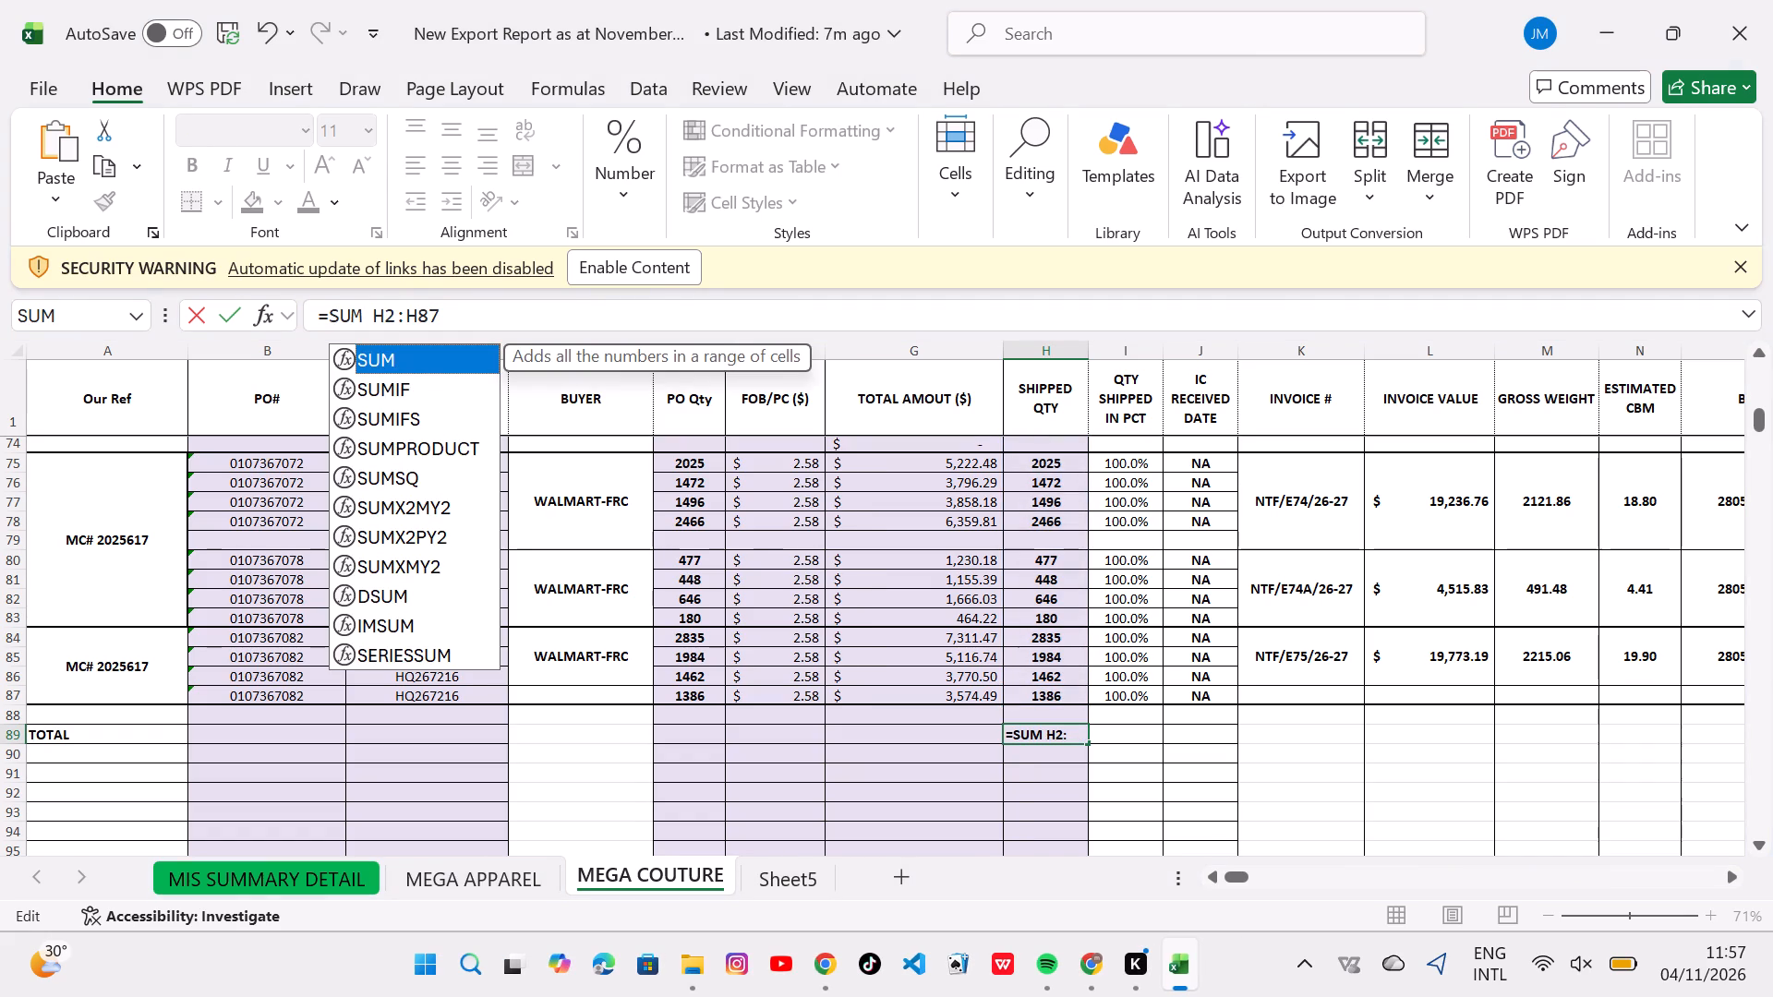
key(Return)
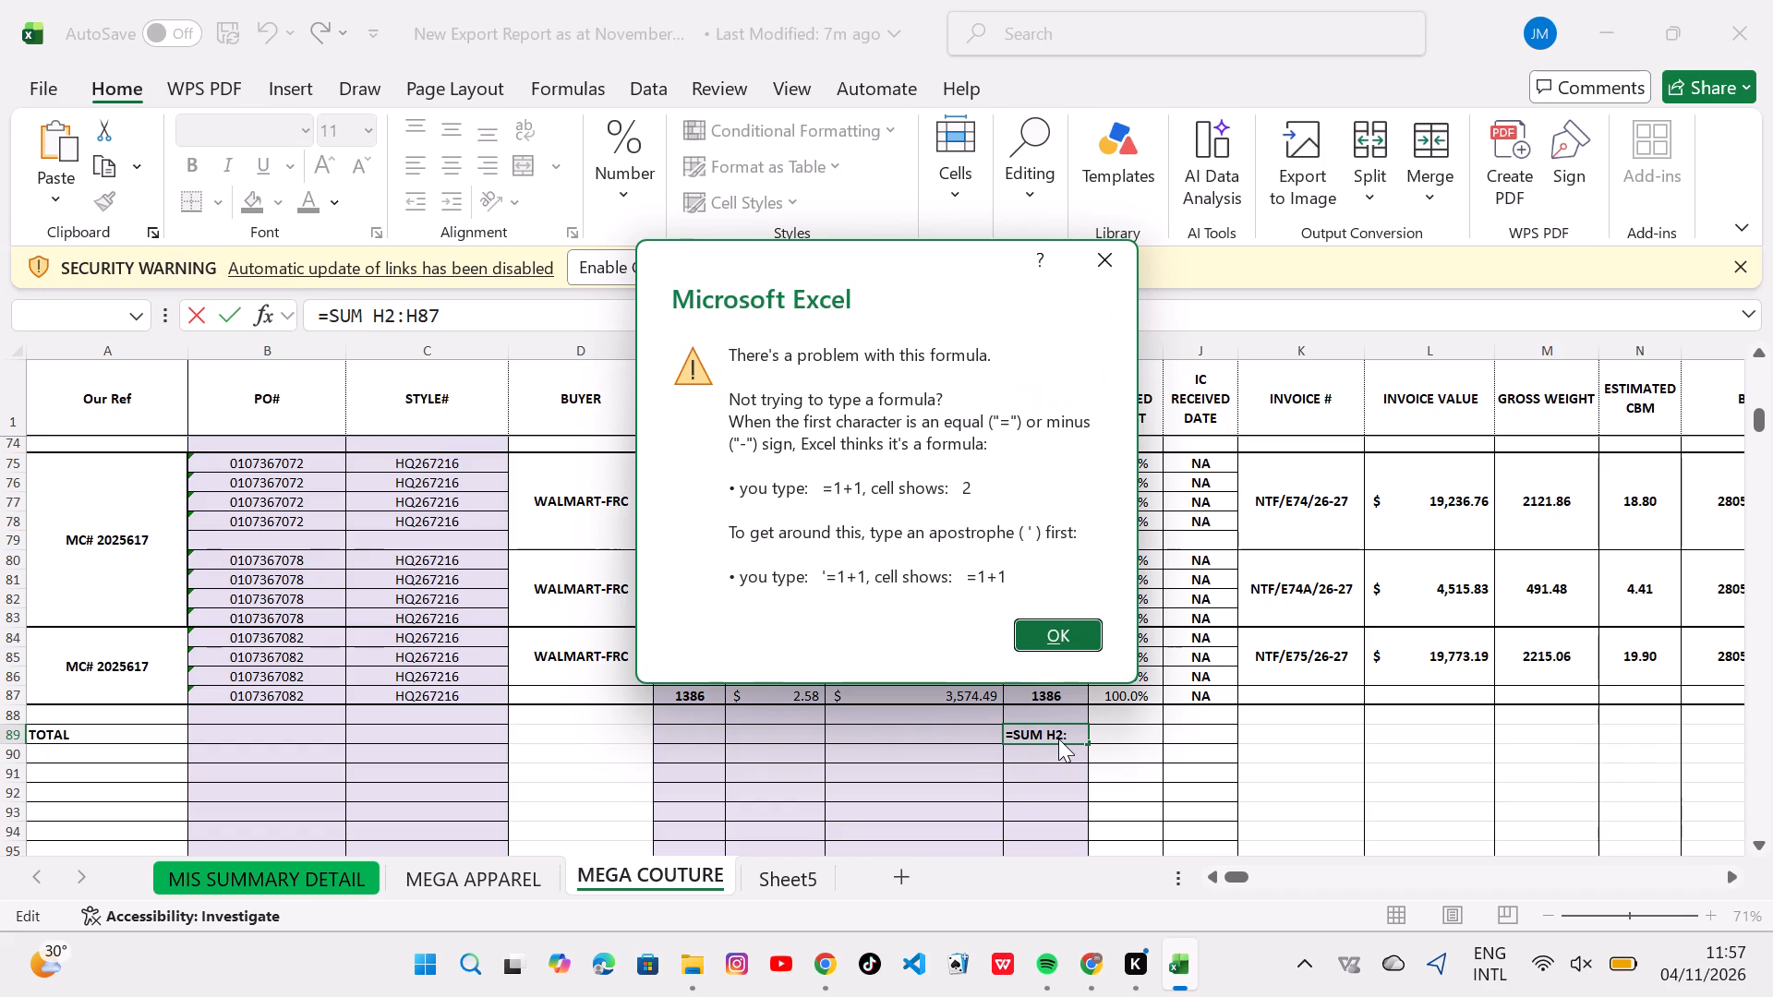
key(Print)
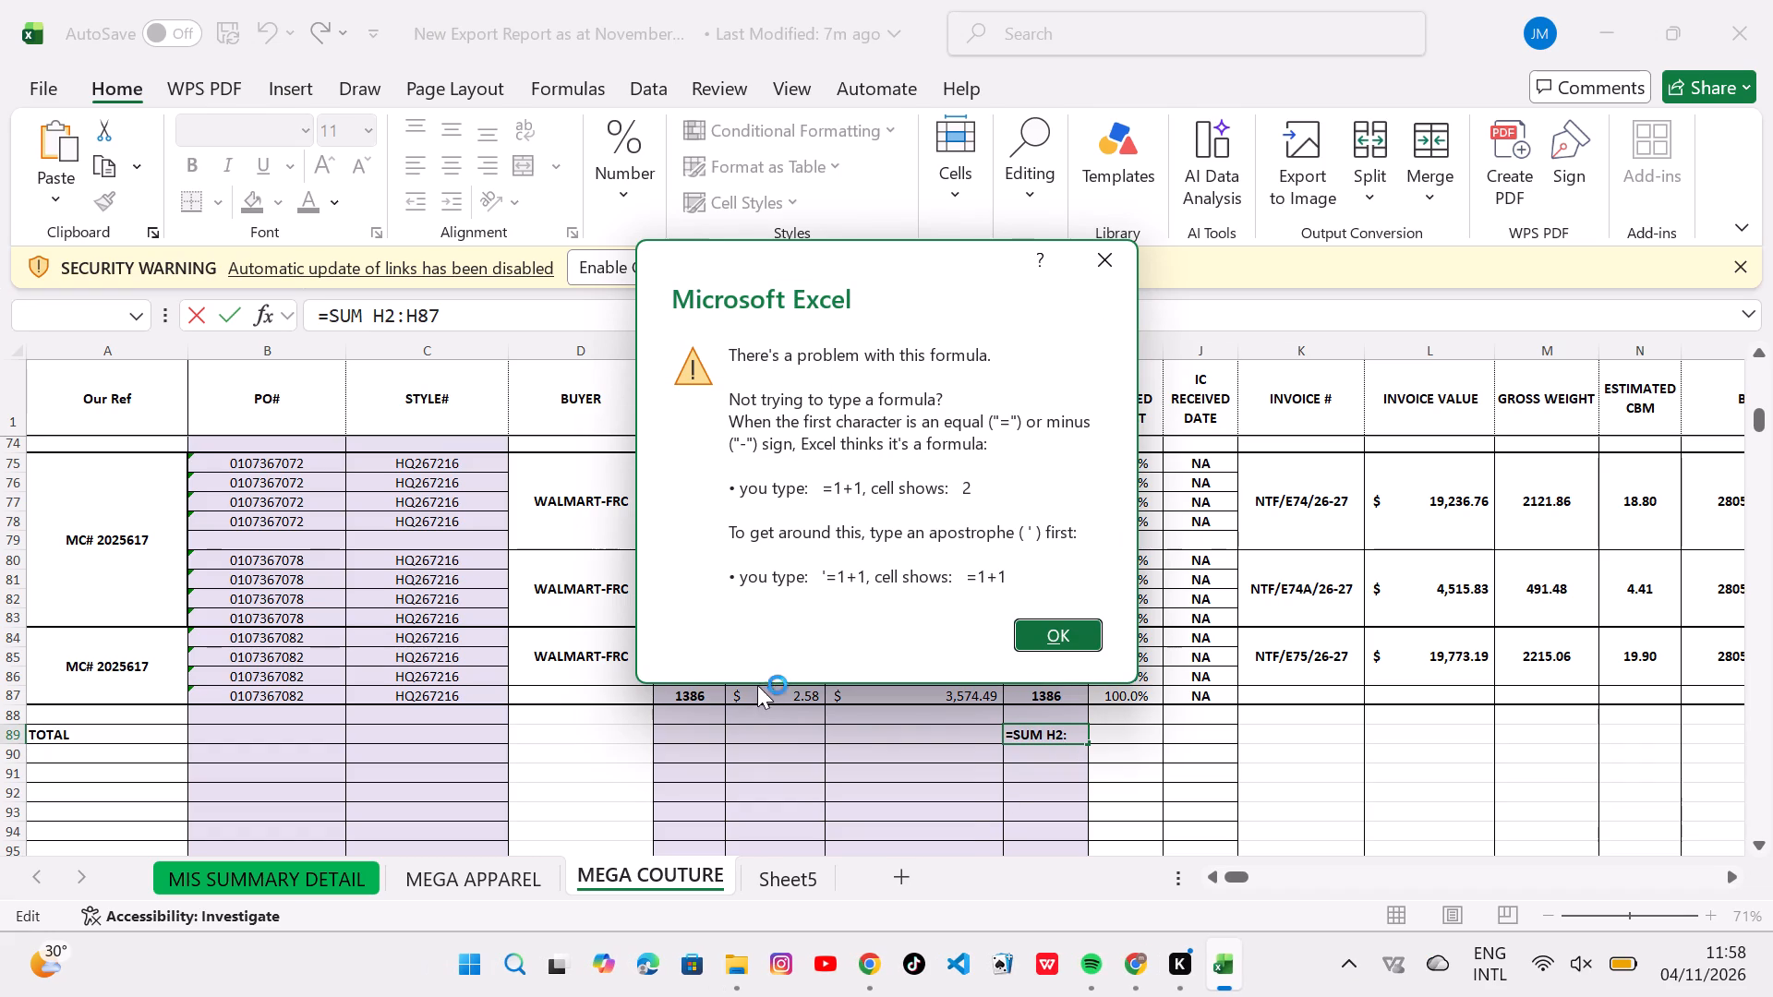
drag(282, 286, 1195, 714)
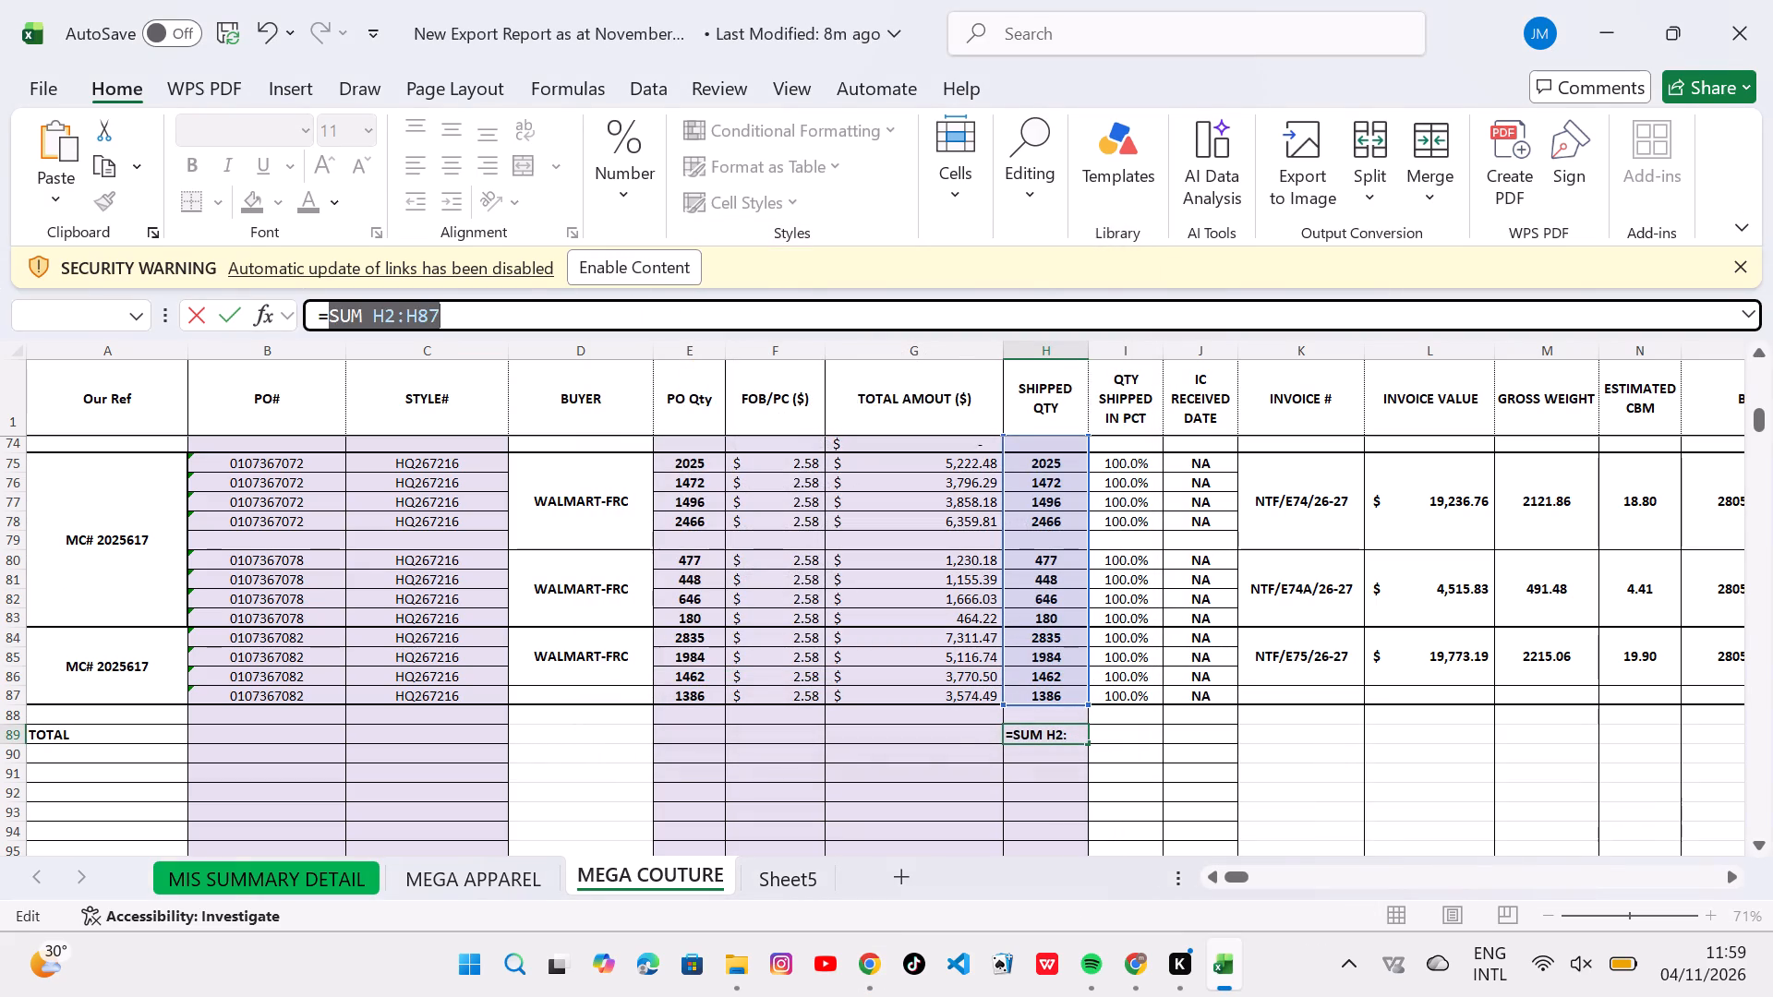
click(1062, 736)
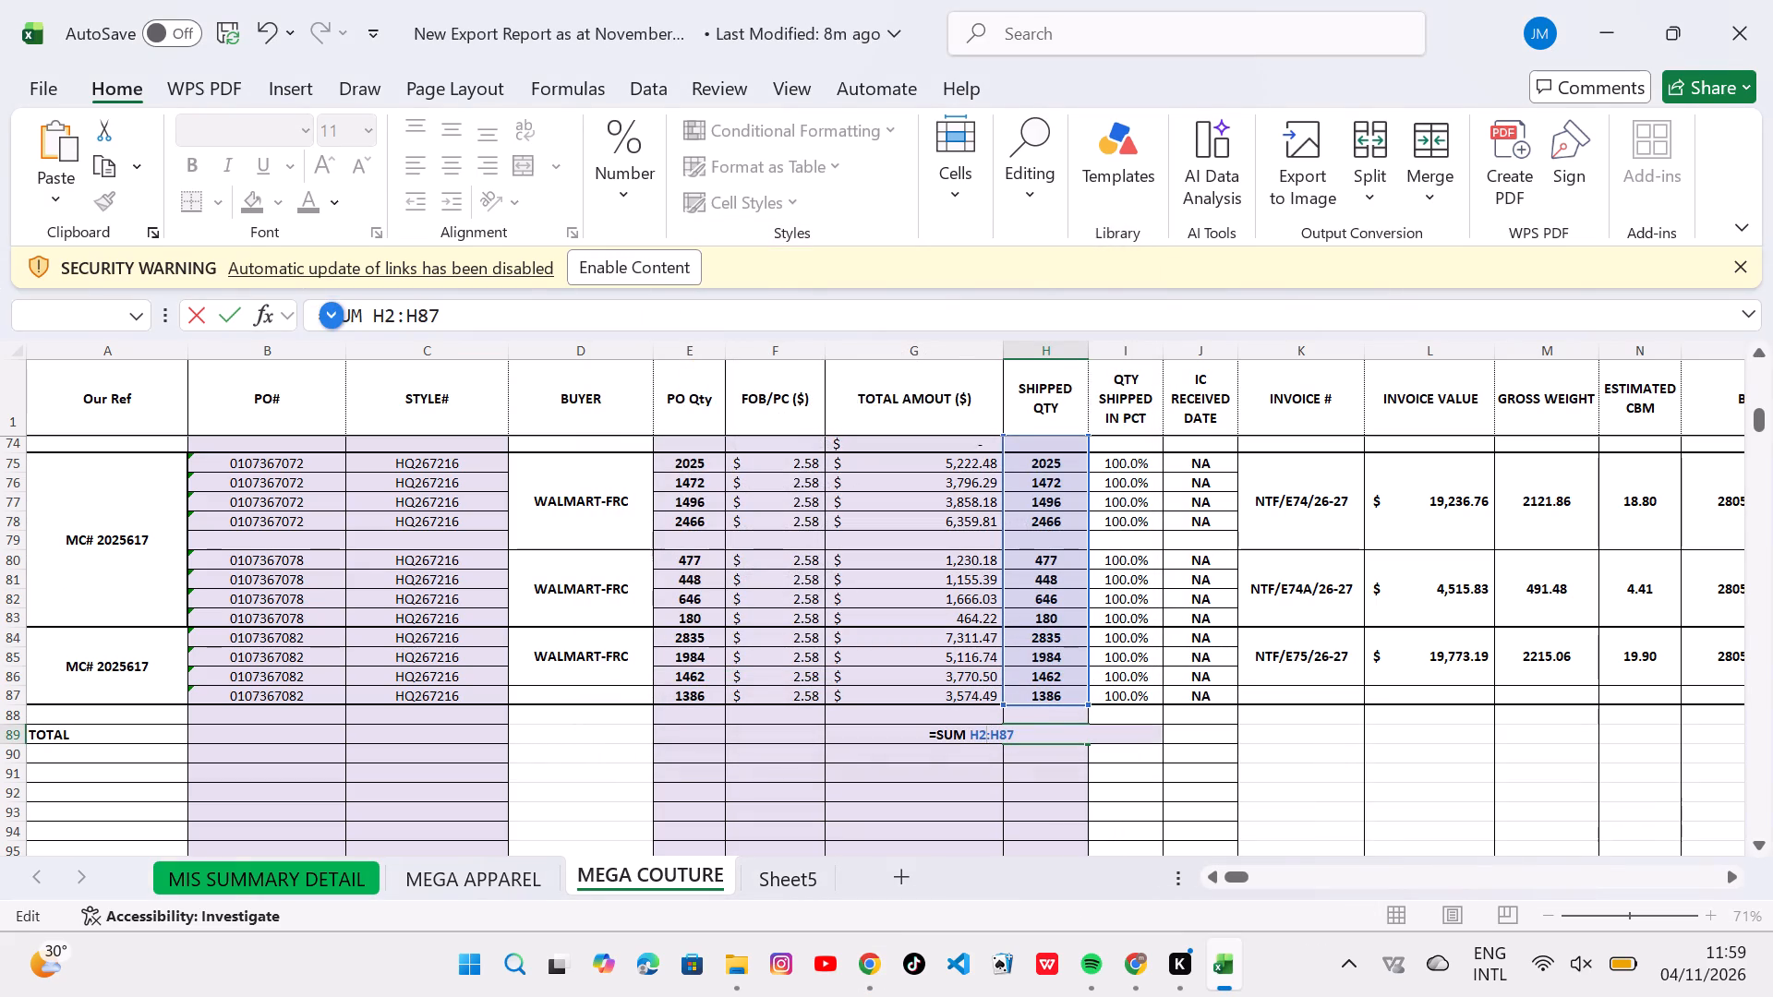
drag(470, 307, 241, 312)
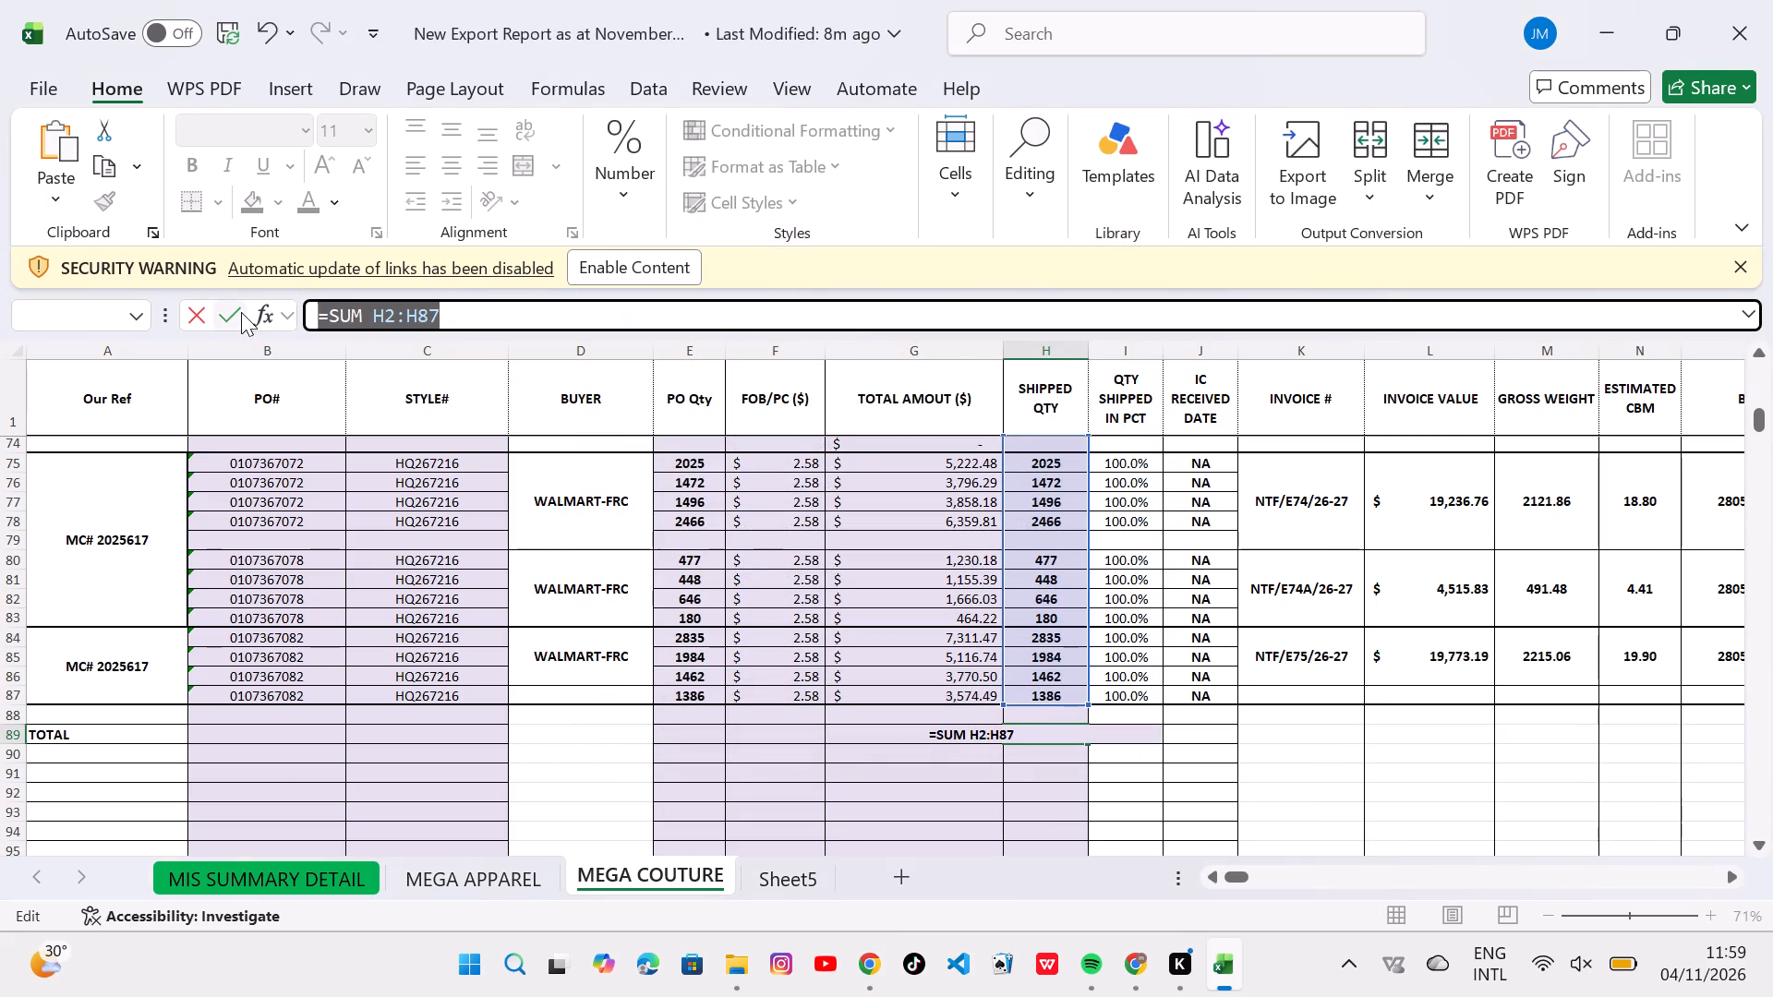
key(ctrl+v)
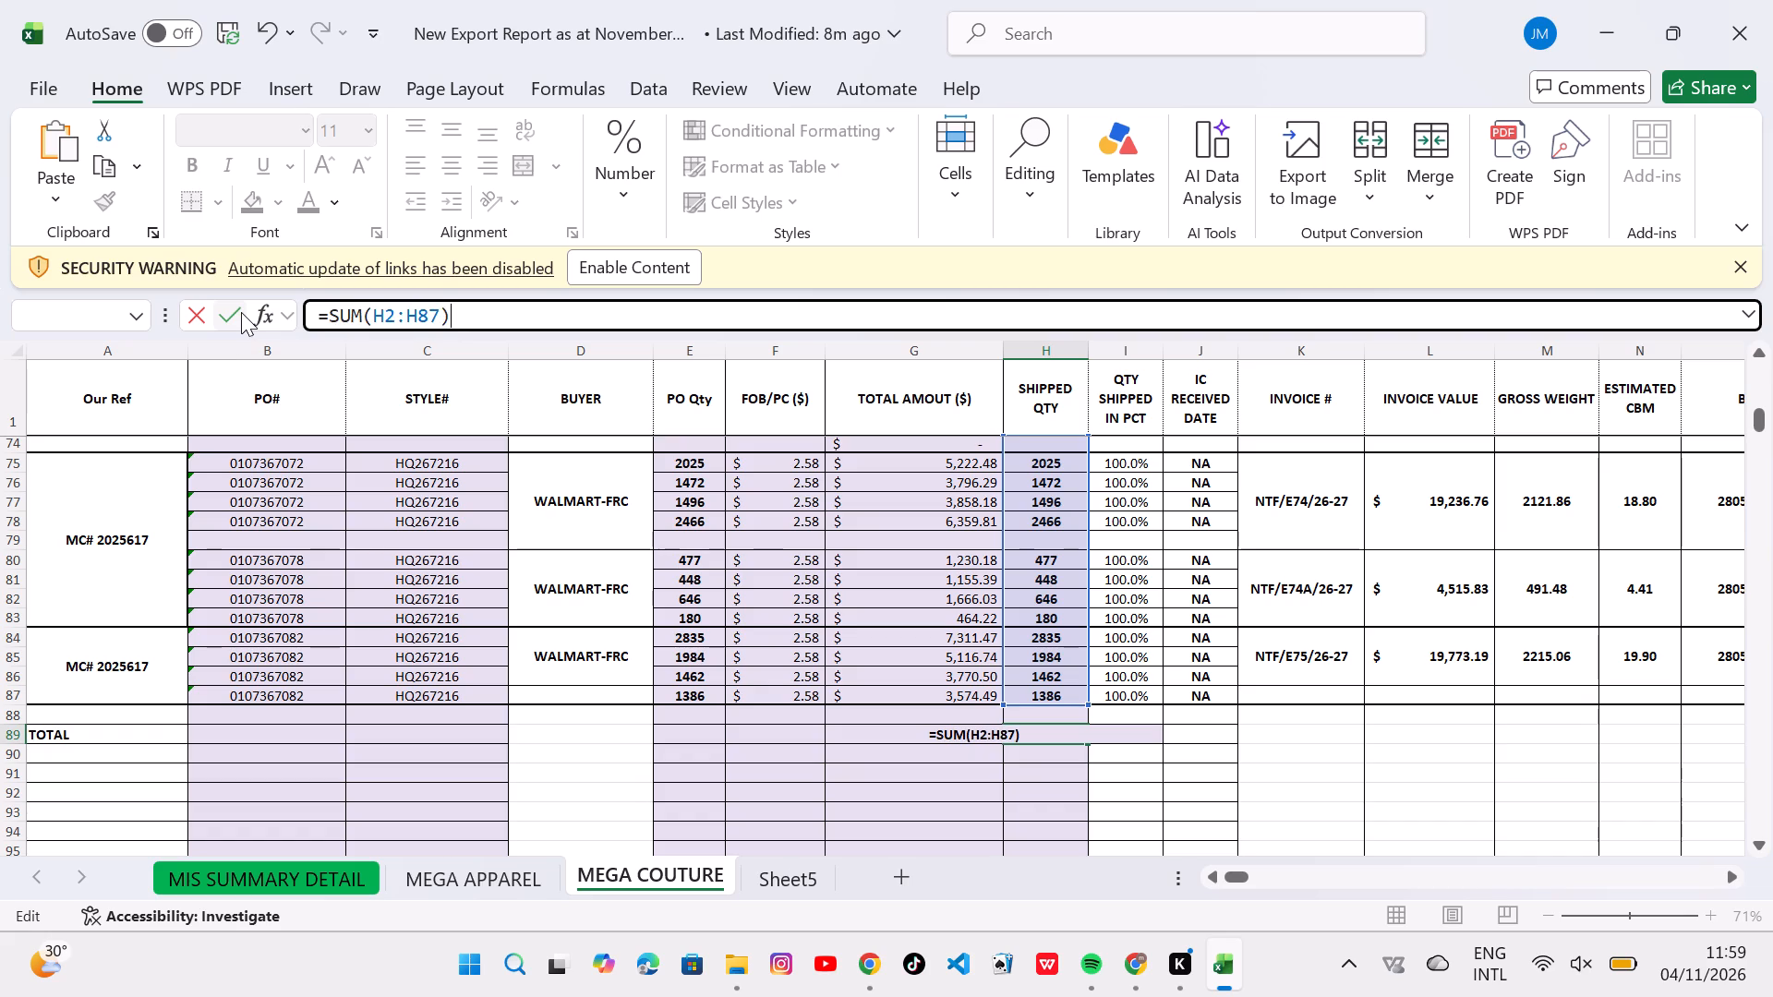
key(Return)
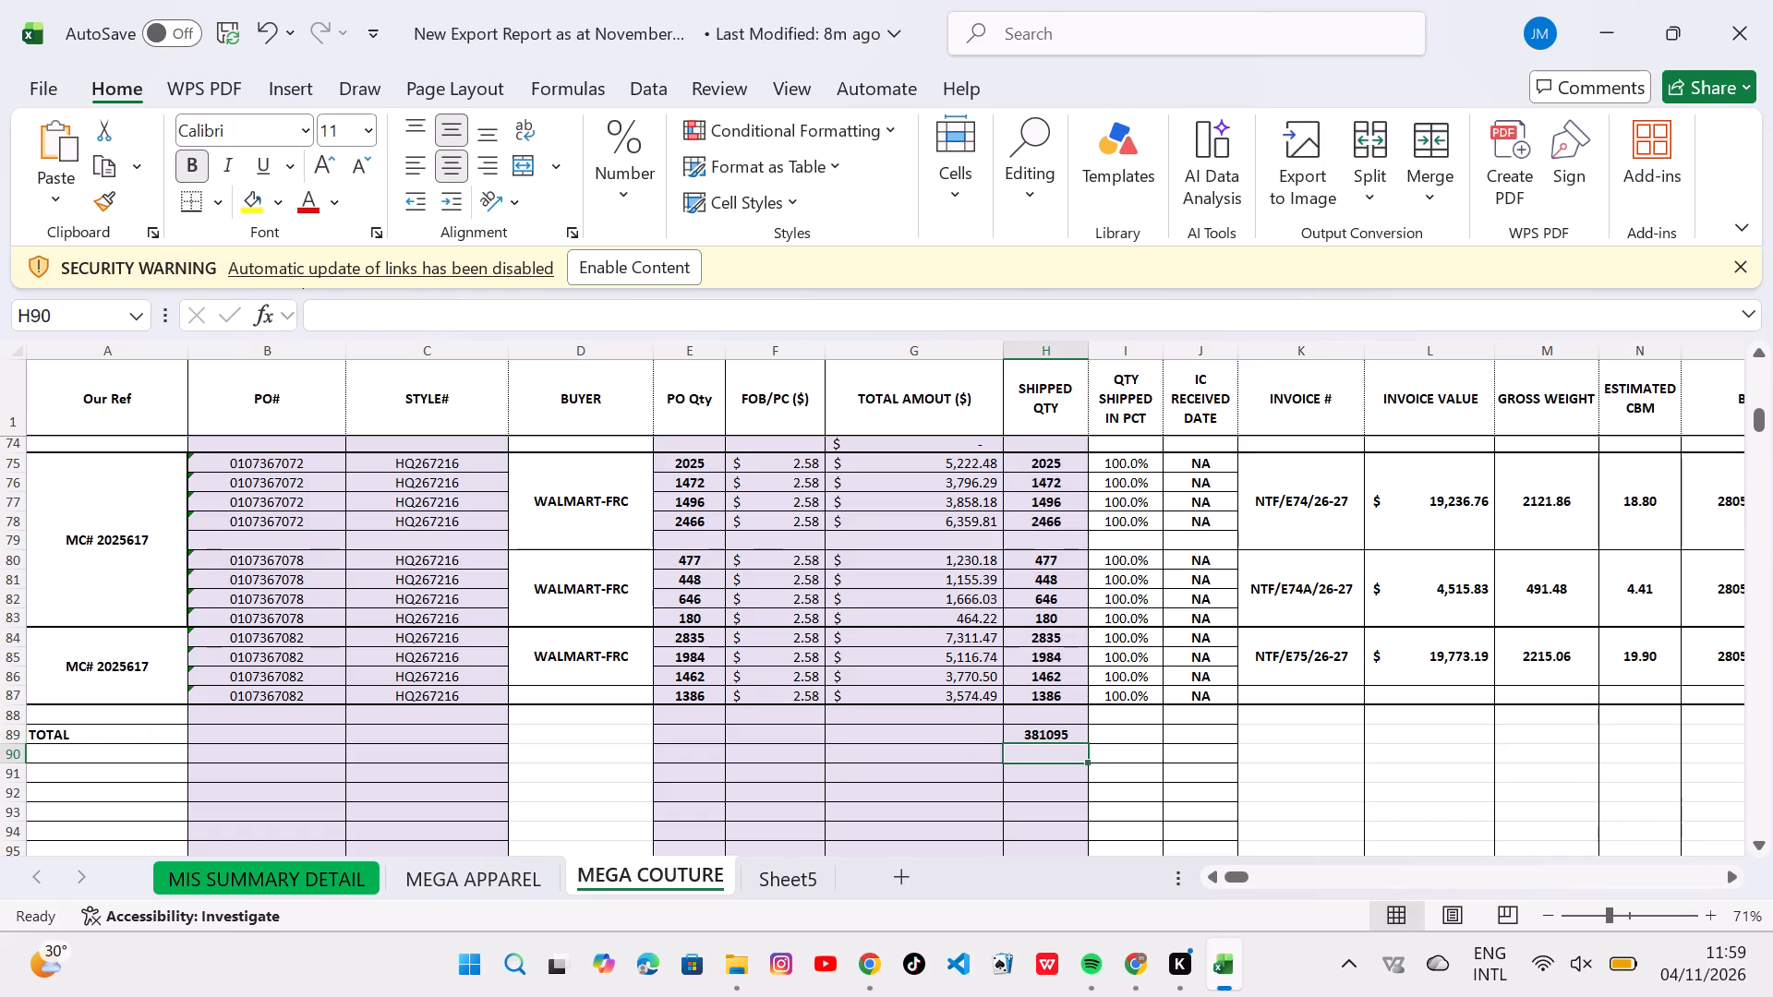
Review the MEGA COUTURE rows from the first entry down to TOTAL and inspect the SHIPPED QTY total's formula in H89.
scroll(993, 549, up, 4)
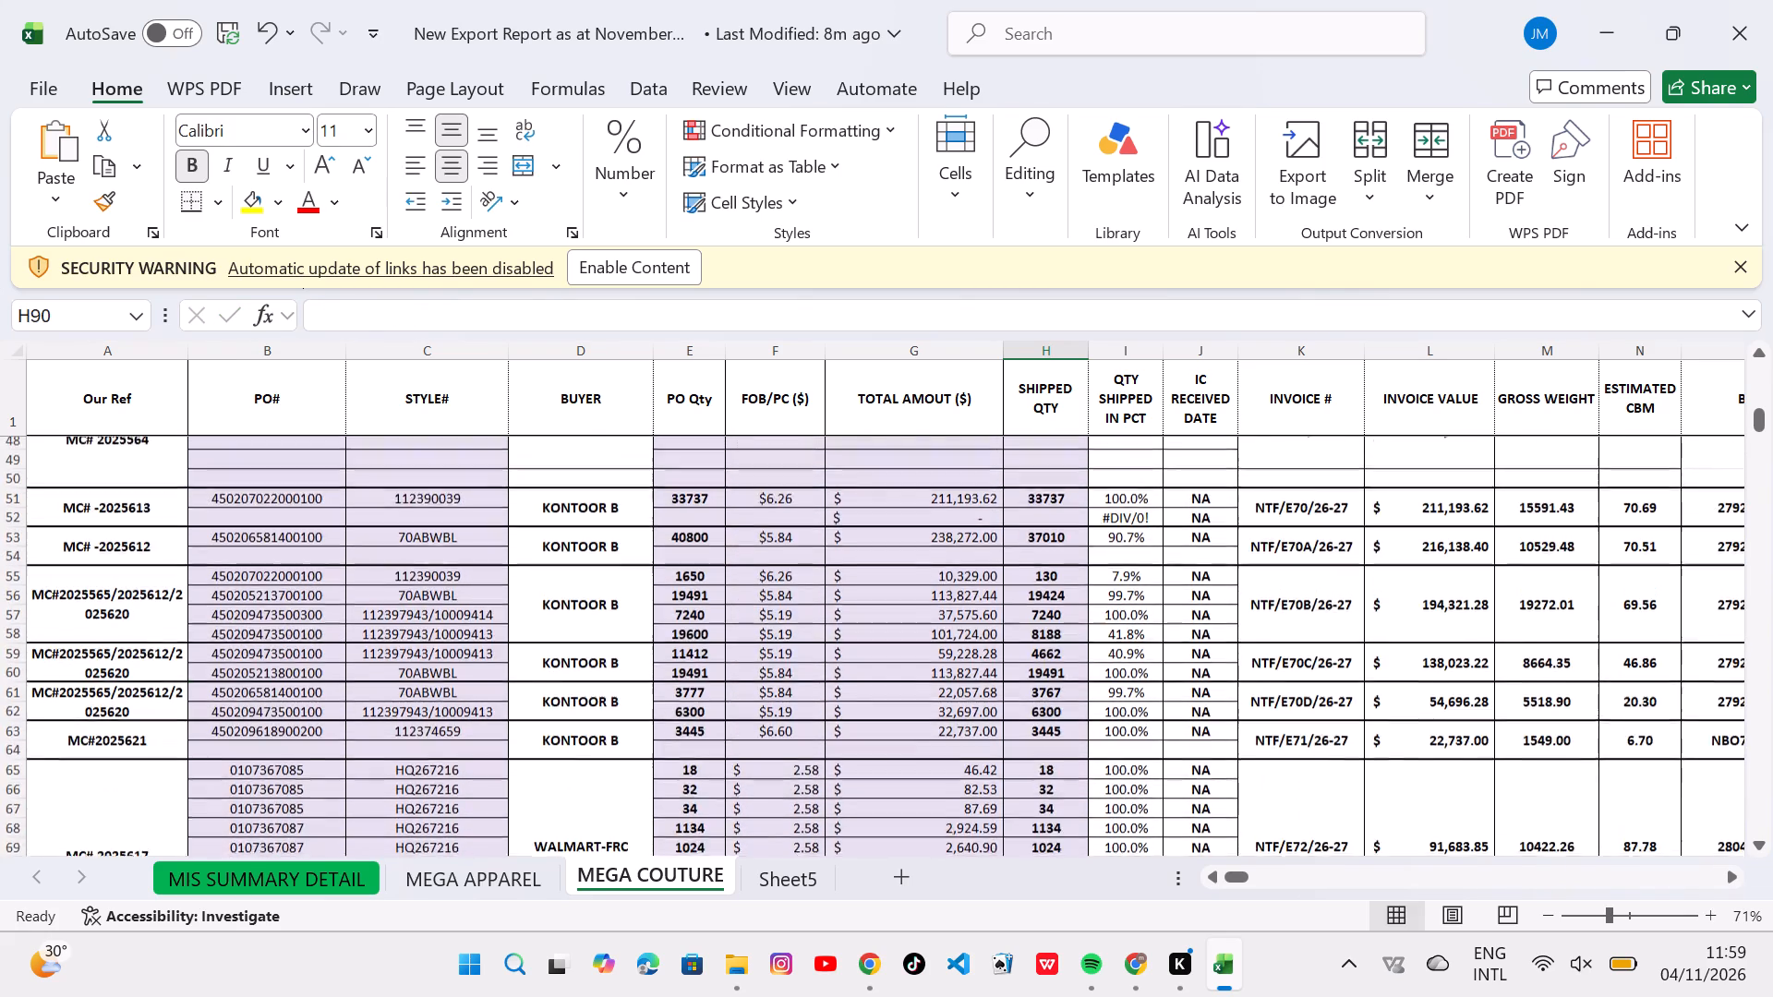
scroll(993, 549, up, 6)
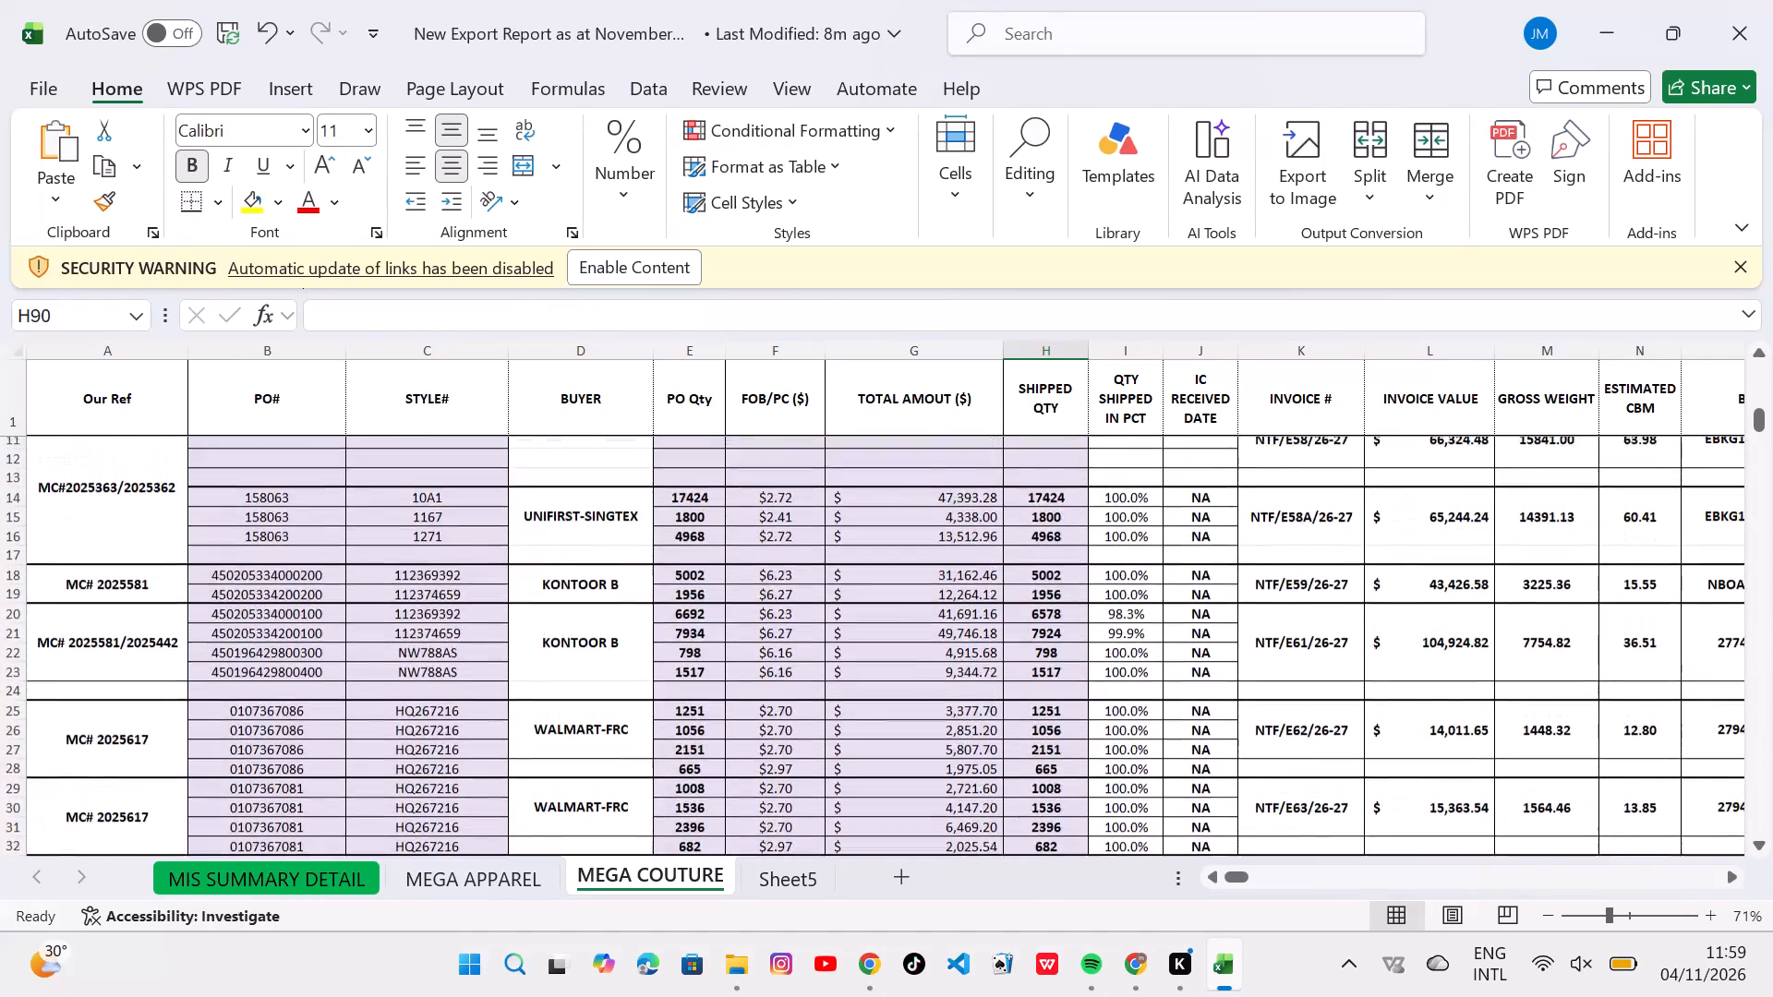
scroll(993, 549, up, 2)
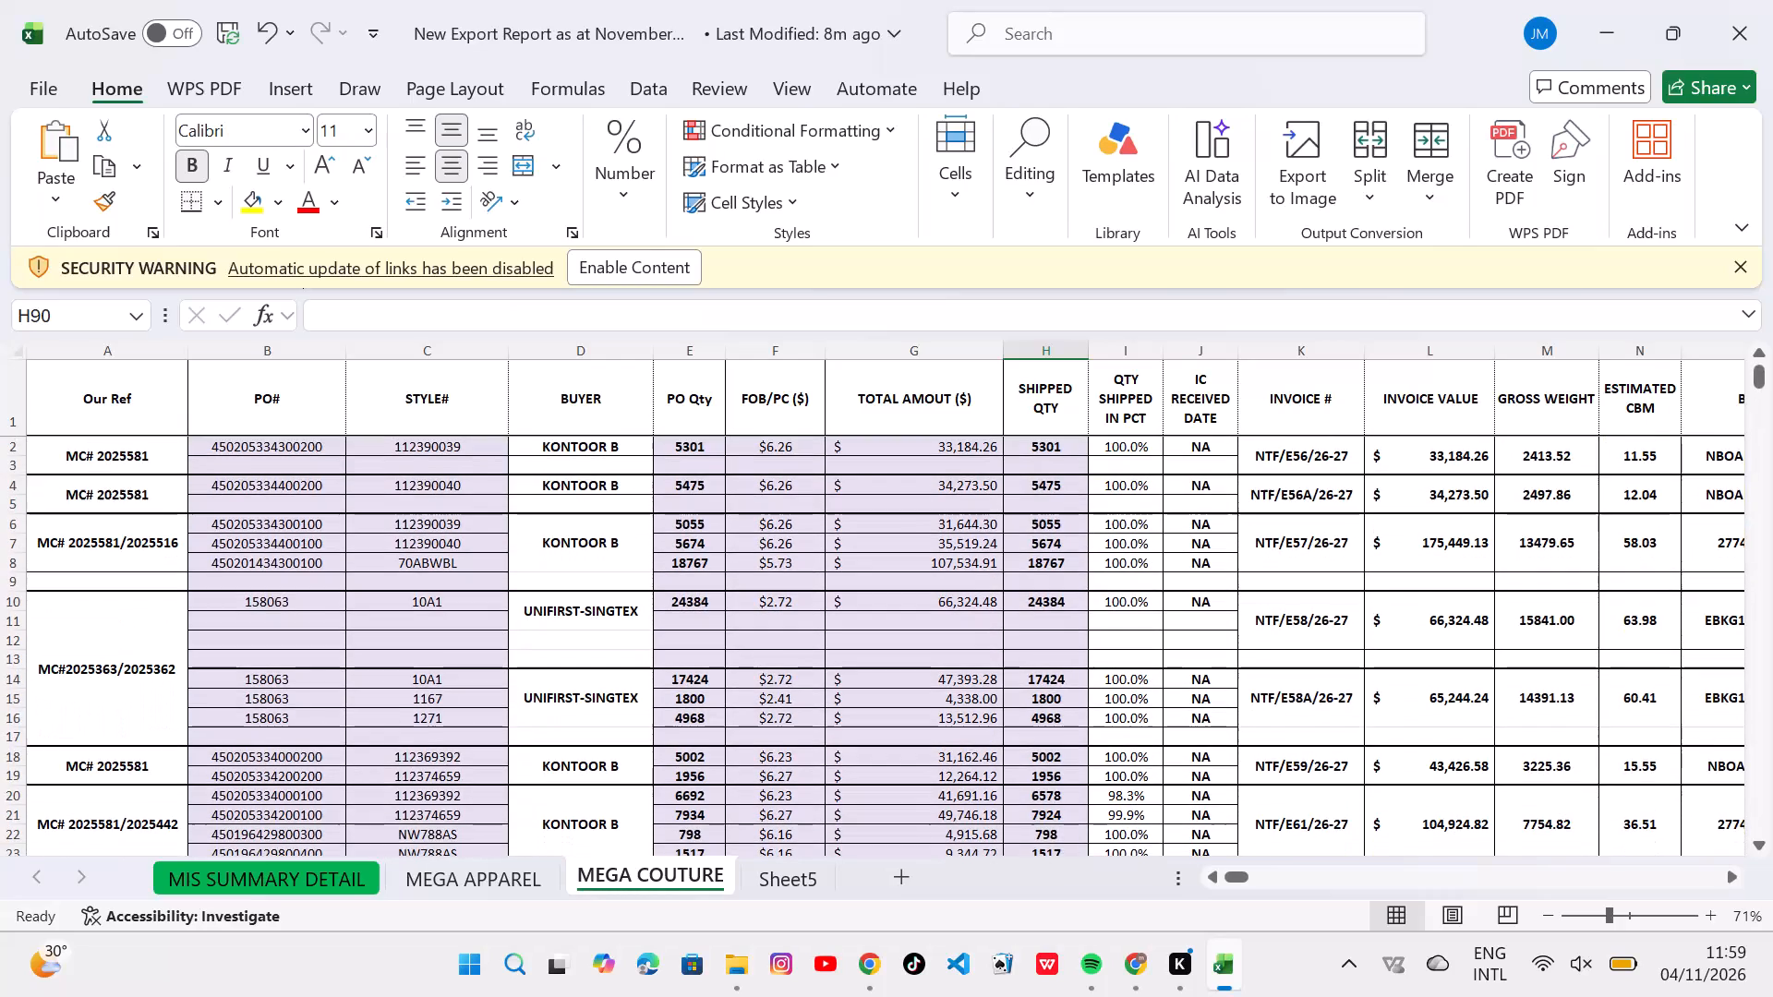
scroll(993, 549, up, 1)
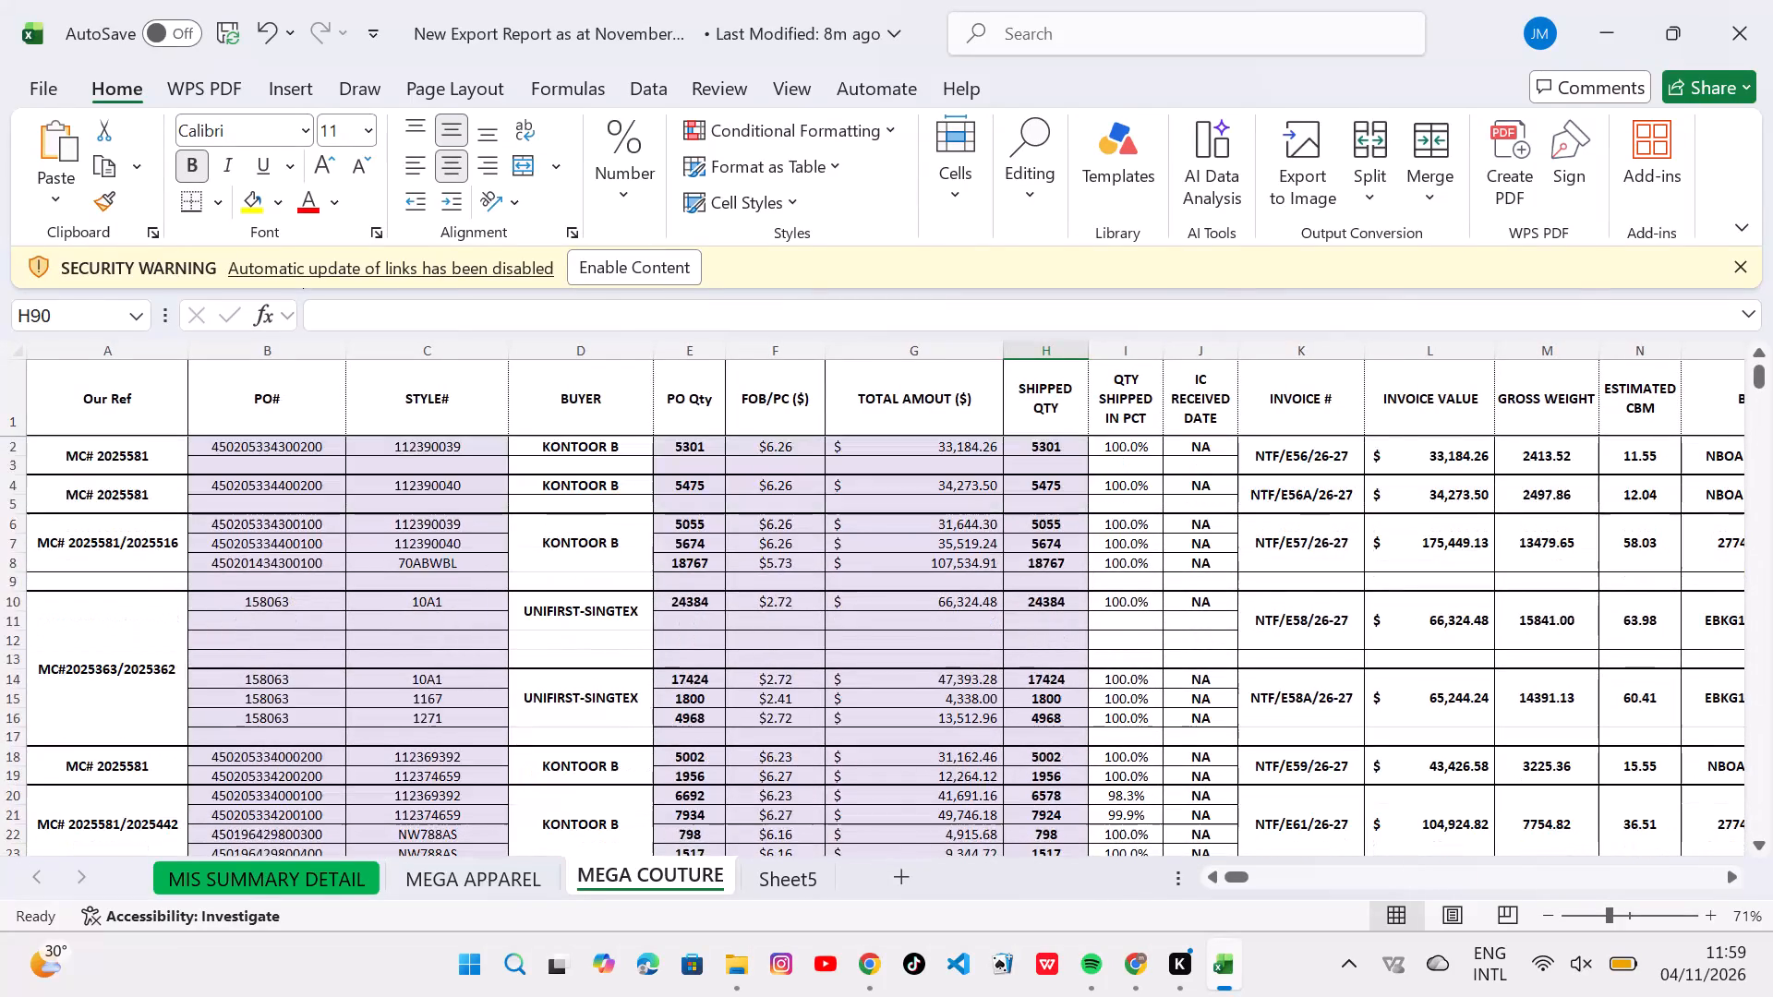
scroll(993, 549, down, 6)
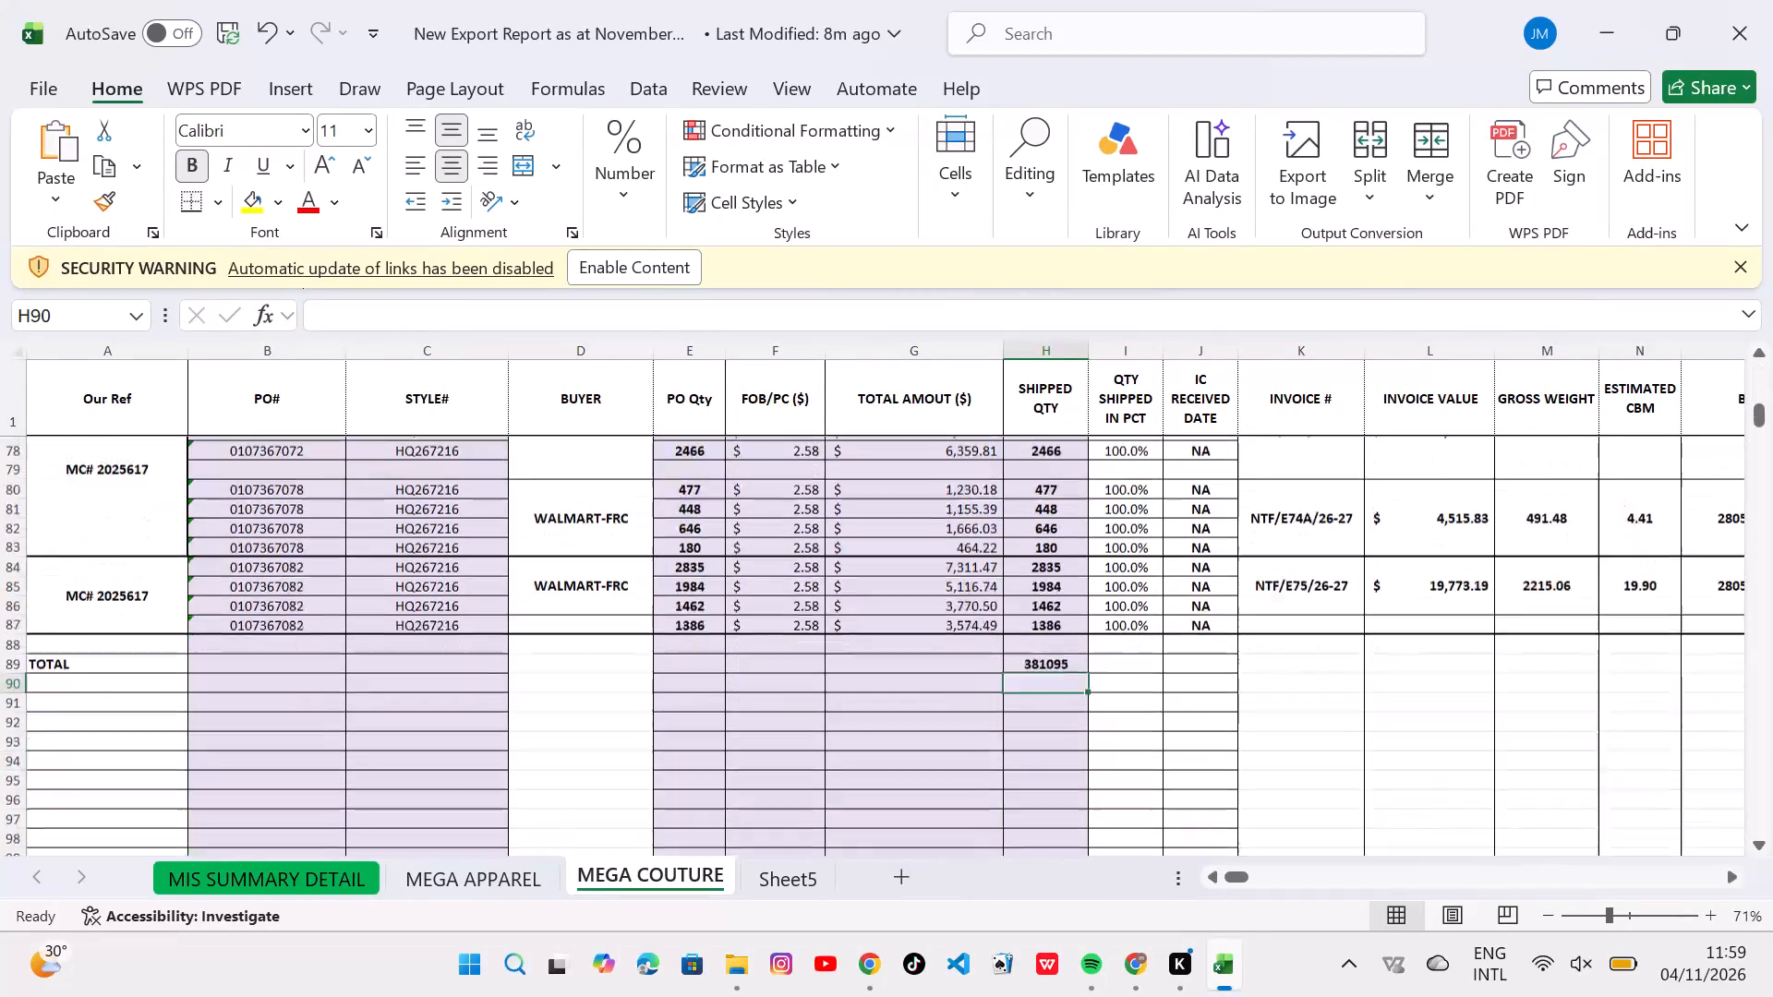
scroll(993, 549, down, 2)
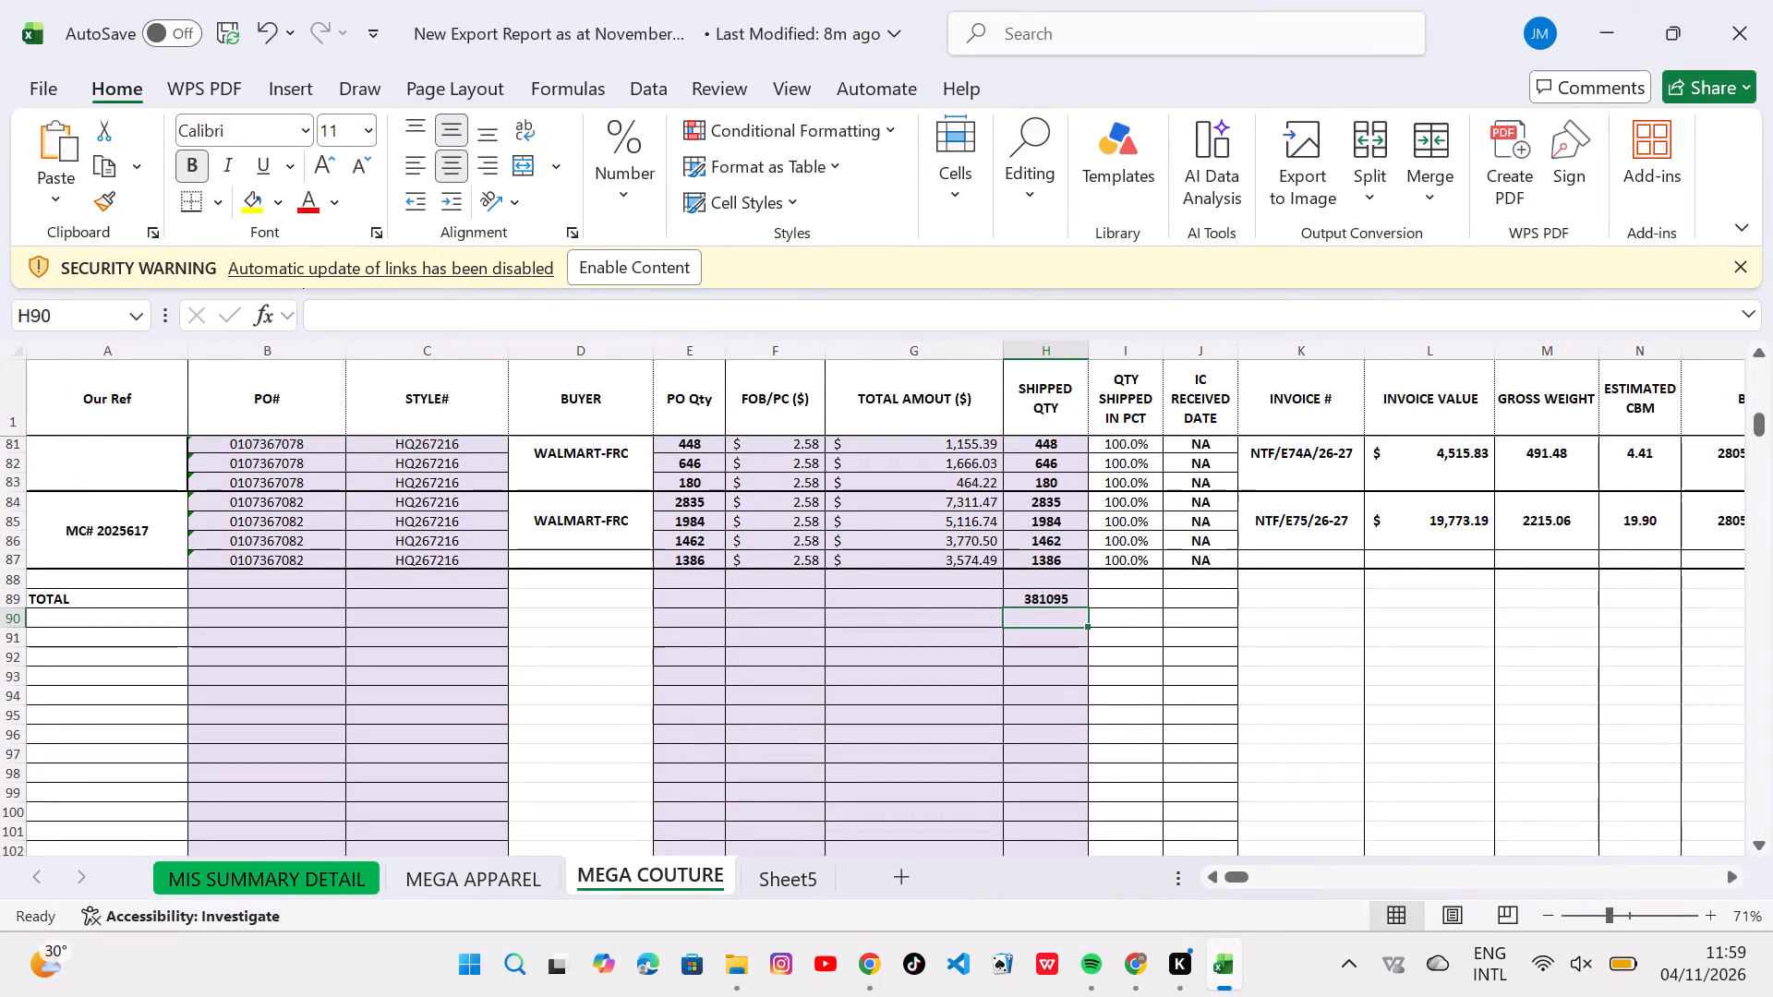
click(957, 618)
click(1035, 613)
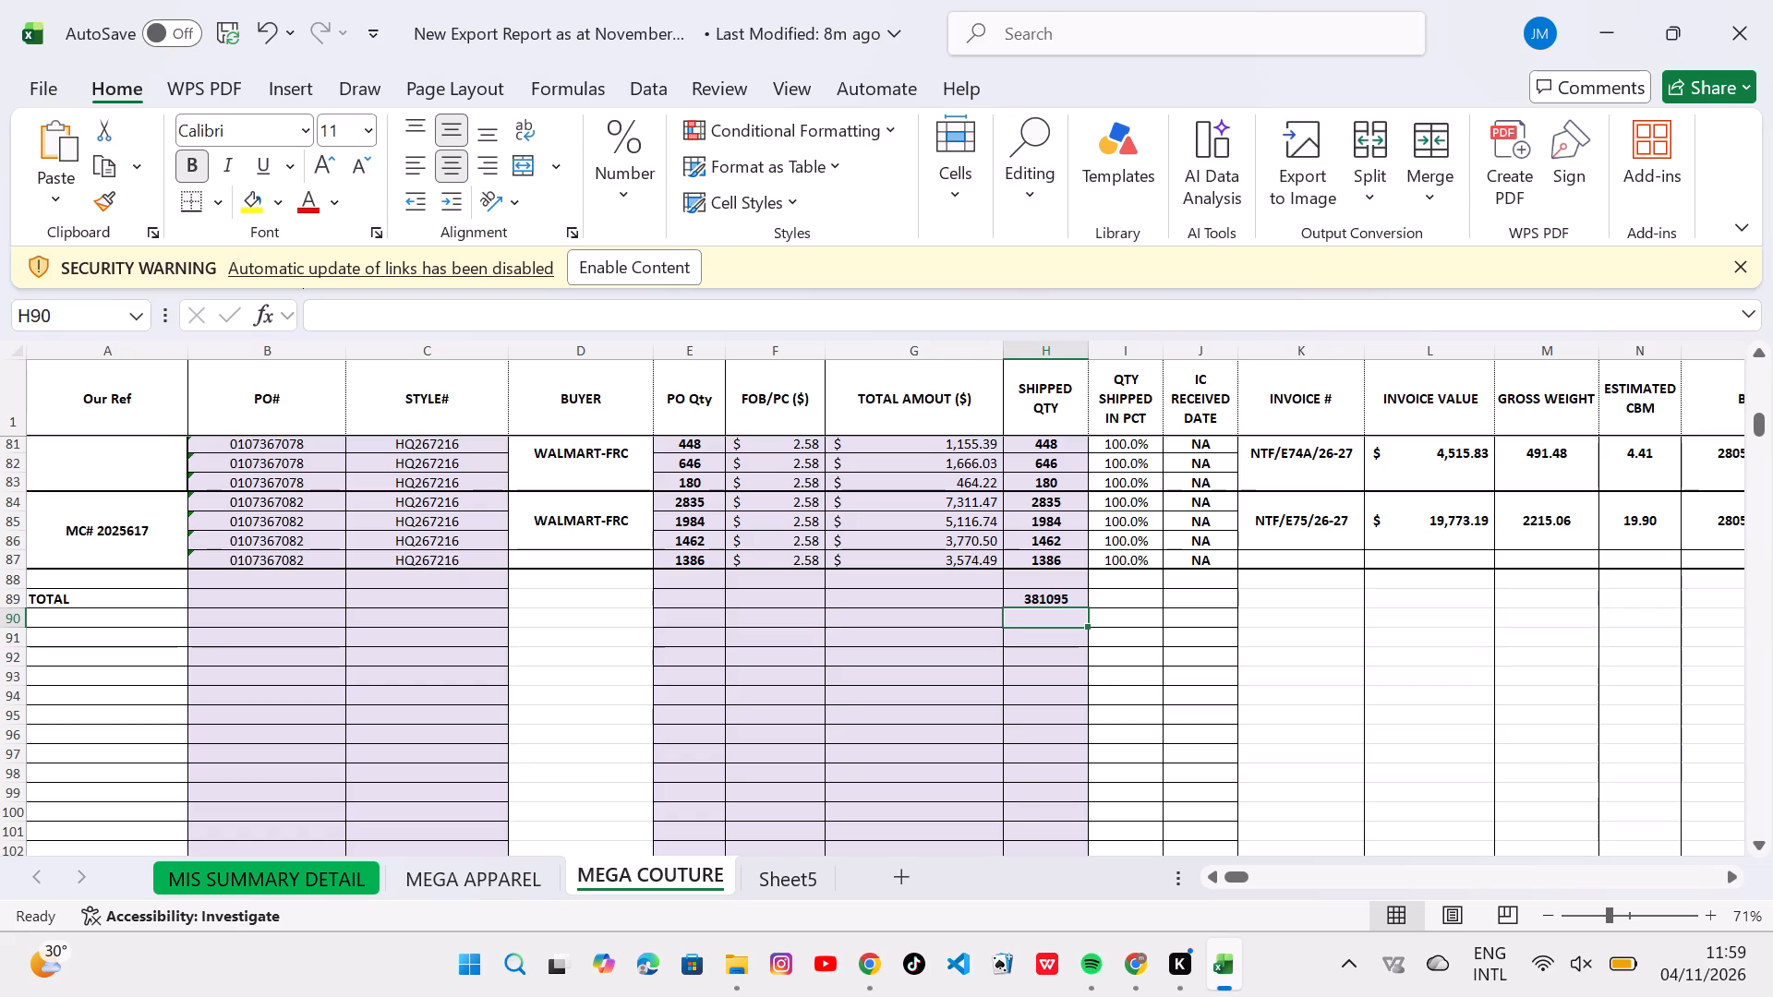
click(1028, 598)
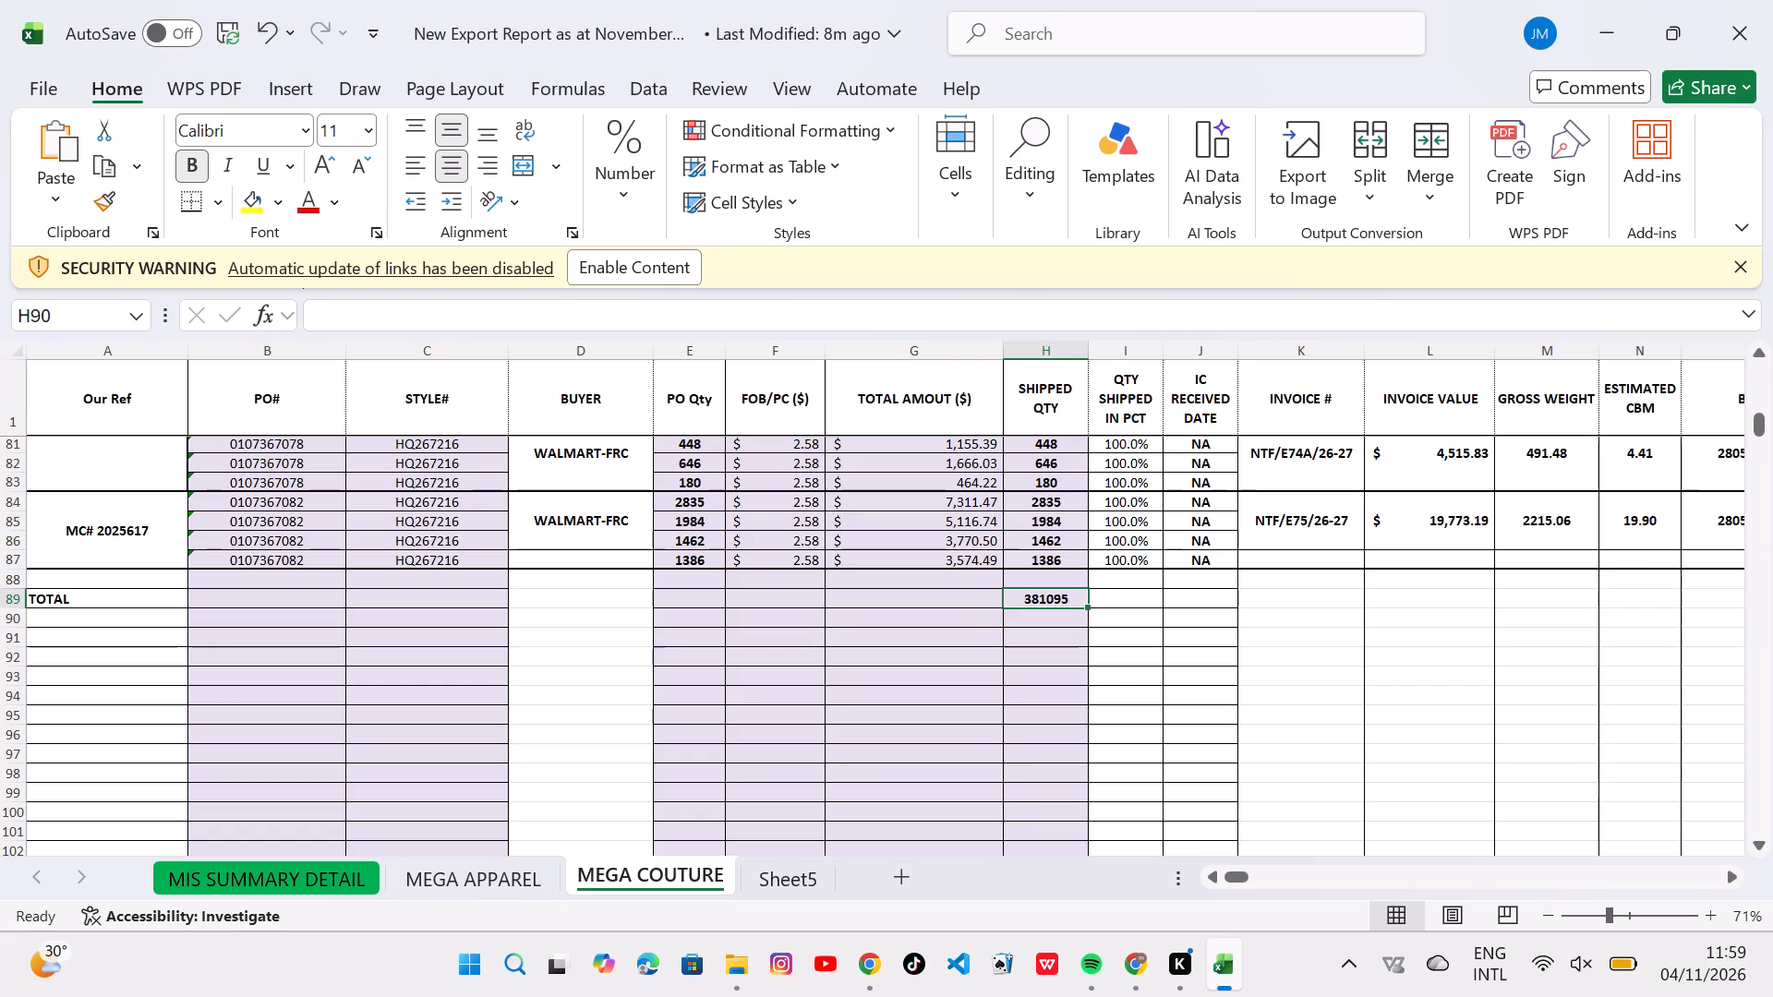
click(1006, 602)
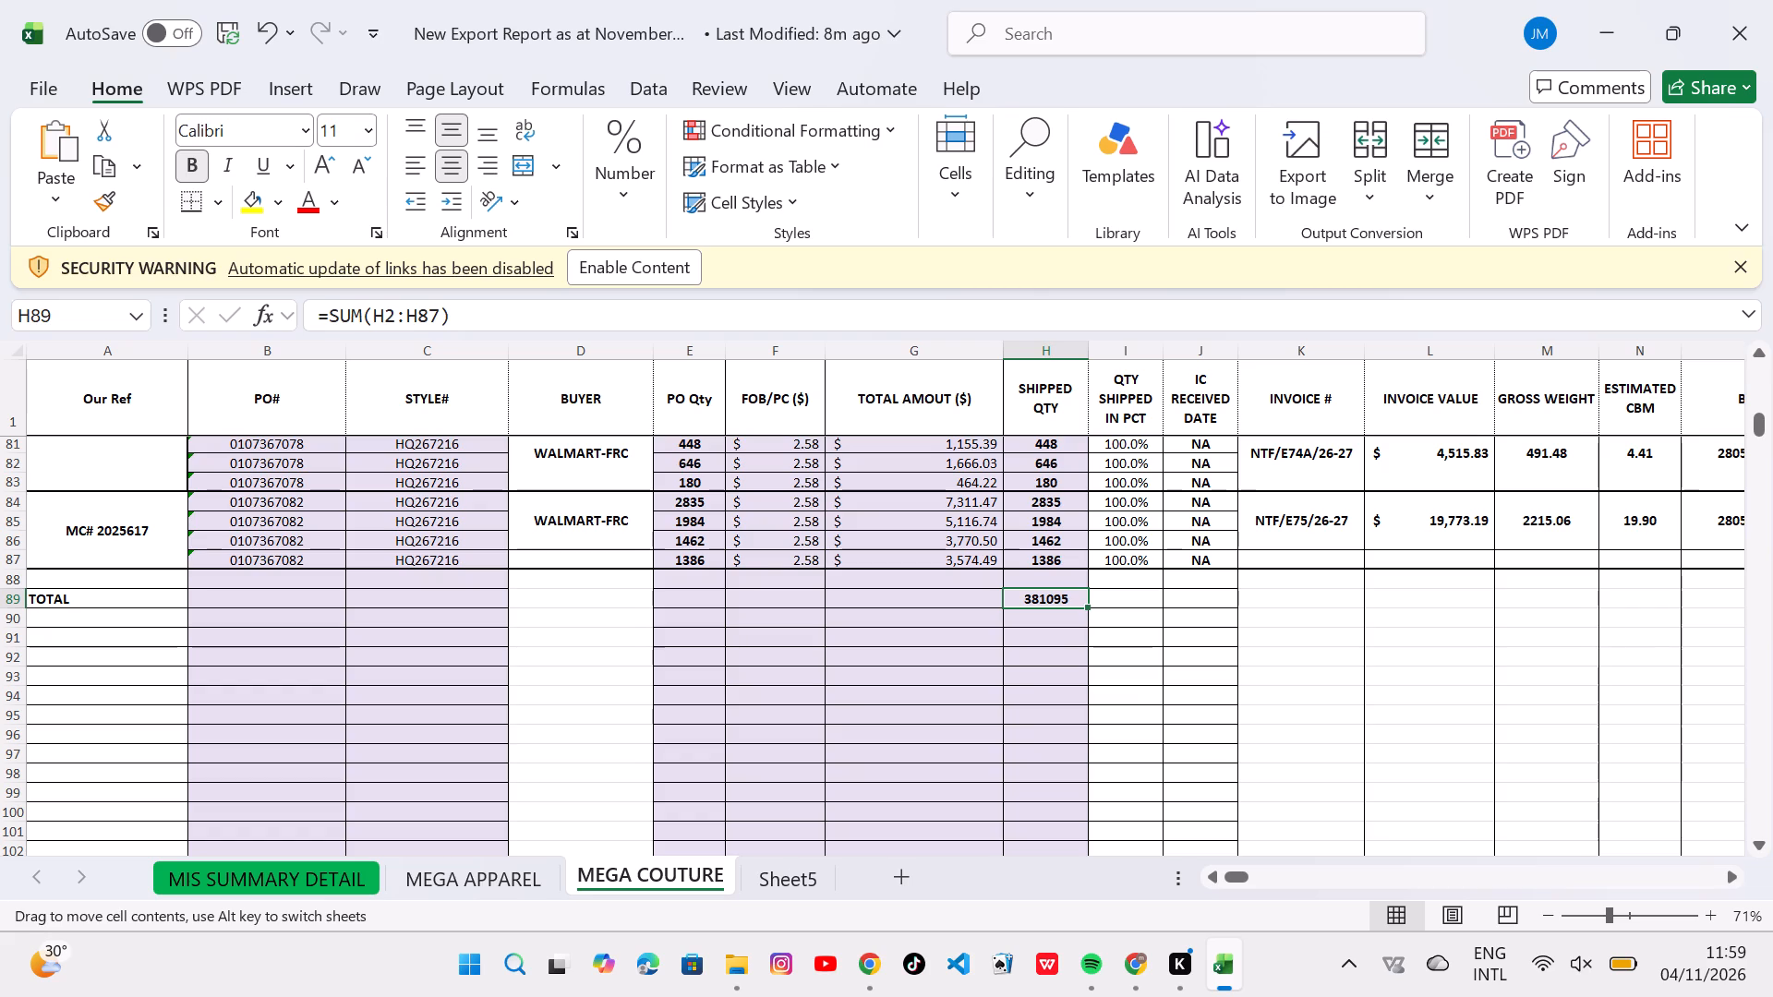
Total the TOTAL AMOUT ($) column in the TOTAL row's cell G89 with a SUM over G2:G87.
click(940, 594)
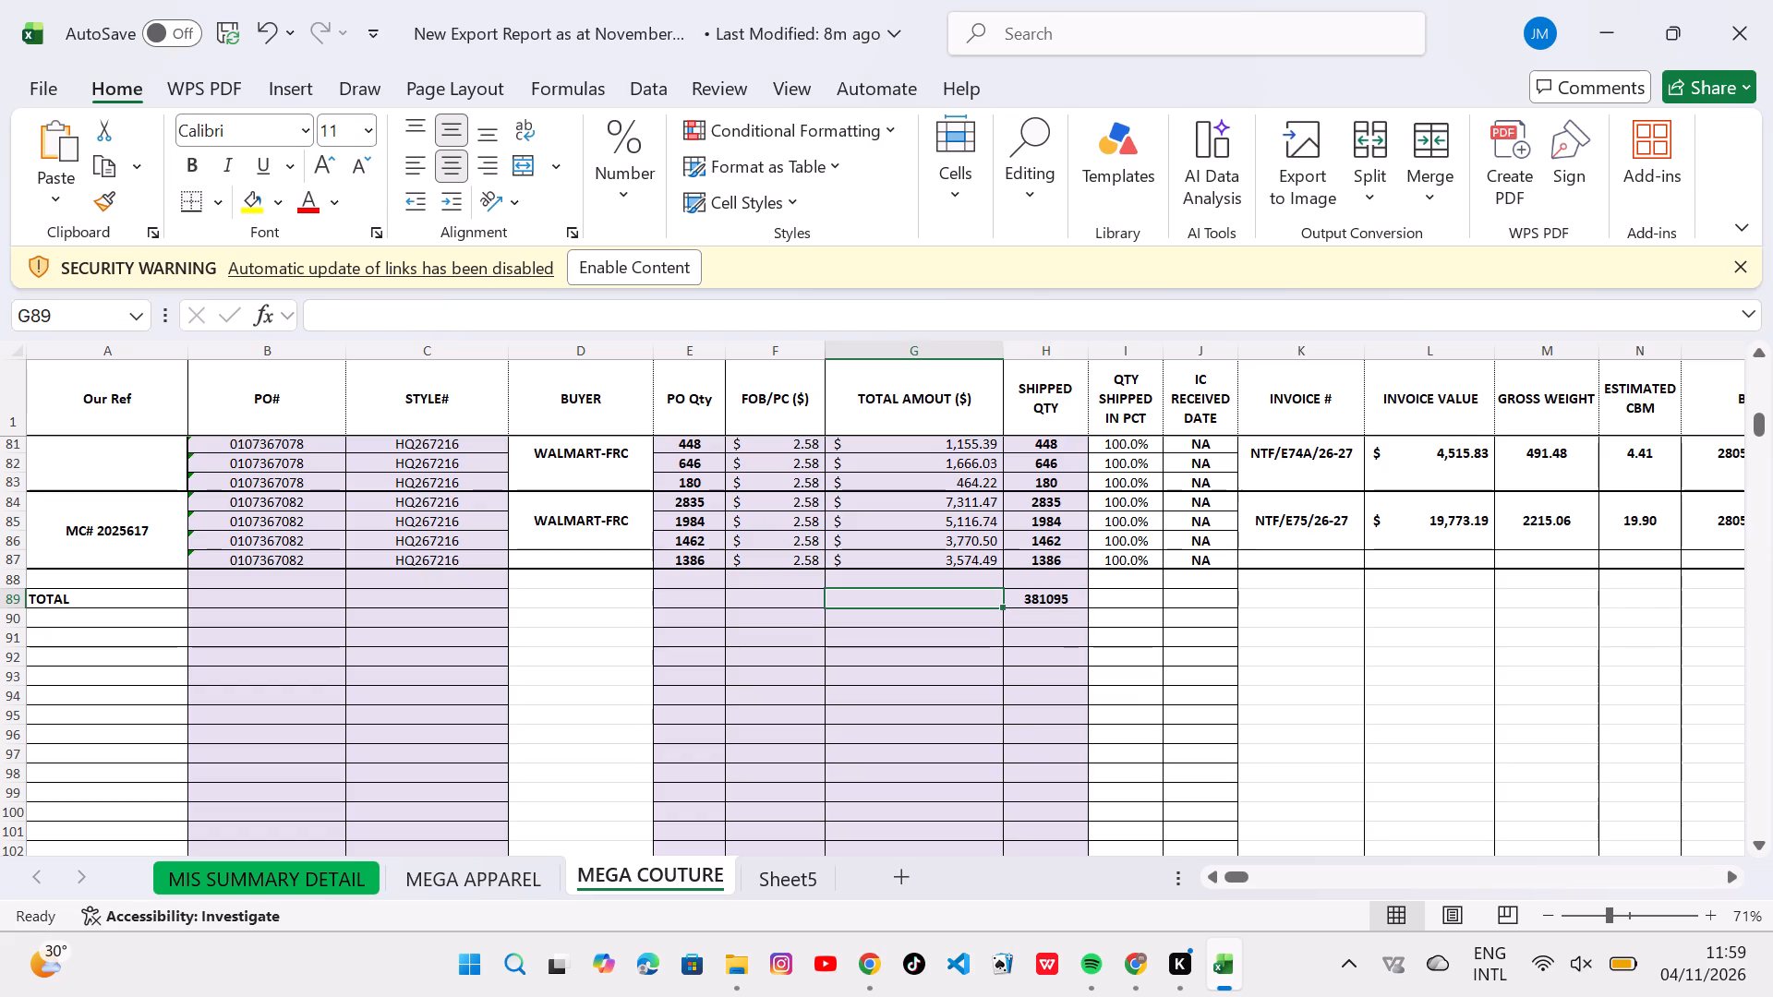
scroll(951, 530, up, 5)
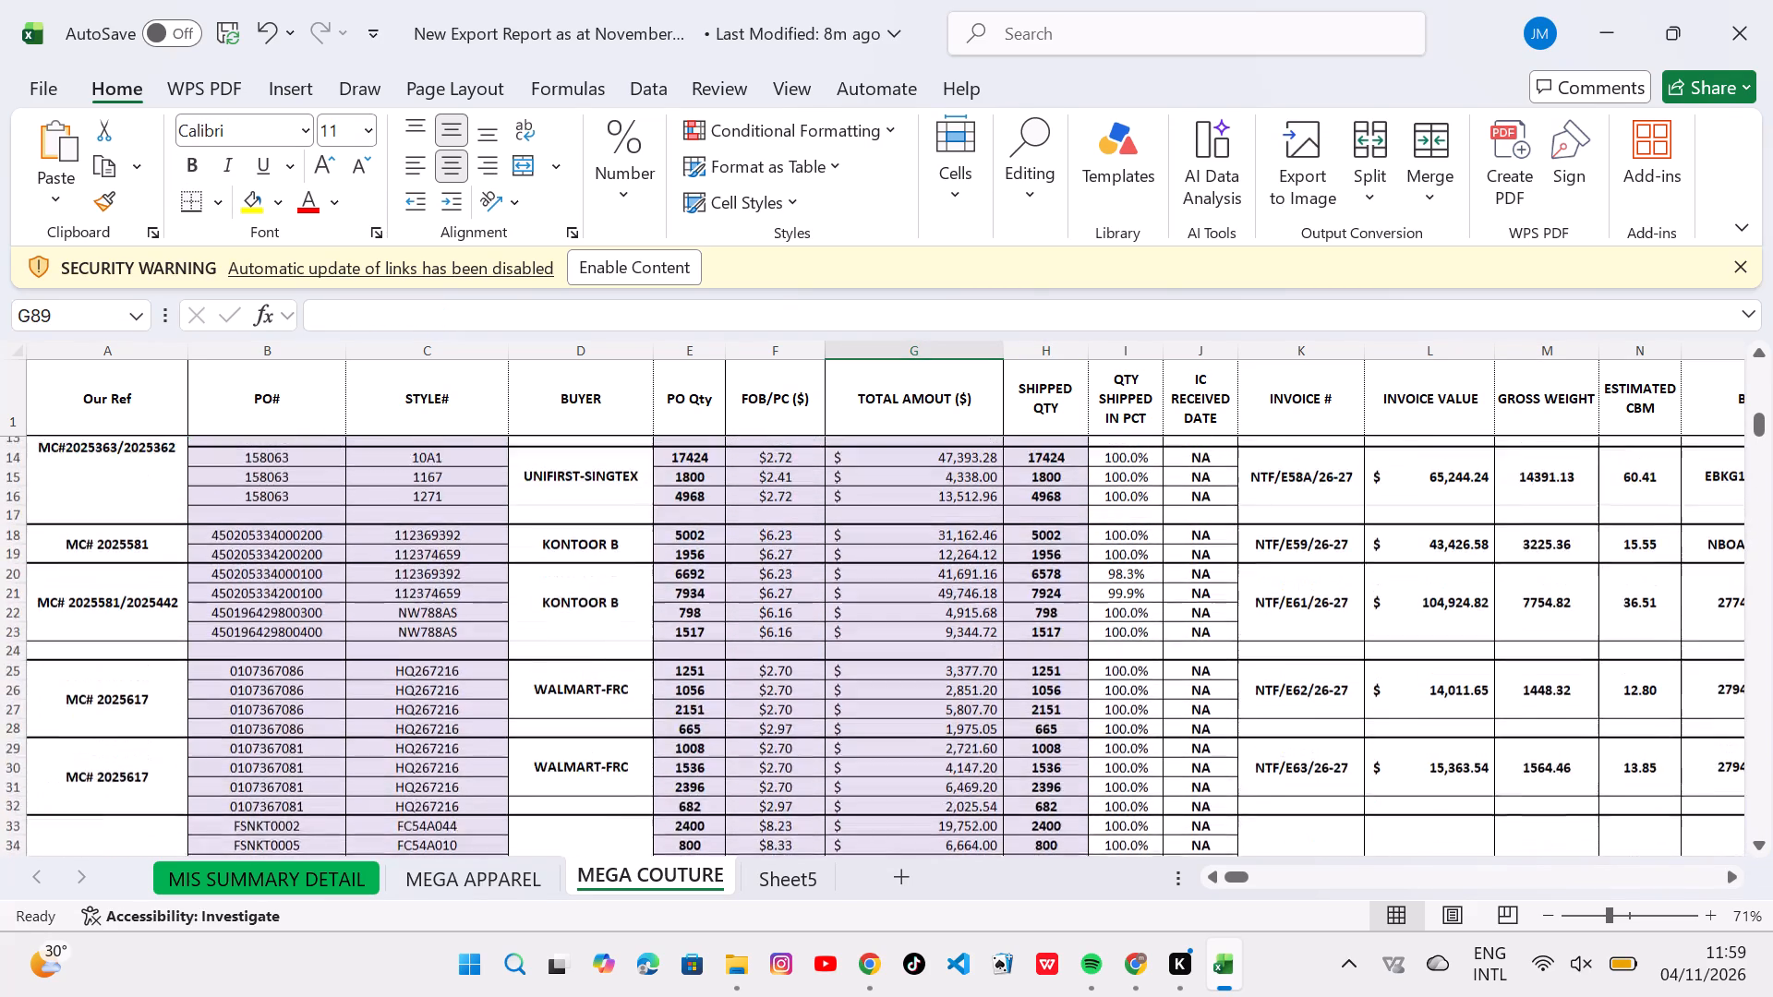
scroll(951, 530, up, 1)
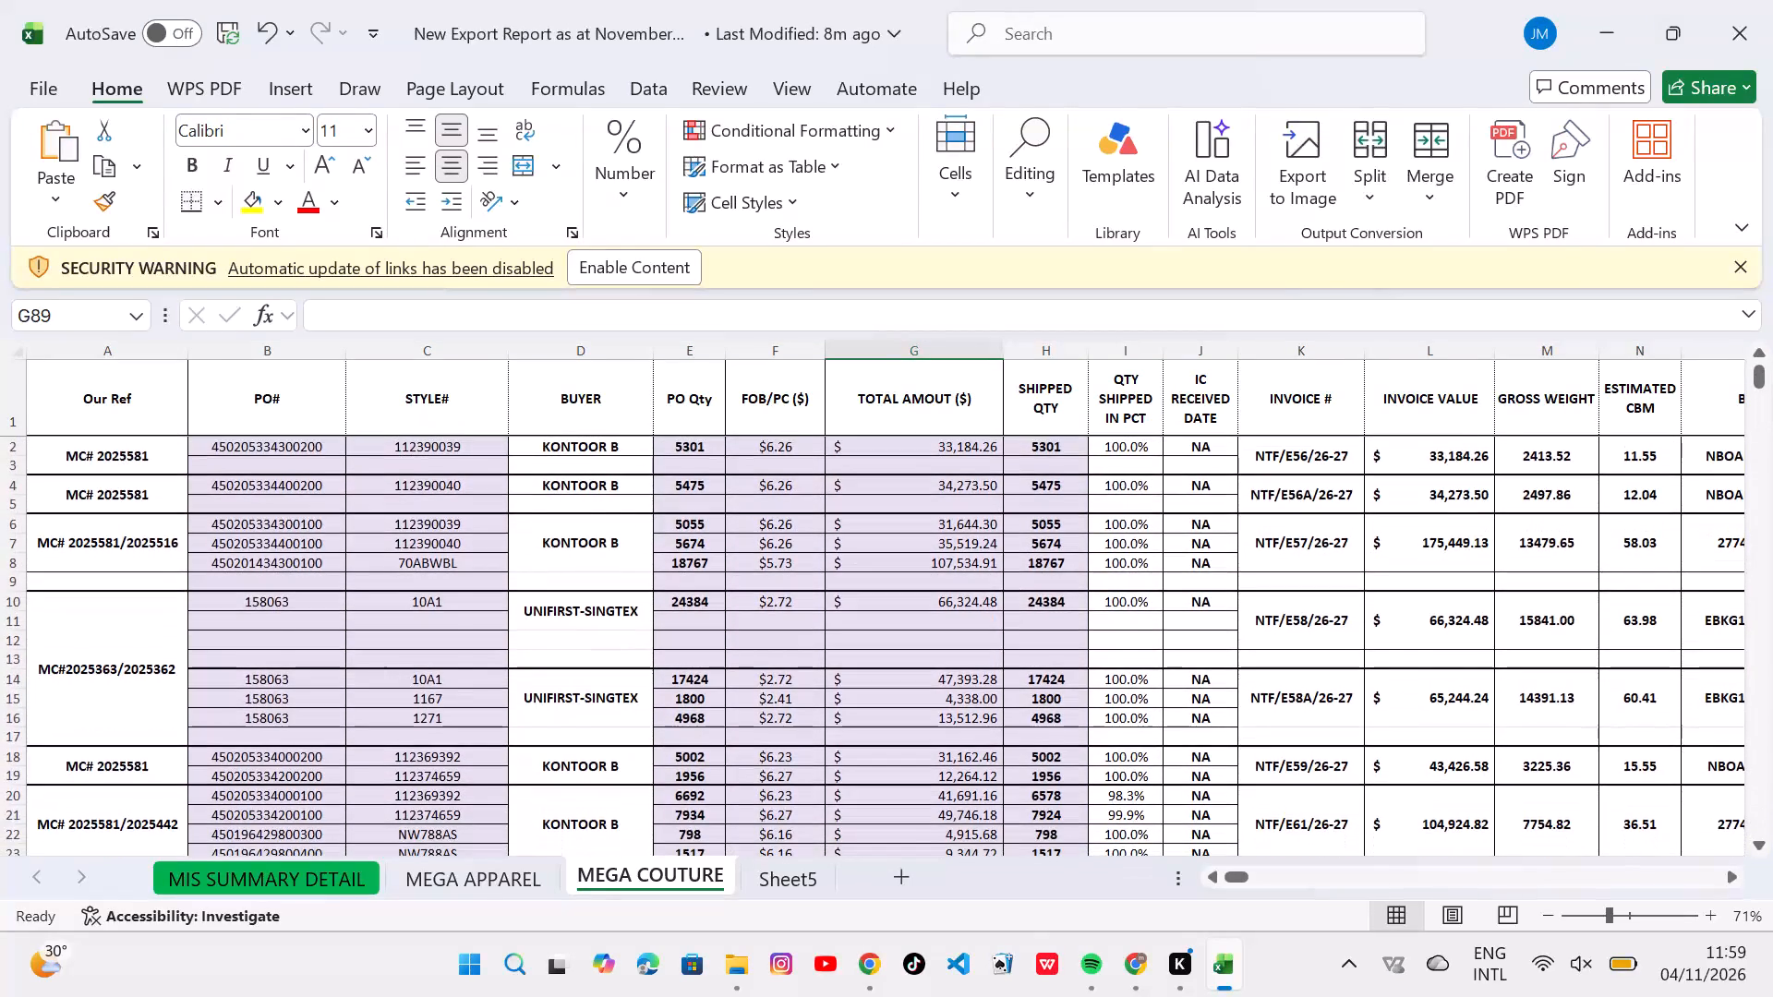
scroll(951, 530, down, 9)
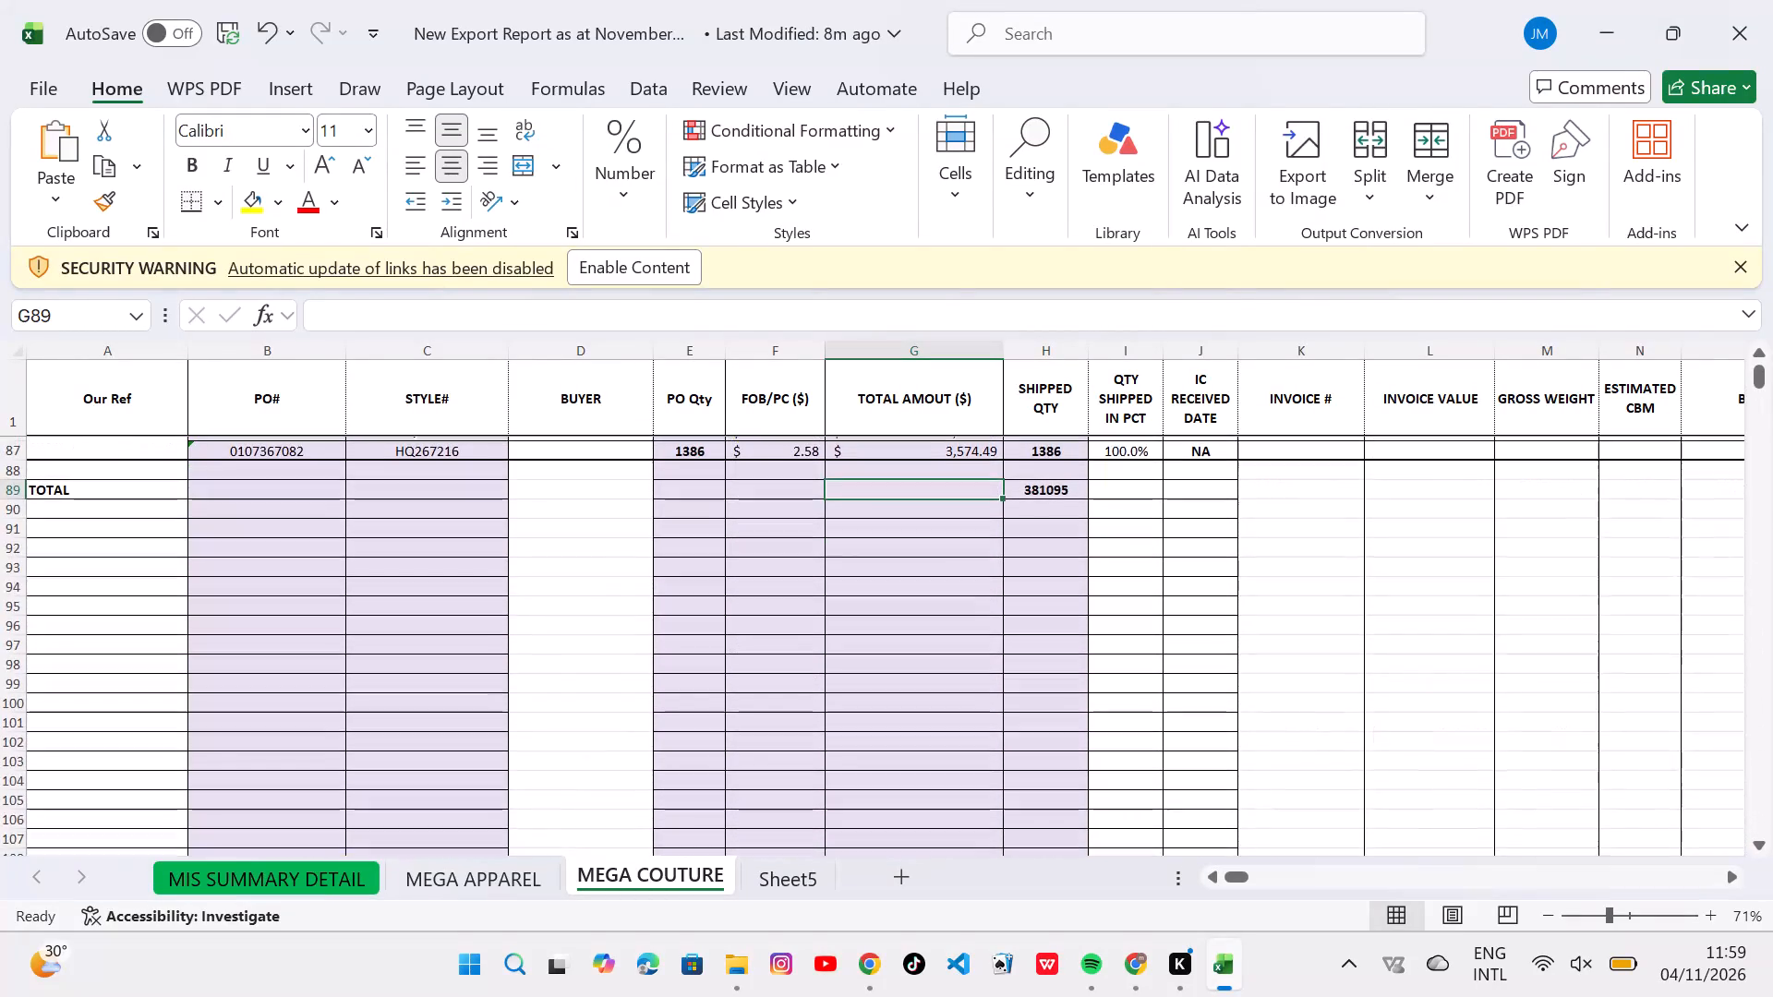
click(907, 488)
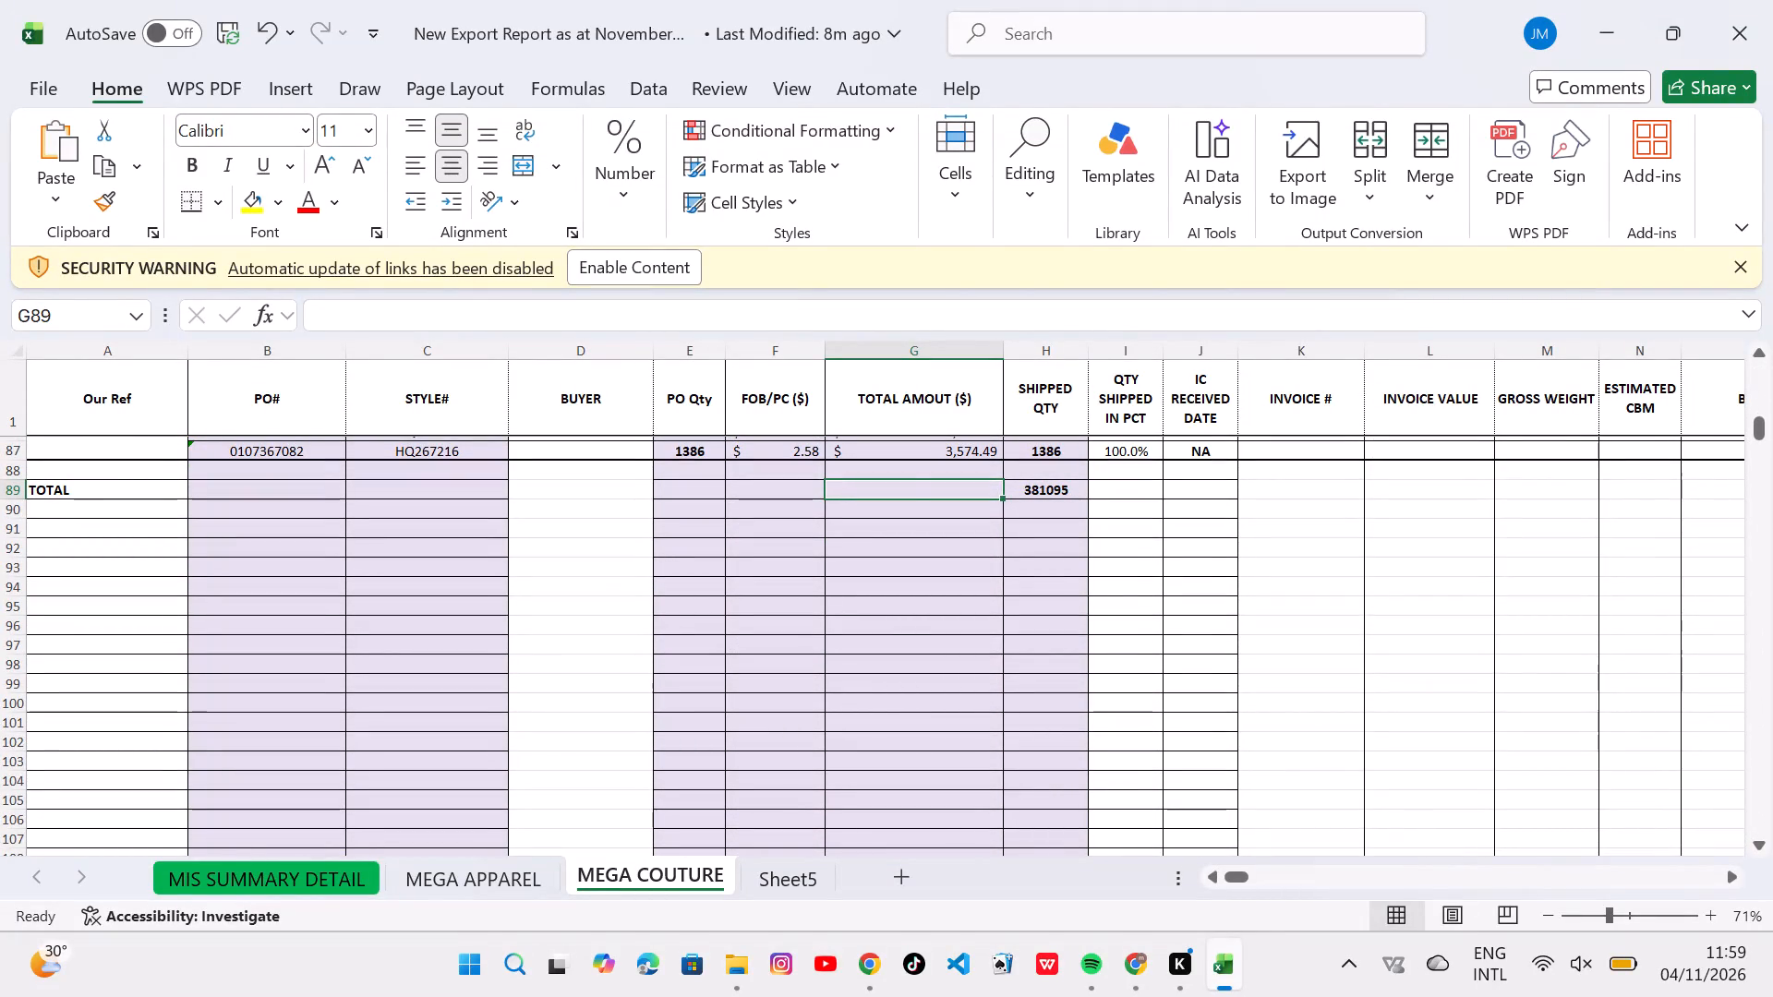
double_click(907, 488)
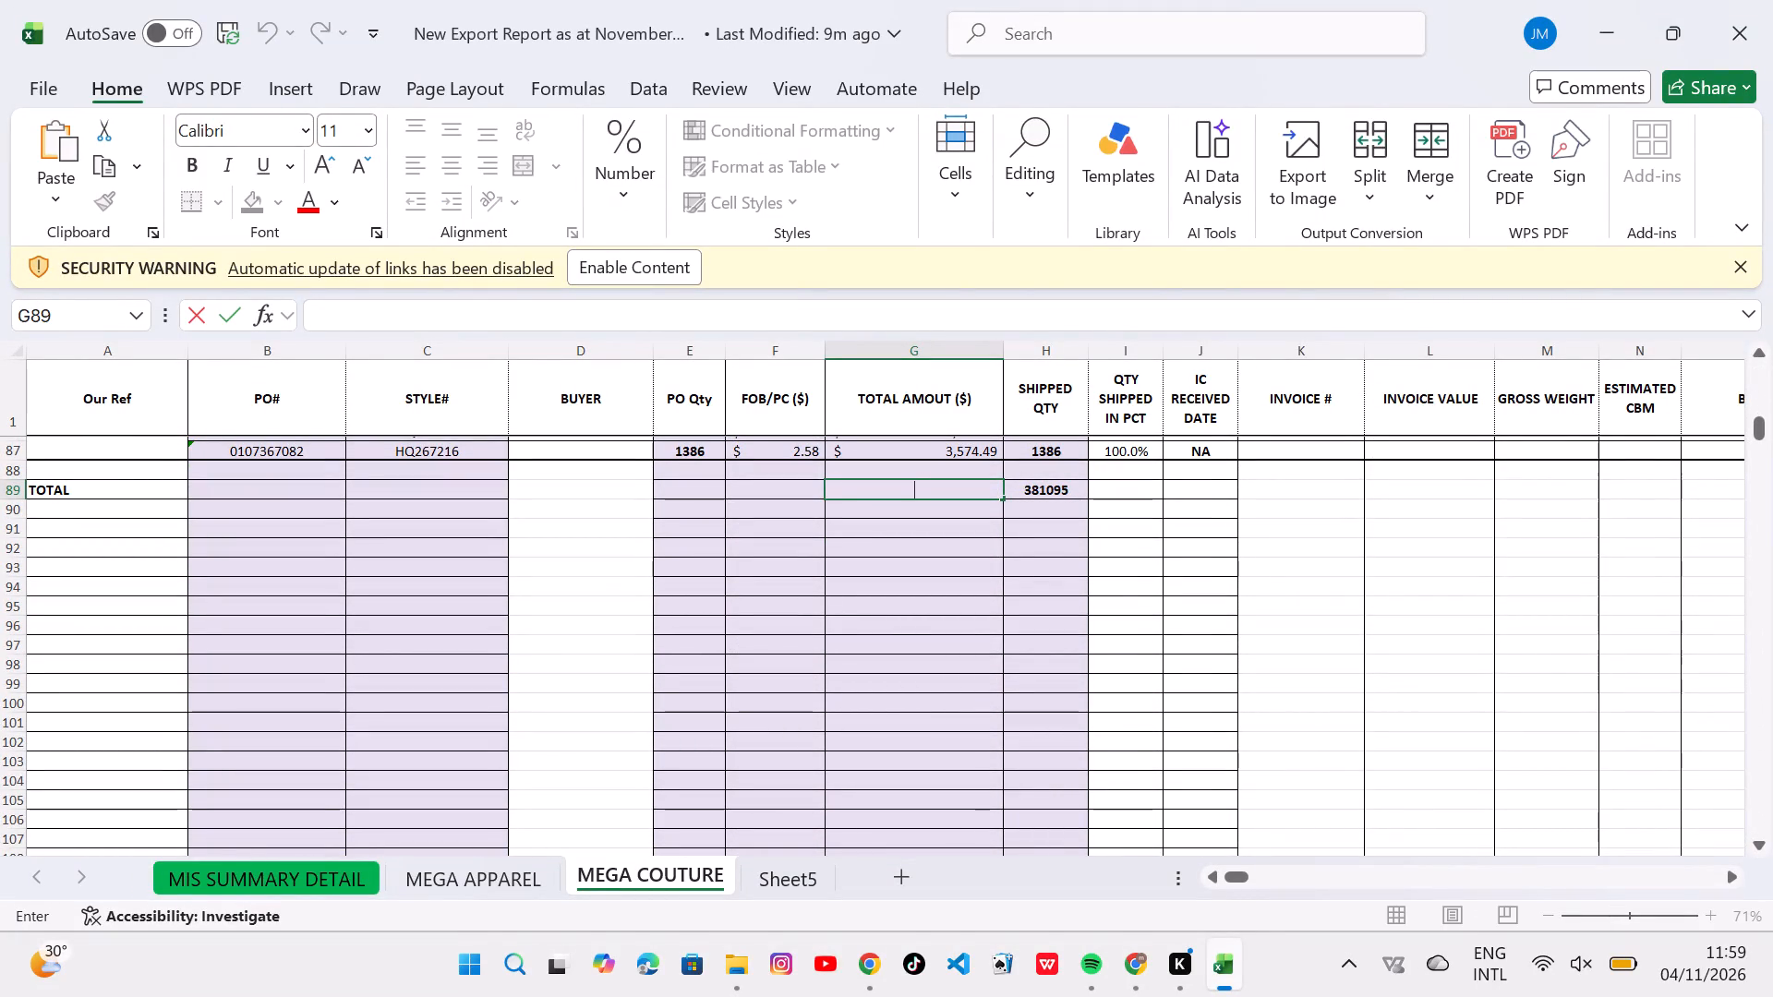
key(equal)
text(SUM)
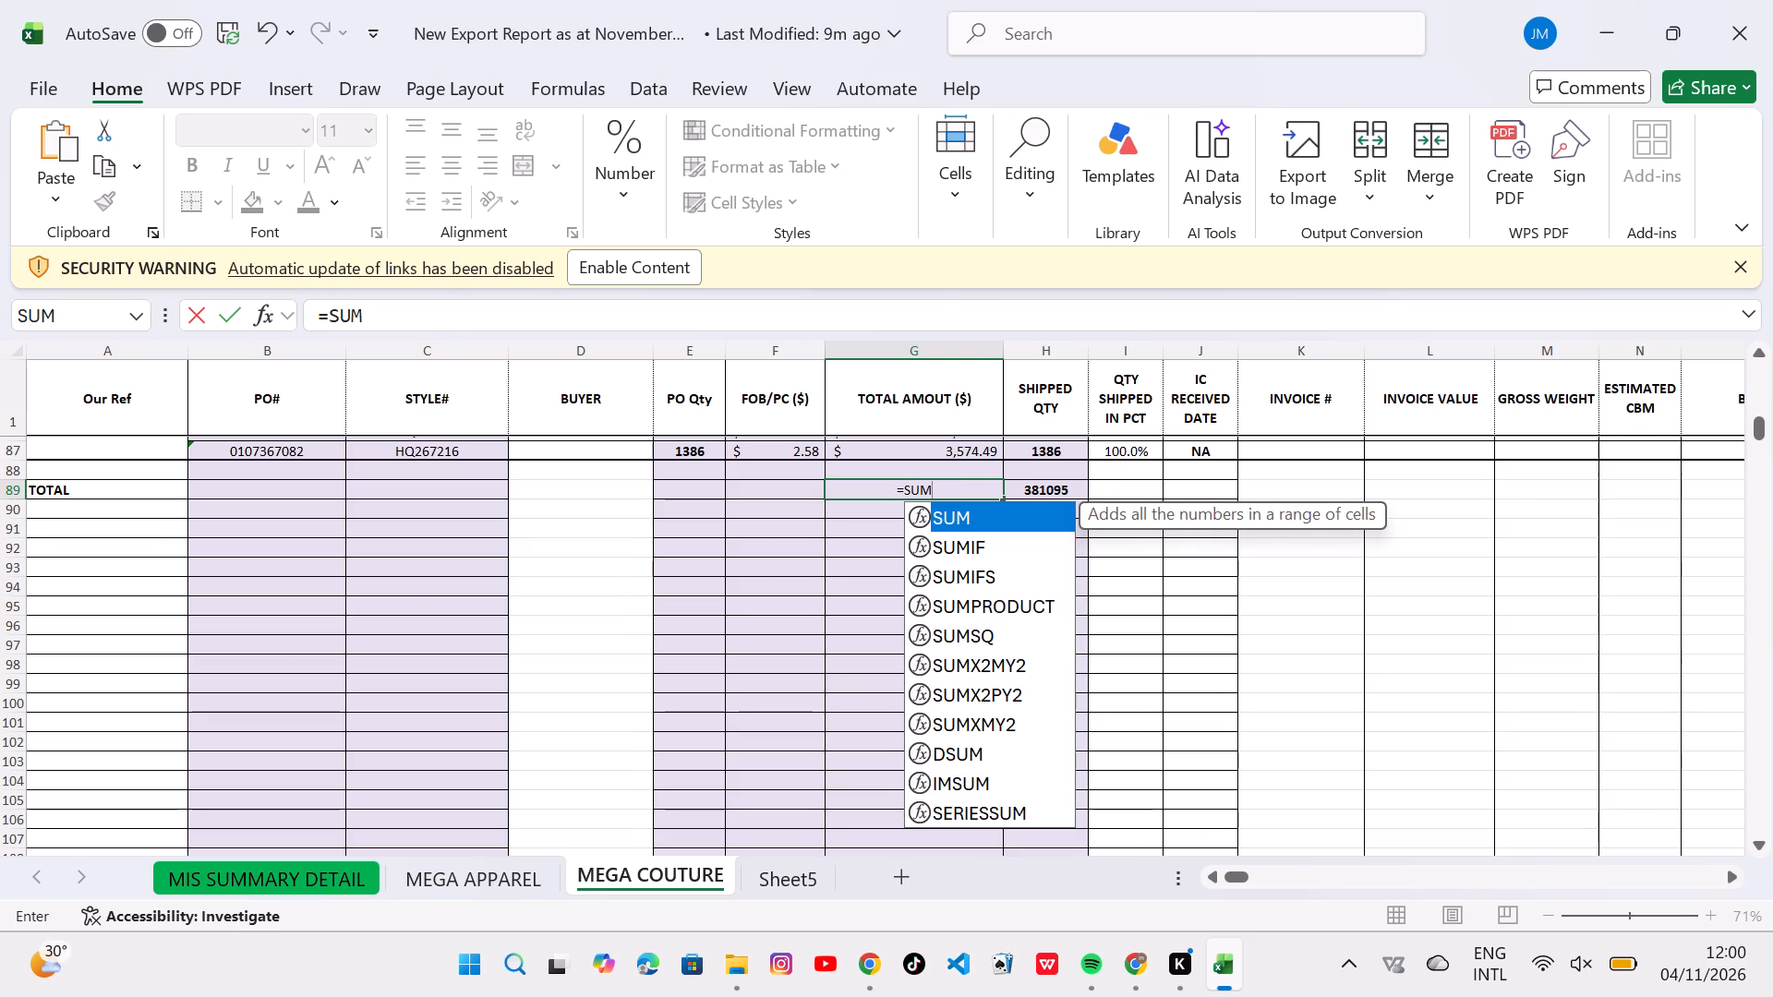
key(shift+parenleft)
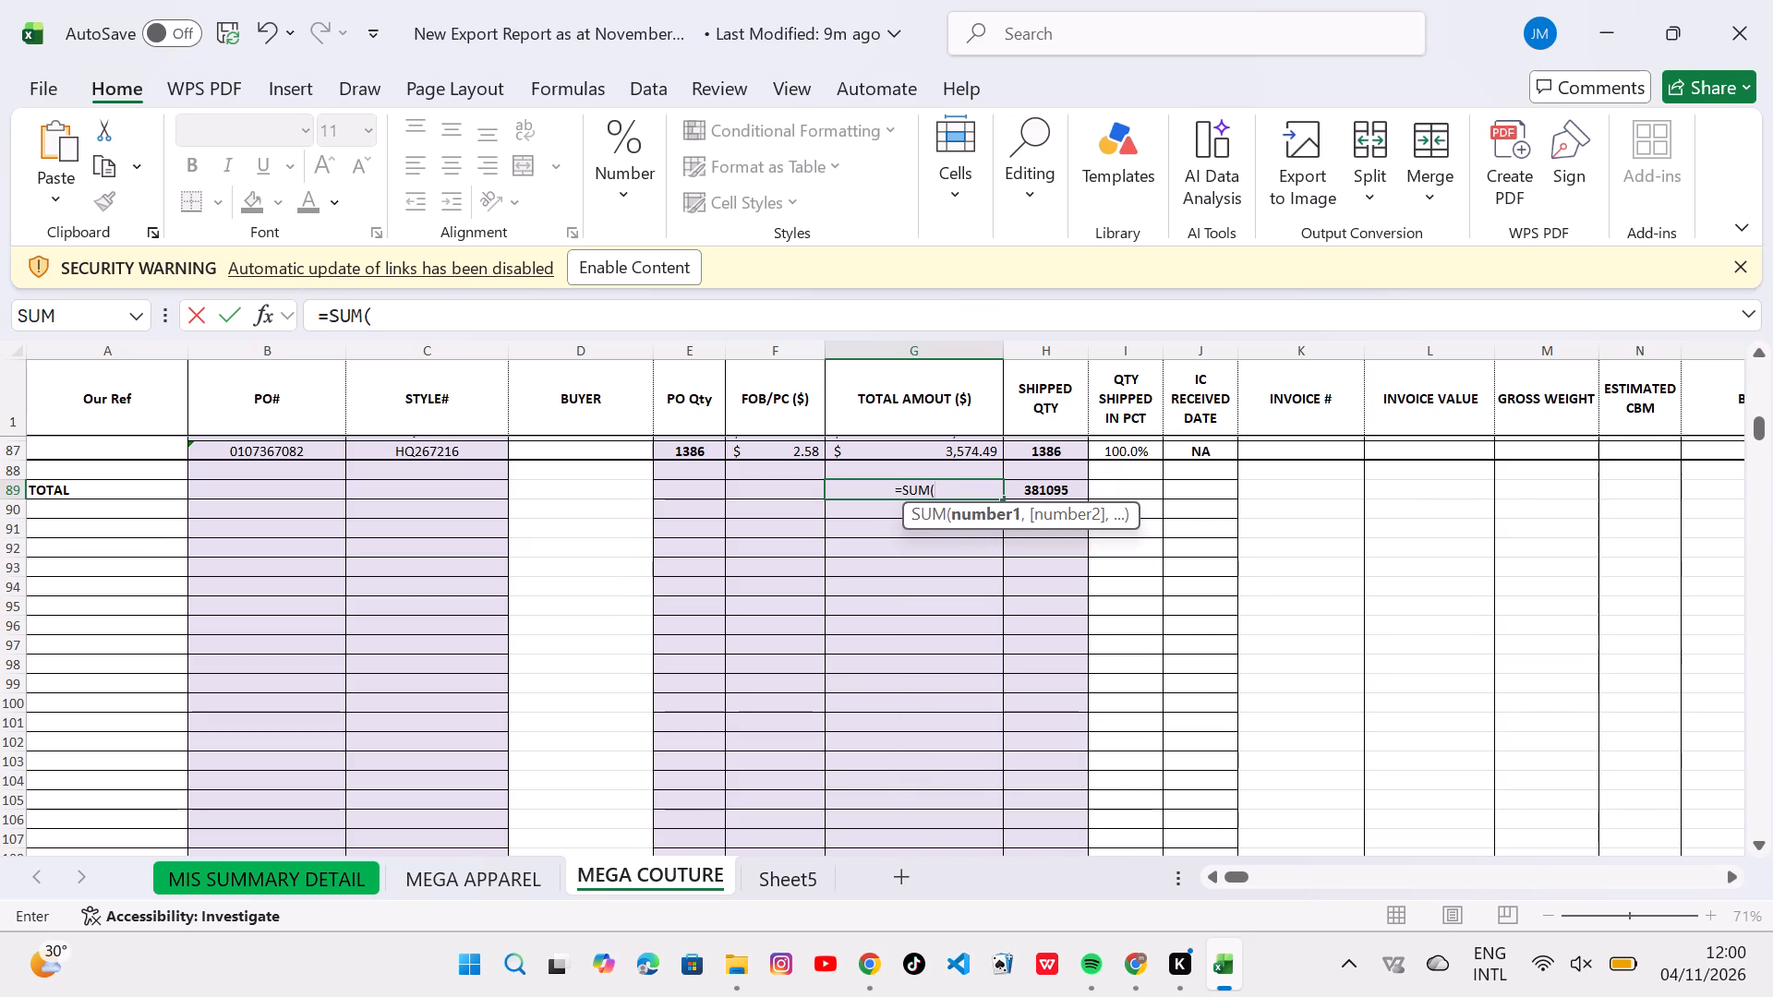
text(G2)
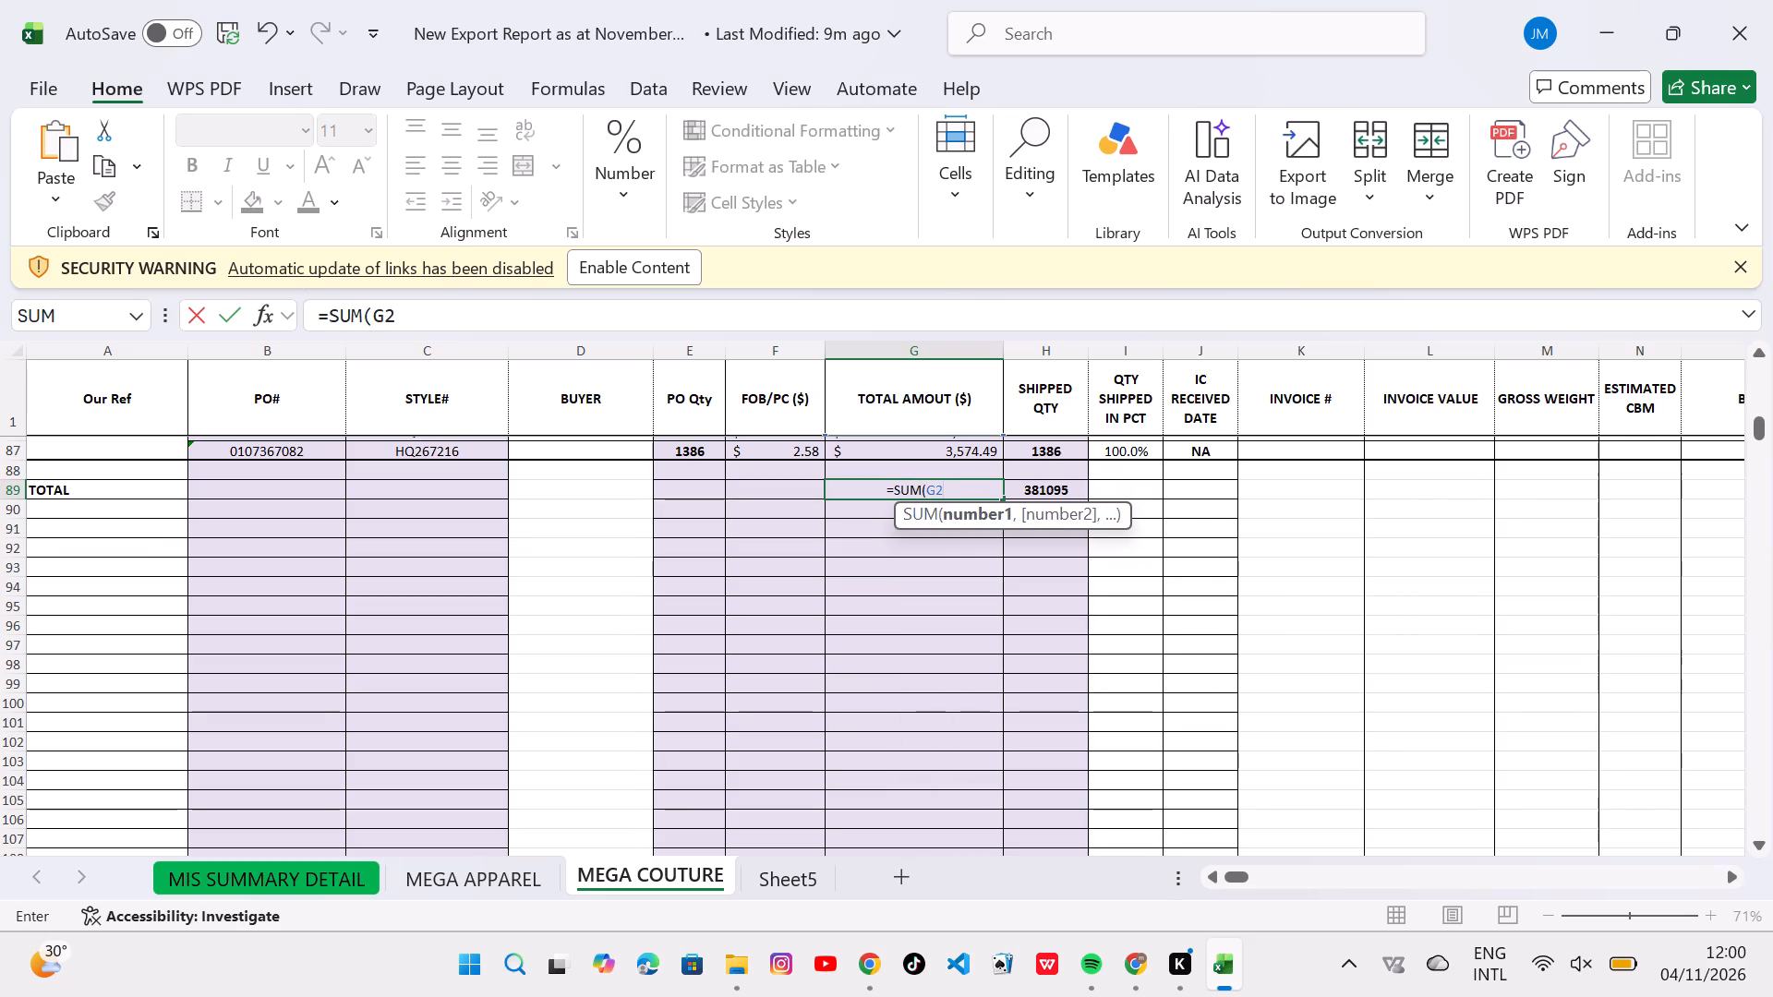
key(shift+colon)
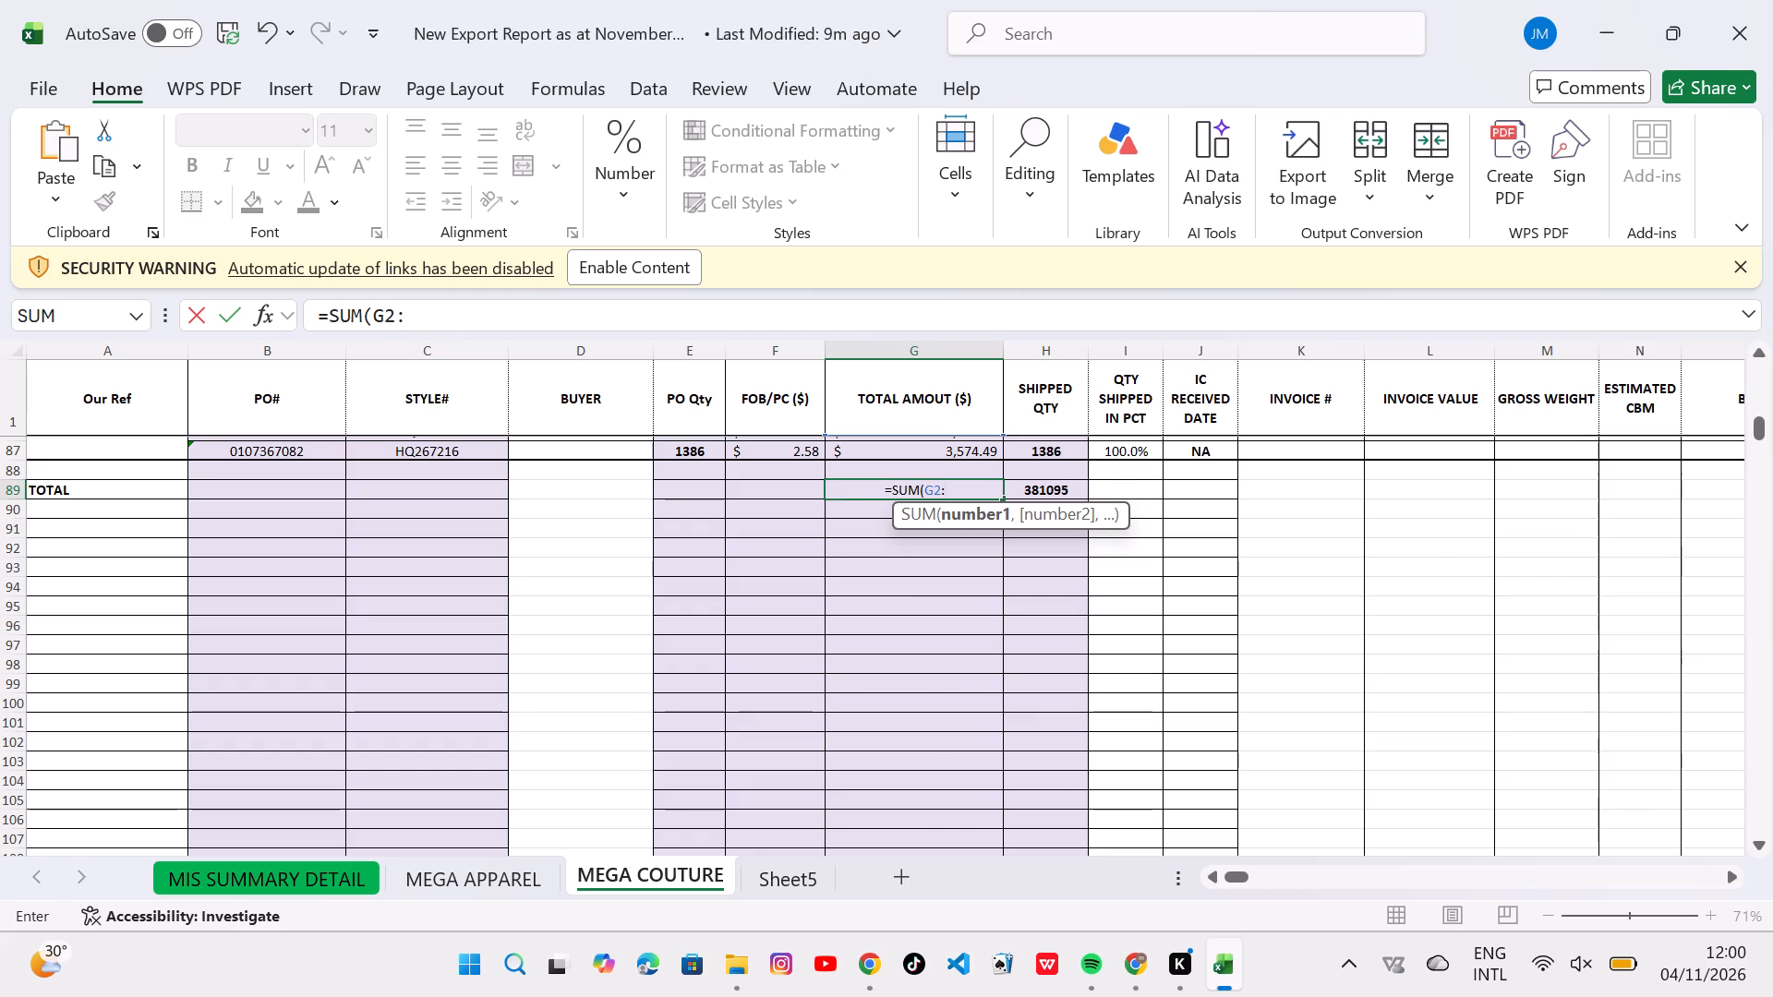
key(g)
text(87)
key(Return)
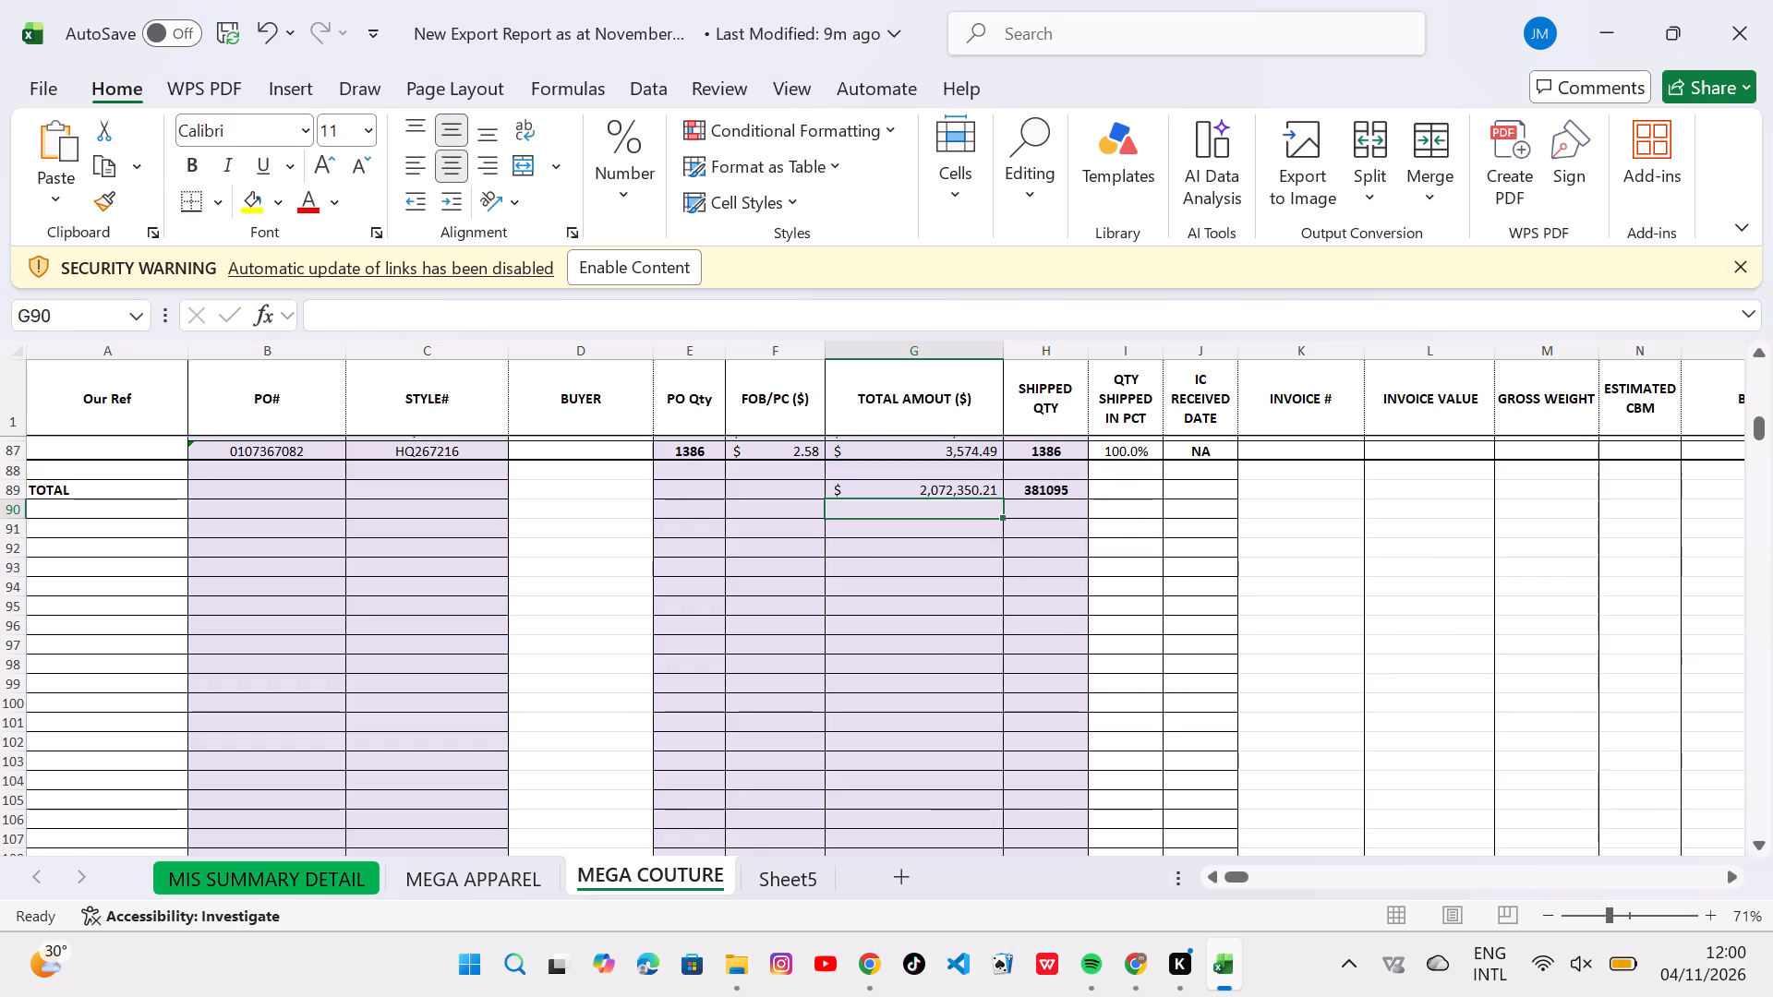
Total the INVOICE VALUE column in the TOTAL row's cell L89 with a SUM over L2:L87.
scroll(1157, 572, up, 1)
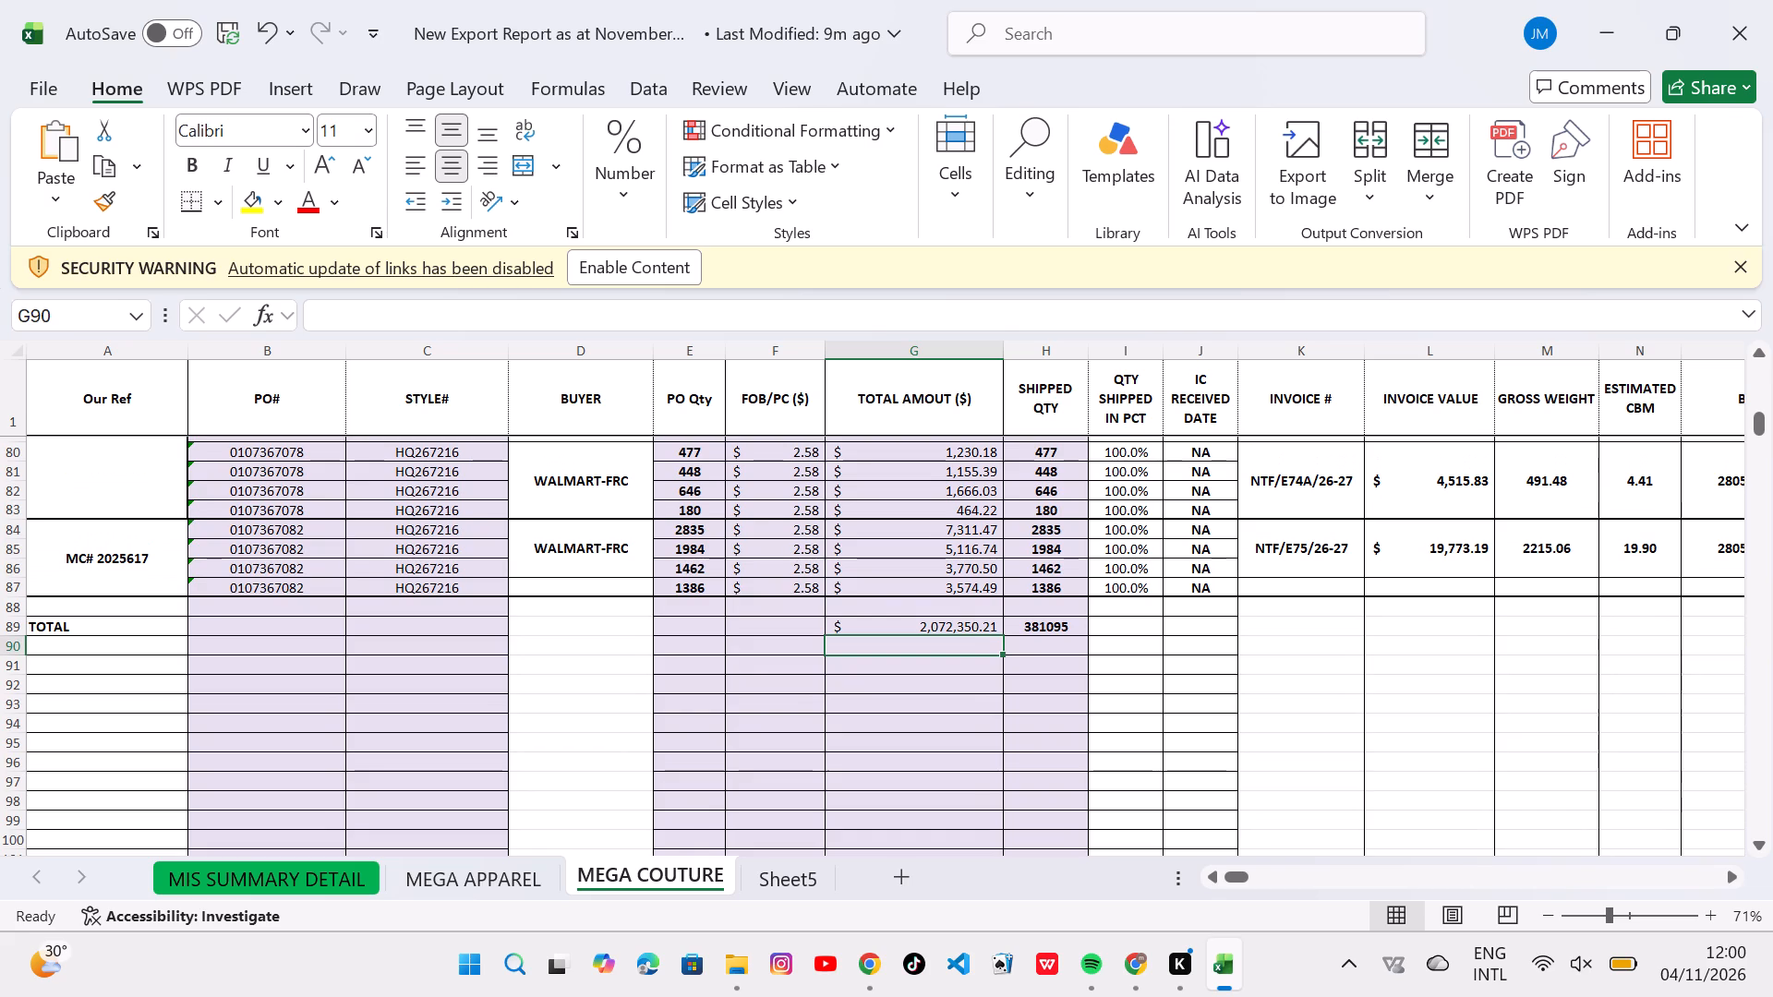
click(1410, 629)
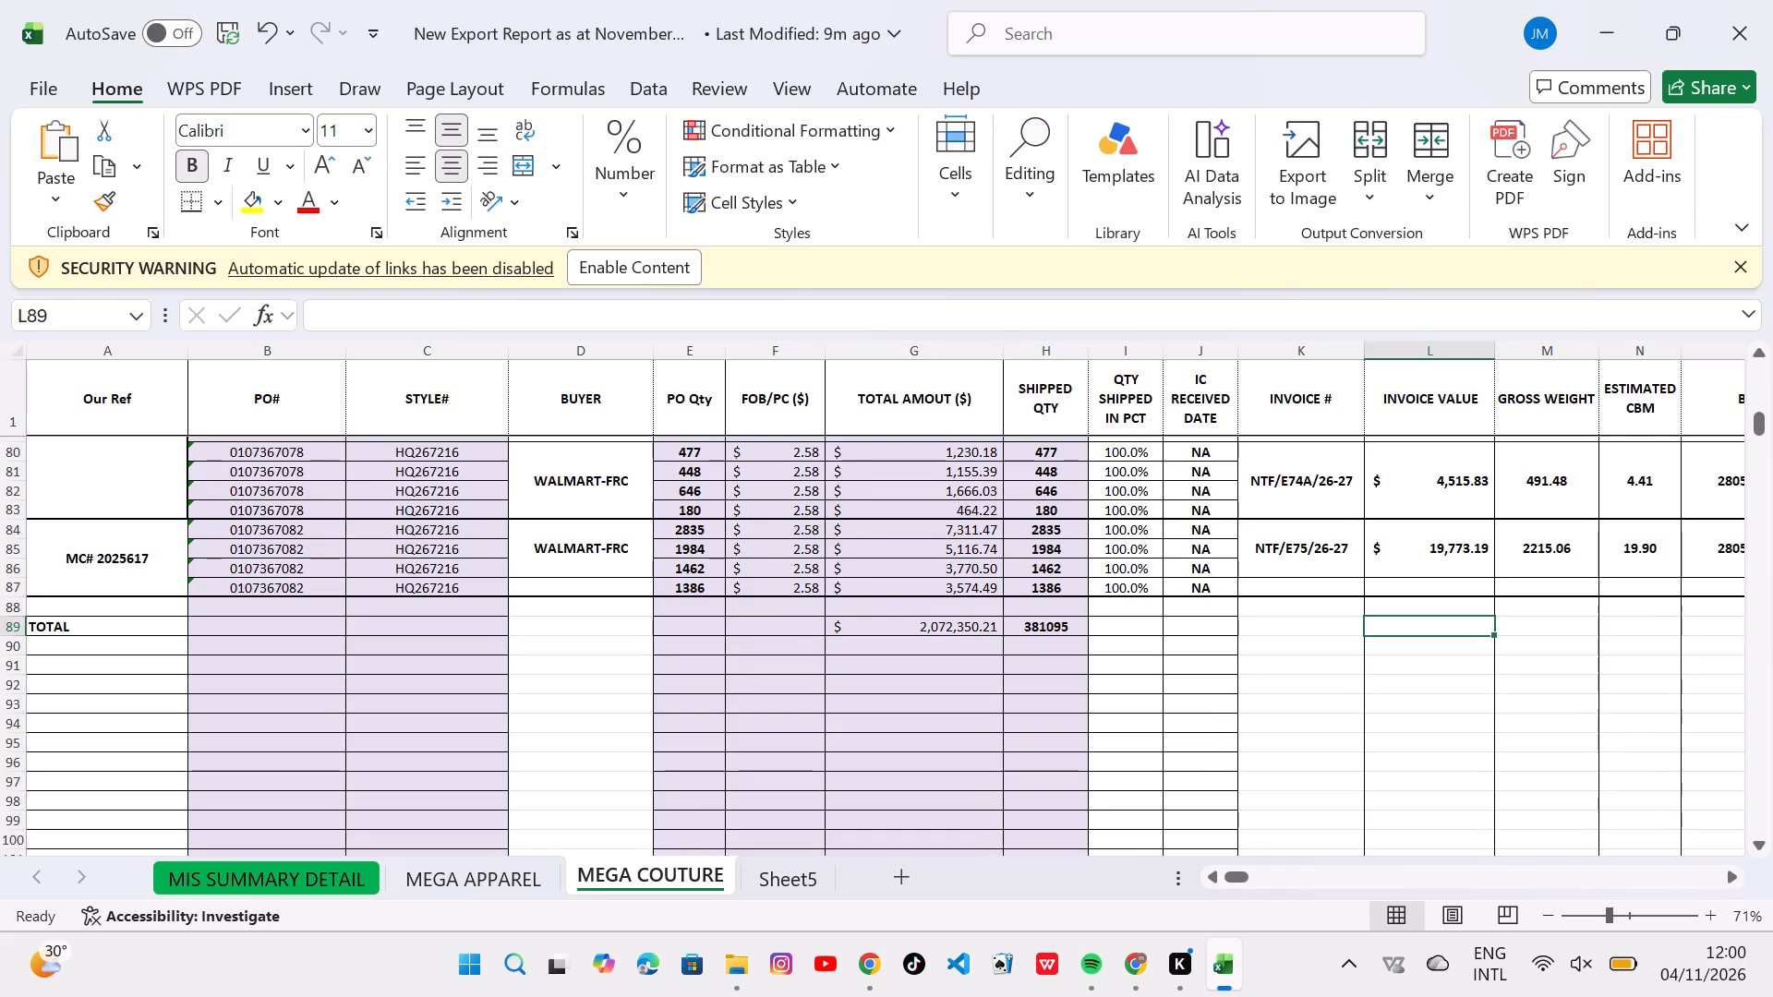
key(shift+plus)
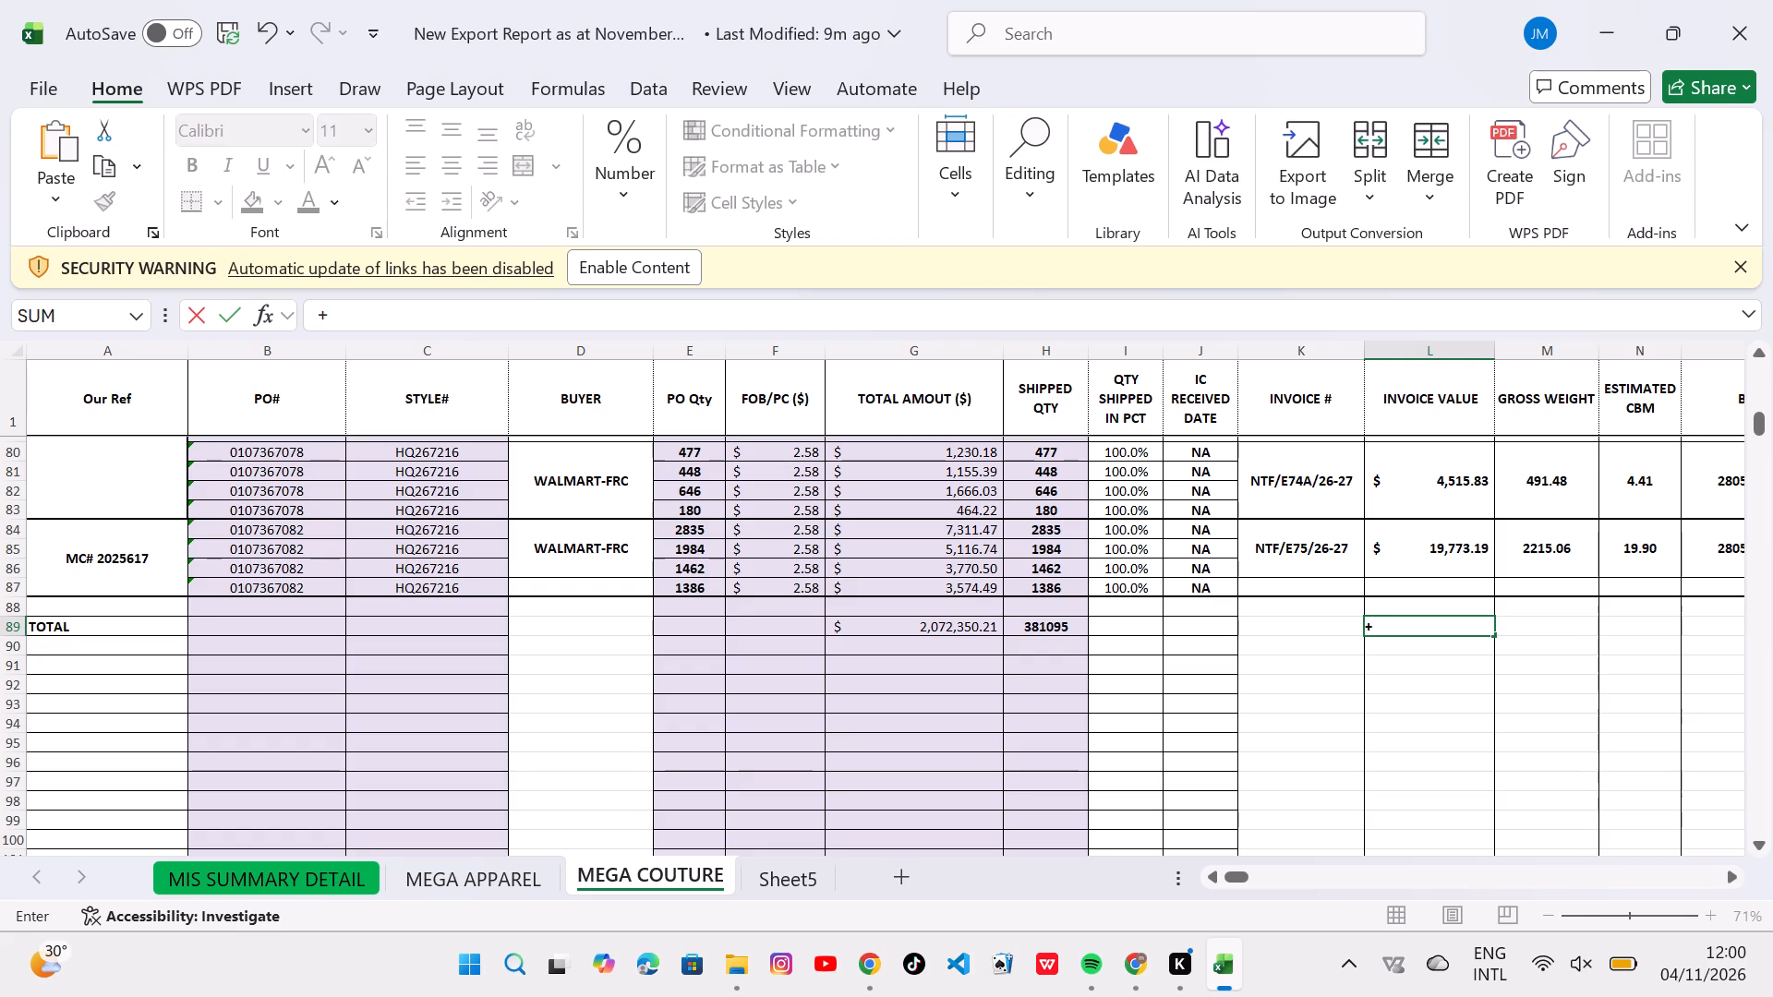
key(BackSpace)
key(shift+plus)
key(BackSpace)
key(equal)
text(SUM)
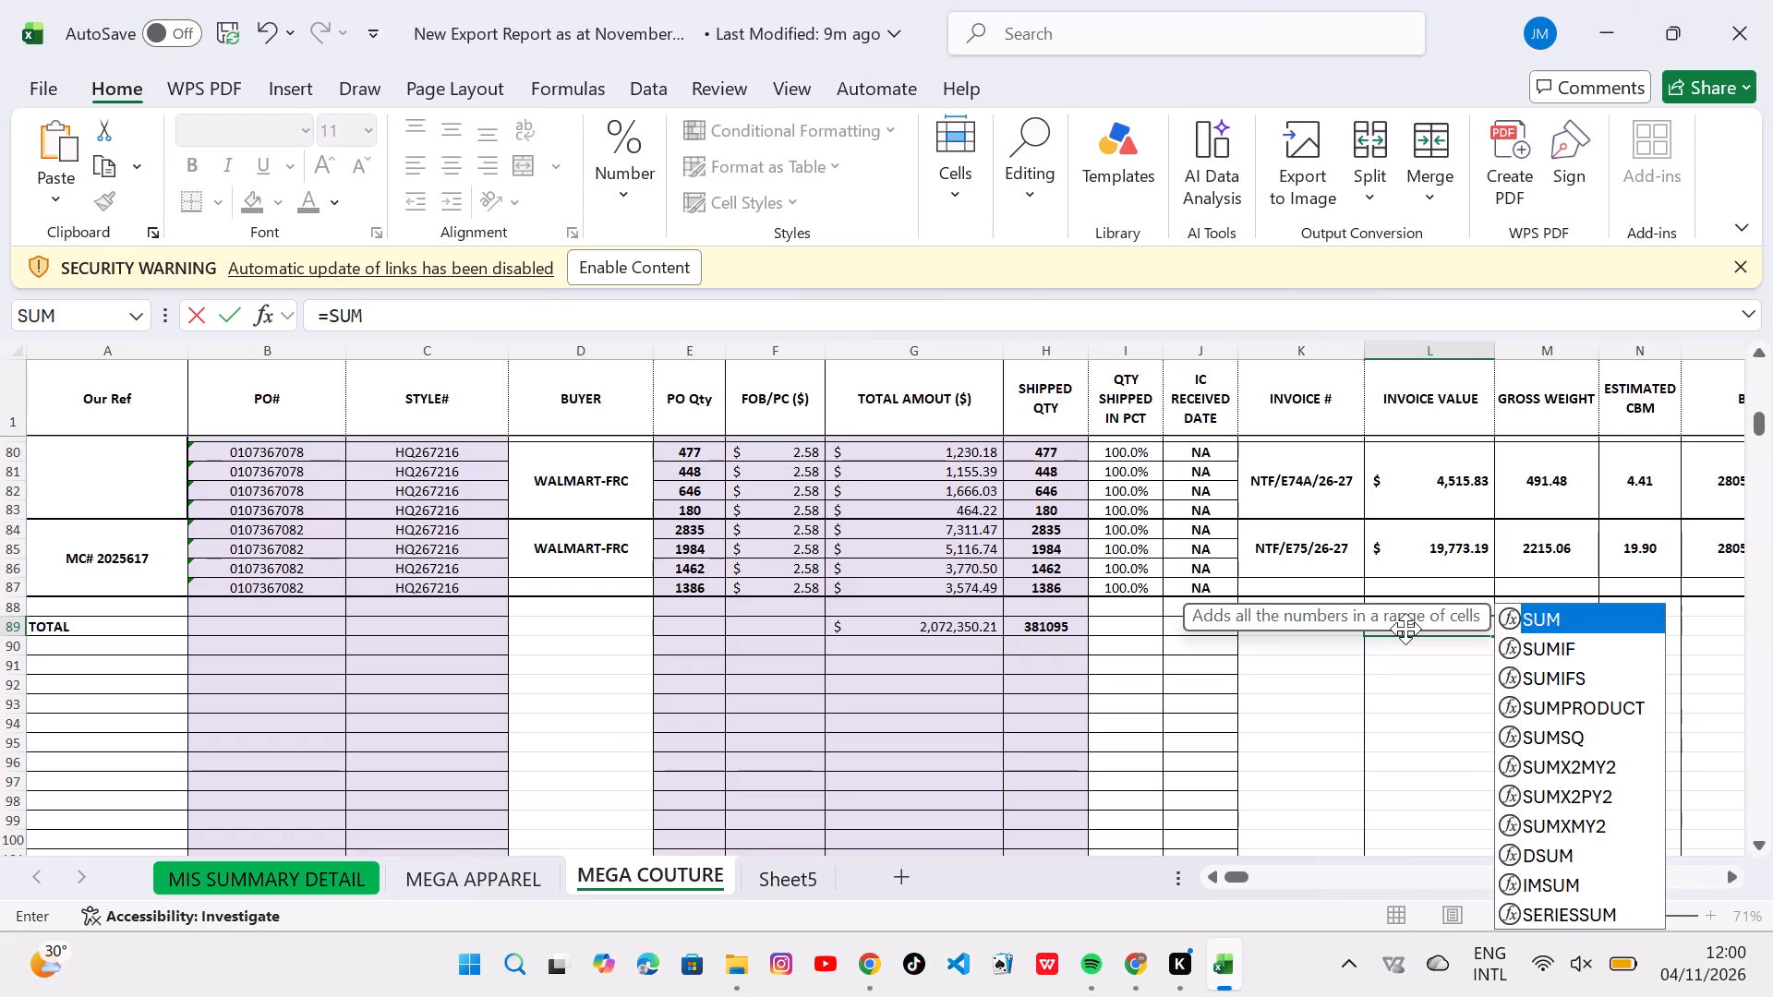
key(shift+parenleft)
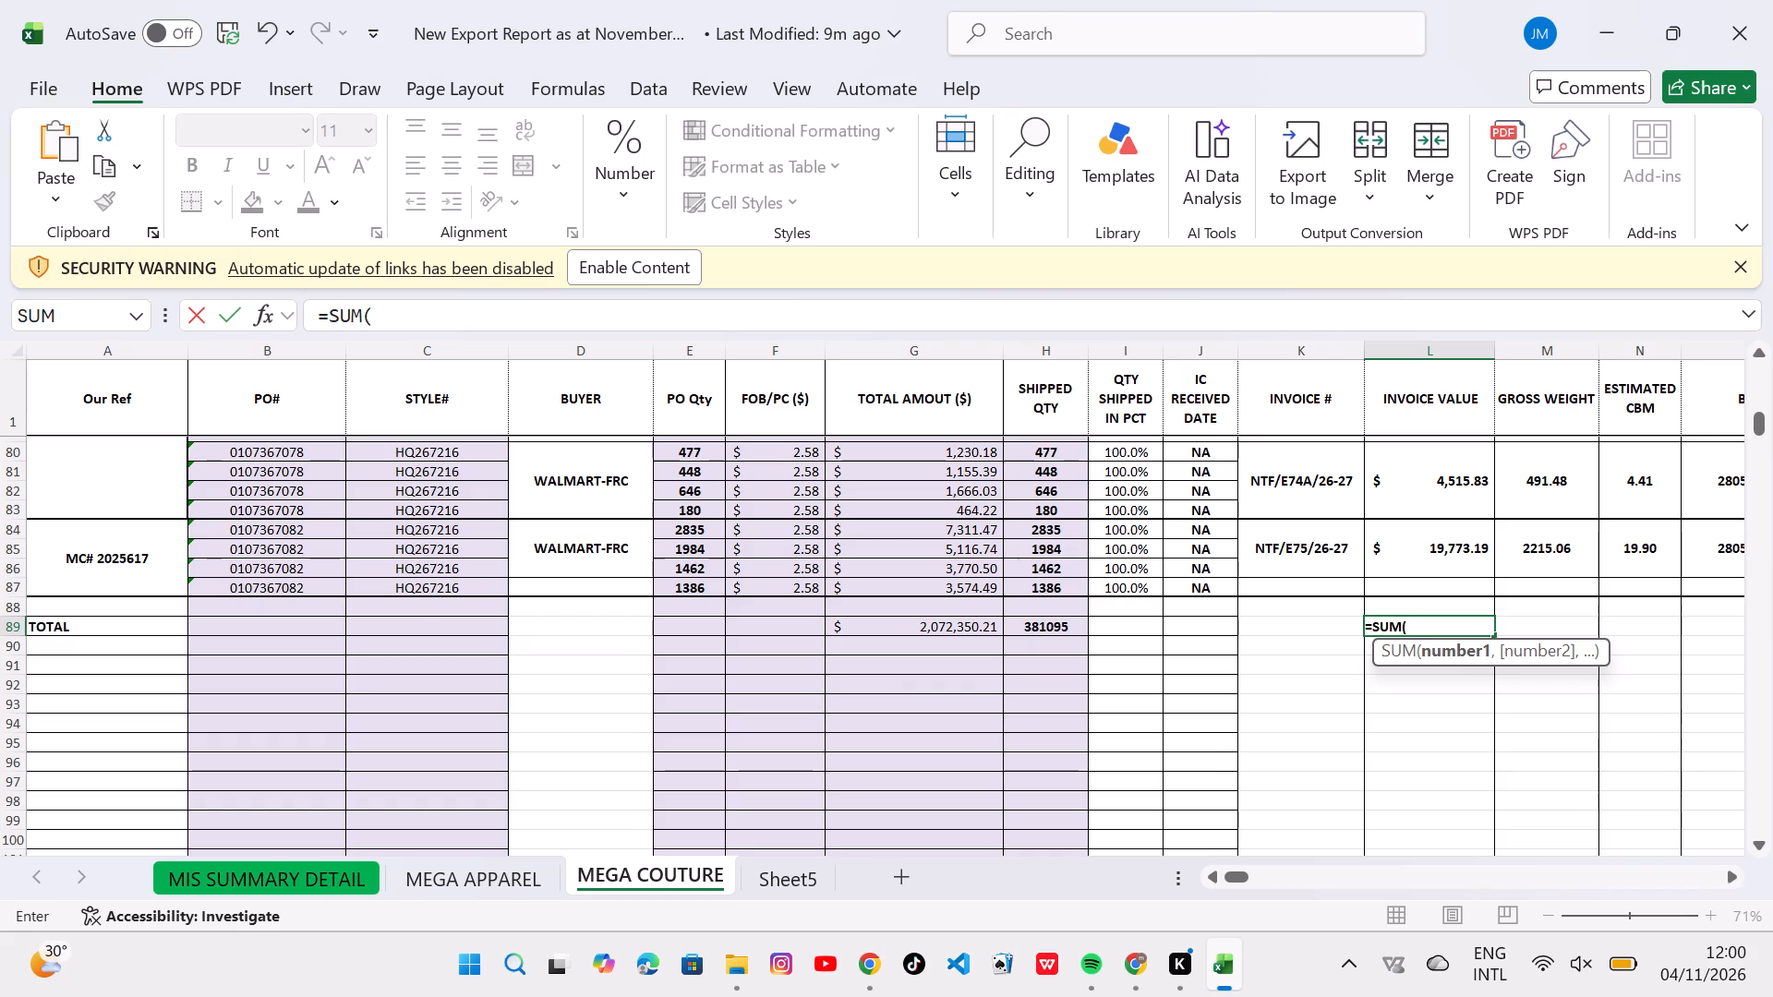
text(L2)
key(shift+colon)
key(l)
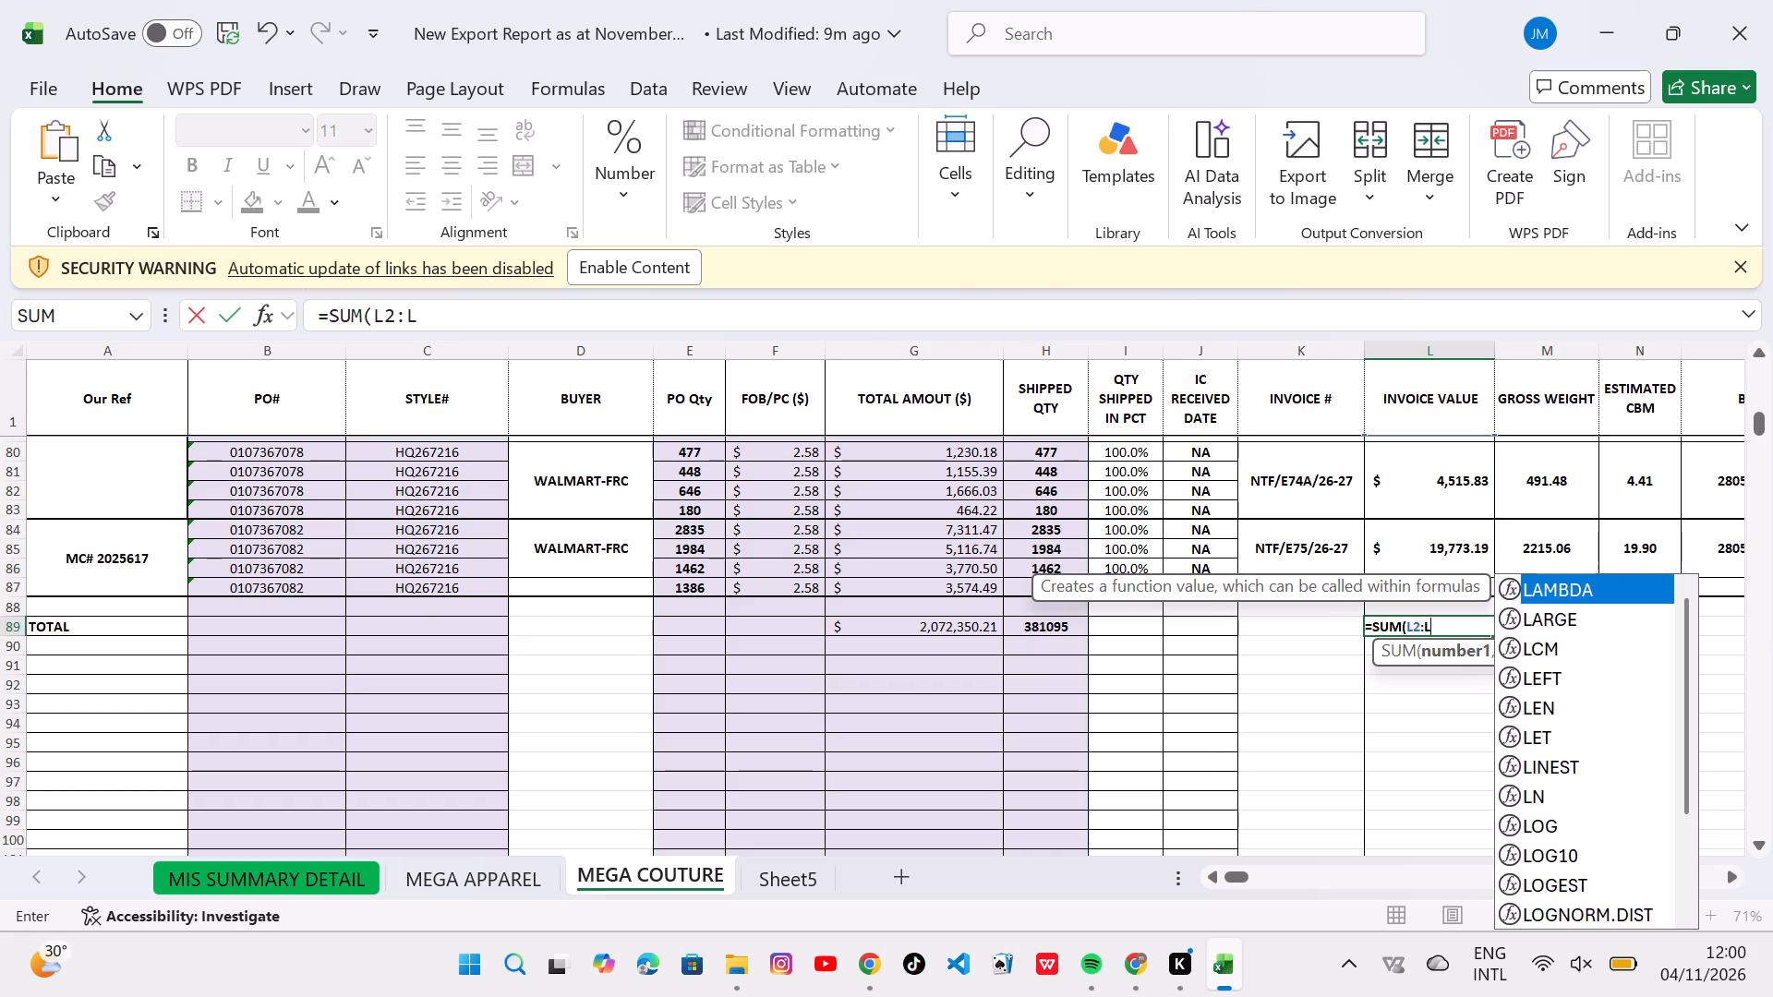
text(87)
key(Return)
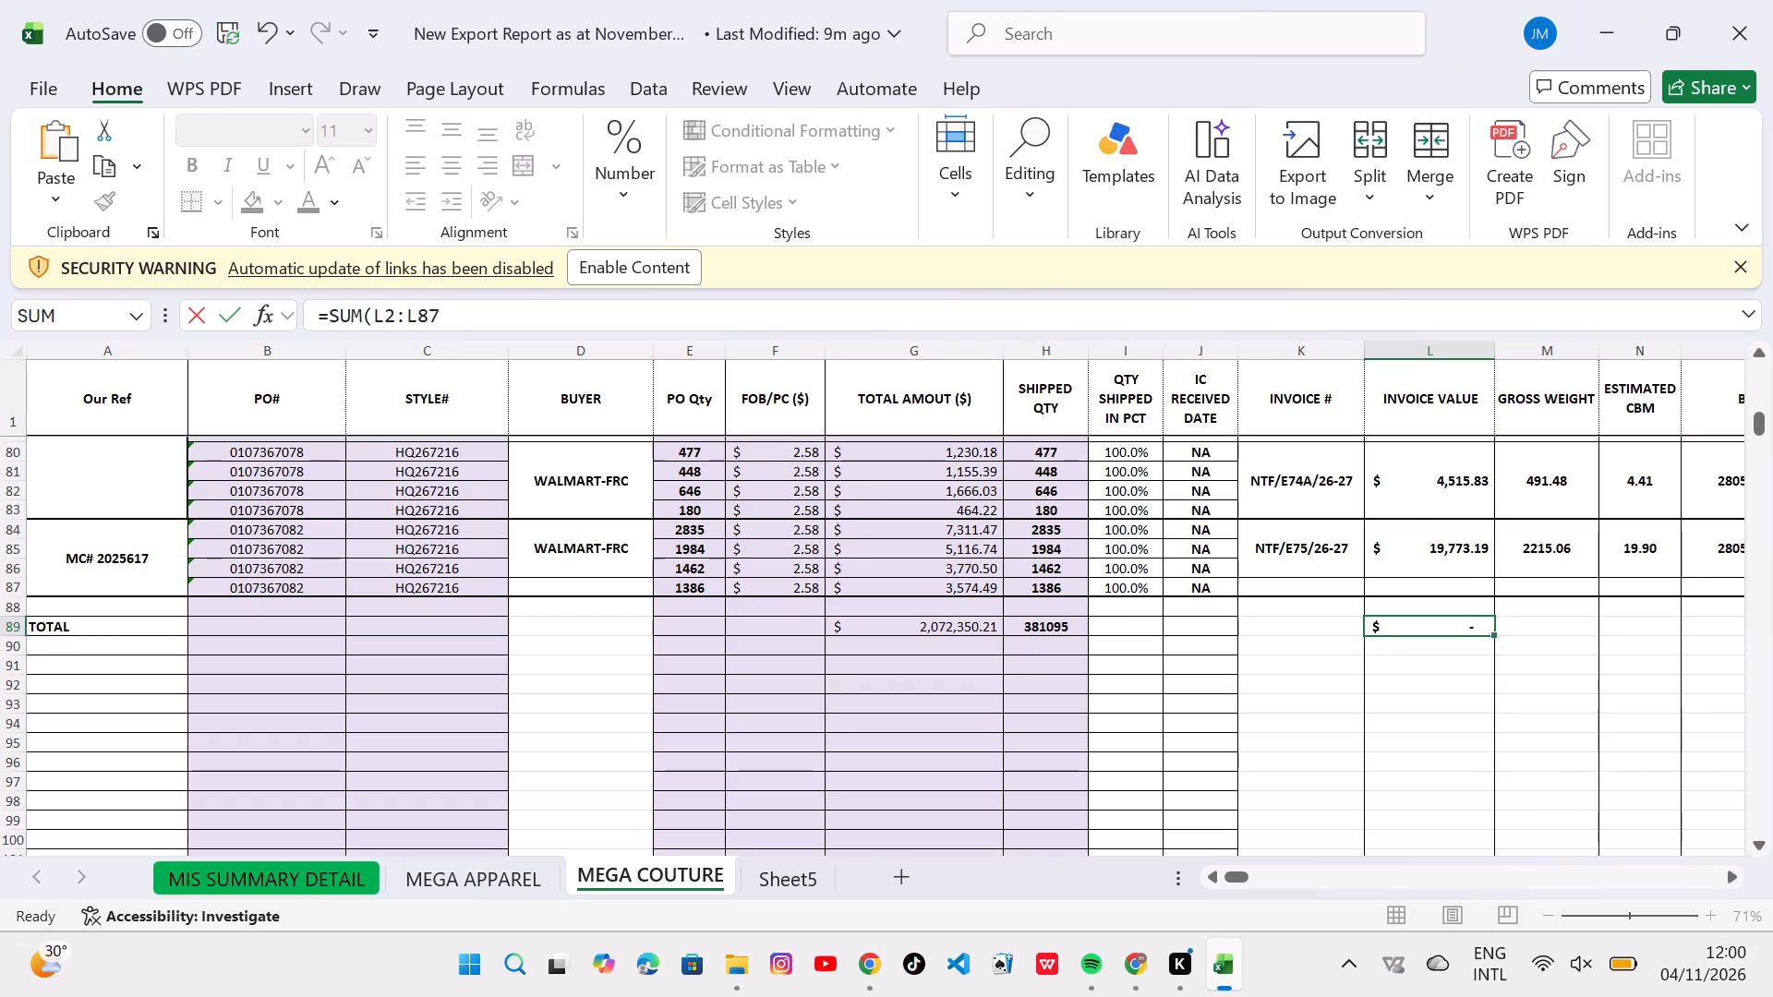
Review the MEGA COUTURE sheet from the first entry across to REMARKS and back down to the TOTAL row.
scroll(1529, 584, up, 4)
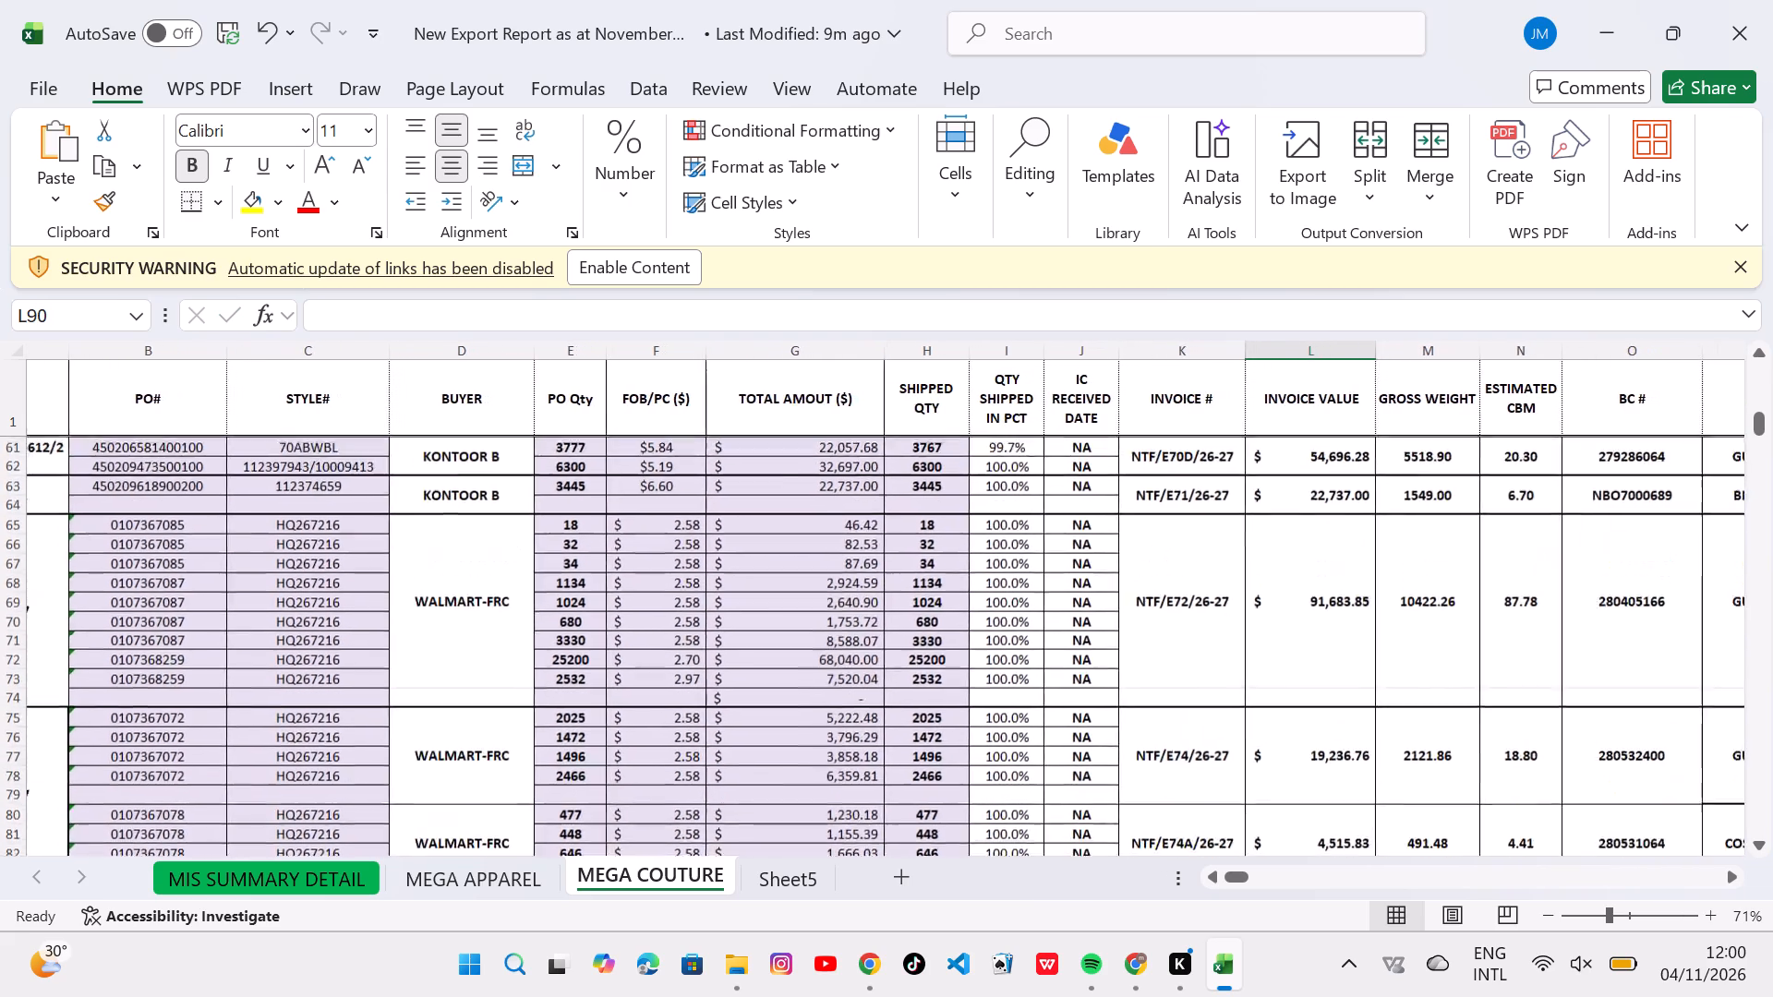
scroll(1529, 584, up, 3)
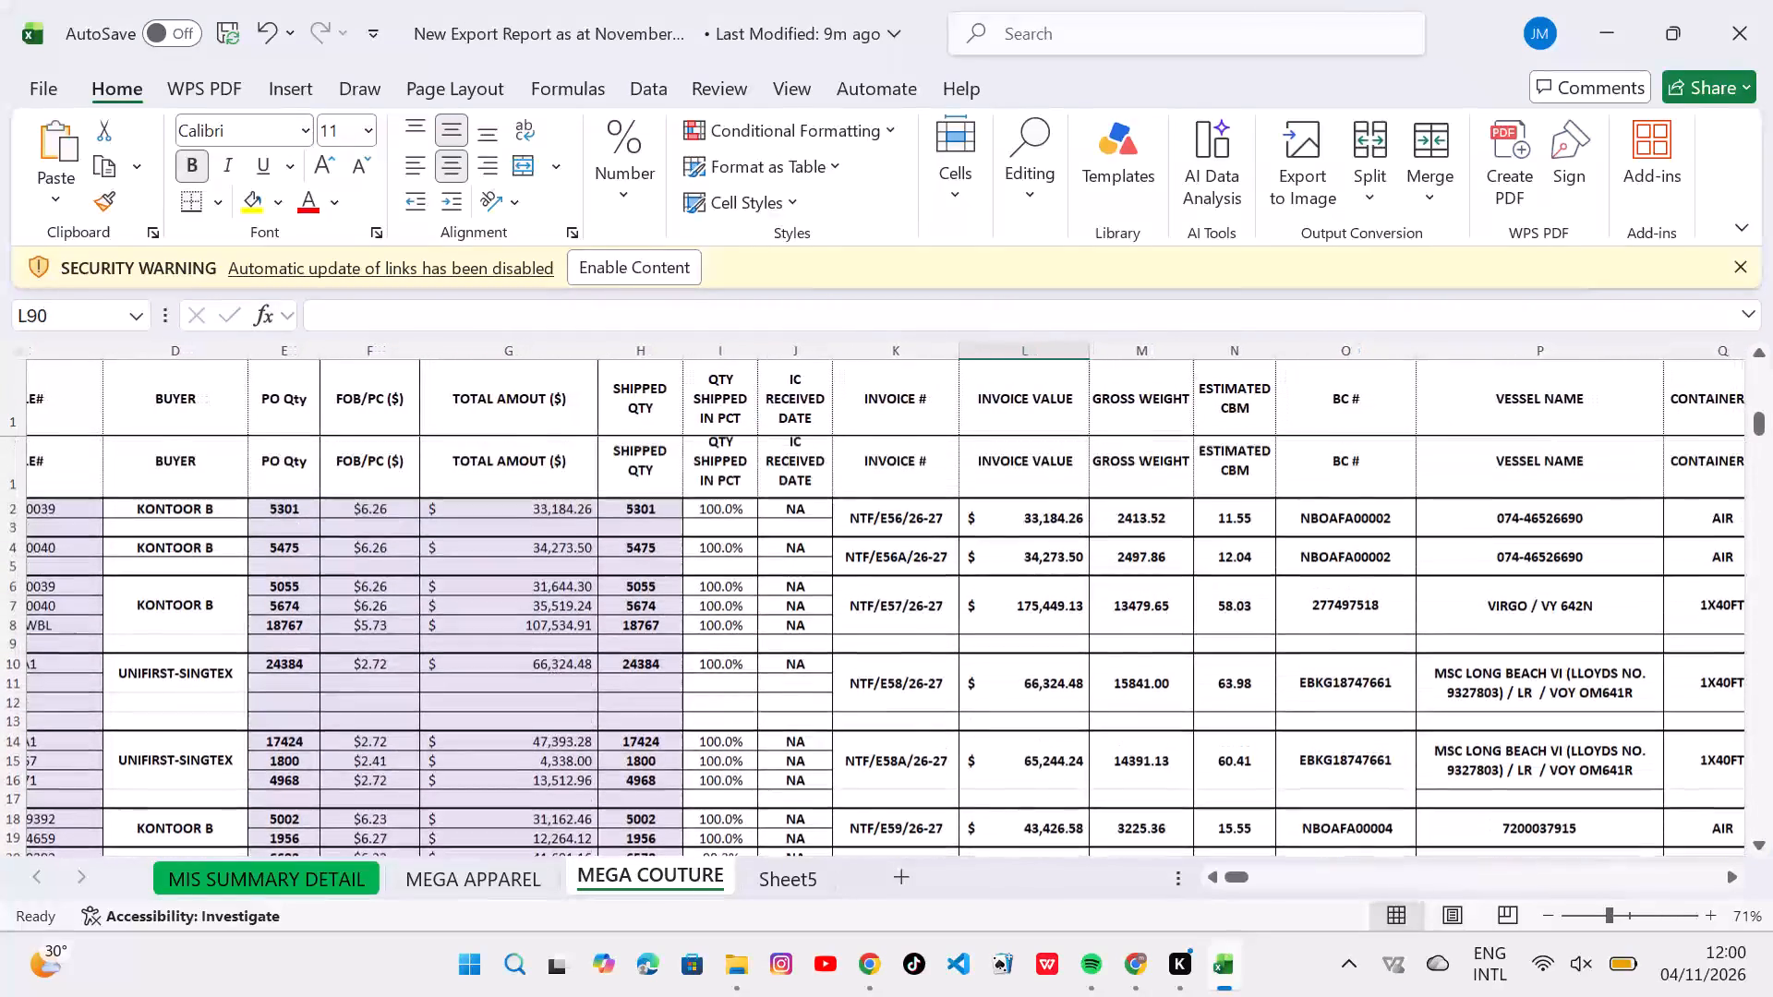
scroll(1529, 584, up, 1)
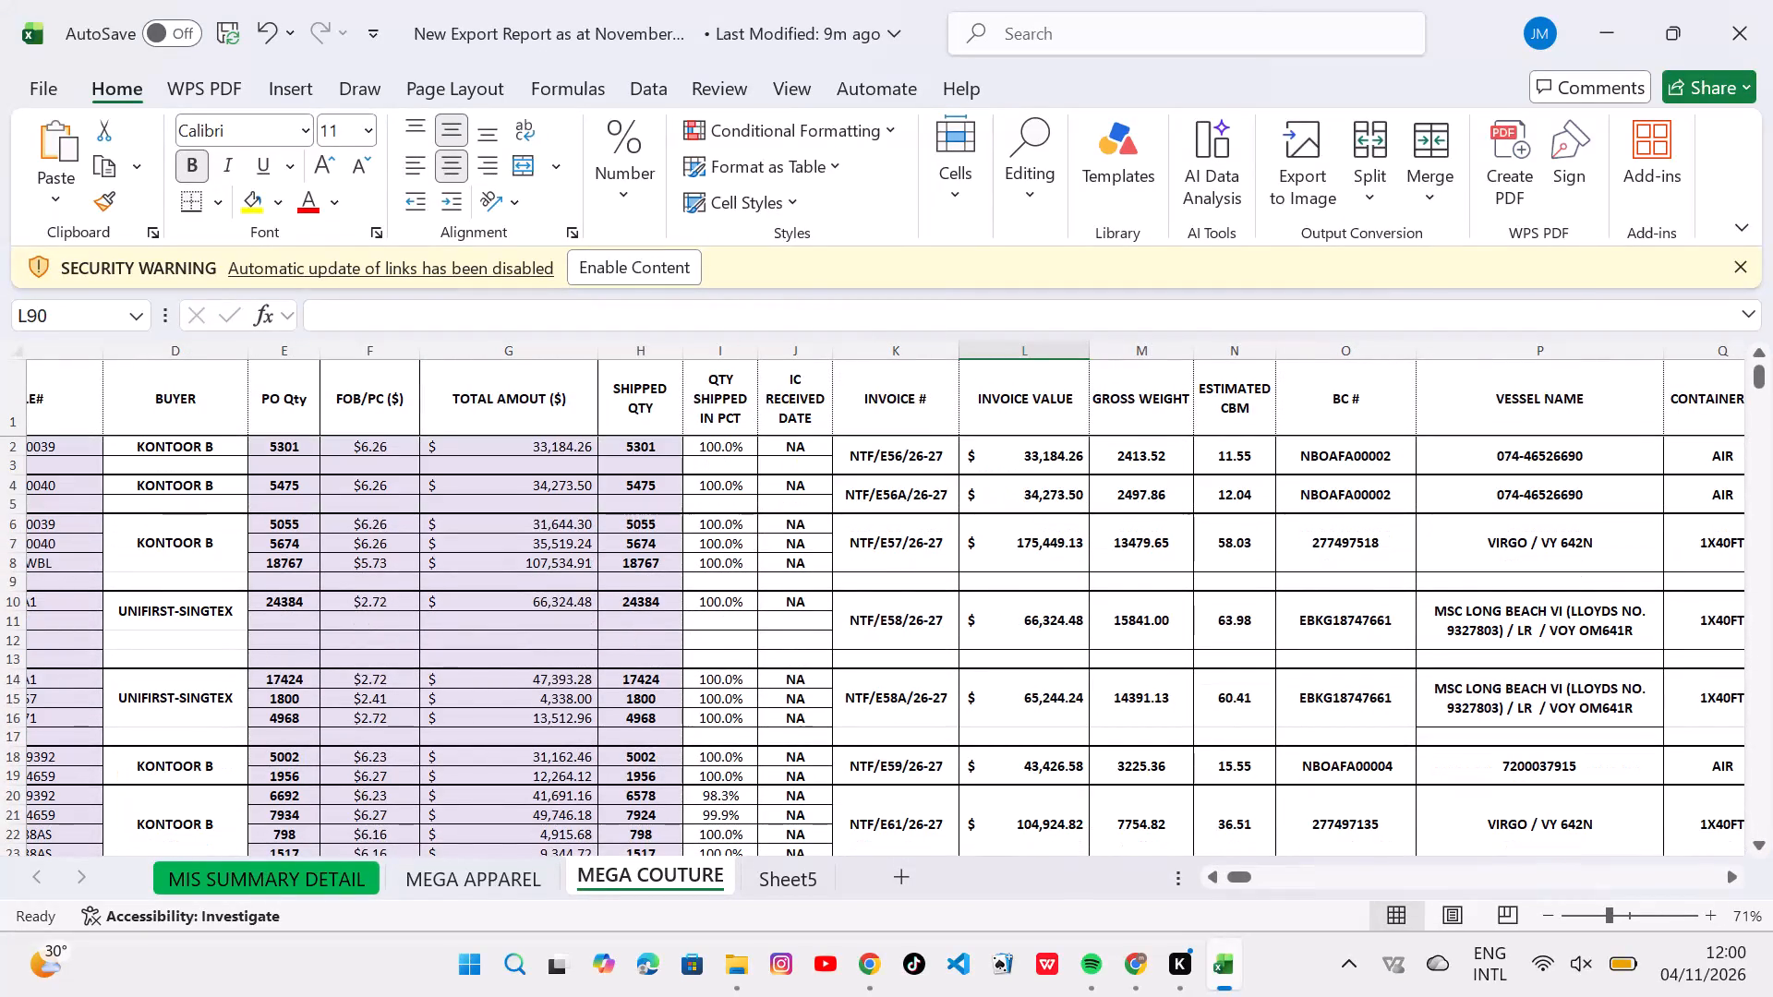
scroll(1529, 584, right, 3)
scroll(1529, 584, up, 1)
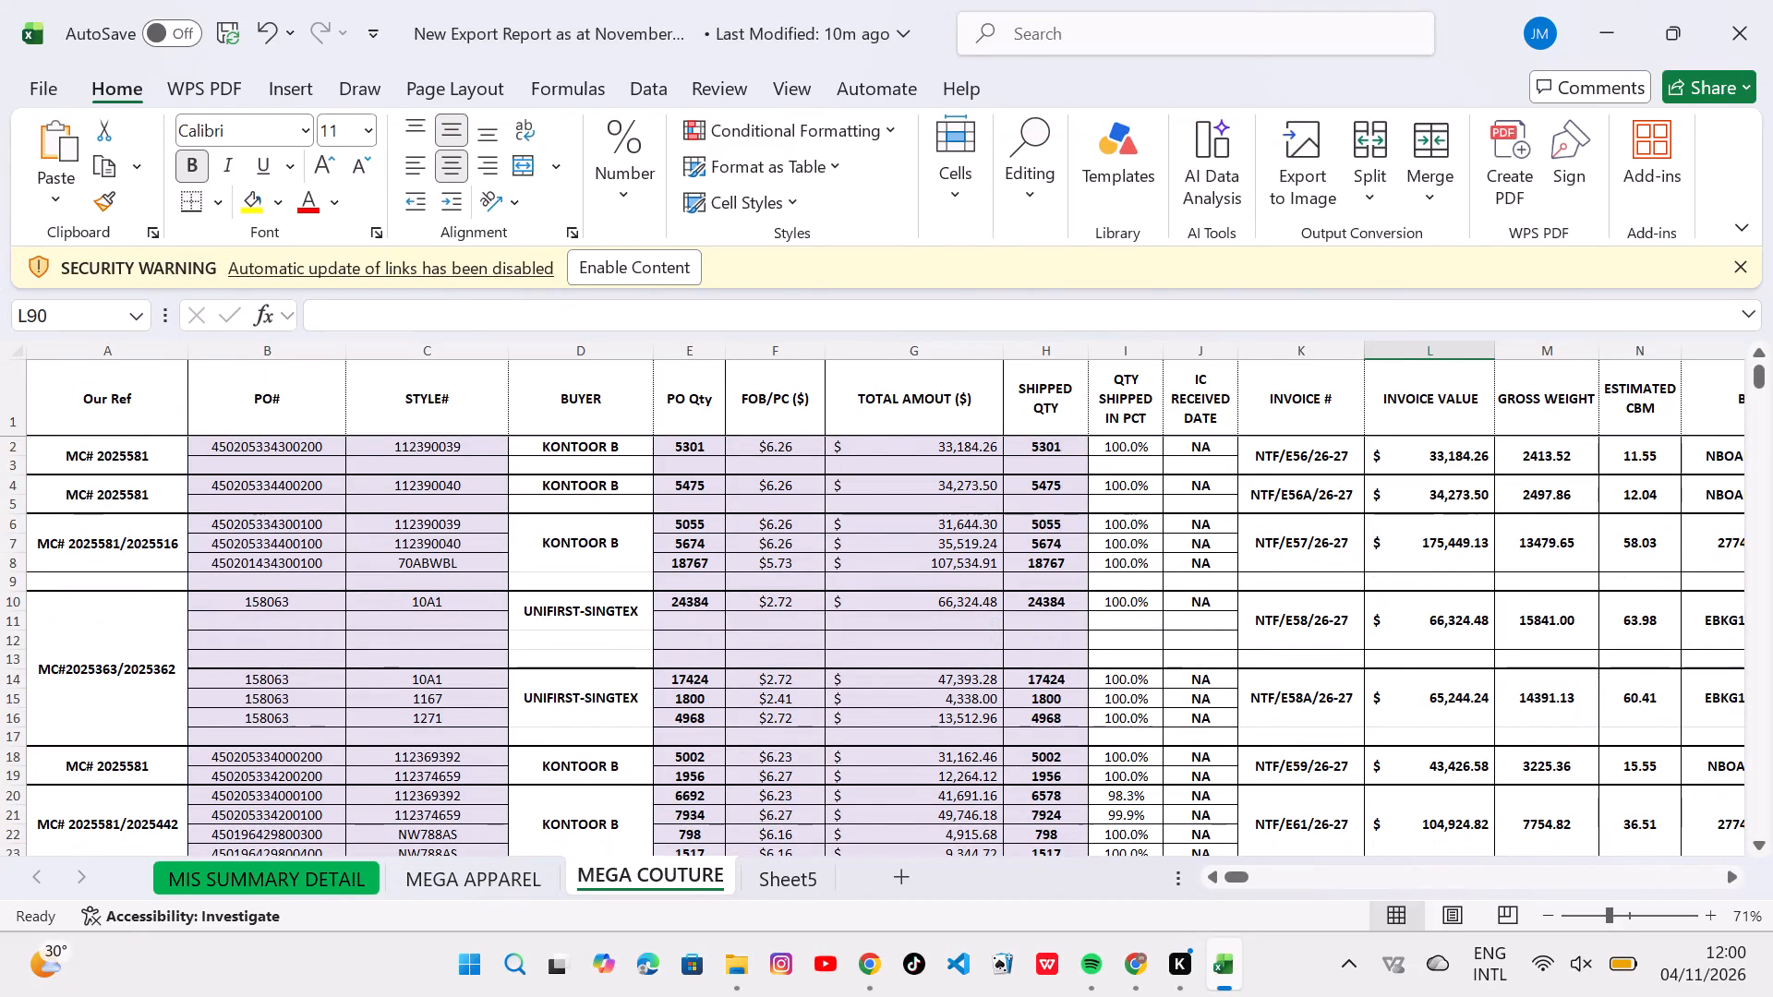
scroll(1529, 584, right, 1)
scroll(1529, 584, left, 5)
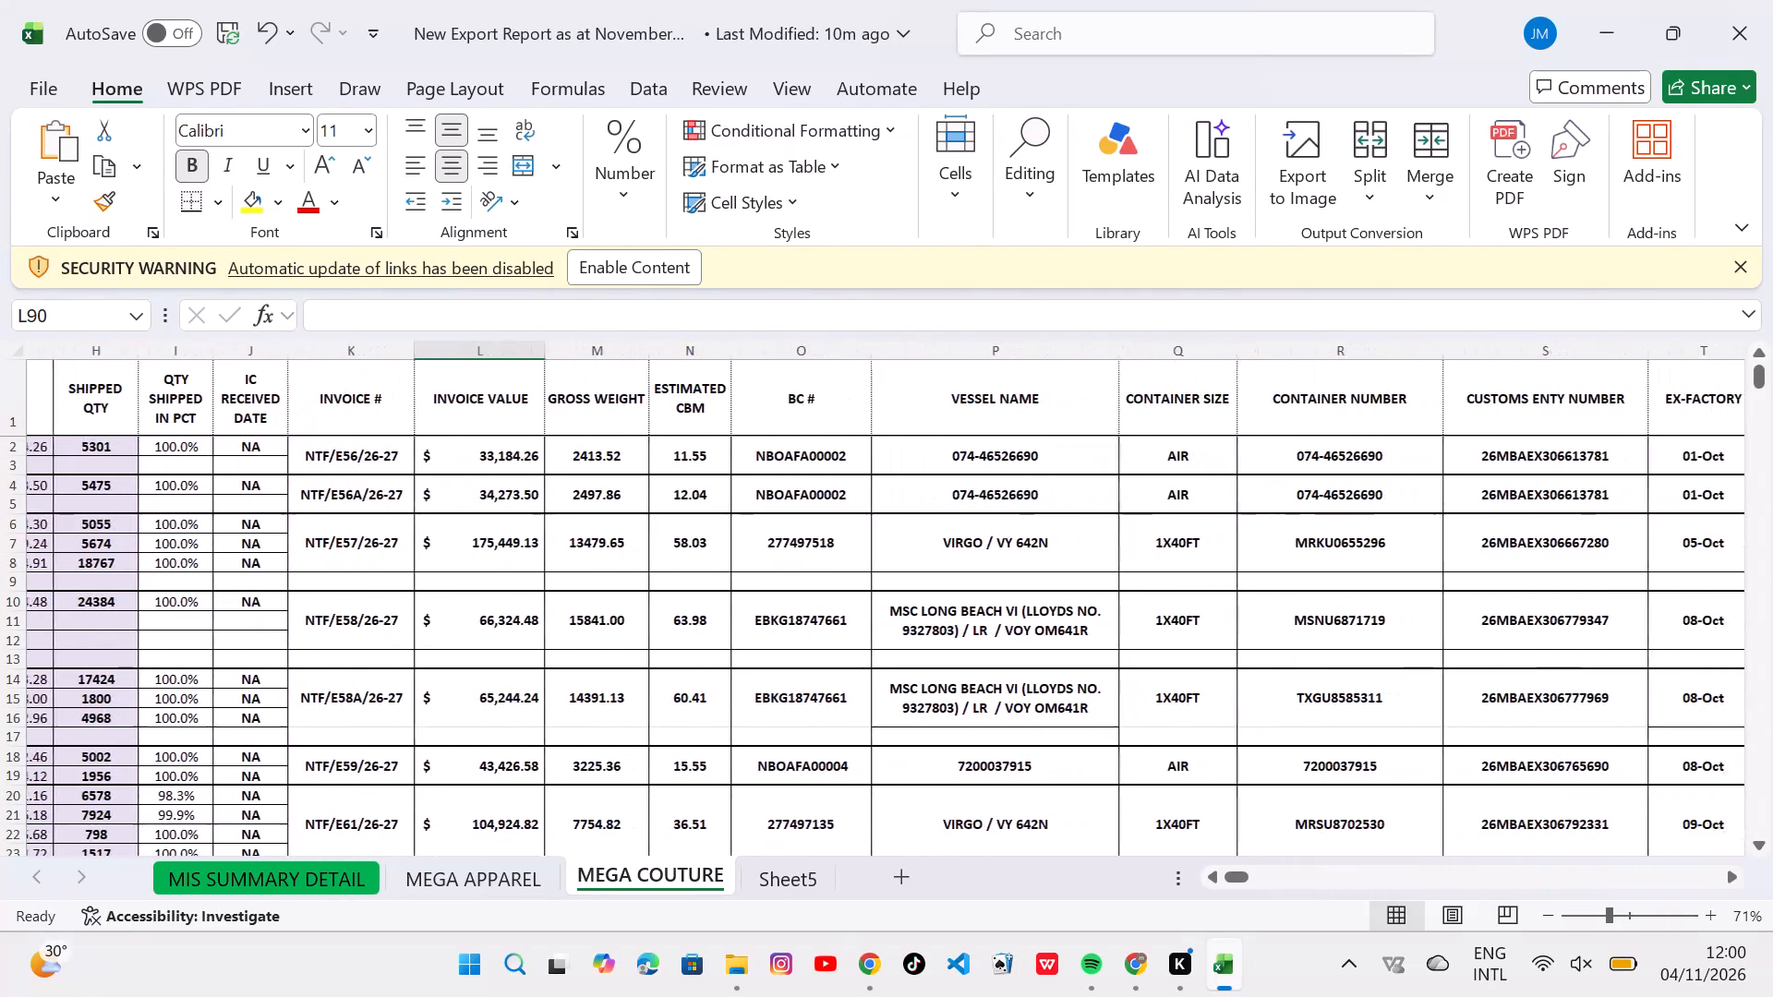
scroll(1529, 584, left, 2)
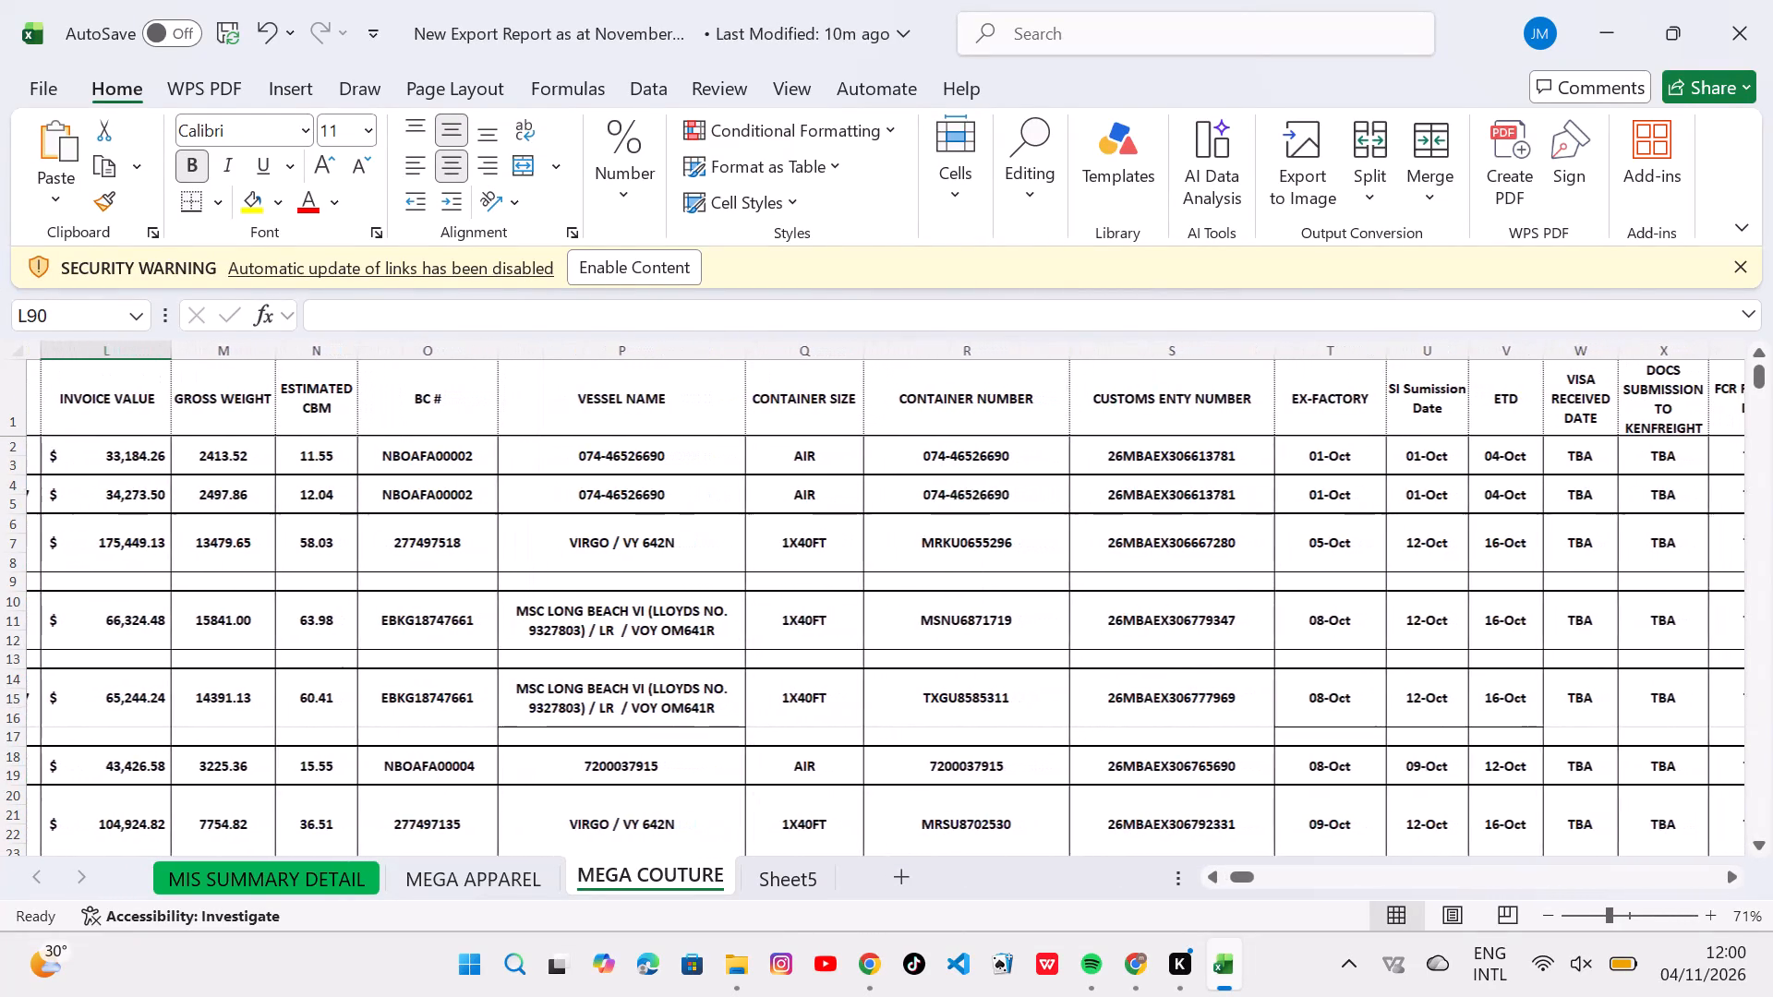
scroll(1529, 584, left, 5)
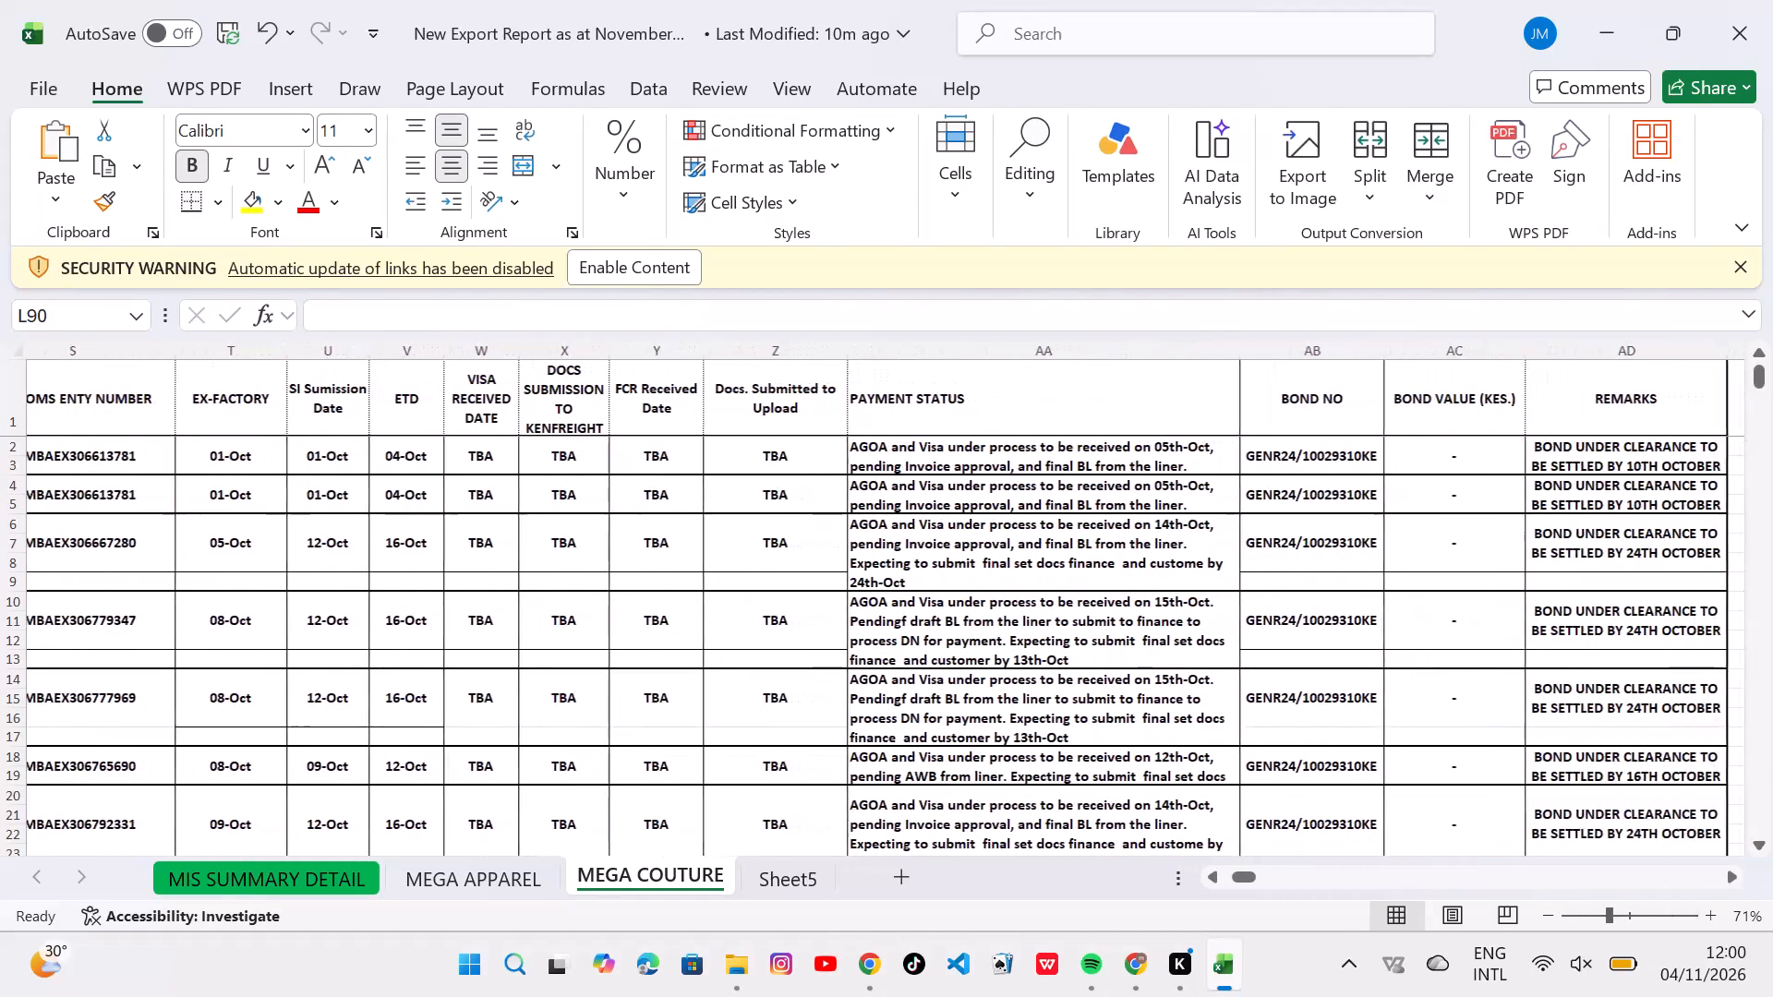
scroll(1529, 584, left, 3)
scroll(1529, 584, right, 6)
scroll(1529, 584, down, 4)
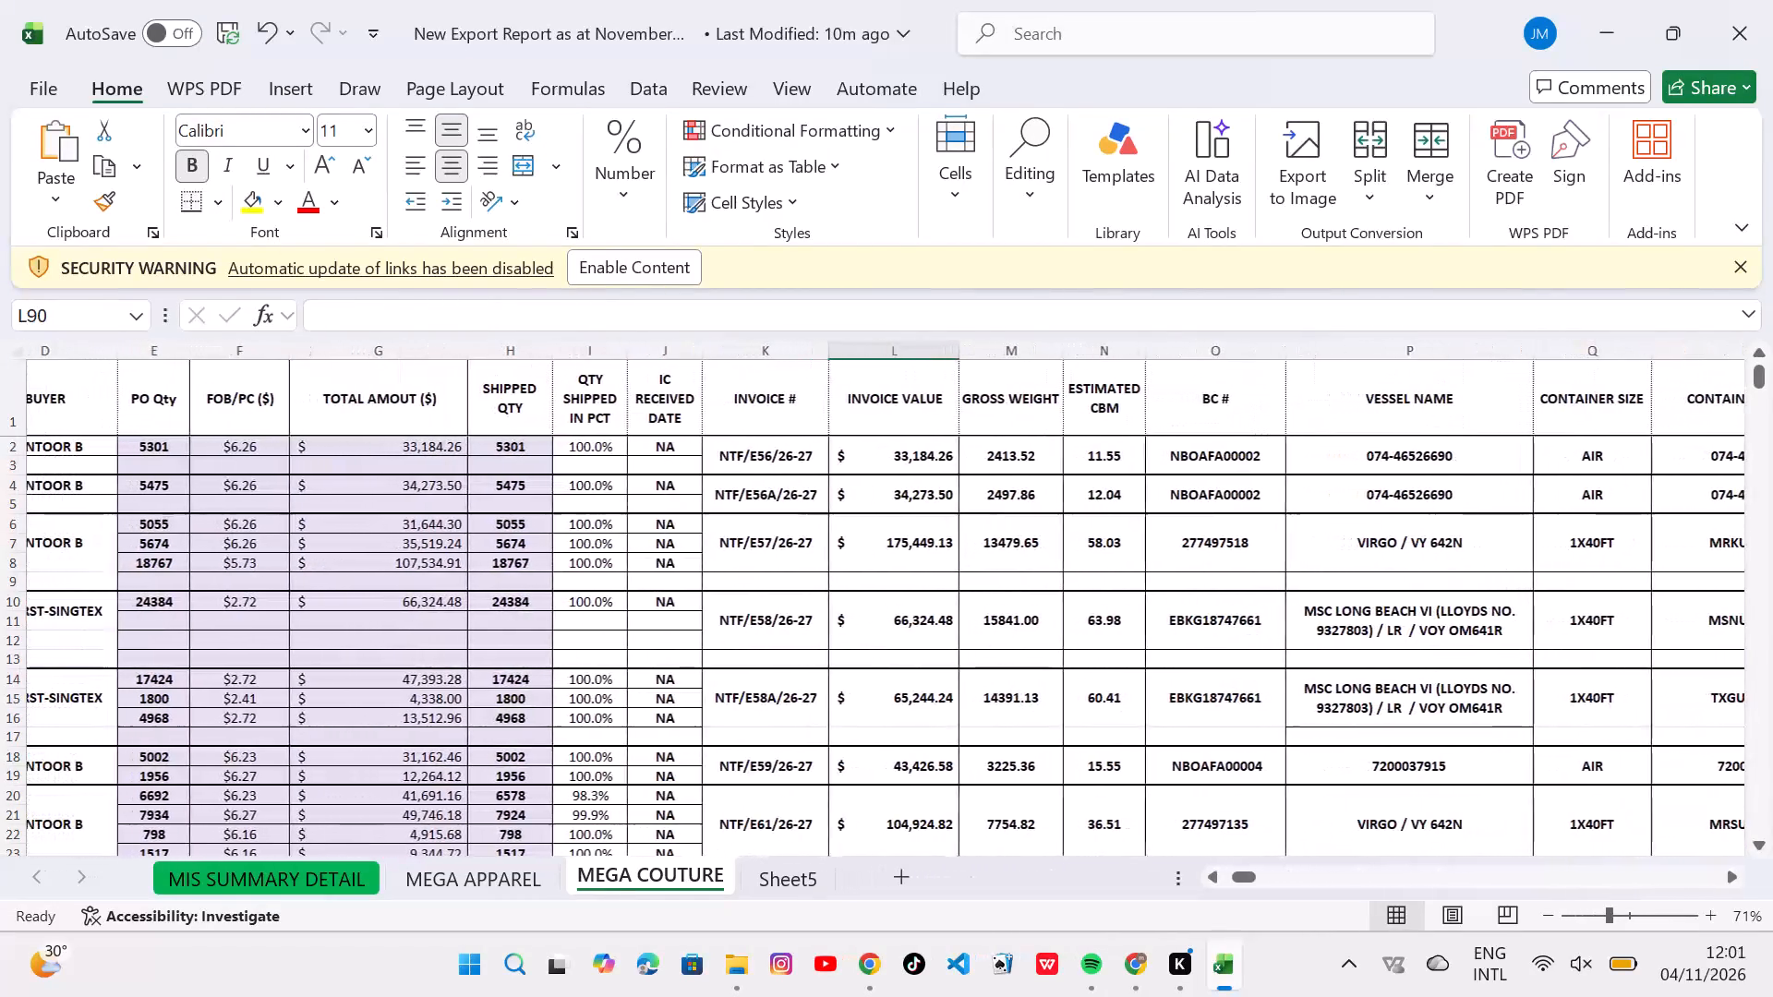
scroll(1529, 584, down, 1)
scroll(1529, 584, right, 3)
scroll(1529, 584, down, 4)
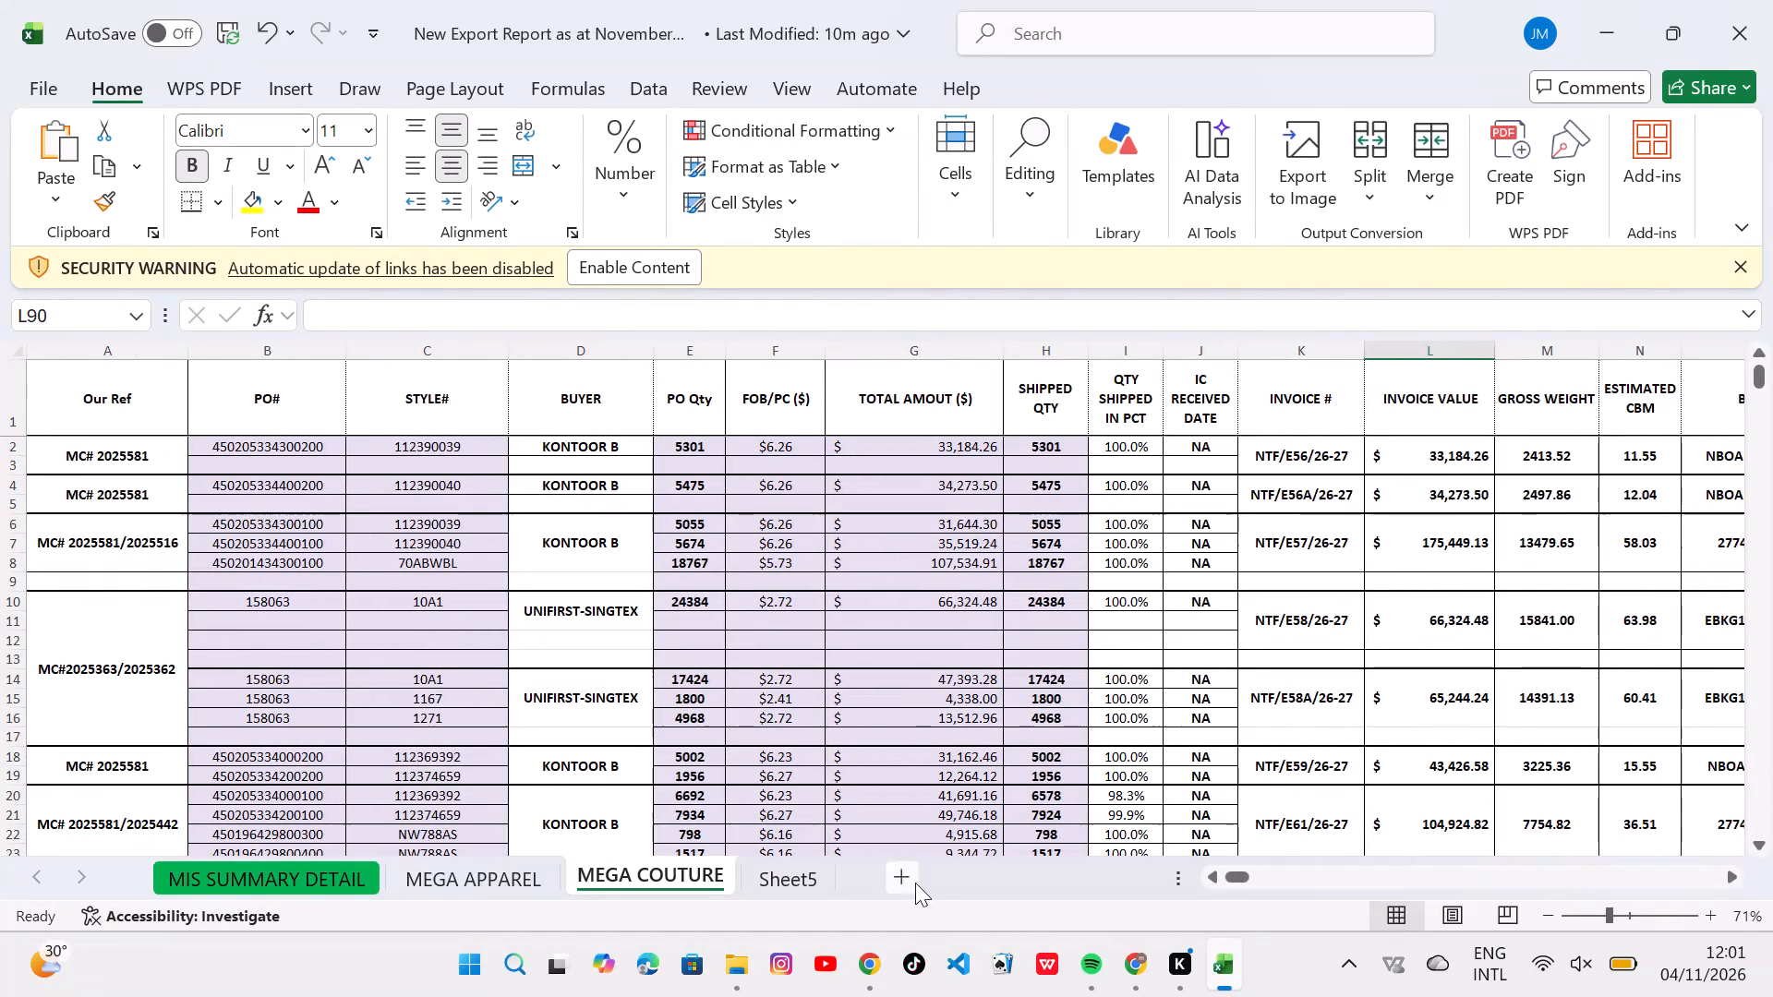
scroll(1008, 646, down, 5)
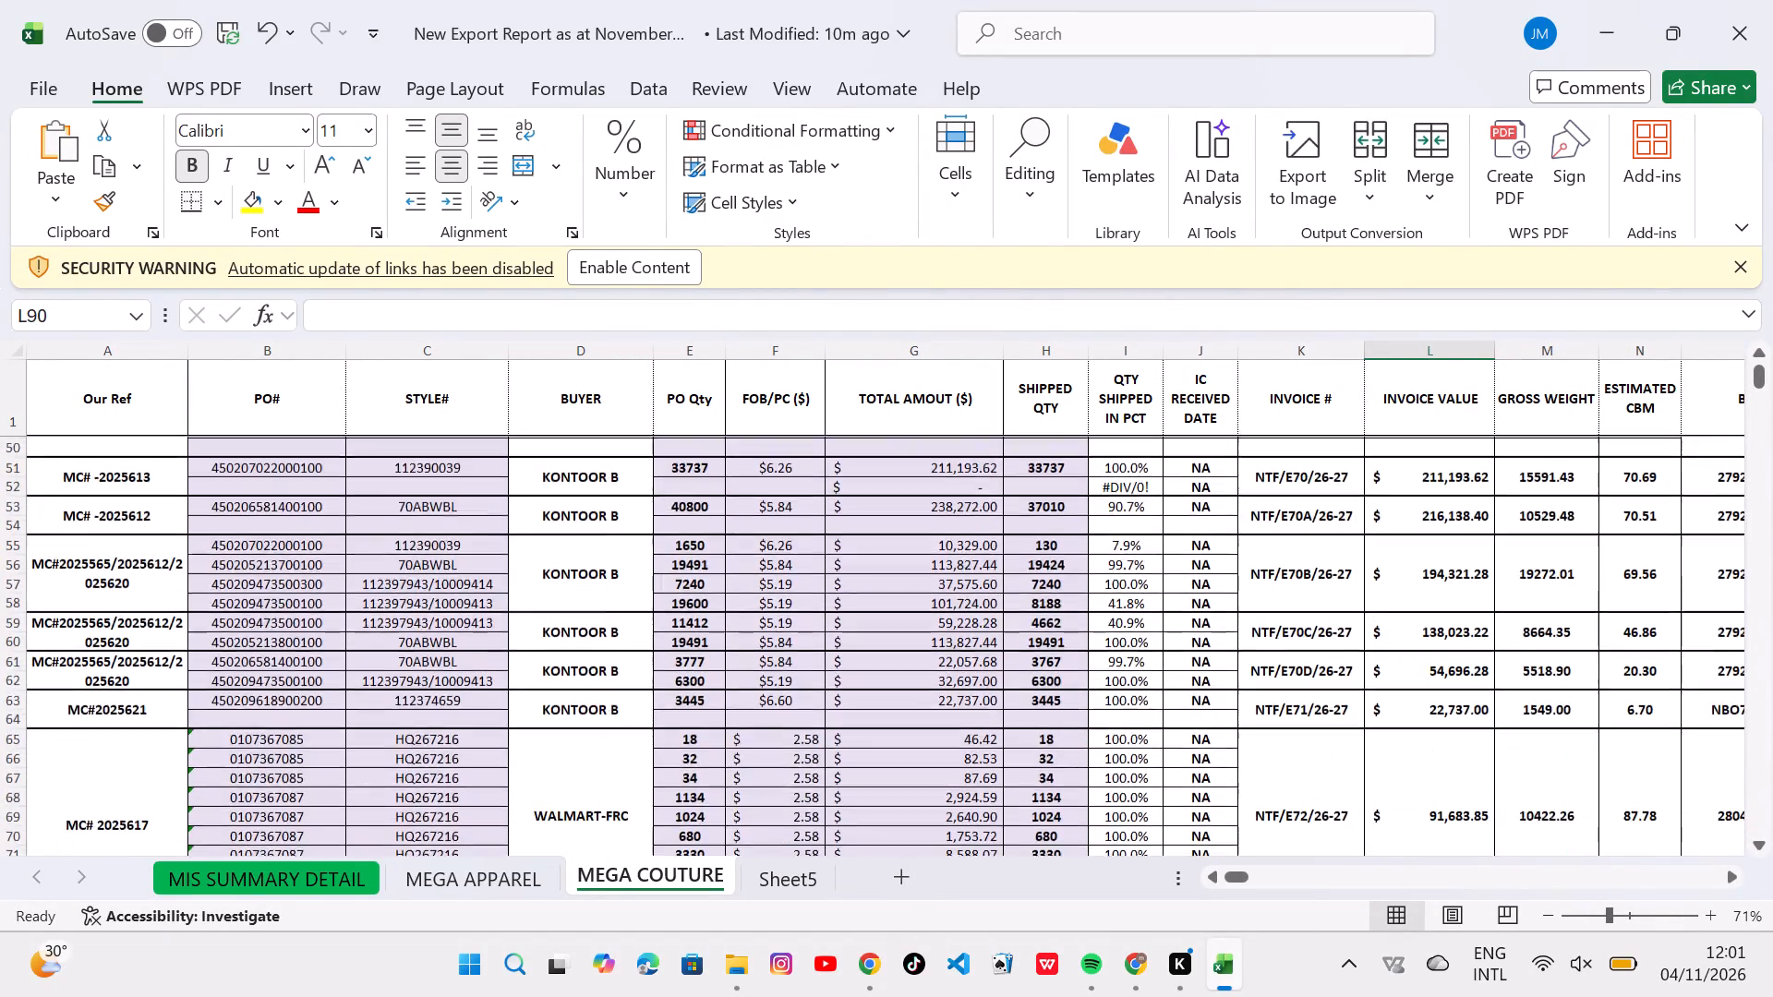
scroll(1008, 646, down, 2)
scroll(1008, 646, up, 1)
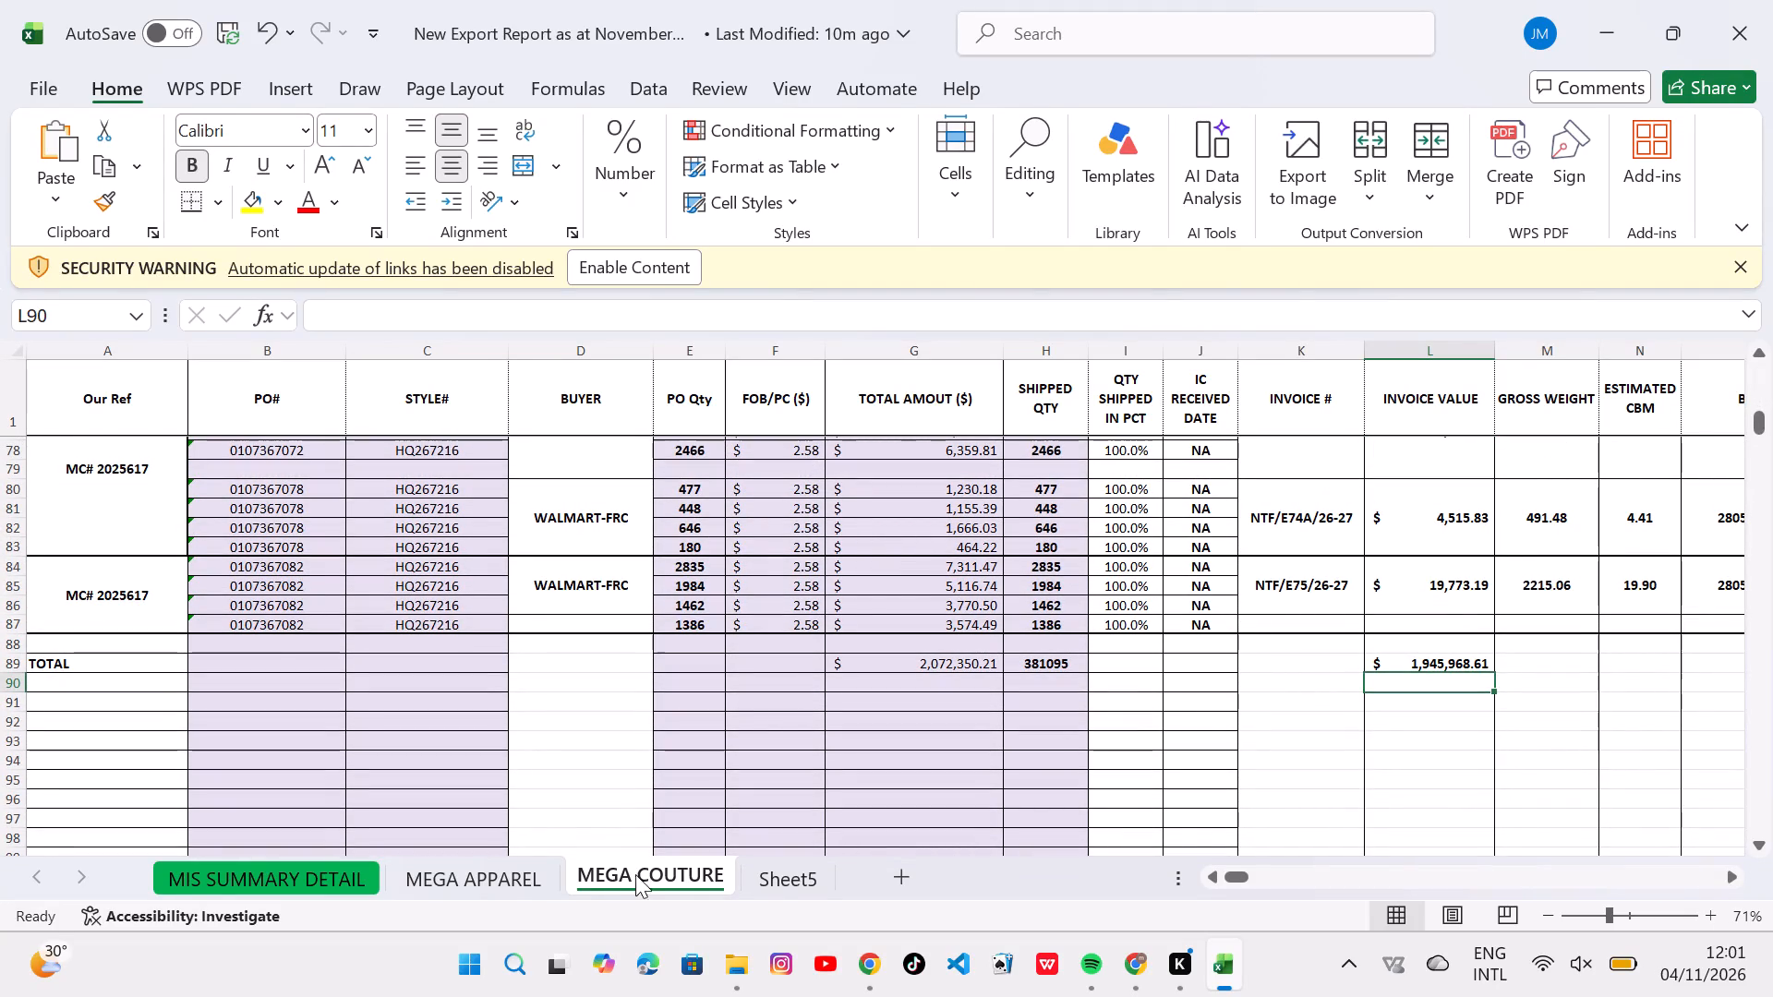
Open the MIS SUMMARY DETAIL sheet and inspect the full linked formula behind MEGA 2's QTY SHIPPED in C6.
click(526, 877)
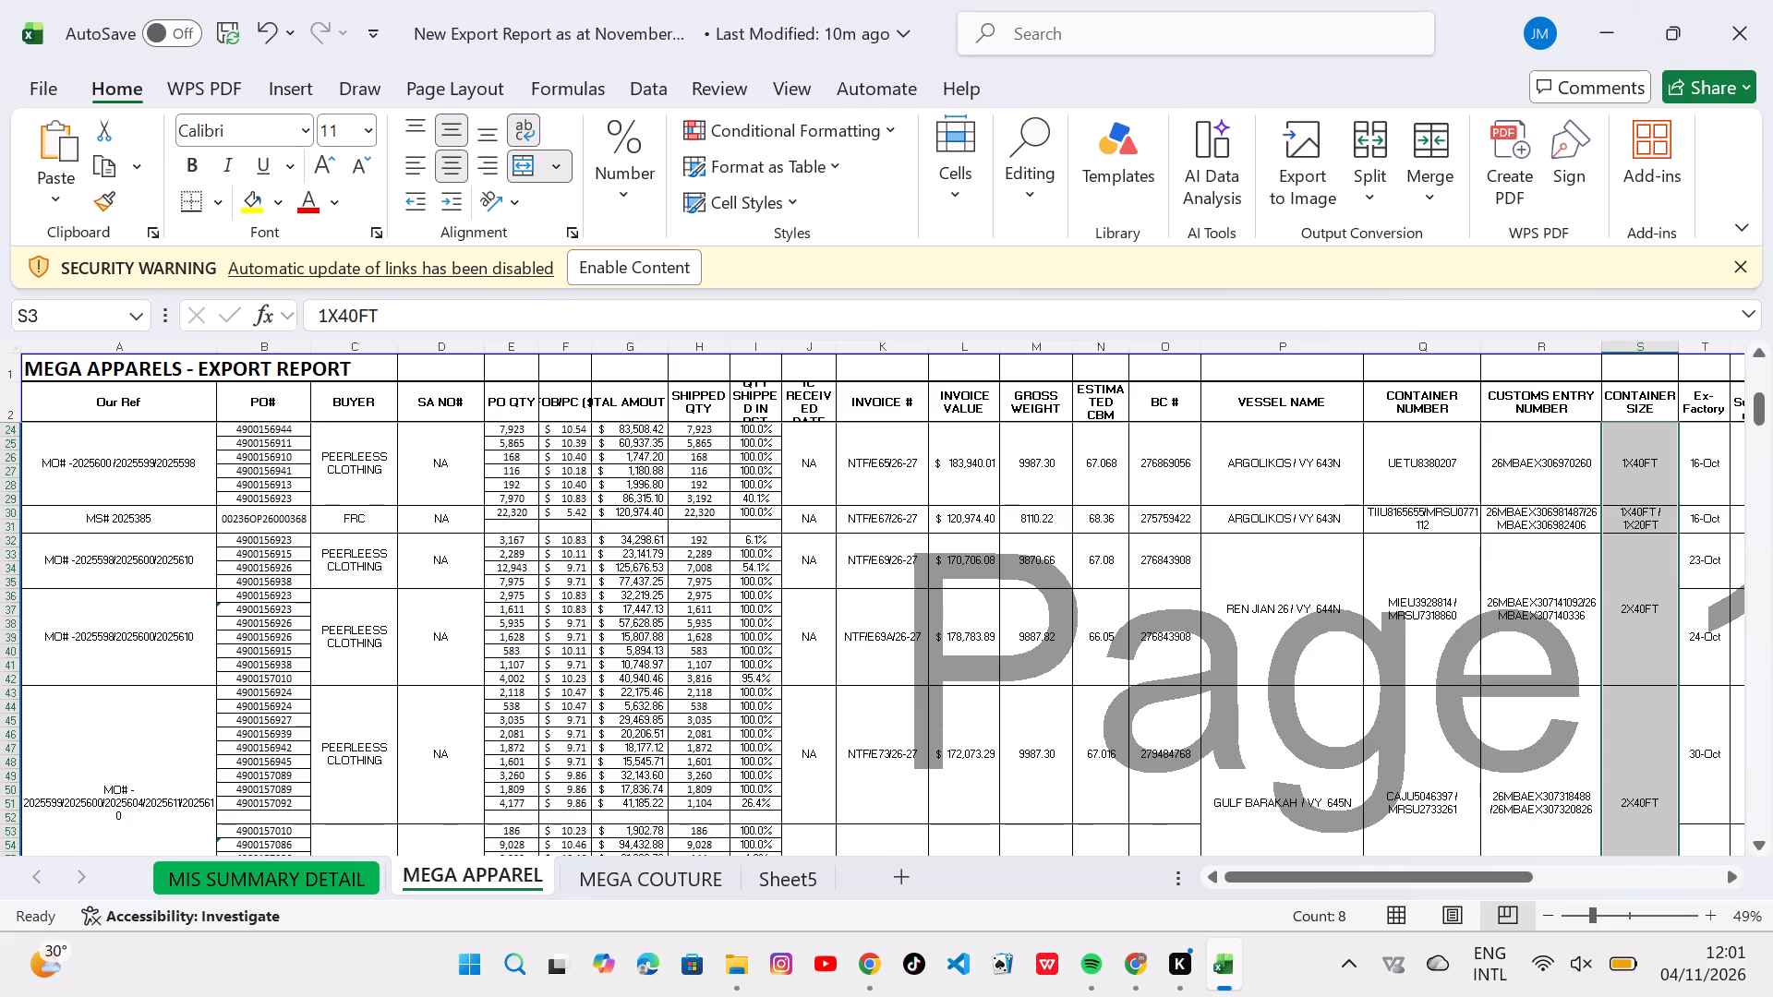
click(277, 879)
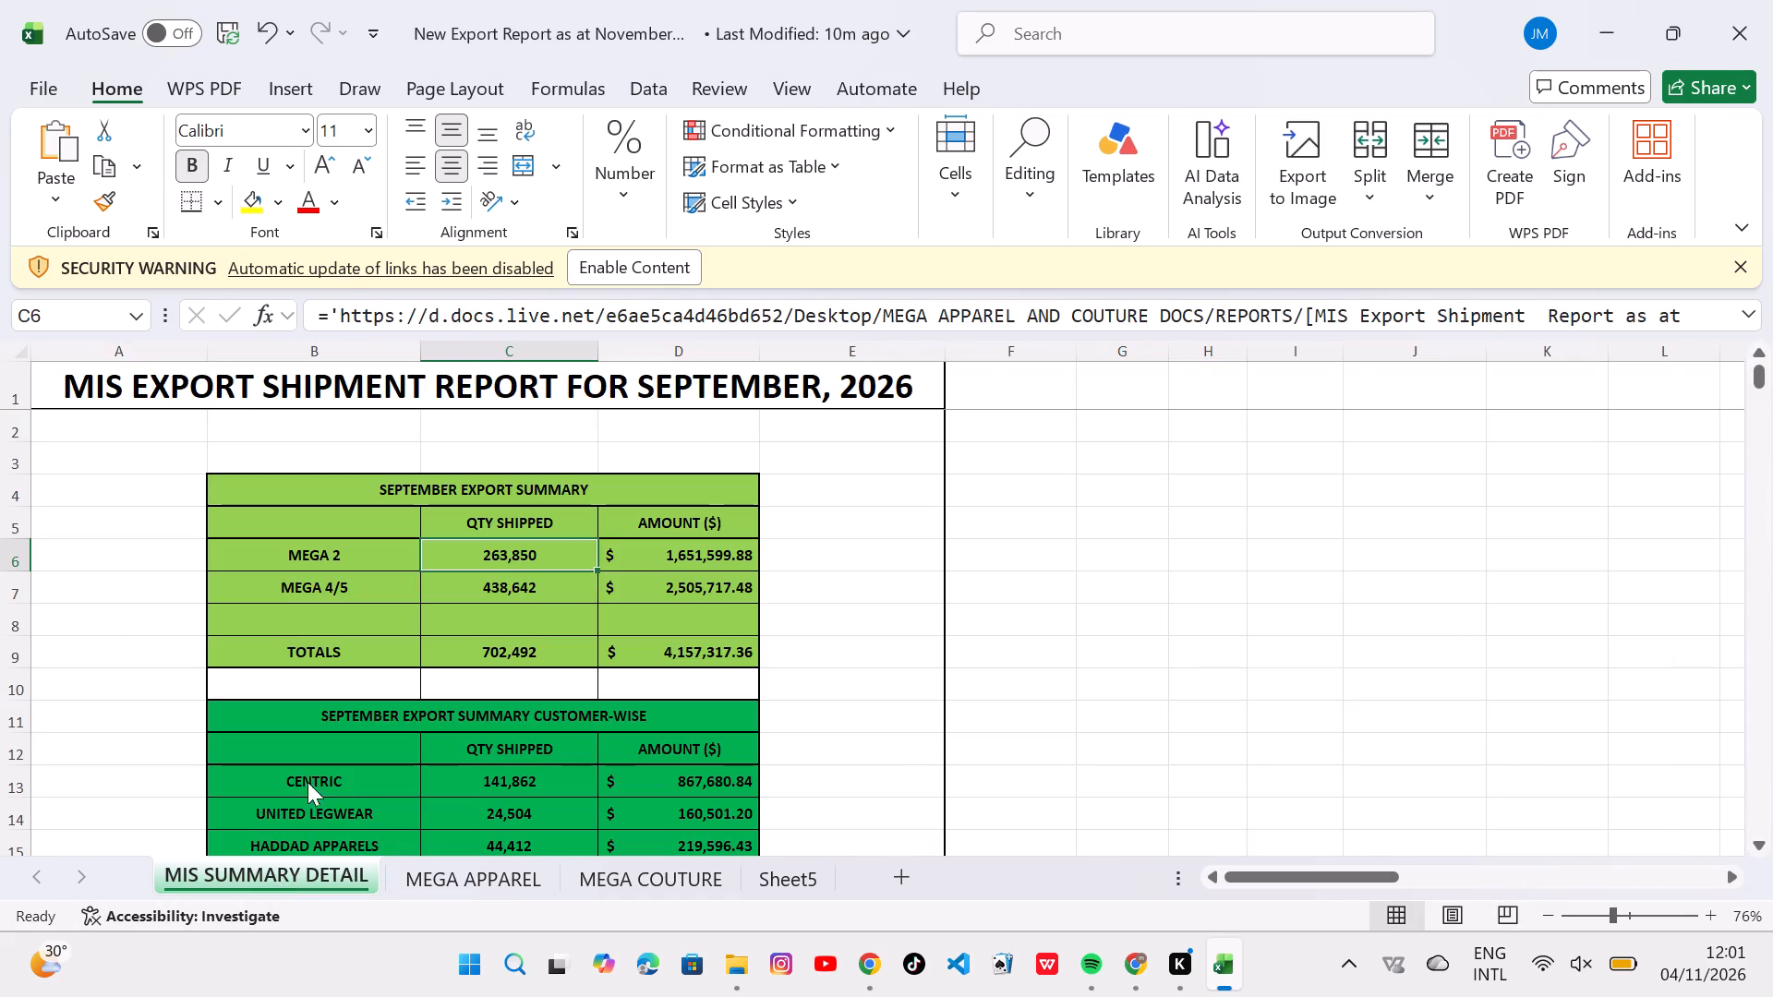
click(541, 561)
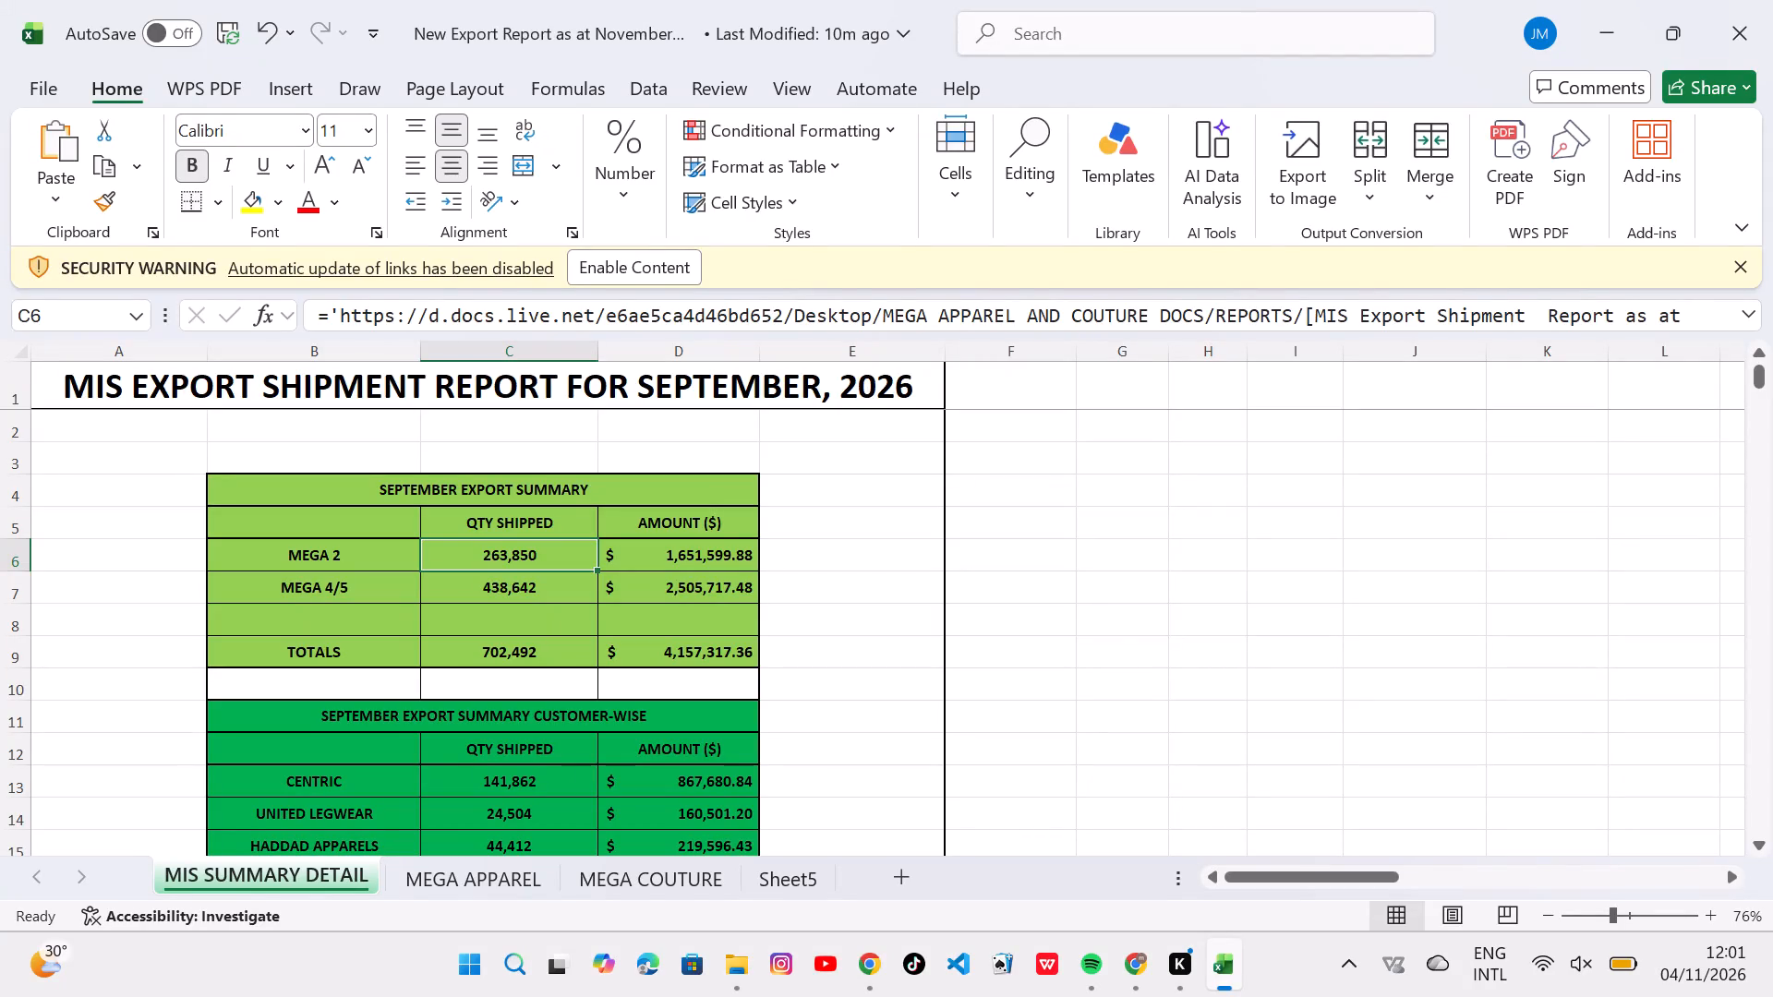
click(541, 561)
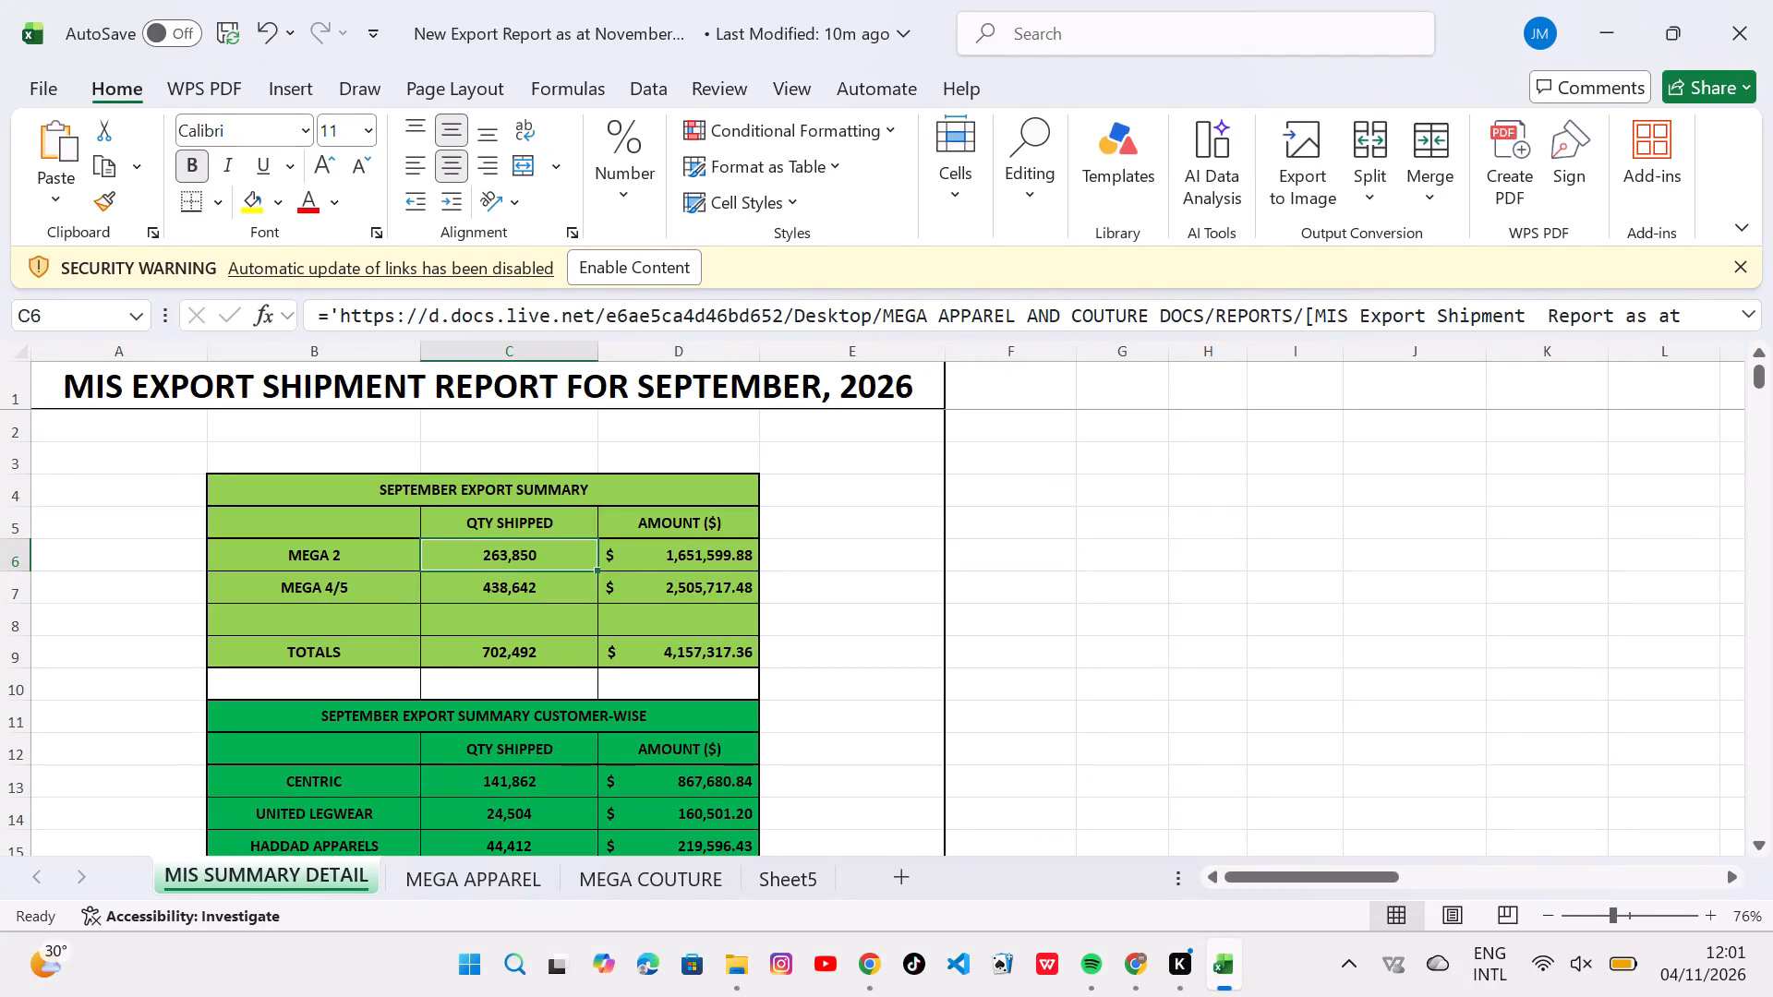
click(541, 561)
scroll(845, 492, up, 1)
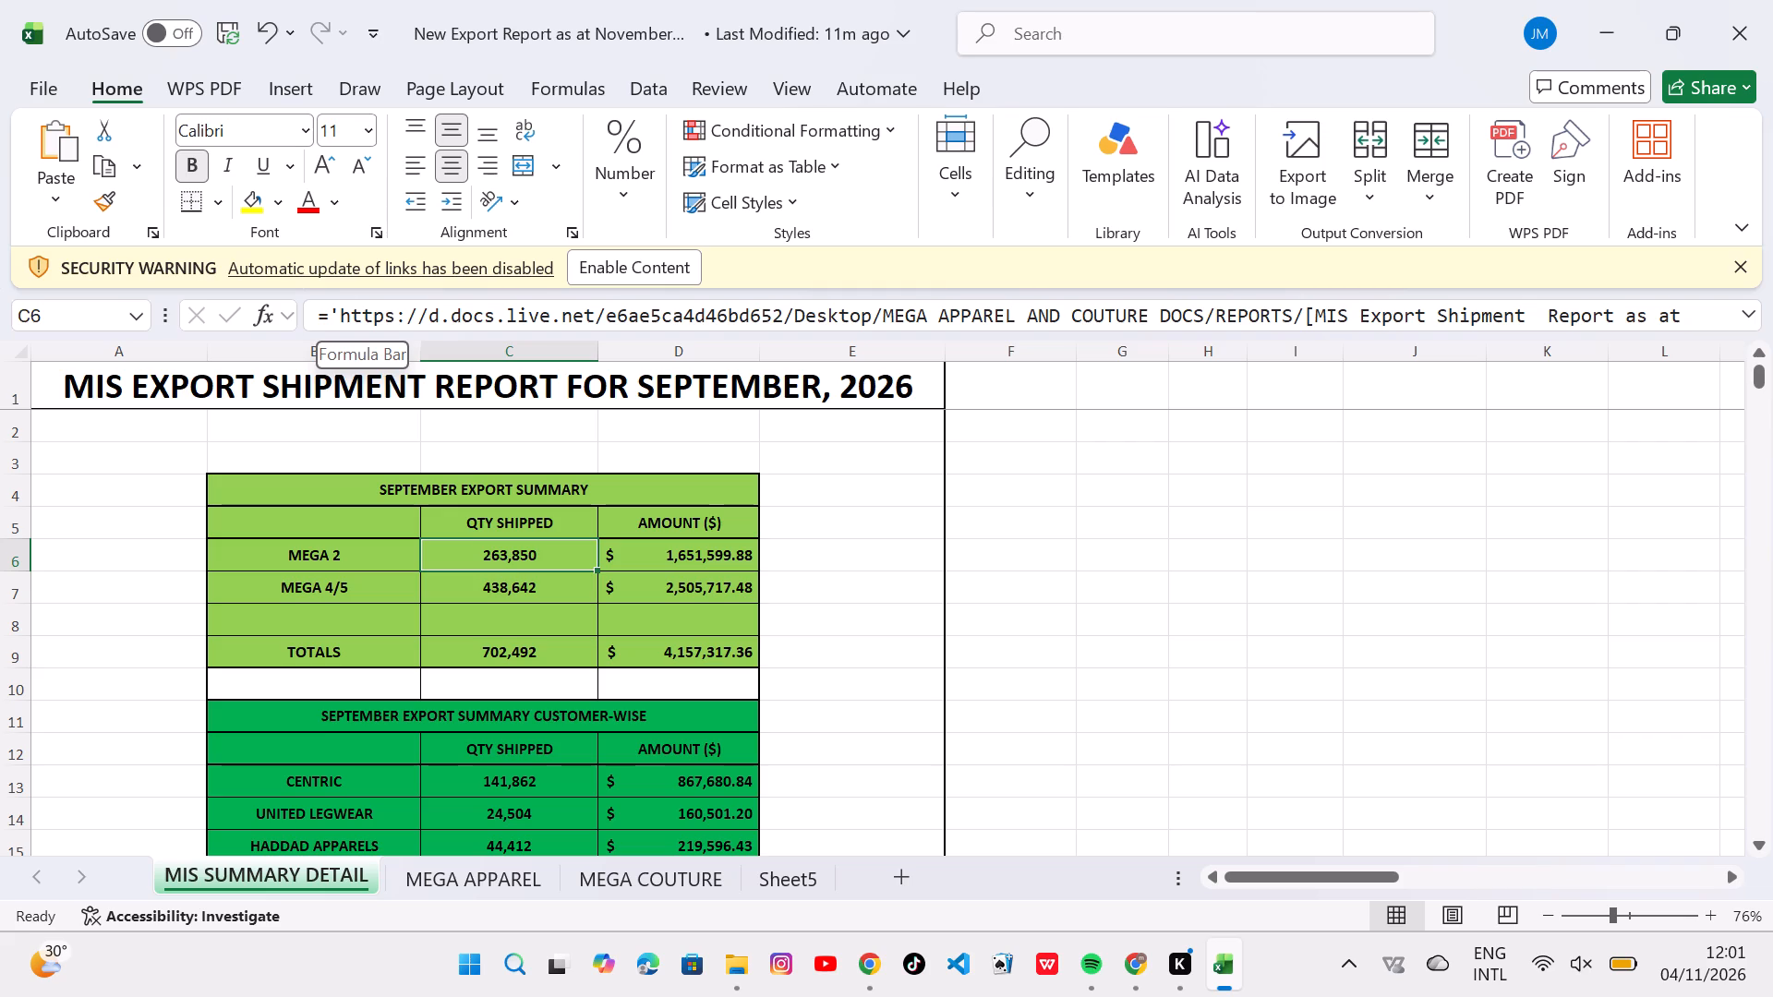
drag(331, 315, 907, 394)
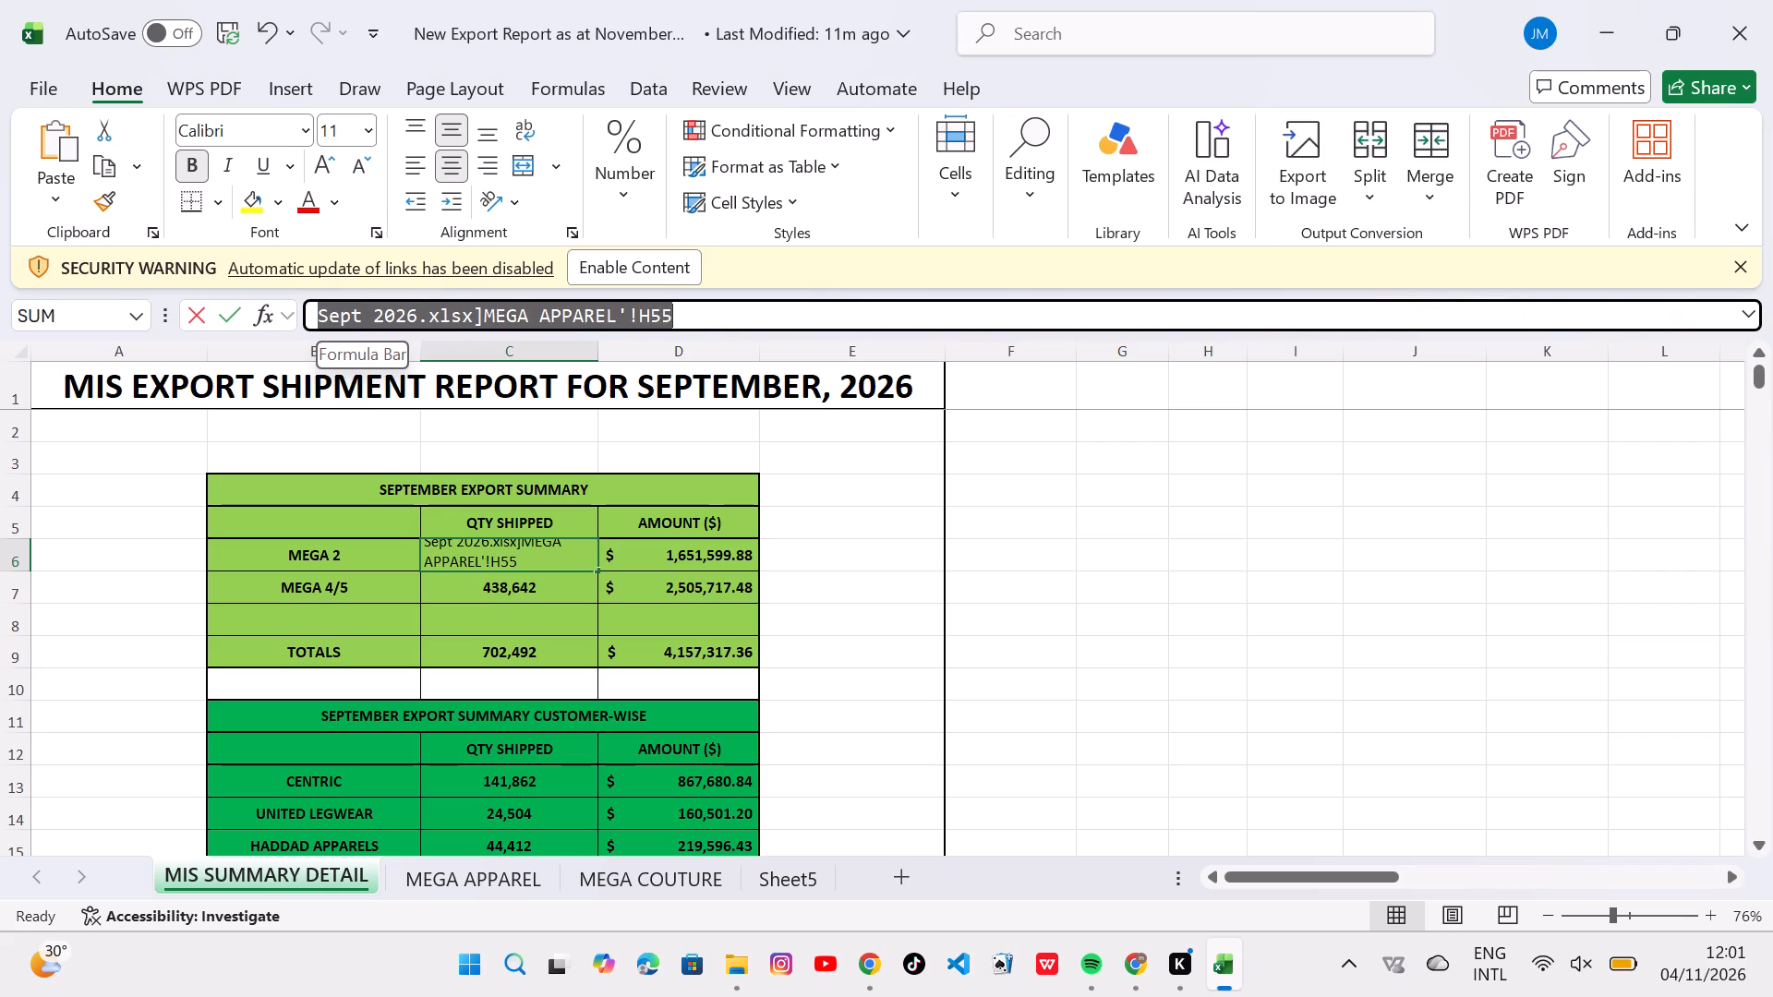
drag(907, 394, 258, 302)
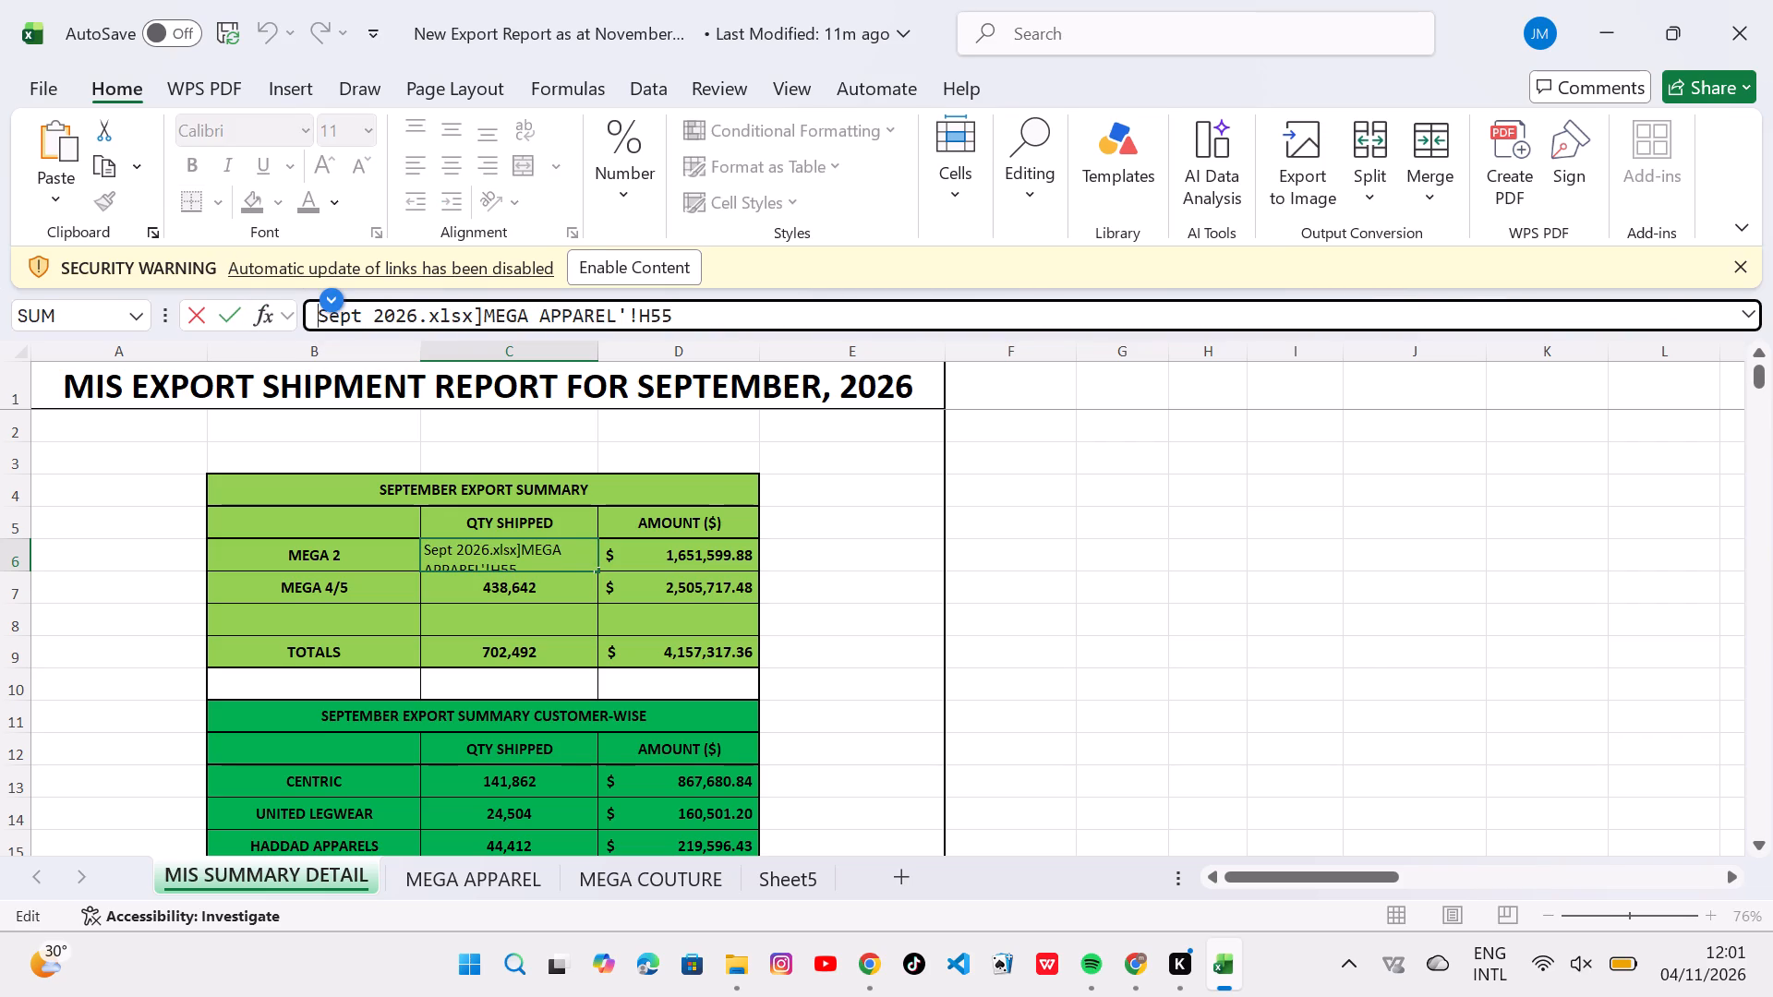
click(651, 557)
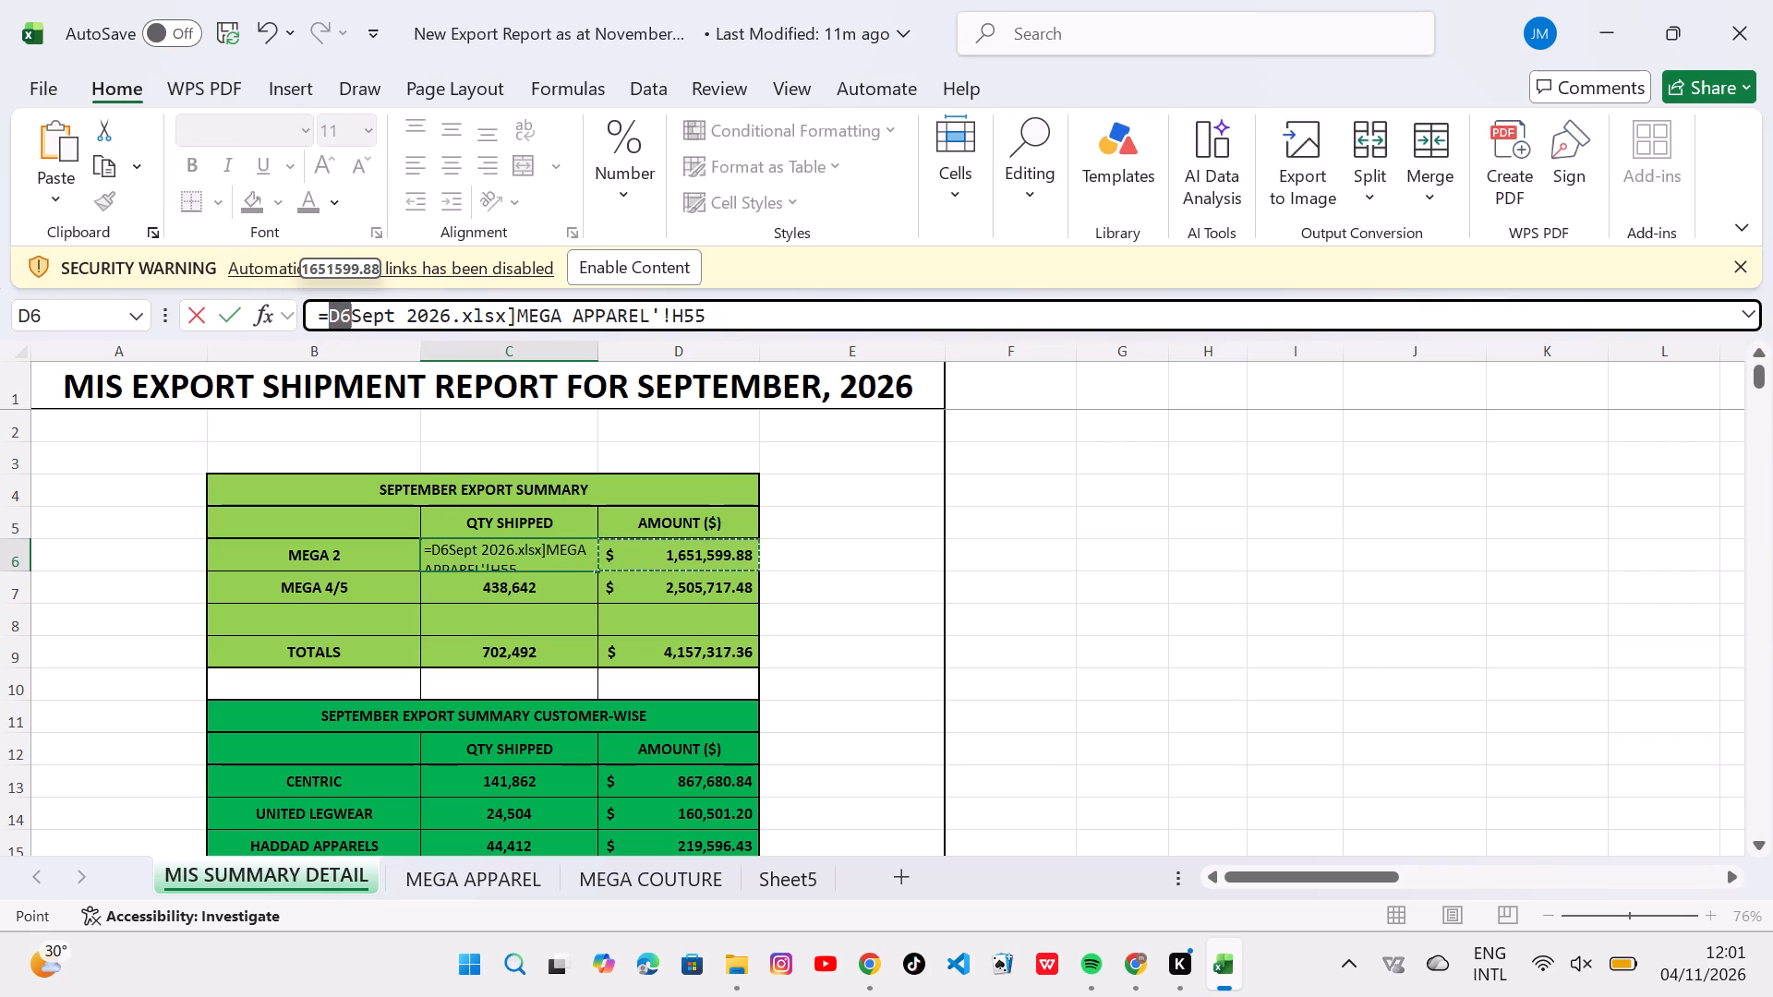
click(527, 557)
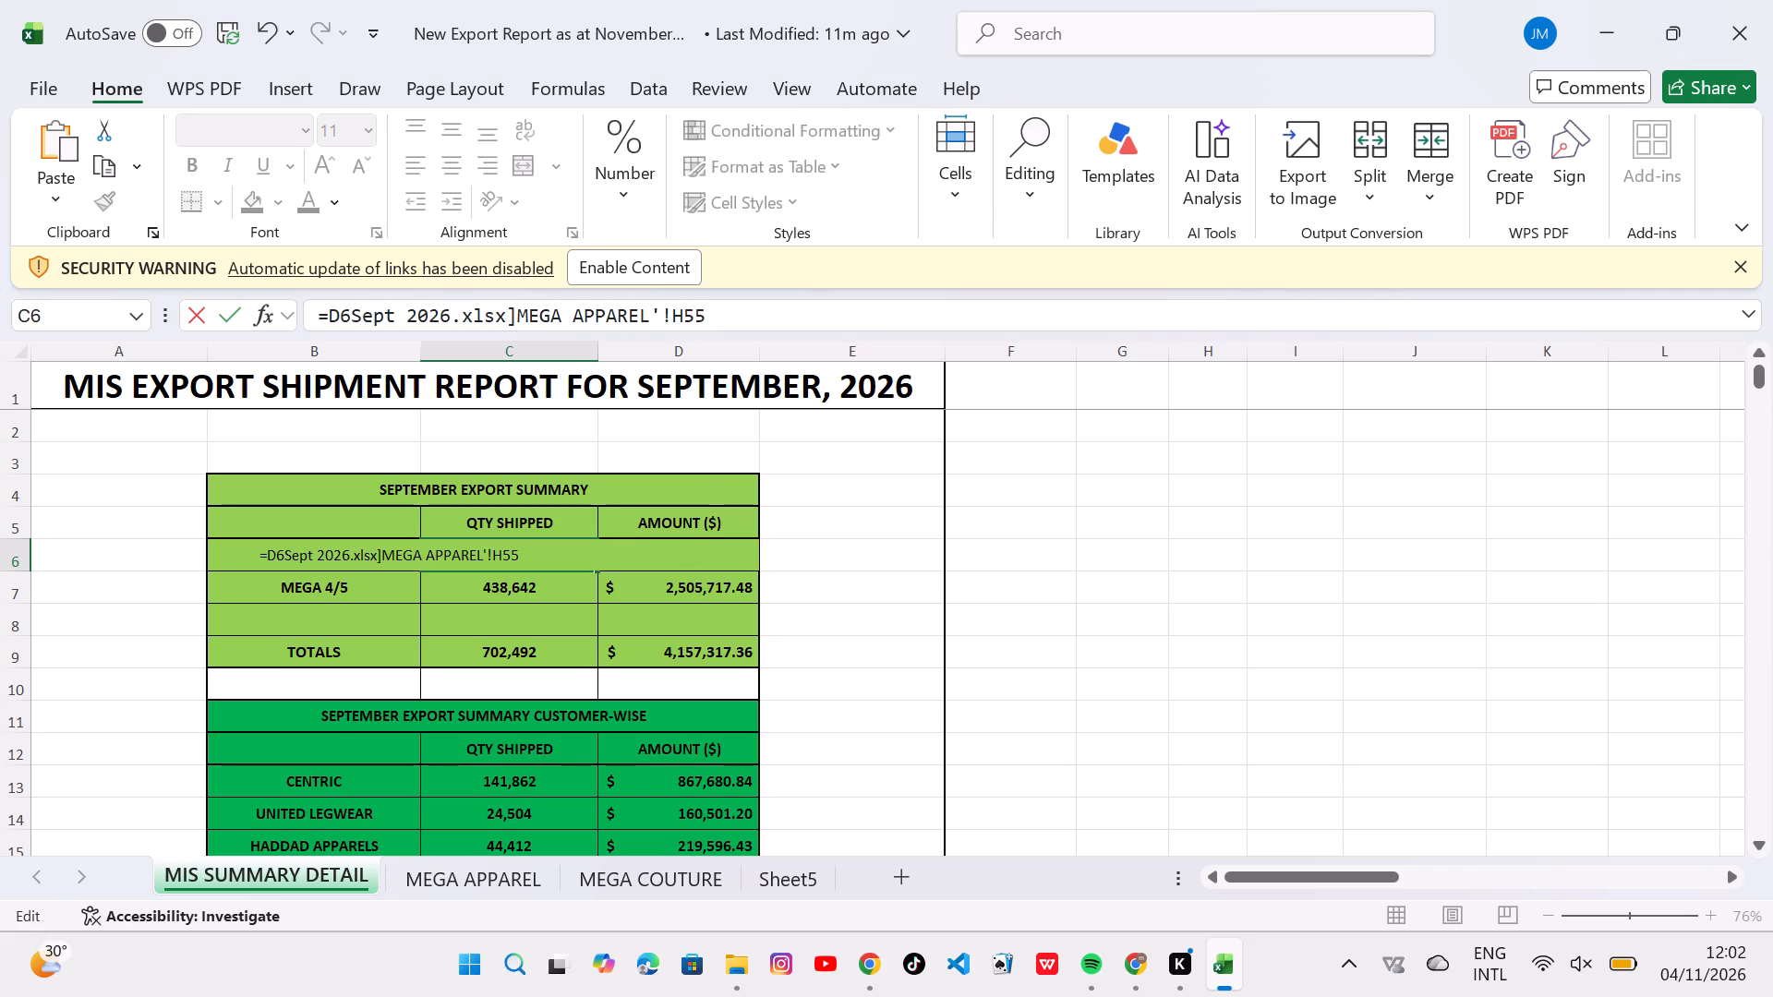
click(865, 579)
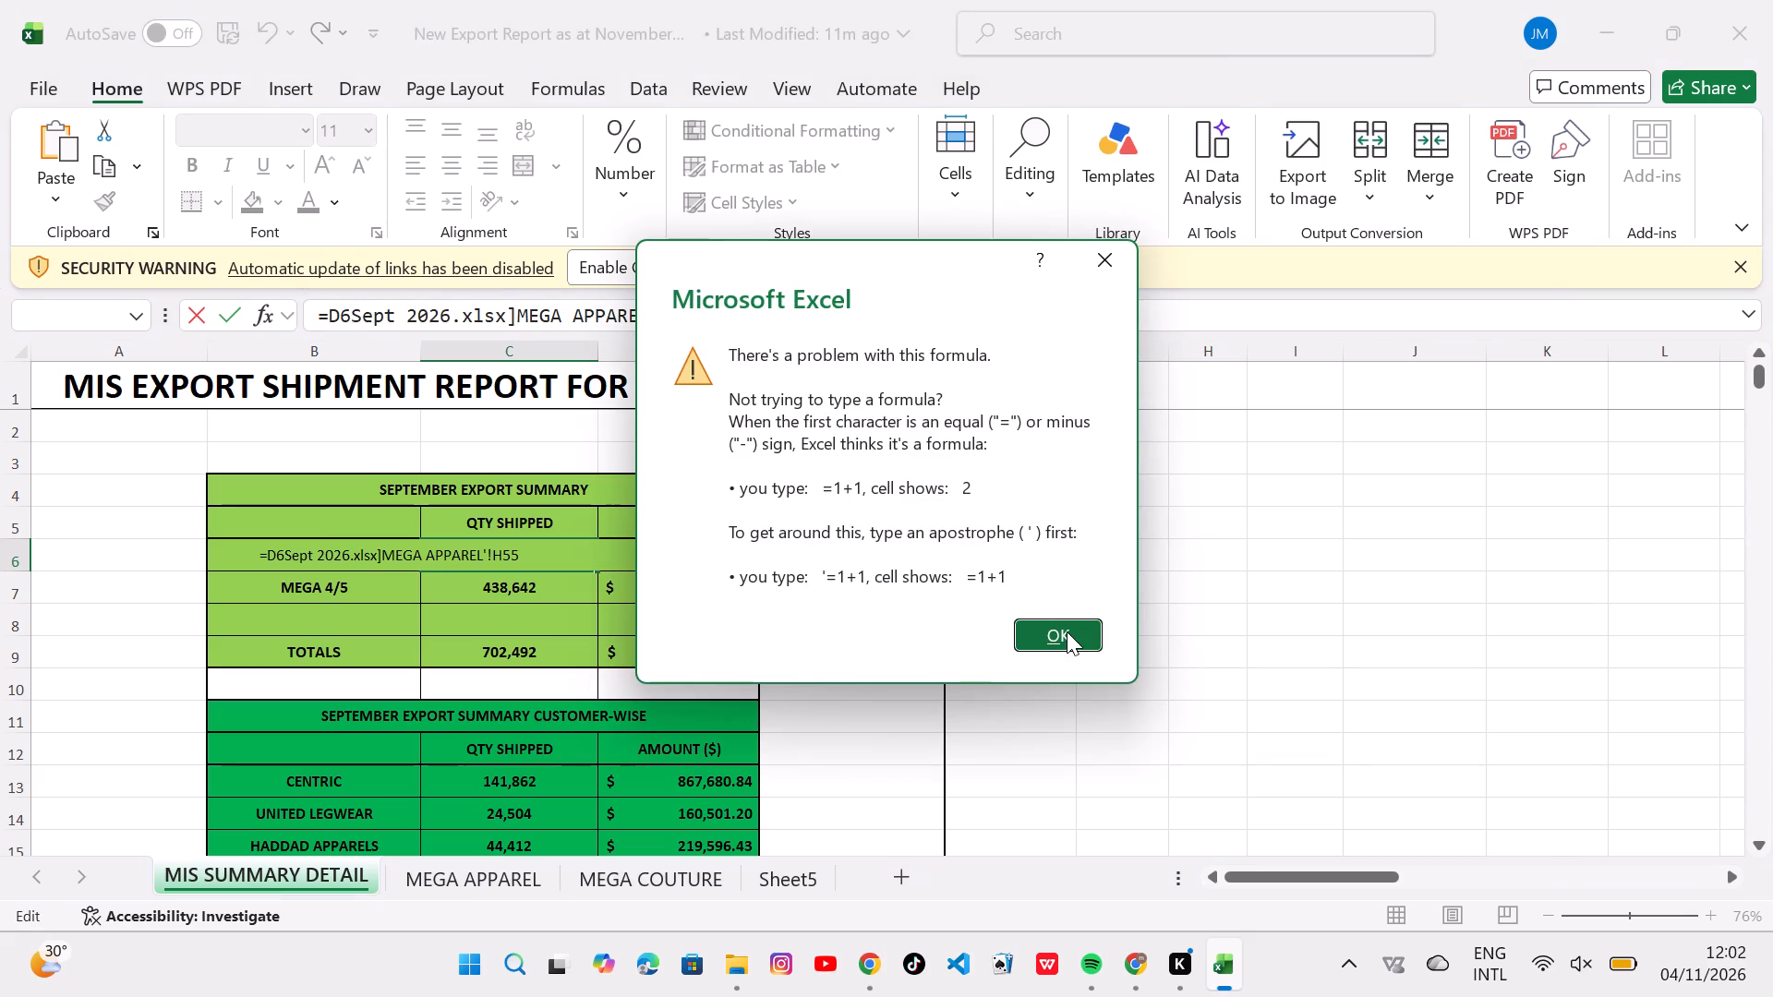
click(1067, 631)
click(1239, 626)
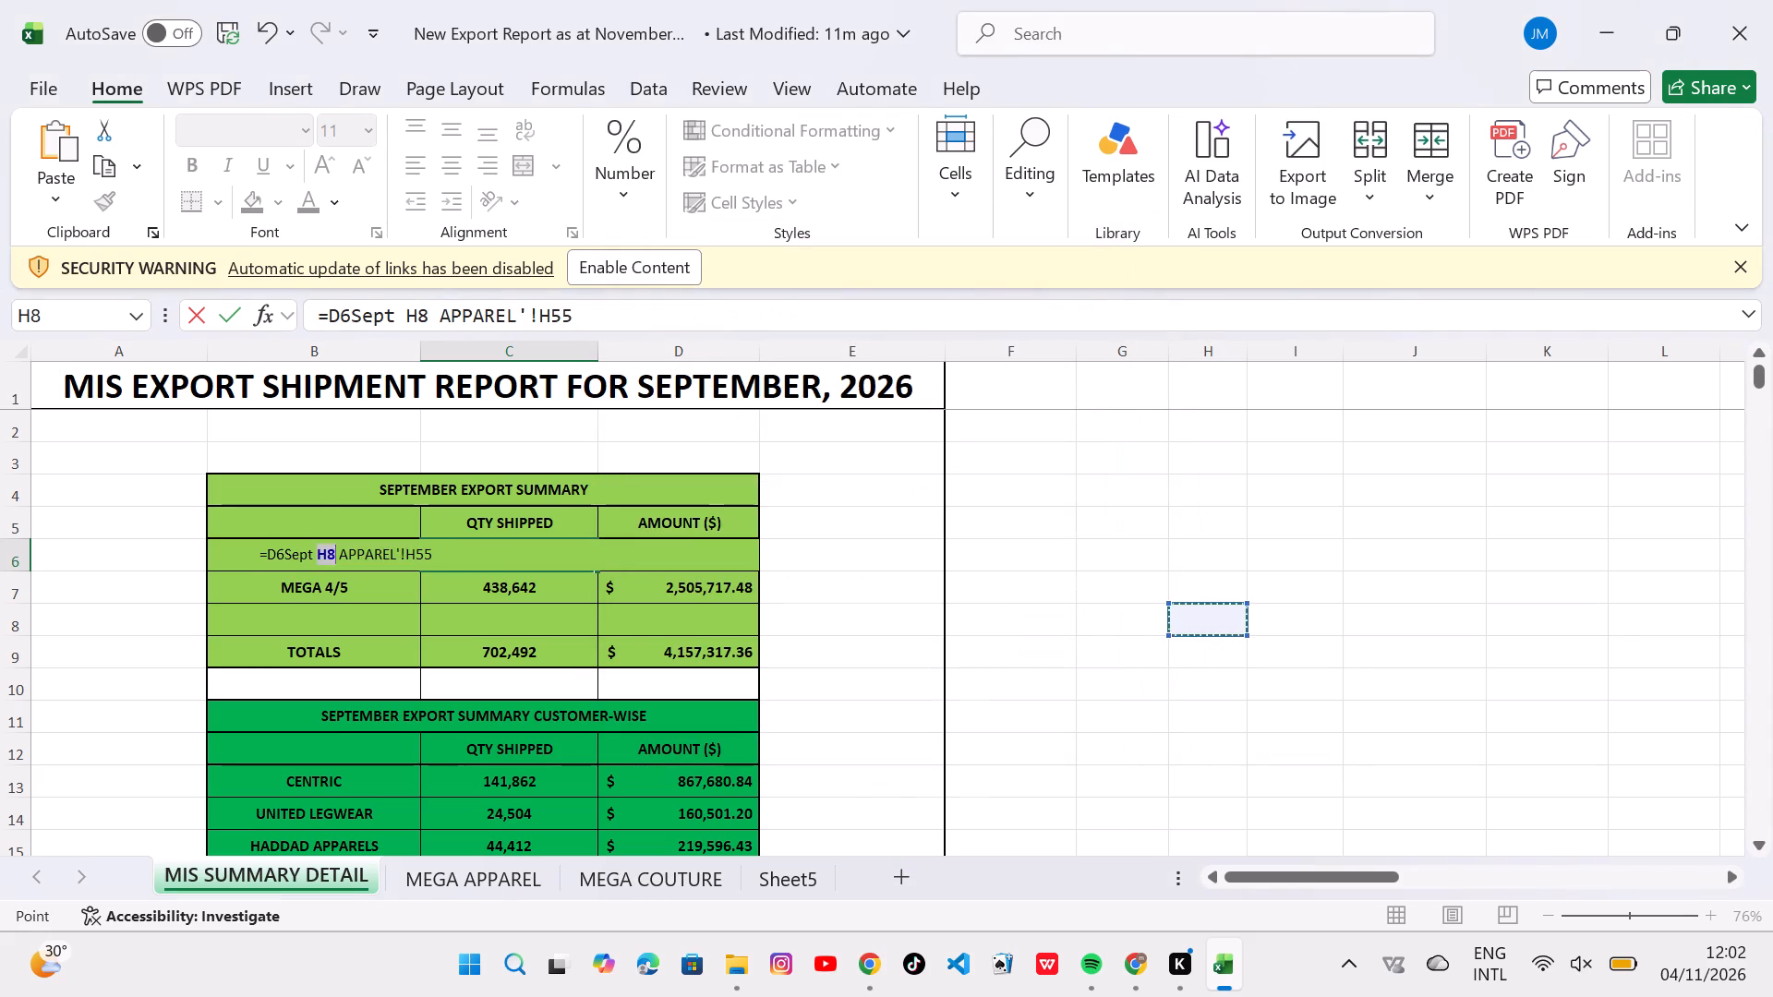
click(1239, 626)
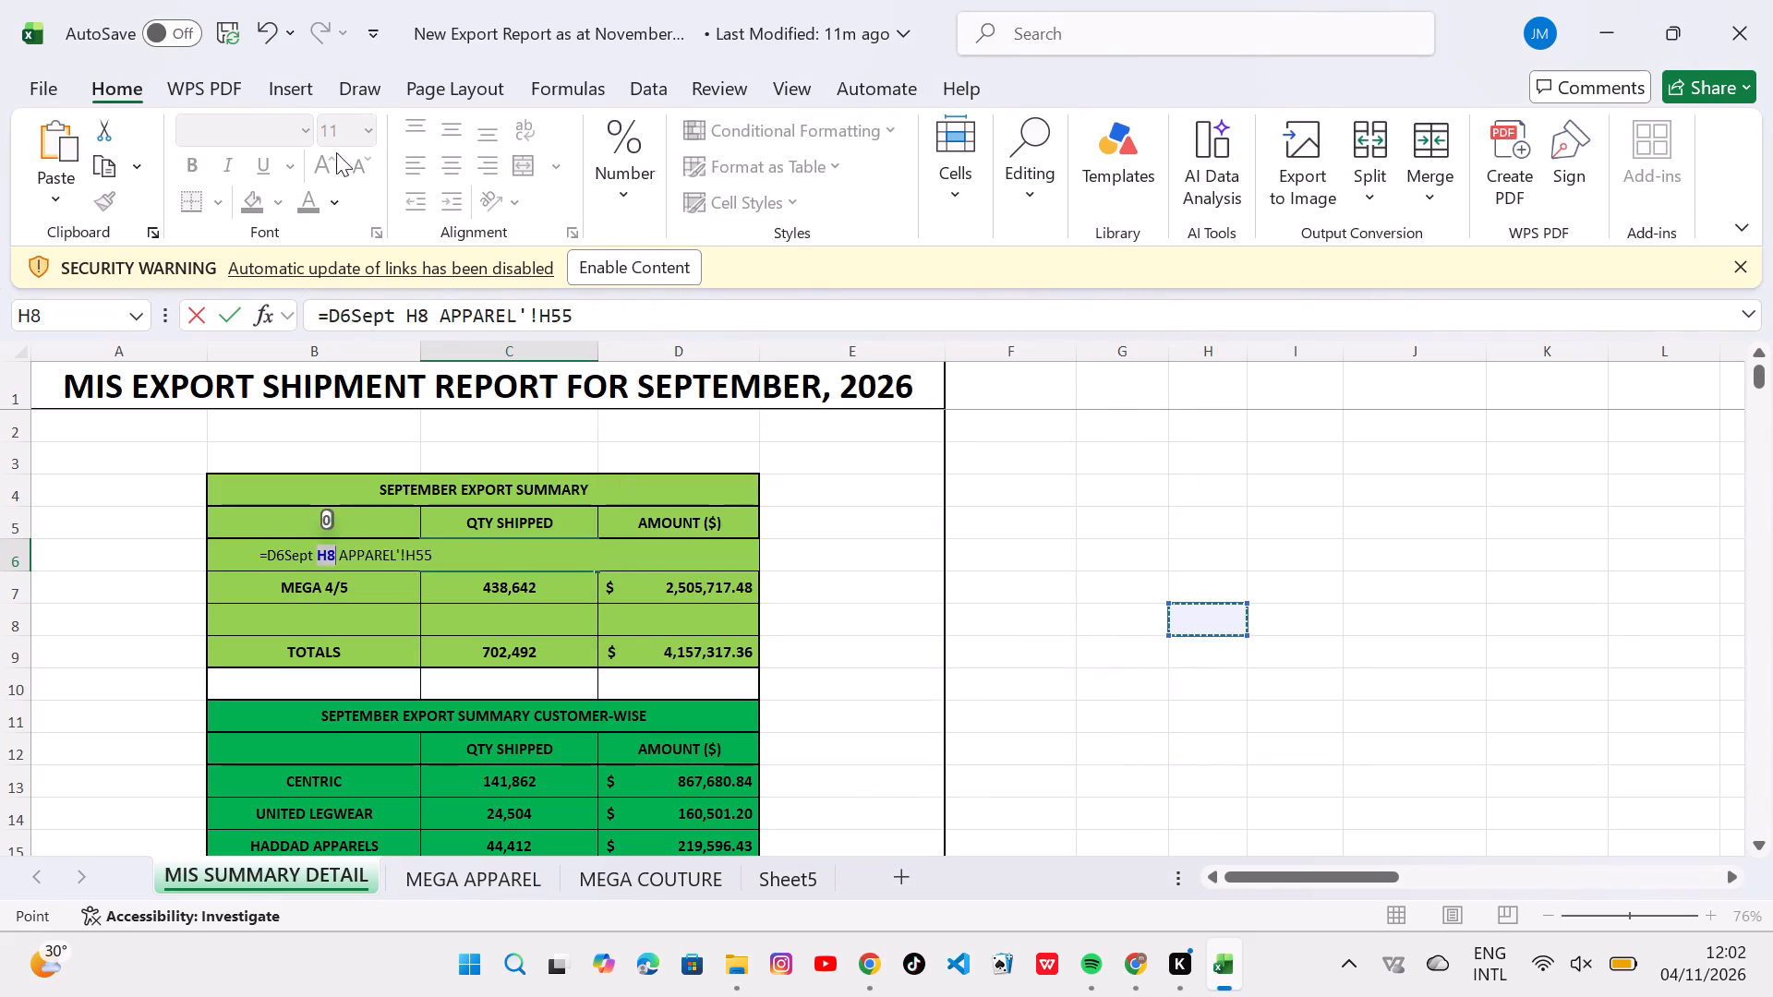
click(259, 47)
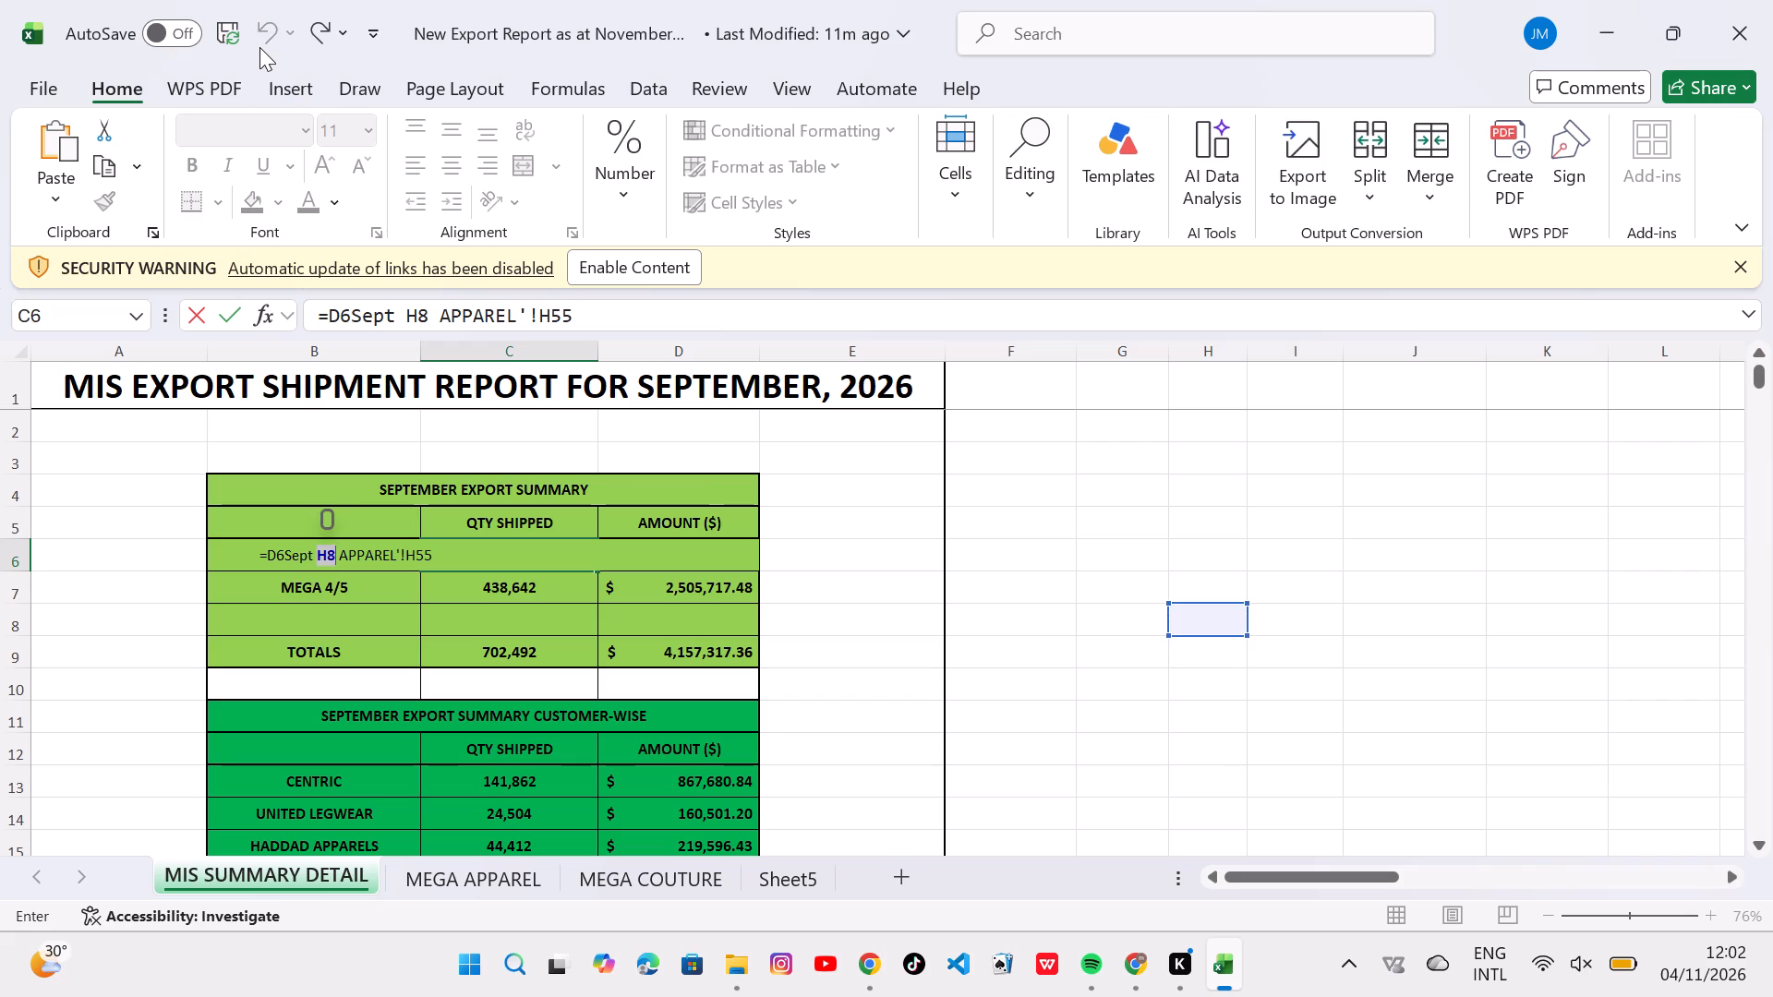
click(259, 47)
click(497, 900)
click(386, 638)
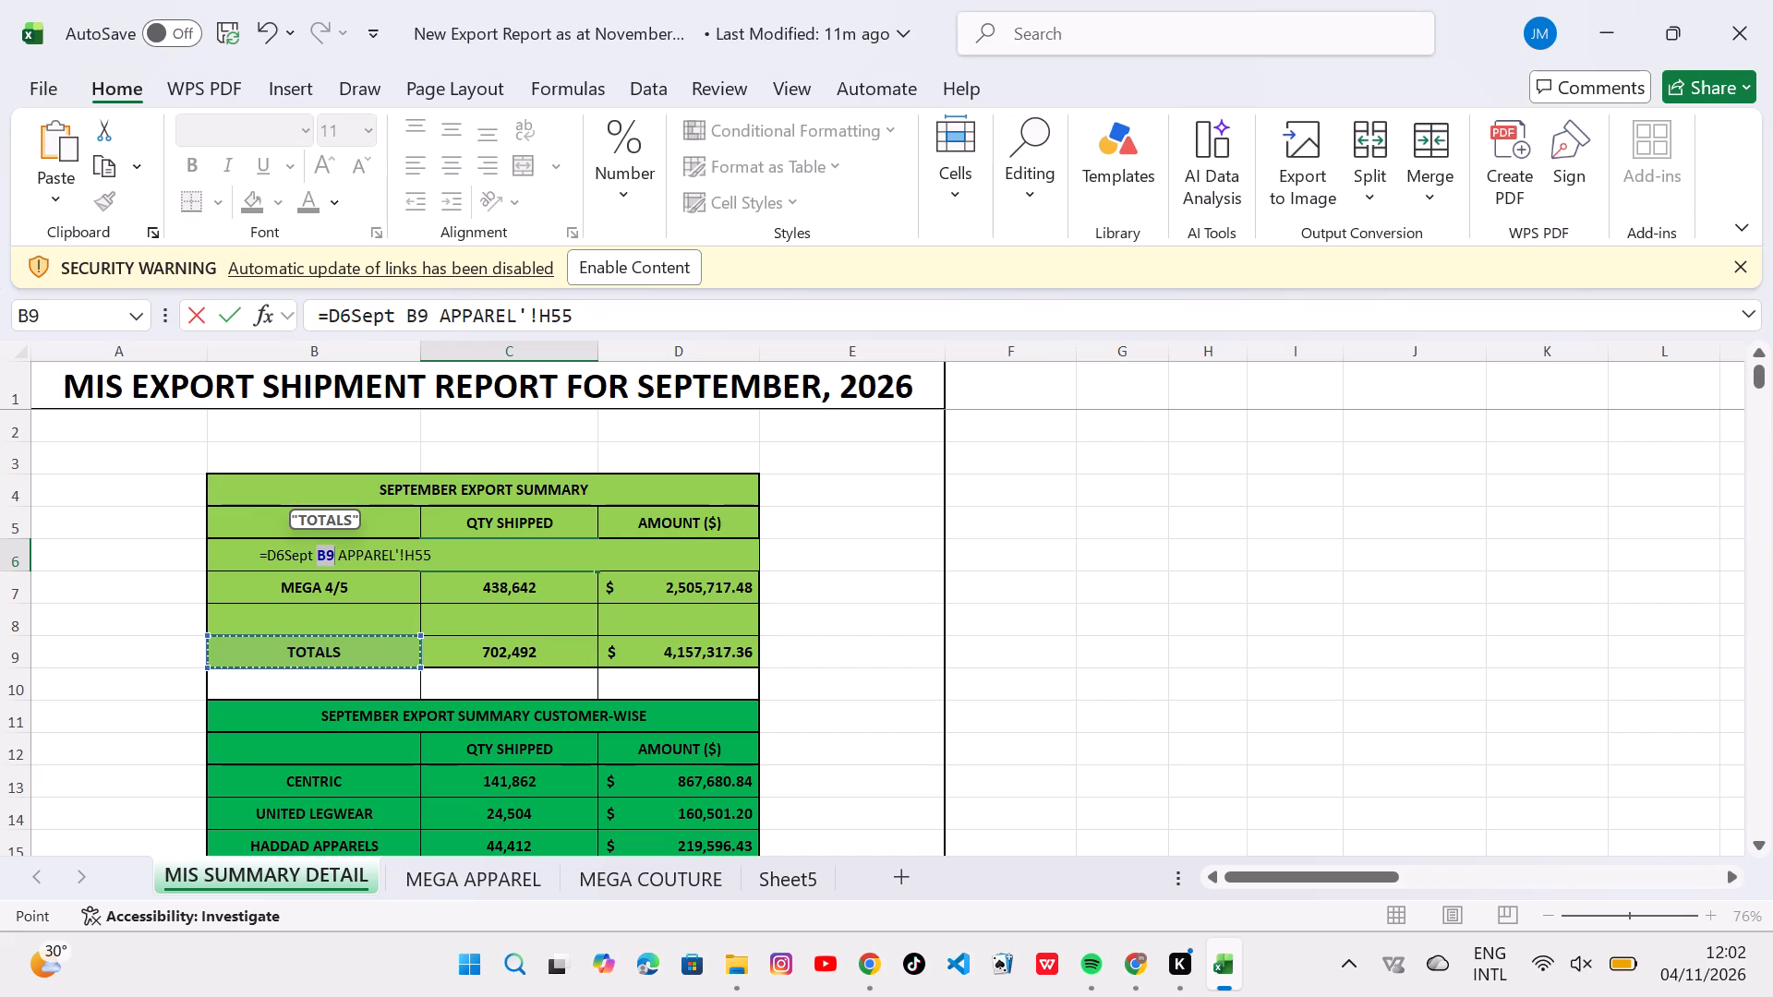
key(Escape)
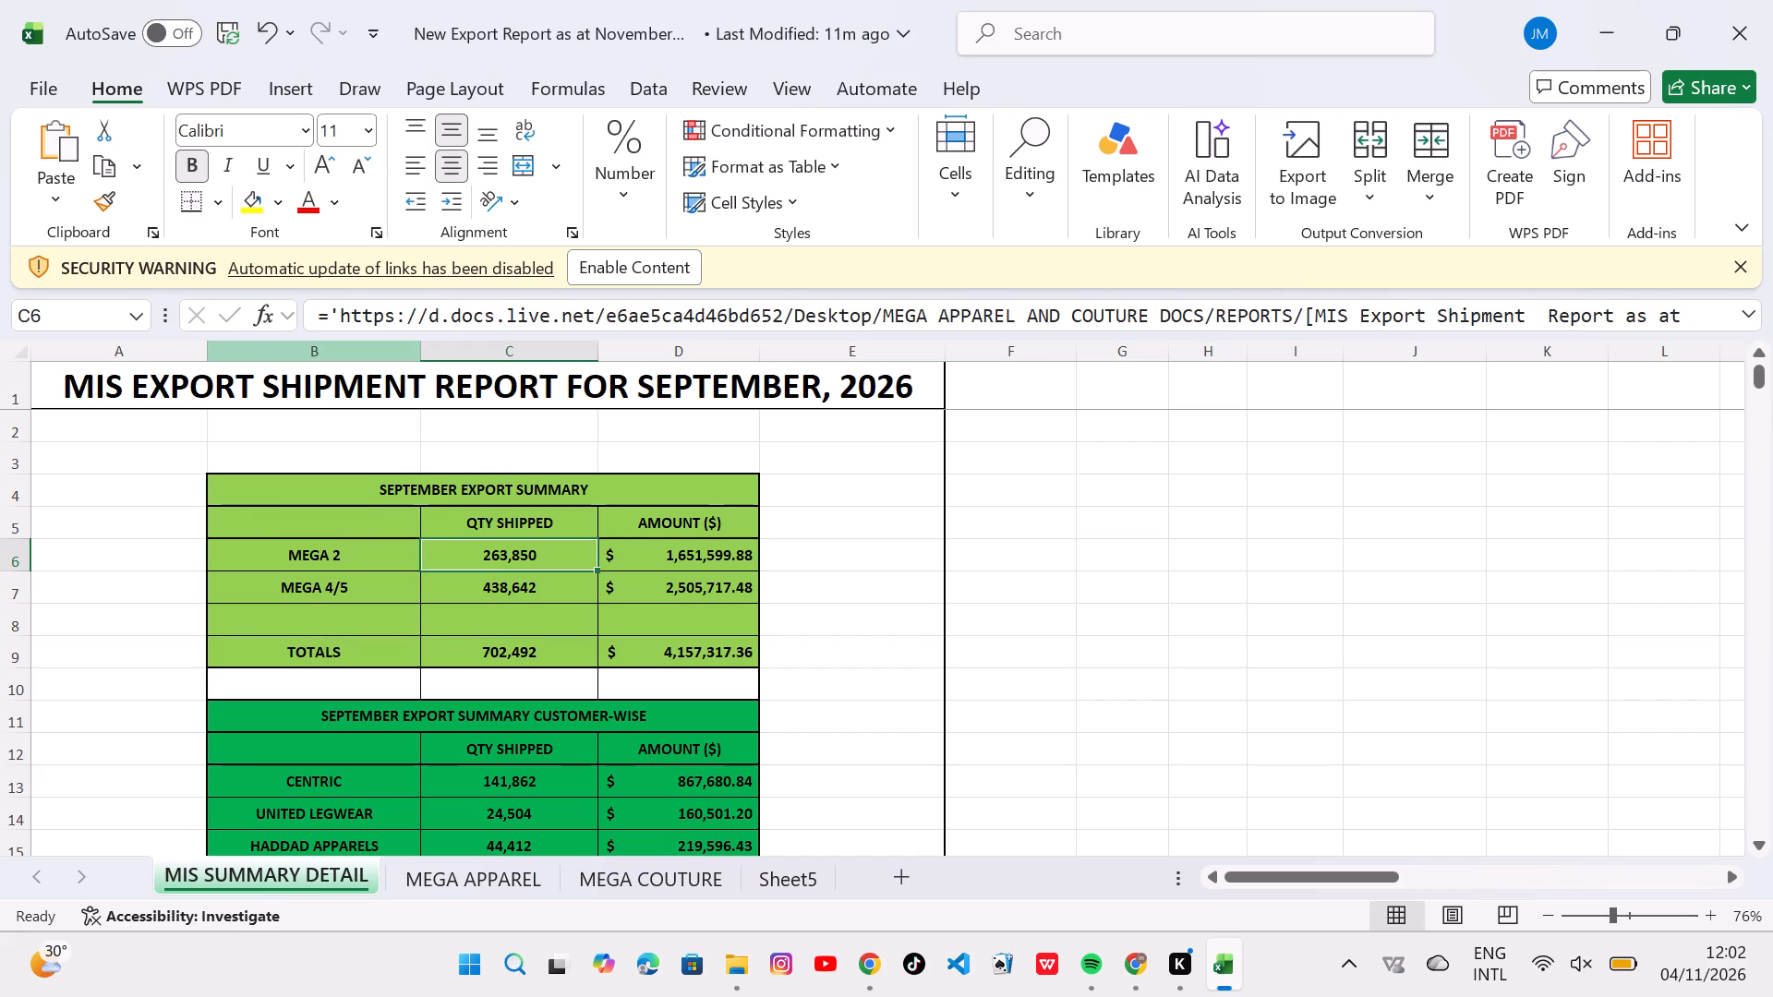
click(332, 316)
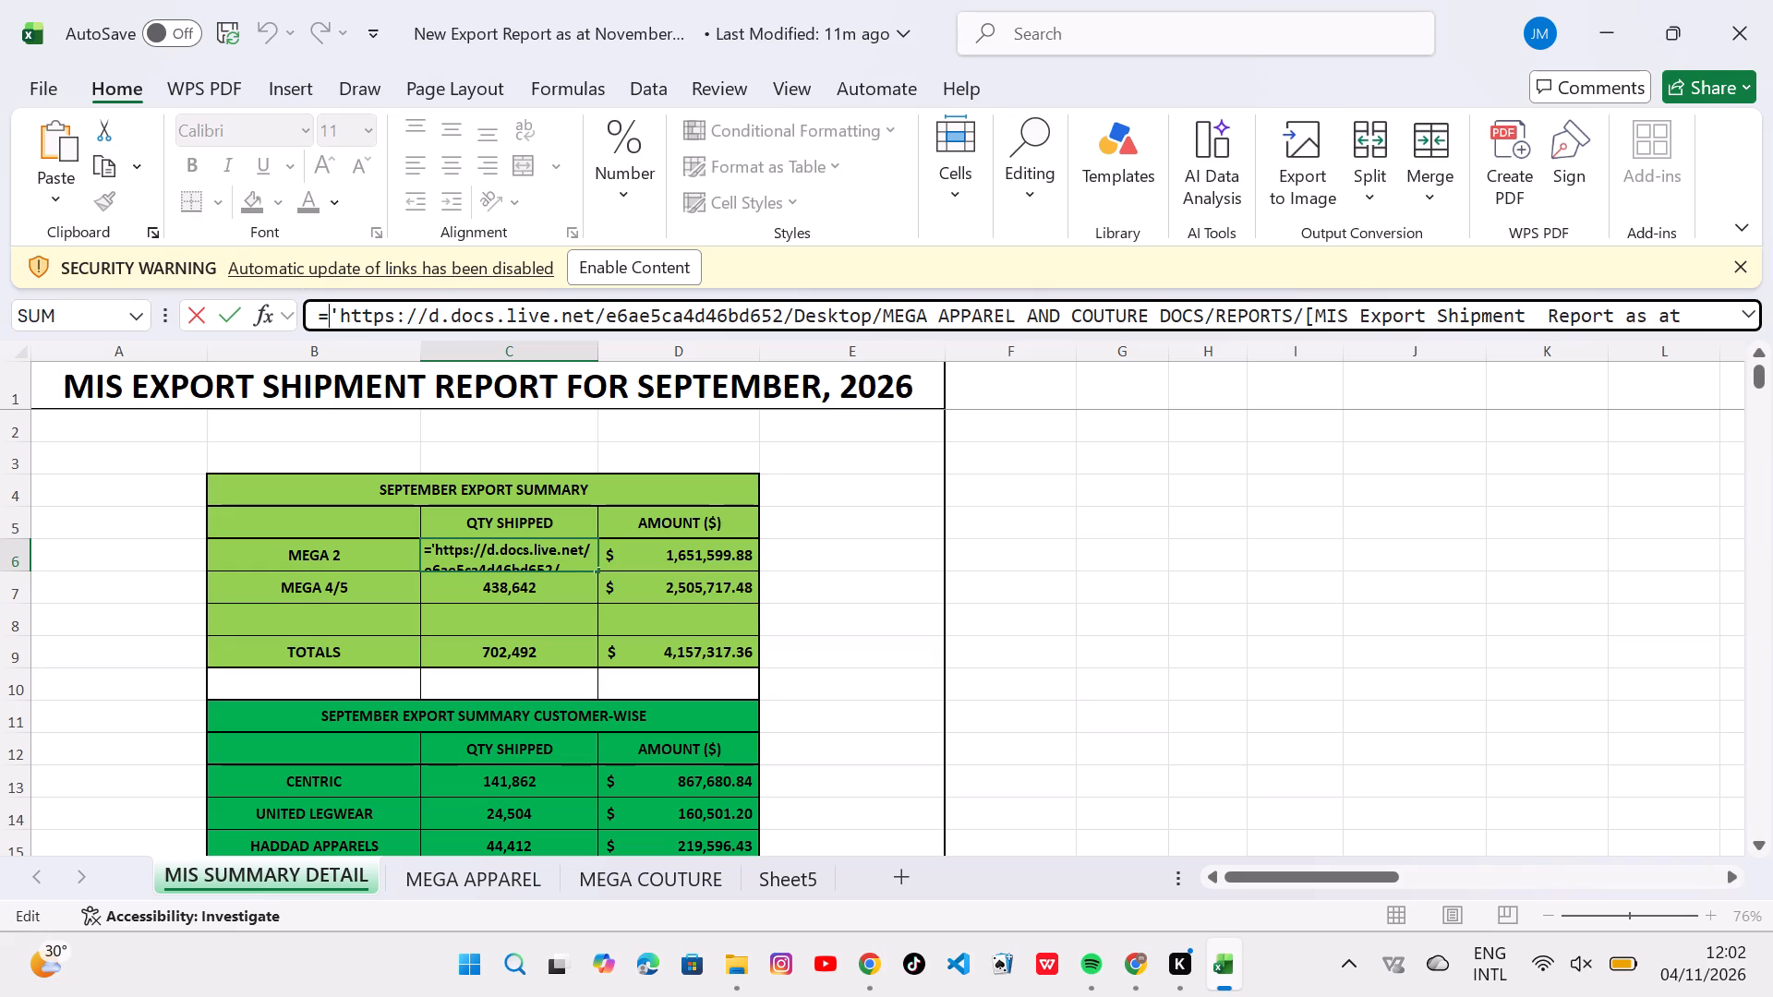
drag(329, 316, 785, 330)
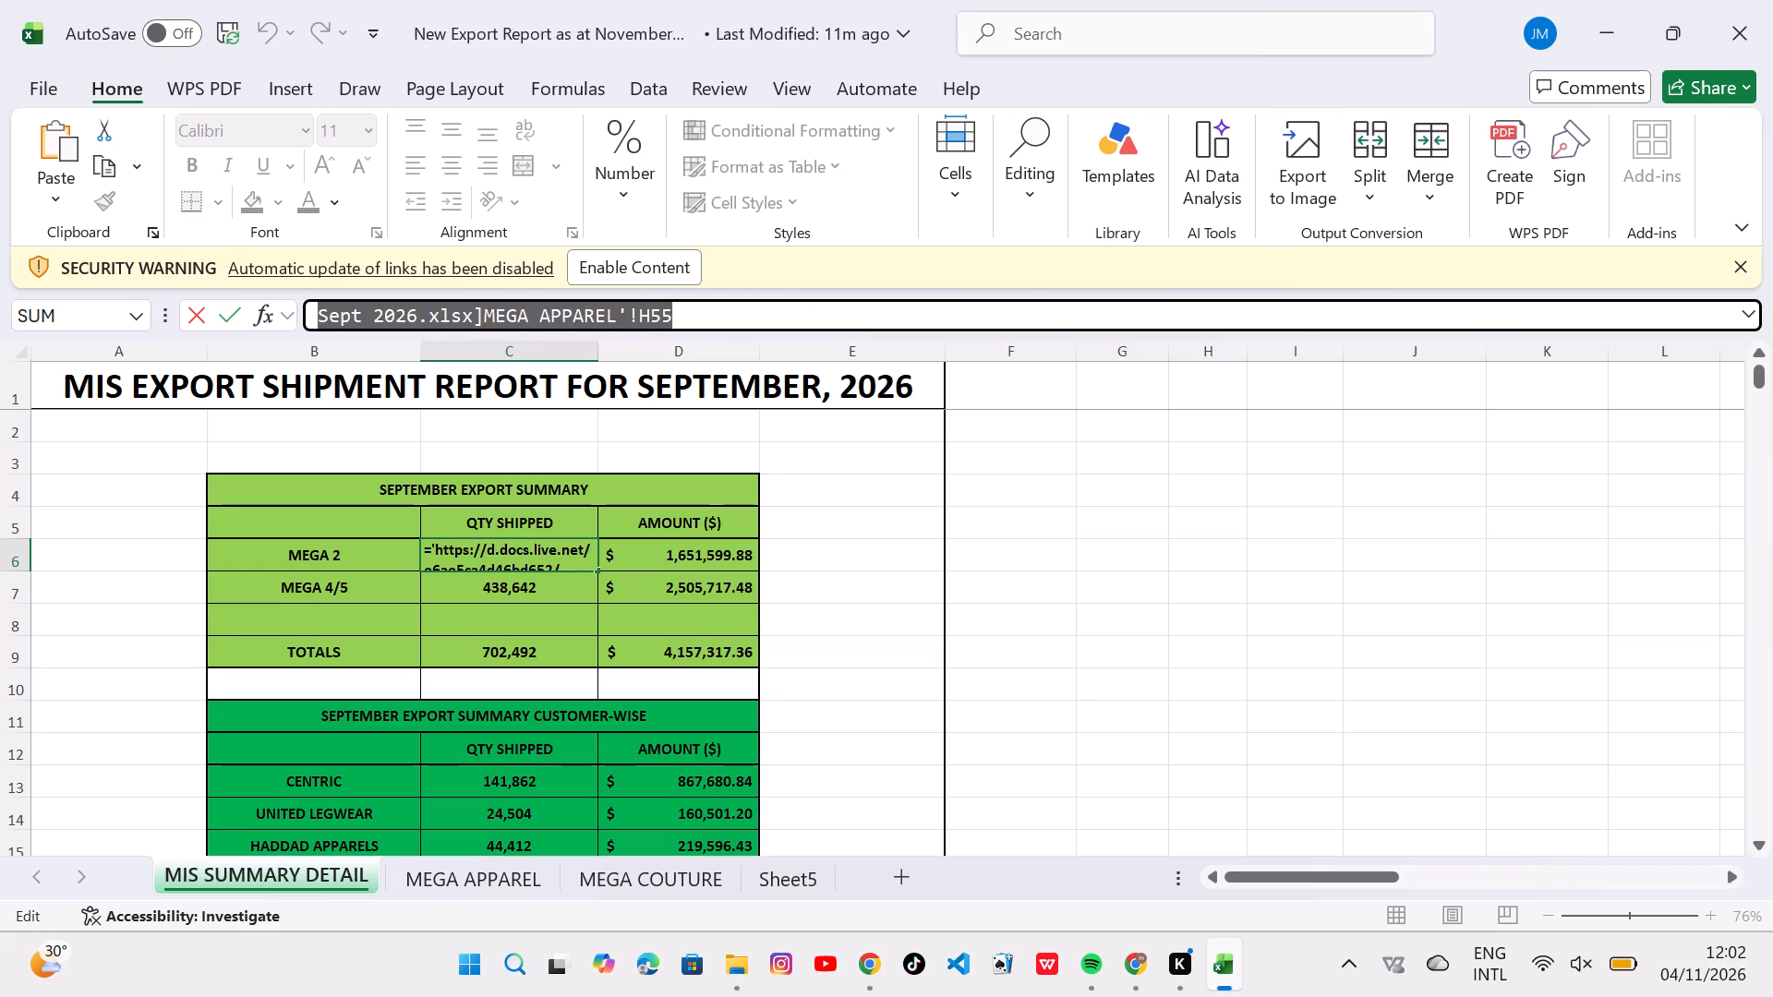
drag(785, 330, 476, 296)
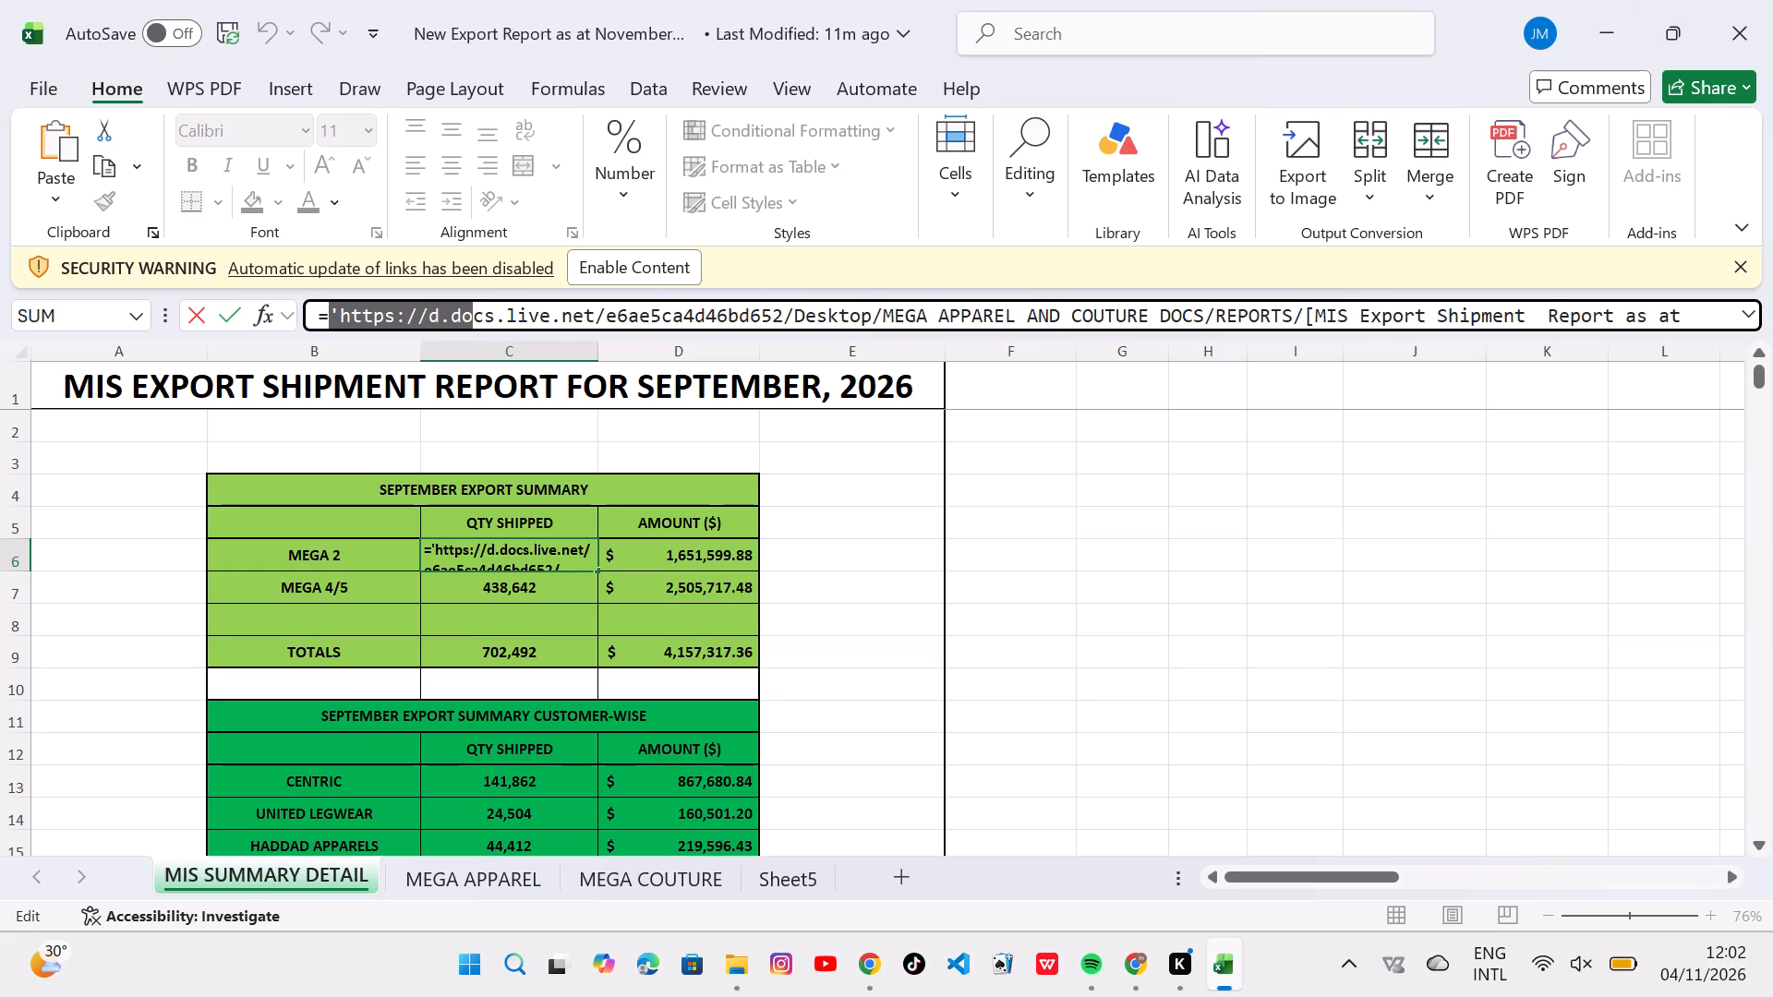
drag(476, 296, 609, 300)
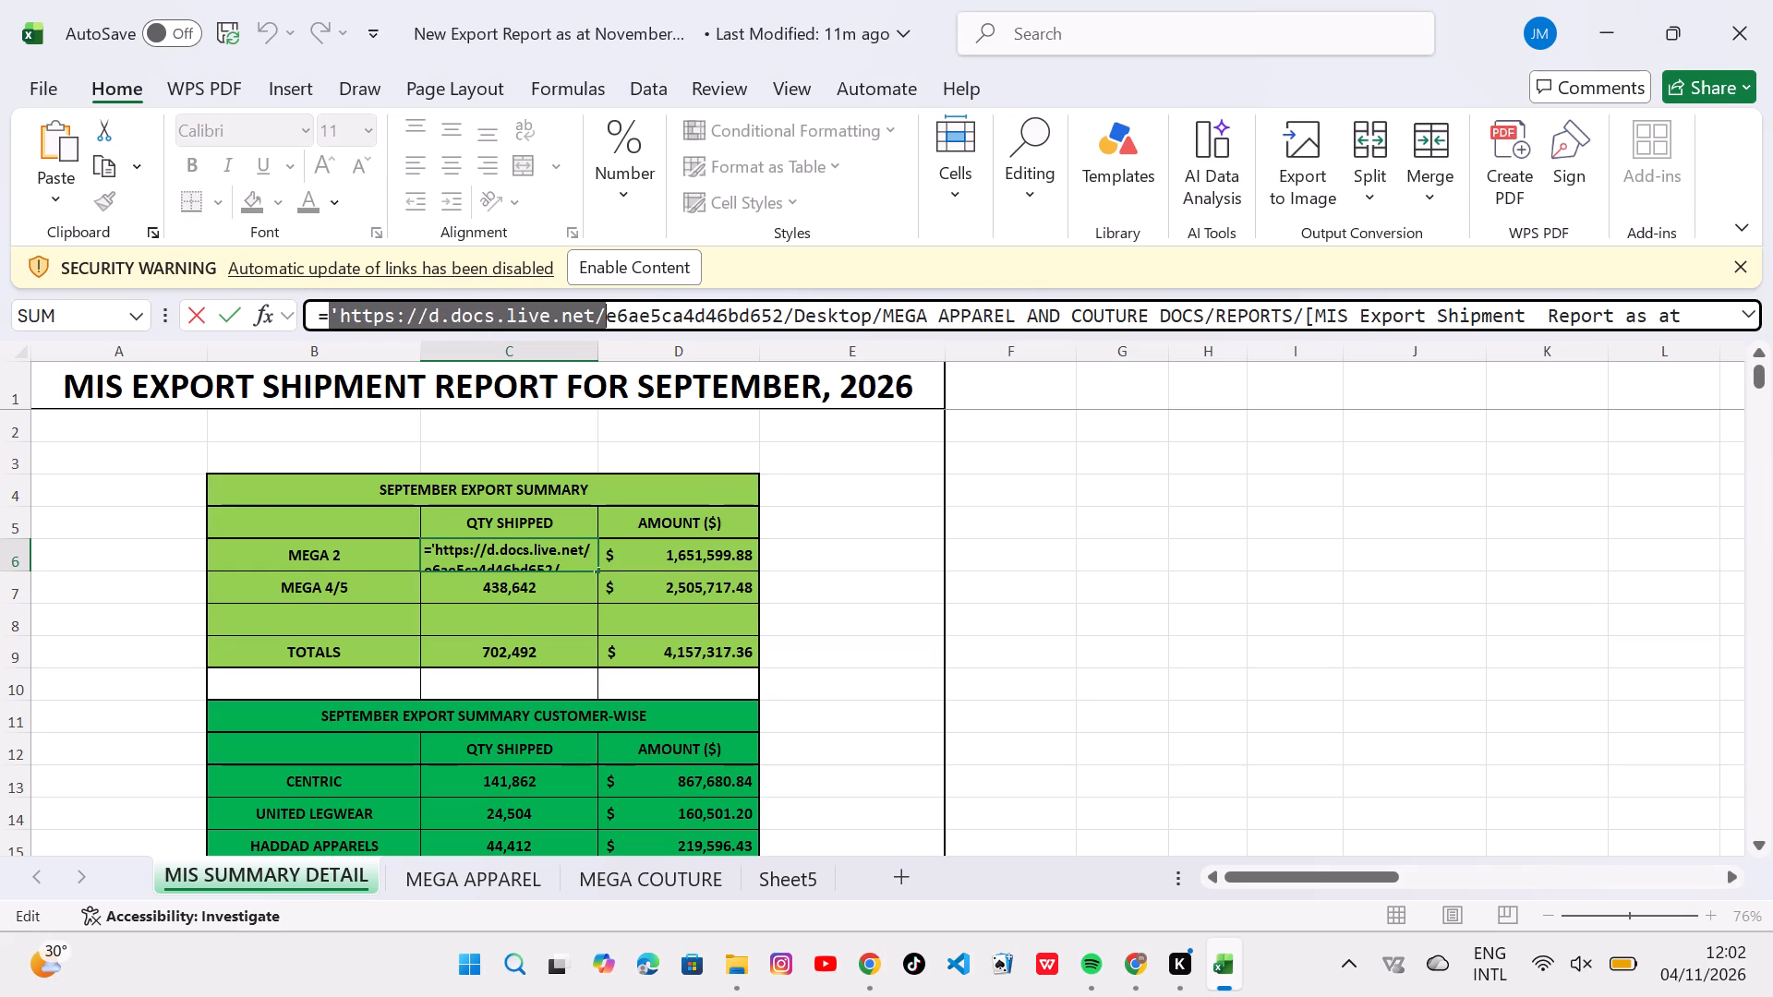
drag(609, 300, 740, 311)
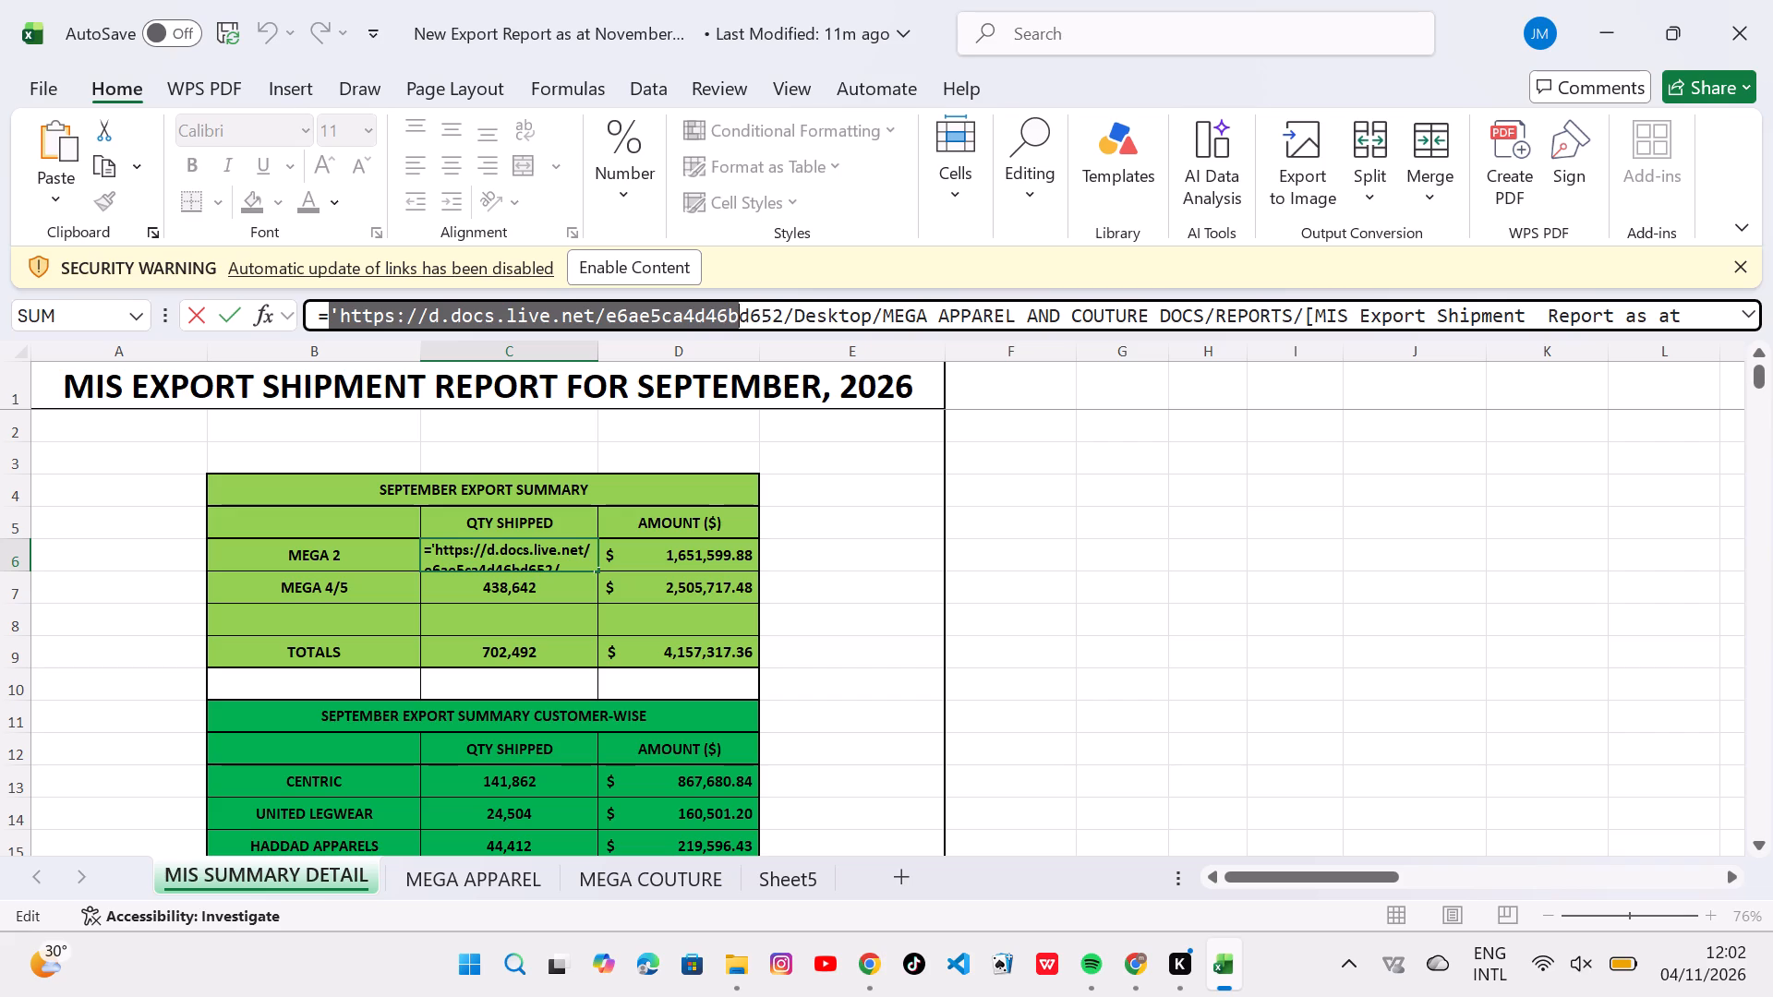
drag(740, 311, 849, 304)
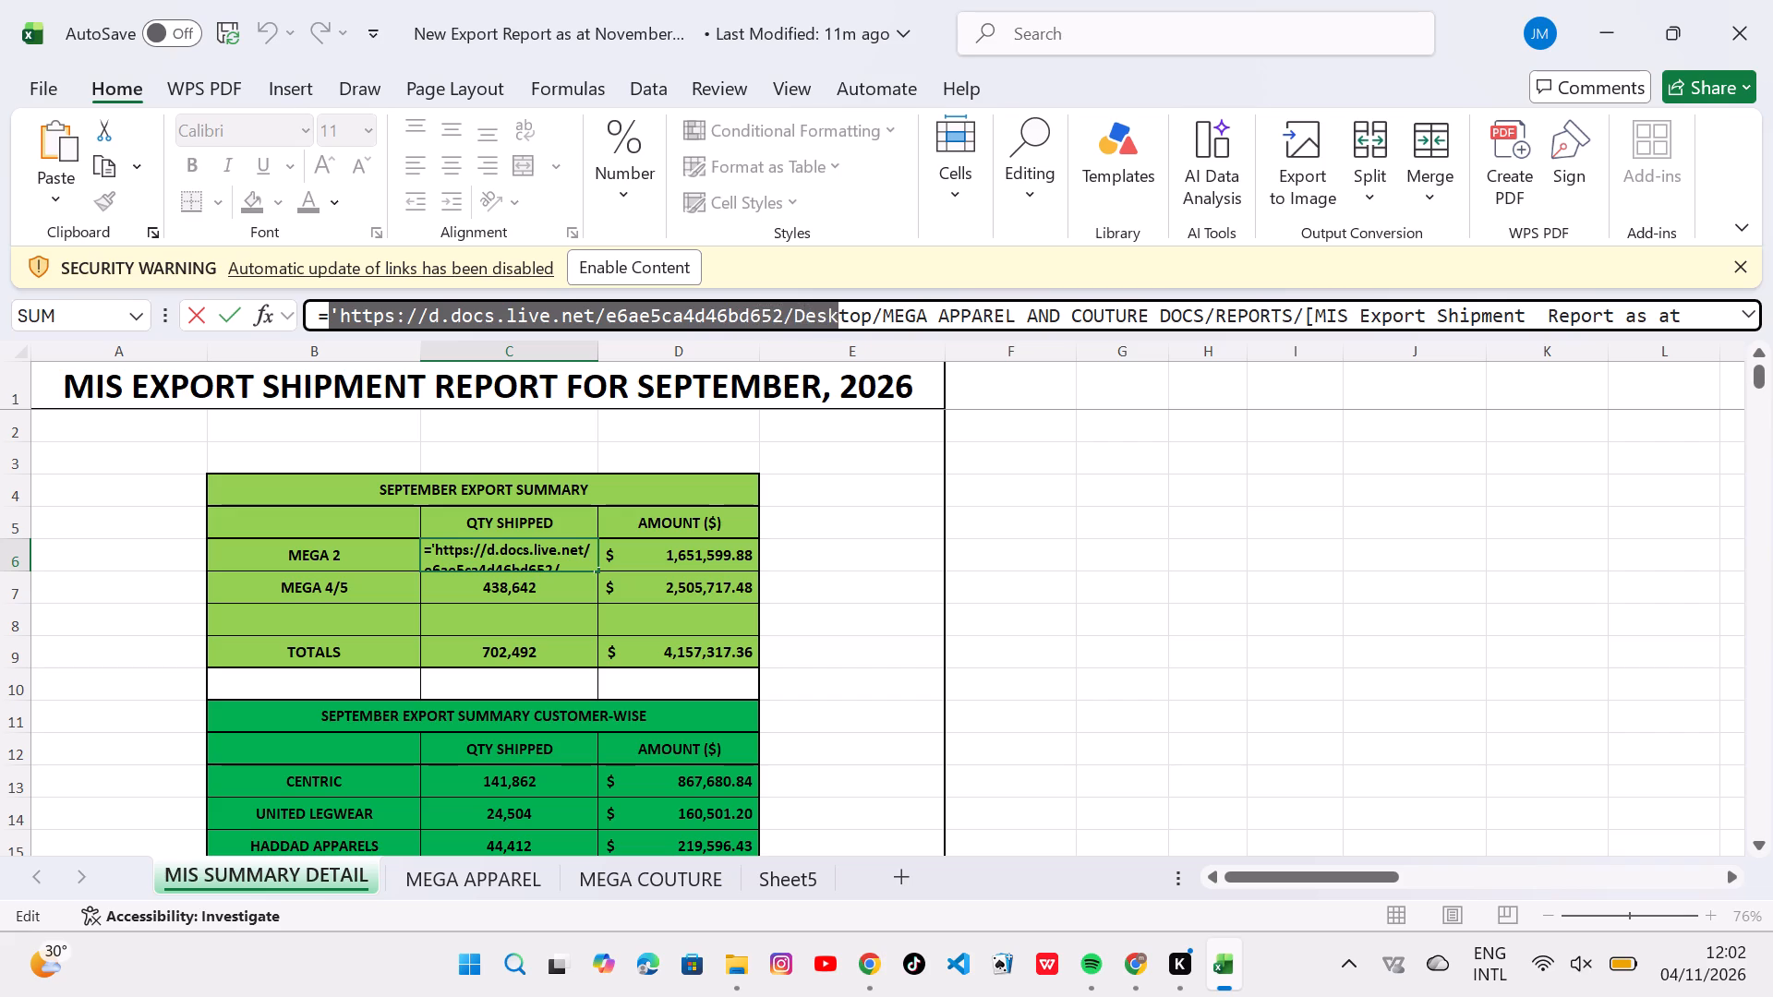
drag(849, 304, 1352, 310)
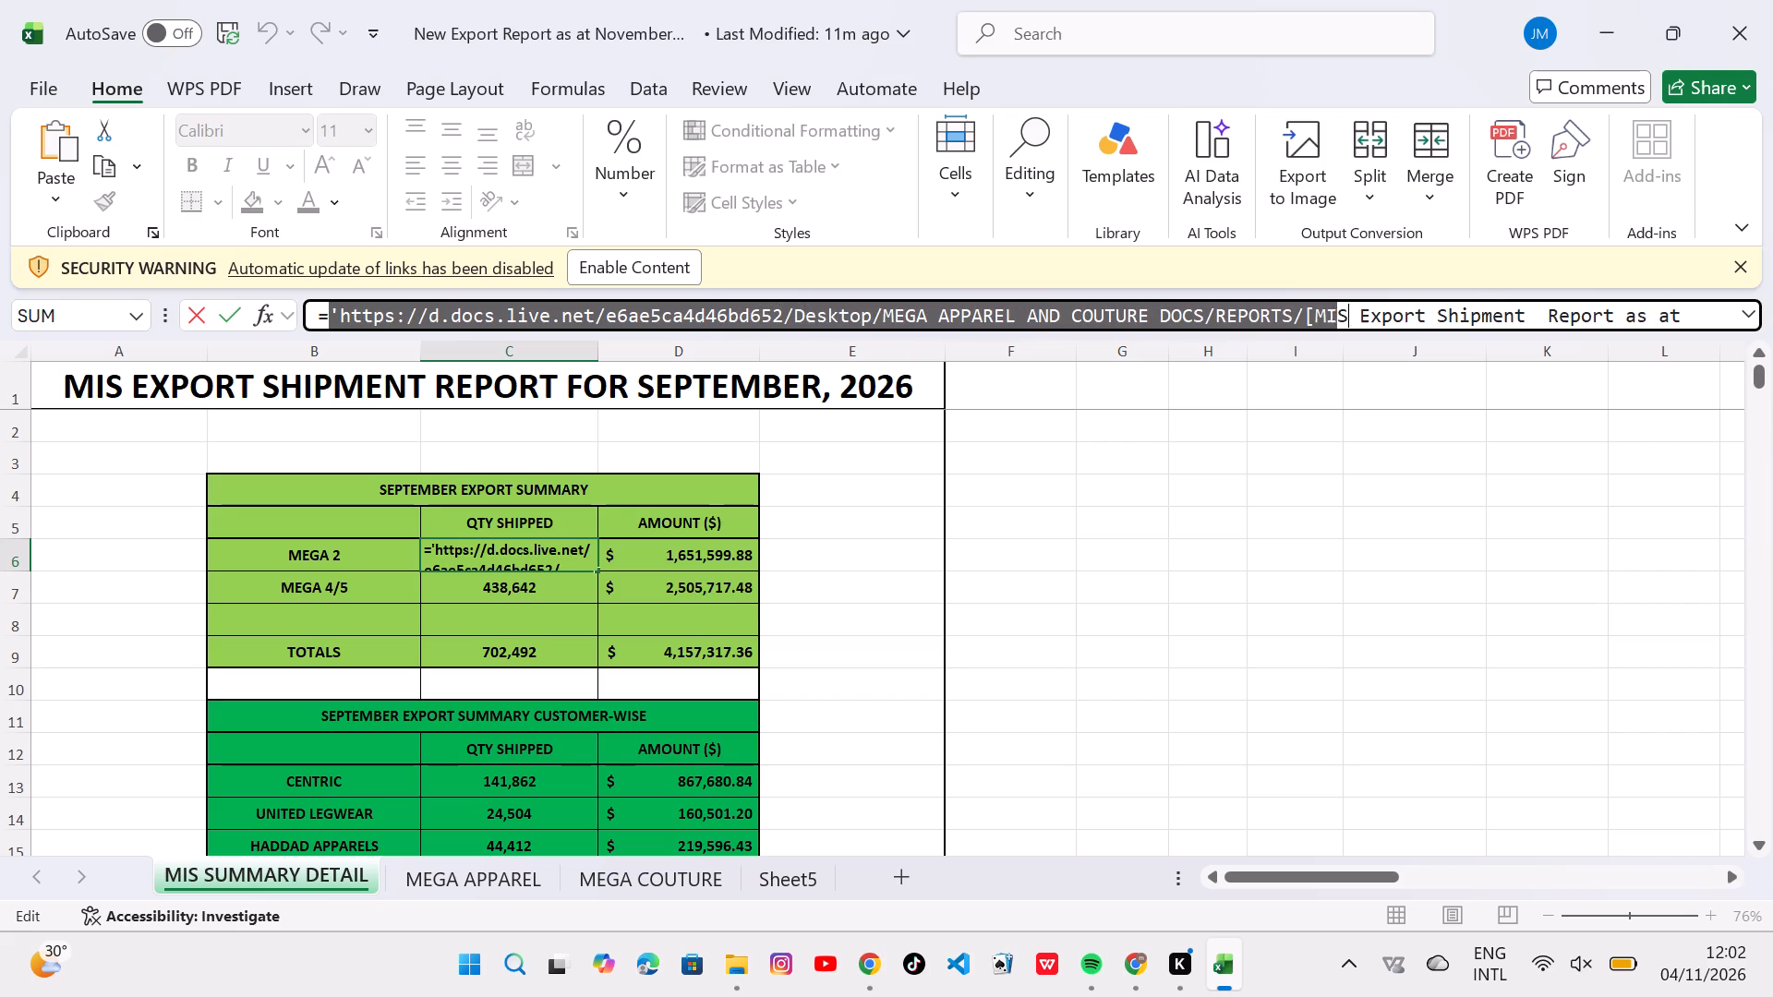
drag(1352, 310, 1772, 317)
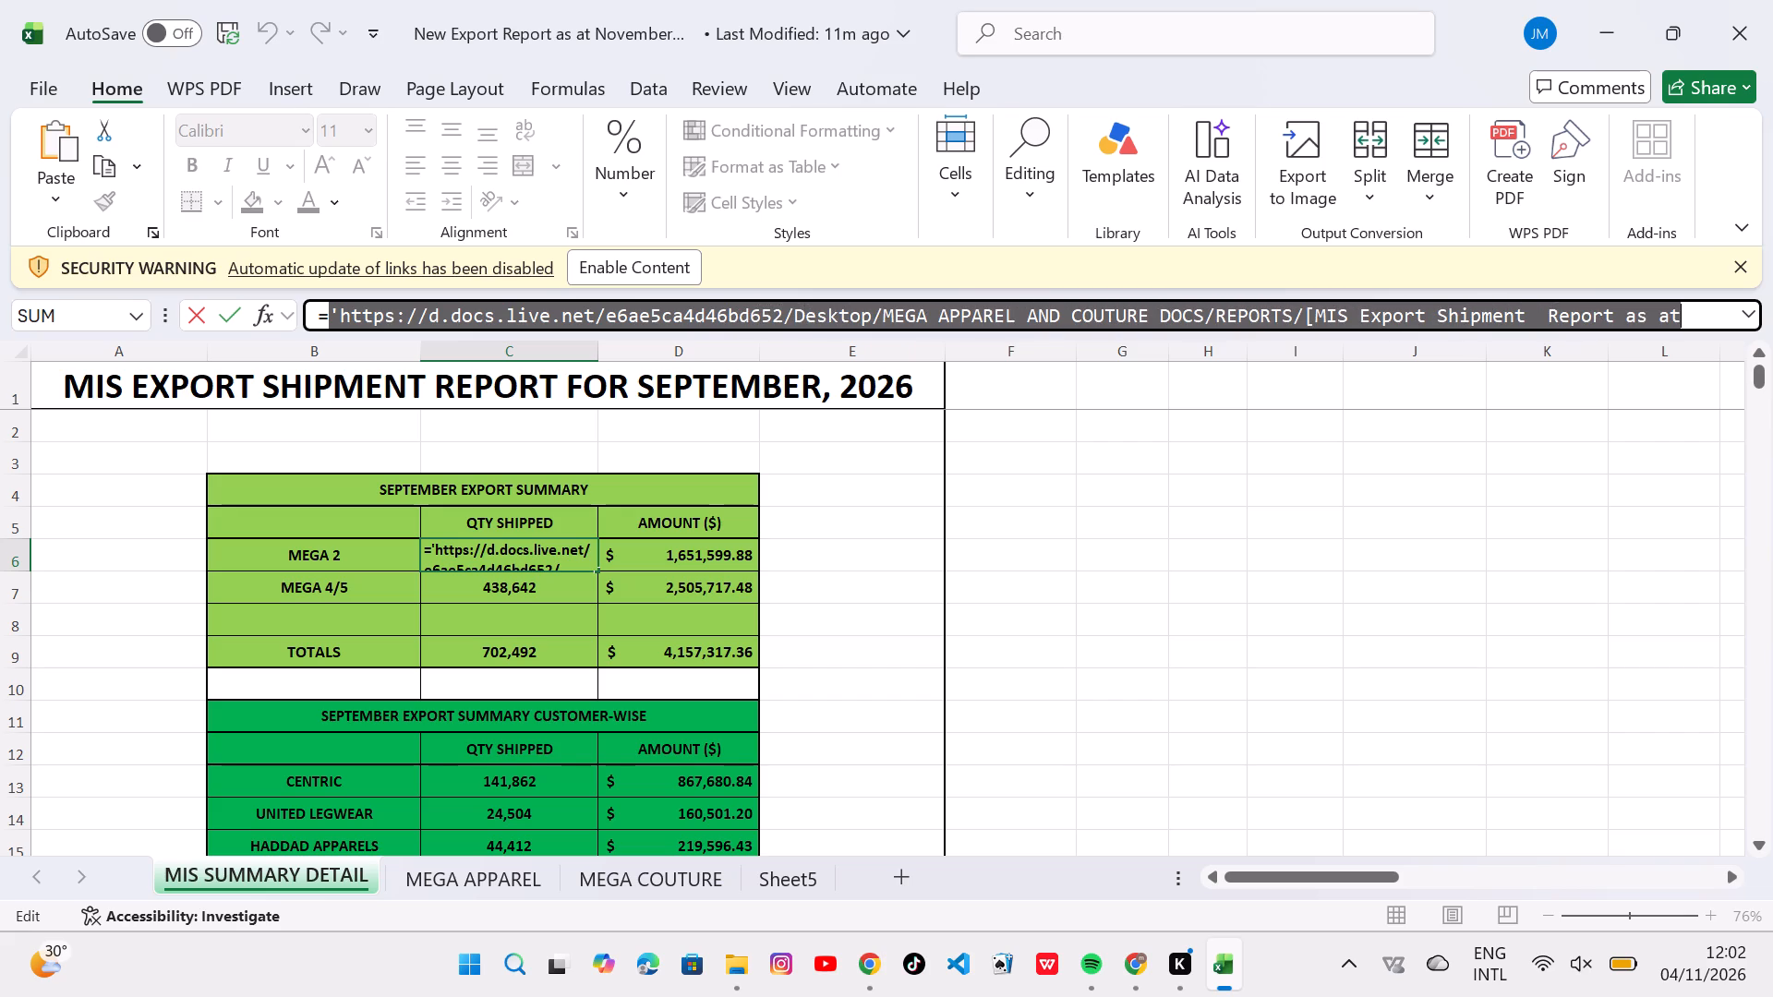
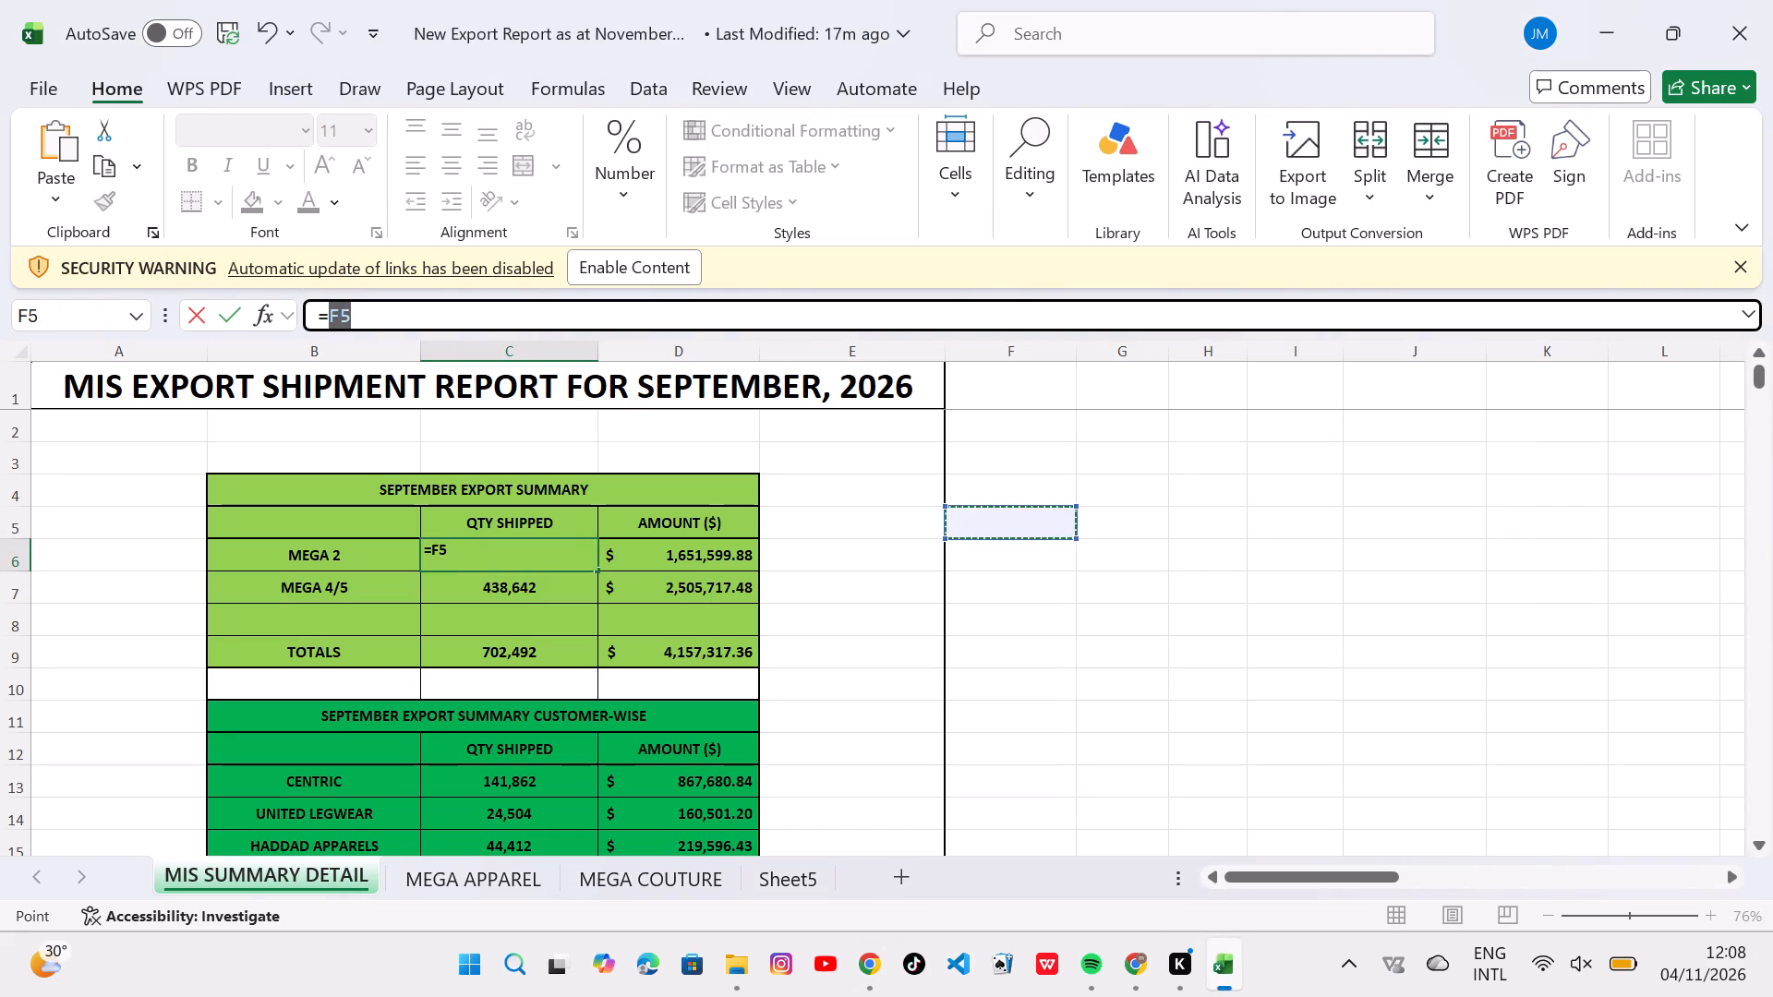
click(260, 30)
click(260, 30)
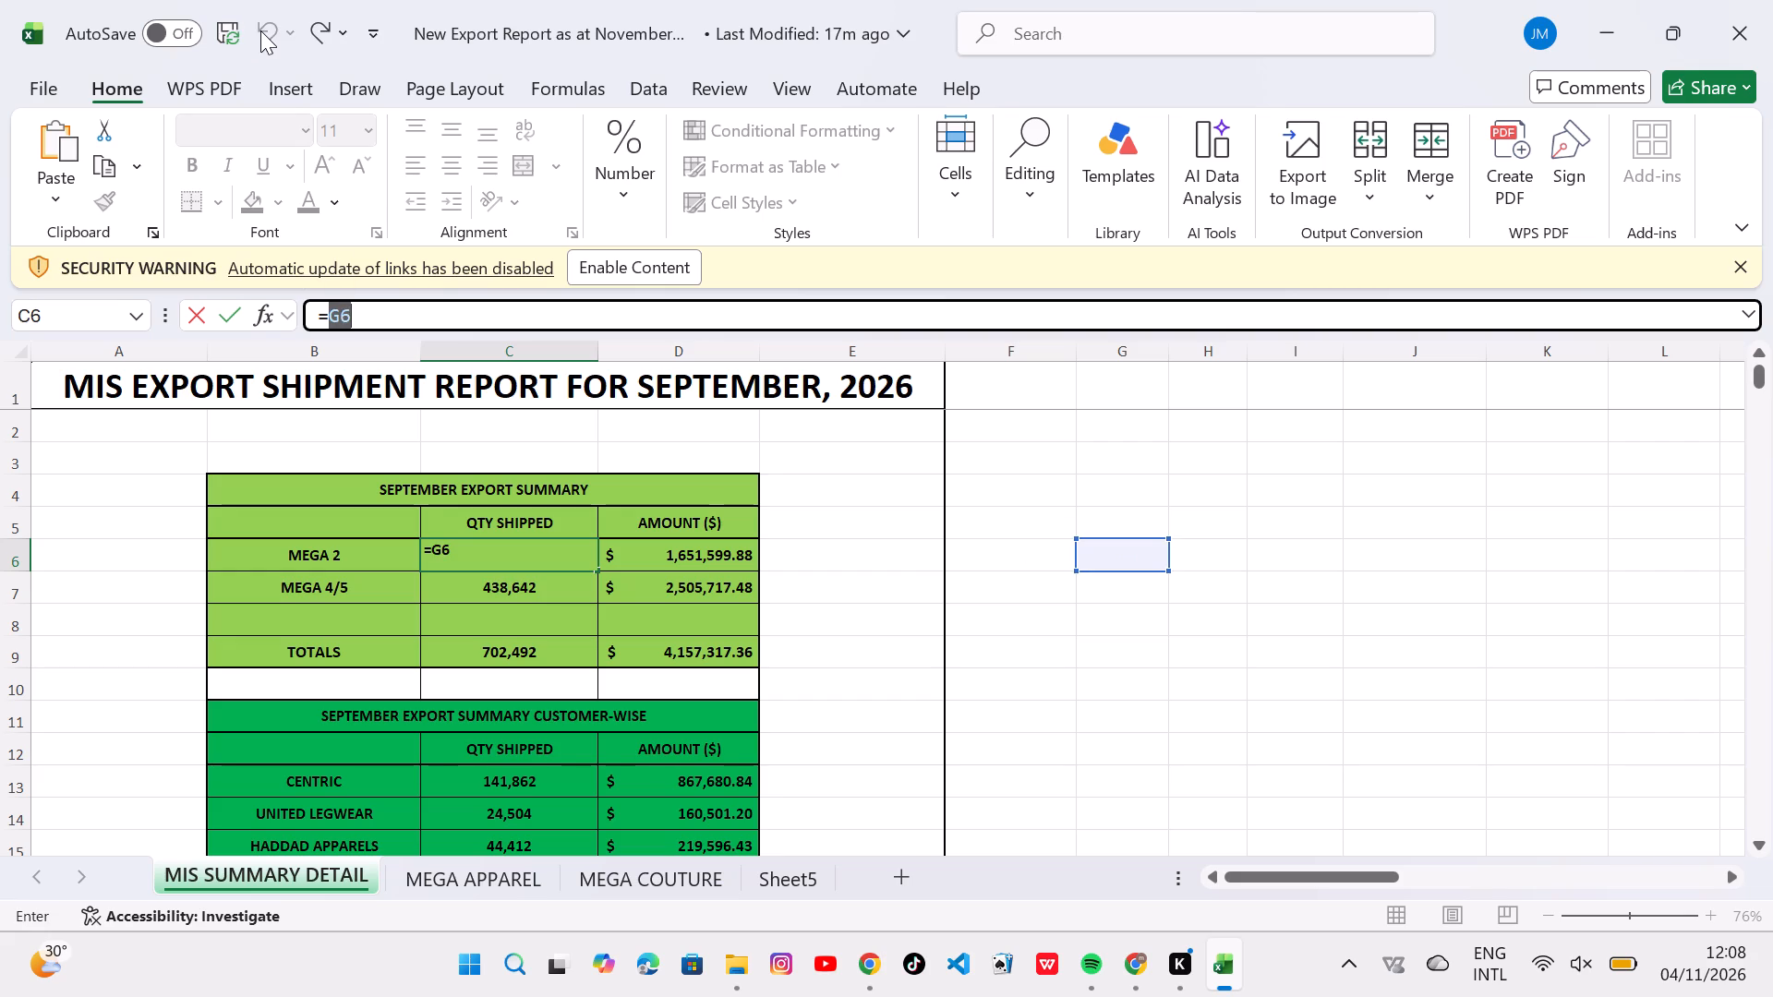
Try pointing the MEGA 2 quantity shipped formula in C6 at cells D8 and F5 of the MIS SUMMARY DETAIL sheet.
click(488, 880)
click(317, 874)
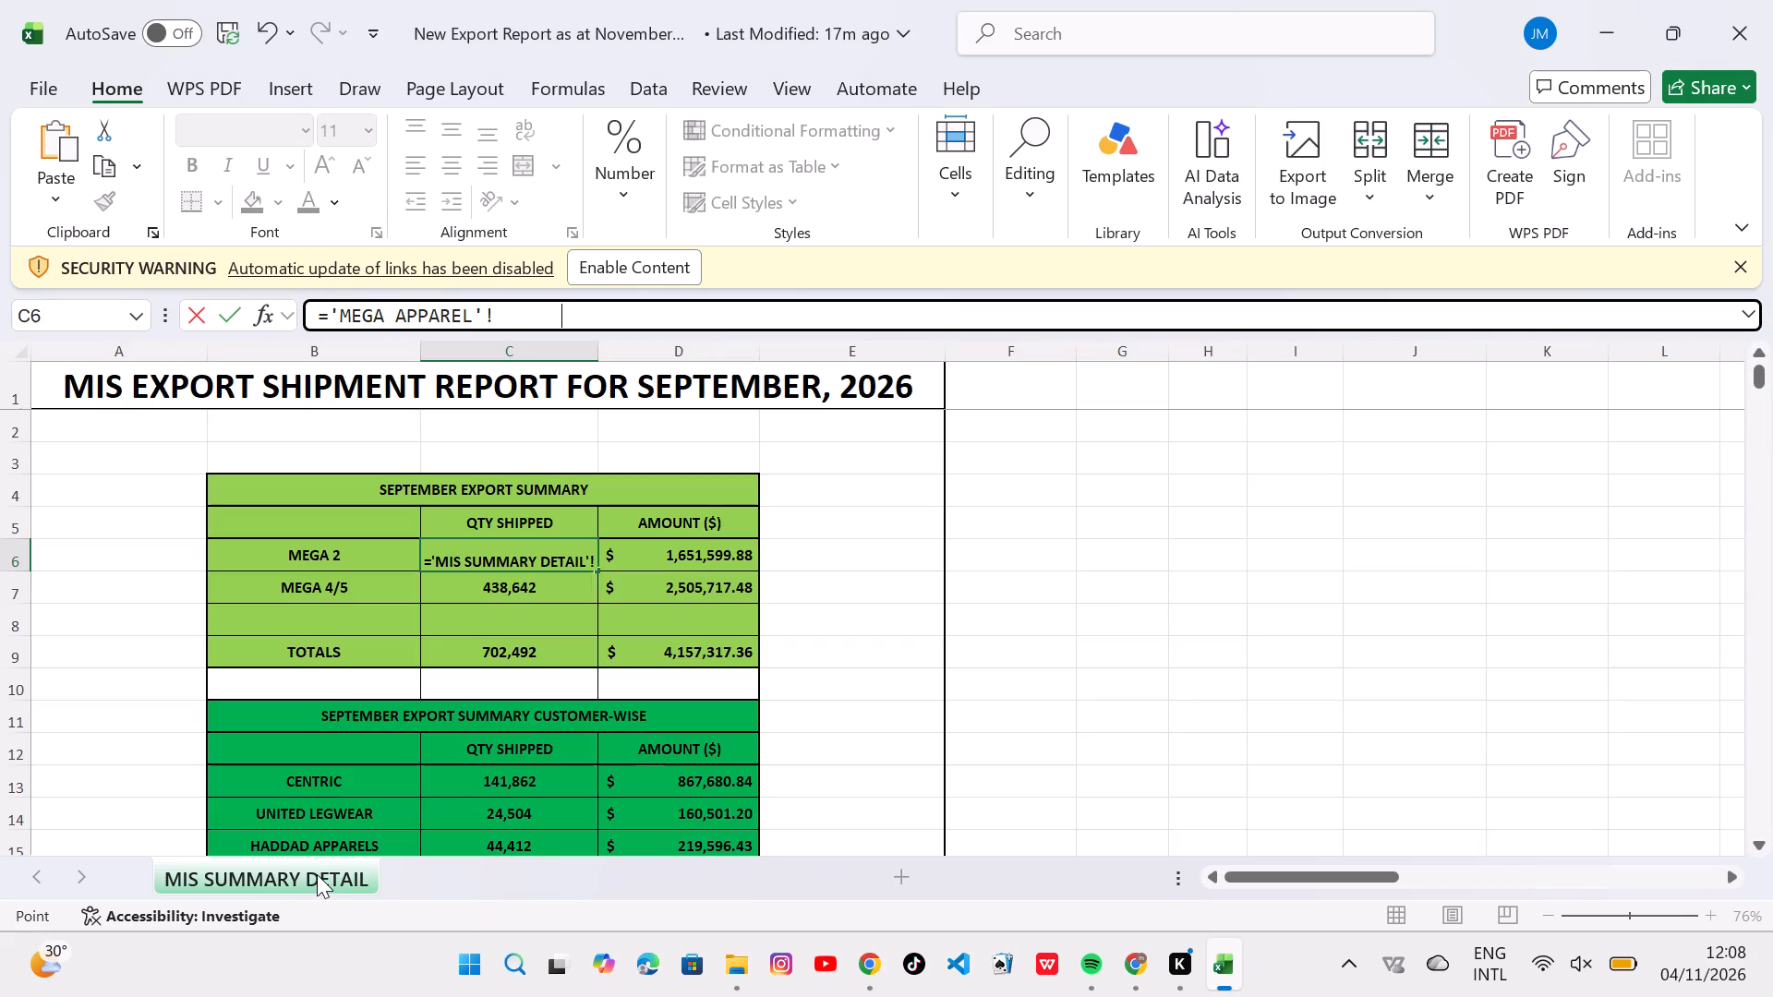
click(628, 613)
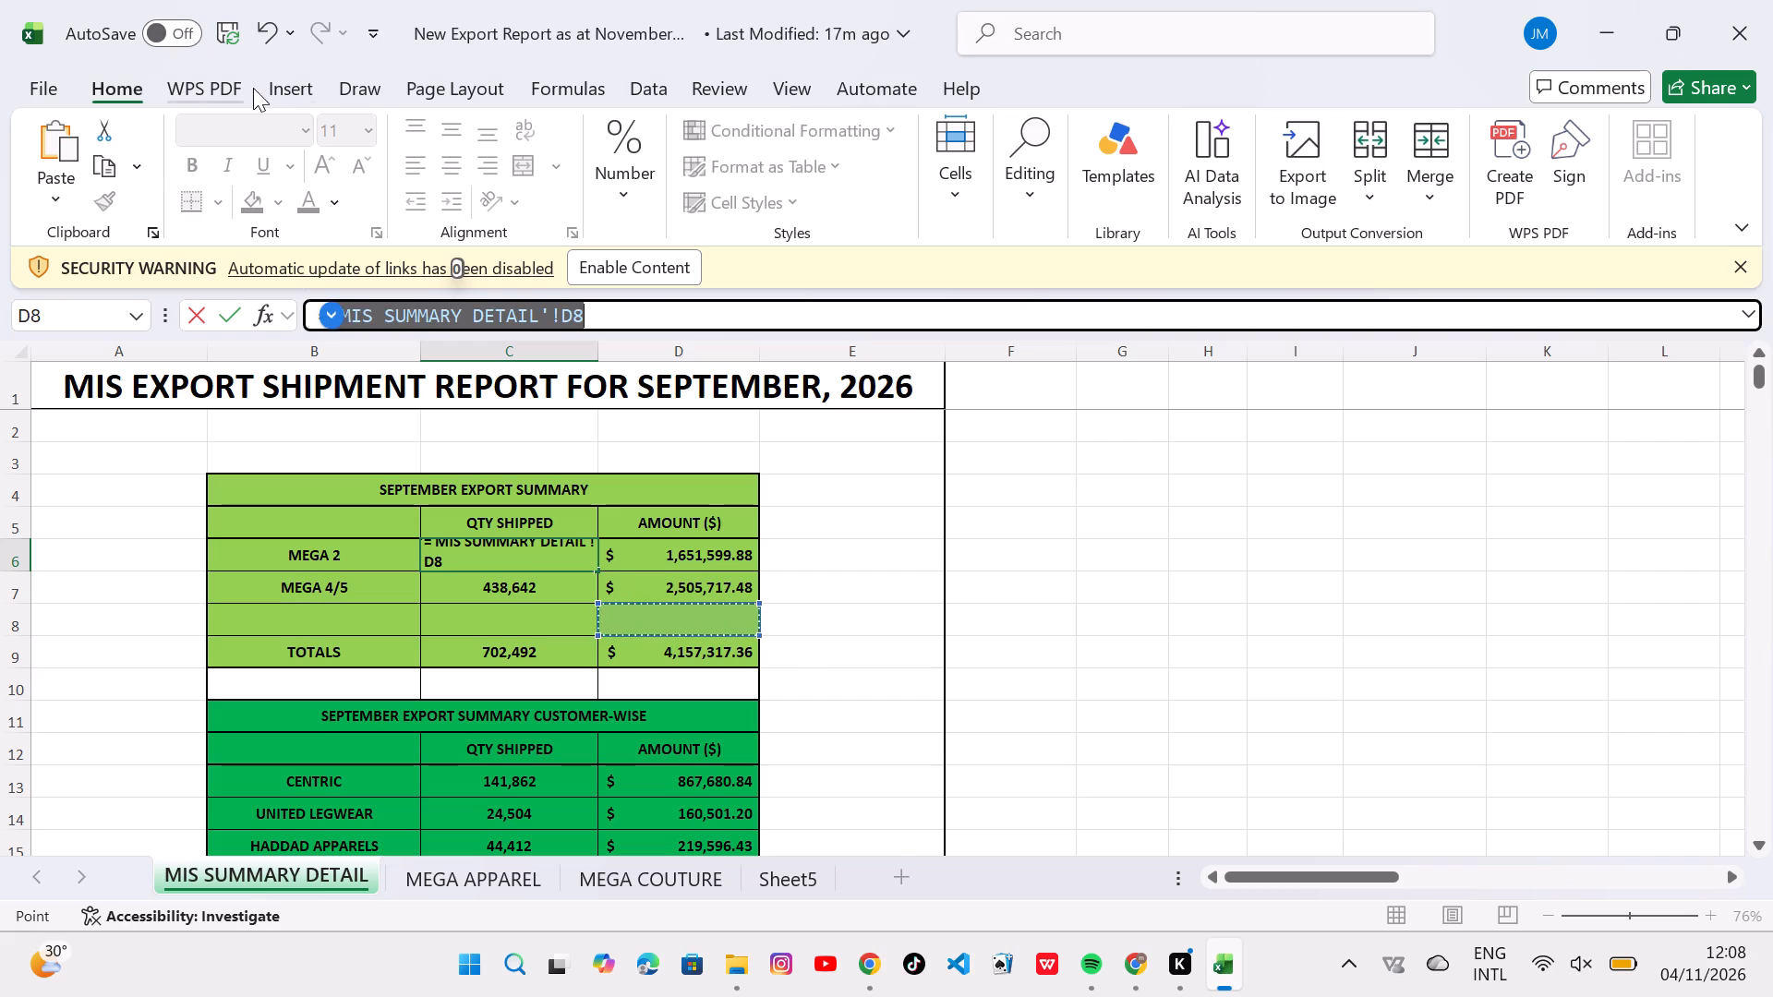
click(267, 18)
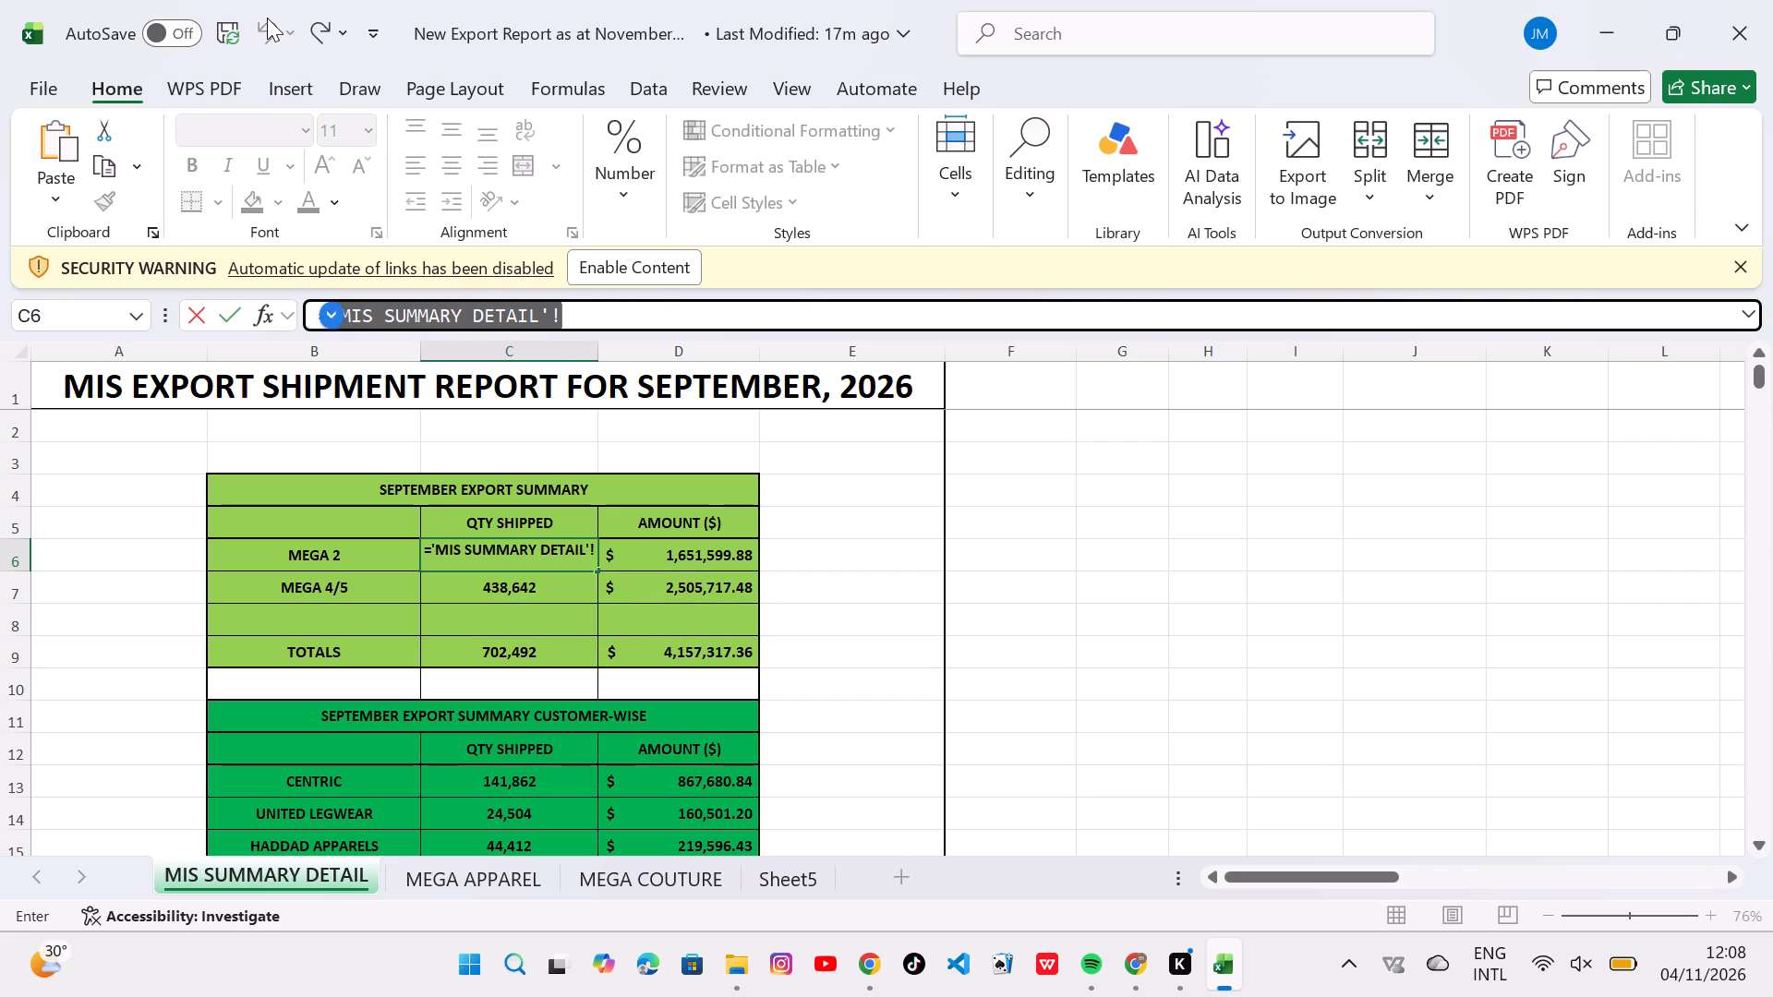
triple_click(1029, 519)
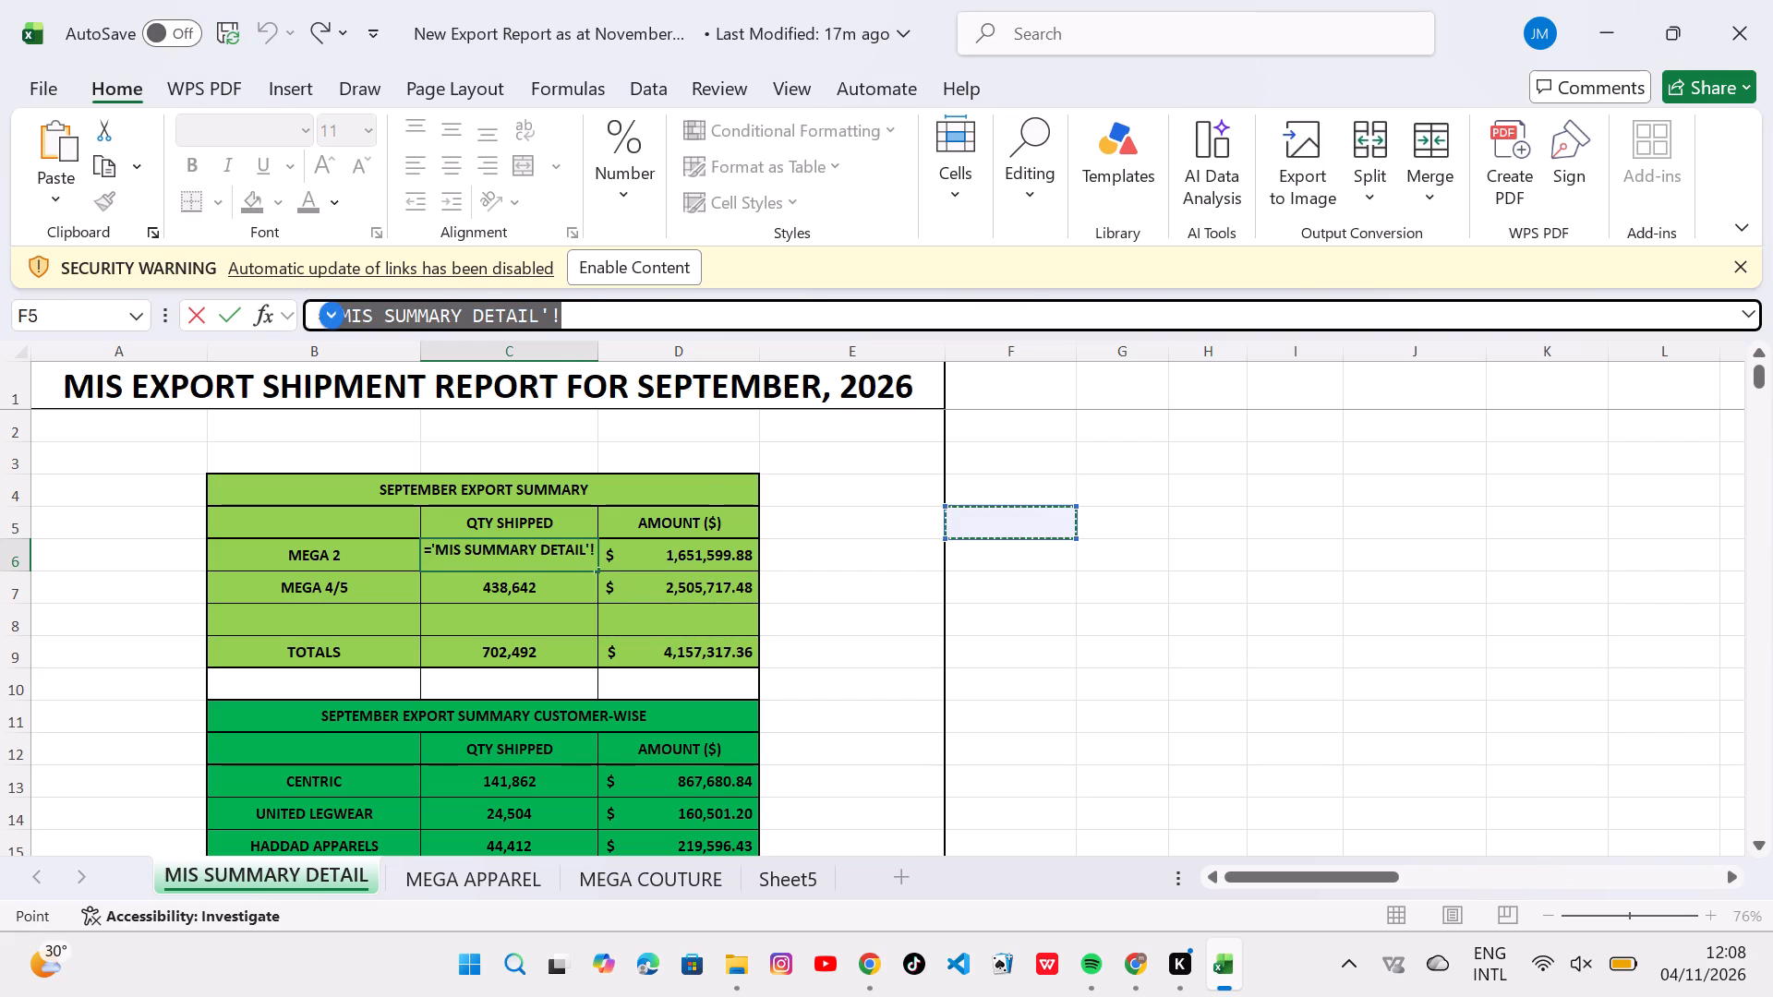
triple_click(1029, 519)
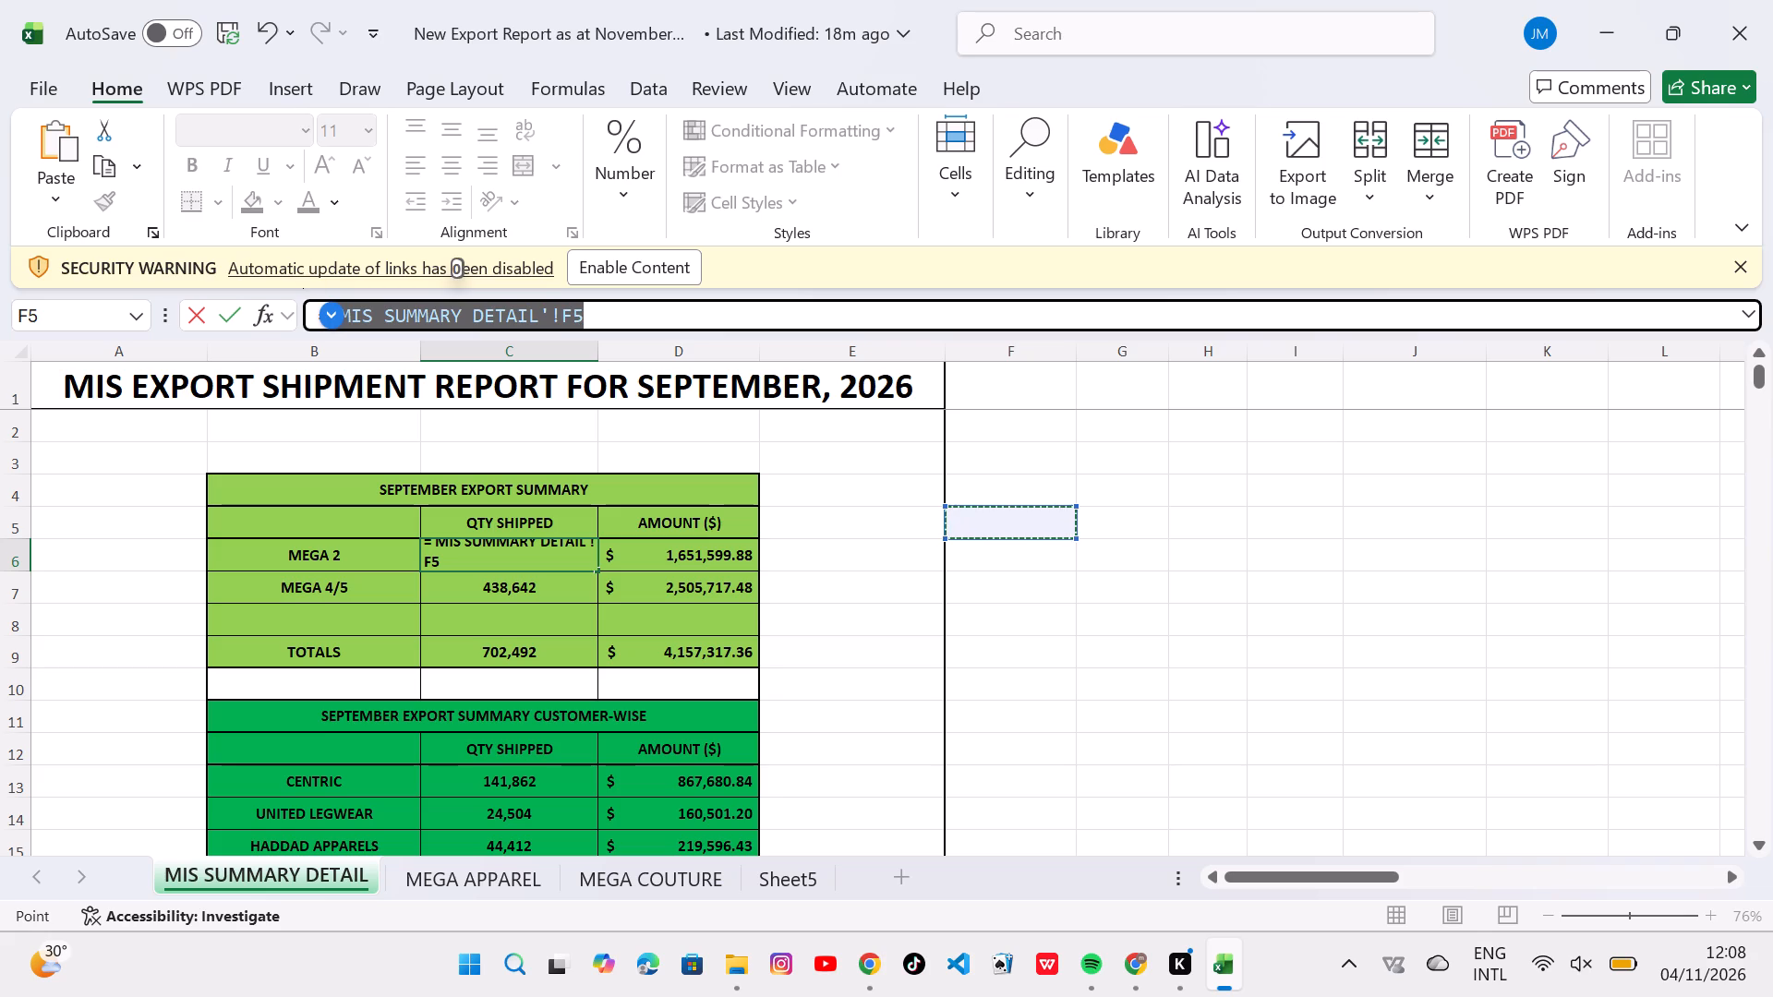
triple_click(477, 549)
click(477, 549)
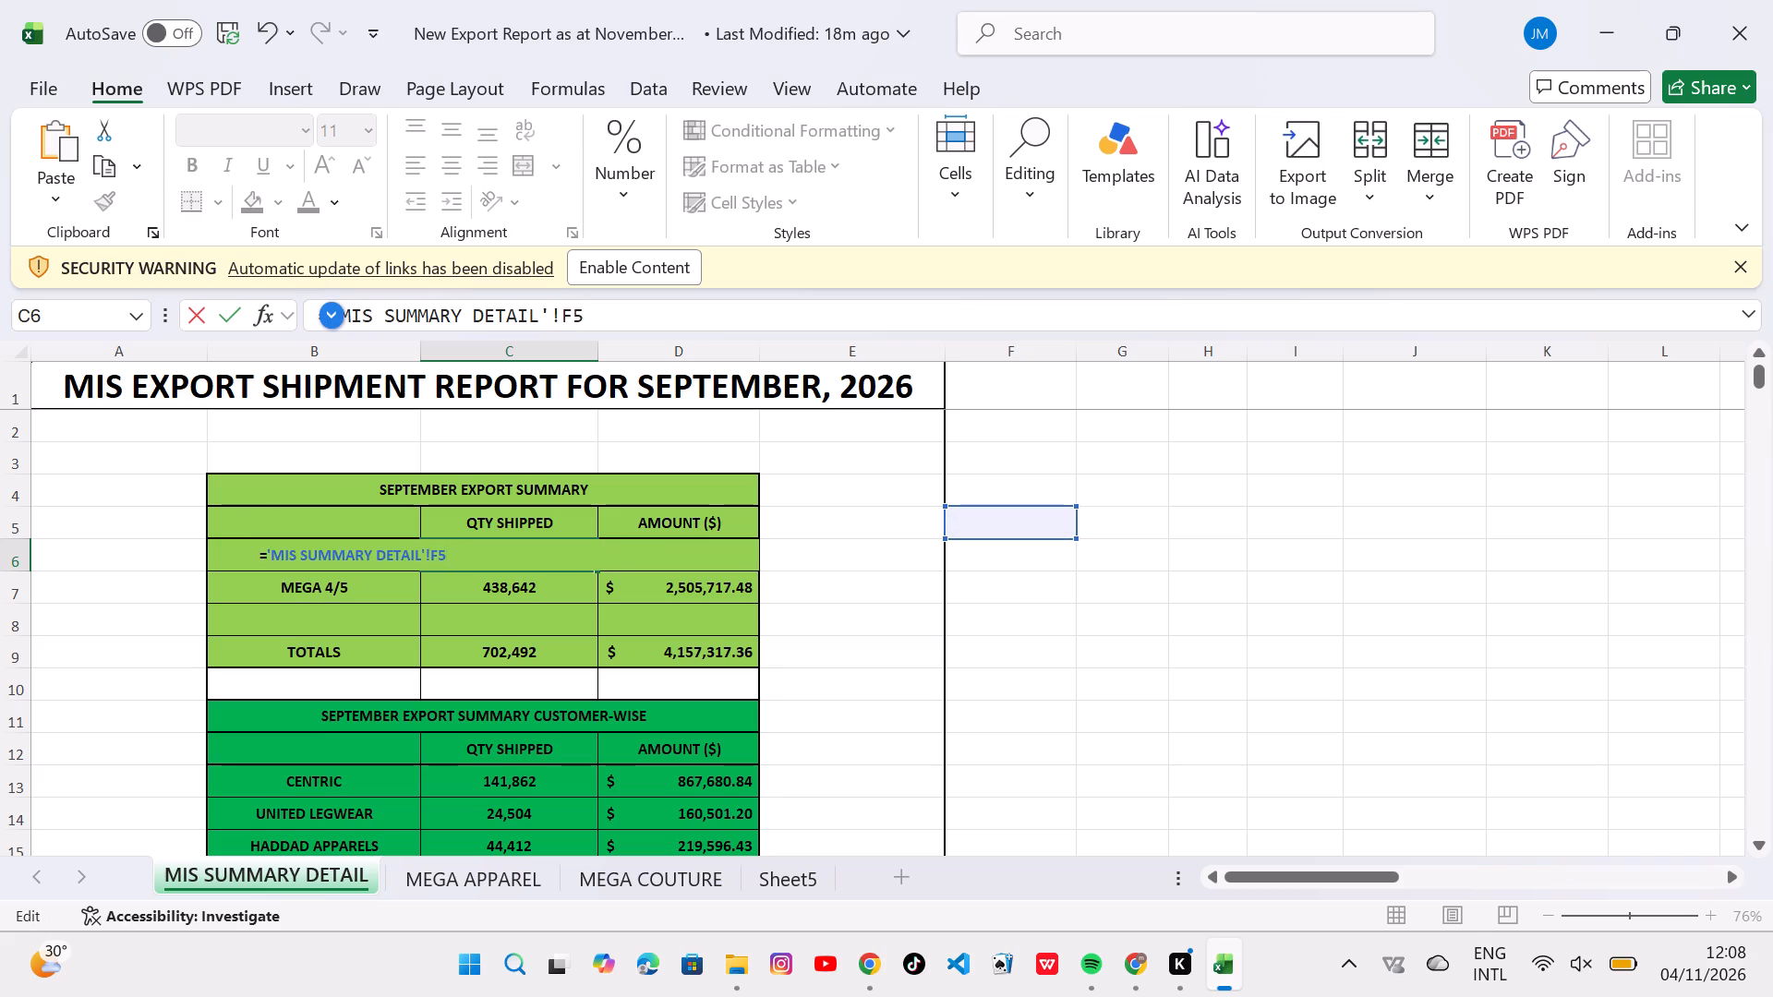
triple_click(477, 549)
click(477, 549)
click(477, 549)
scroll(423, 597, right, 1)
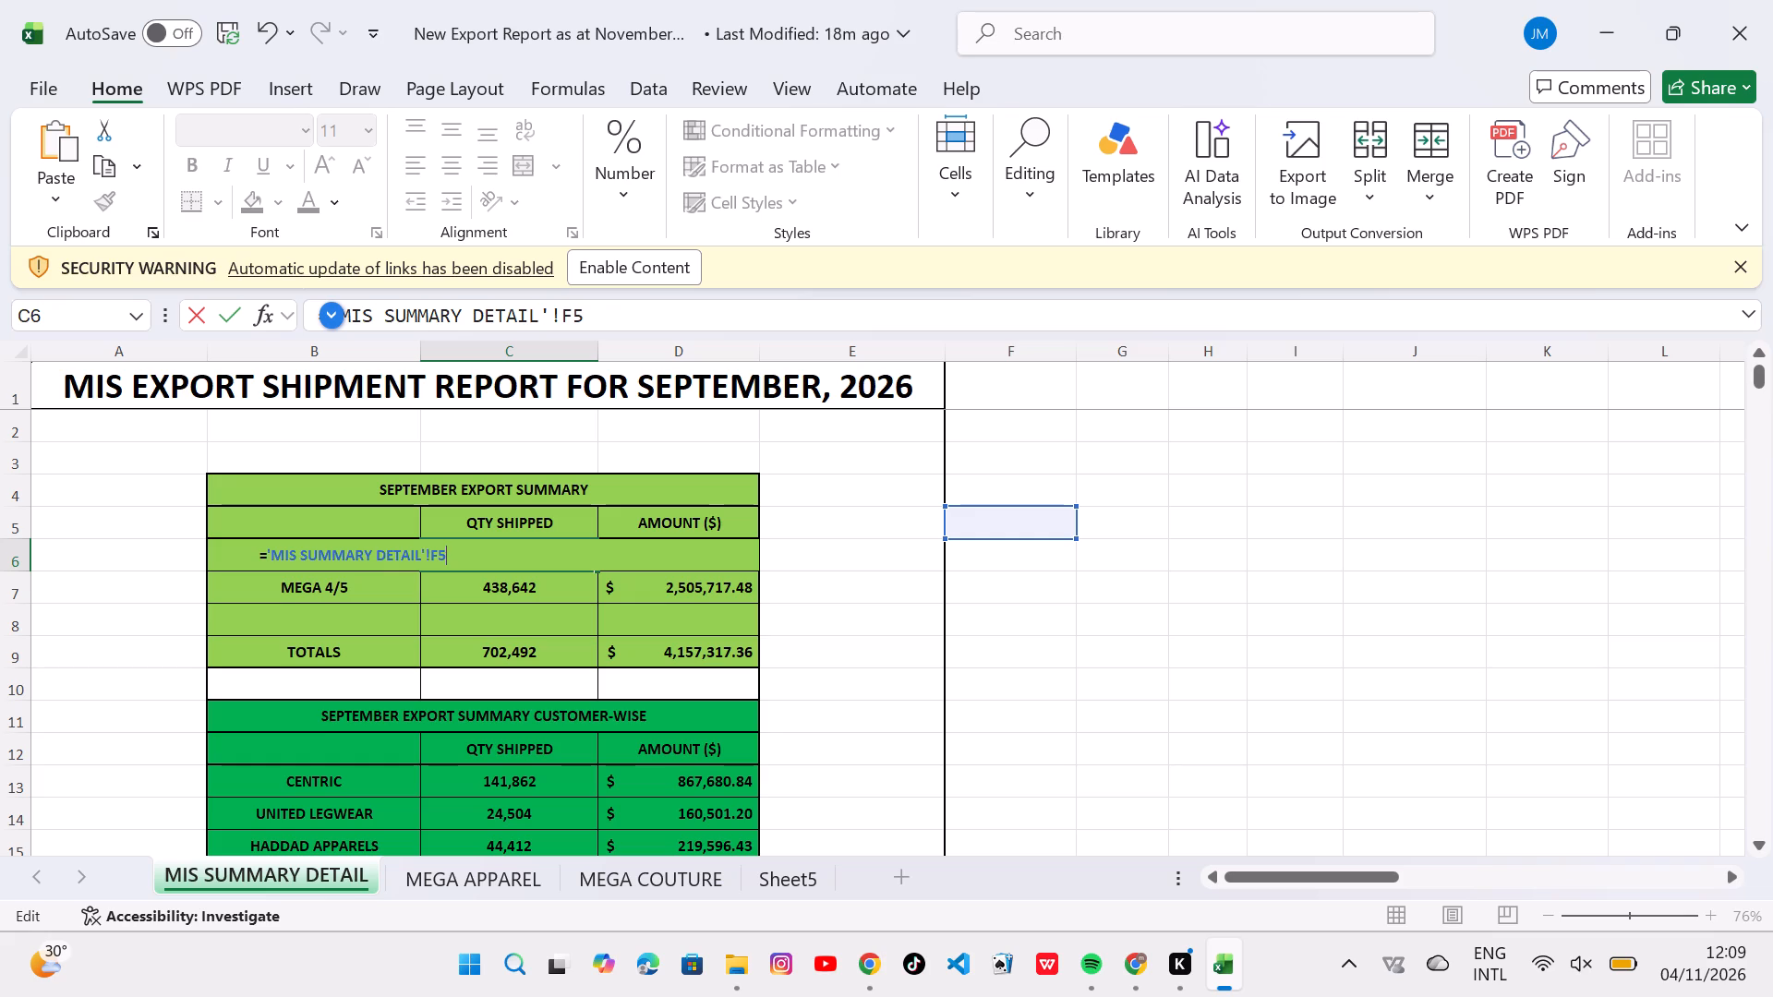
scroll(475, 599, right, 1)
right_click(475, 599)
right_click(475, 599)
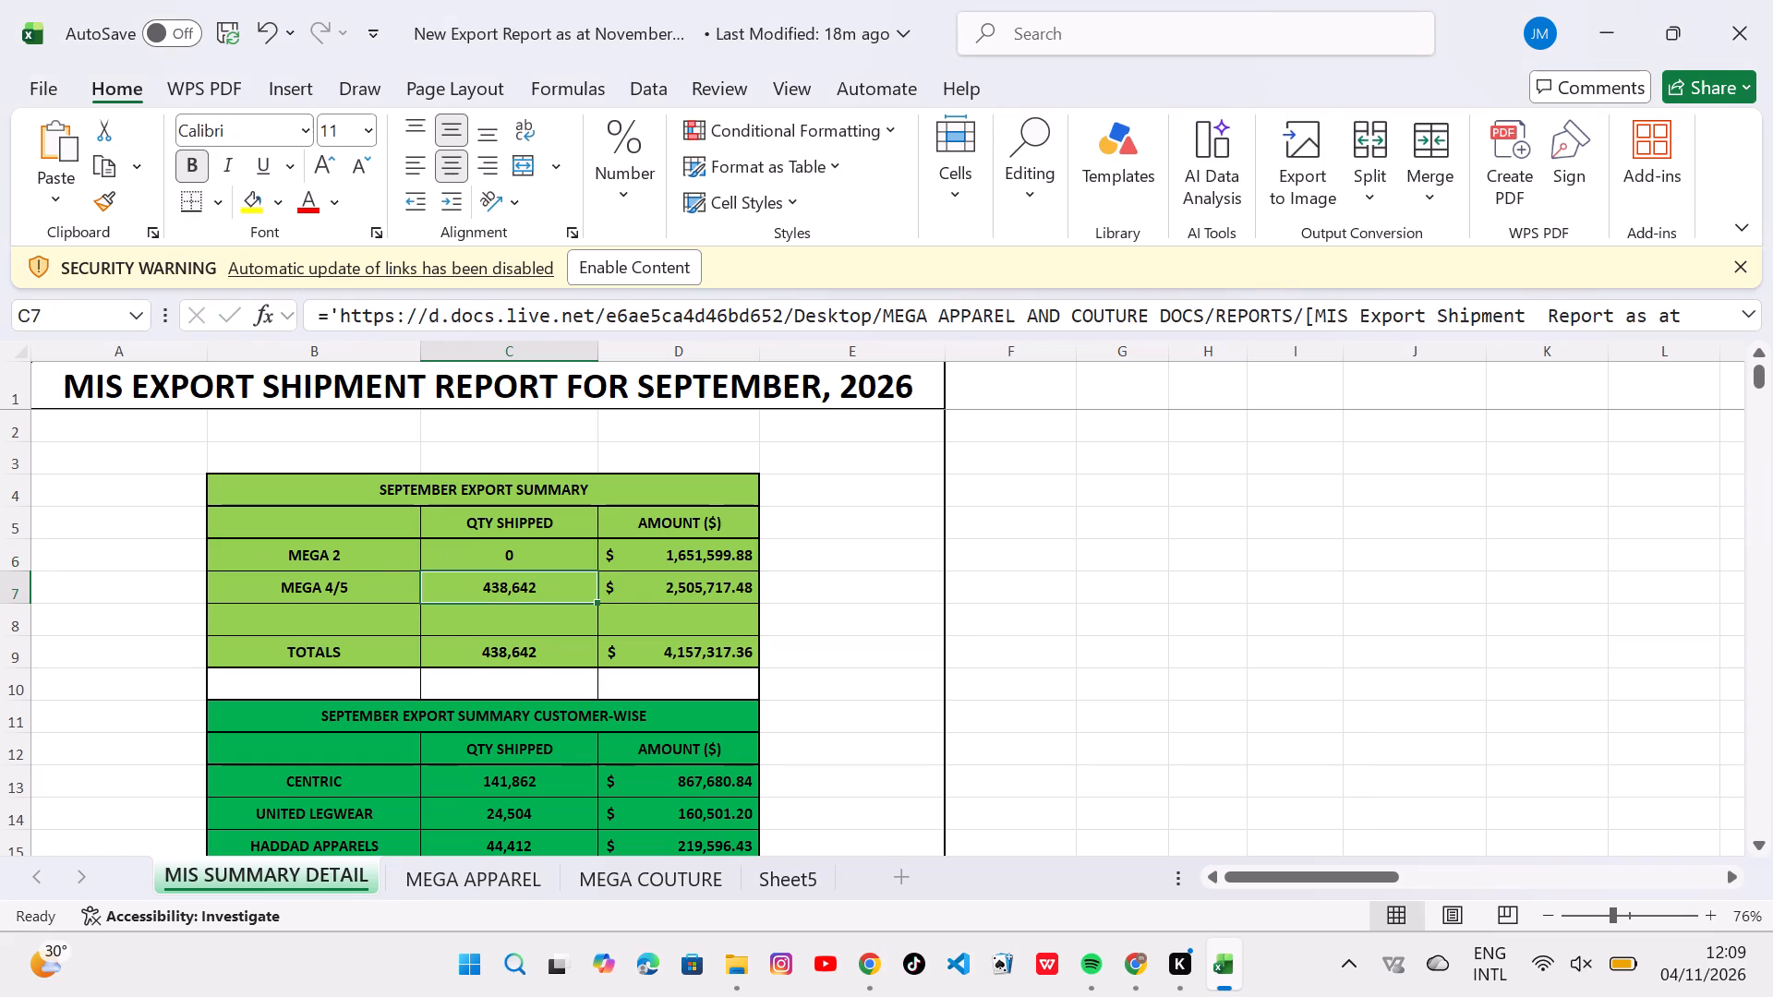
Replace the sheet name in the MEGA 2 quantity shipped formula with MEGA COUTURE.
click(526, 553)
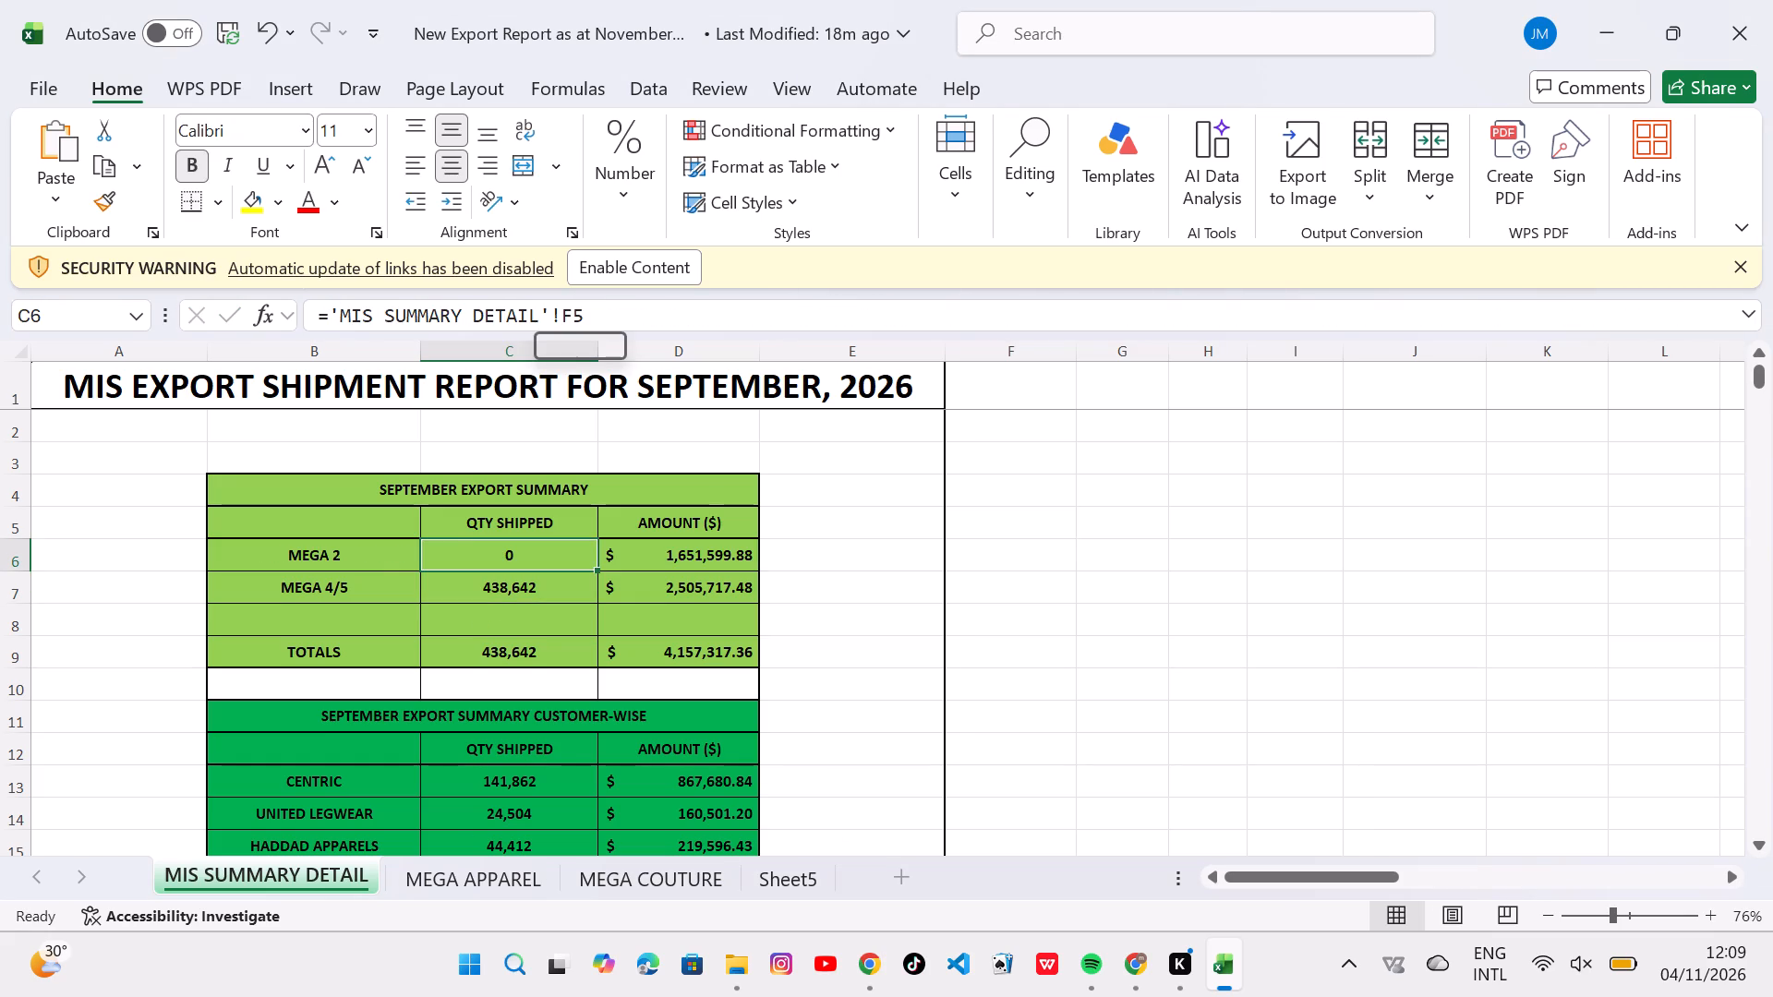
click(534, 317)
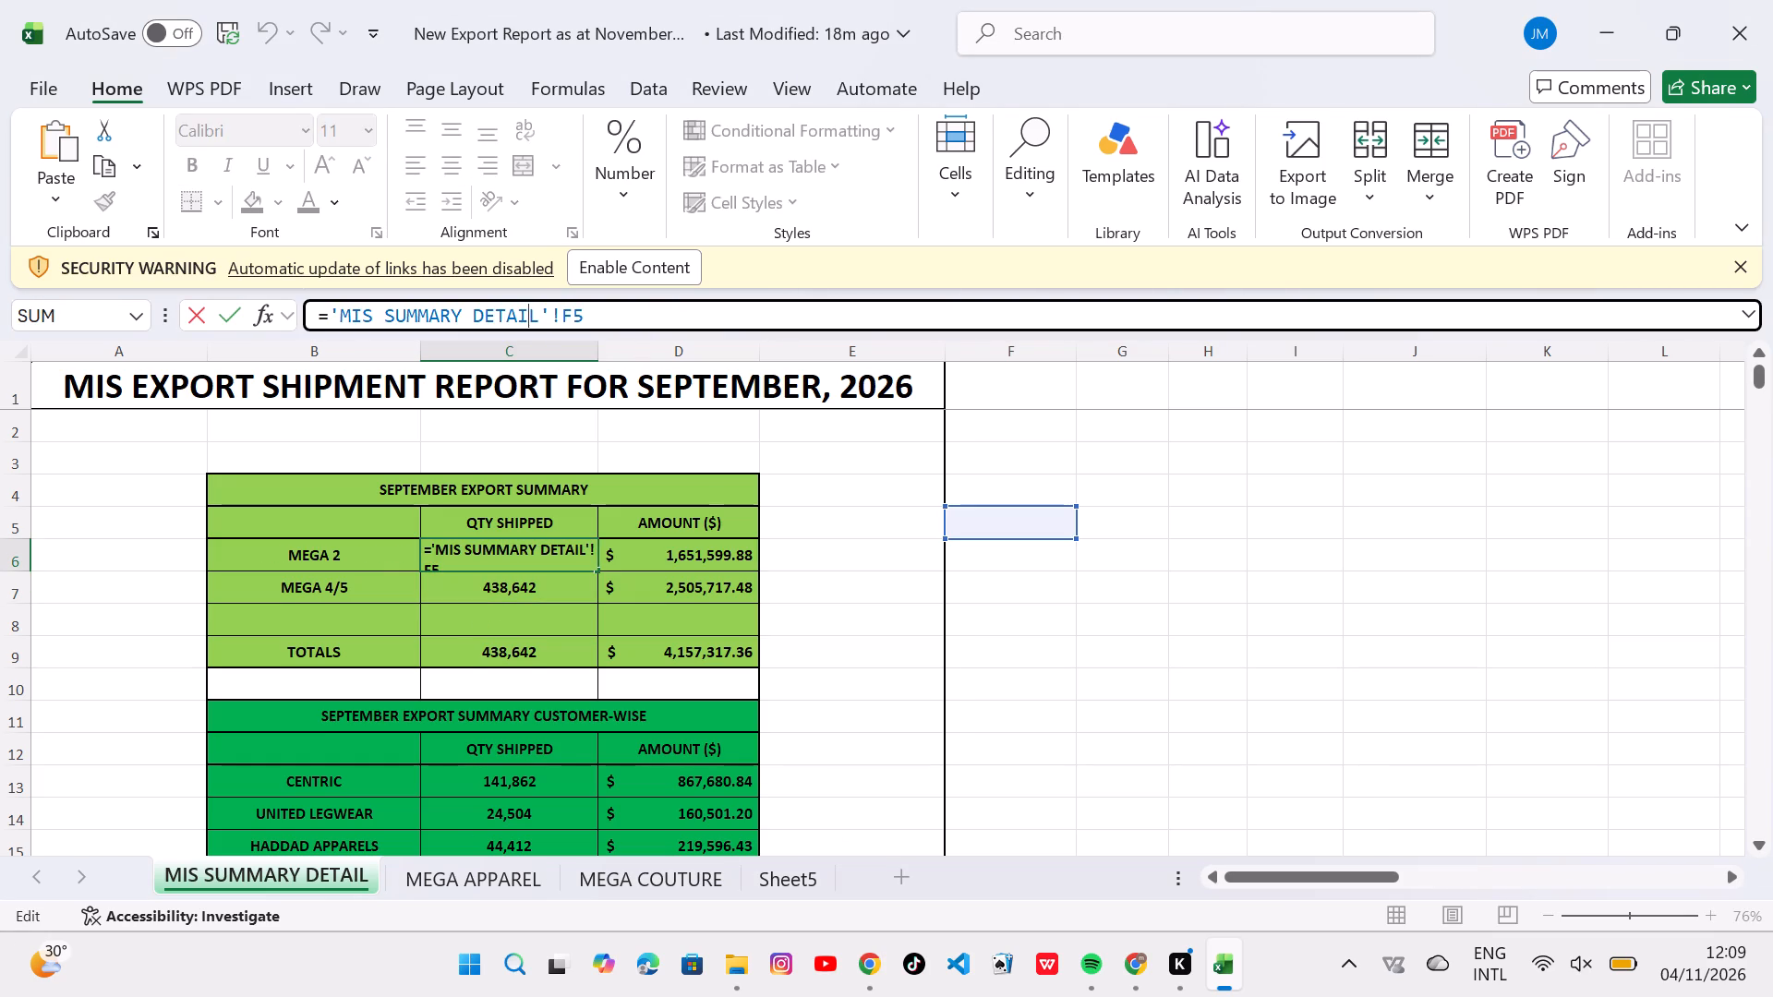
click(539, 317)
key(BackSpace)
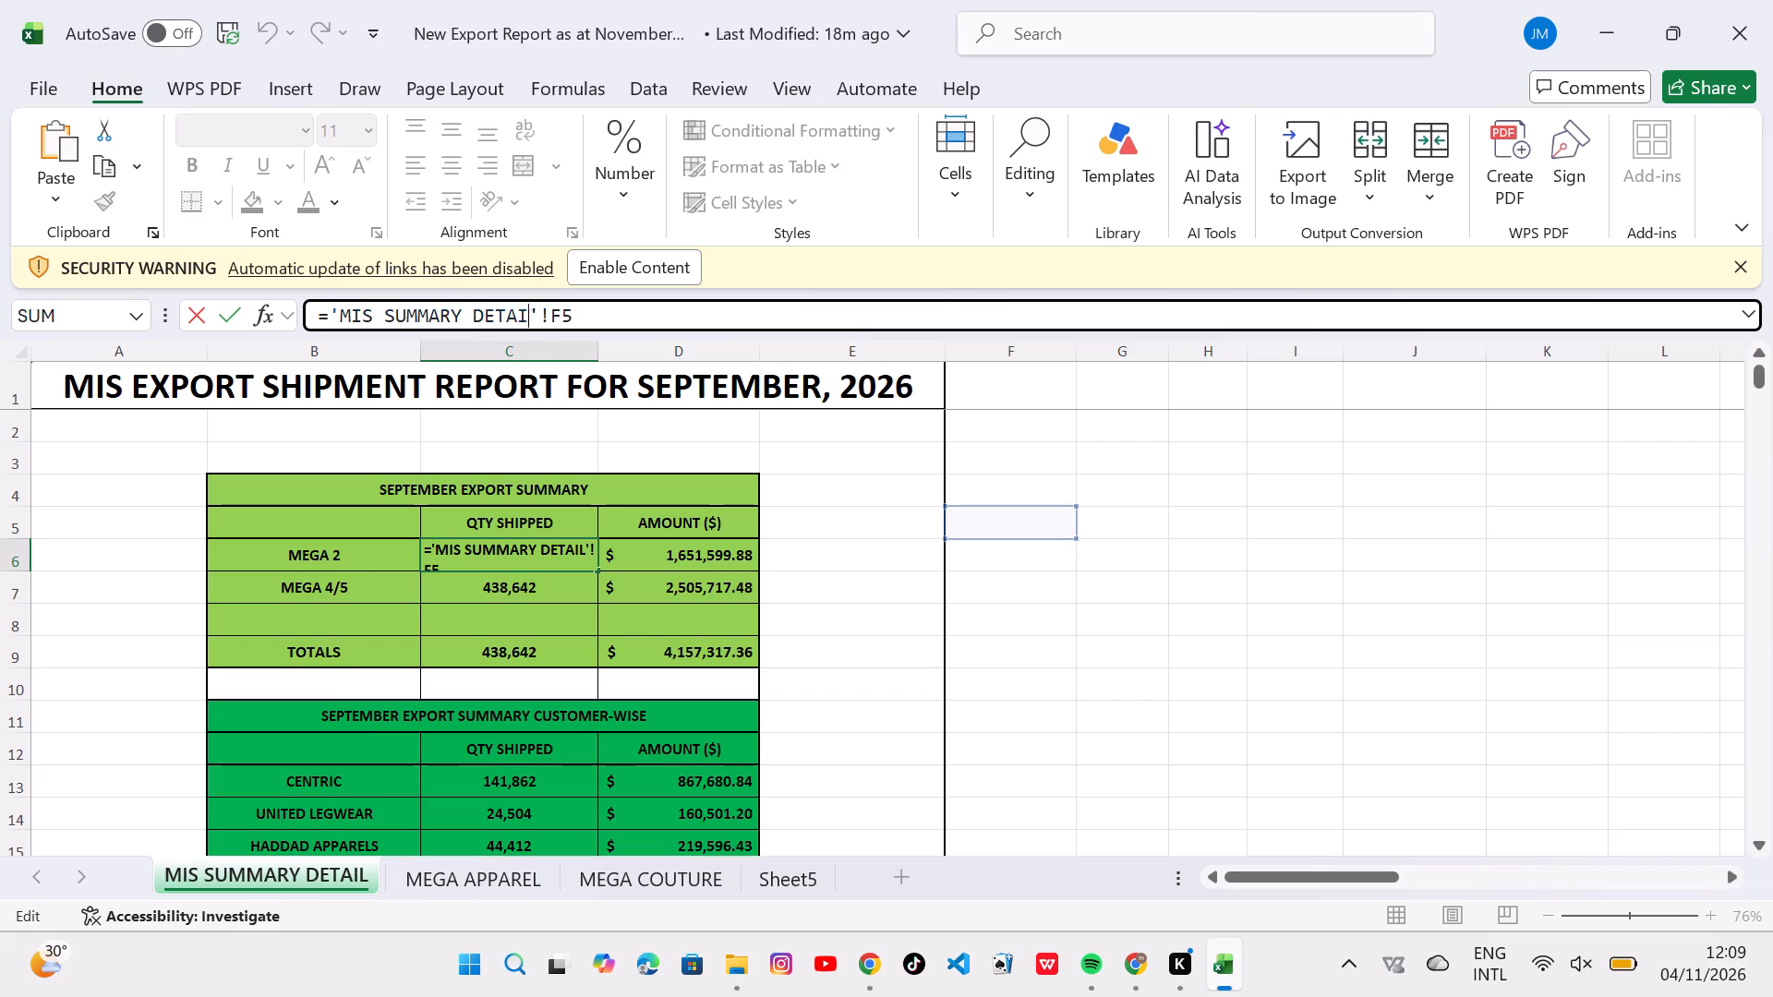
key(BackSpace)
key(BackSpace)
key(BackSpace)
key(BackSpace)
key(BackSpace)
key(BackSpace)
key(BackSpace)
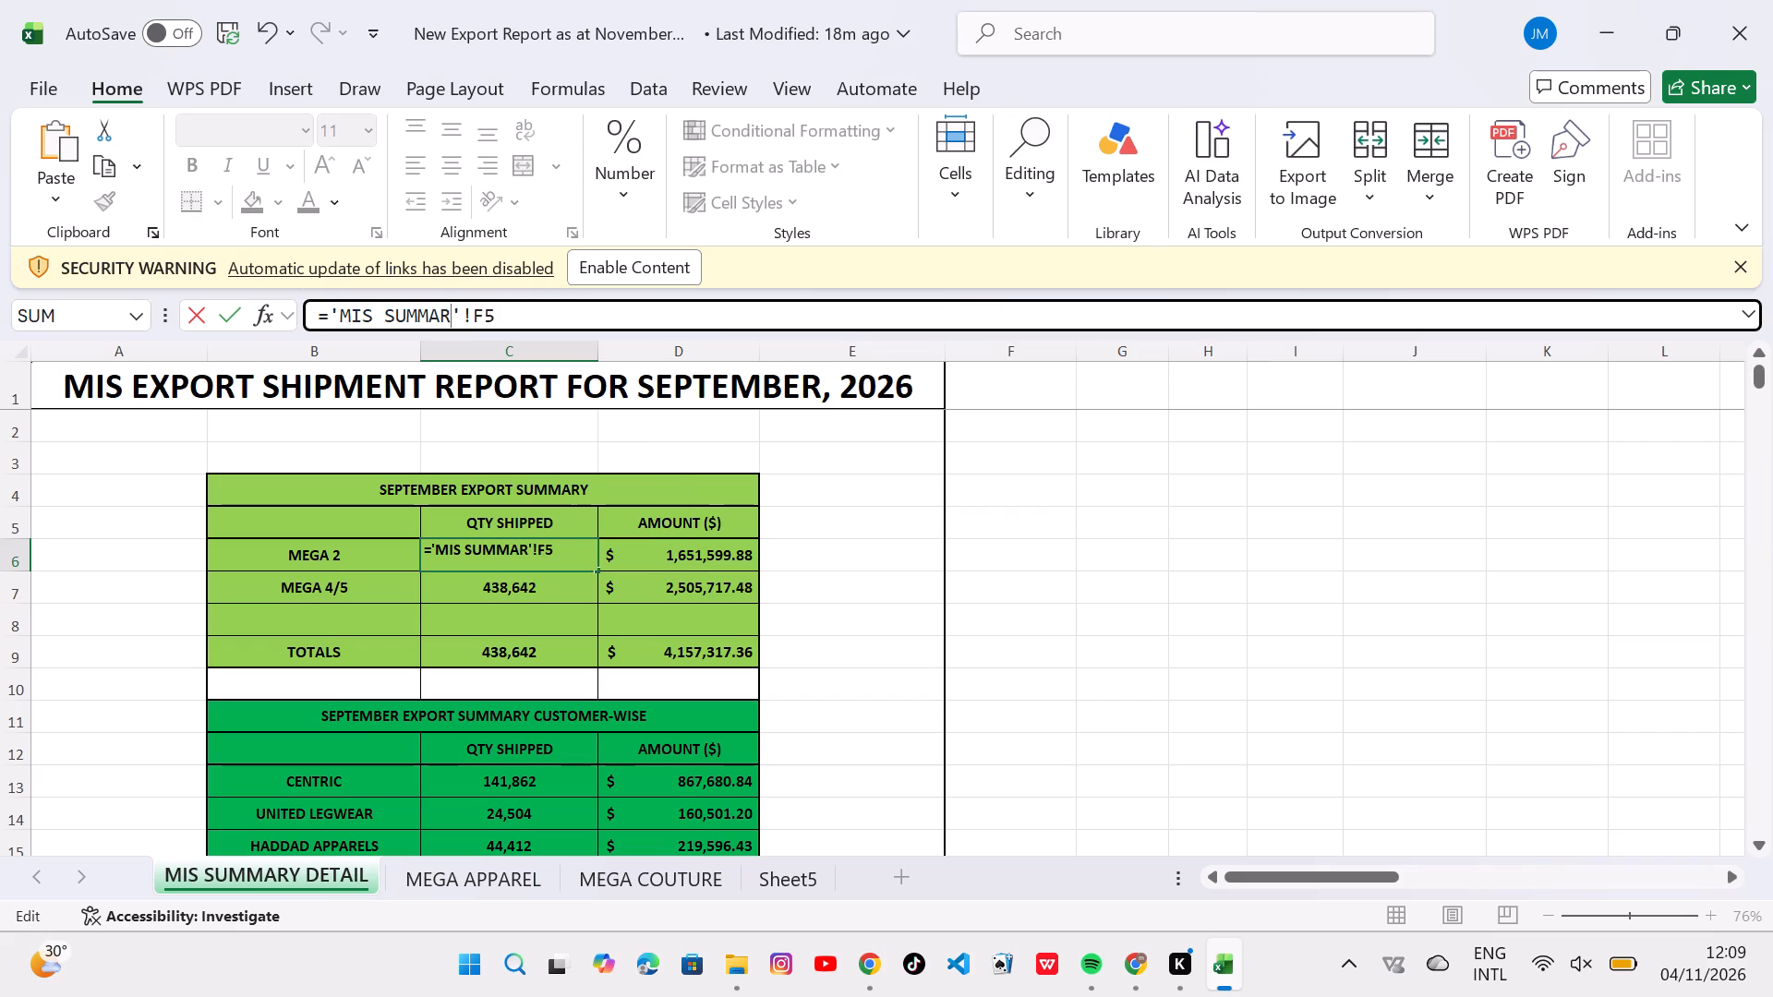
key(BackSpace)
key(BackSpace)
key(BackSpace)
key(BackSpace)
key(BackSpace)
key(BackSpace)
key(BackSpace)
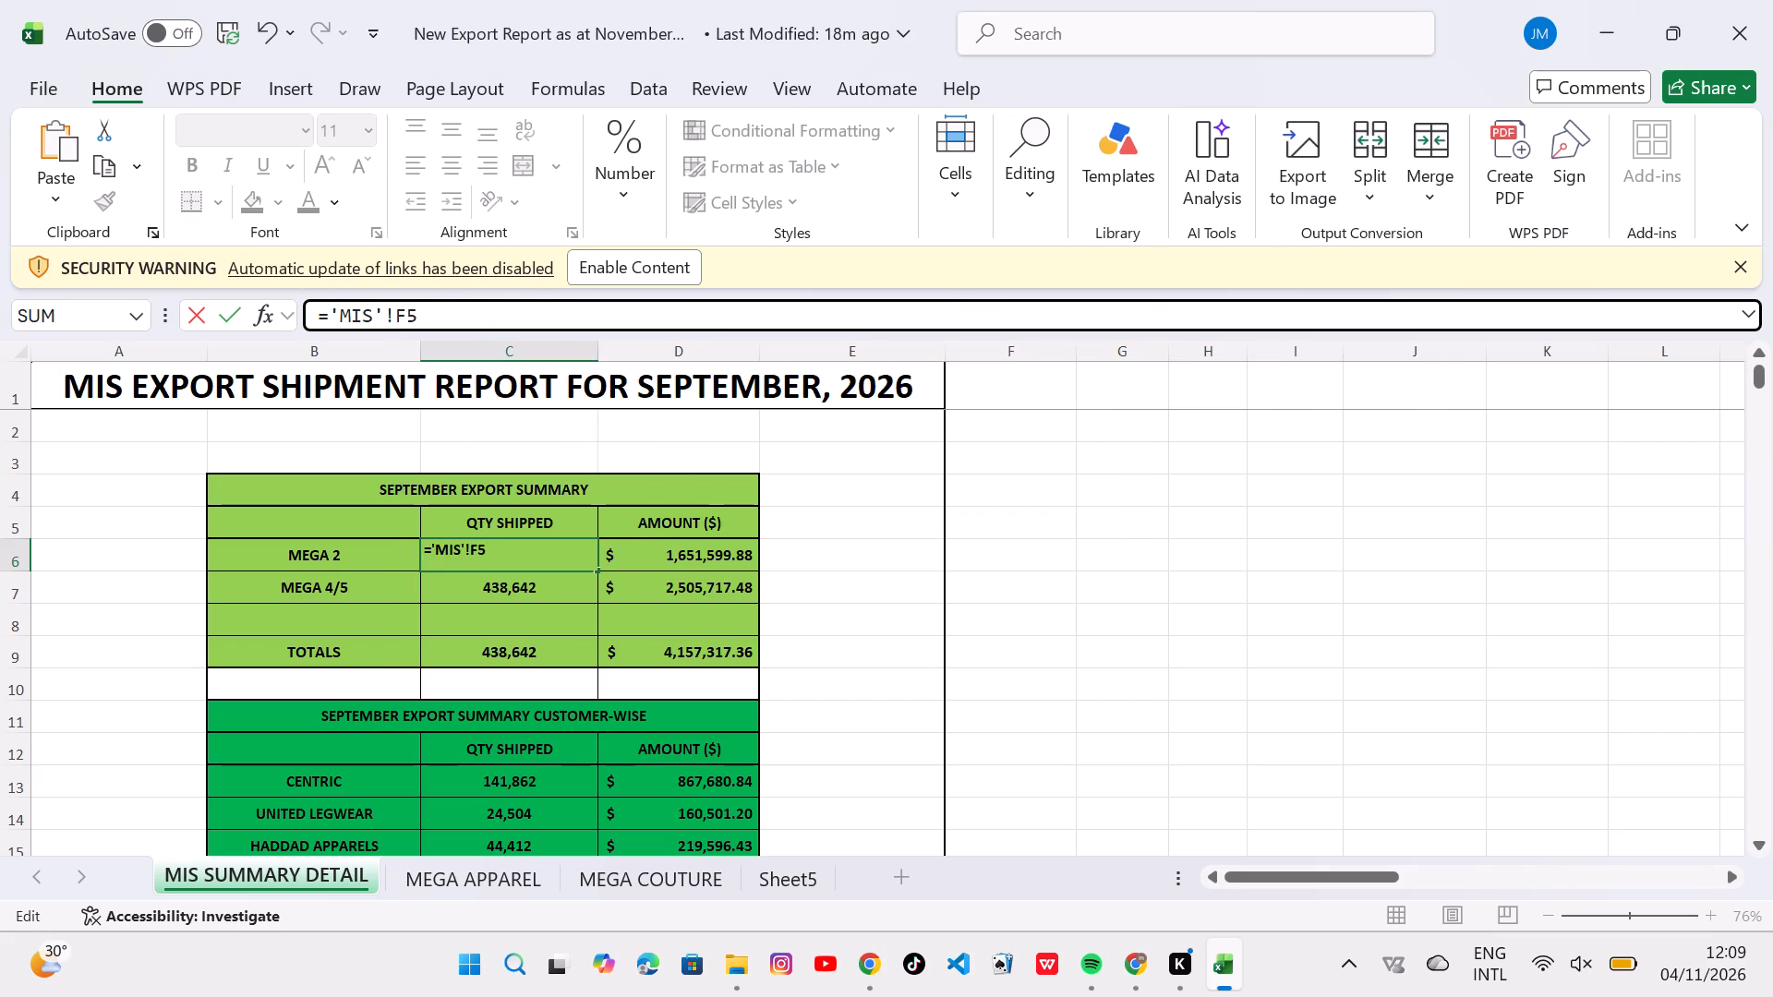
key(BackSpace)
key(BackSpace)
key(BackSpace)
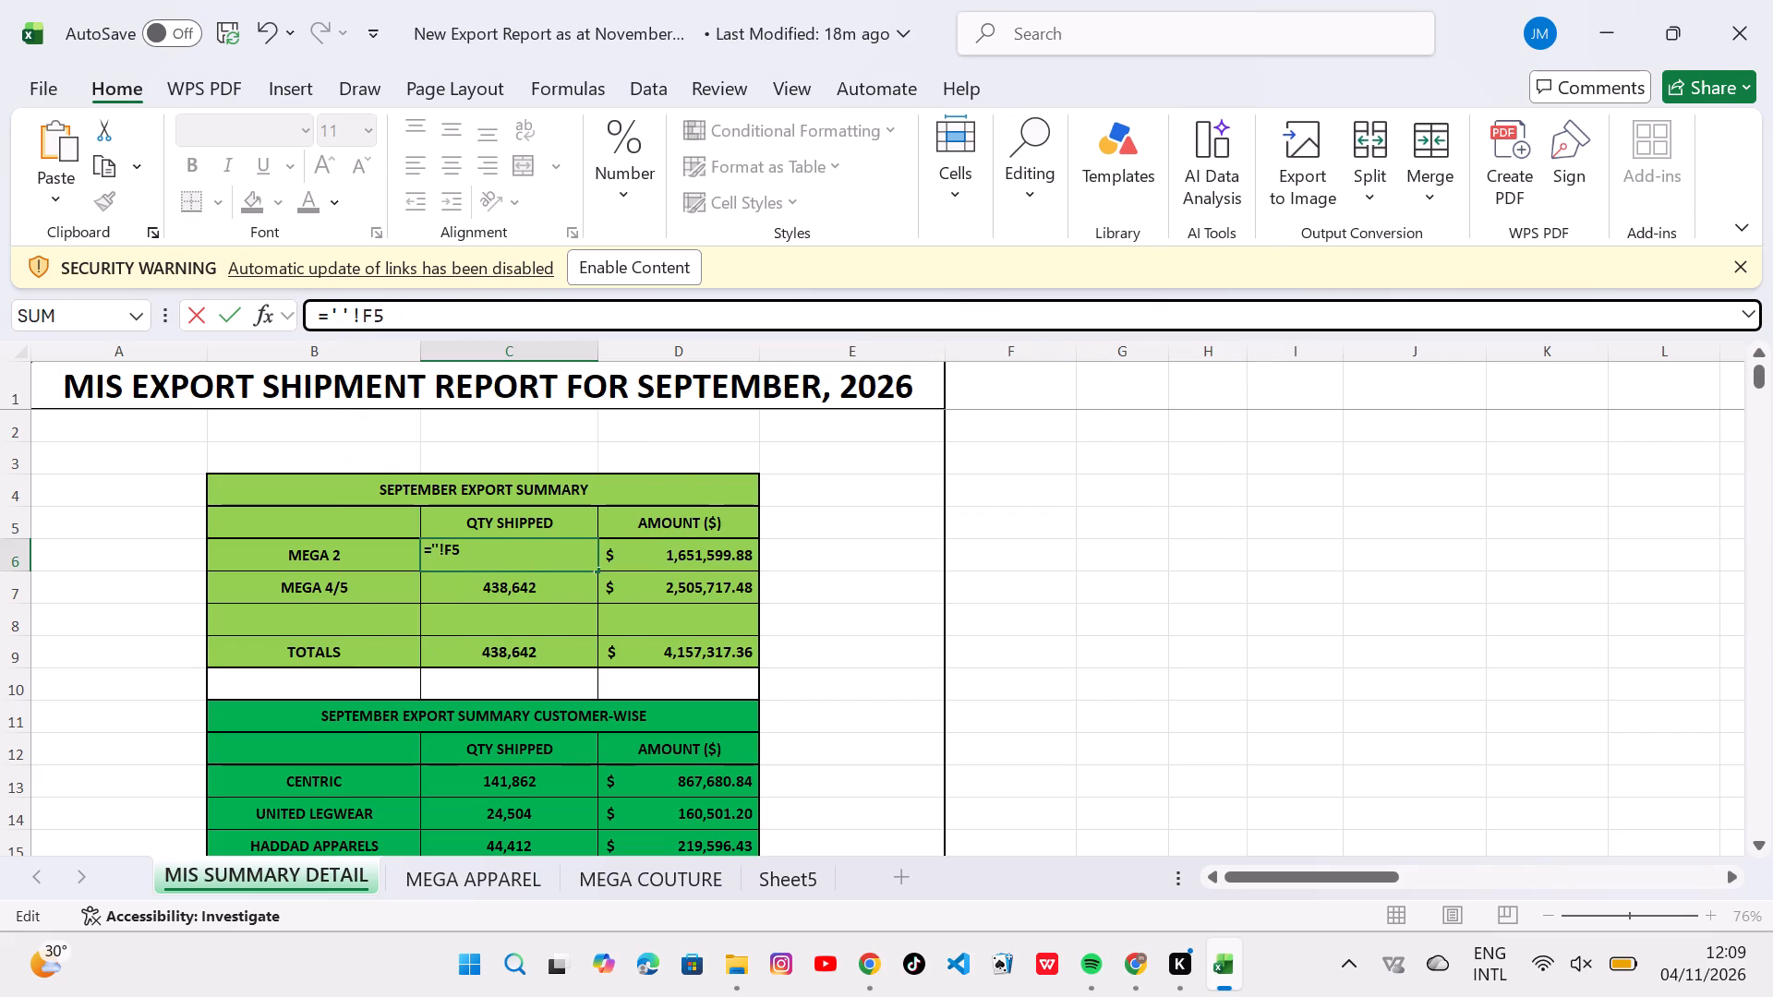
text(MEGA COUTURE)
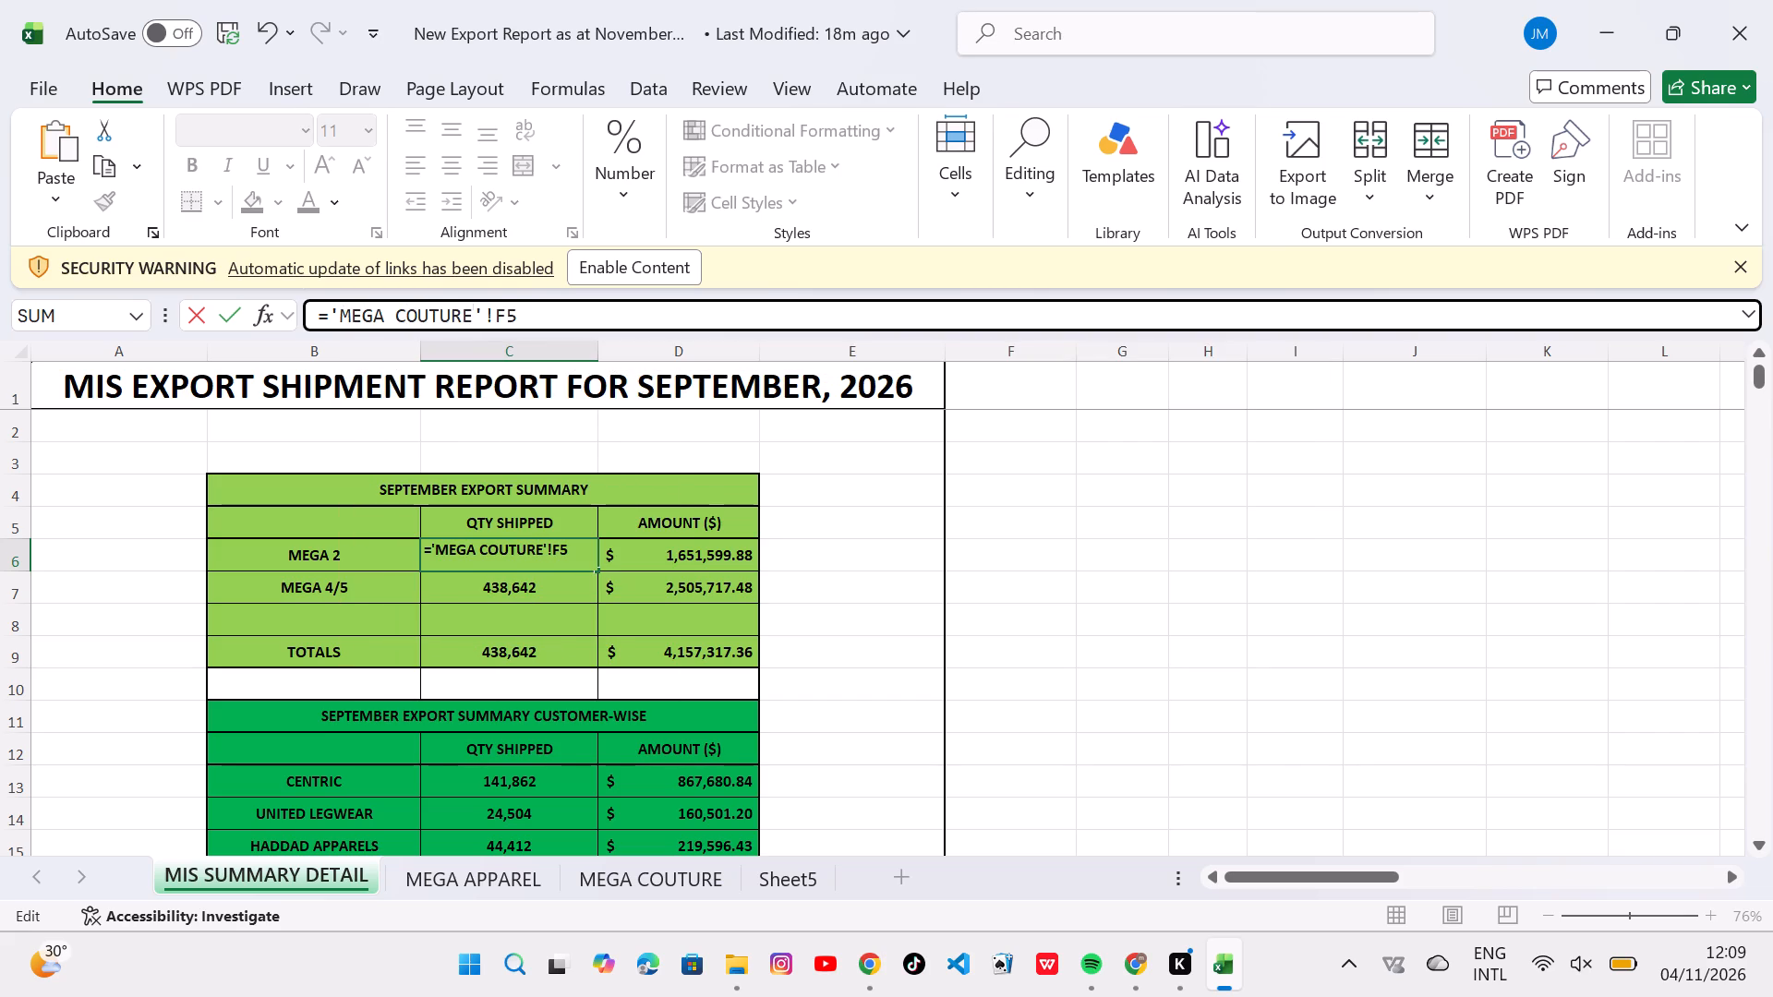
Check the total row on the MEGA COUTURE sheet and complete the MEGA 2 quantity shipped formula as ='MEGA COUTURE'!G89, without stray sheet references.
click(520, 311)
key(BackSpace)
key(BackSpace)
click(643, 879)
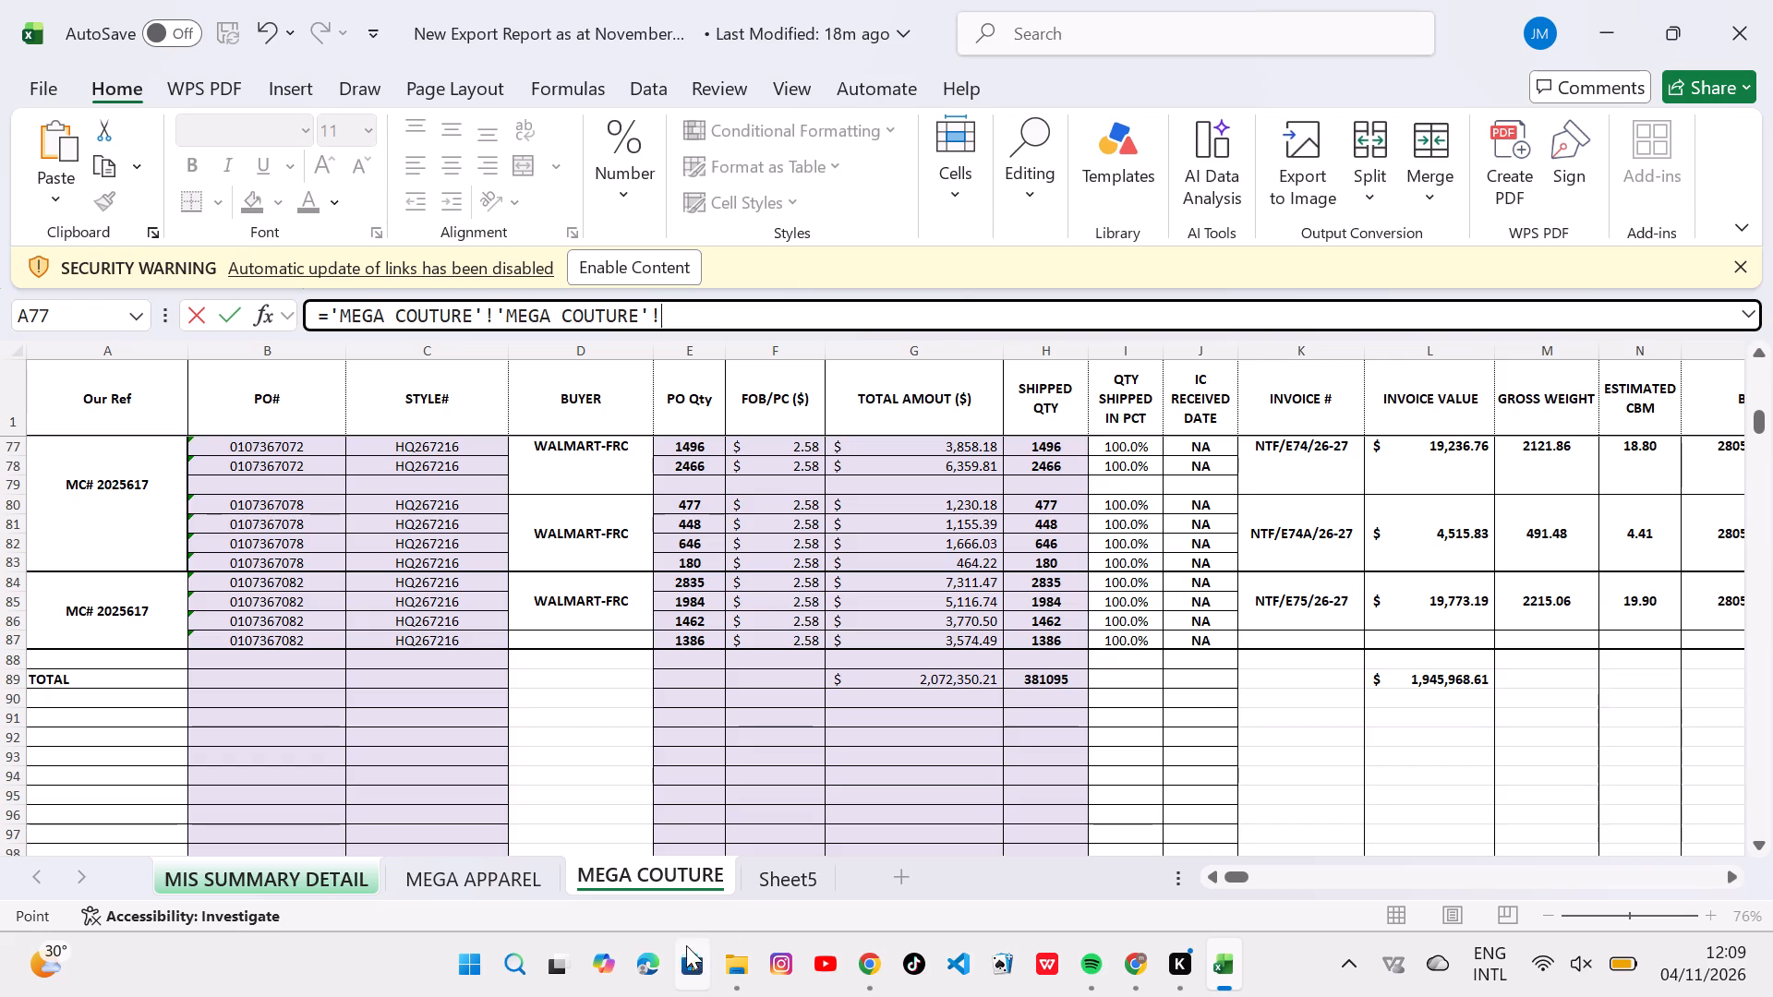
click(295, 862)
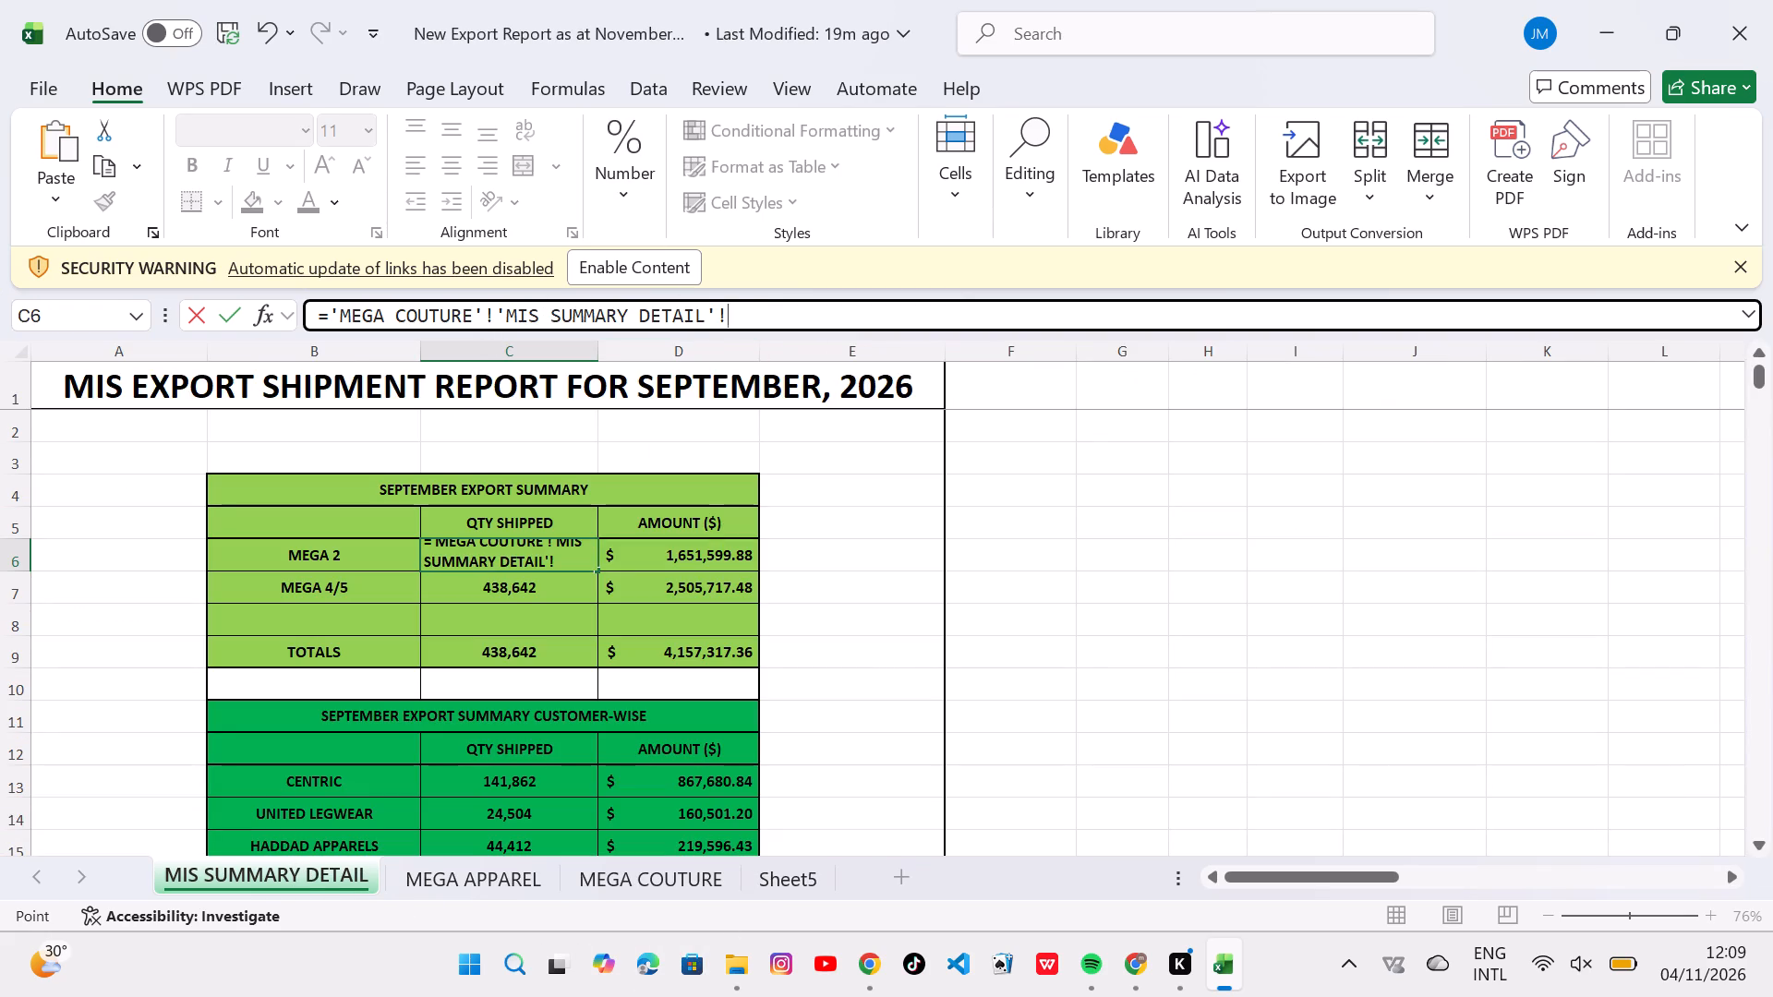
scroll(509, 324, left, 1)
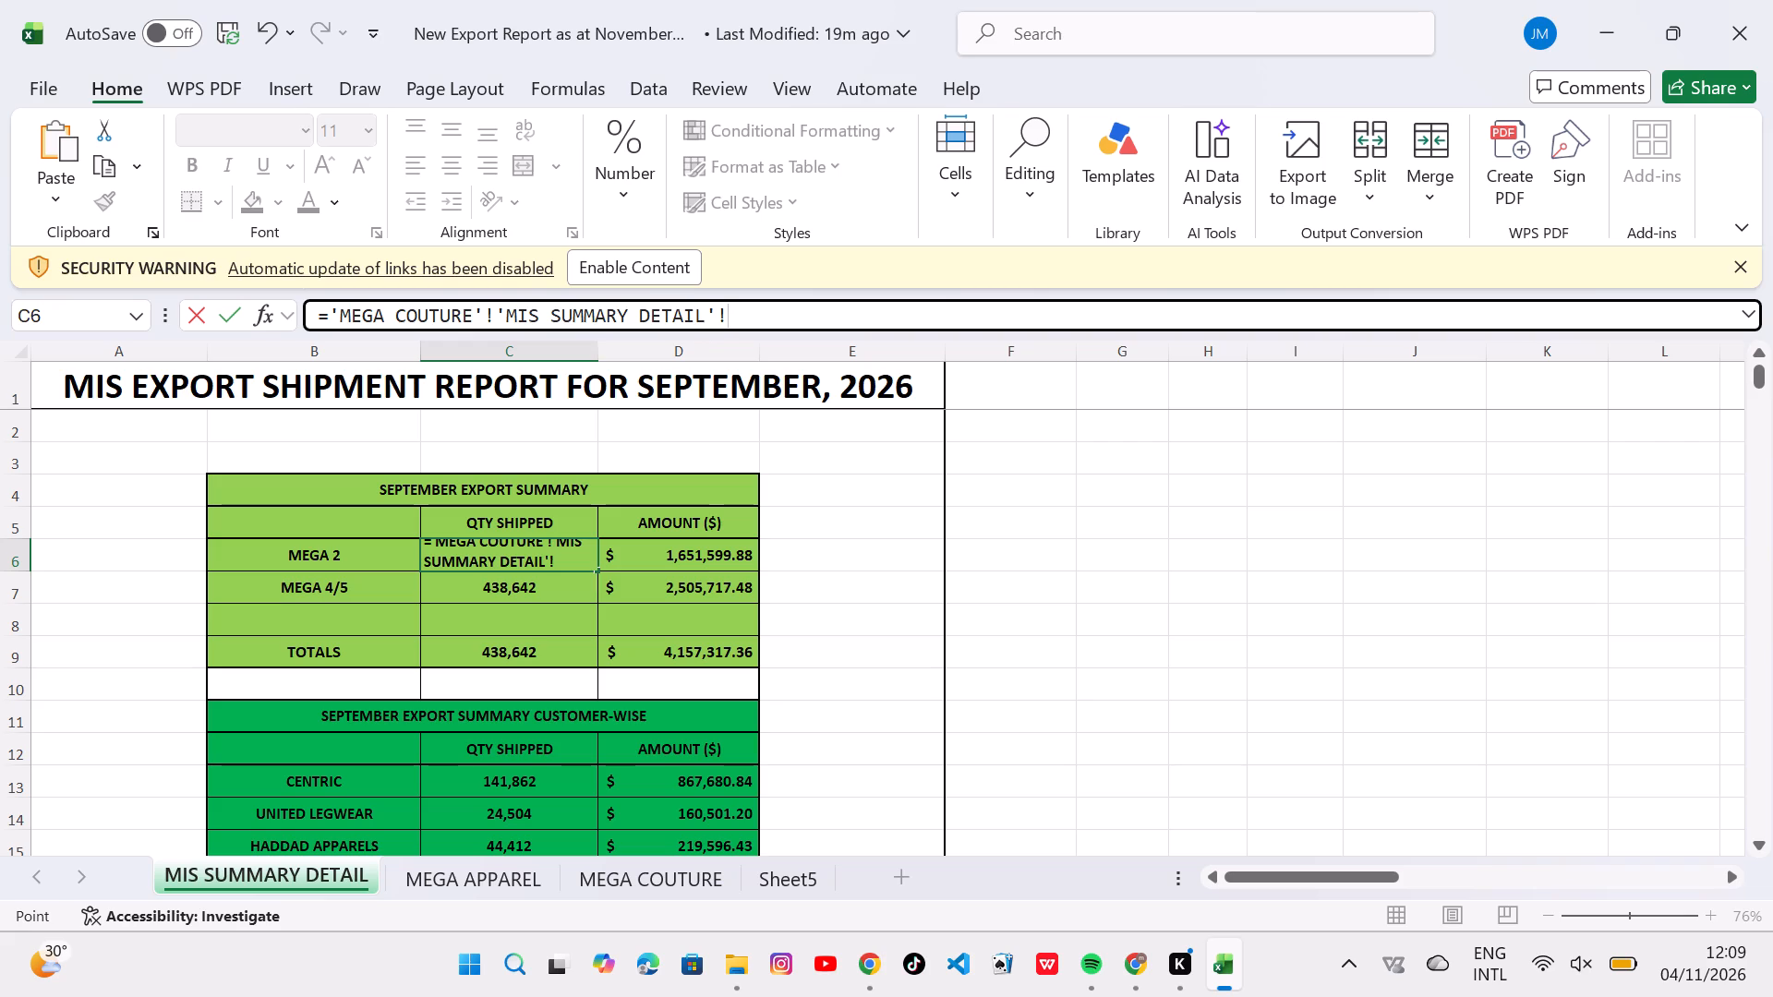
click(731, 314)
key(BackSpace)
key(BackSpace)
key(BackSpace)
key(BackSpace)
key(BackSpace)
key(BackSpace)
key(BackSpace)
key(BackSpace)
key(BackSpace)
key(BackSpace)
key(BackSpace)
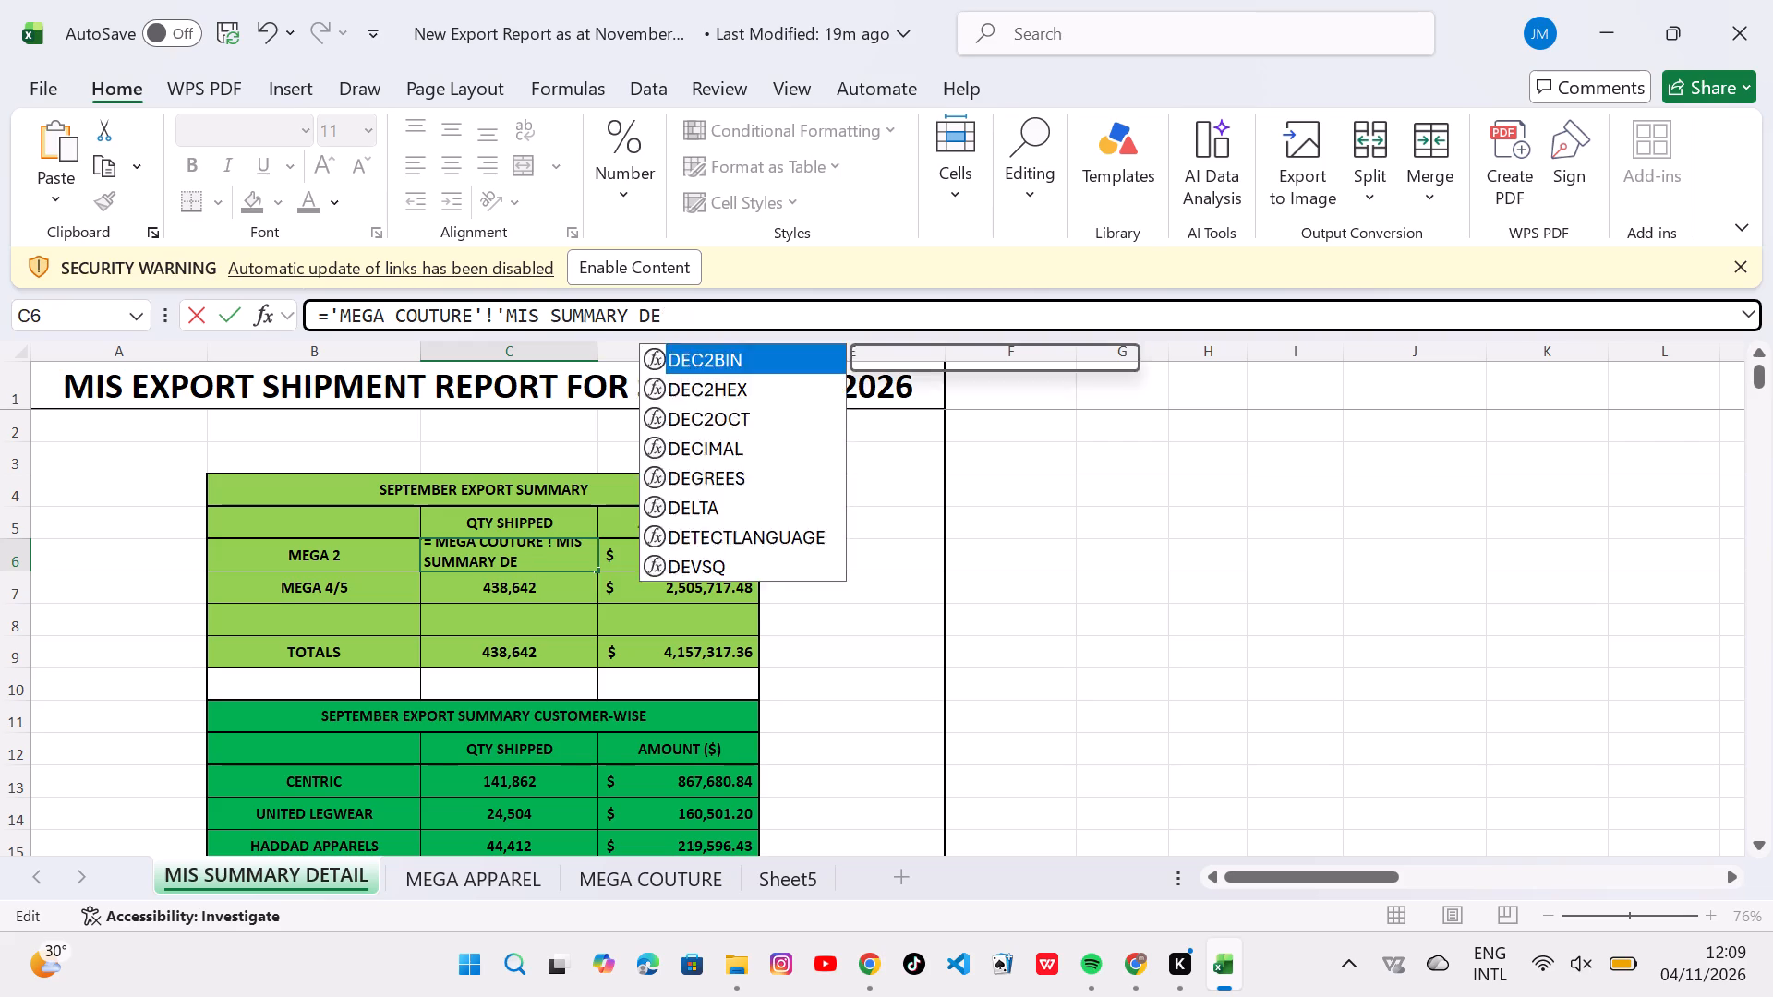
key(BackSpace)
key(BackSpace)
key(BackSpace)
key(BackSpace)
key(BackSpace)
key(BackSpace)
key(BackSpace)
key(BackSpace)
key(BackSpace)
key(BackSpace)
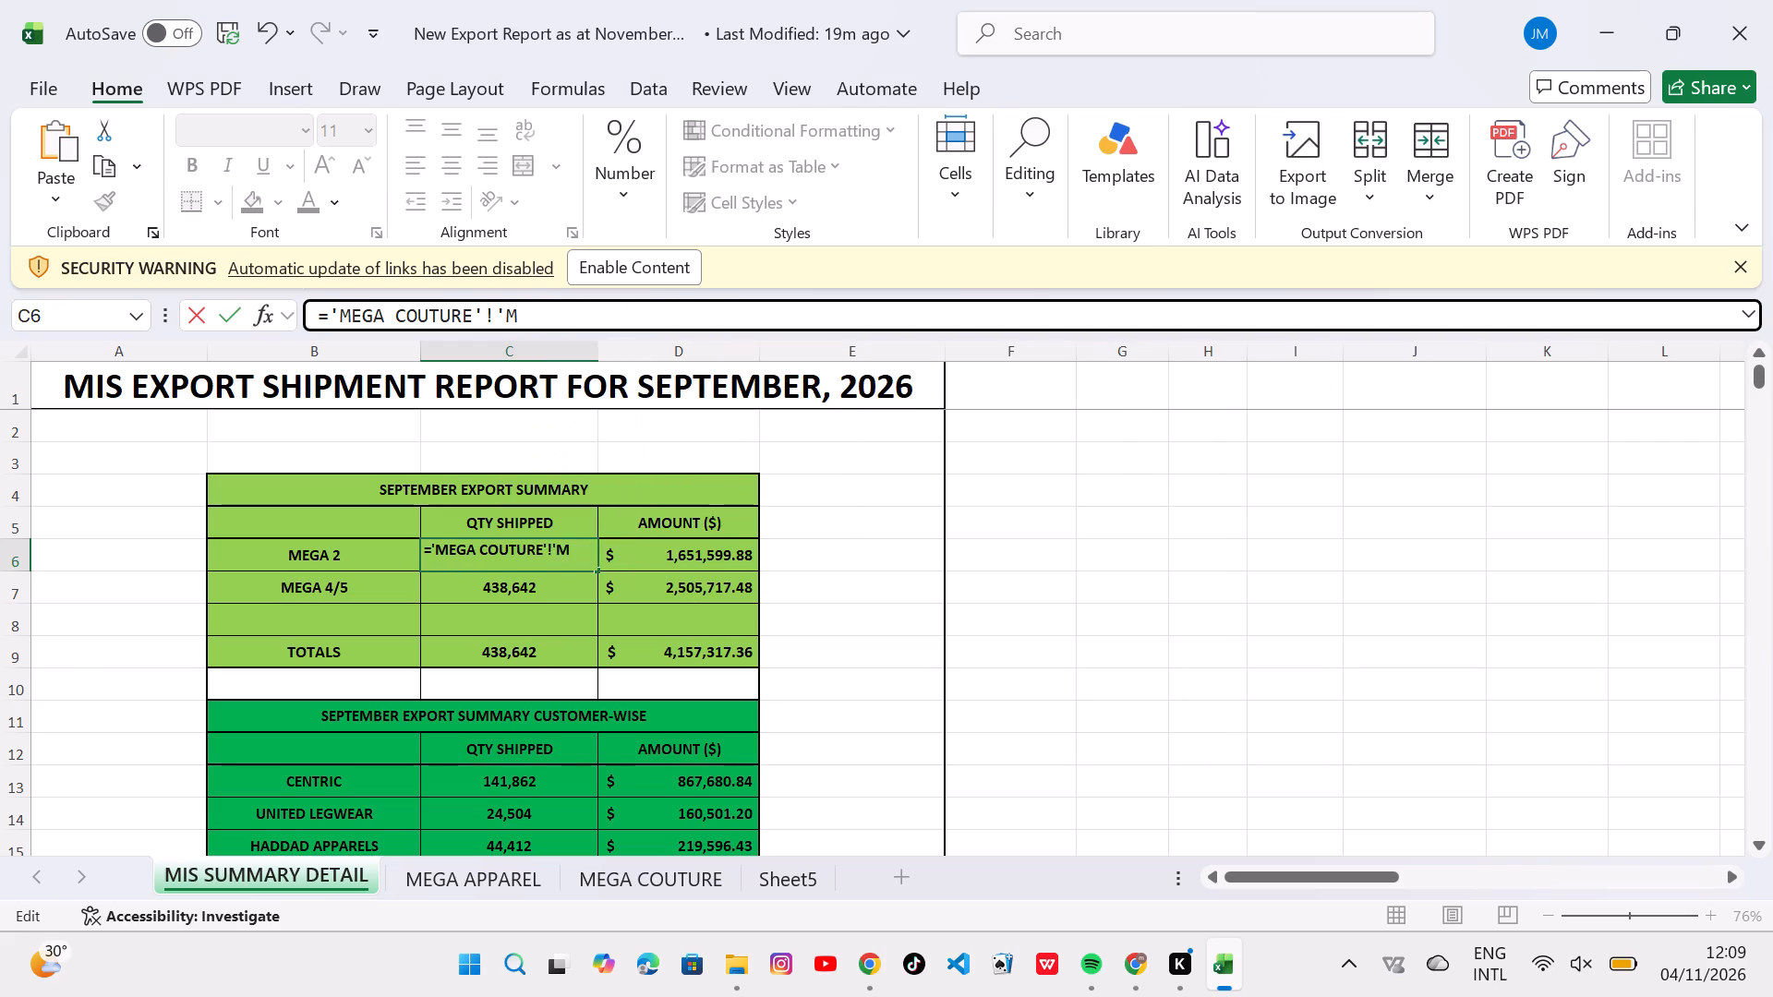
key(BackSpace)
key(g)
text(89)
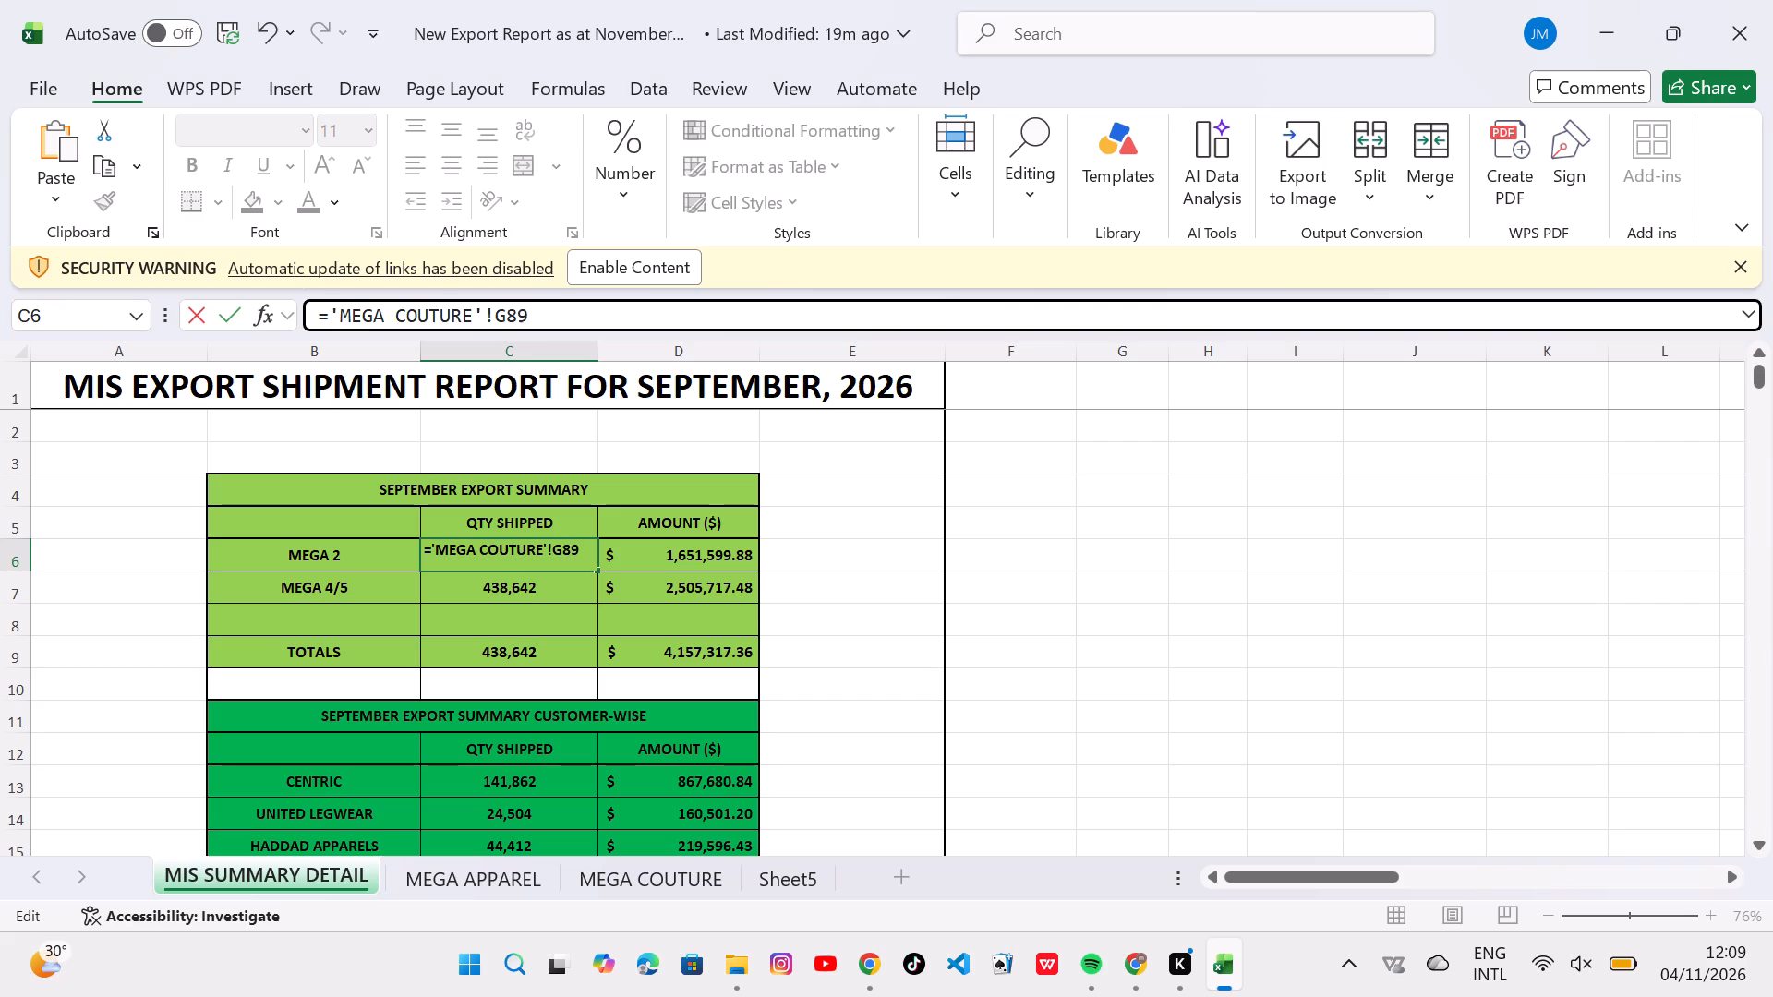
key(Return)
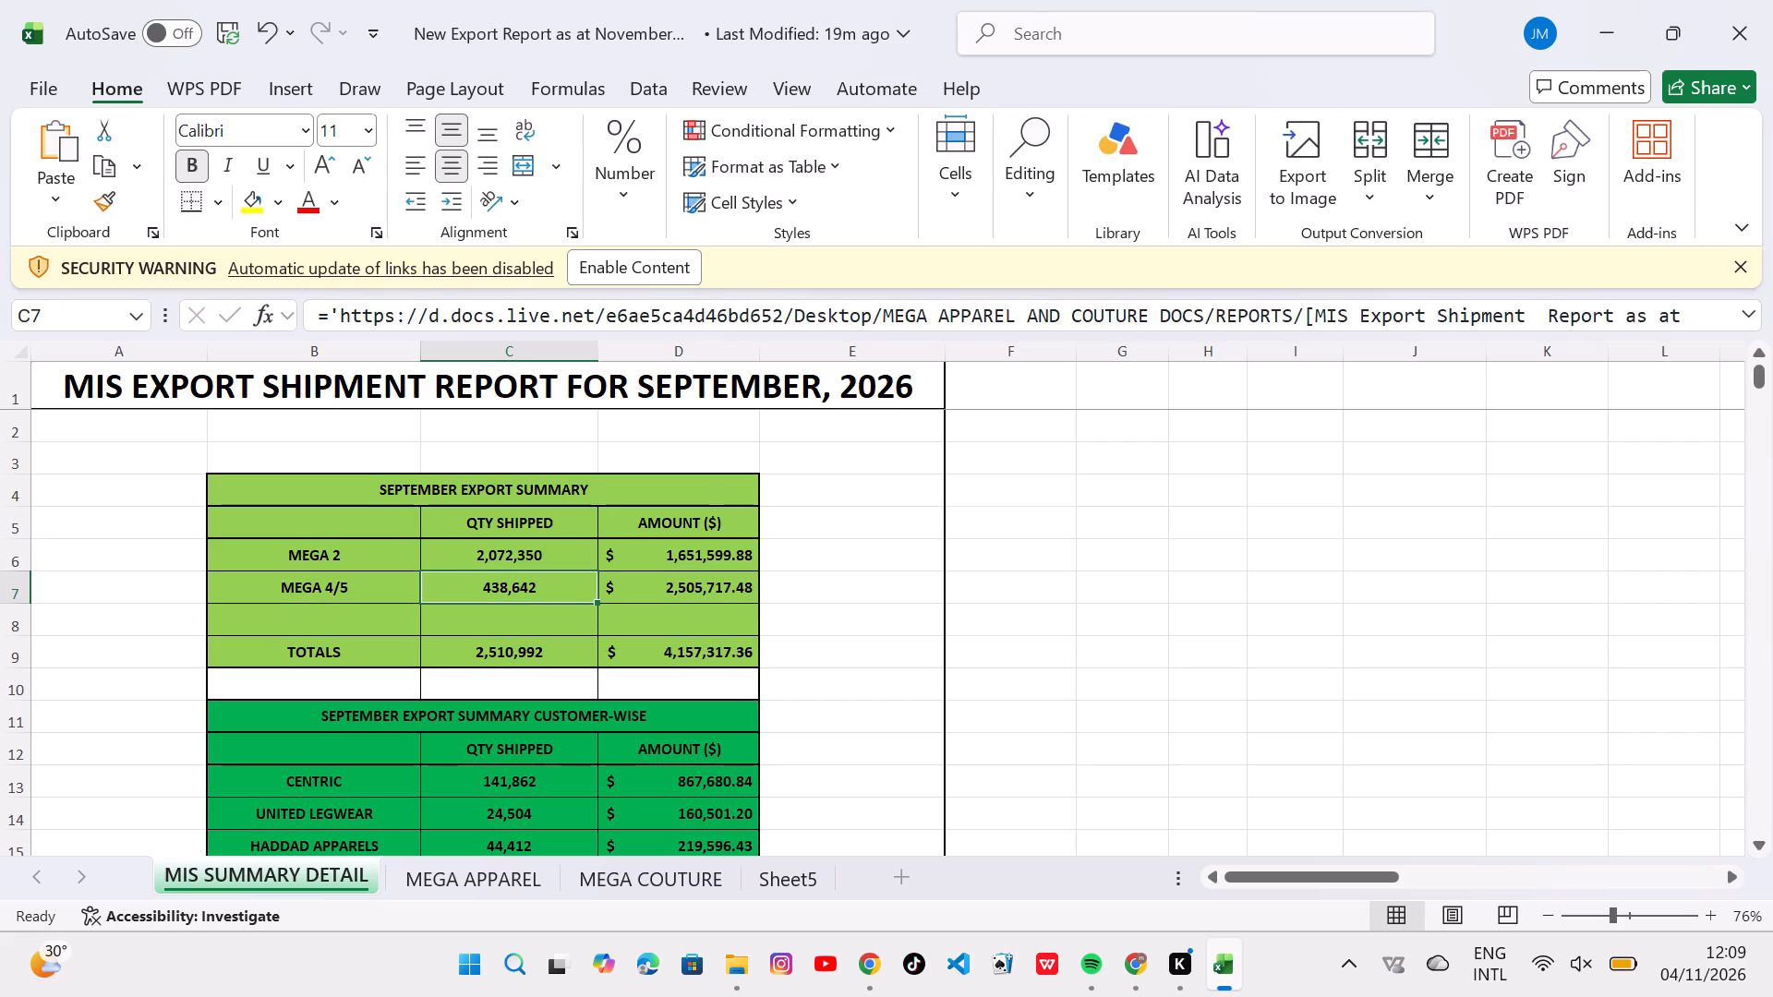
Enter the label TOTAL in cell A61, below the last shipment entries on the MEGA APPAREL sheet.
click(565, 560)
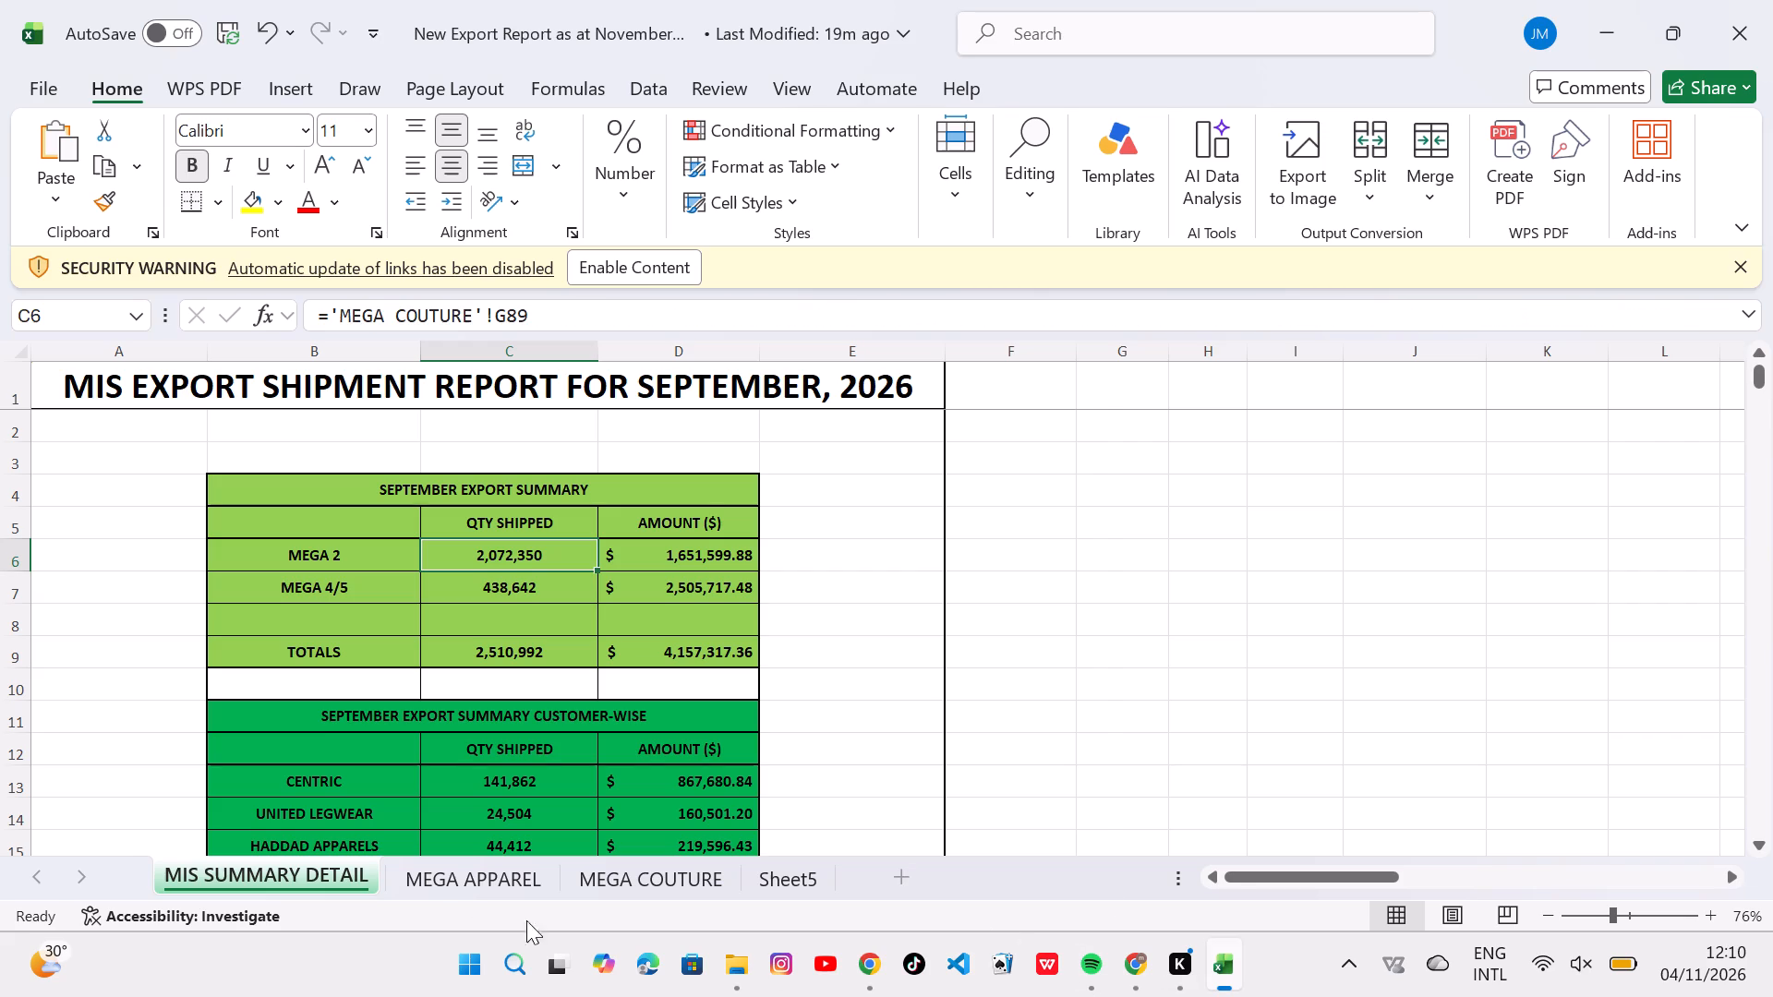
click(452, 870)
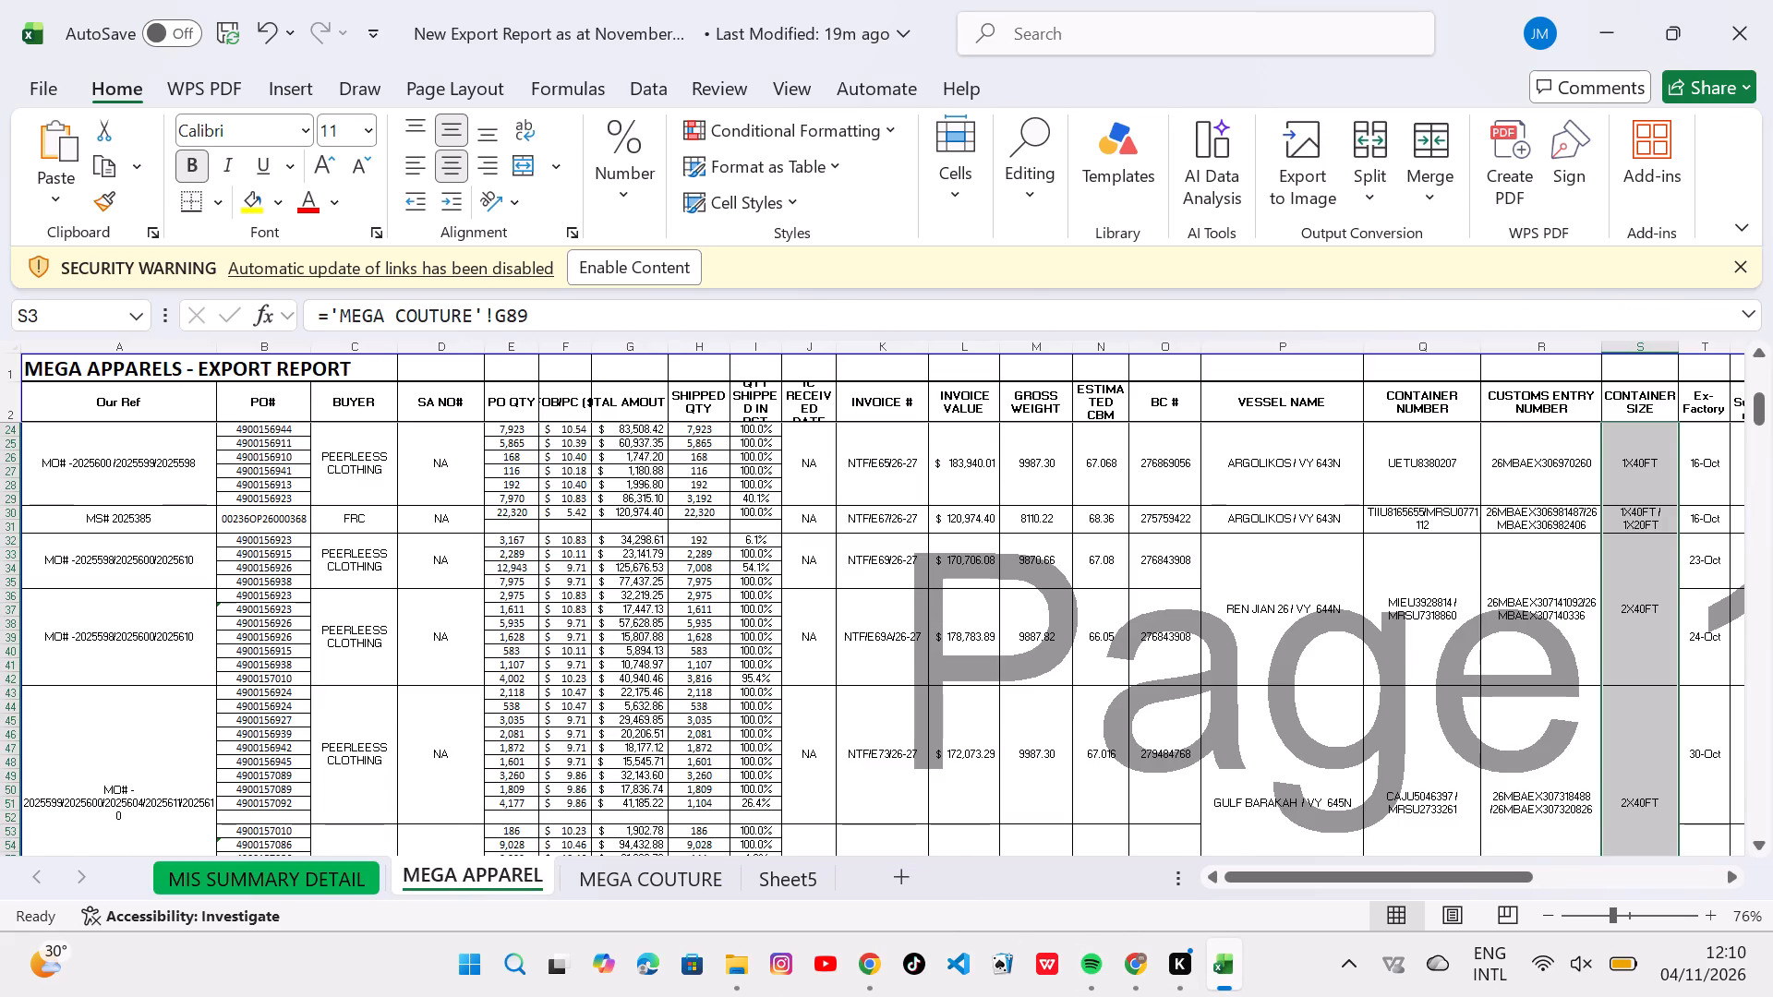
scroll(818, 656, down, 2)
scroll(818, 656, up, 1)
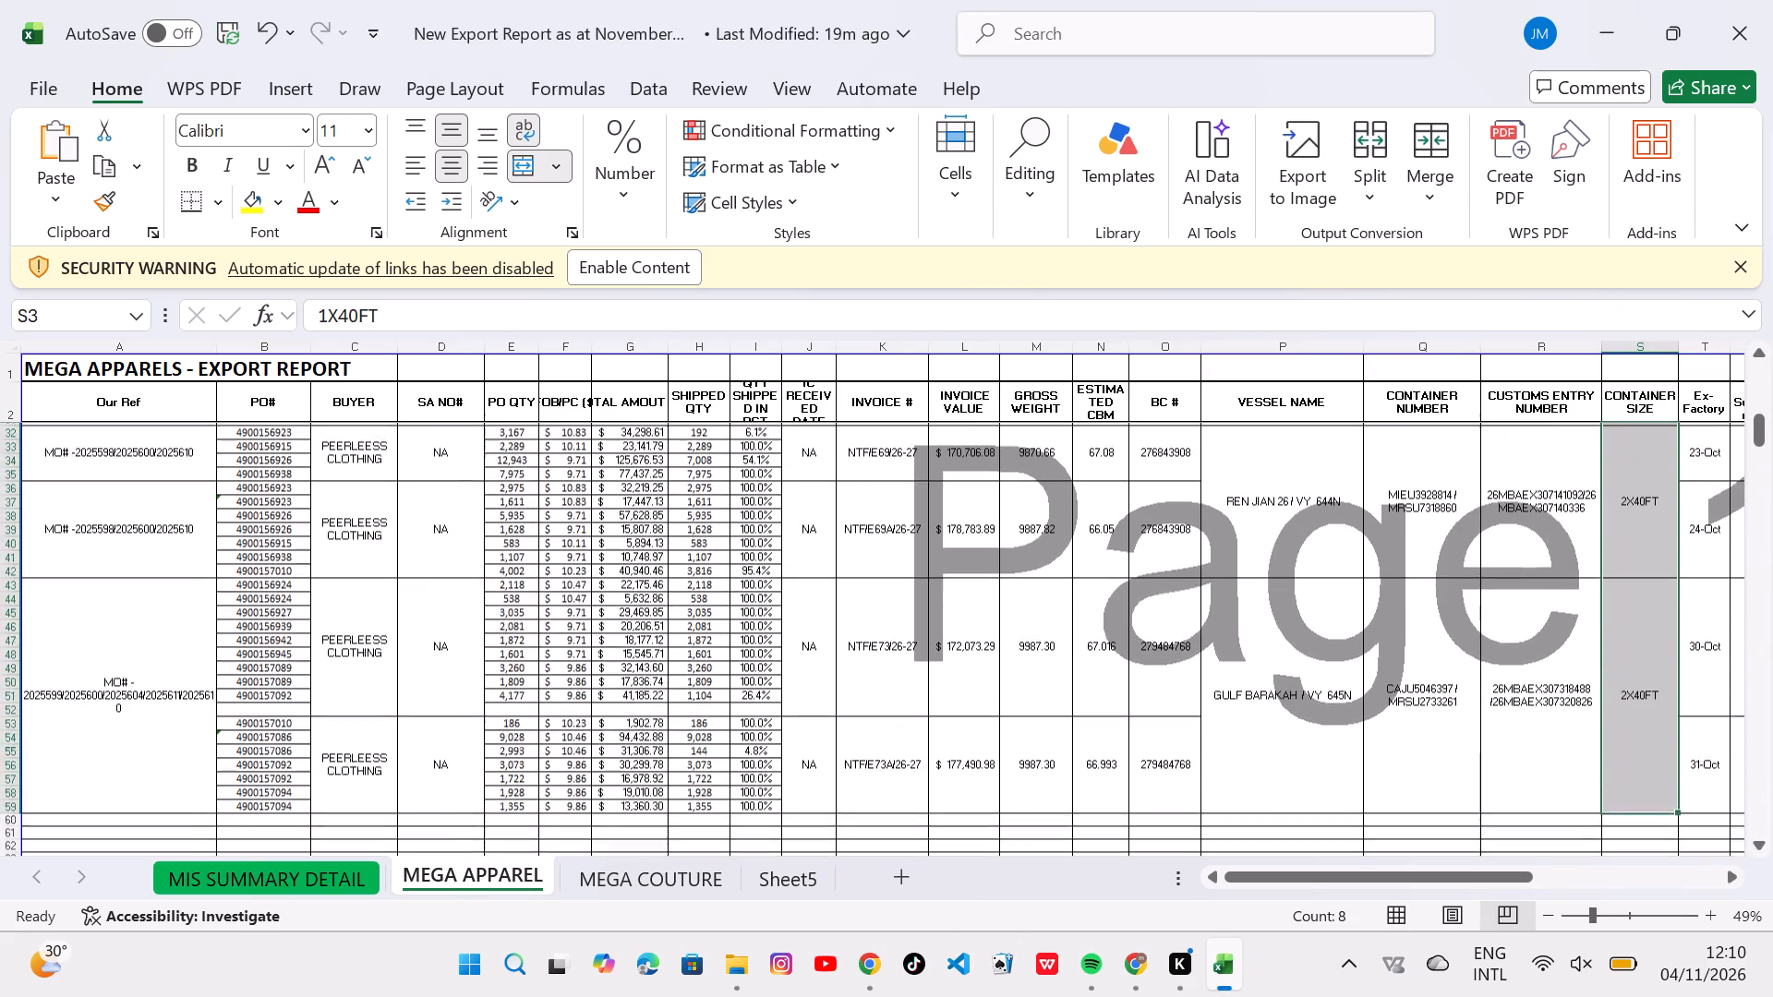
scroll(818, 656, up, 2)
scroll(818, 656, down, 2)
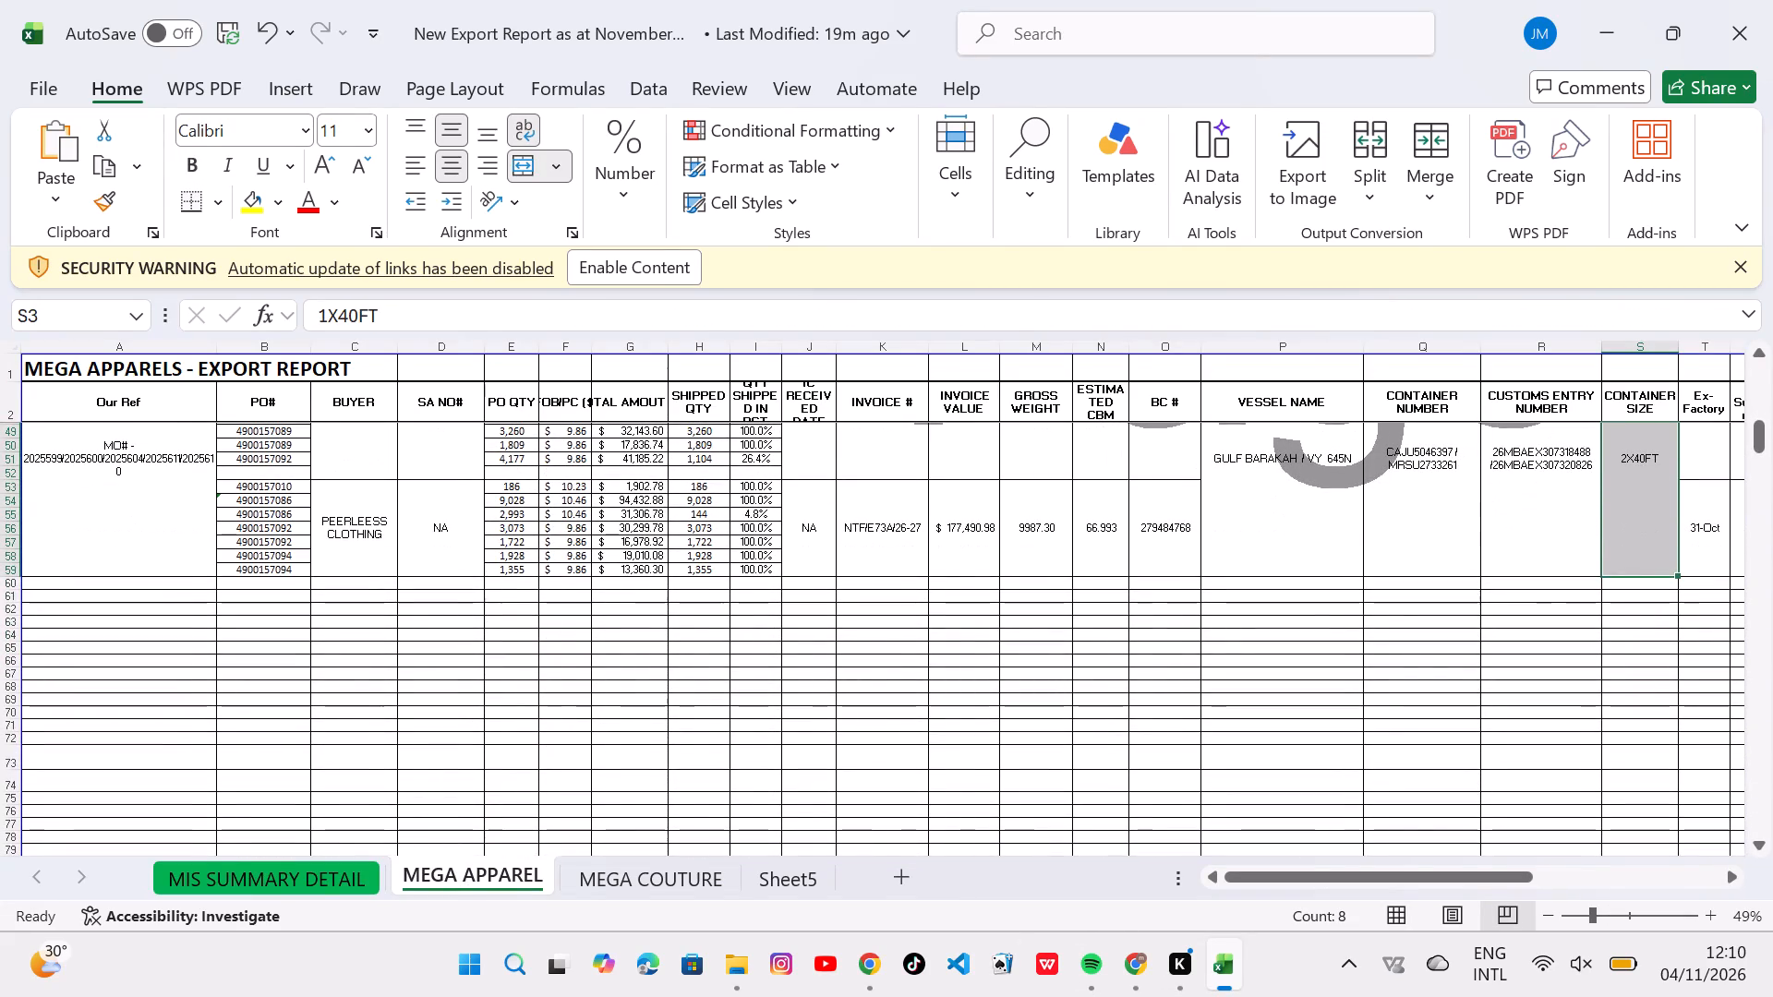
click(84, 595)
key(t)
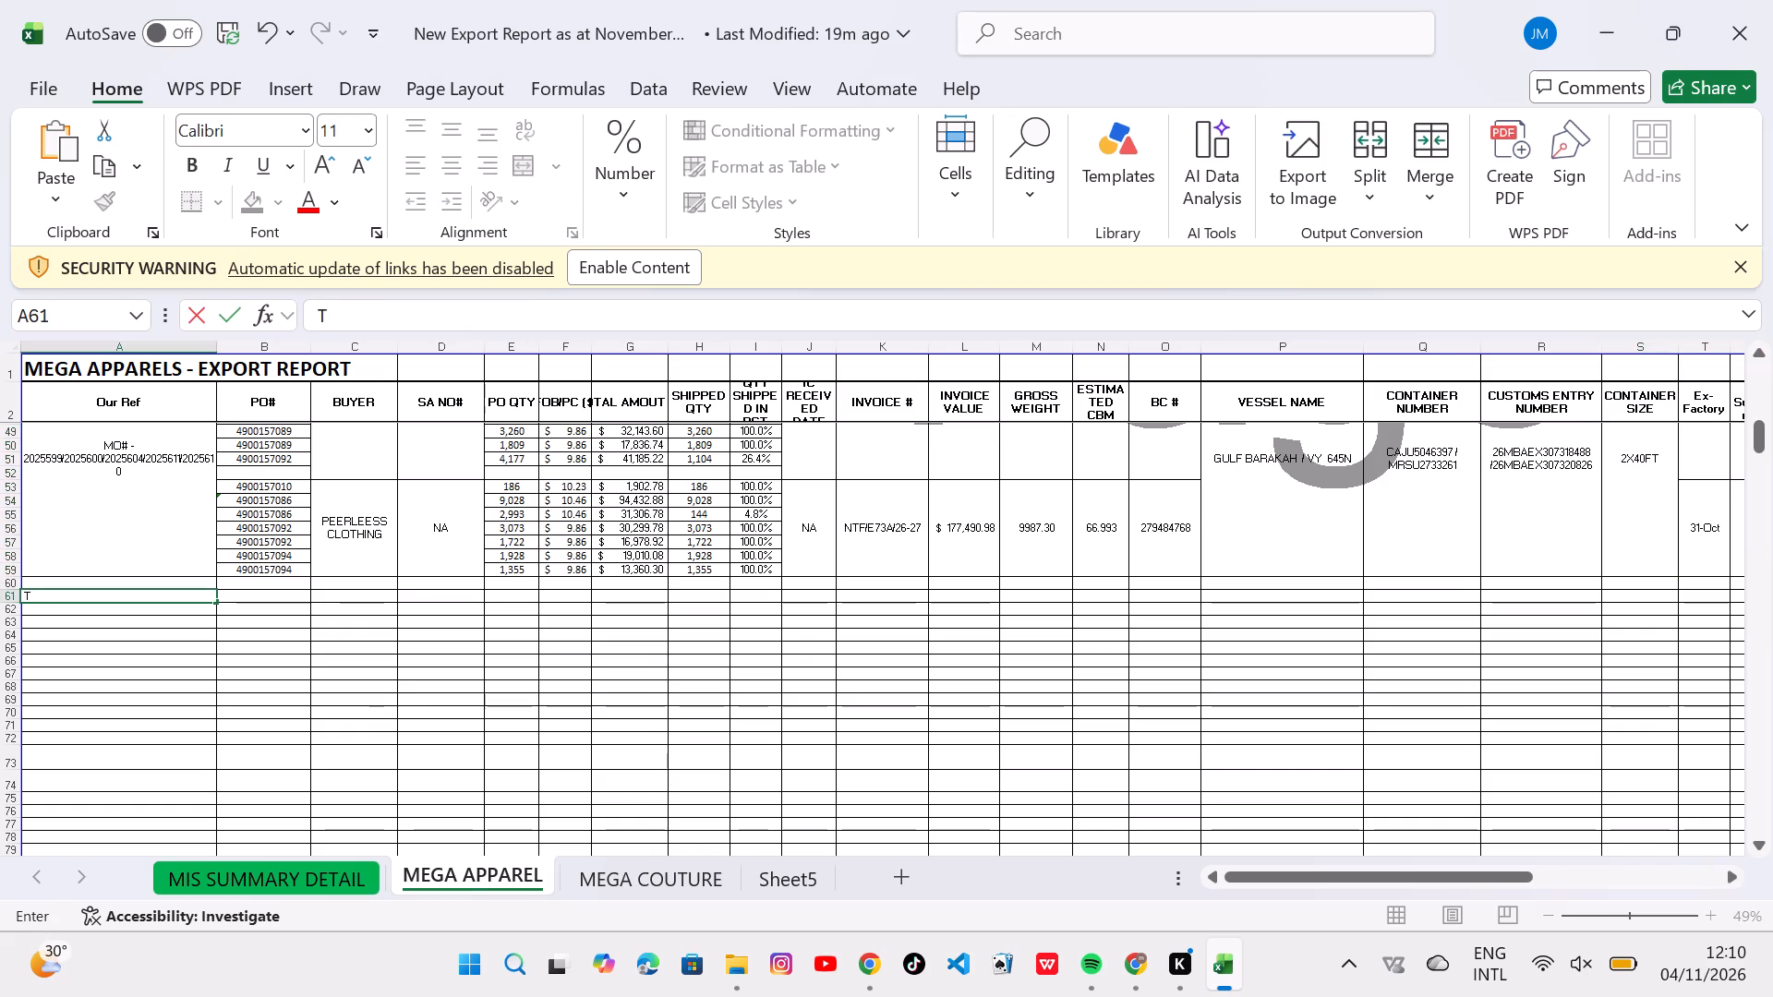
key(o)
text(TAL)
key(space)
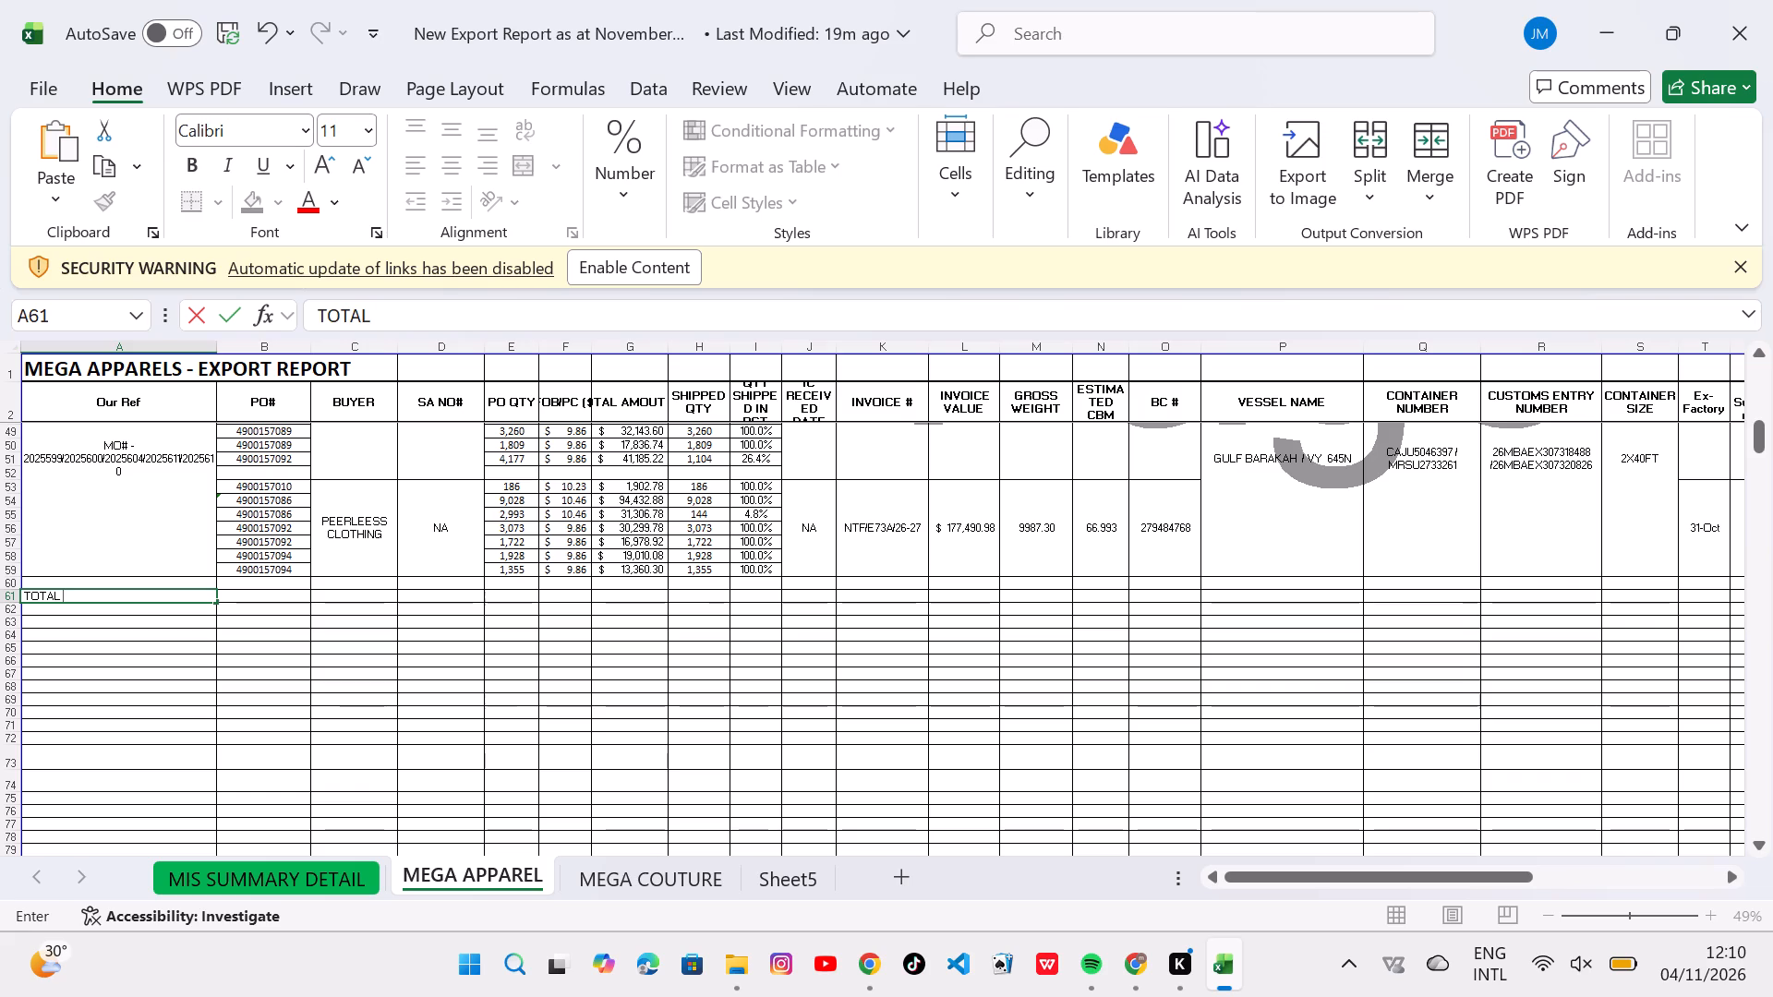
Total the TOTAL AMOUNT column in cell G61 of the MEGA APPAREL sheet with the formula =SUM(G3:G59).
click(596, 592)
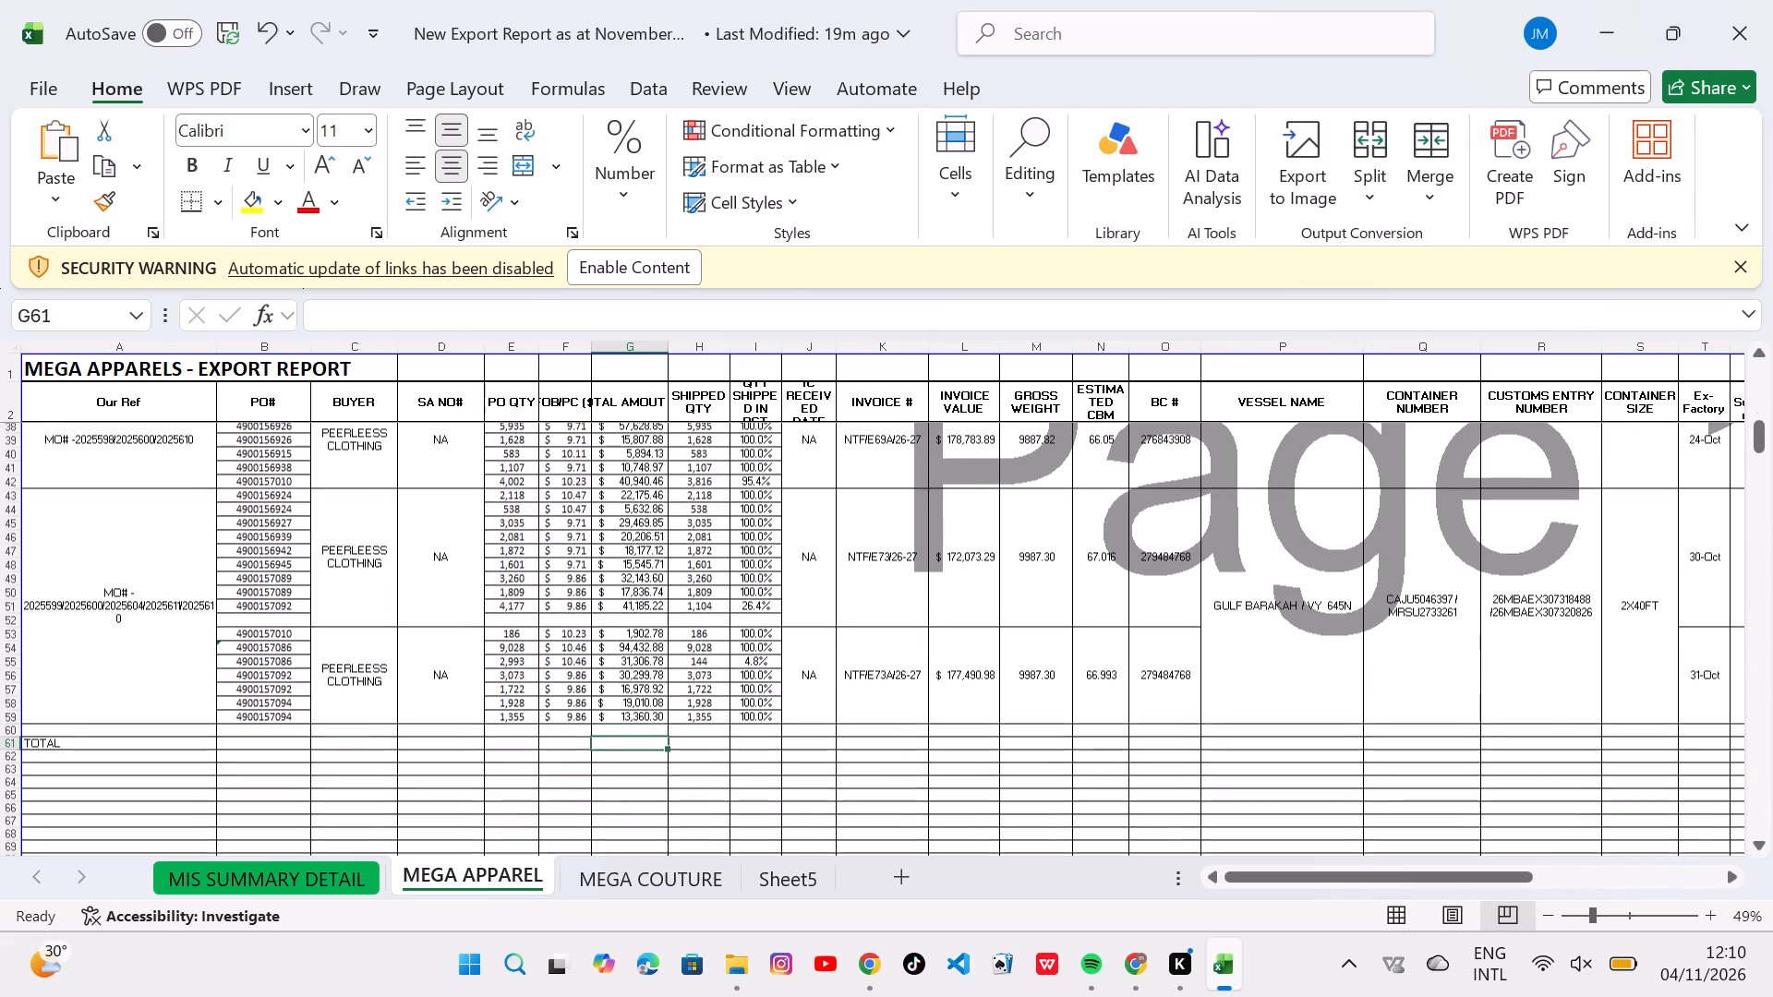
double_click(606, 743)
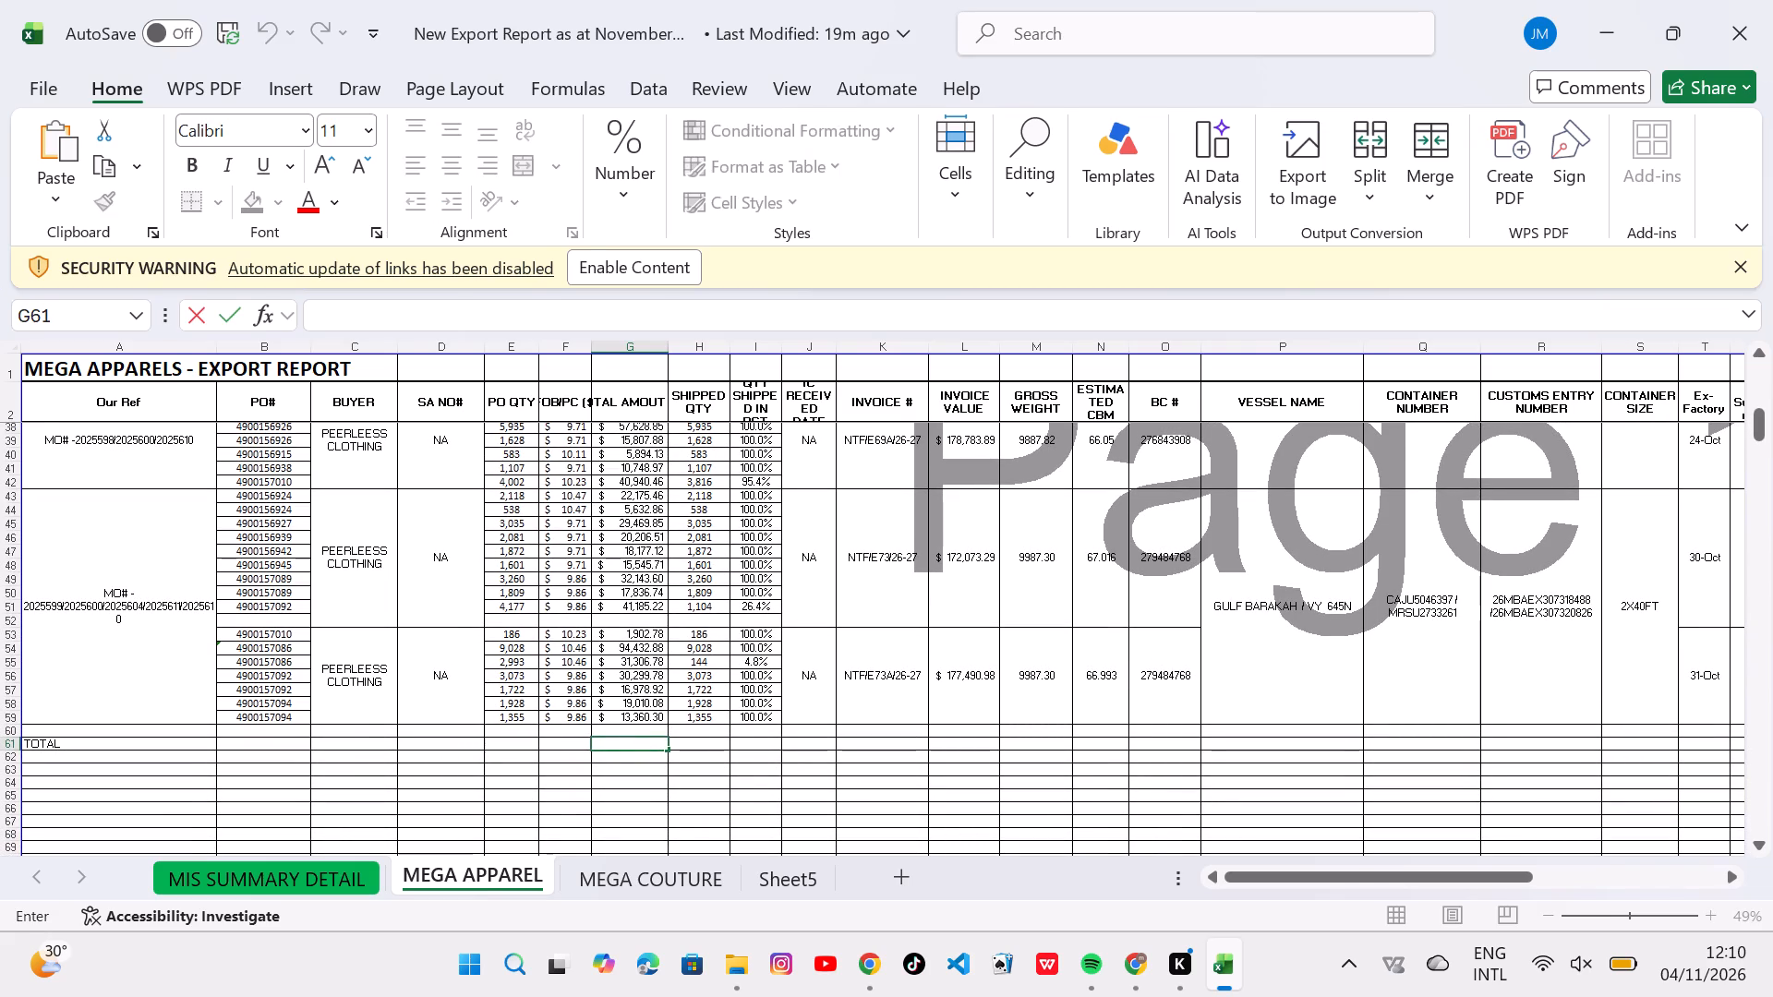
key(equal)
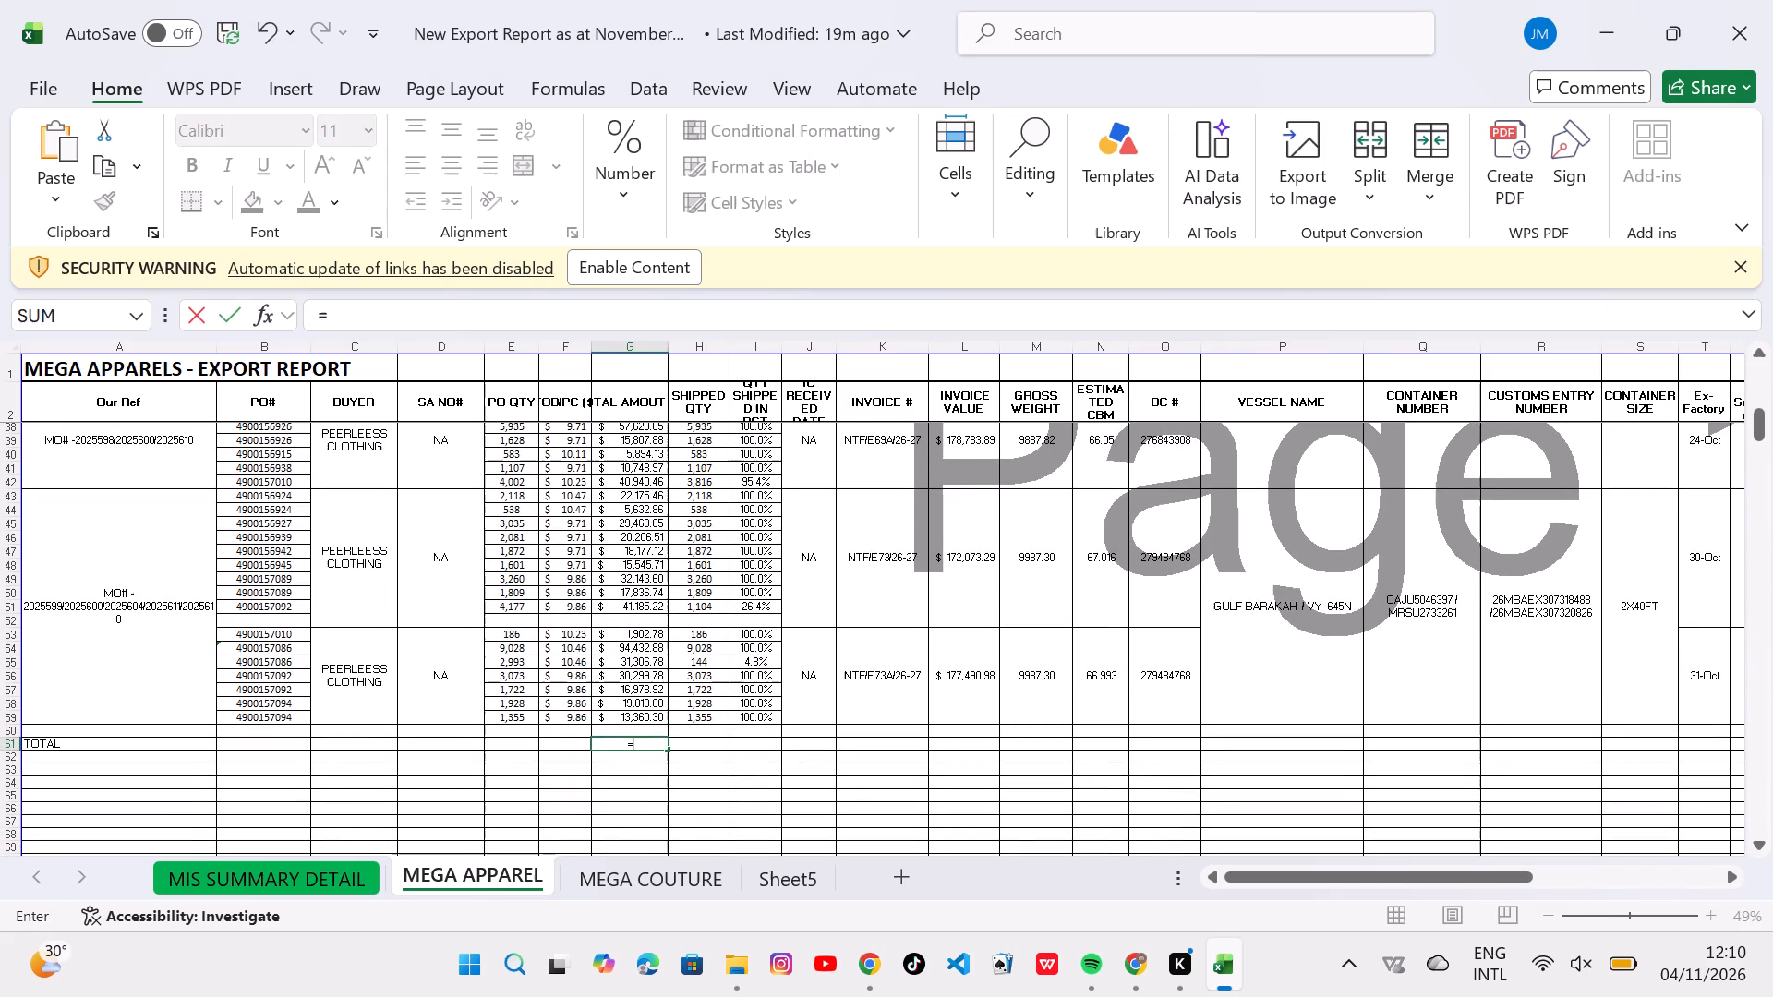
text(SUM)
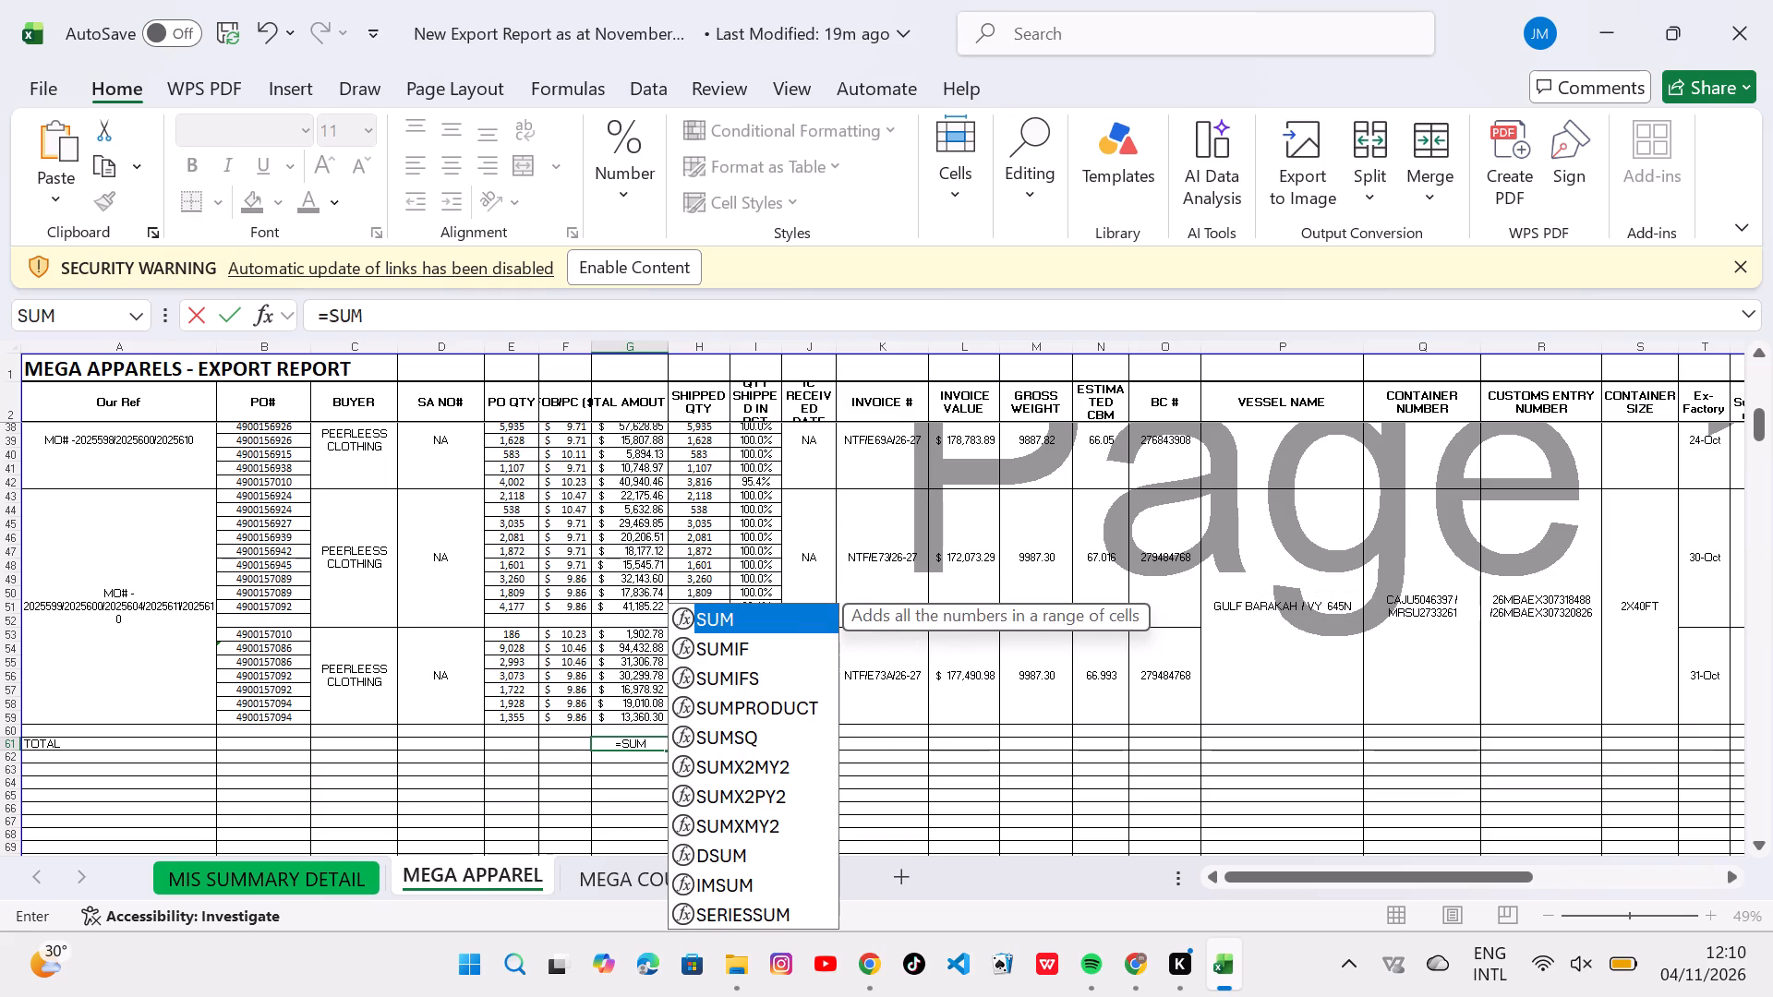
key(s)
key(shift+parenleft)
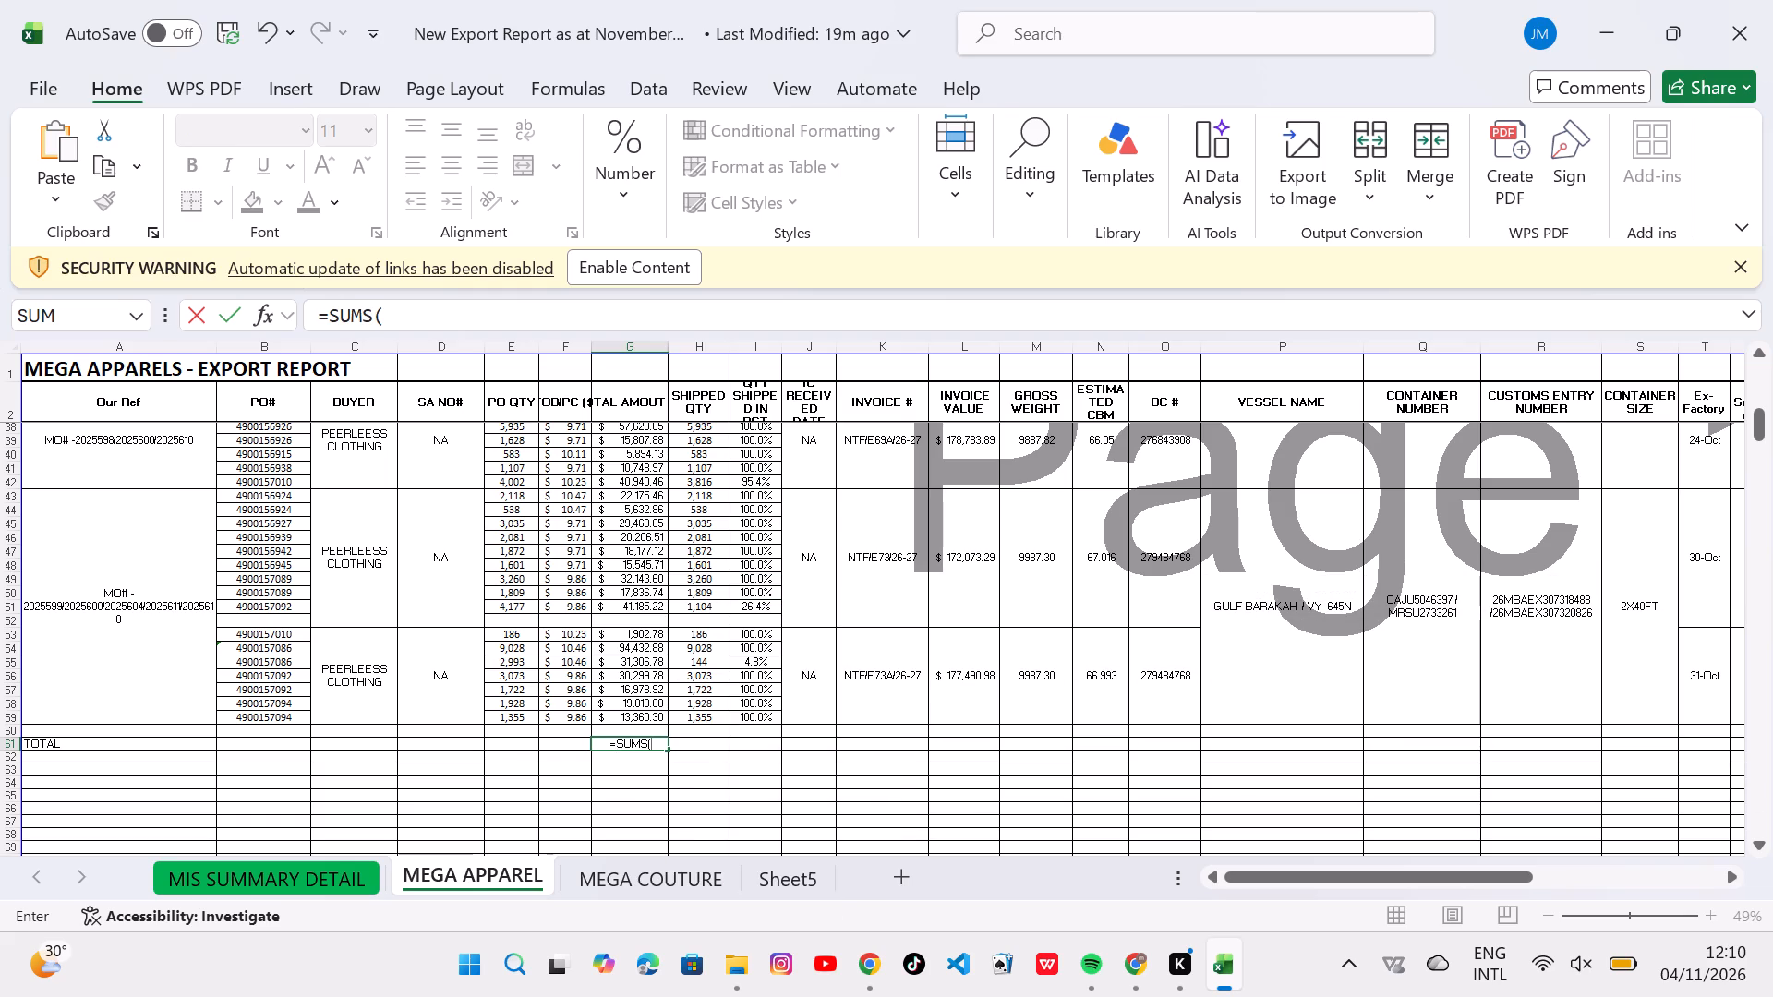
key(BackSpace)
key(BackSpace)
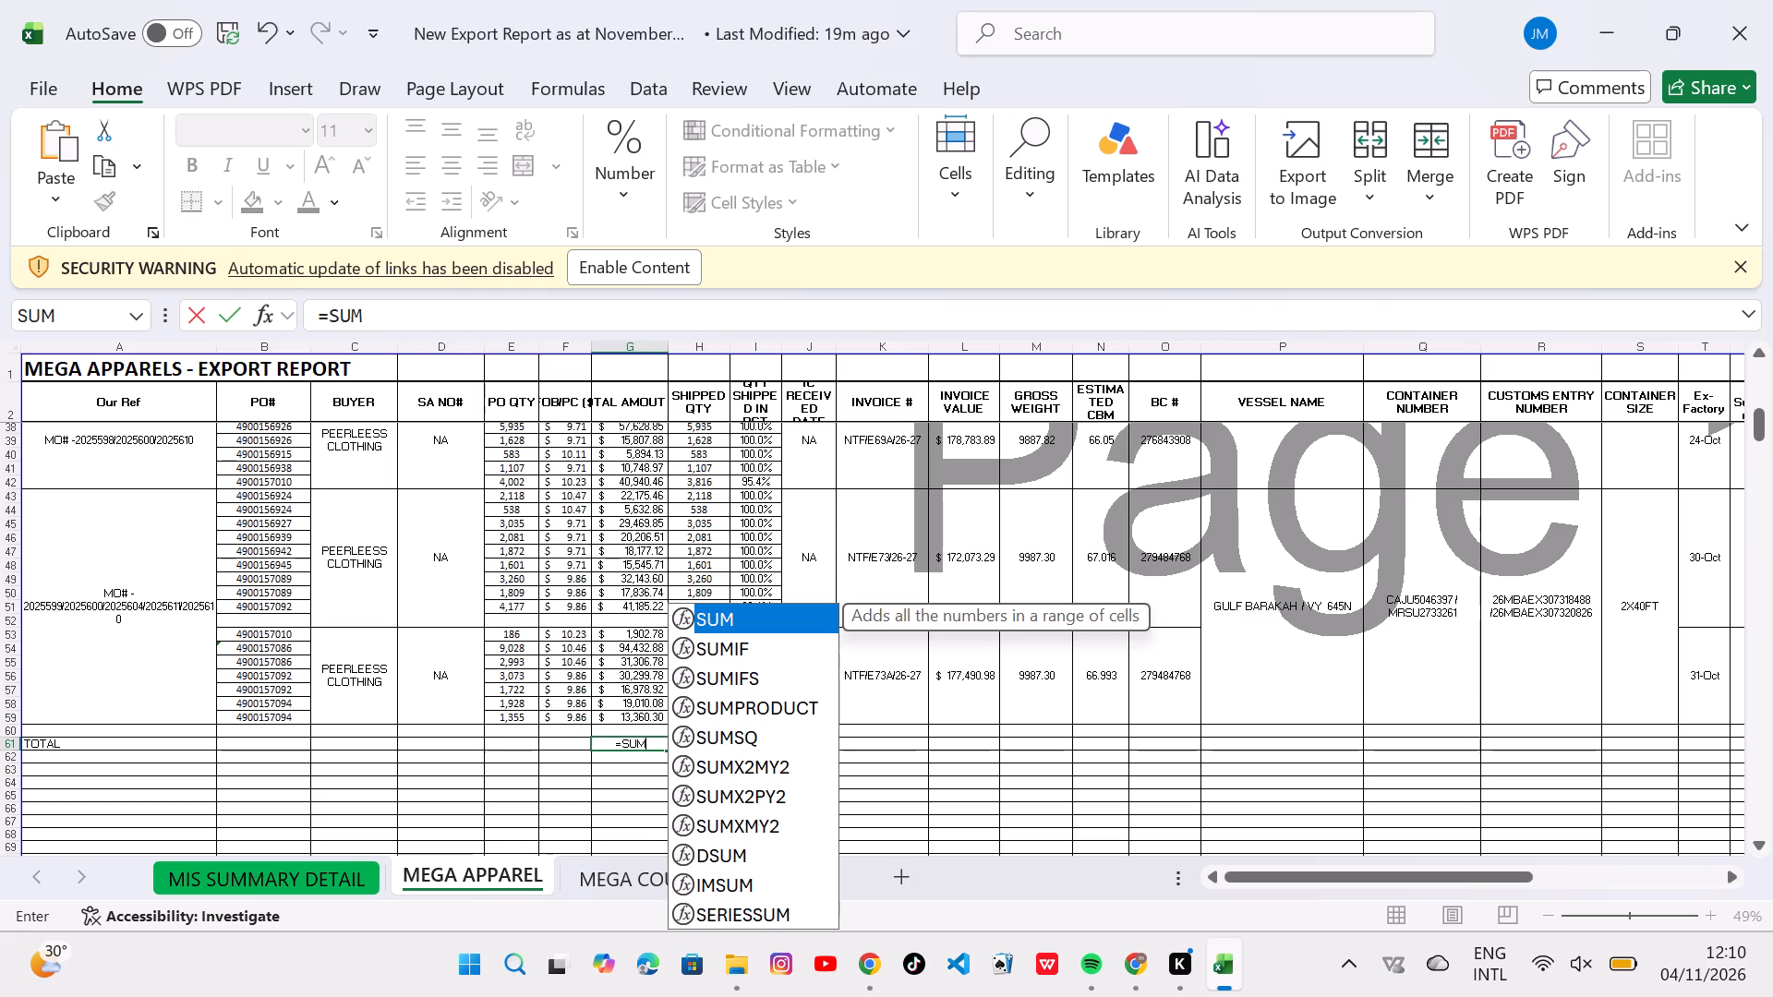
key(shift+parenleft)
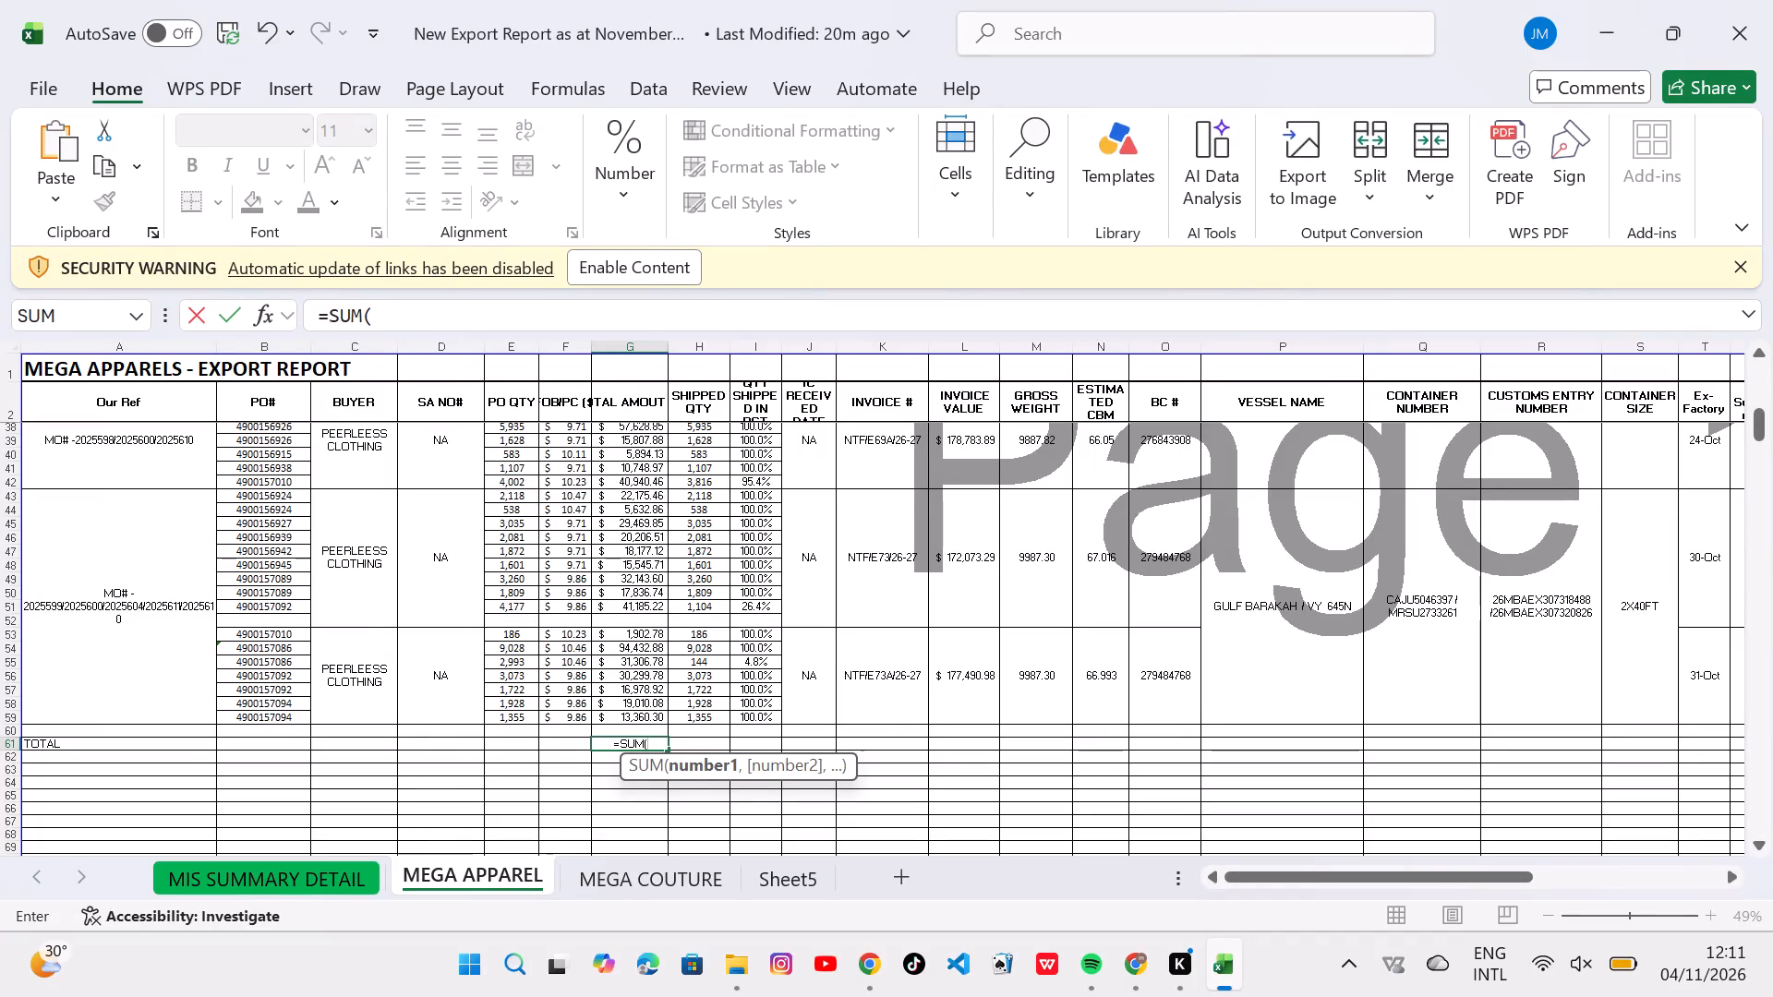
scroll(614, 538, up, 5)
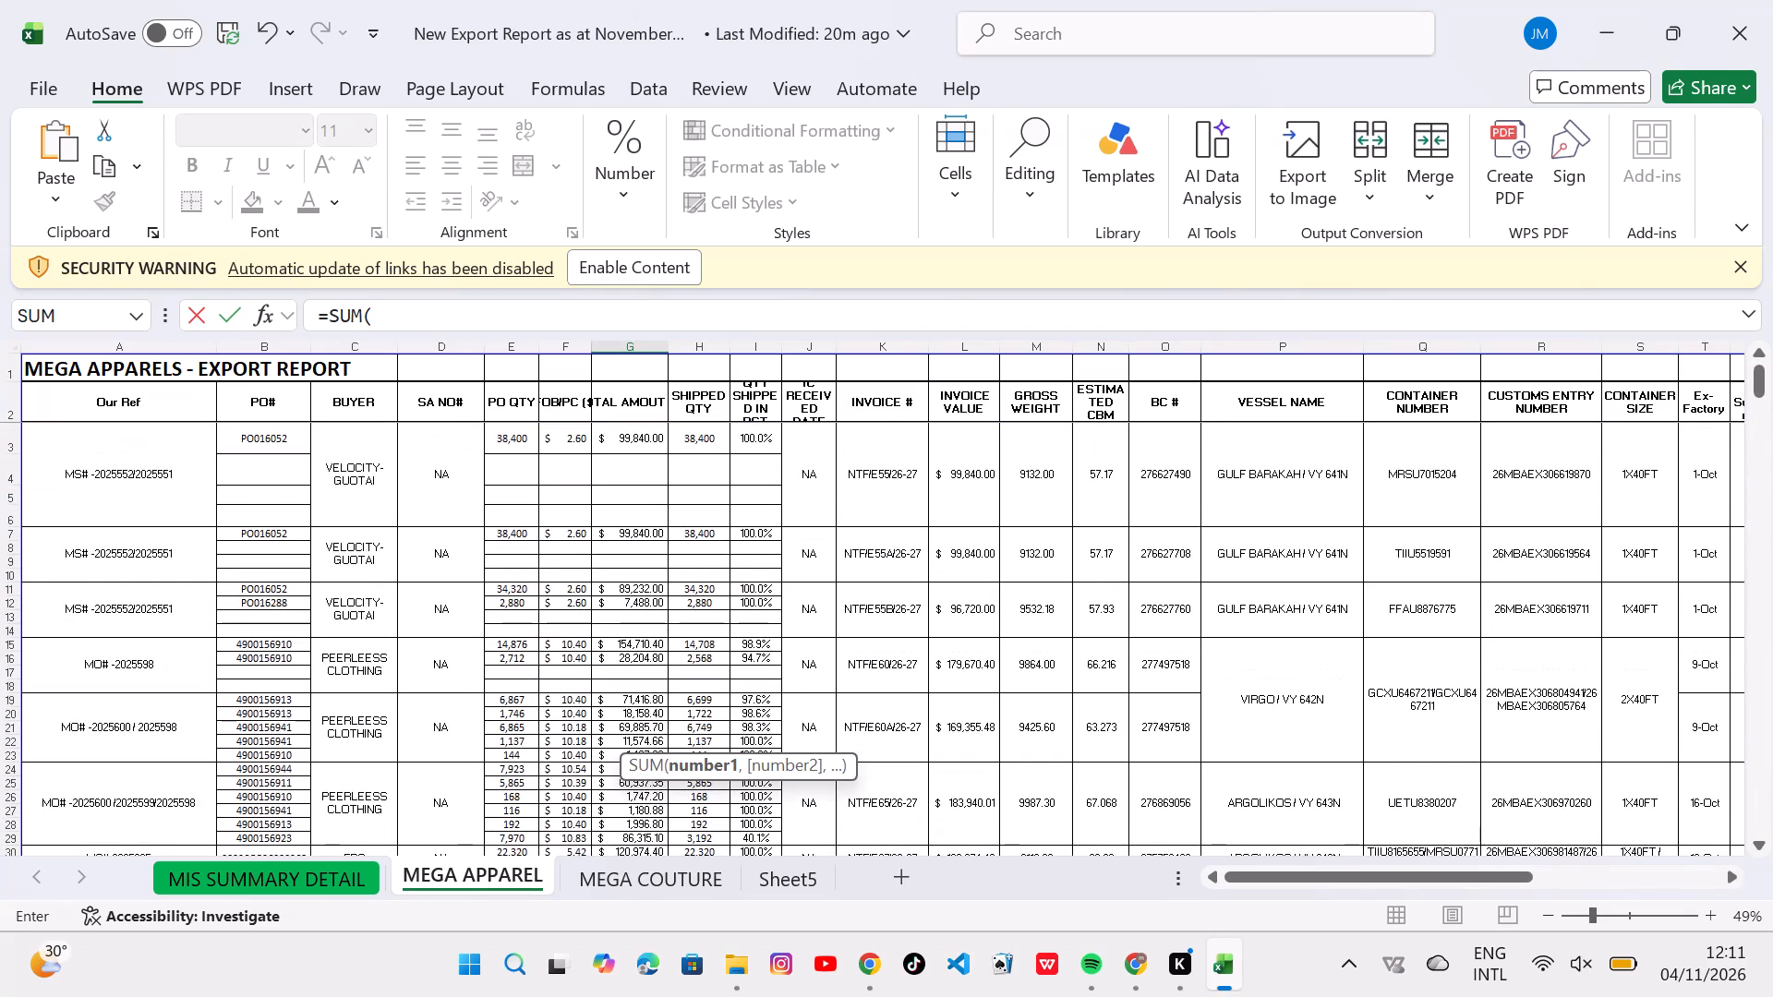
click(638, 439)
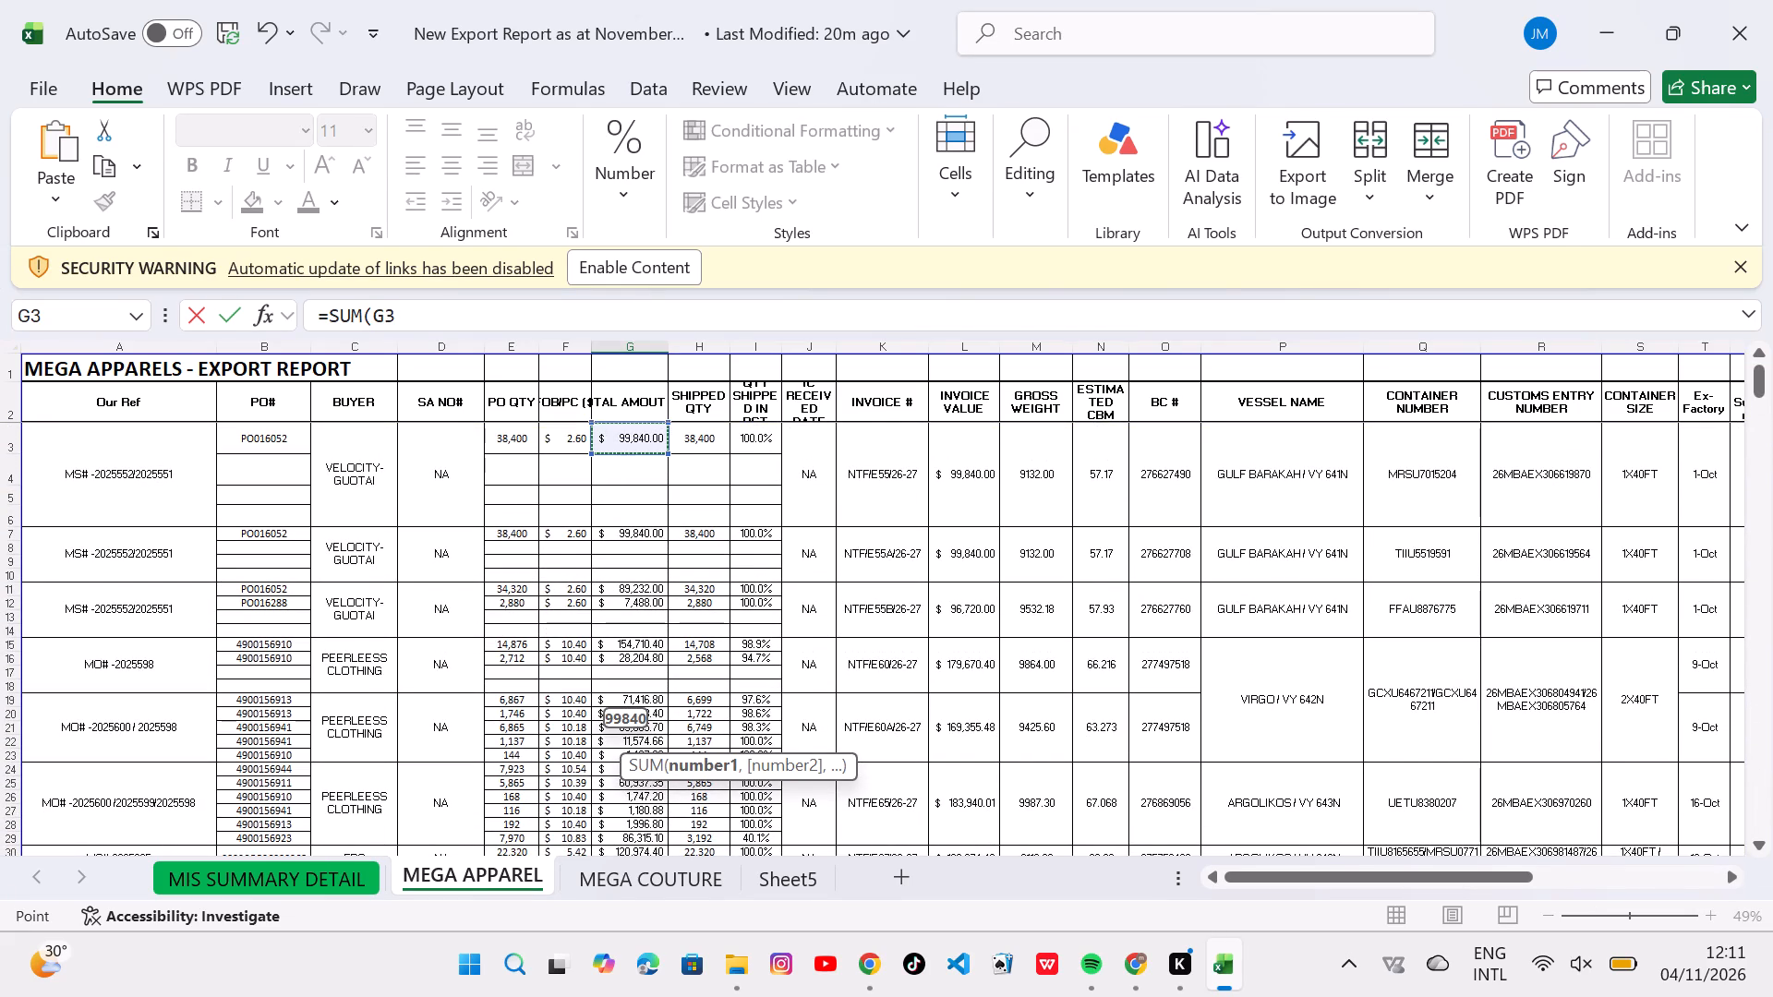
scroll(610, 649, down, 2)
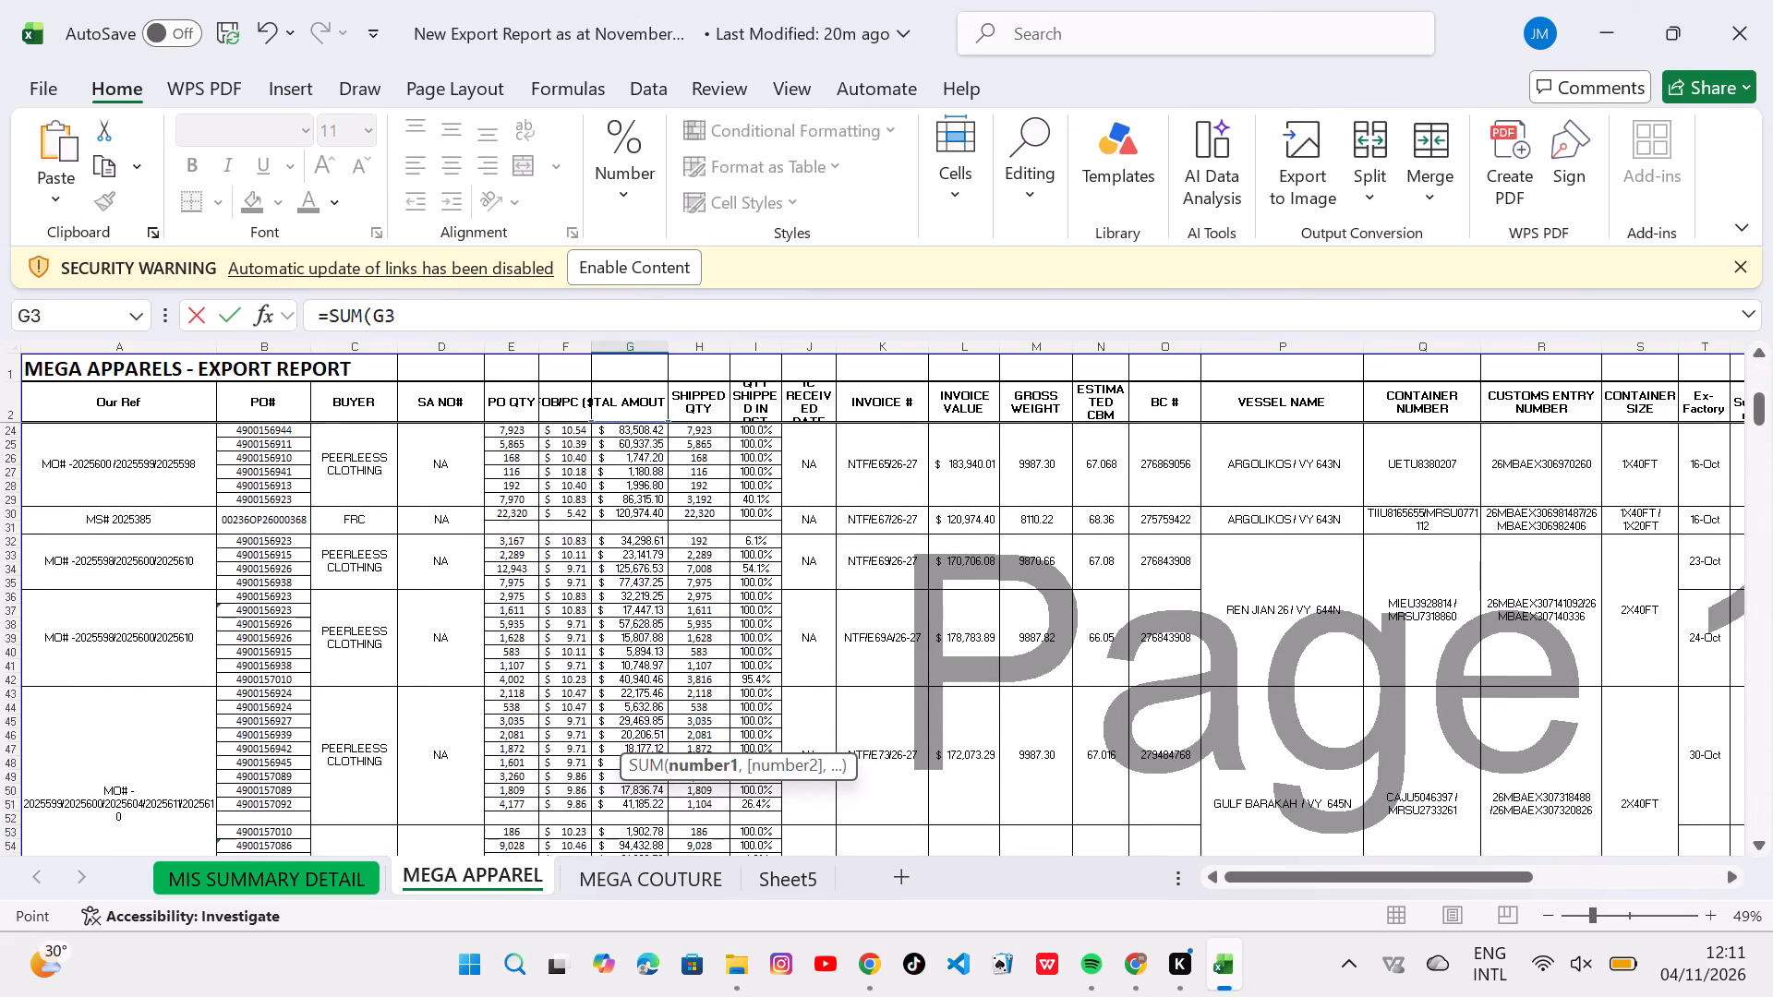
key(shift+colon)
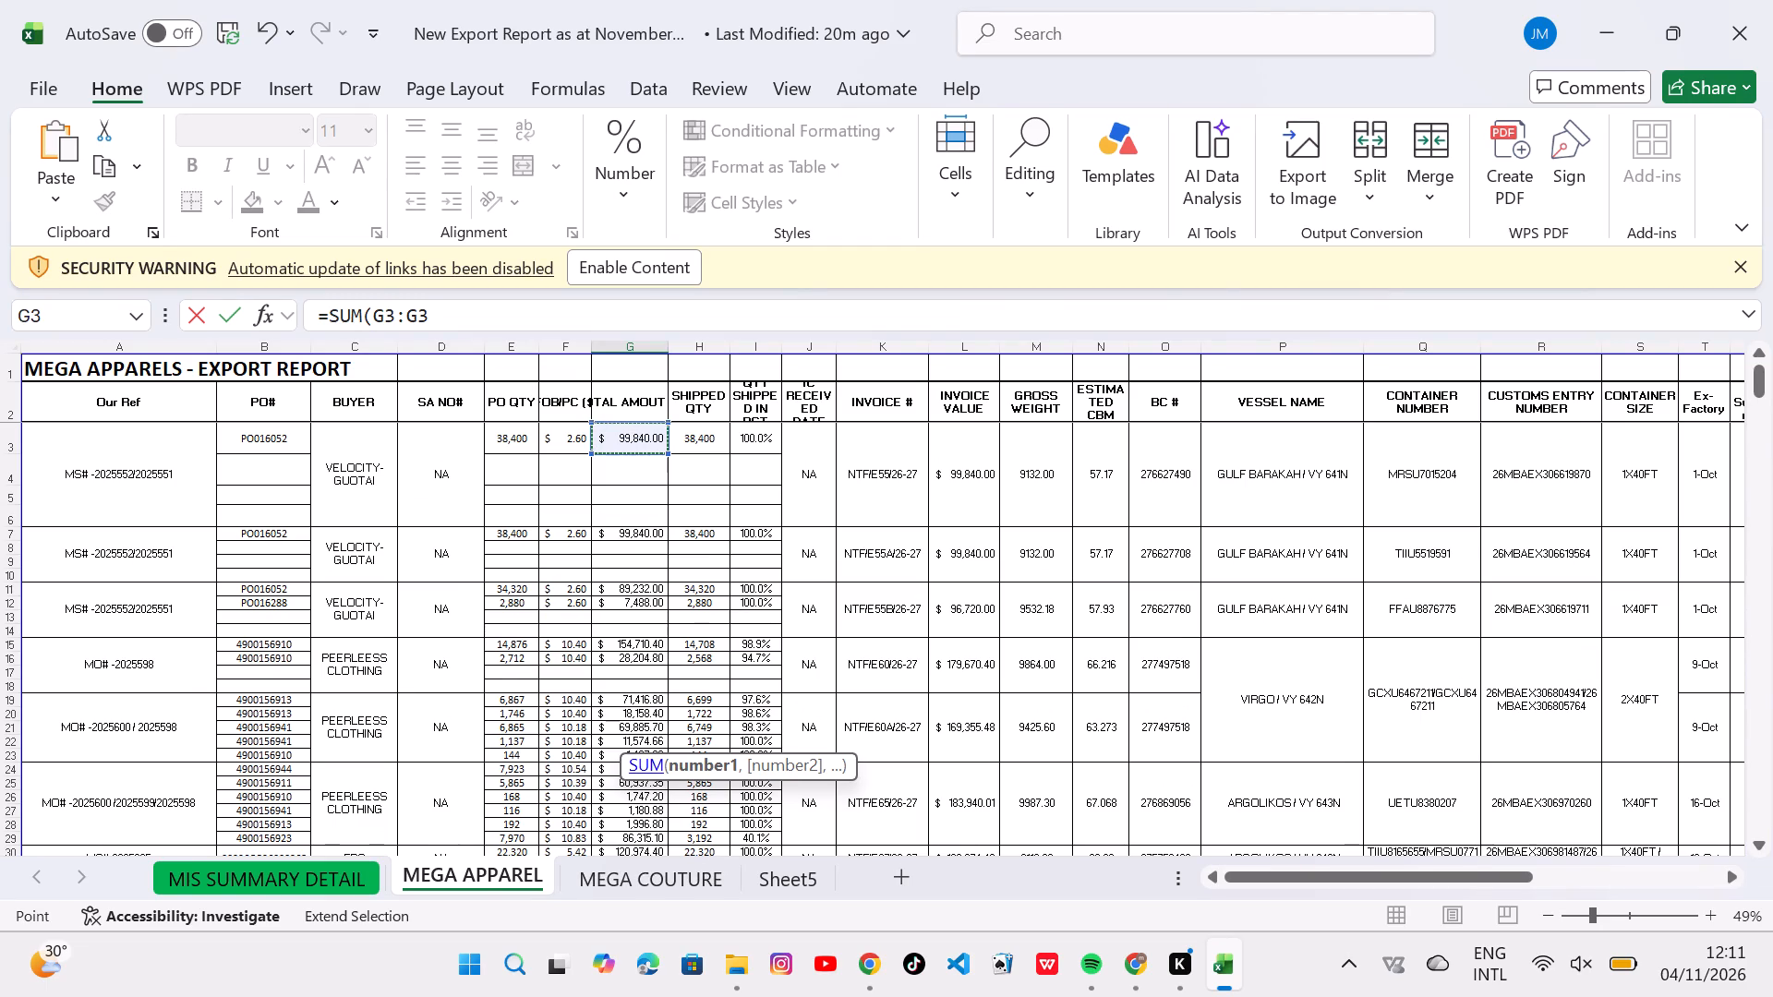
scroll(592, 679, down, 5)
scroll(592, 679, up, 3)
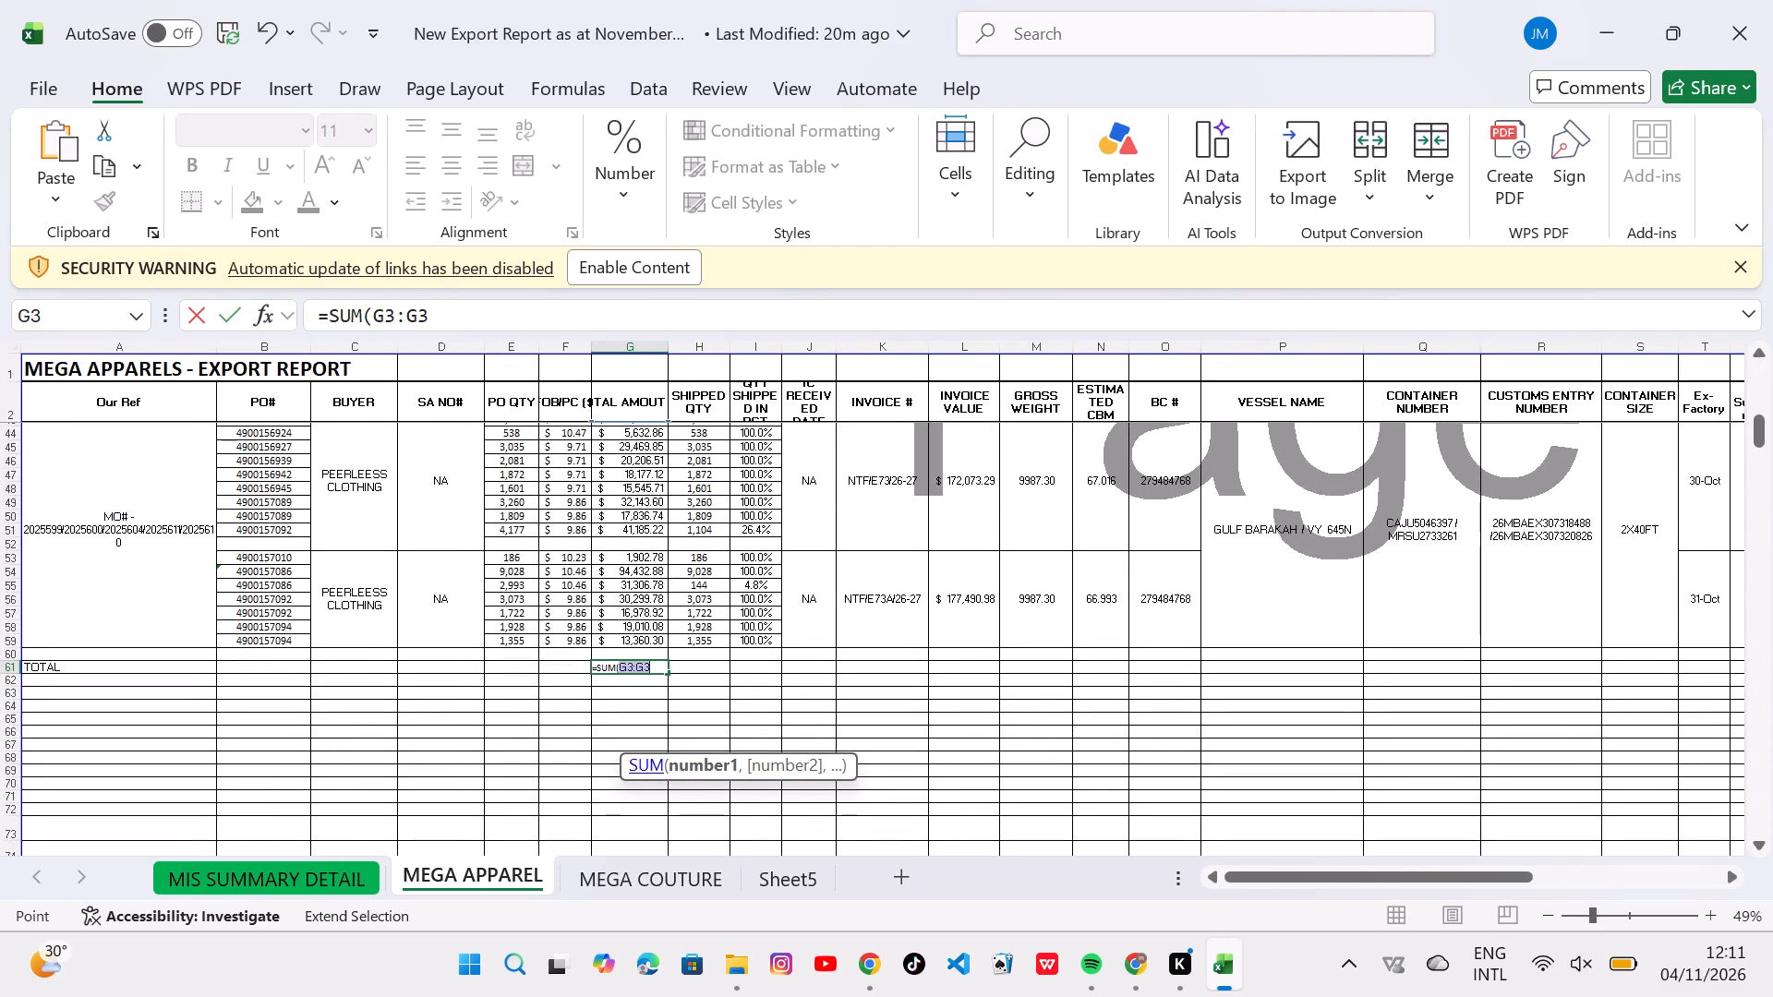
click(641, 643)
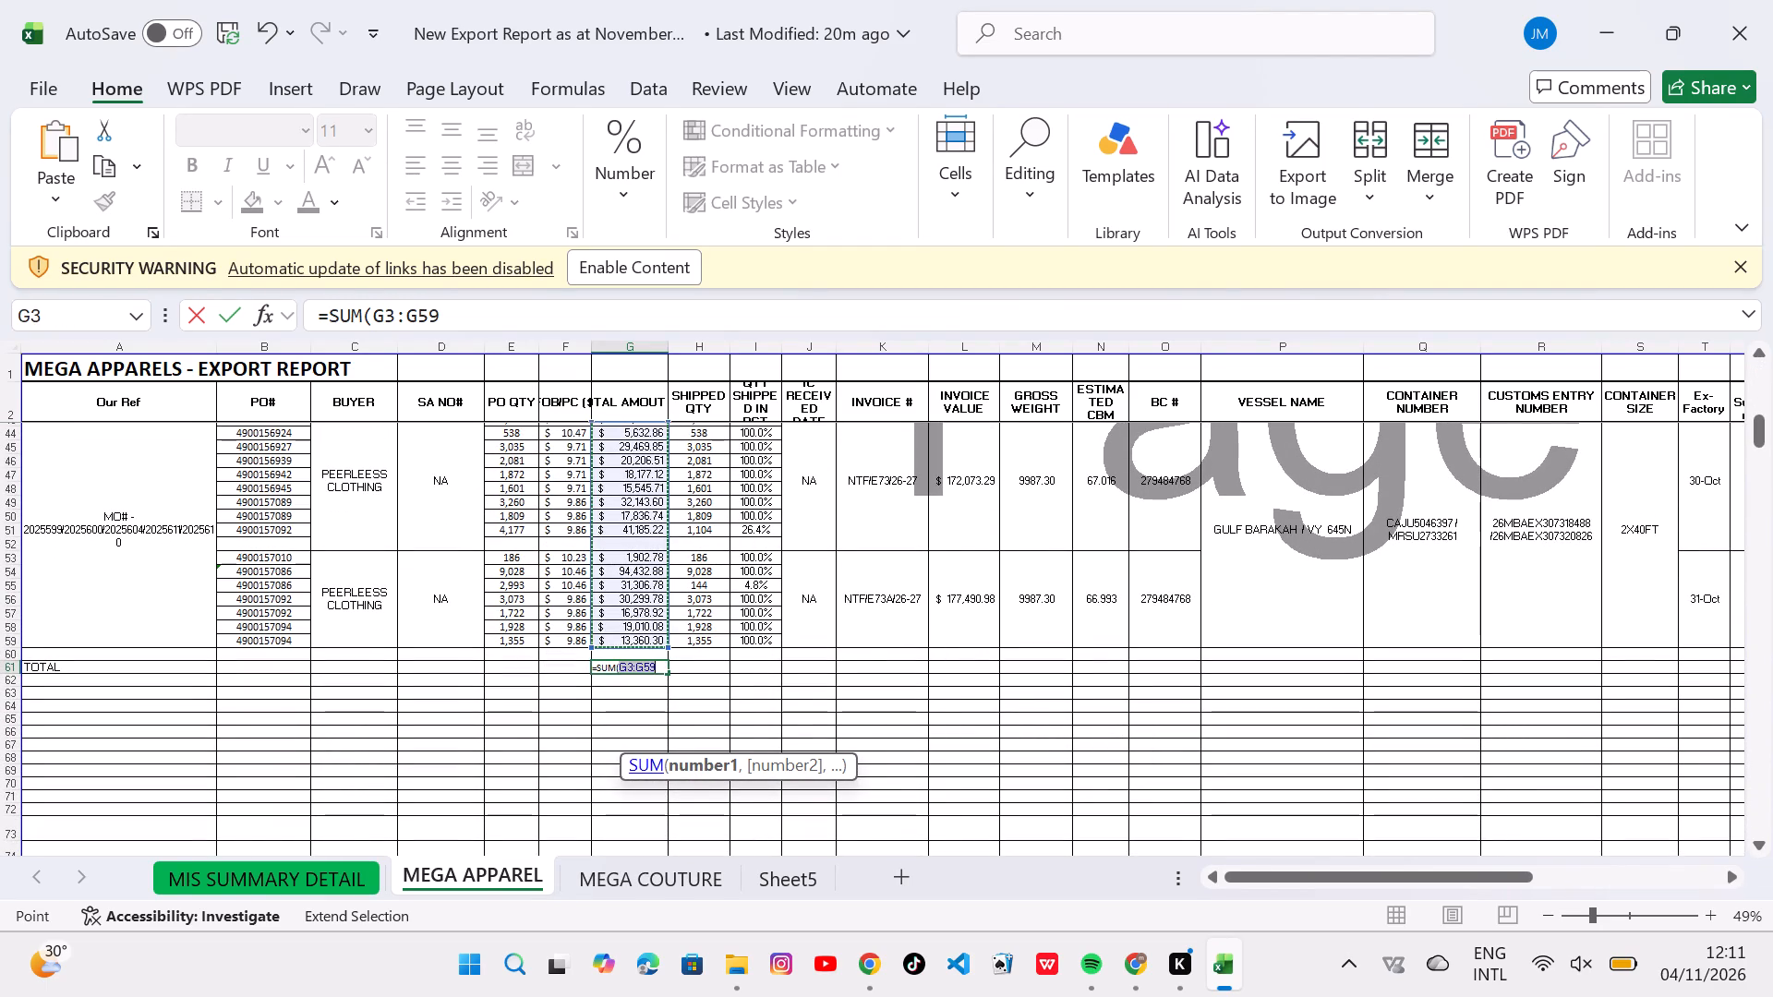
key(Return)
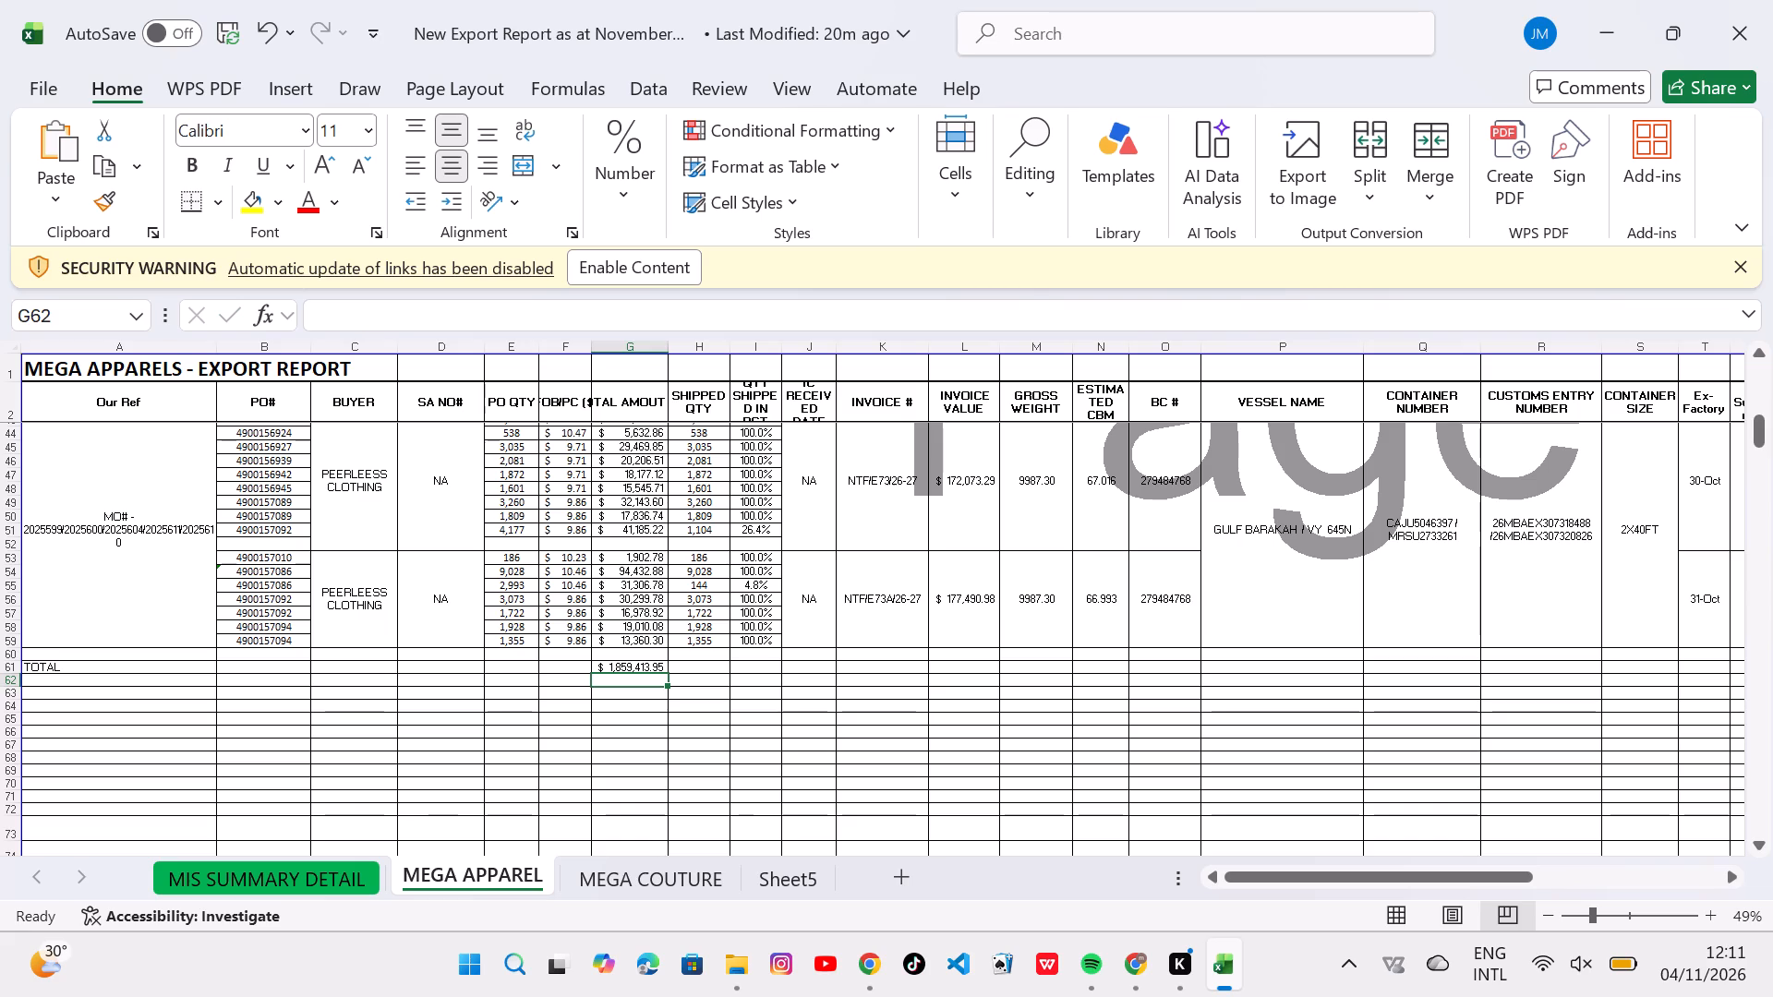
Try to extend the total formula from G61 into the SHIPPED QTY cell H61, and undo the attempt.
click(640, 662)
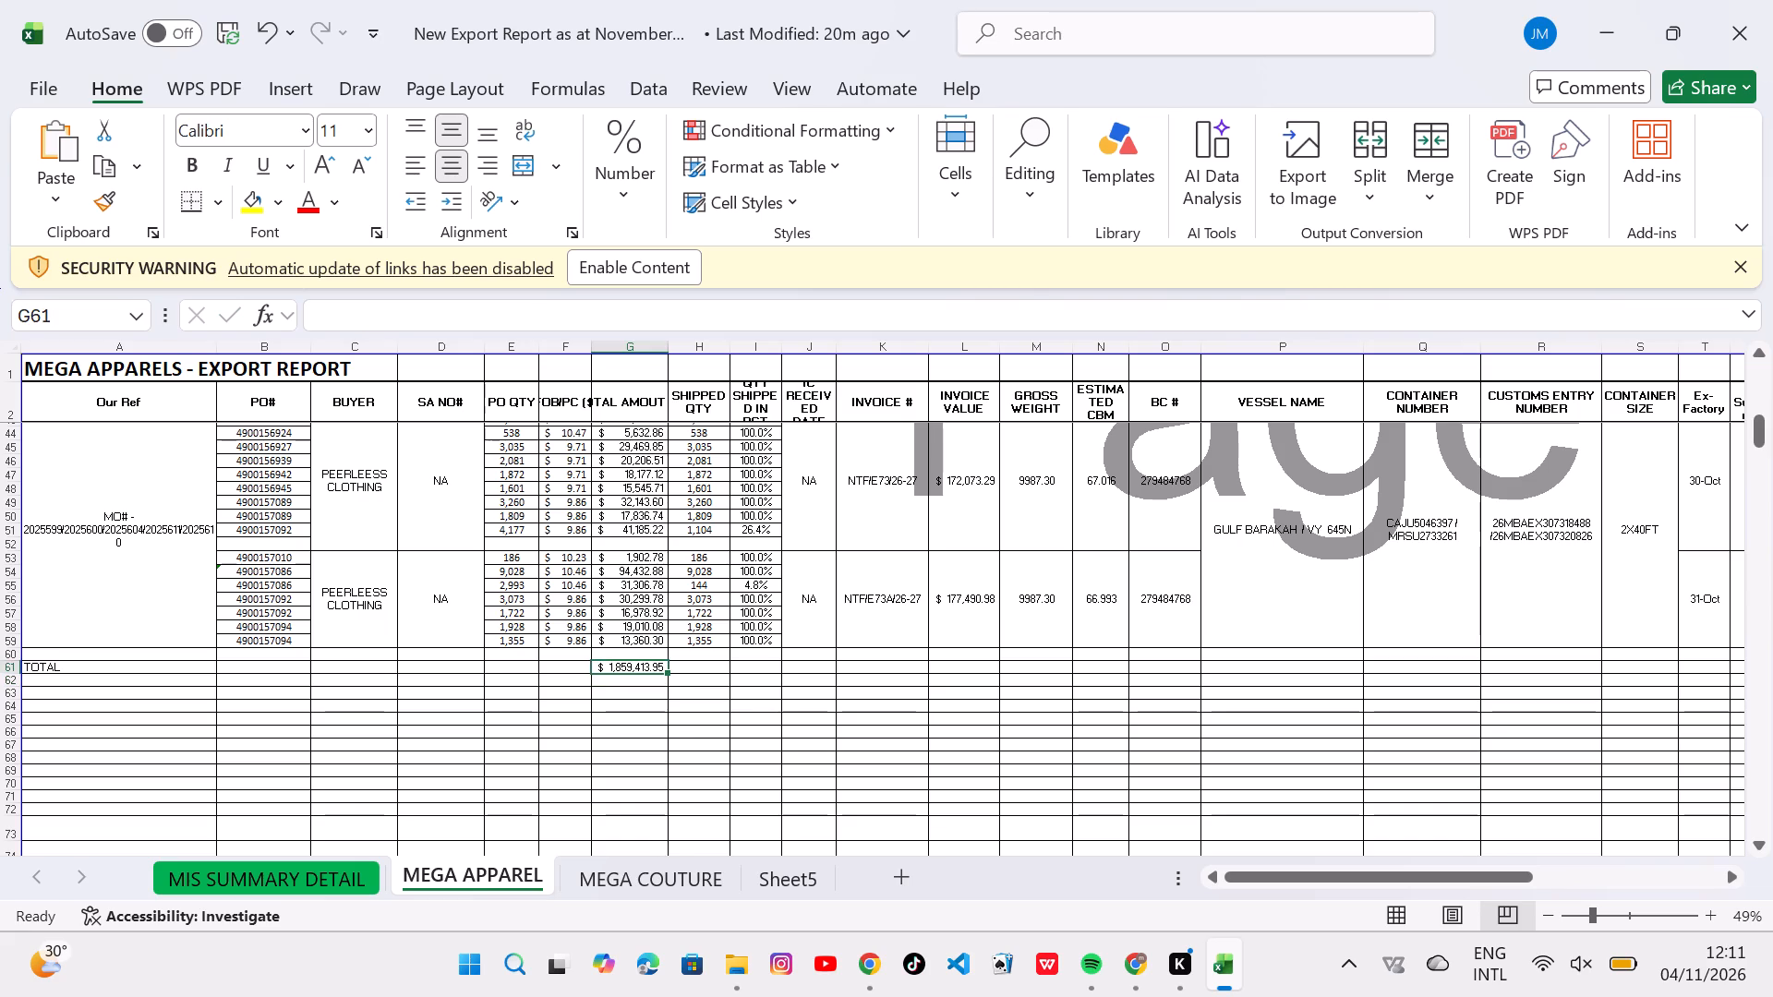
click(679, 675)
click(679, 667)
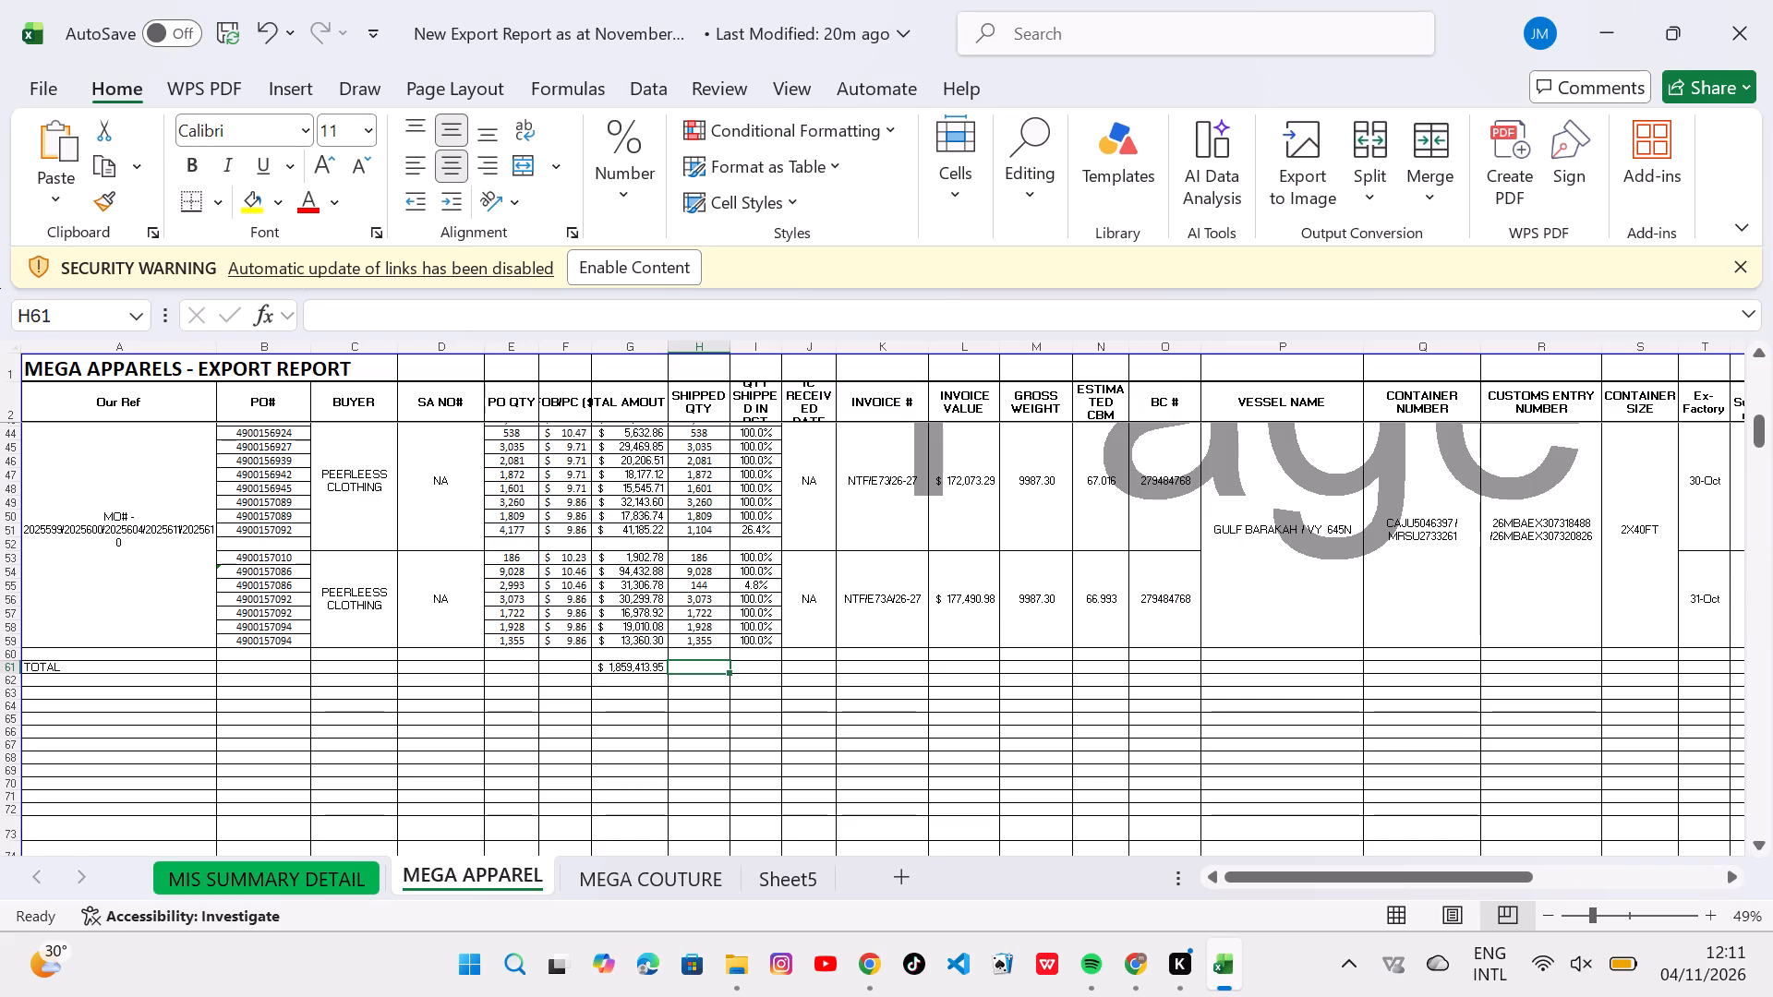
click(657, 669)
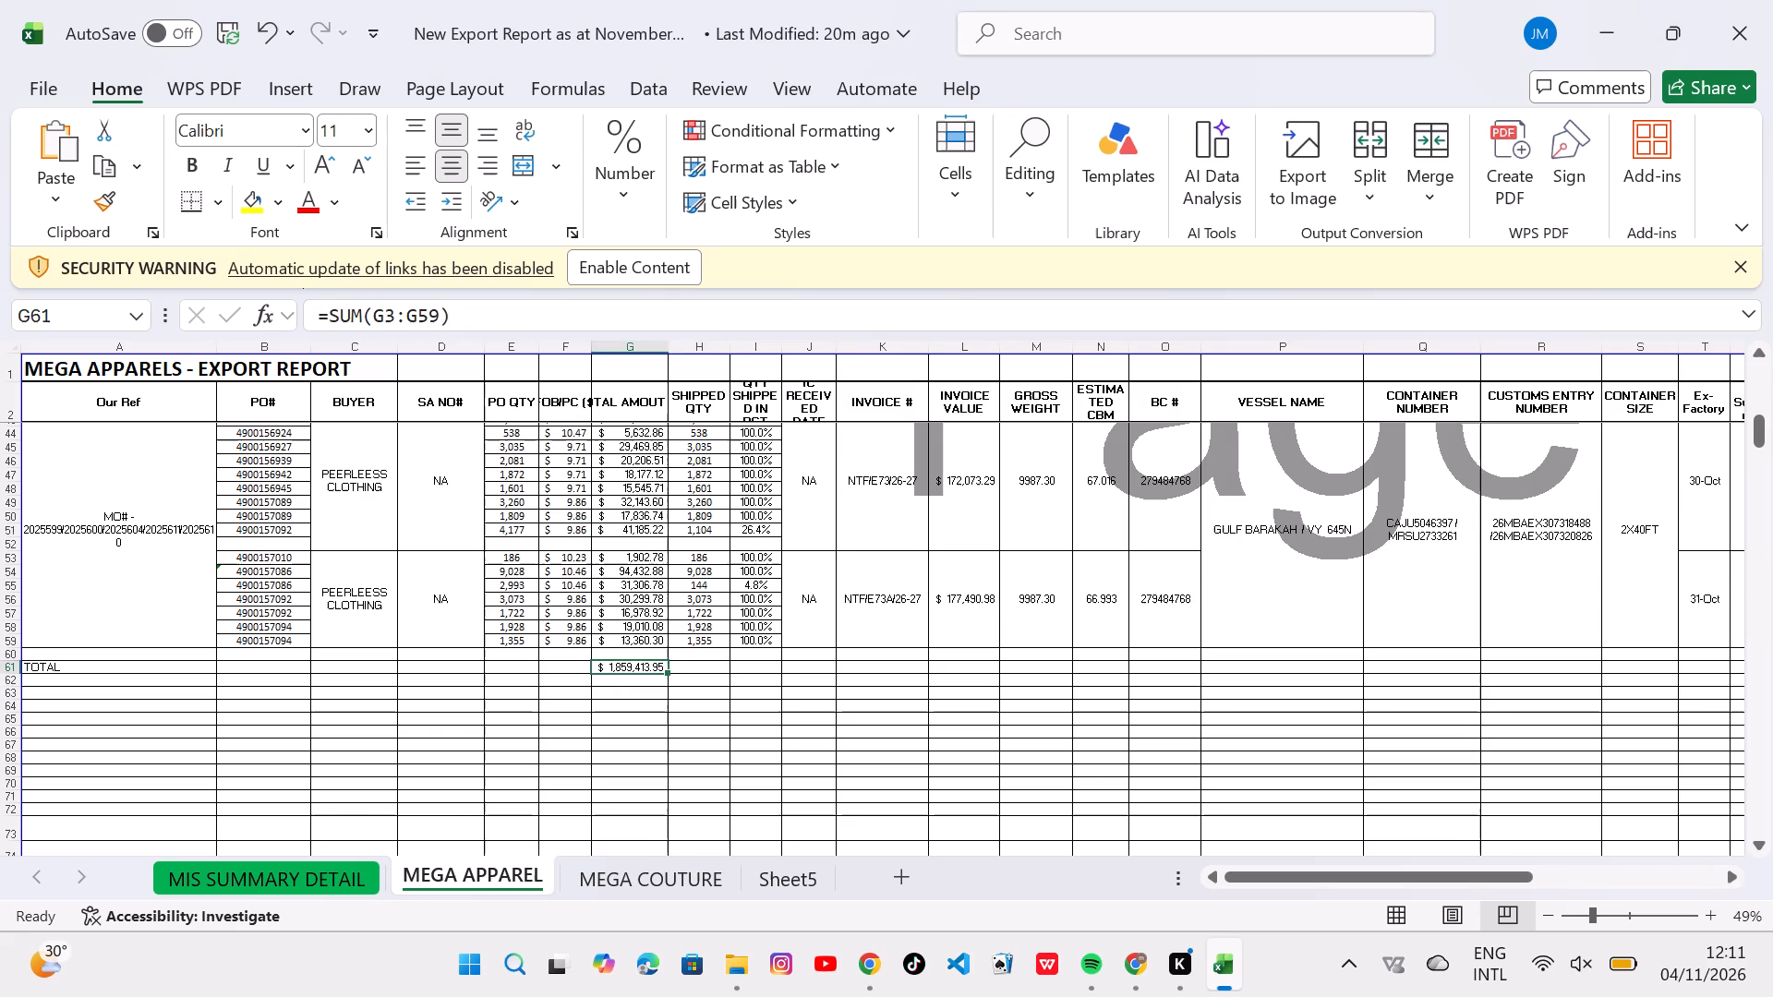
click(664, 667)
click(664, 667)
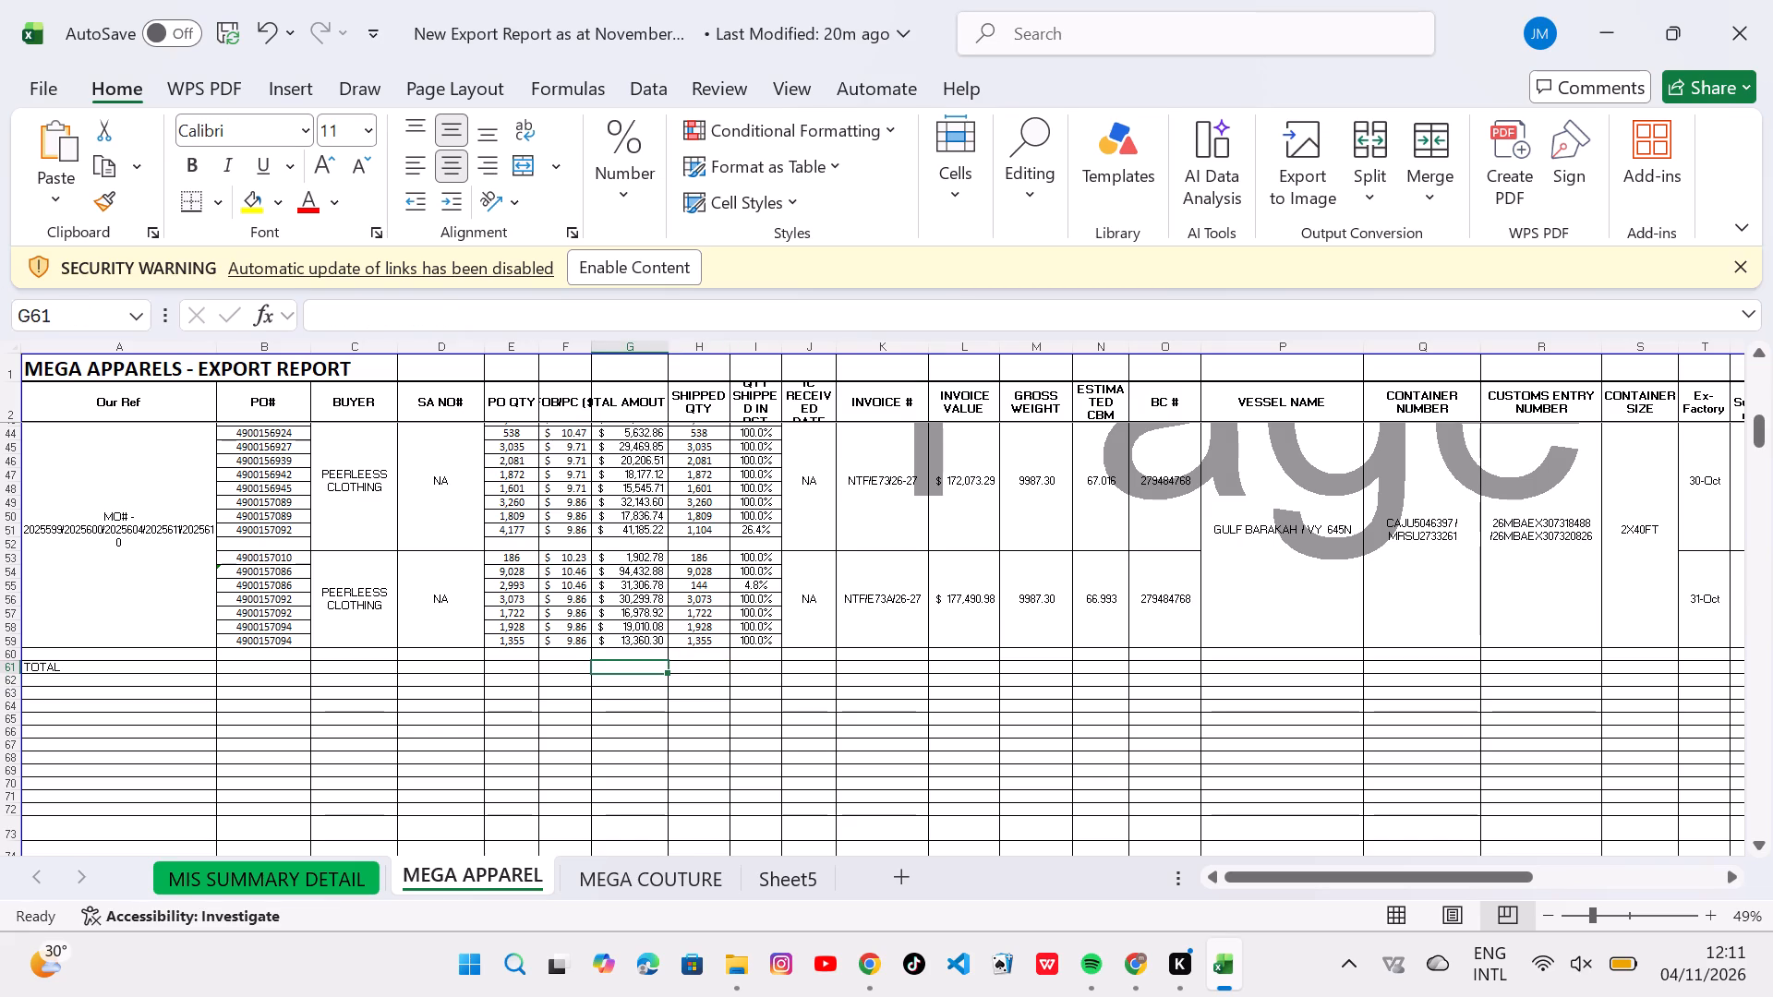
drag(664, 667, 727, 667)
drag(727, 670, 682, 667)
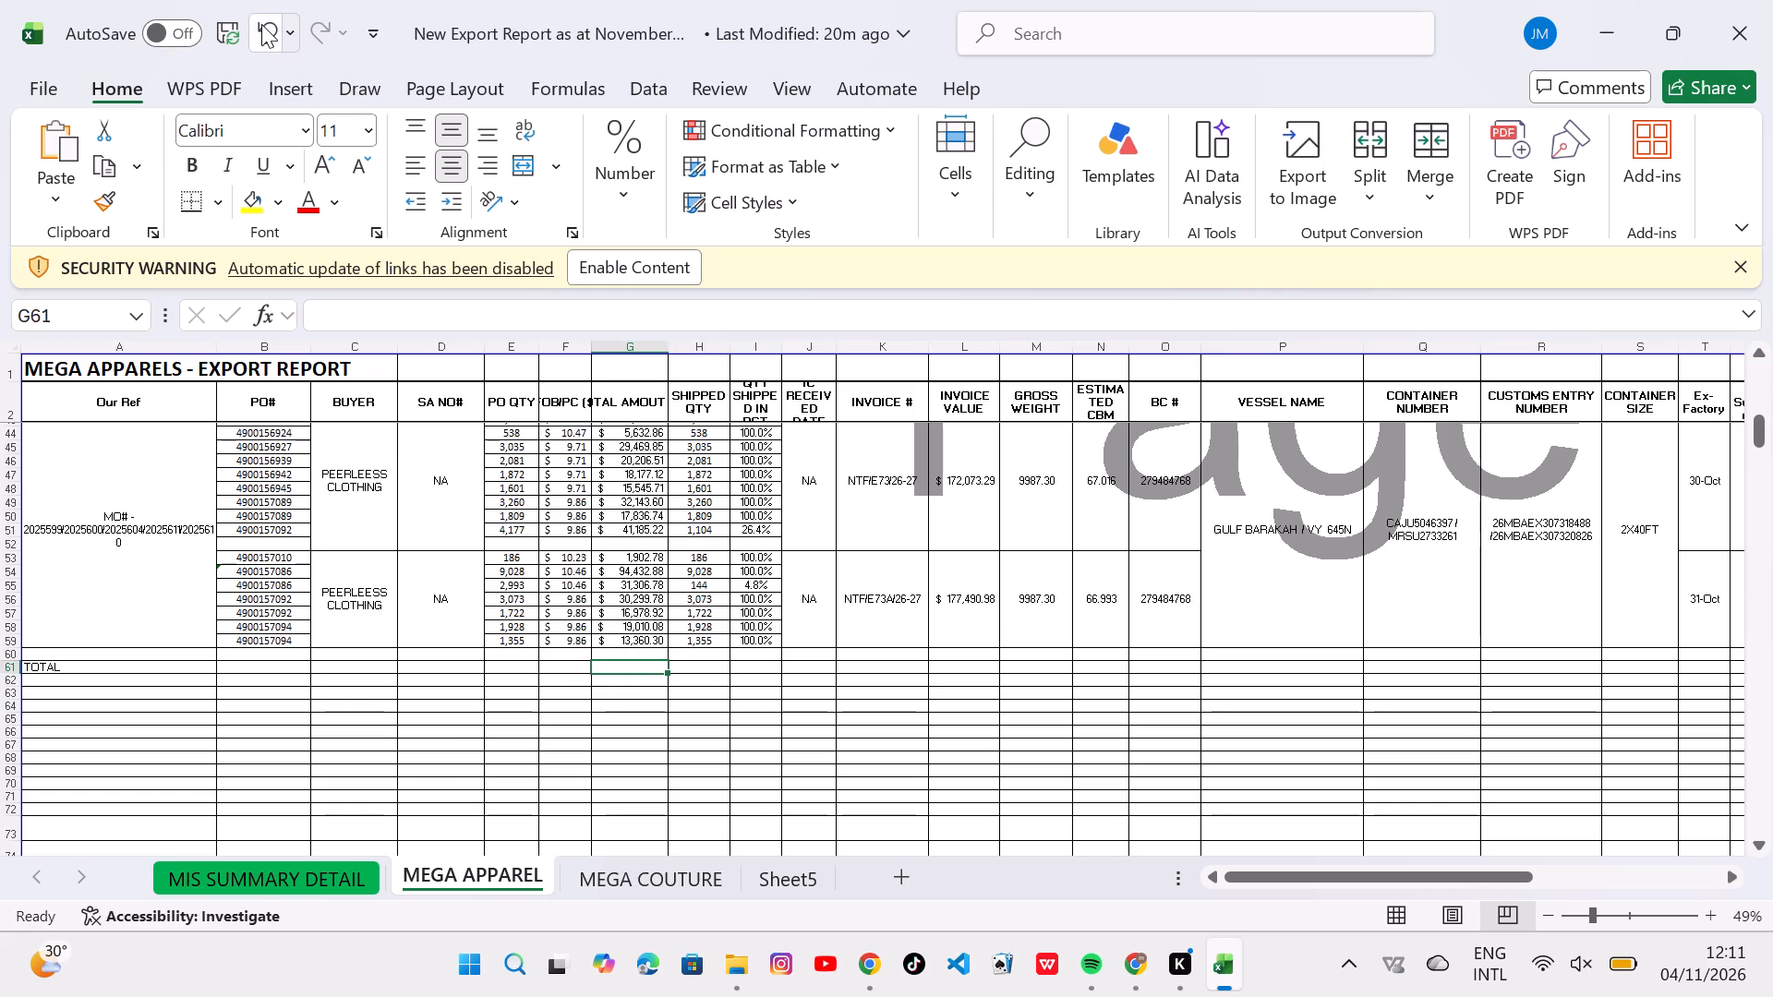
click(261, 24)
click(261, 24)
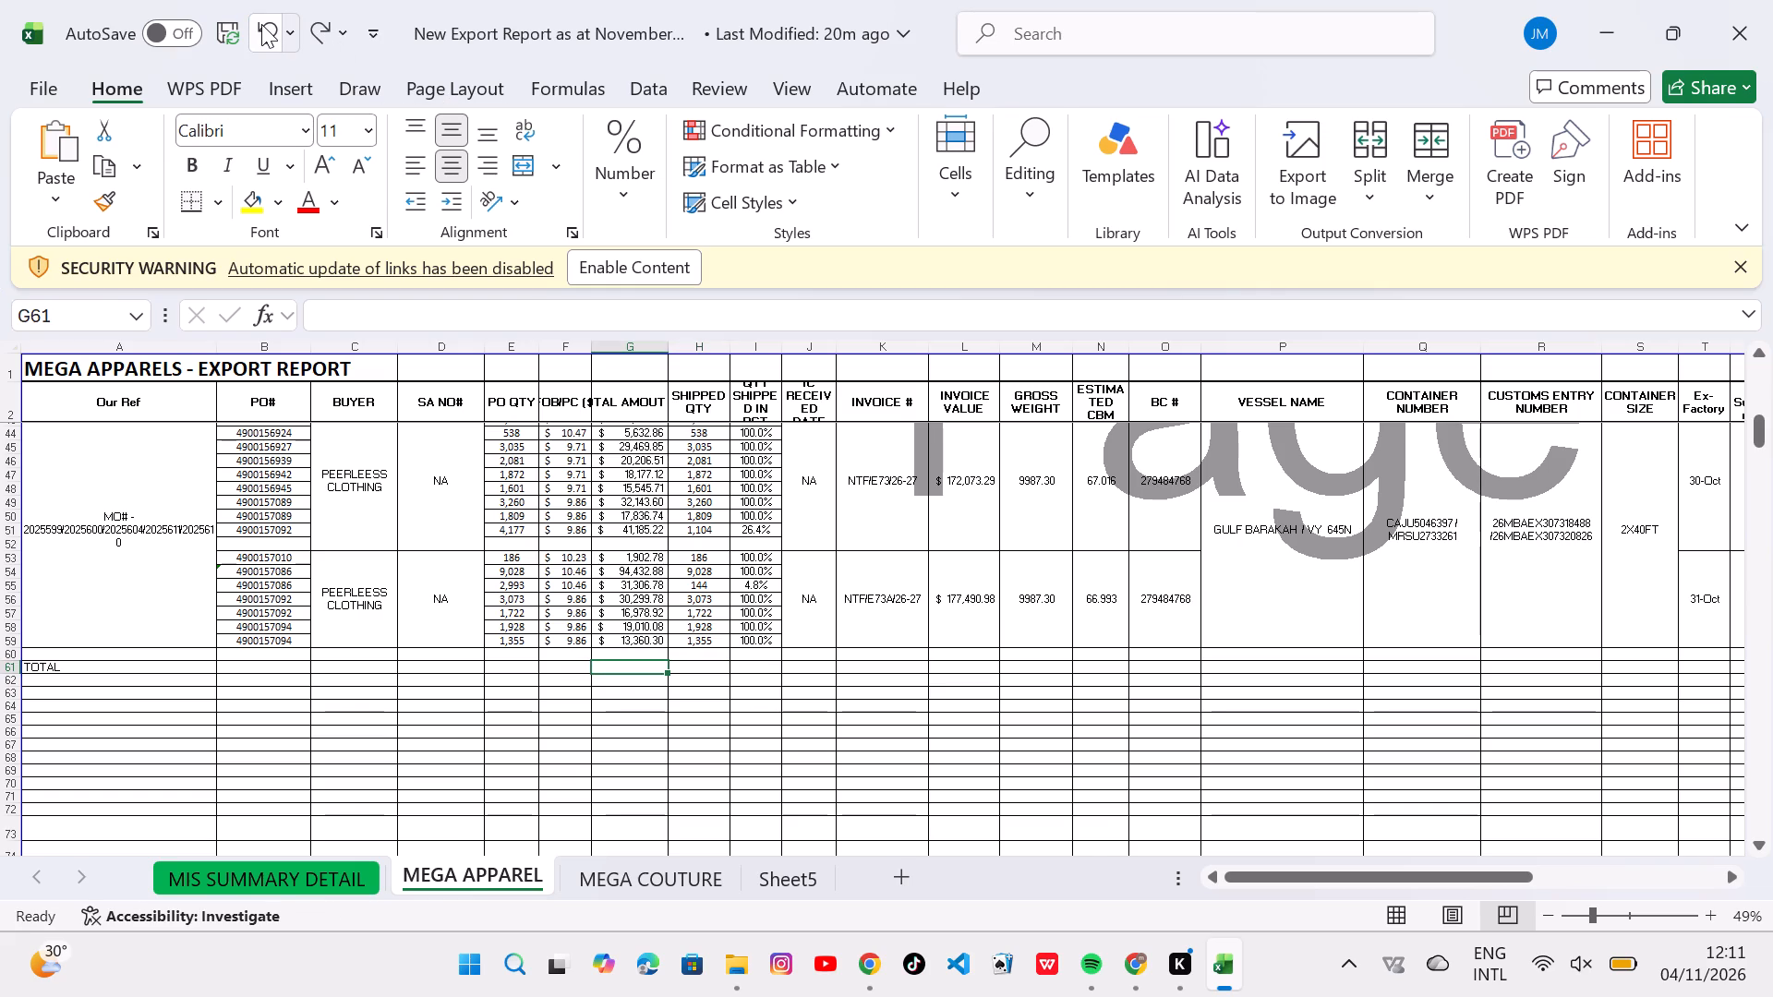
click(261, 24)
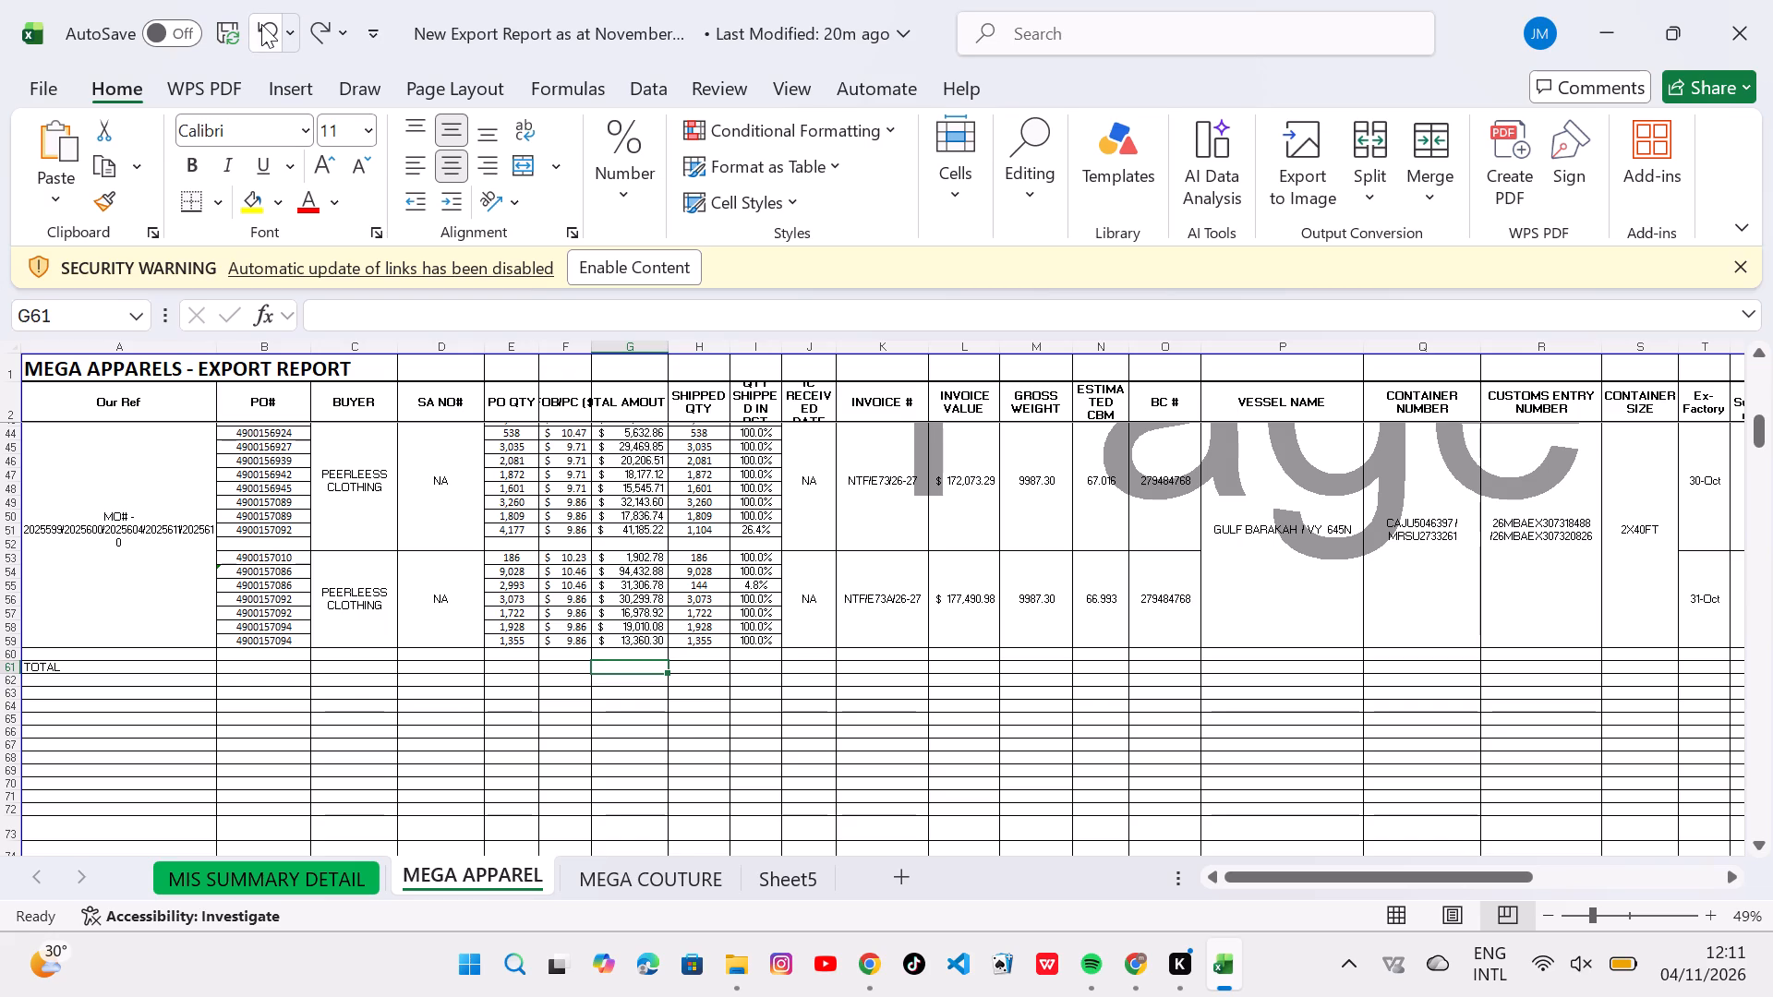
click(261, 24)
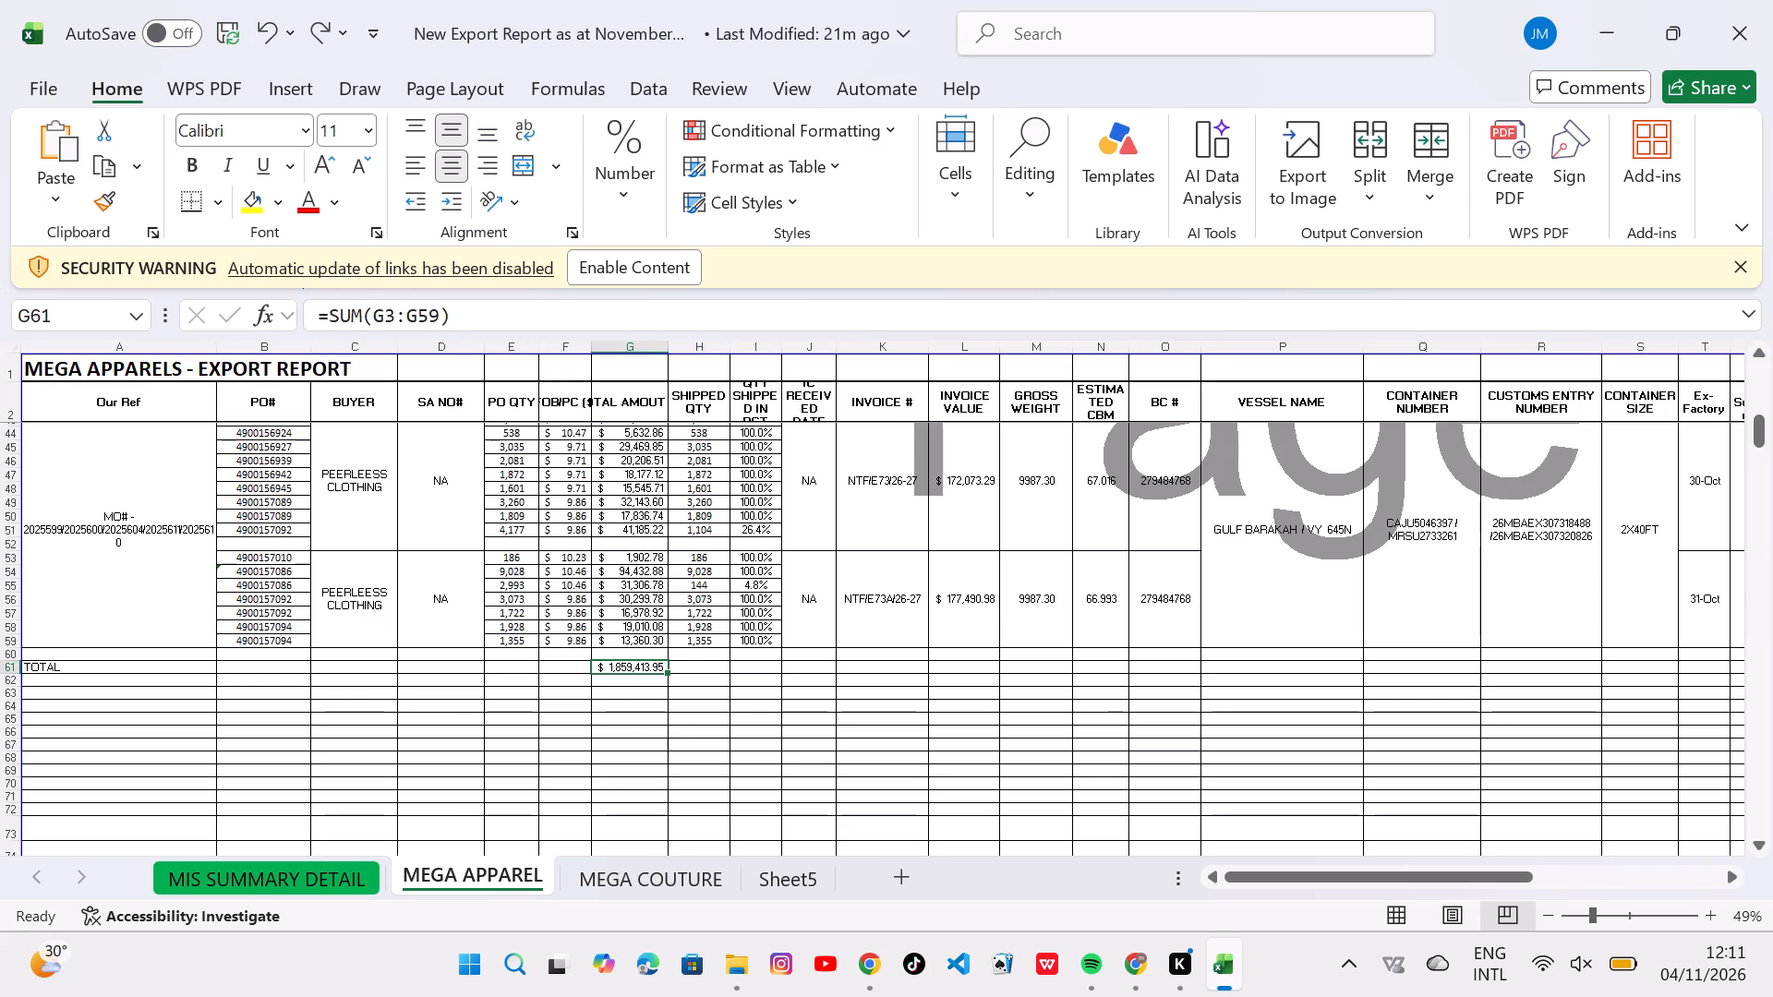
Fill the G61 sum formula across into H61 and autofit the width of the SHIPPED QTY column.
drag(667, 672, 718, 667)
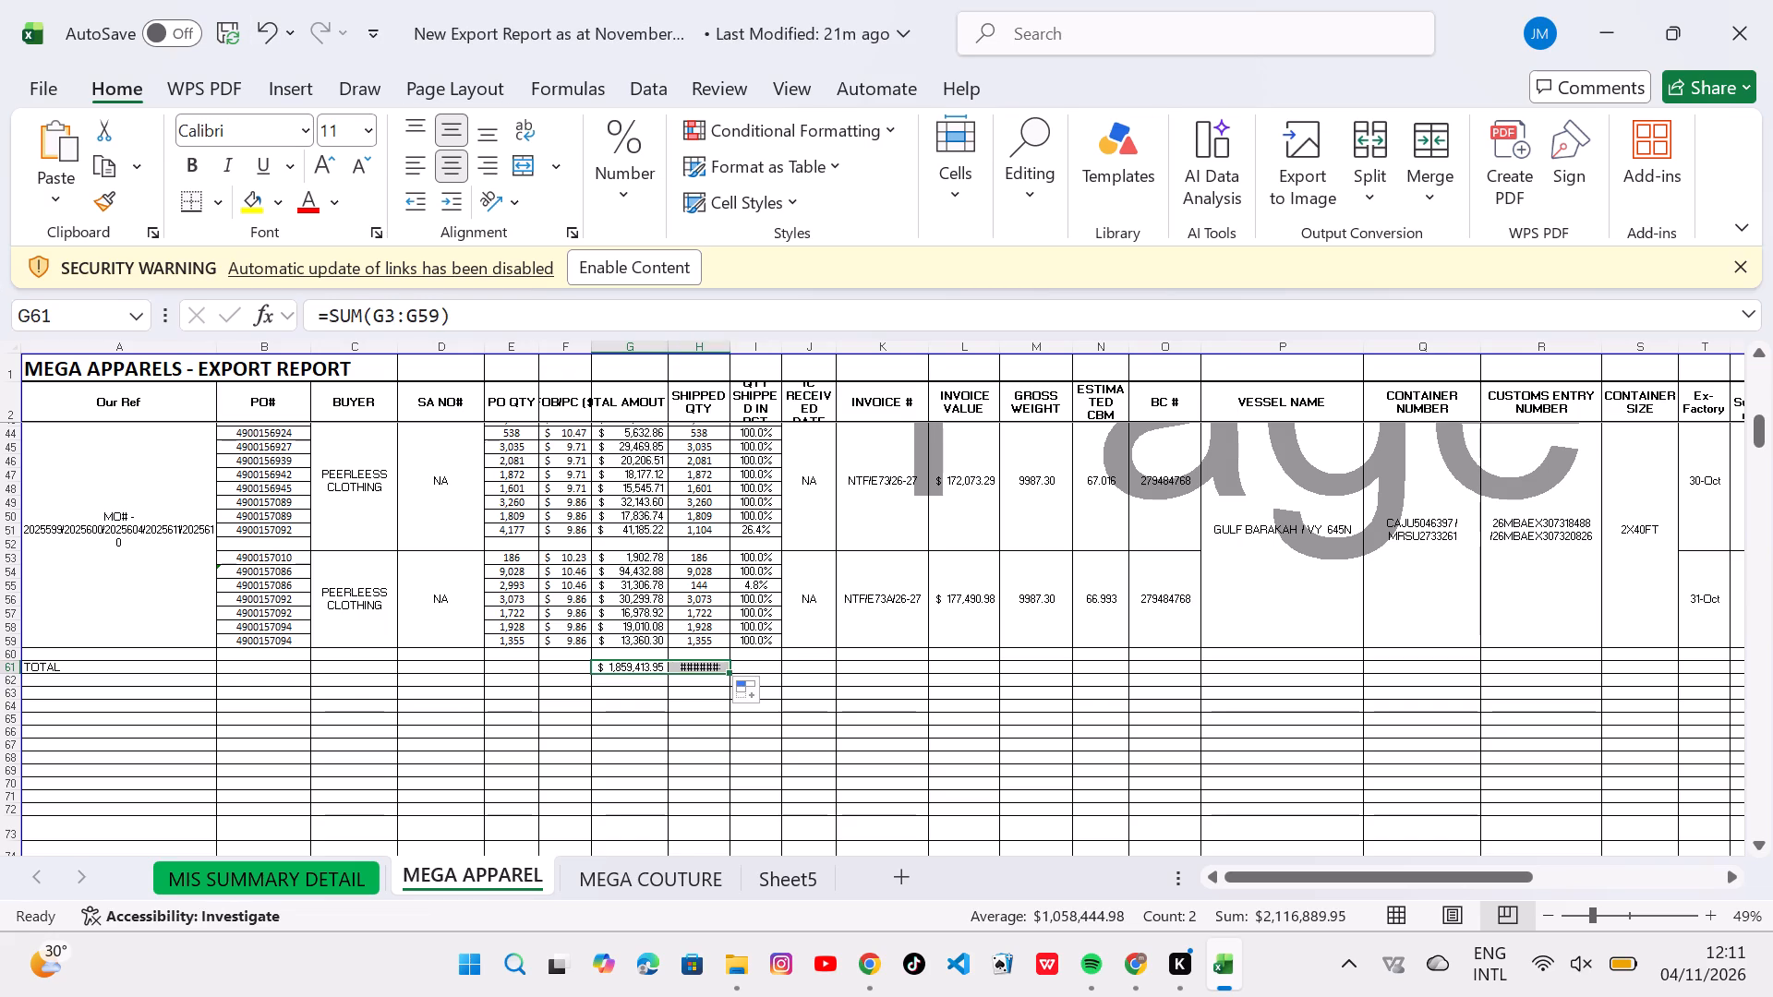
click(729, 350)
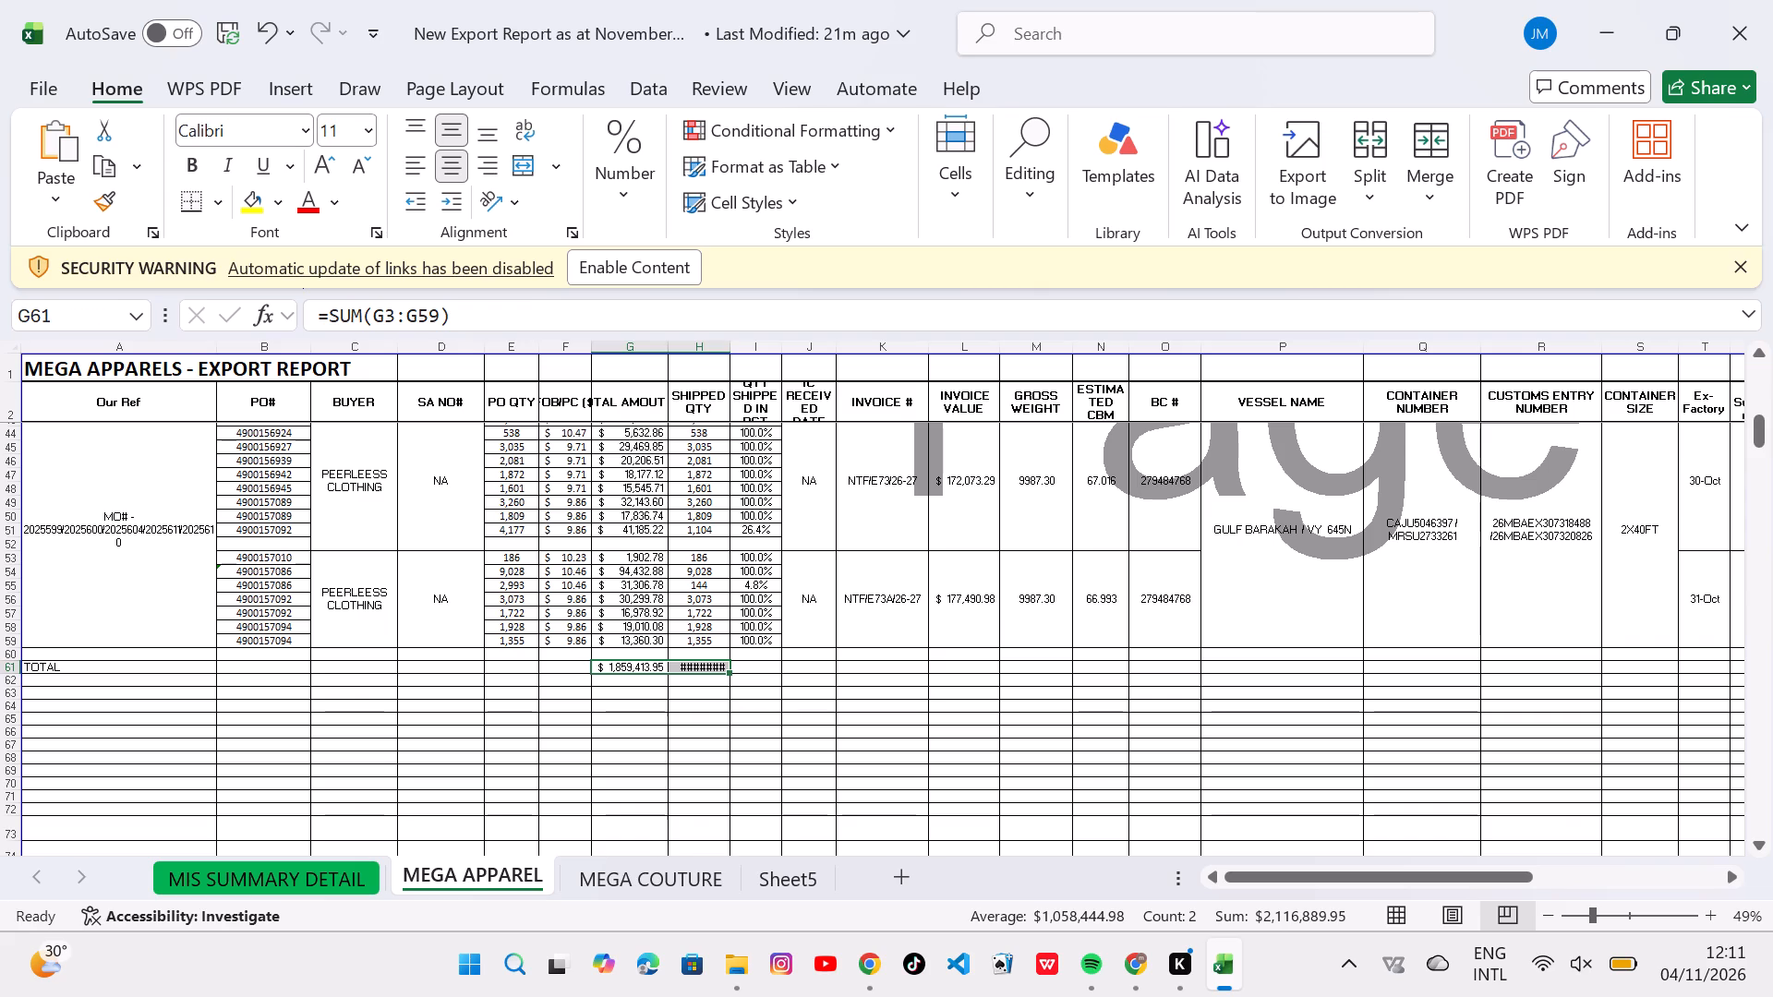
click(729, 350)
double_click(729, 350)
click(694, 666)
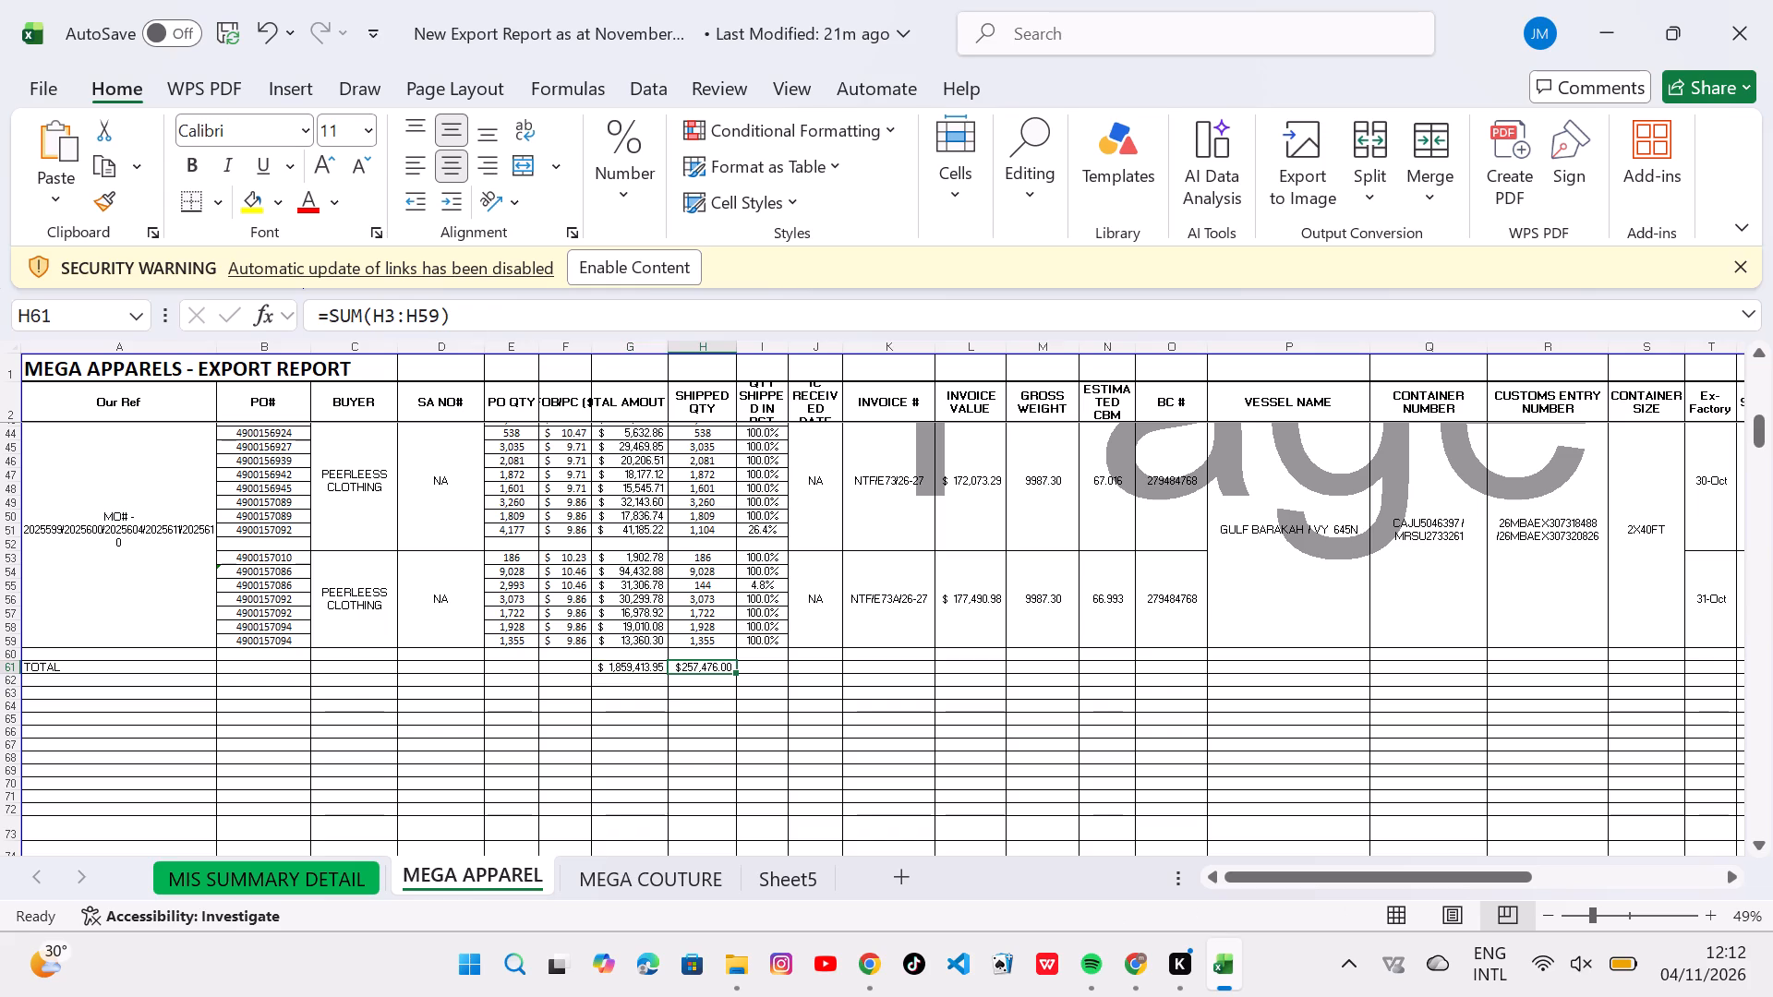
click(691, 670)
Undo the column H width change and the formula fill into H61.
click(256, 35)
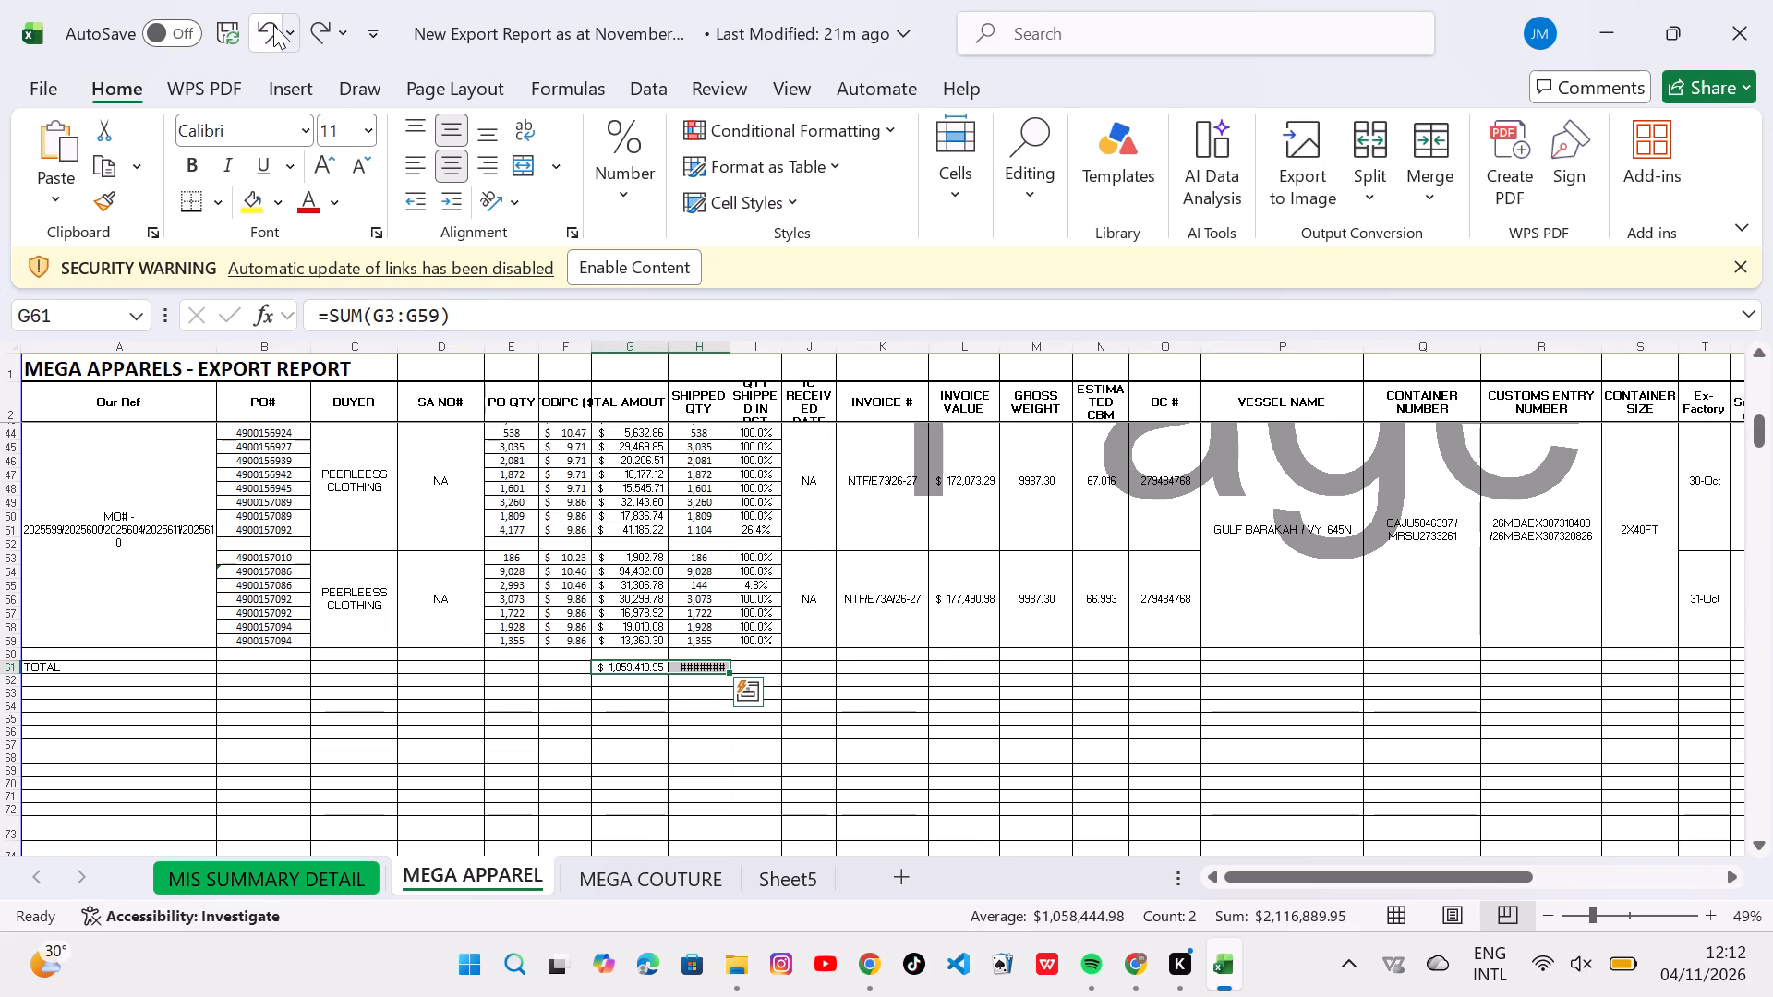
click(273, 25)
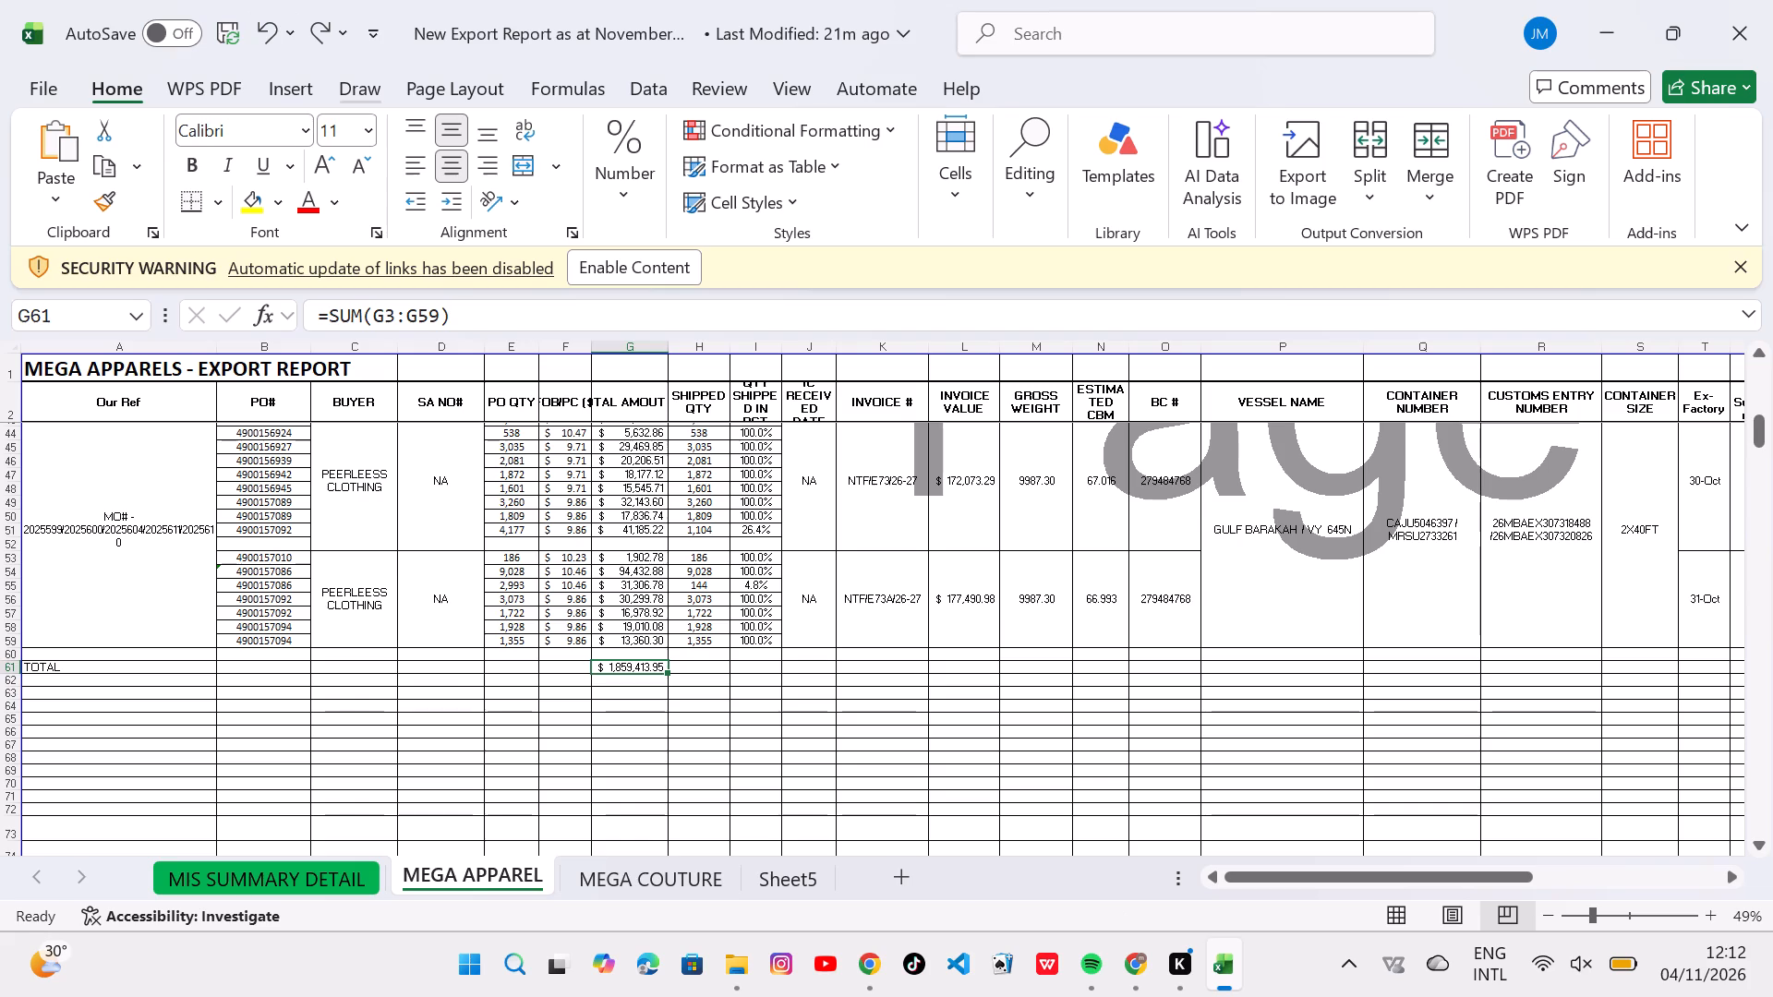
Total the SHIPPED QTY column in cell H61 of the MEGA APPAREL sheet with a SUM formula over H3:H59.
click(690, 670)
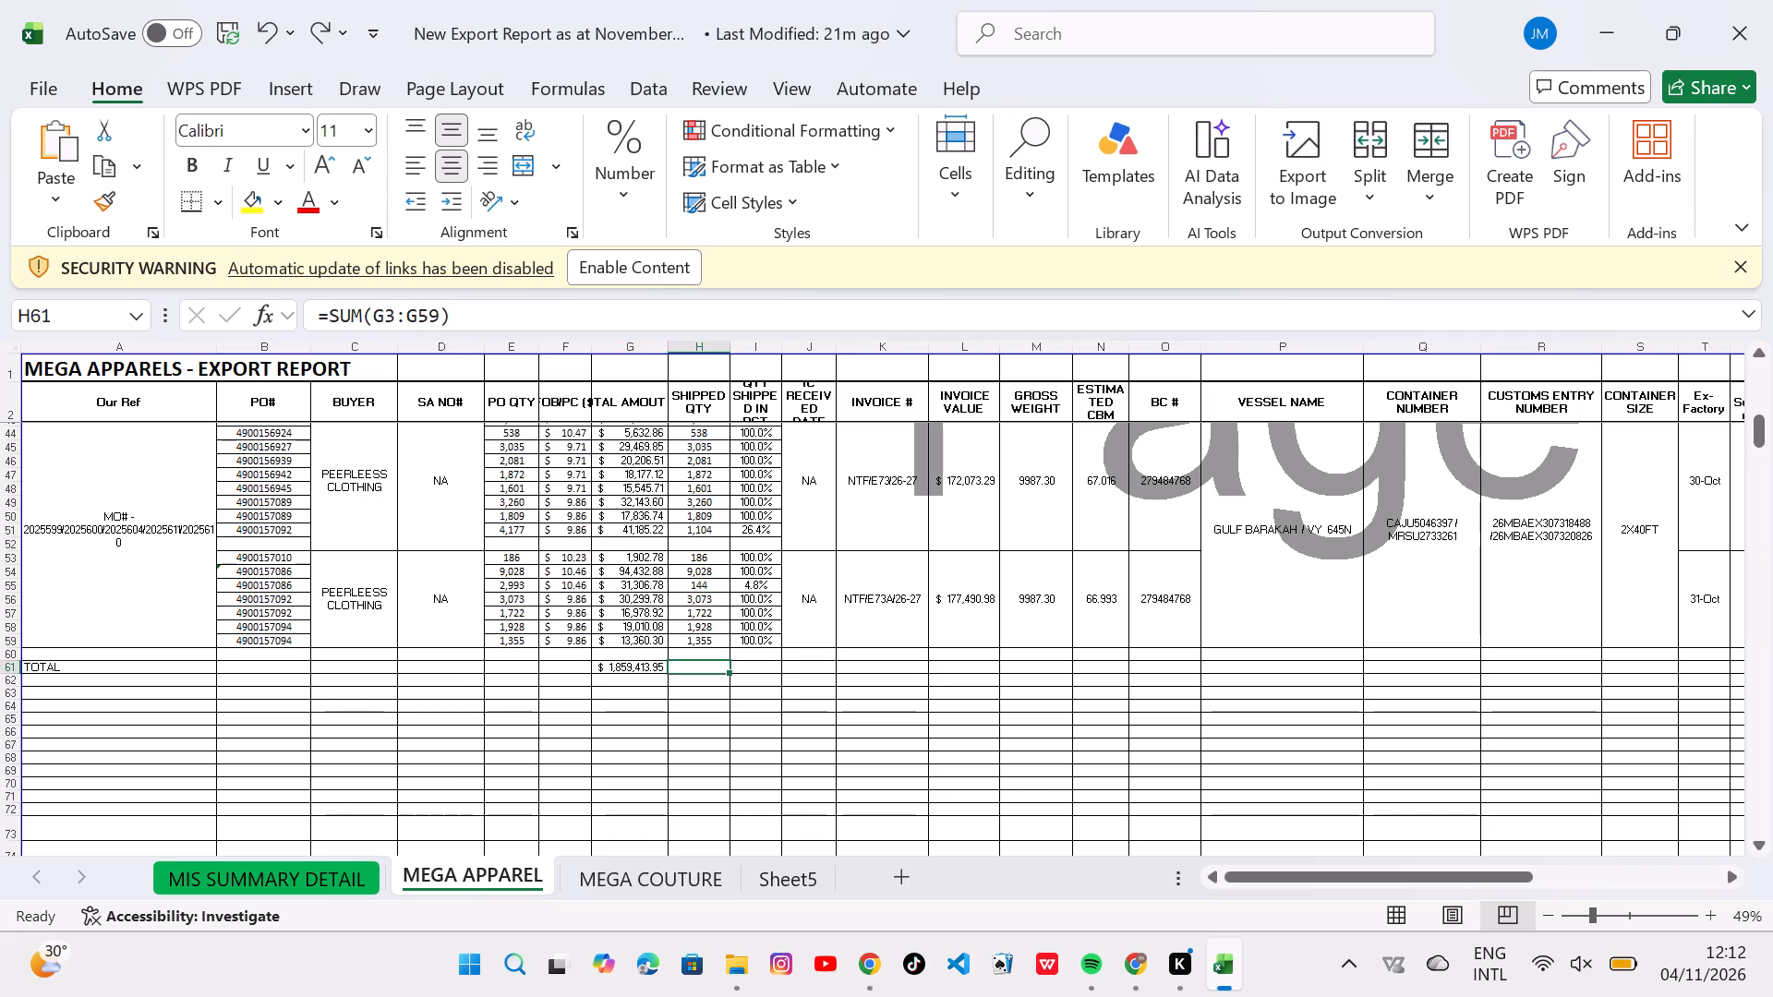
key(equal)
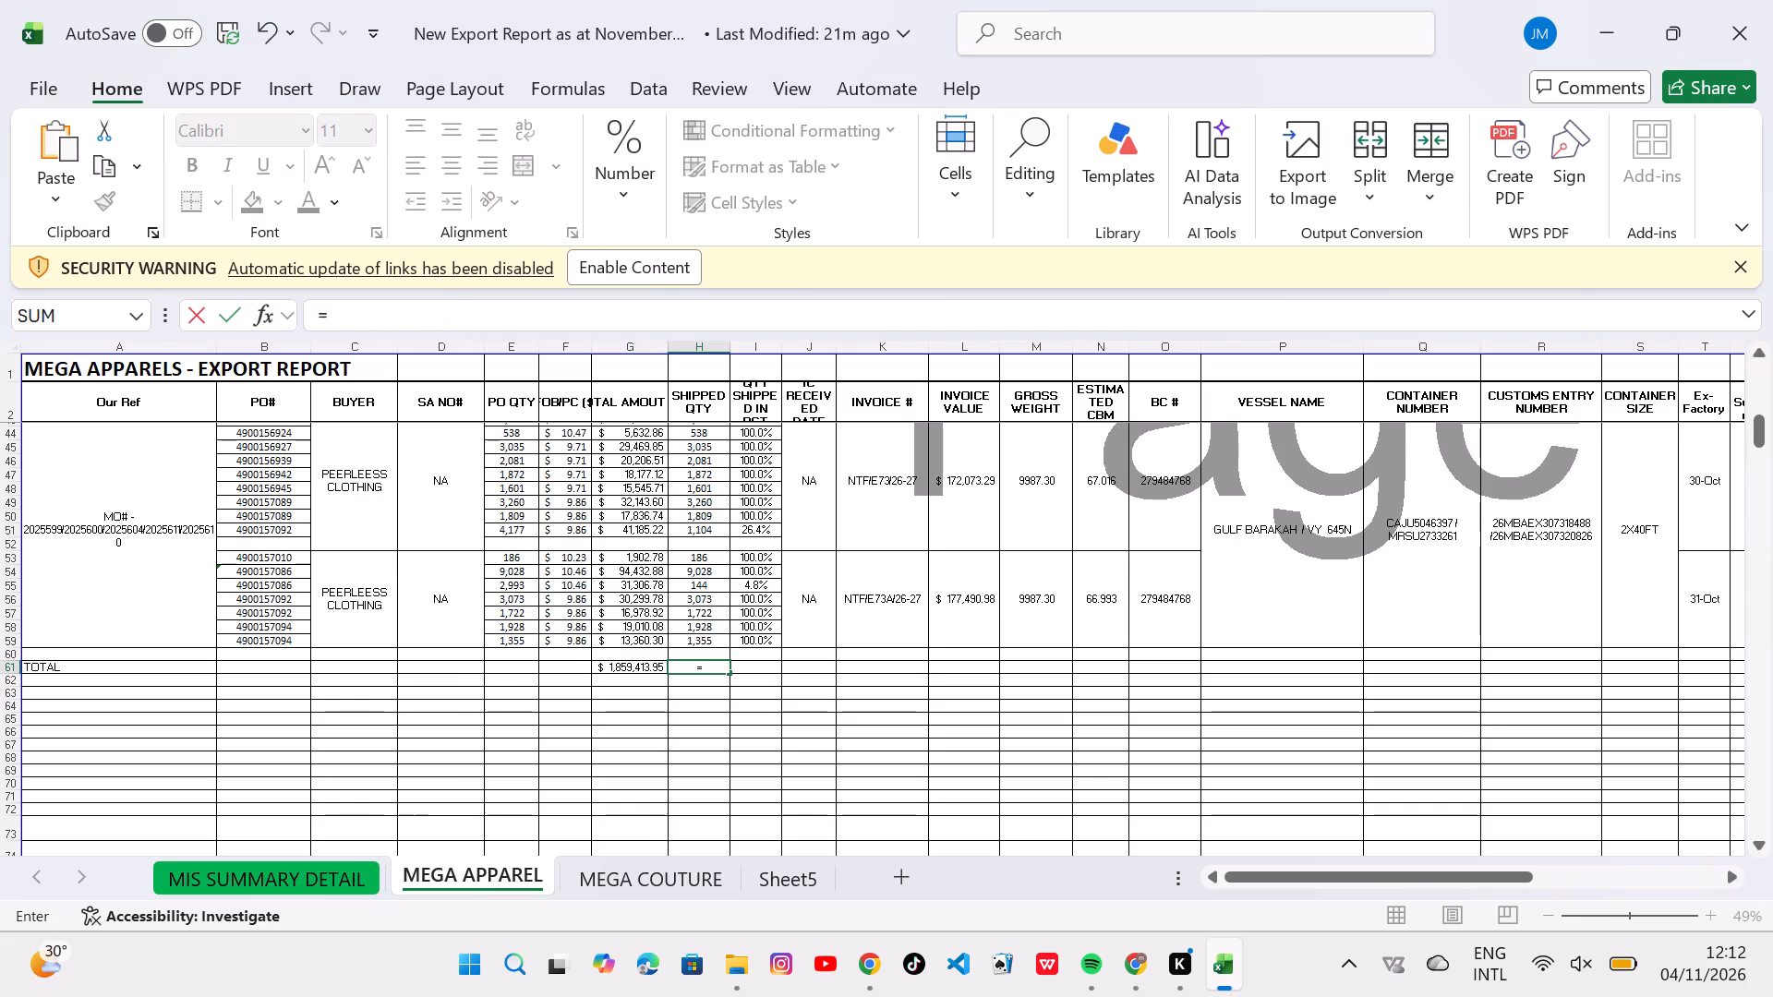
text(SUM)
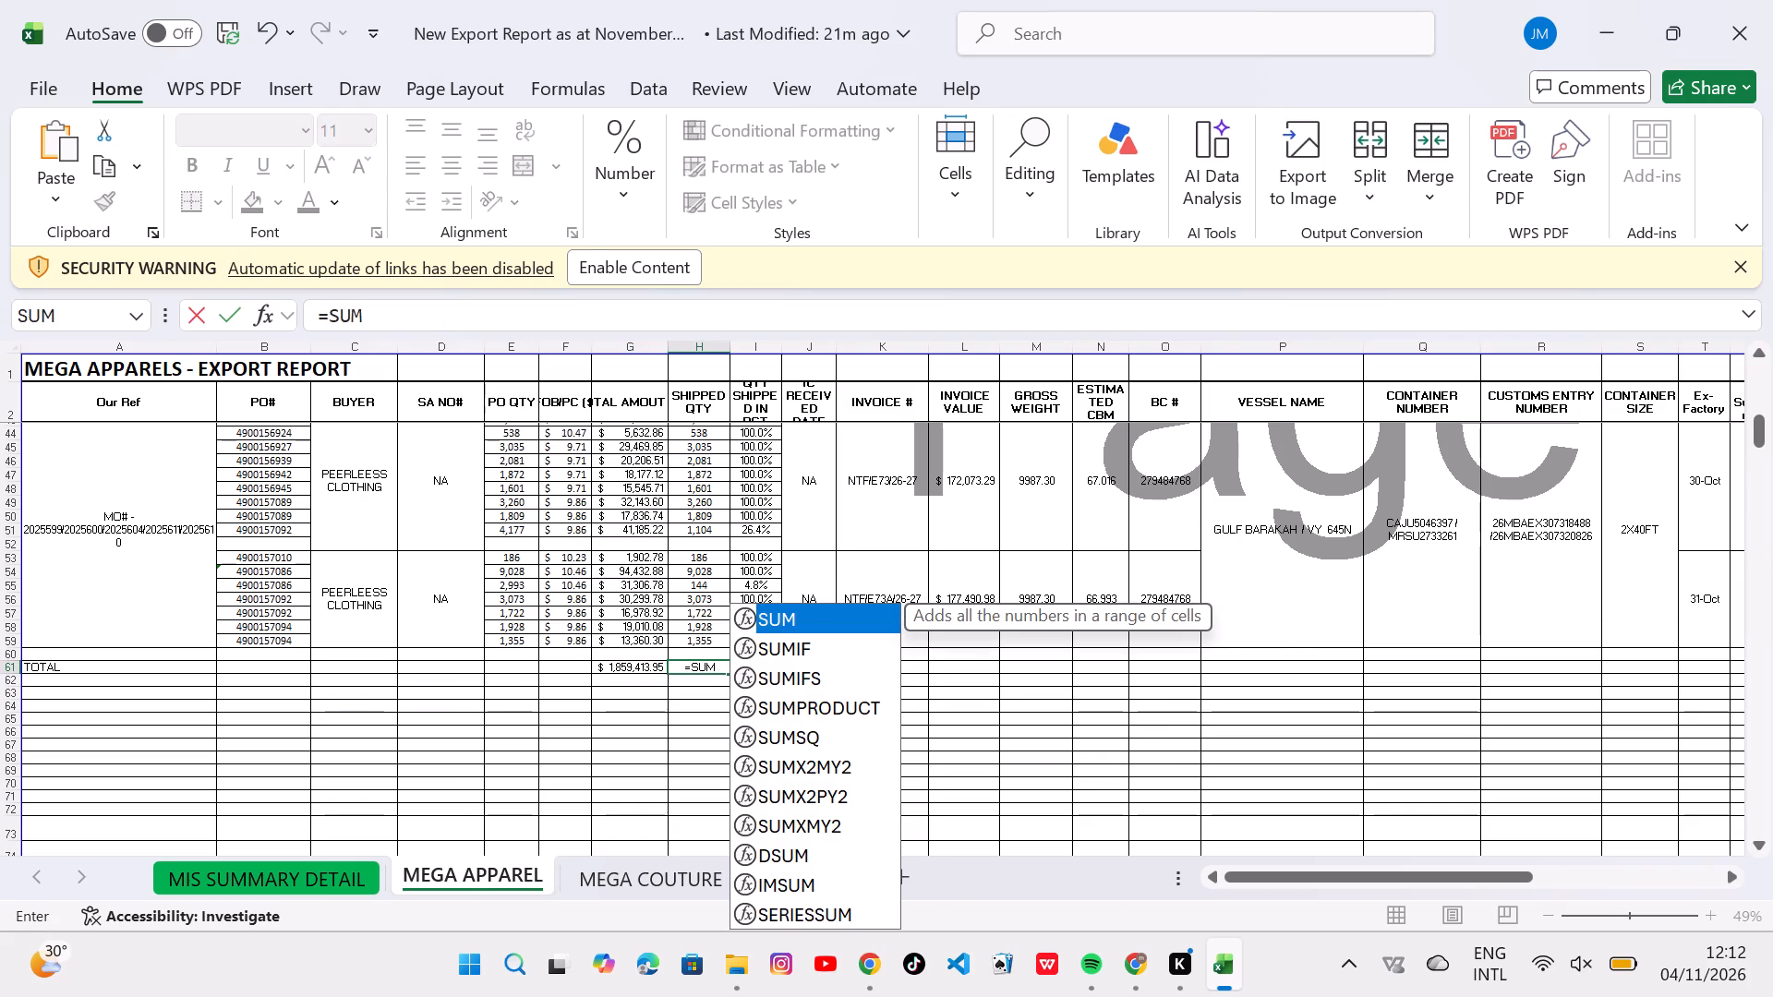
key(shift+parenleft)
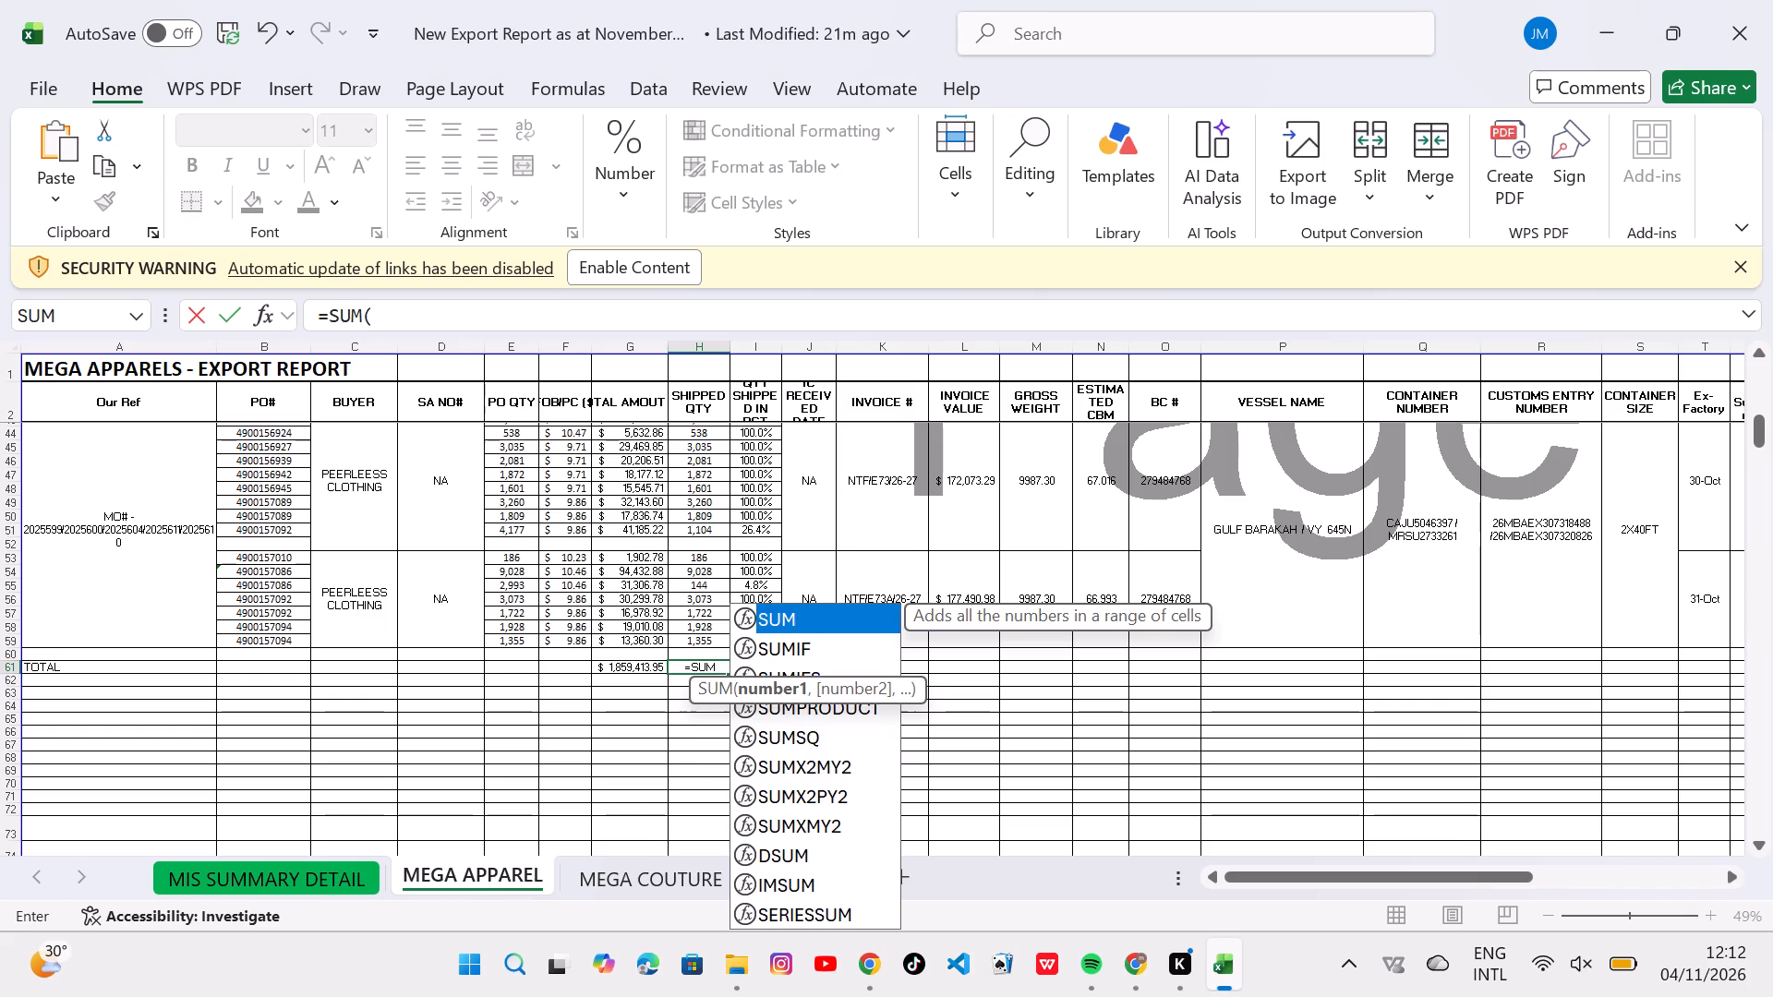
text(H3)
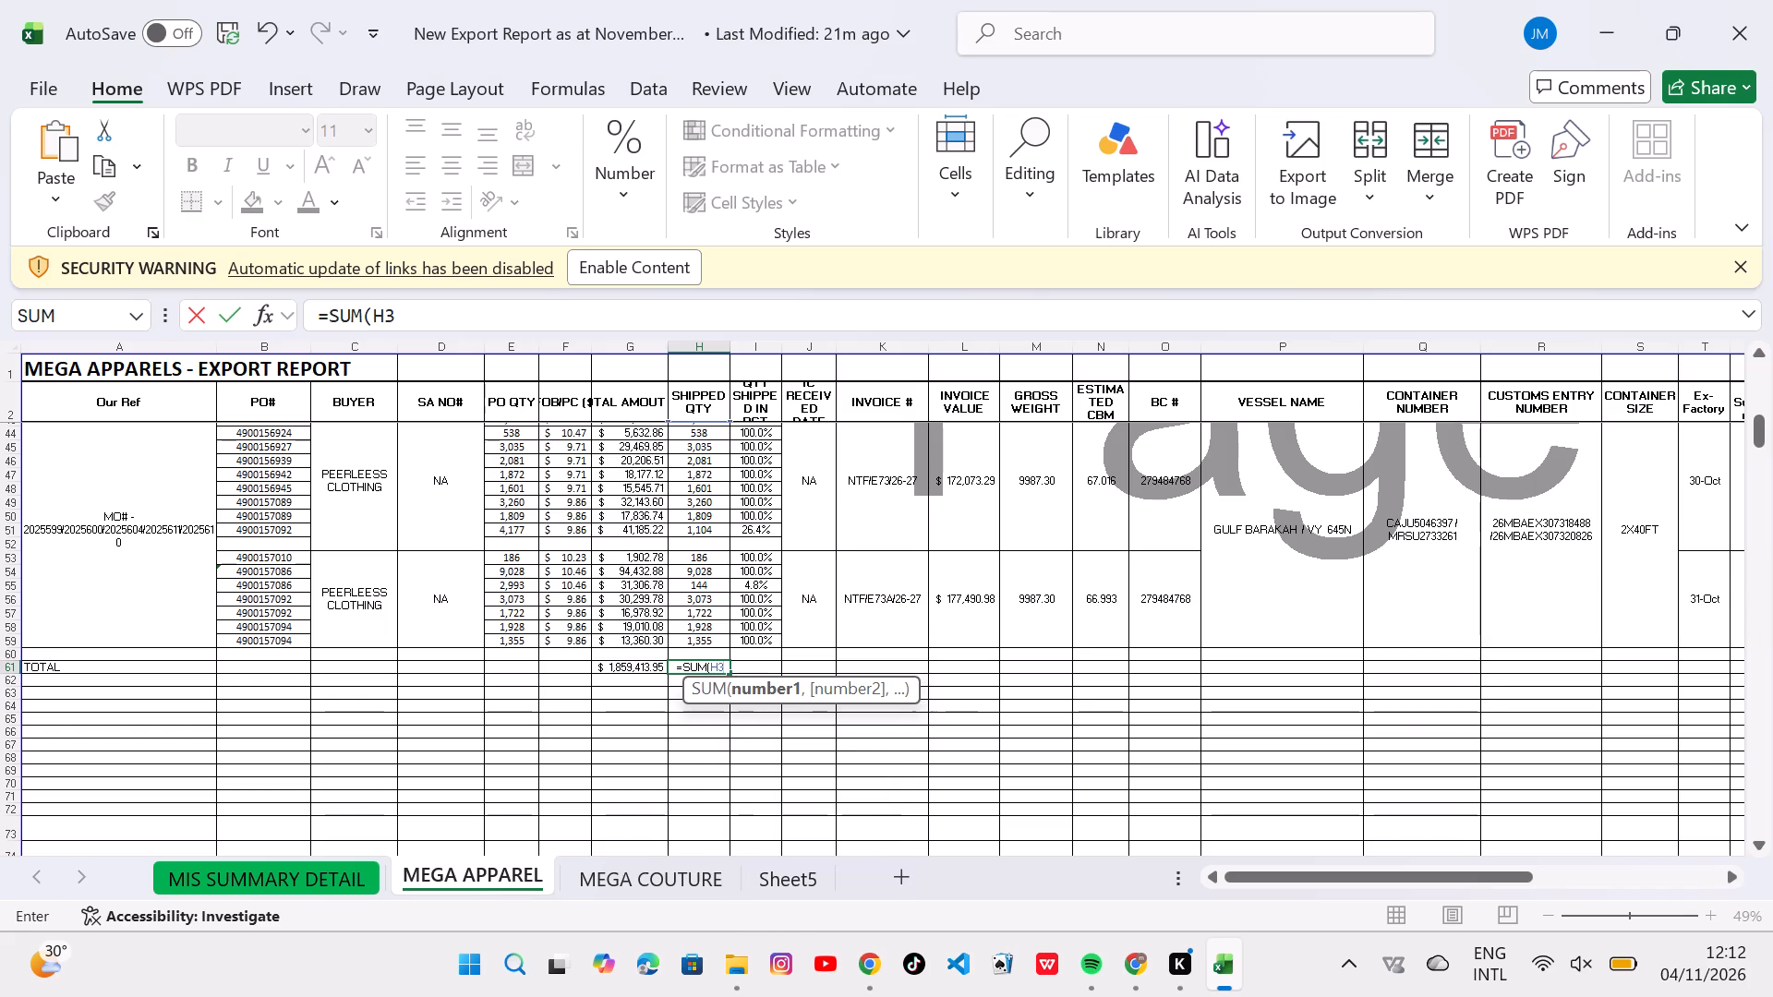
key(shift+colon)
text(H59)
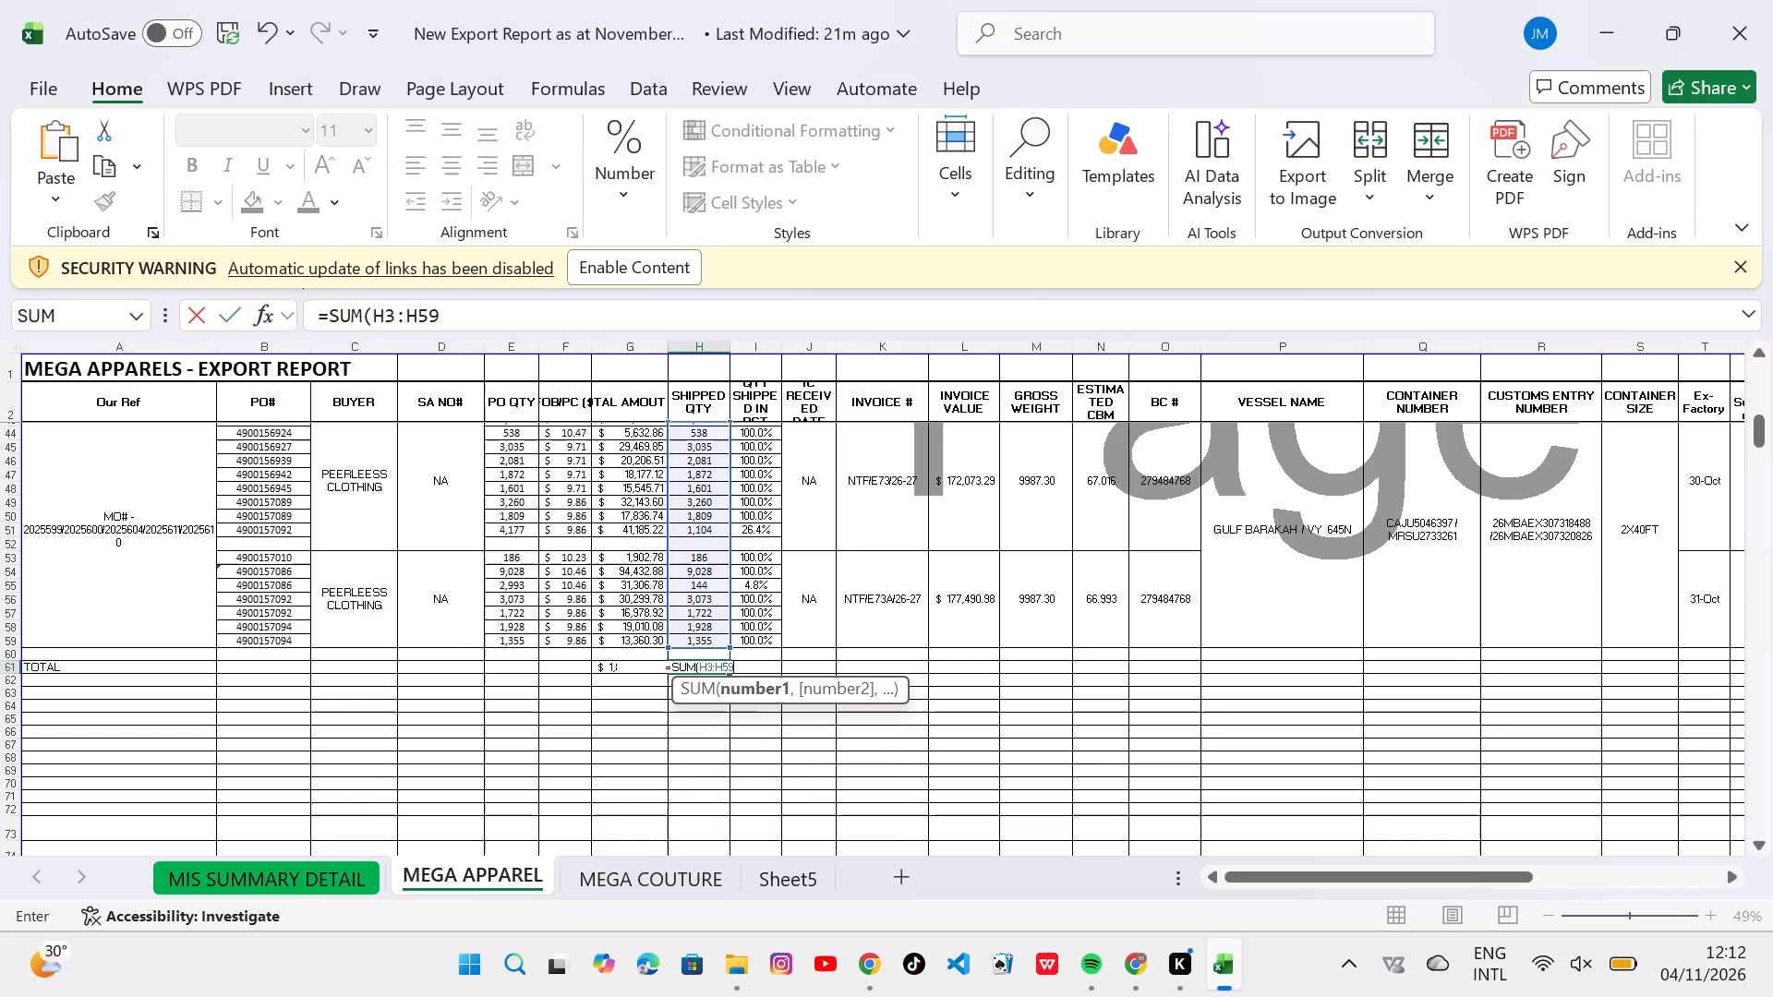
key(Return)
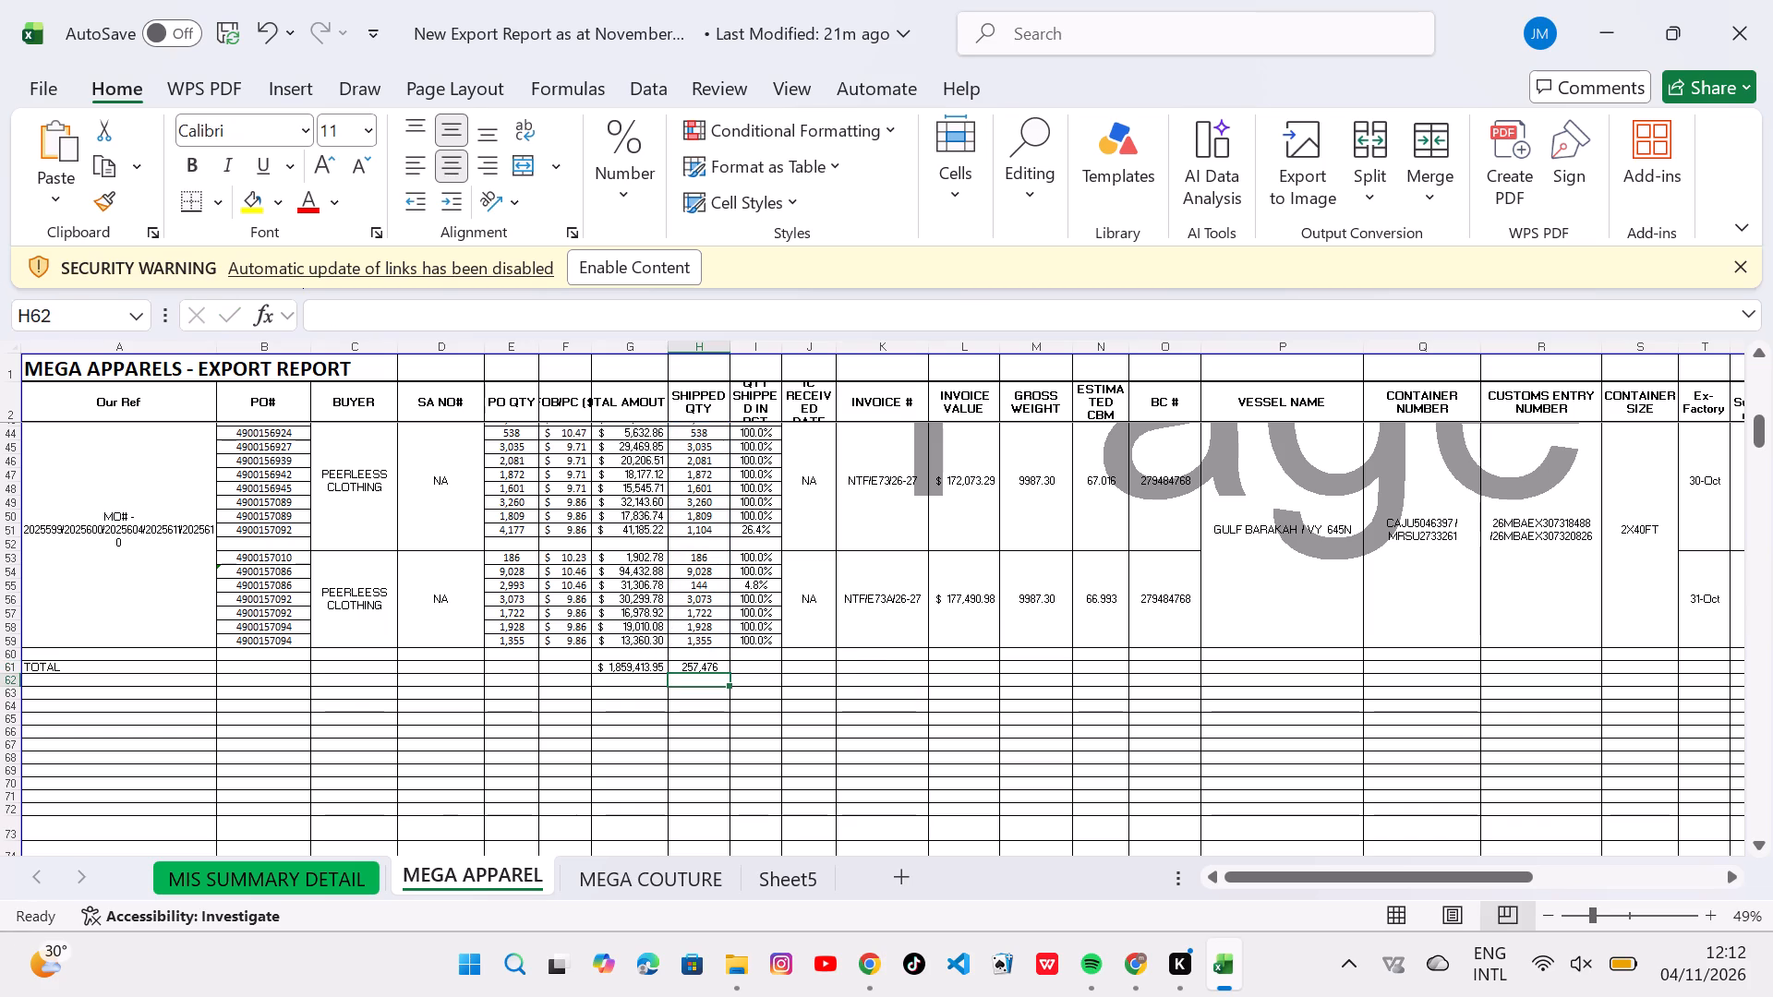
Total the INVOICE VALUE column in cell L61 with a SUM formula over L3:L59.
click(956, 667)
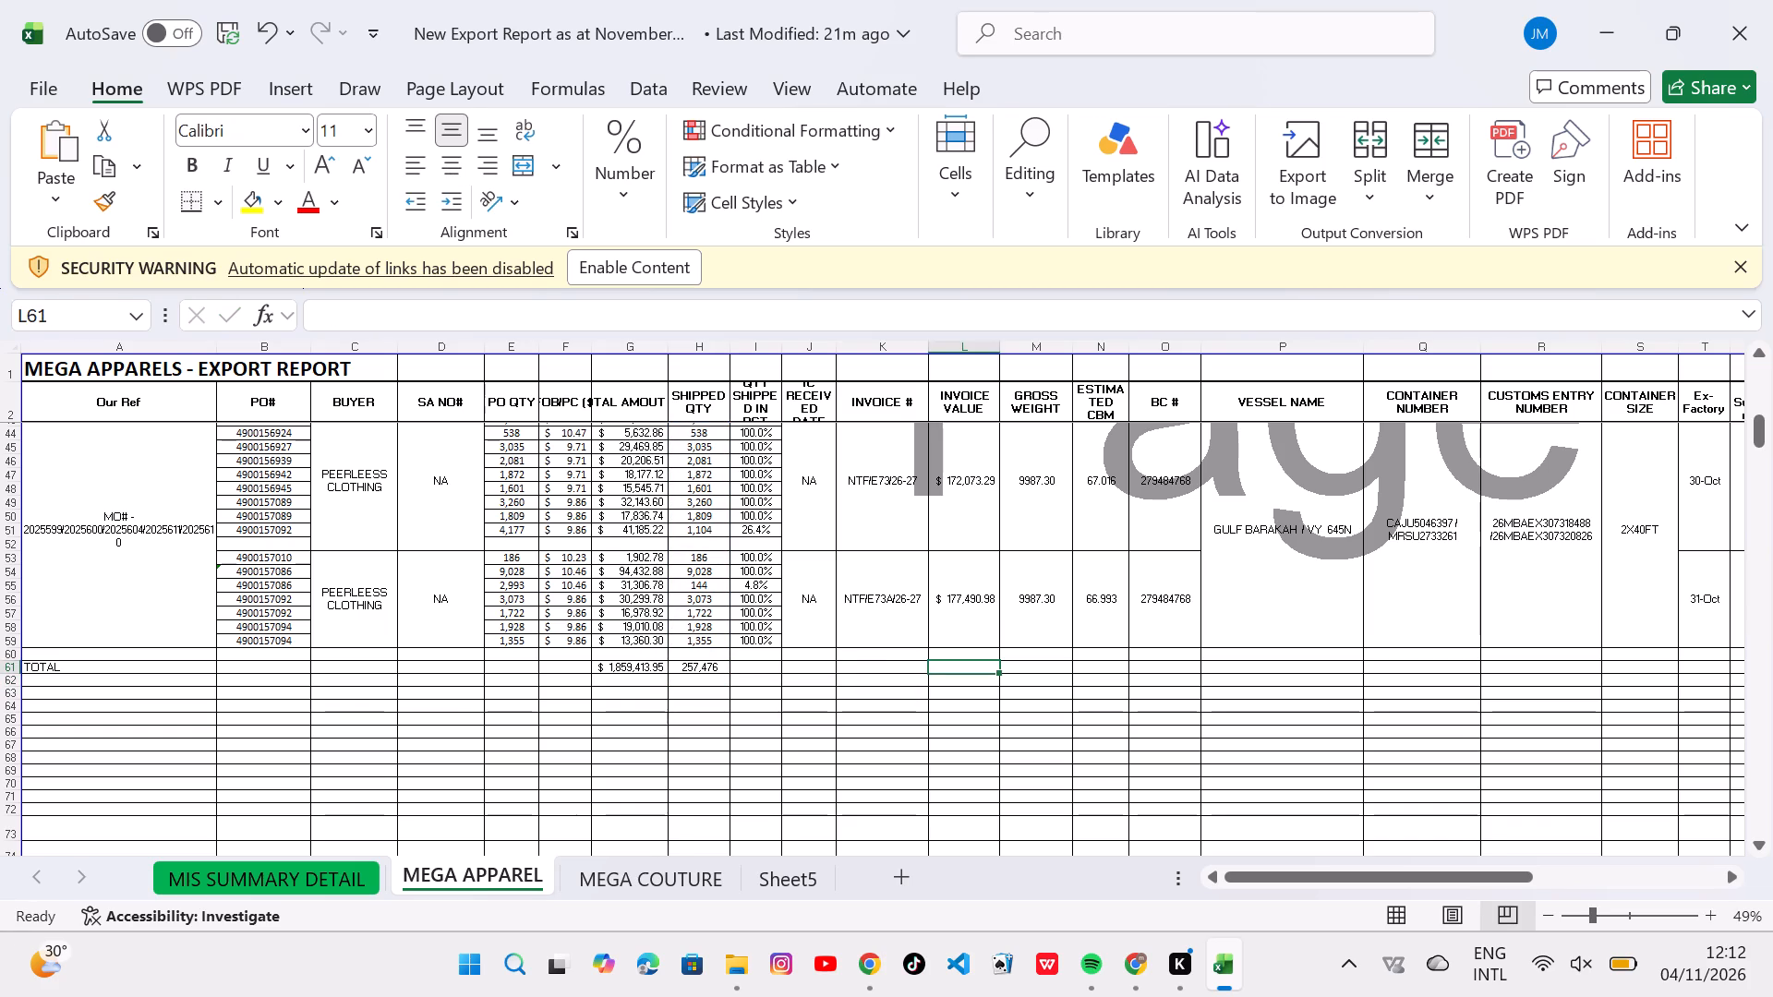
key(shift+plus)
text(SUM)
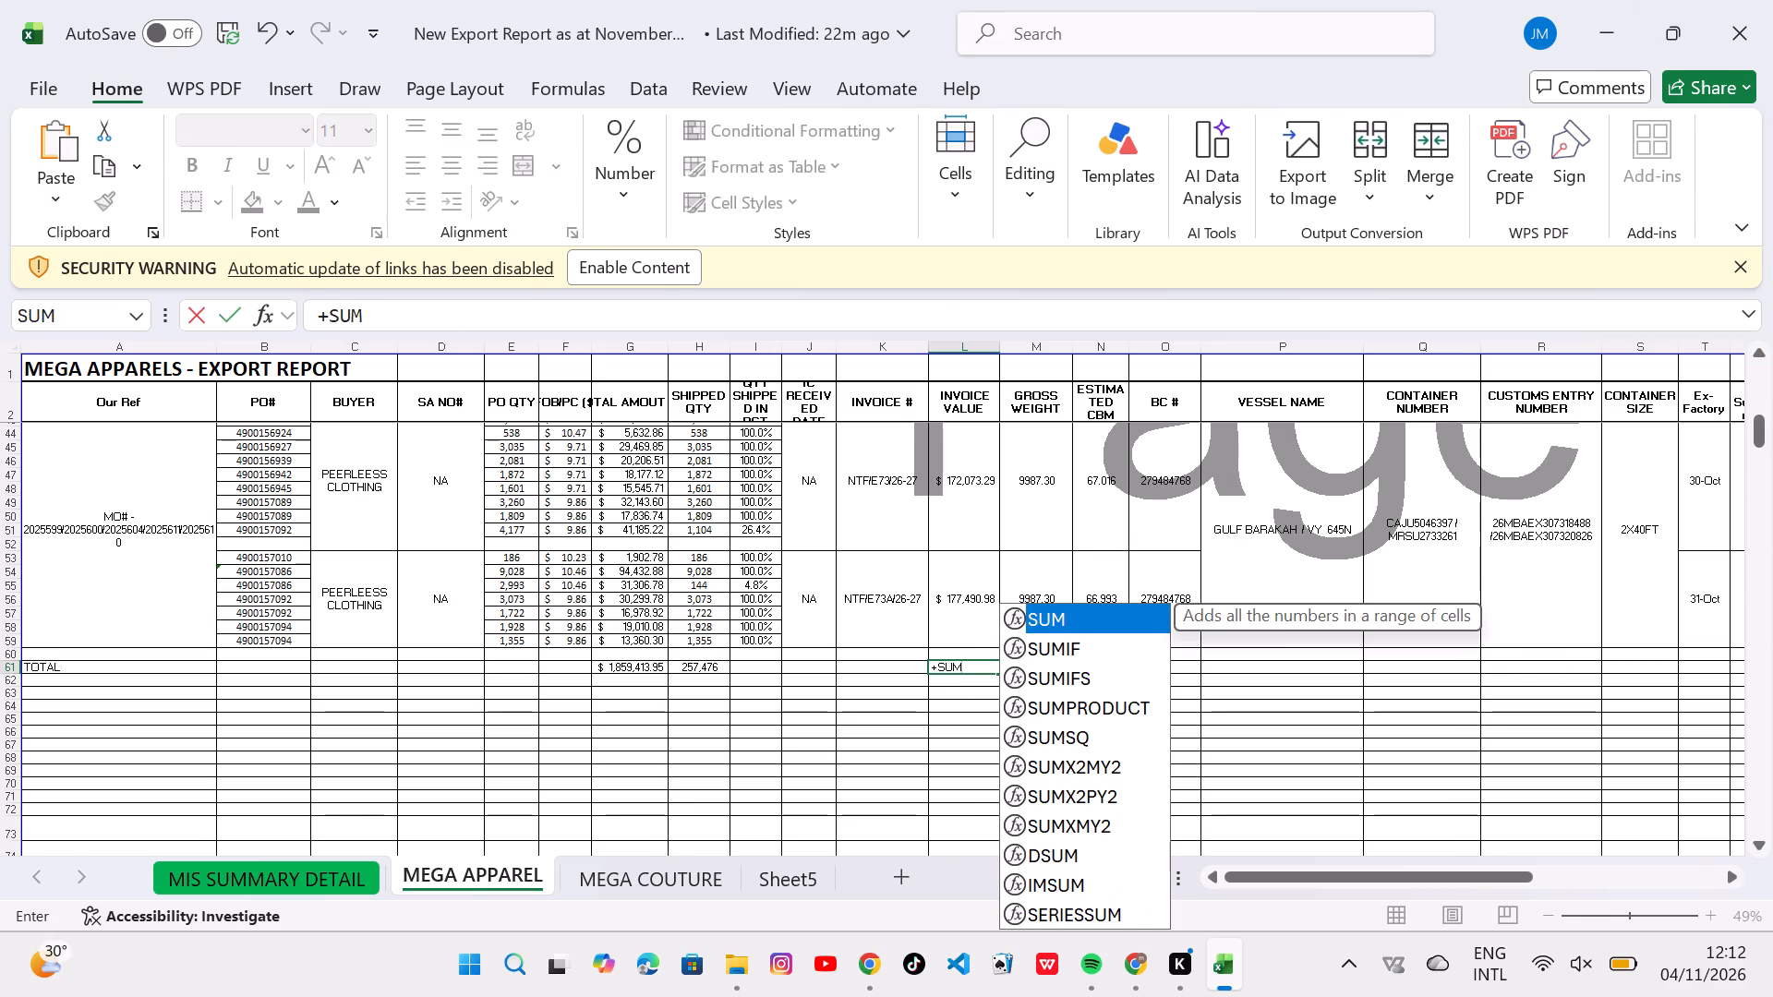
key(shift+parenleft)
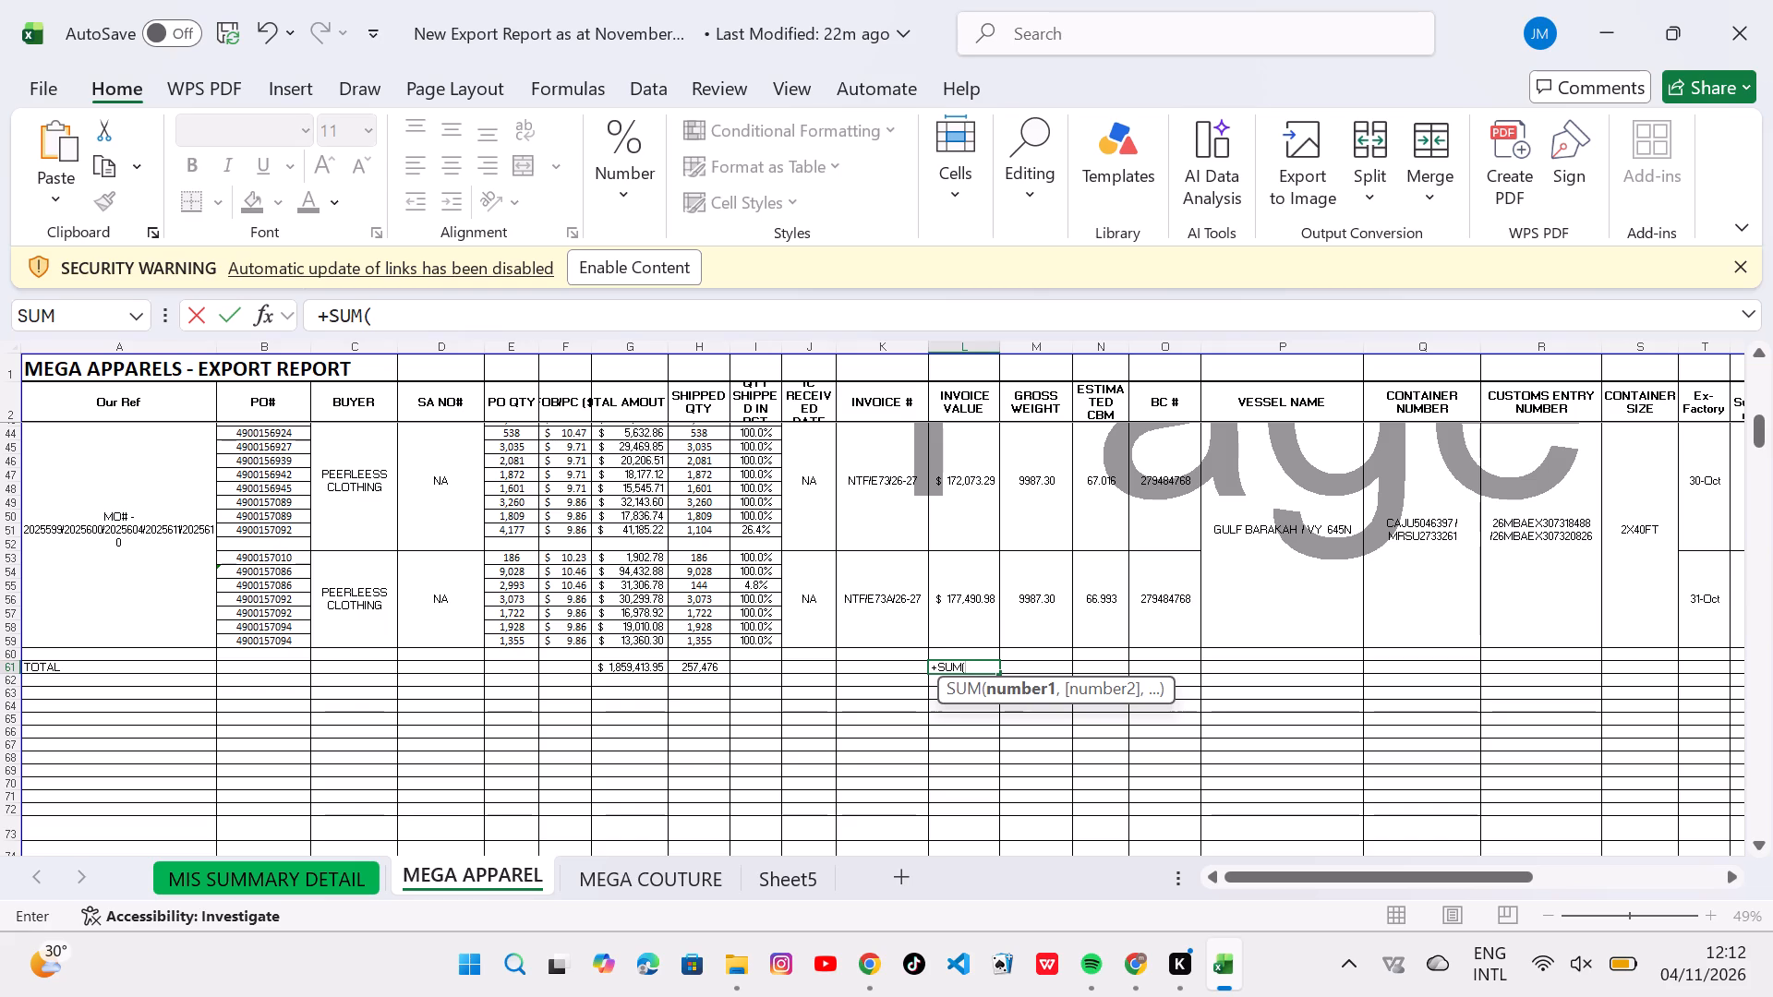
text(L3)
key(shift+colon)
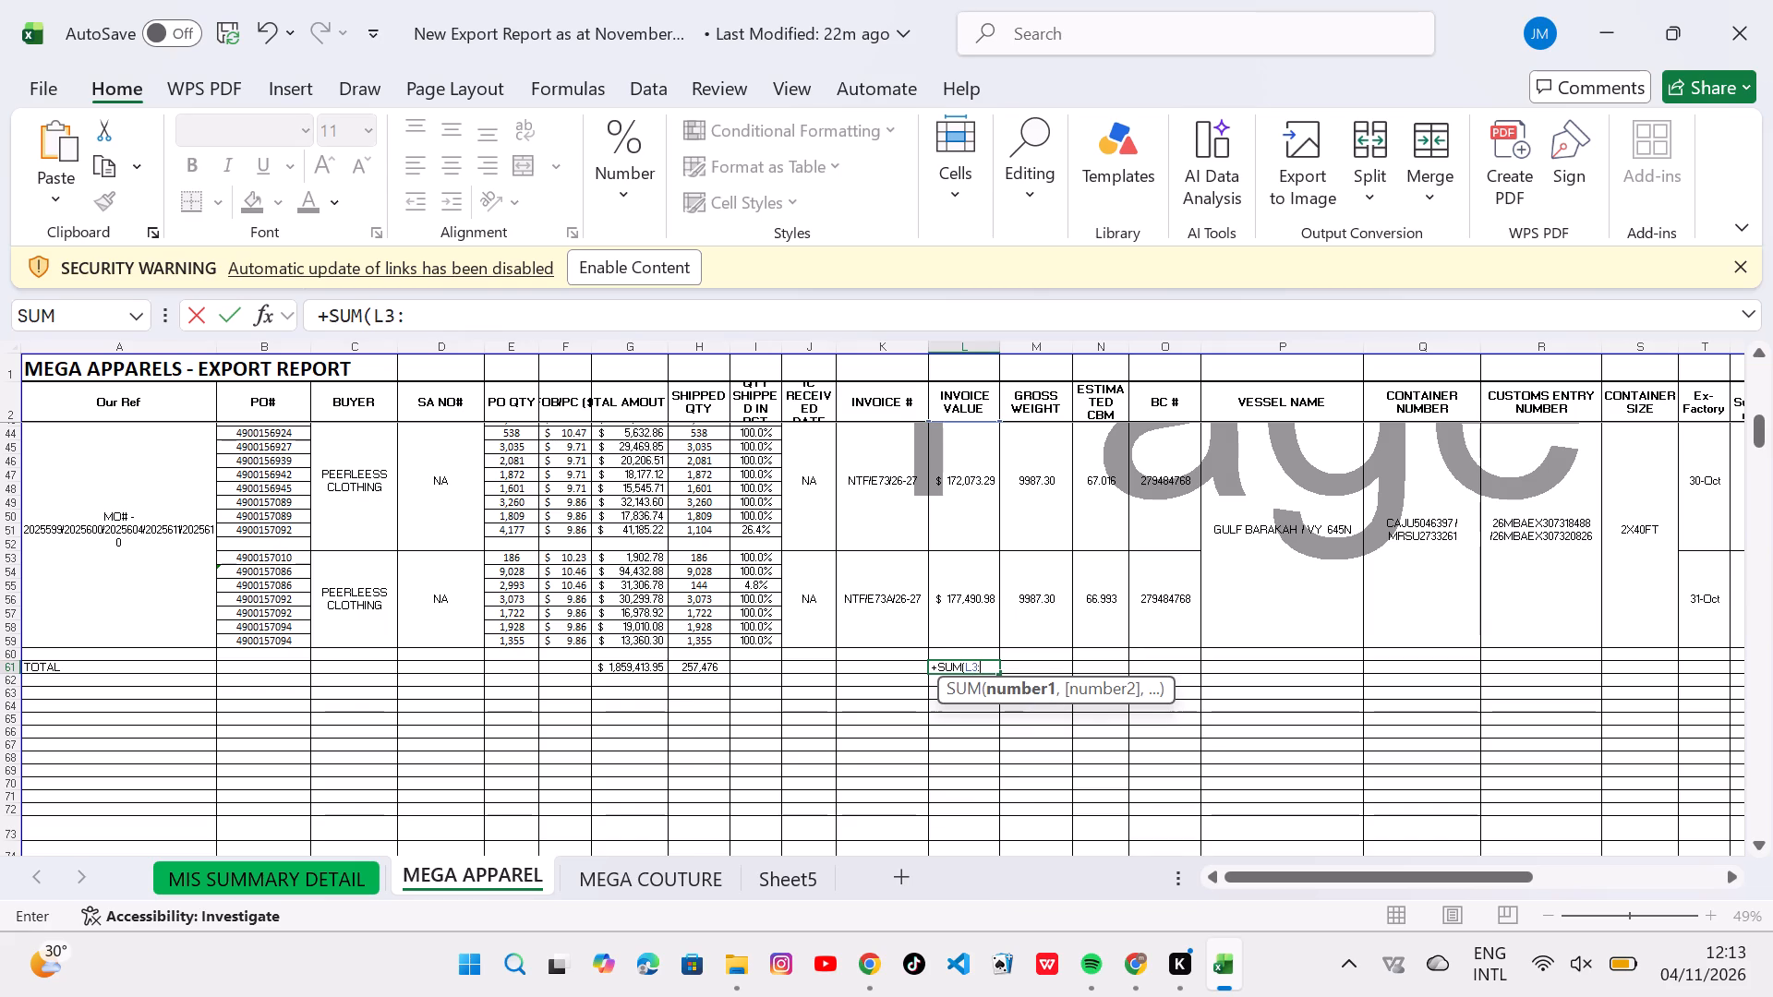
key(l)
key(5)
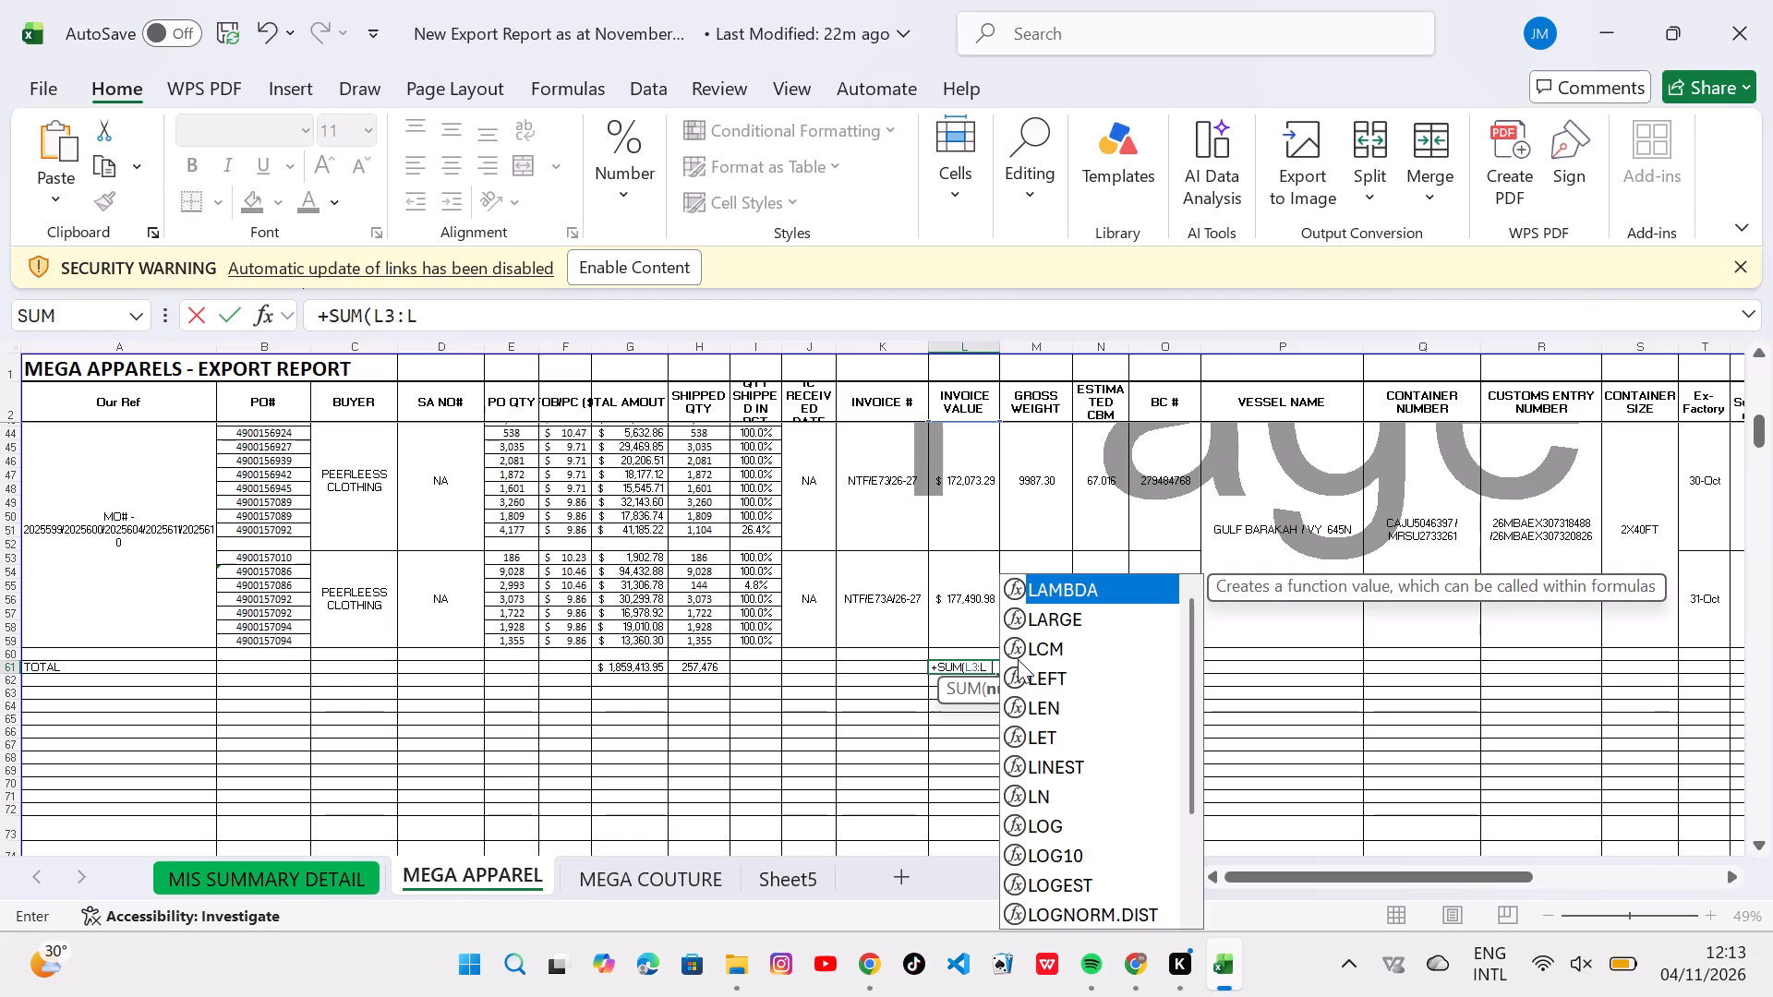
key(9)
key(Return)
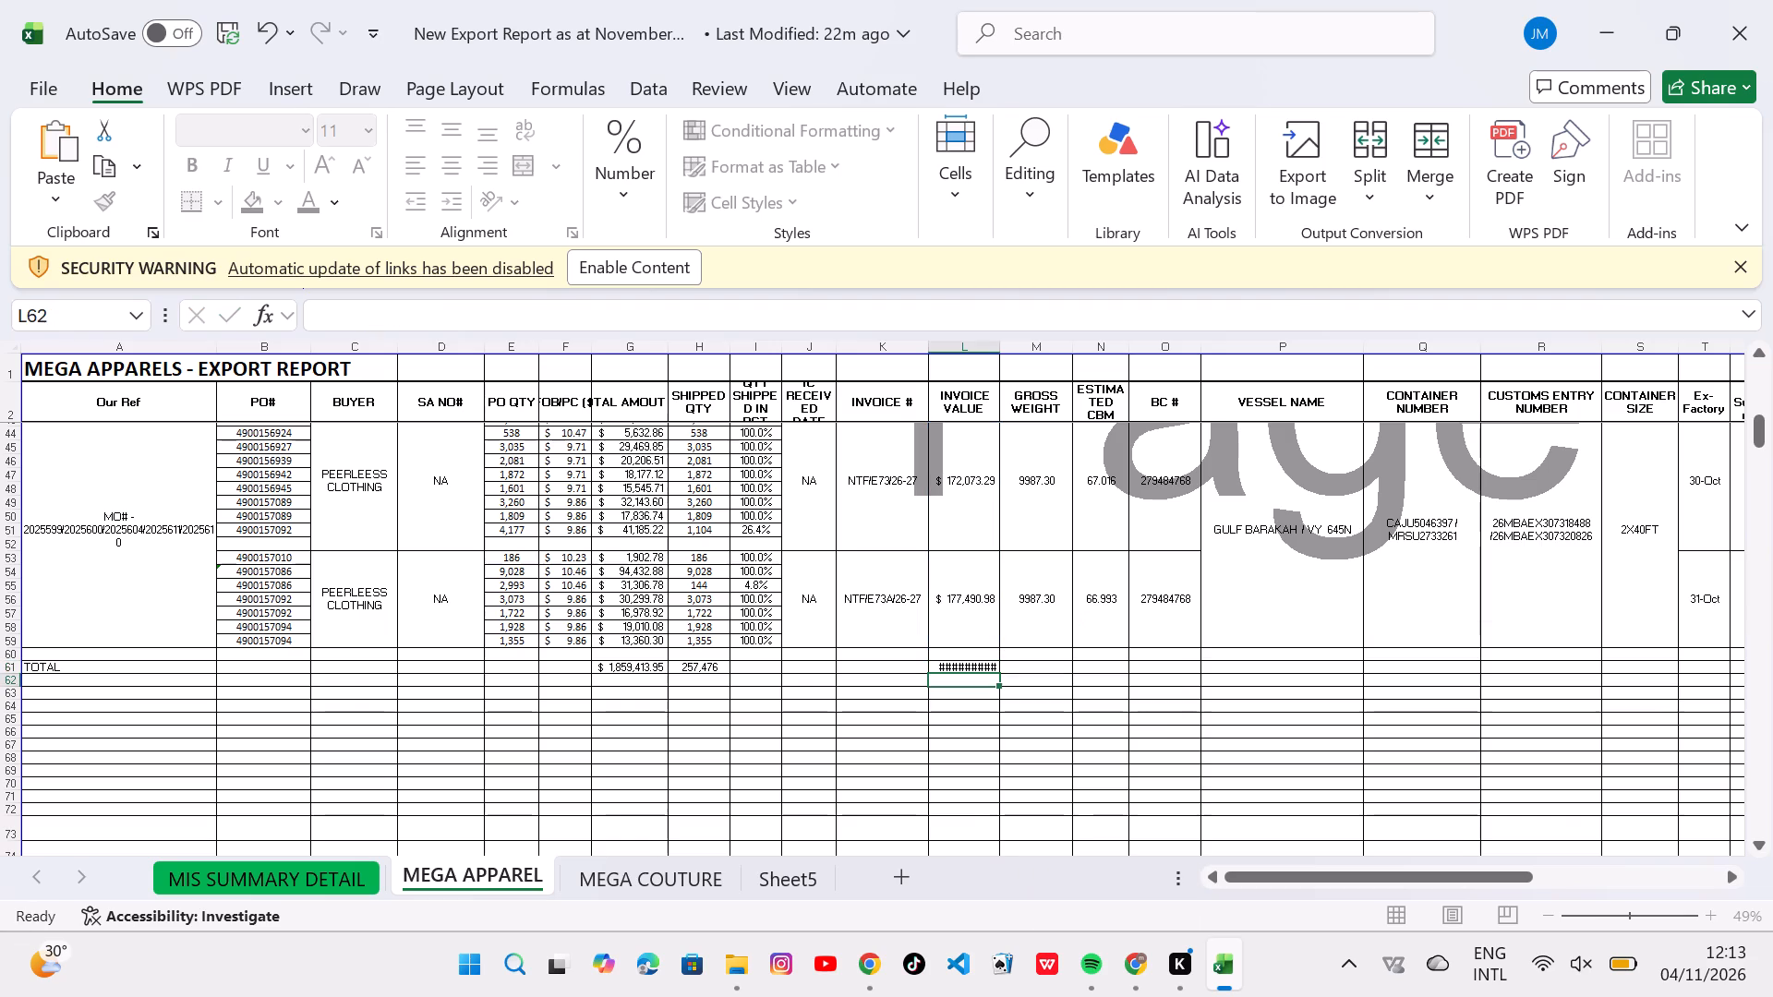
Autofit the width of the INVOICE VALUE column L.
click(997, 345)
double_click(997, 345)
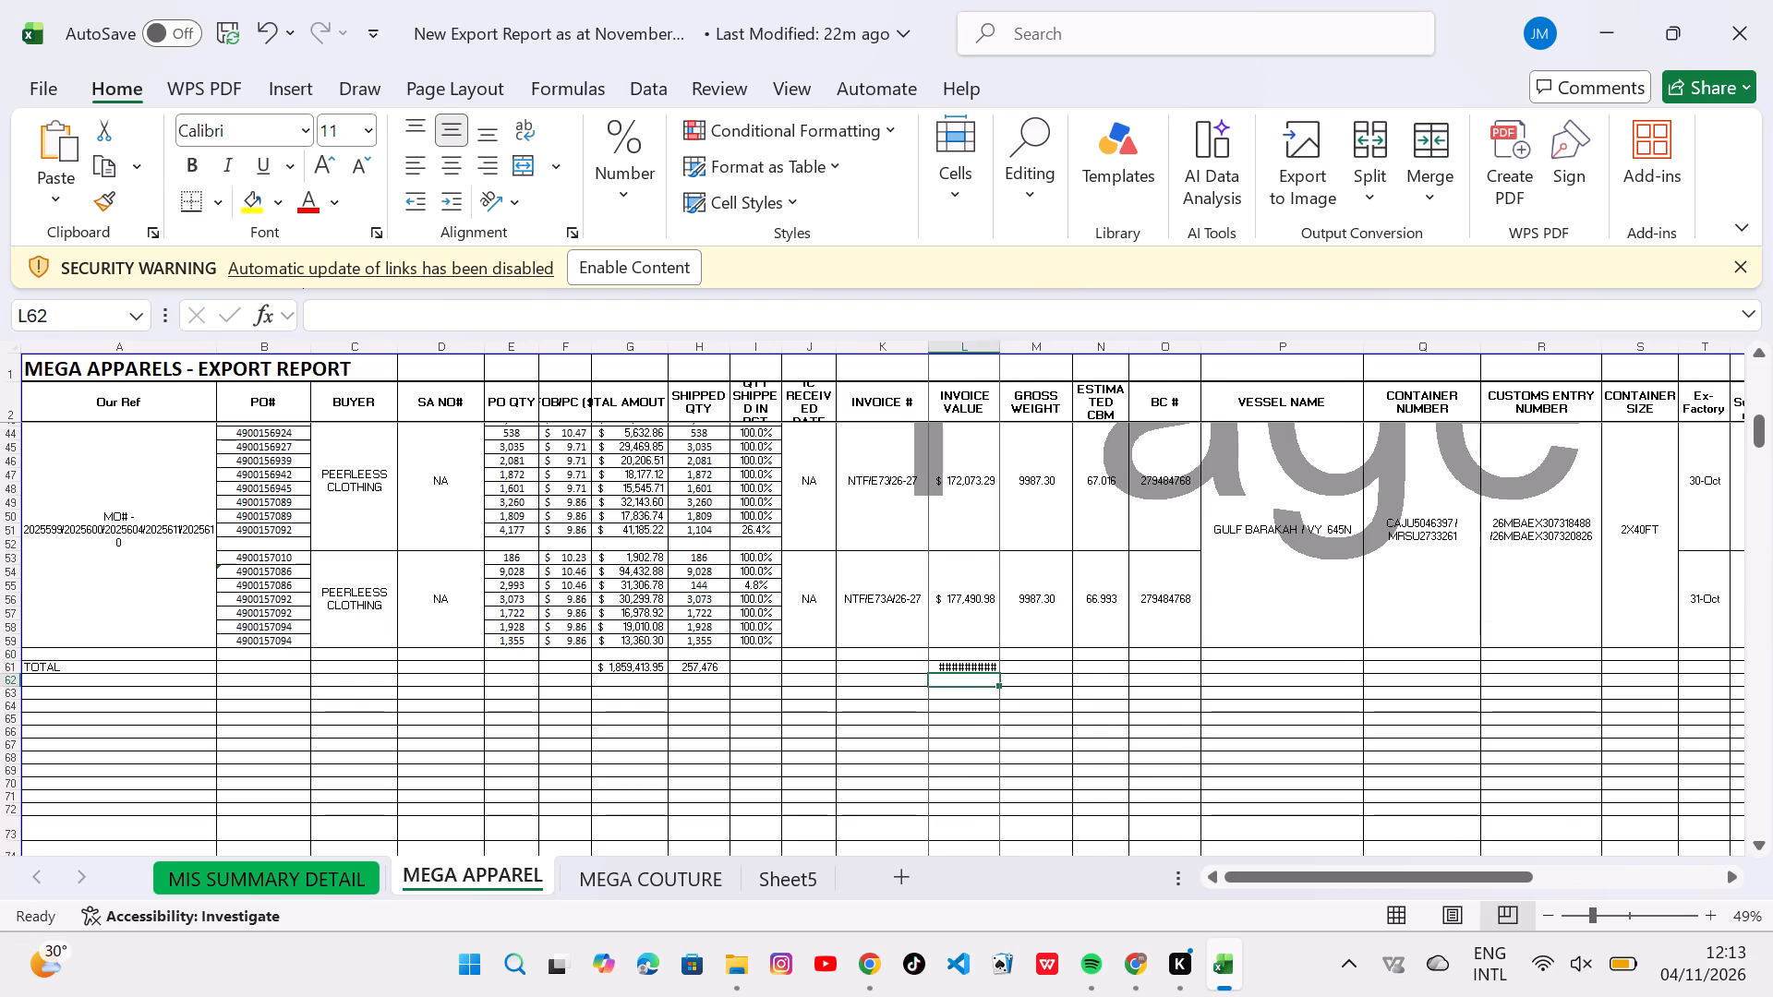